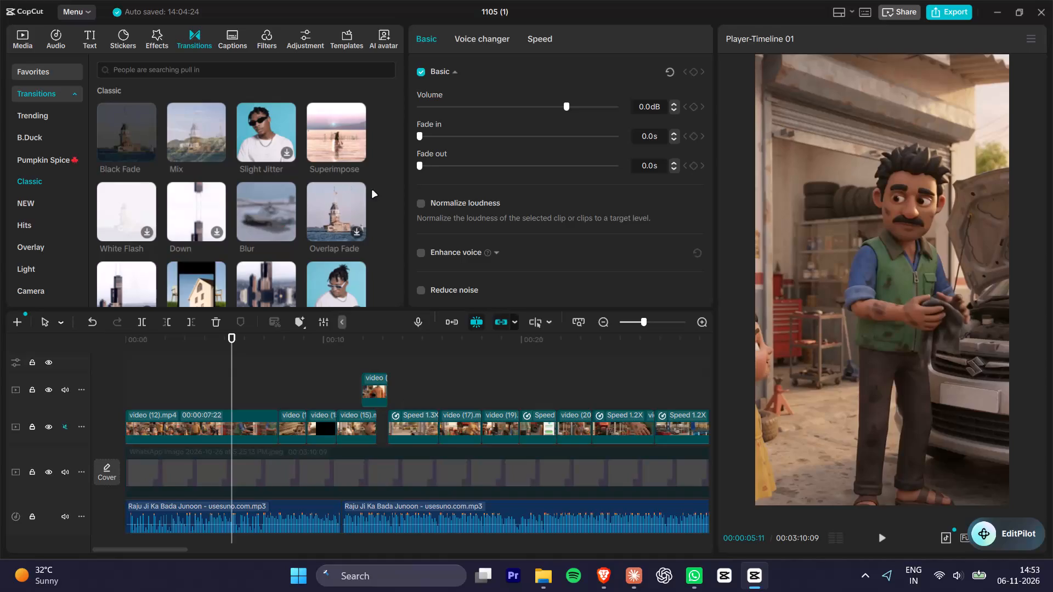
# Switch to the Proton VPN app running in the background and exit it, ending its active connection.
pyautogui.click(1025, 480)
pyautogui.click(856, 587)
pyautogui.rightClick(909, 510)
pyautogui.click(939, 495)
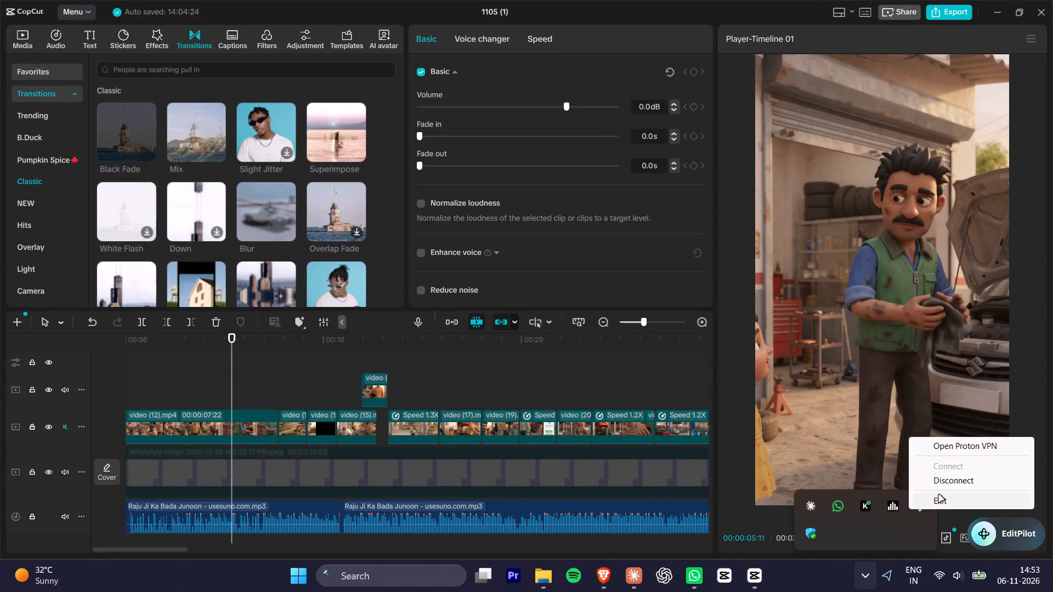
pyautogui.click(445, 302)
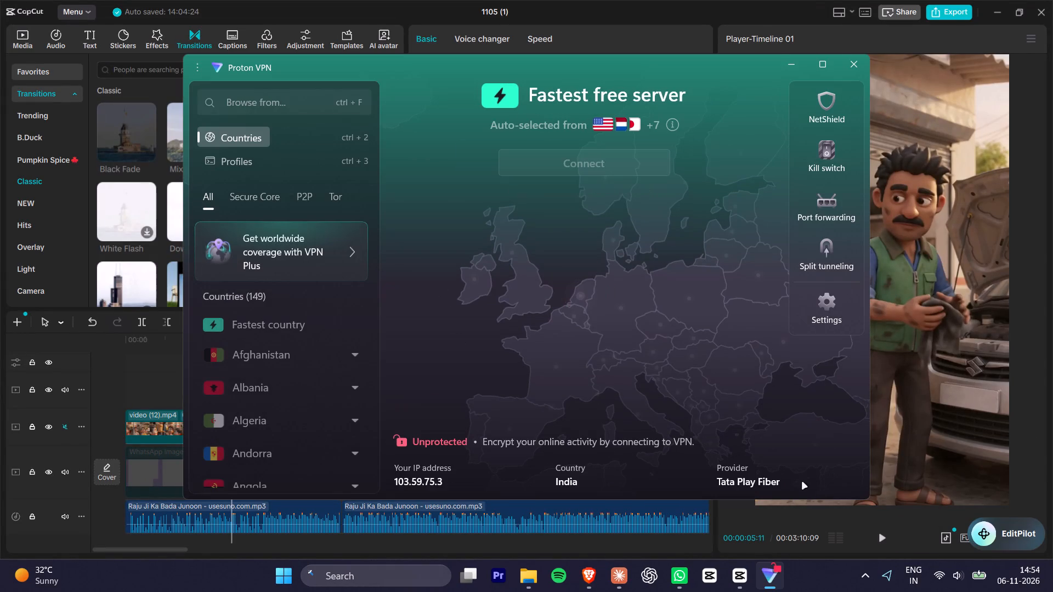
# Return to the CapCut project and move the playhead to the very start of the timeline.
pyautogui.click(627, 39)
pyautogui.moveTo(252, 347); pyautogui.dragTo(33, 399)
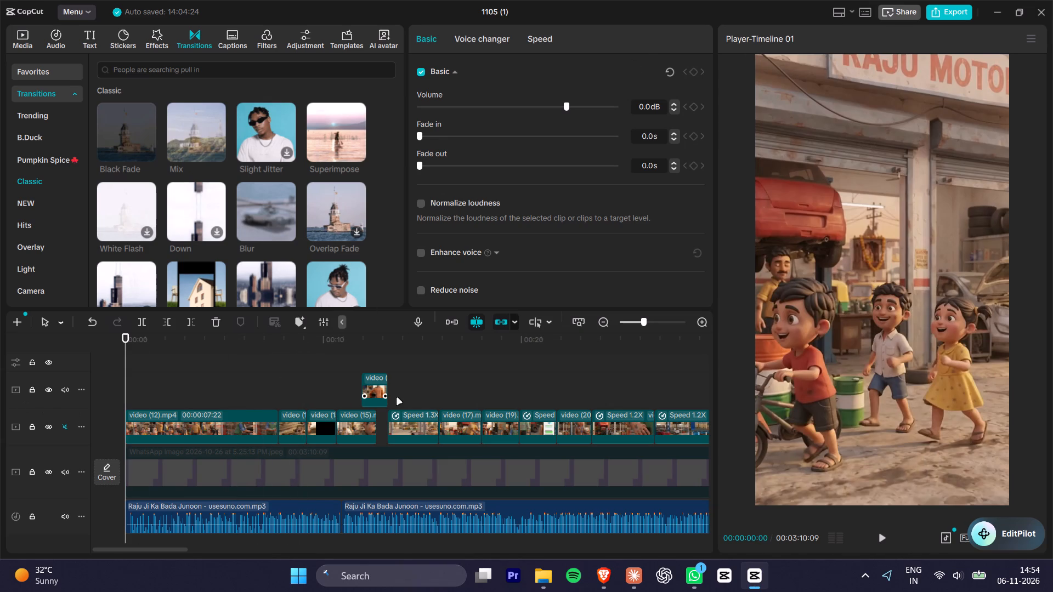
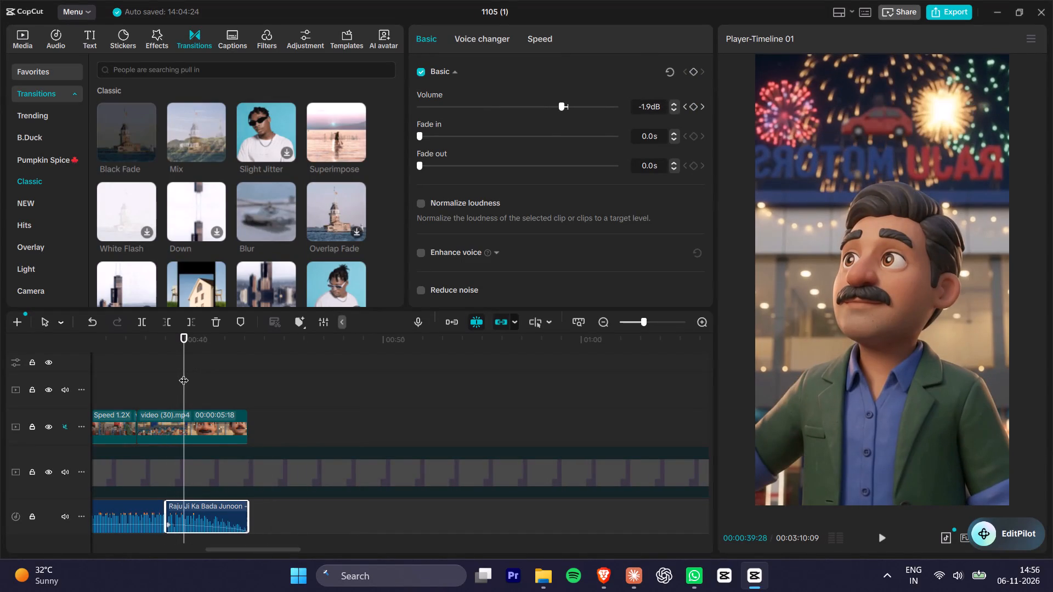
# From the start of the timeline, add the Mix transition at the cut between the first clip, video (12).mp4, and the clip after it.
pyautogui.moveTo(145, 347); pyautogui.dragTo(0, 398)
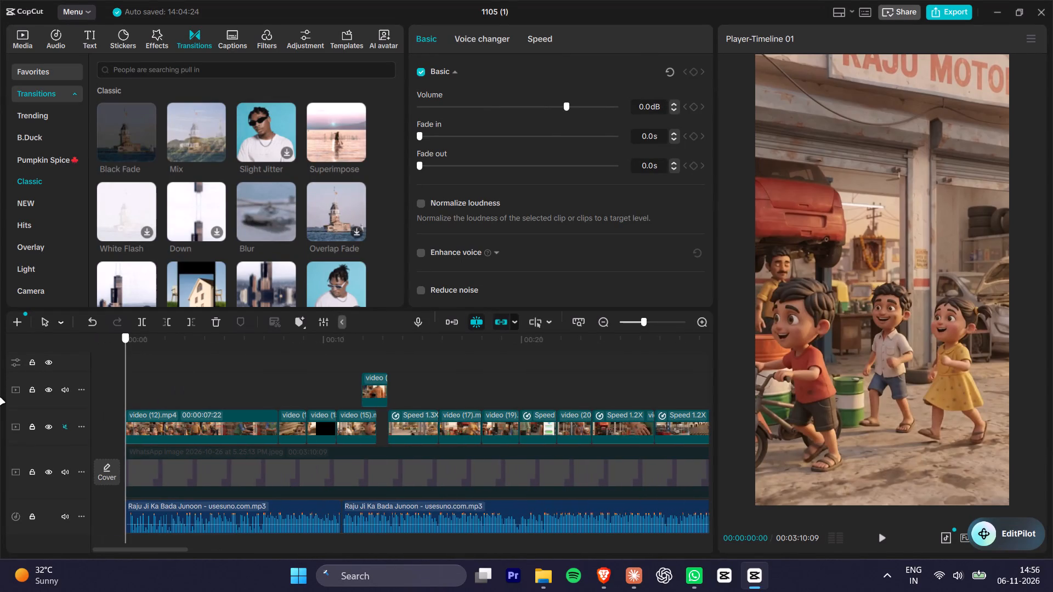
pyautogui.moveTo(0, 398); pyautogui.dragTo(0, 399)
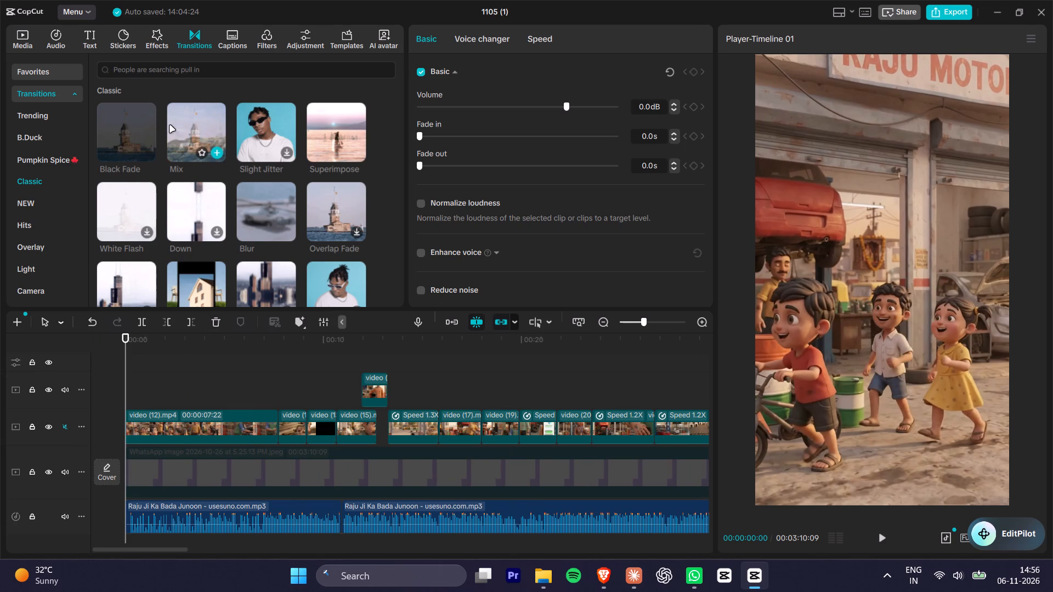
pyautogui.moveTo(170, 126); pyautogui.dragTo(272, 431)
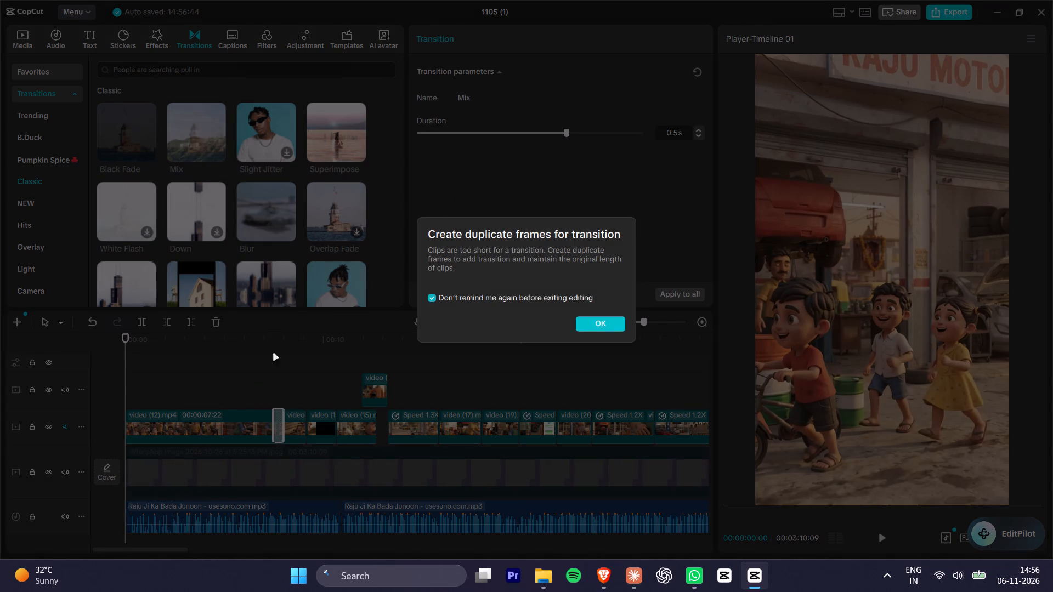
# Accept creating duplicate frames for the Mix transition at the end of the video (12).mp4 clip.
pyautogui.click(601, 325)
# Play the timeline from the start to review the Mix transition between video (12).mp4 and the following clip.
pyautogui.keyDown('alt'); pyautogui.scroll(6, 274, 369); pyautogui.keyUp('alt')
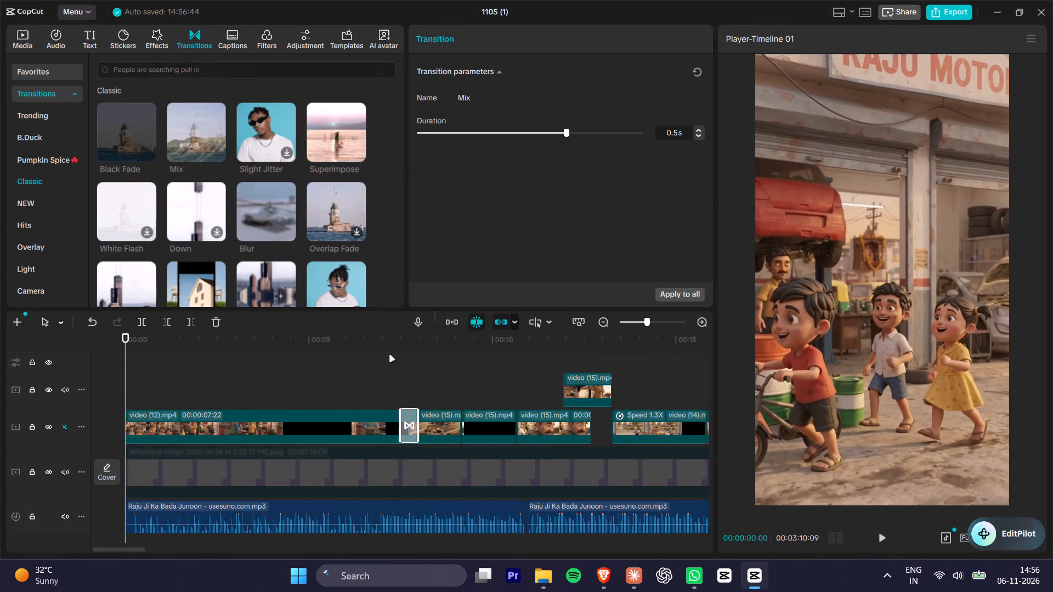
pyautogui.click(390, 355)
pyautogui.press('space')
pyautogui.press('space')
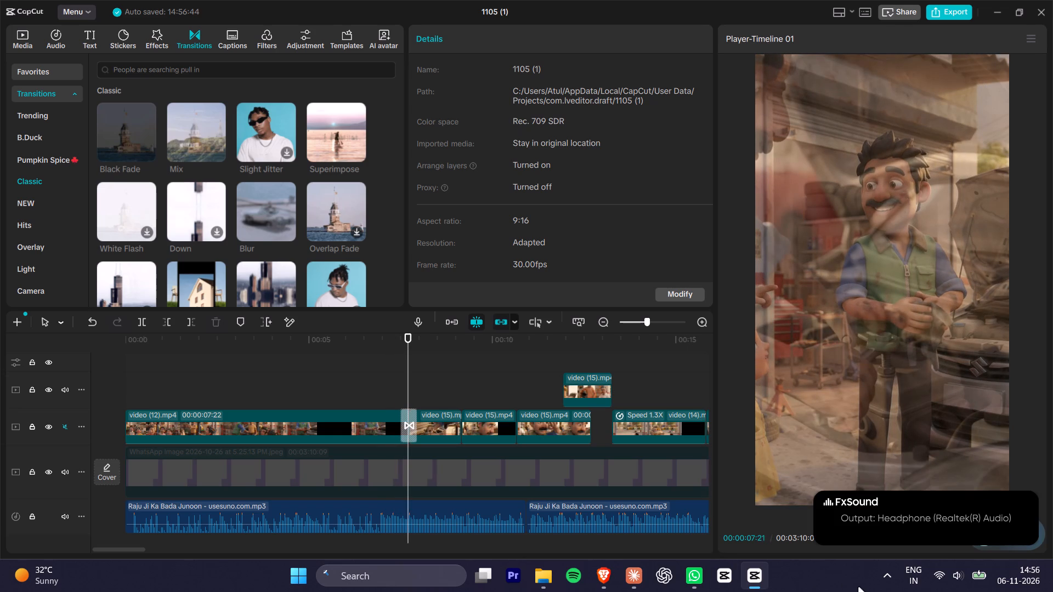
# Show the hidden system tray icons to reach the FxSound audio utility.
pyautogui.click(880, 589)
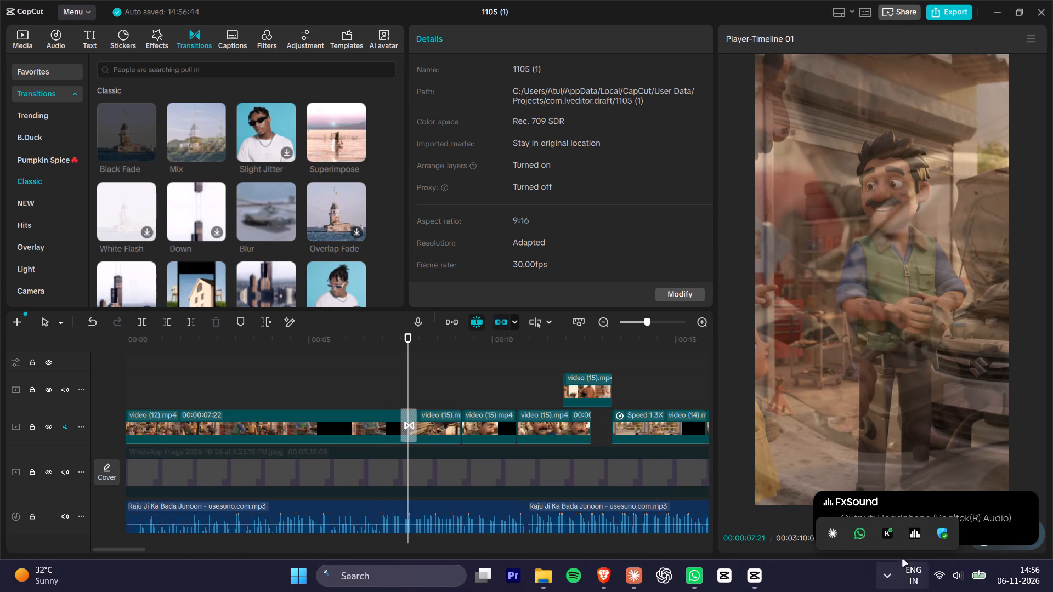
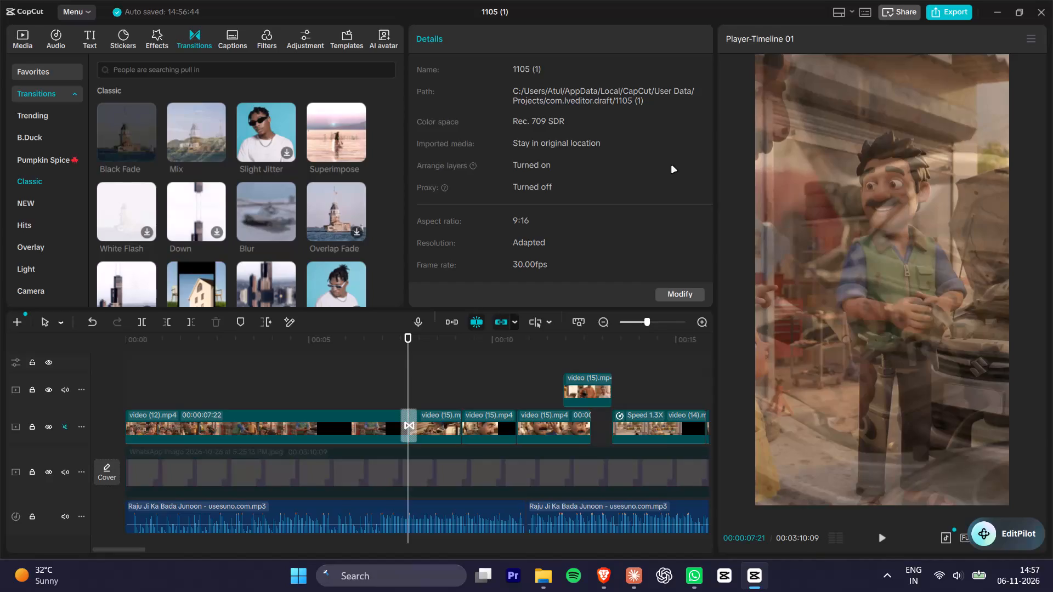
# Replay the Mix transition between video (12).mp4 and the first video (15).mp4 clip repeatedly, checking it against the music.
pyautogui.press('space')
pyautogui.press('space')
pyautogui.click(393, 339)
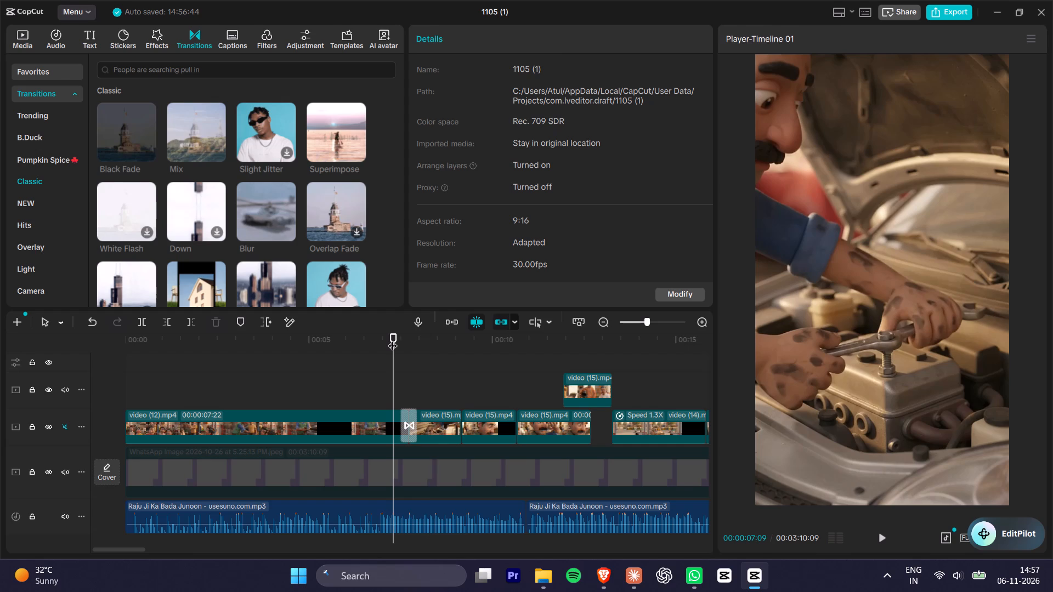
pyautogui.press('space')
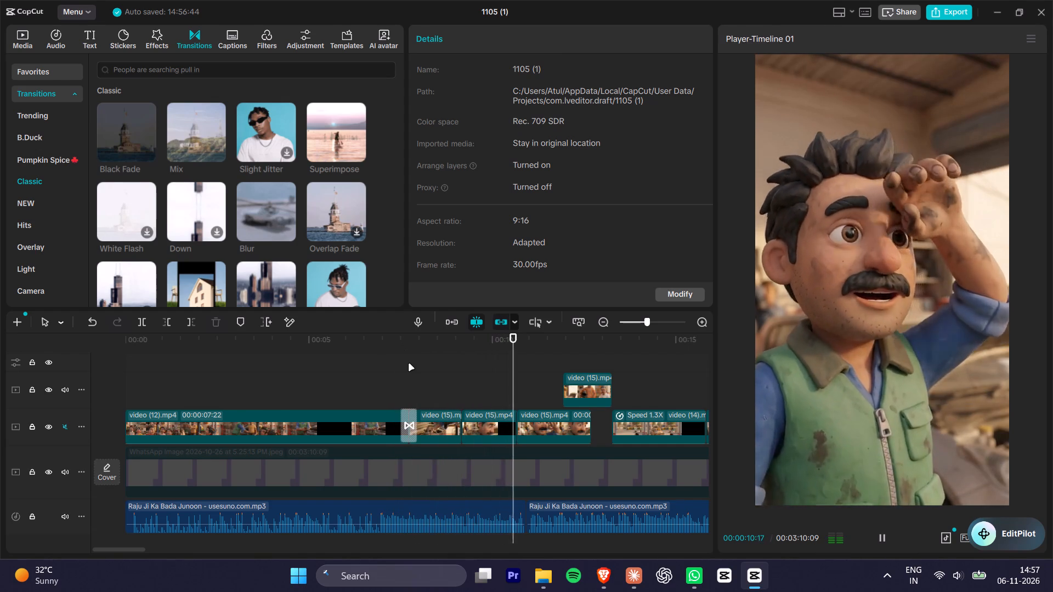
pyautogui.press('space')
pyautogui.moveTo(401, 348); pyautogui.dragTo(407, 346)
pyautogui.press('space')
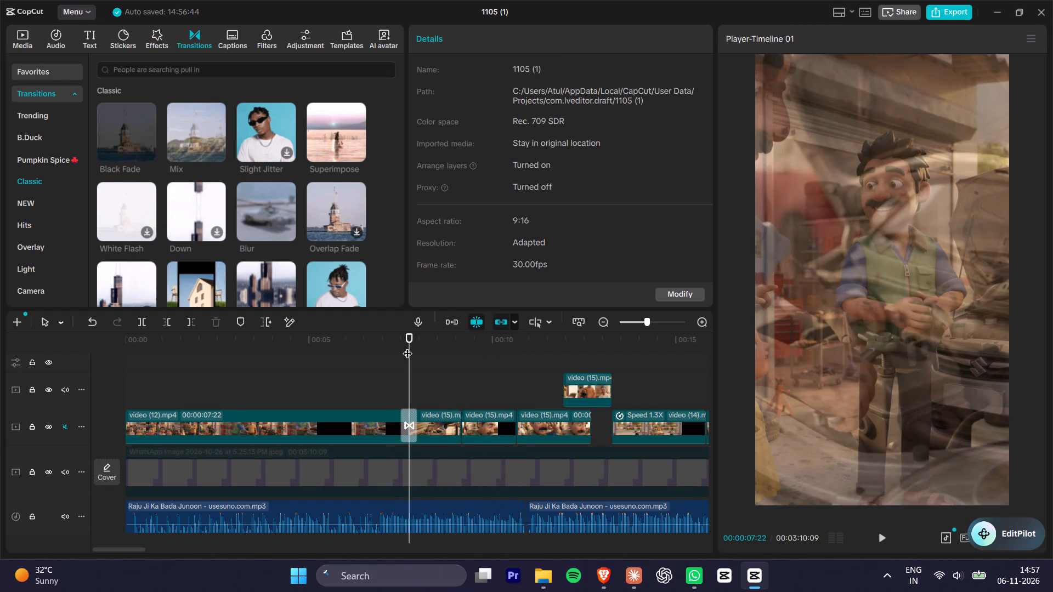
pyautogui.press('space')
pyautogui.press('space')
pyautogui.press('space')
pyautogui.press('space')
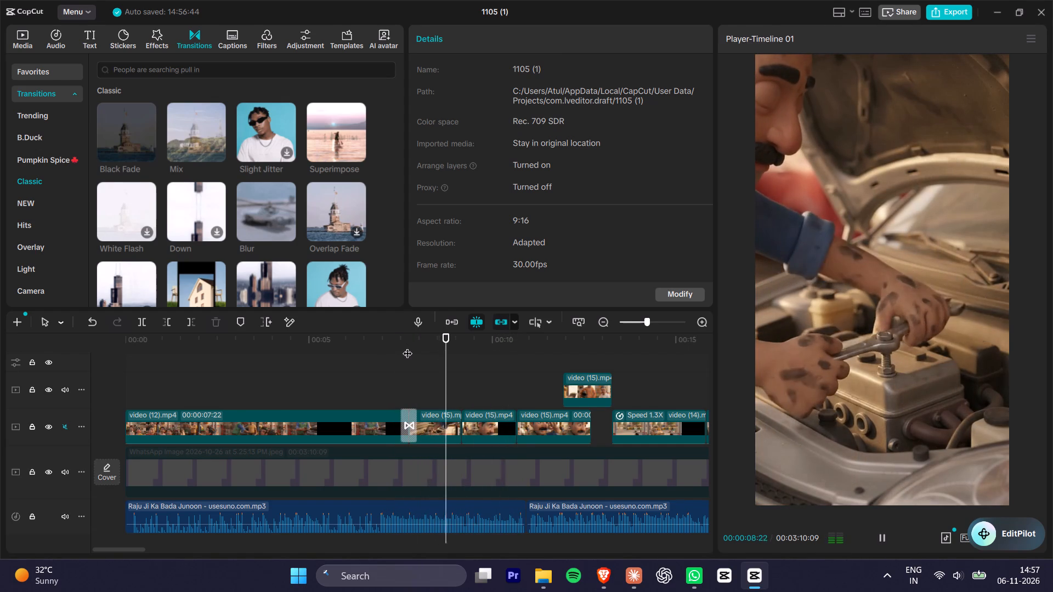
pyautogui.press('space')
pyautogui.press('space')
pyautogui.press('space')
pyautogui.press('space')
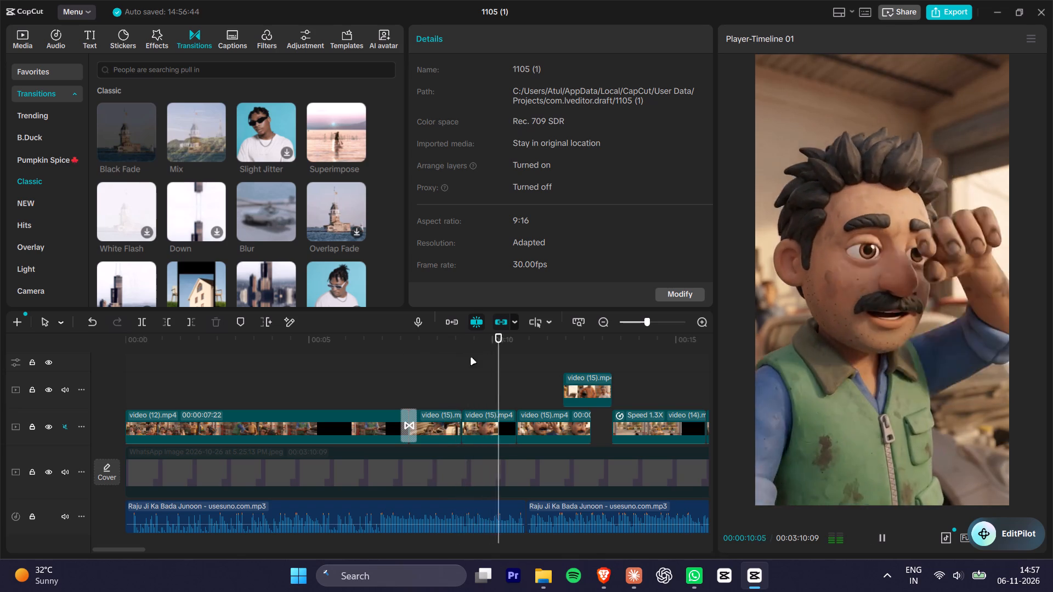
pyautogui.press('space')
pyautogui.click(445, 354)
pyautogui.click(376, 330)
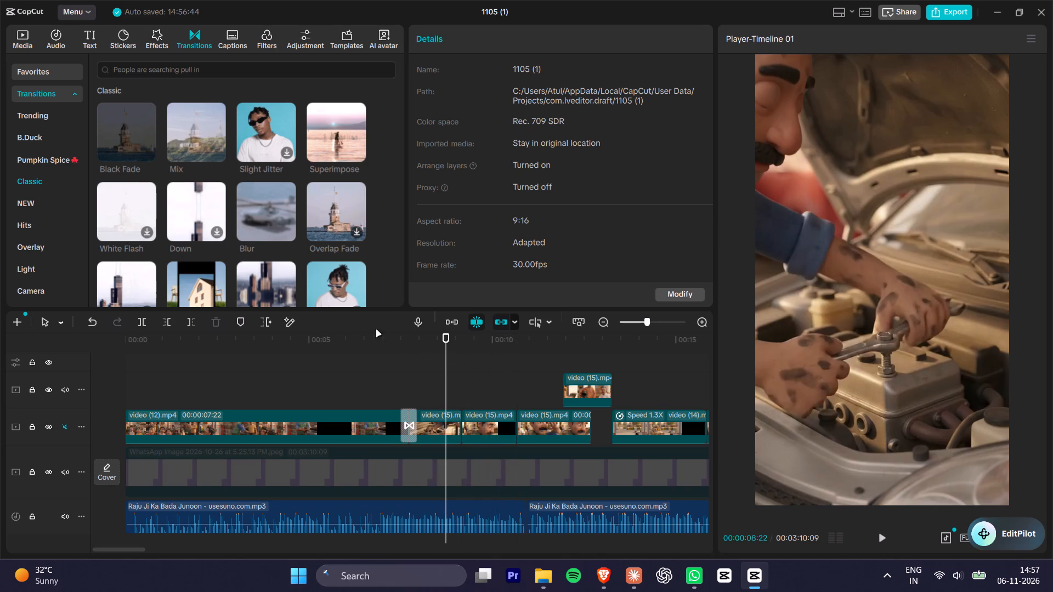
pyautogui.click(371, 344)
pyautogui.press('space')
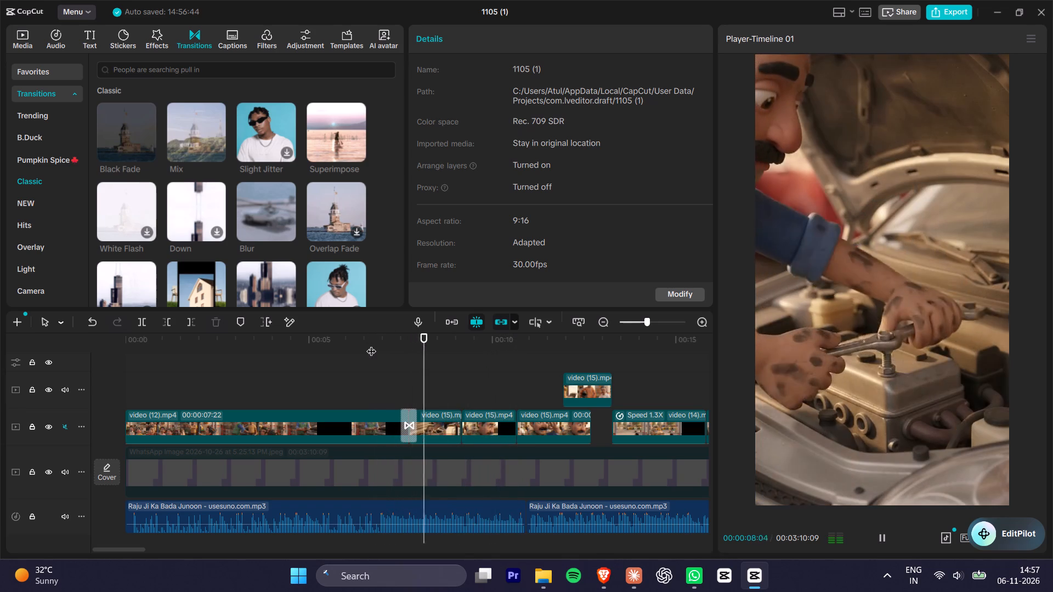
pyautogui.press('space')
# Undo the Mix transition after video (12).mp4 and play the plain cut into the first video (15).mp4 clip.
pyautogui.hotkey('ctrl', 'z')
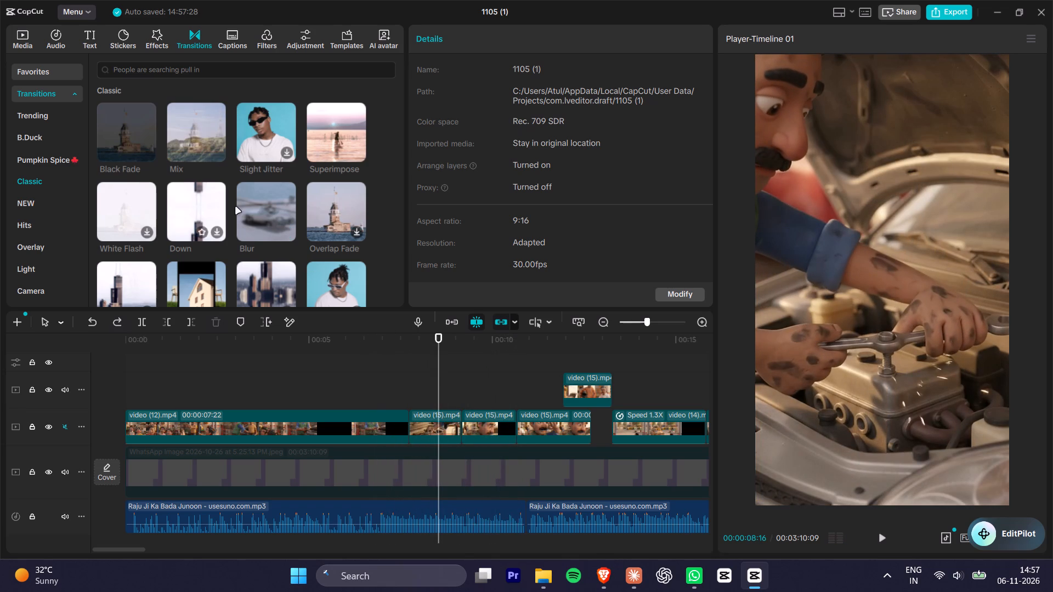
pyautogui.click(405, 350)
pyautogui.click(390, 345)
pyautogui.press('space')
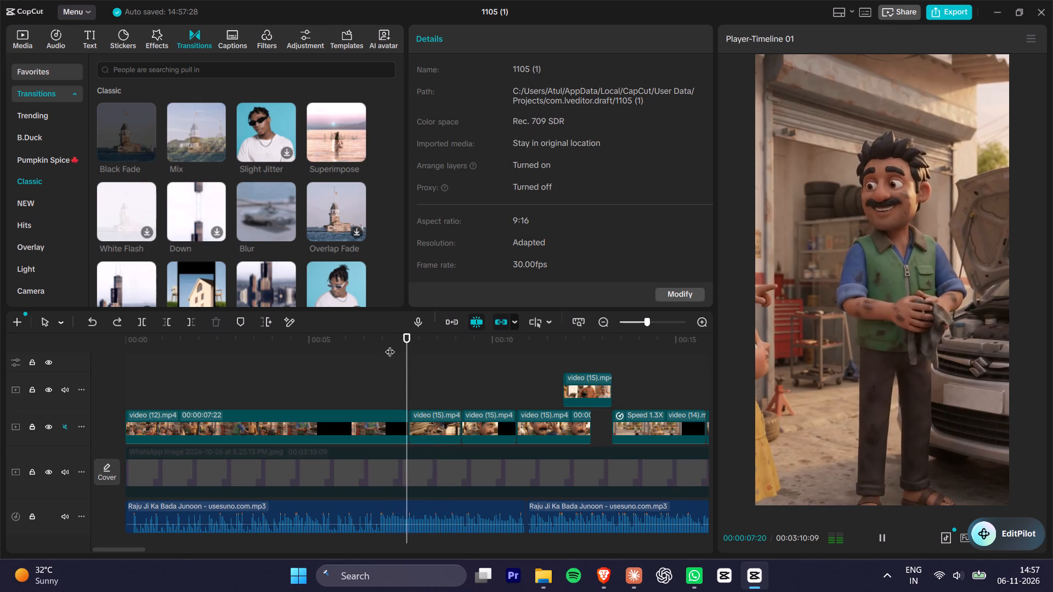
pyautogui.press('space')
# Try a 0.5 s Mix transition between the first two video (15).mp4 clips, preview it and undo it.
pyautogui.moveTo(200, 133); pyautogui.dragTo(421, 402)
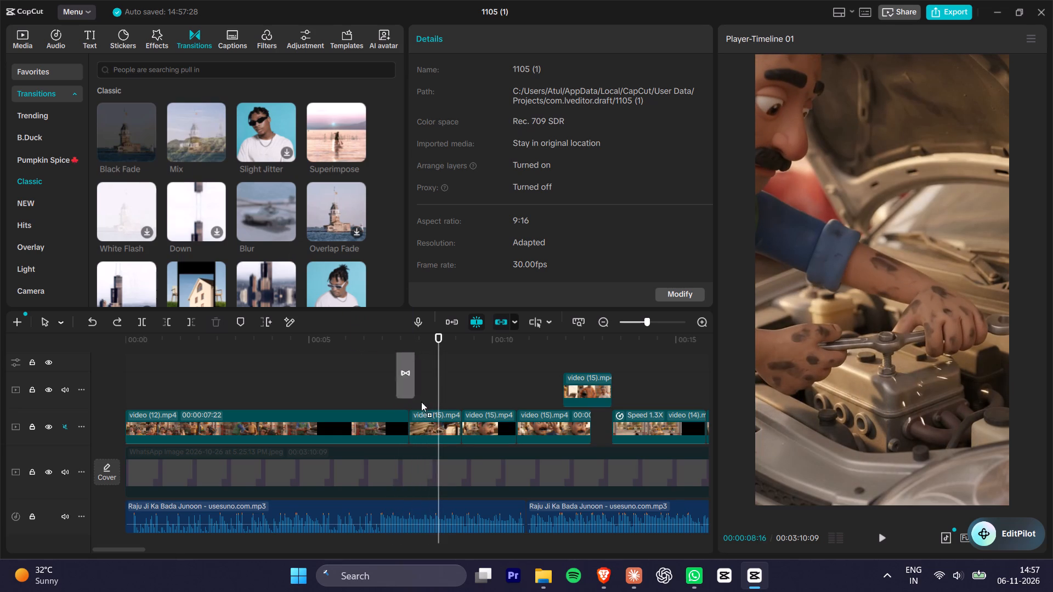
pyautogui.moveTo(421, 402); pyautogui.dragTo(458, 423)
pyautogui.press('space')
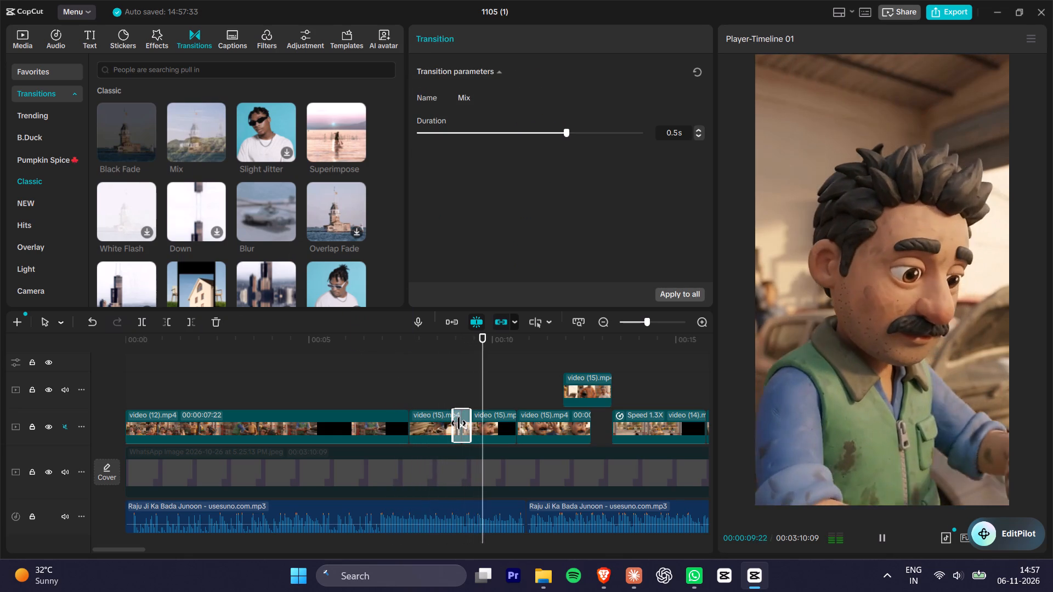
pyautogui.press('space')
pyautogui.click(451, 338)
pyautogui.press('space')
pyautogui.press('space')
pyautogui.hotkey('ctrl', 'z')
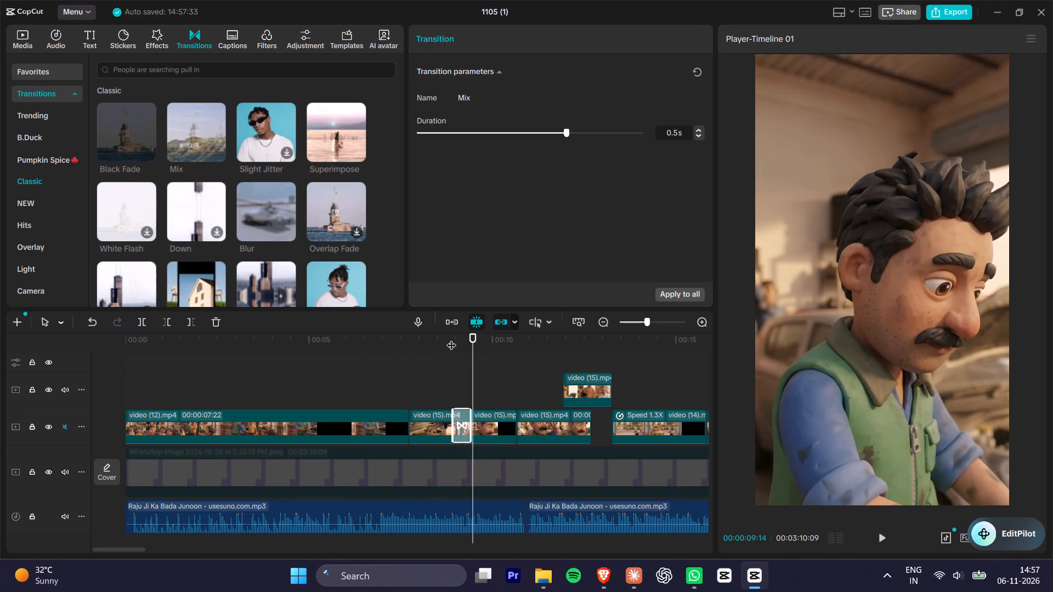
# Add a Mix transition between video (12).mp4 and the first video (15).mp4 clip and play across it.
pyautogui.moveTo(207, 124); pyautogui.dragTo(395, 419)
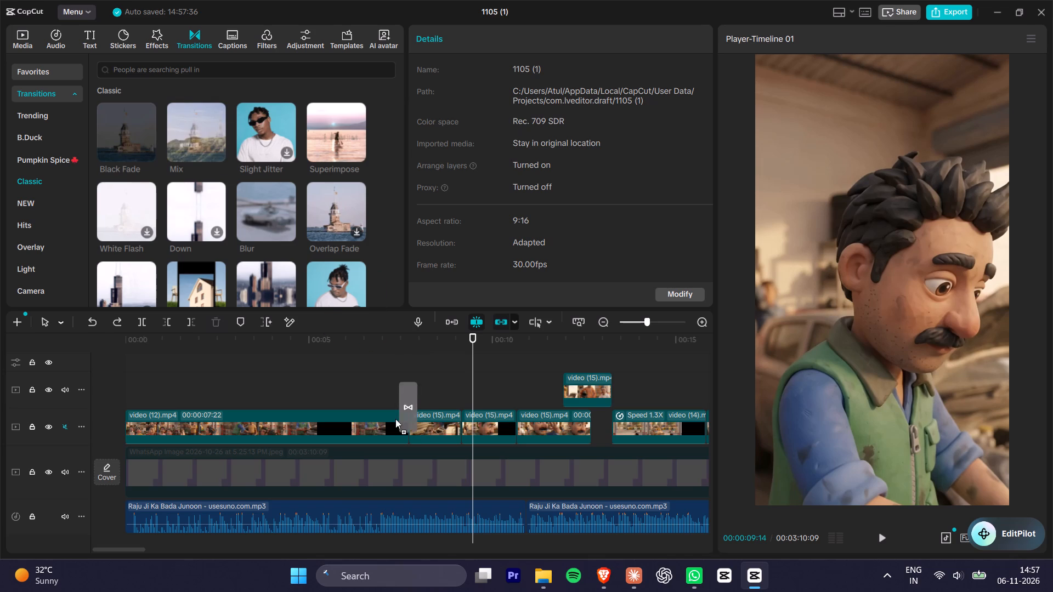
pyautogui.moveTo(395, 419); pyautogui.dragTo(395, 426)
pyautogui.click(378, 373)
pyautogui.press('space')
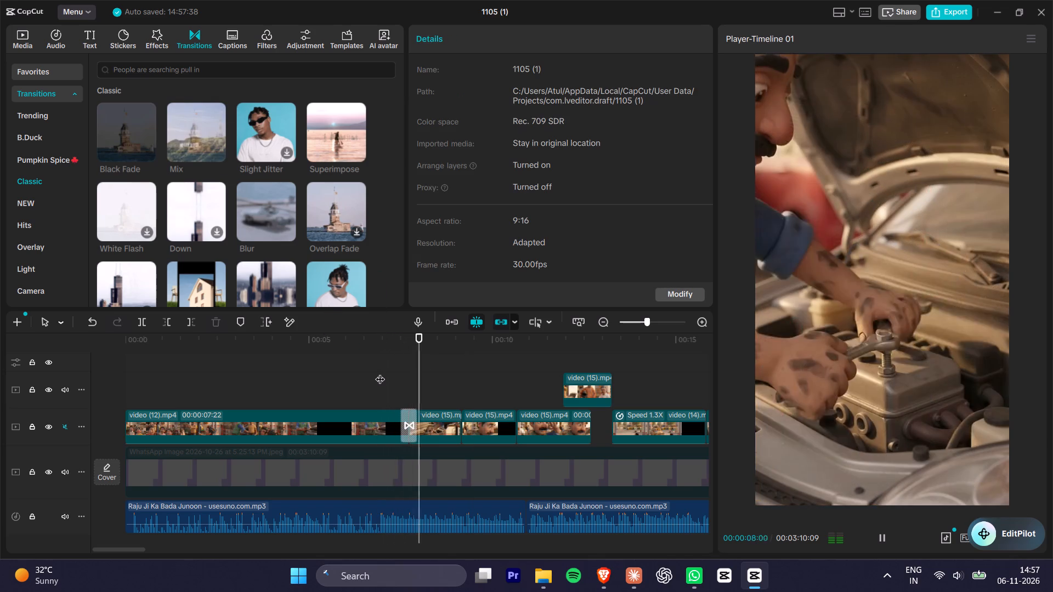
pyautogui.press('space')
# Shorten the Mix transition between video (12).mp4 and the first video (15).mp4 clip on the timeline.
pyautogui.moveTo(415, 432); pyautogui.dragTo(414, 432)
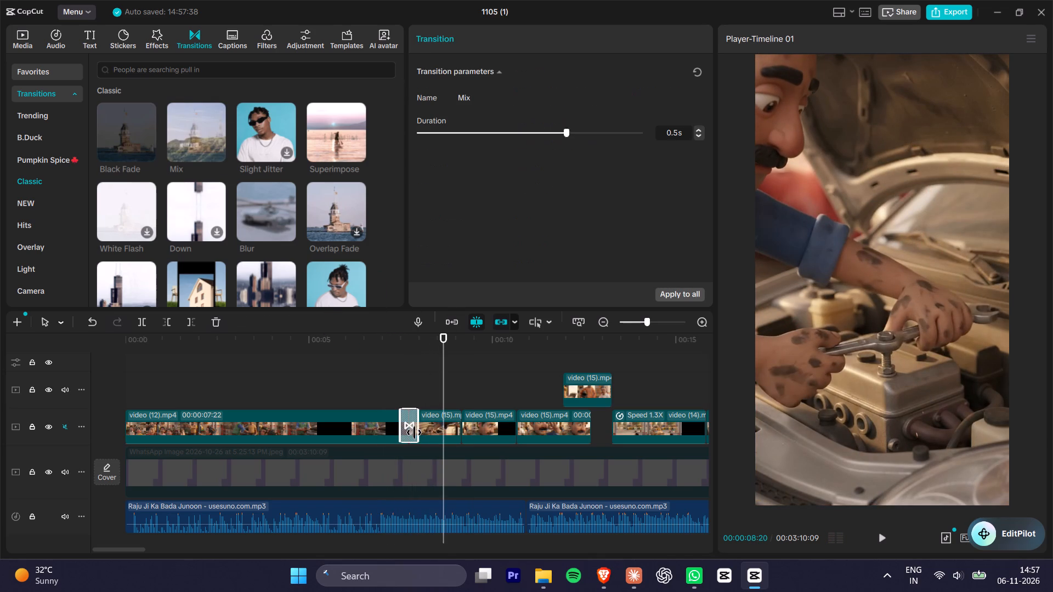
pyautogui.moveTo(414, 432); pyautogui.dragTo(410, 432)
# Play from just before the shortened Mix transition through the video (15).mp4 clips into video (14).mp4 to review the cuts.
pyautogui.click(388, 357)
pyautogui.press('space')
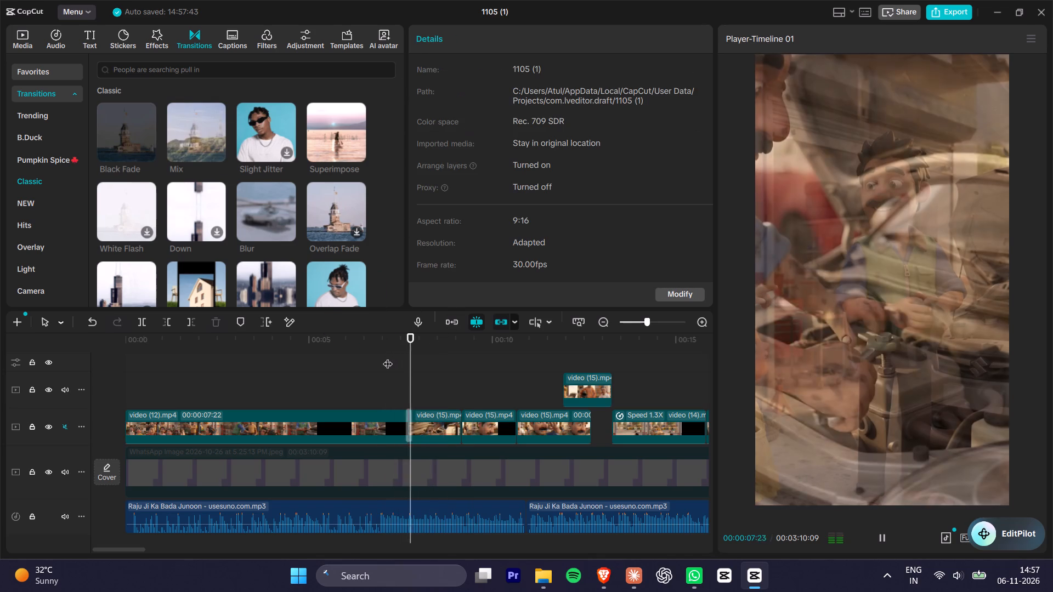
pyautogui.keyDown('alt'); pyautogui.scroll(6, 412, 363); pyautogui.keyUp('alt')
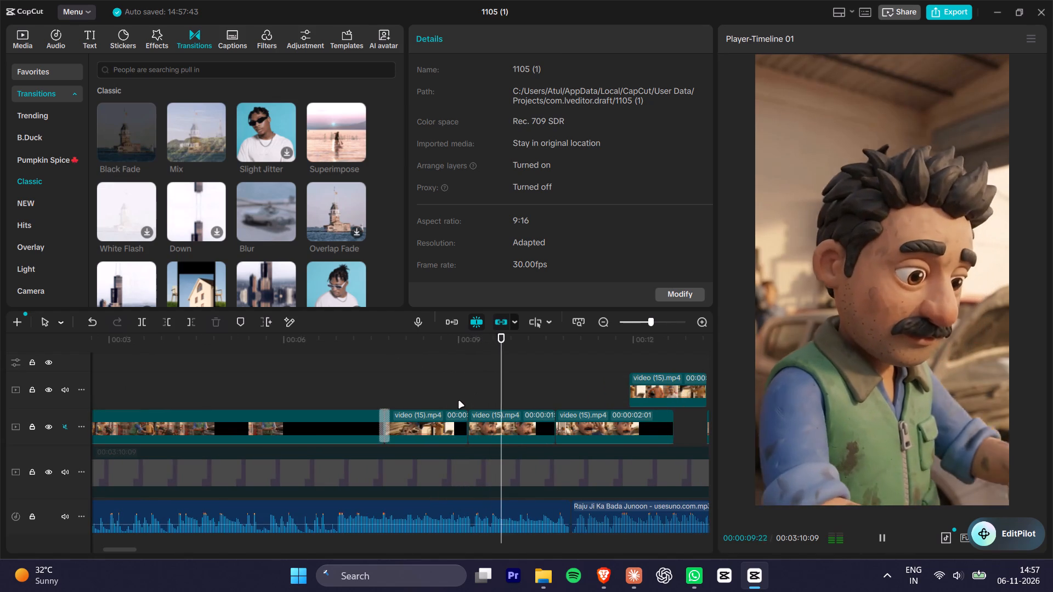
pyautogui.press('space')
pyautogui.press('space')
pyautogui.press('space')
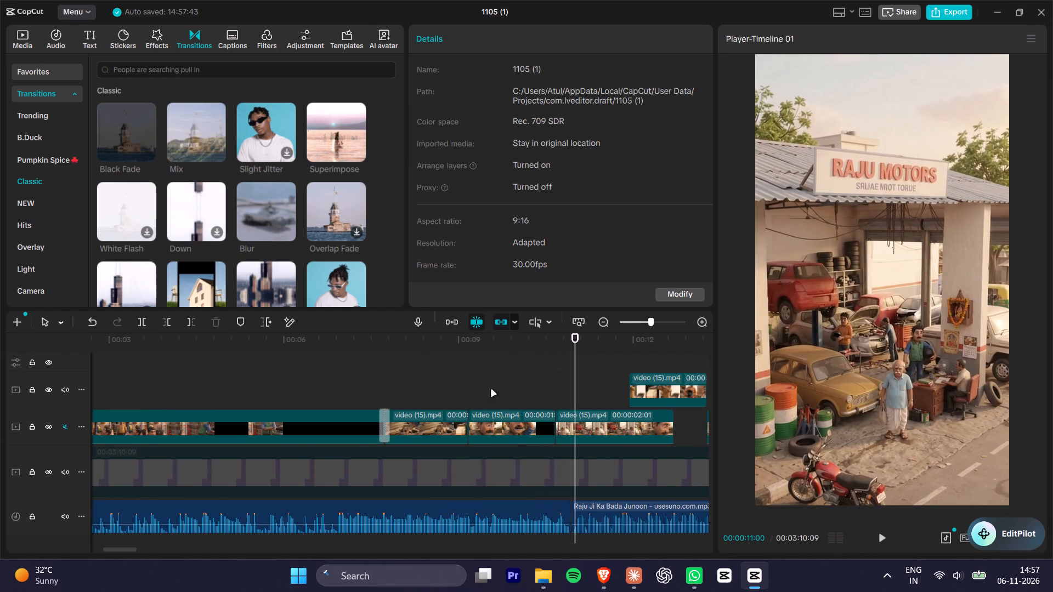
pyautogui.press('space')
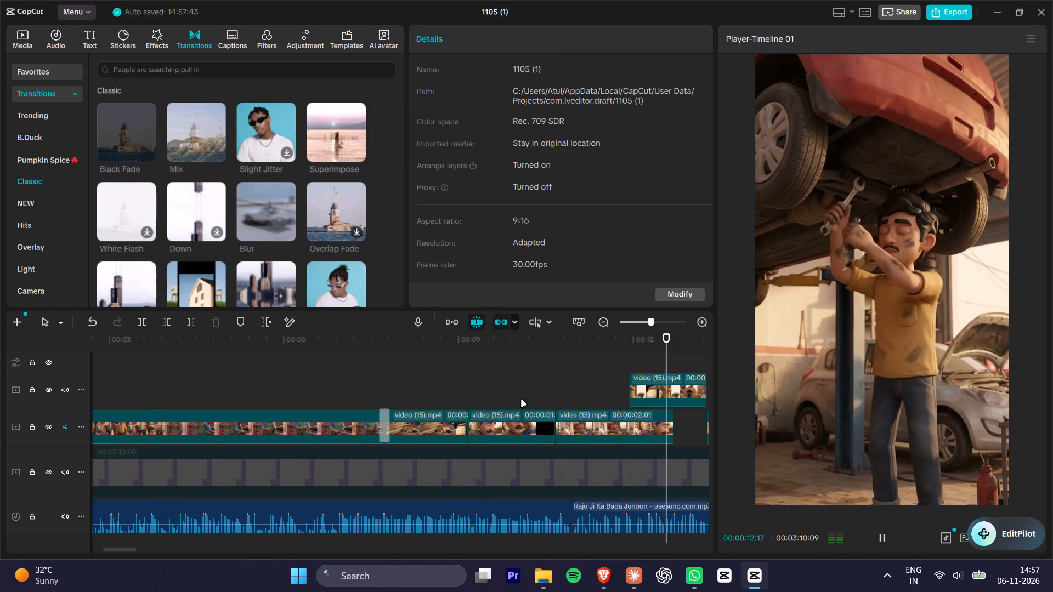
pyautogui.press('space')
pyautogui.press('space')
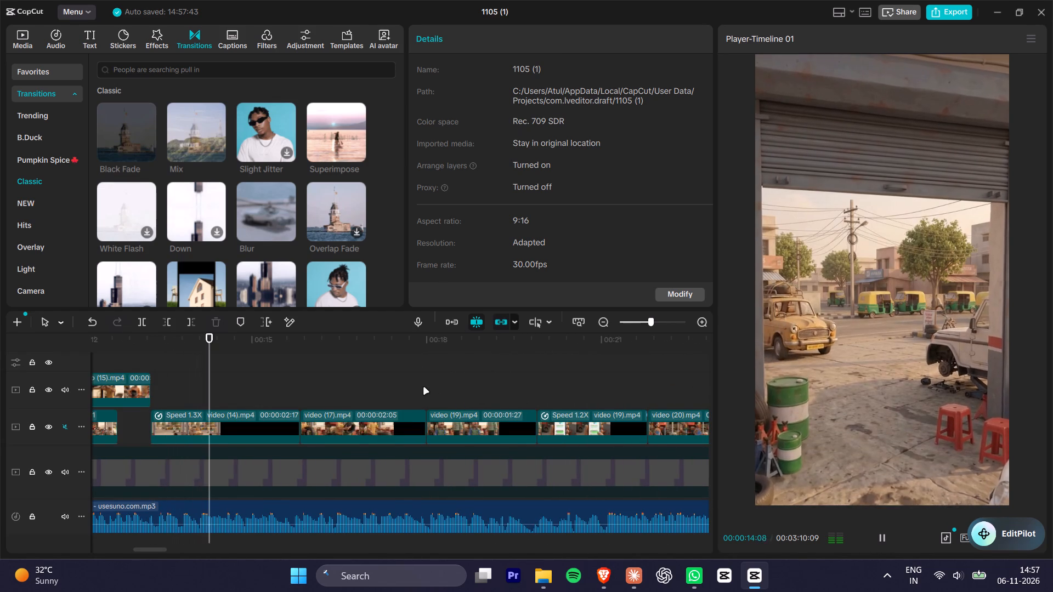
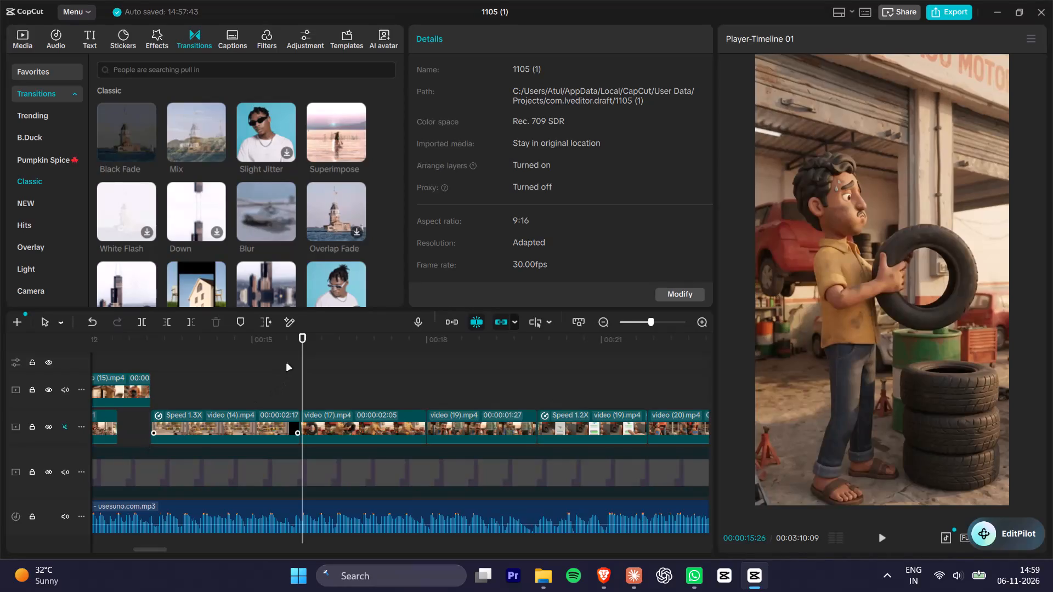
# Scrub and play repeatedly across the cut between video (14).mp4 and video (17).mp4 to review it, dismissing the message notification.
pyautogui.moveTo(310, 338); pyautogui.dragTo(350, 343)
pyautogui.moveTo(349, 343); pyautogui.dragTo(317, 349)
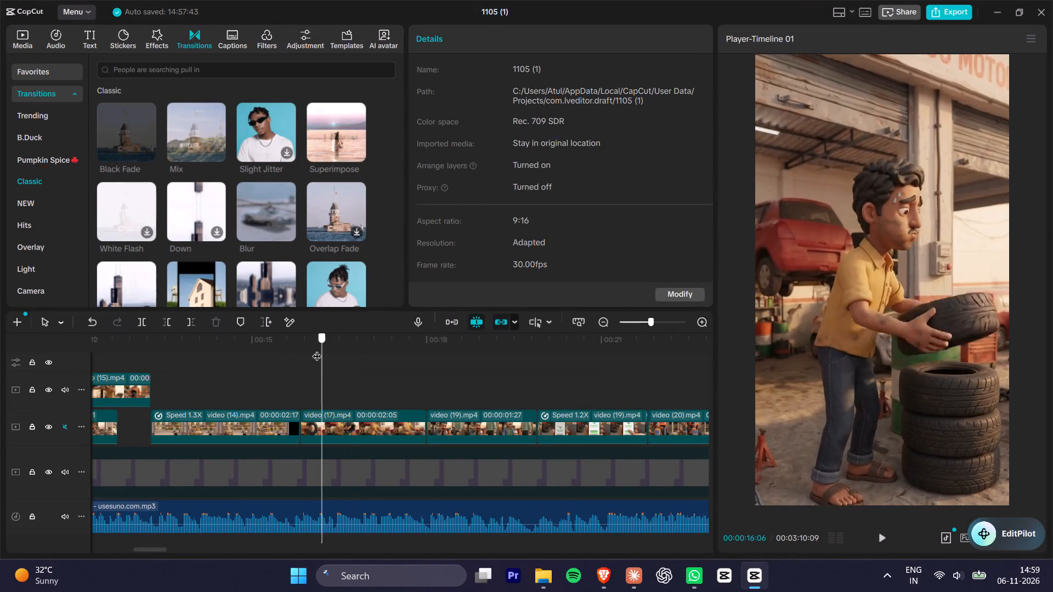
pyautogui.moveTo(317, 349); pyautogui.dragTo(256, 359)
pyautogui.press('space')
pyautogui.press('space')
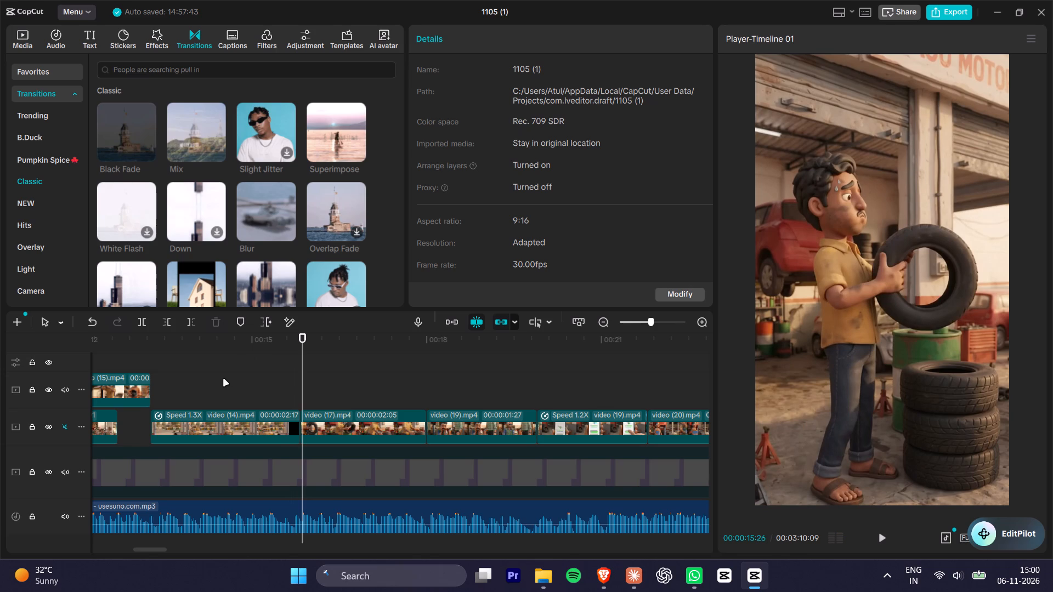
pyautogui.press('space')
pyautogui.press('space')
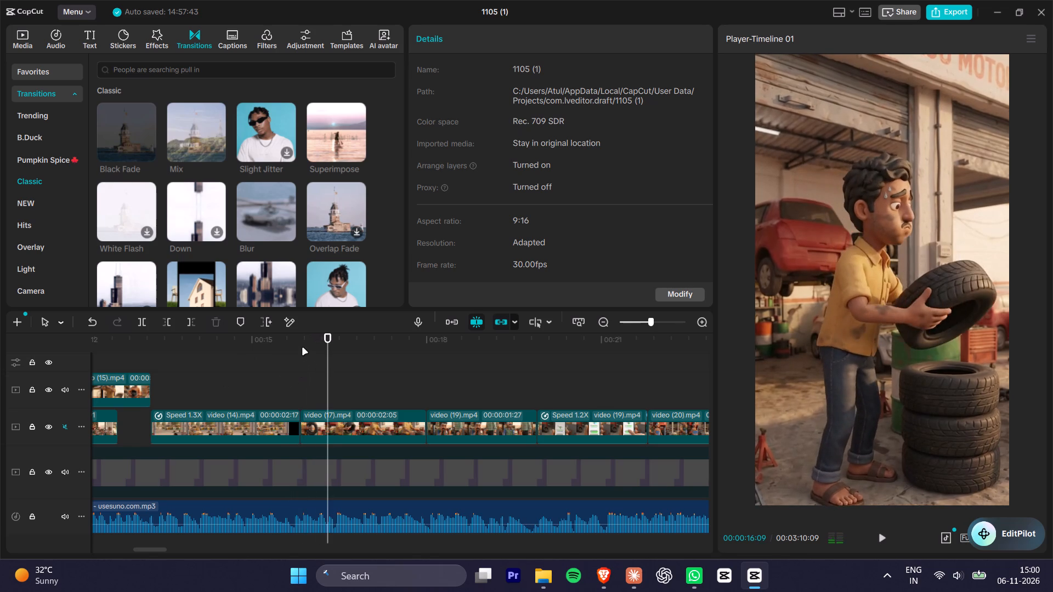
pyautogui.moveTo(299, 346); pyautogui.dragTo(294, 348)
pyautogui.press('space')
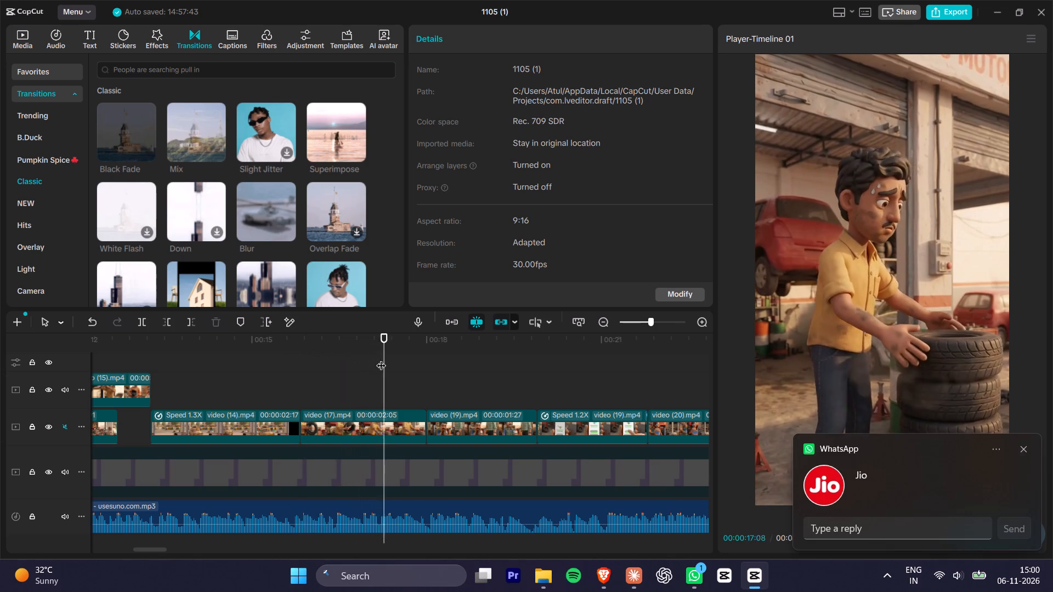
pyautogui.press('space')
pyautogui.click(1022, 451)
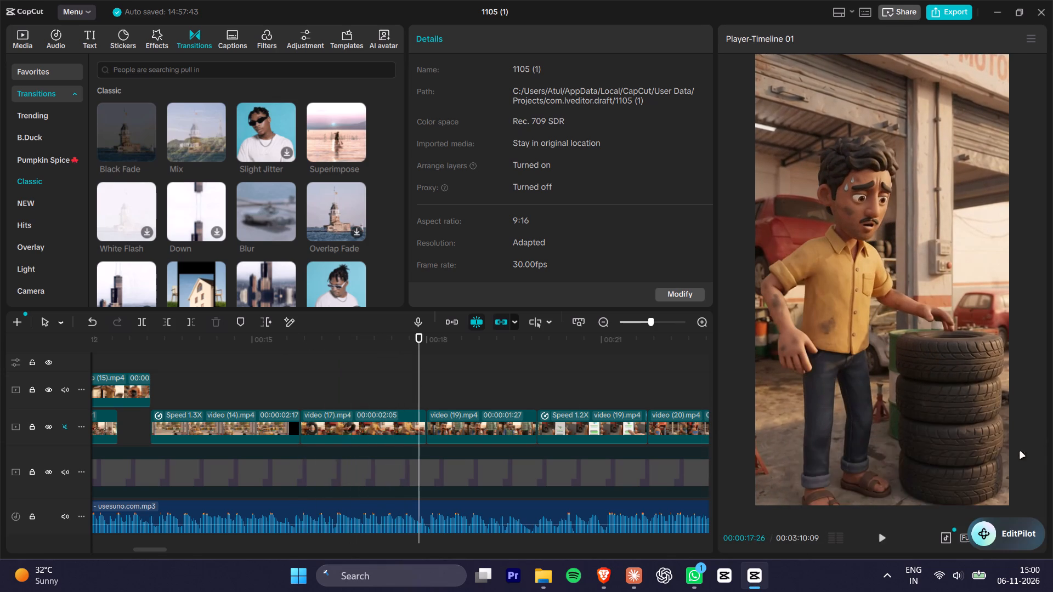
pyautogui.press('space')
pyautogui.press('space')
pyautogui.click(272, 350)
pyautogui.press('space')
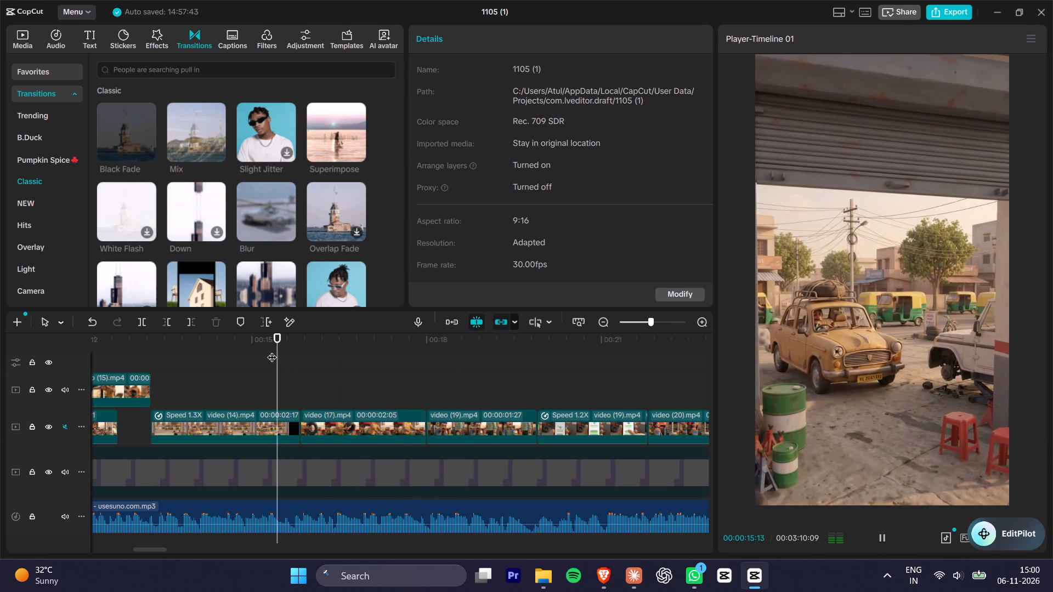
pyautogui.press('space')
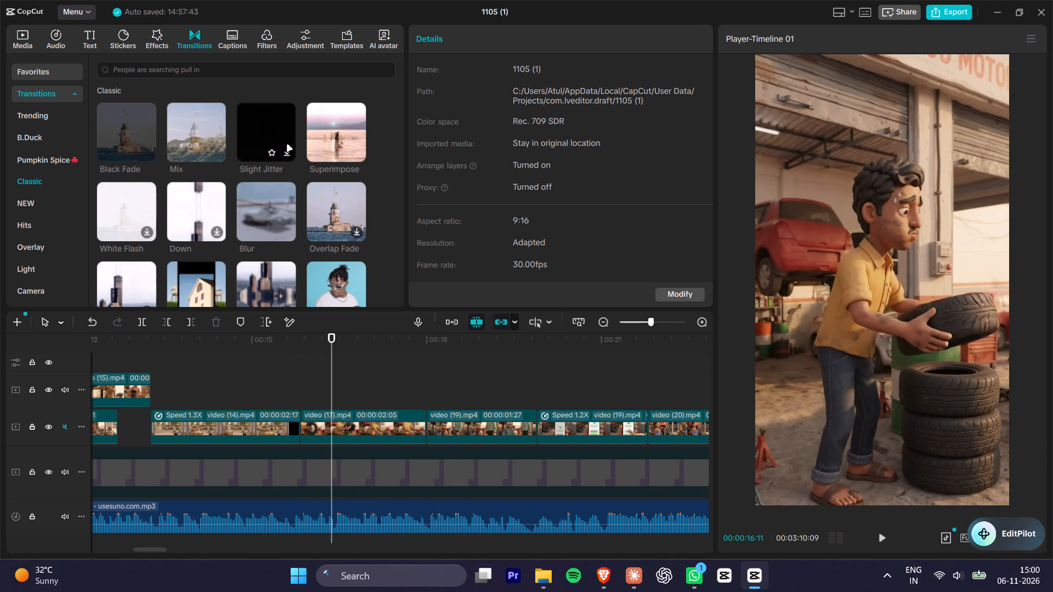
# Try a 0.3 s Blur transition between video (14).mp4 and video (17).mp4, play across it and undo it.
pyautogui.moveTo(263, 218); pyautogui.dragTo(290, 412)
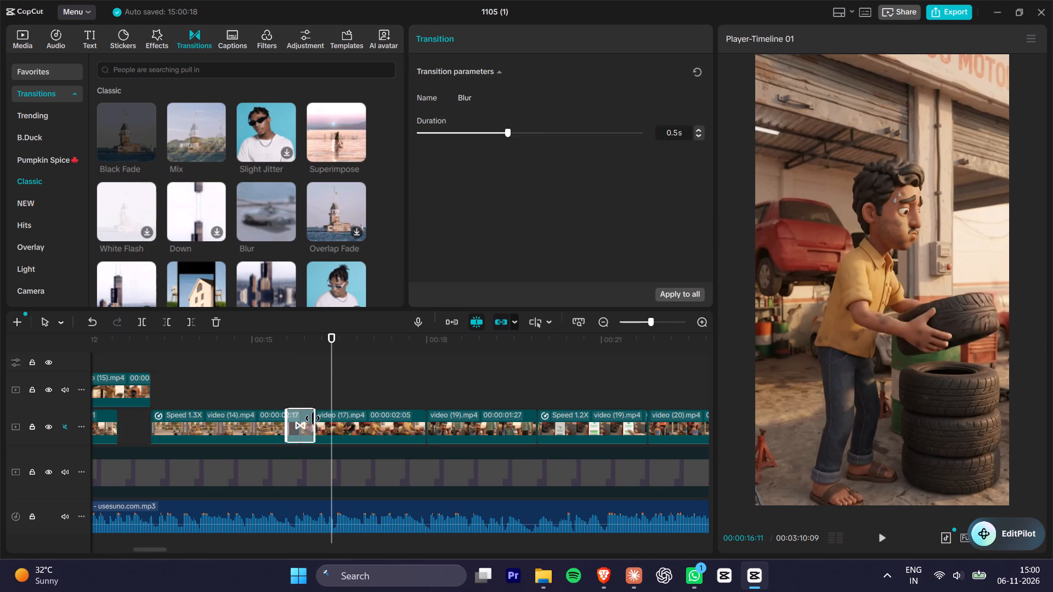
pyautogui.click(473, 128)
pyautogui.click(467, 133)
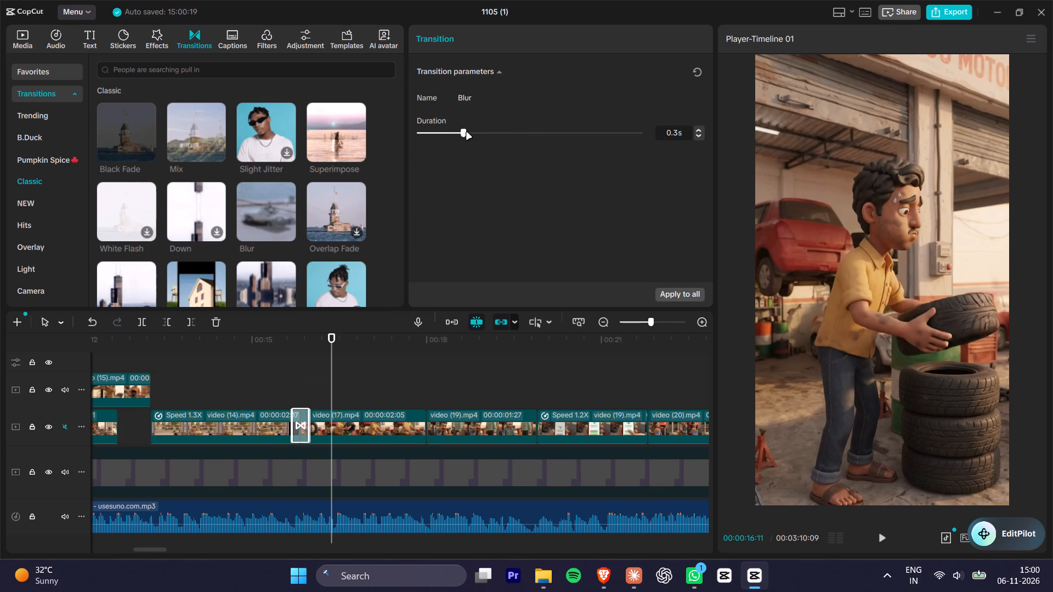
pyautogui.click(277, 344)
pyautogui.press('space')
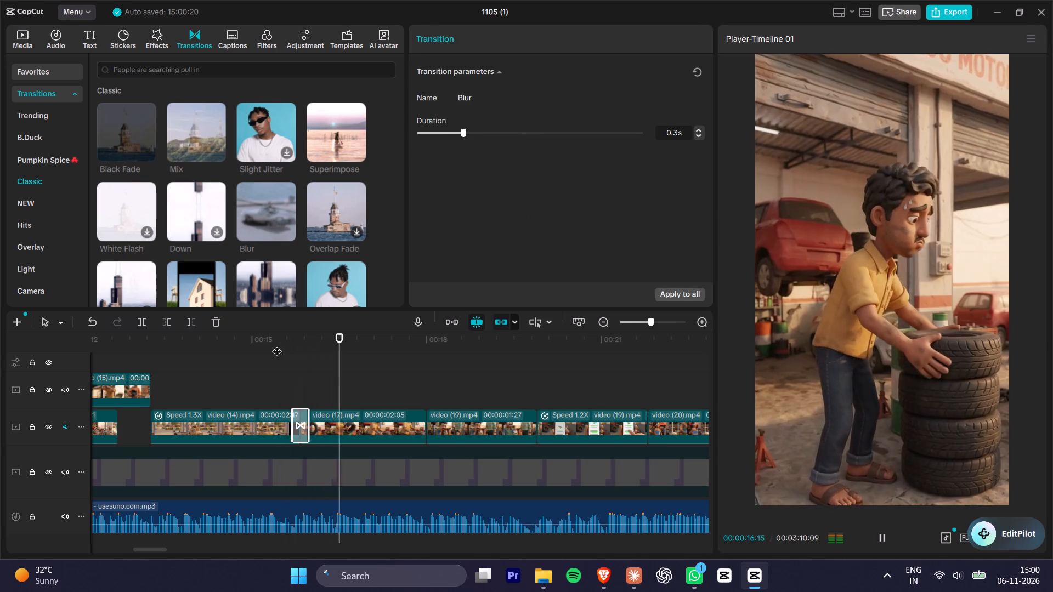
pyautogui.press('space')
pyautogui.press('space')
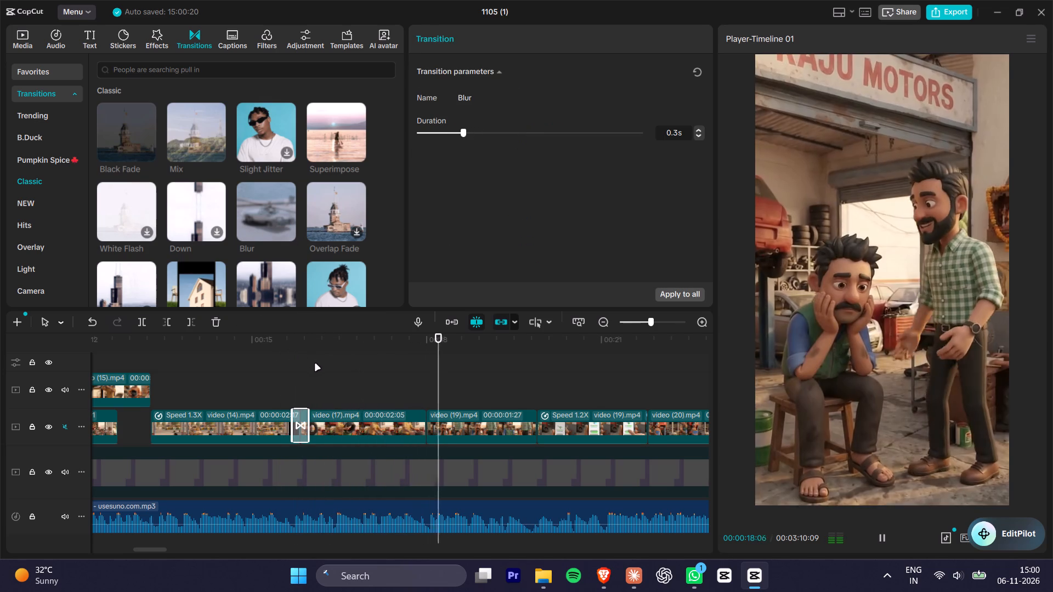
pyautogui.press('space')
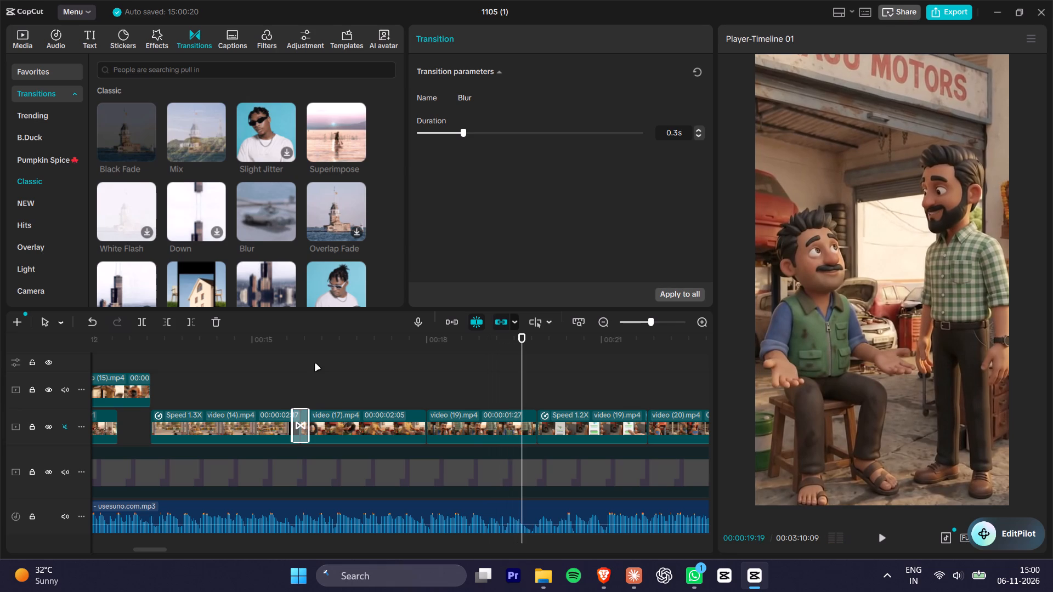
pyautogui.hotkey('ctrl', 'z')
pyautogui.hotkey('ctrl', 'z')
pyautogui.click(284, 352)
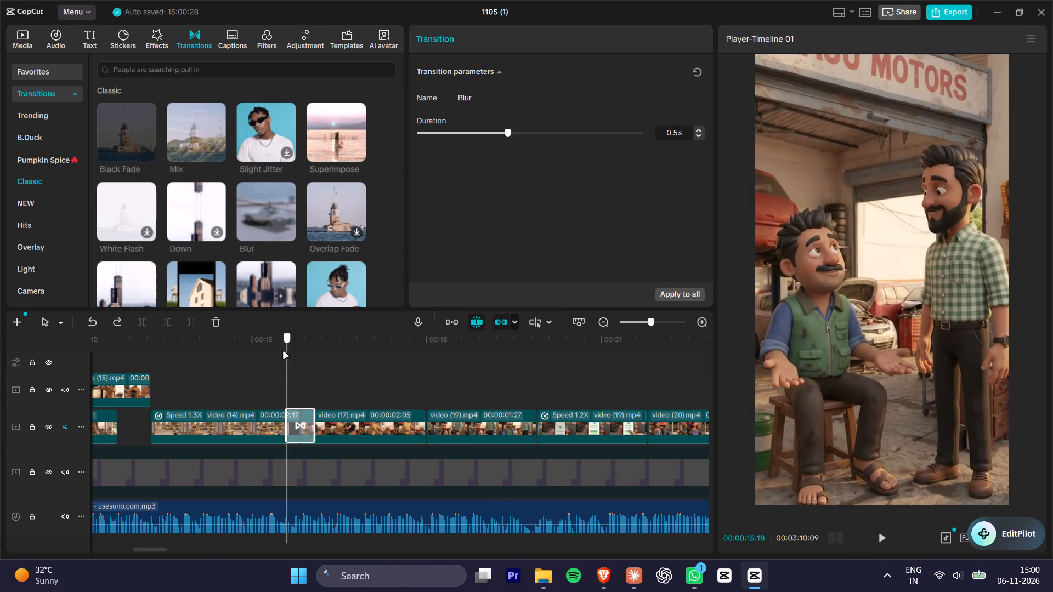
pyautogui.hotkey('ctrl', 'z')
# Play from the end of video (14).mp4 through to the end of video (28).mp4 to review the plain cuts.
pyautogui.press('space')
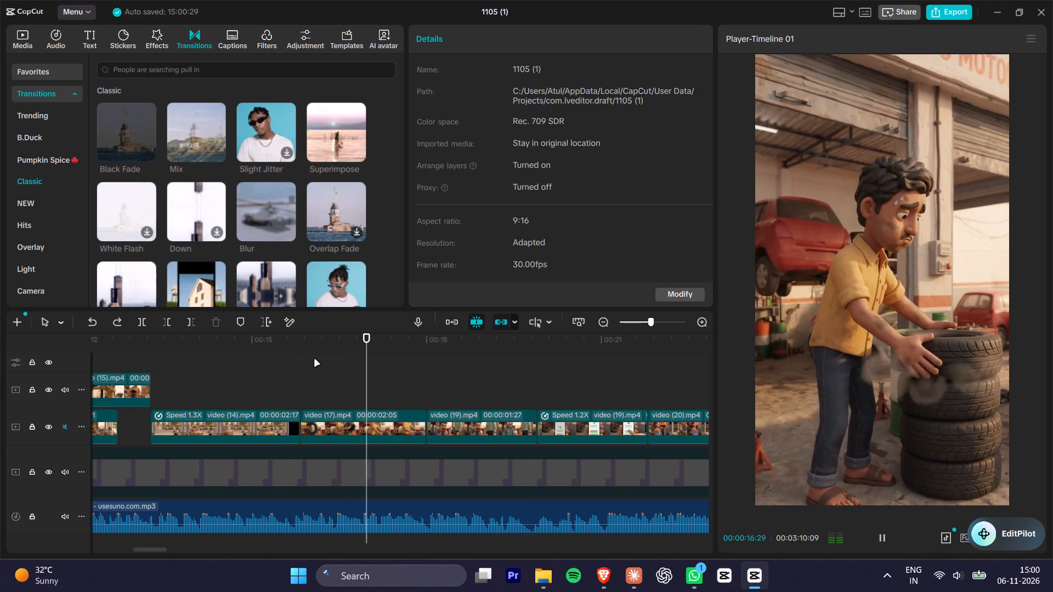
pyautogui.press('space')
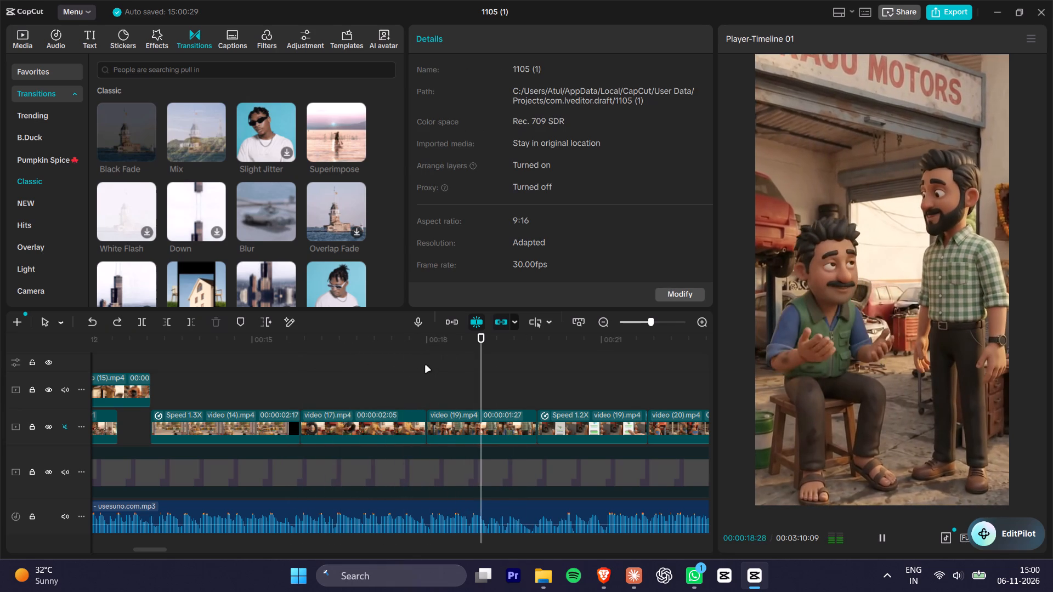
pyautogui.press('space')
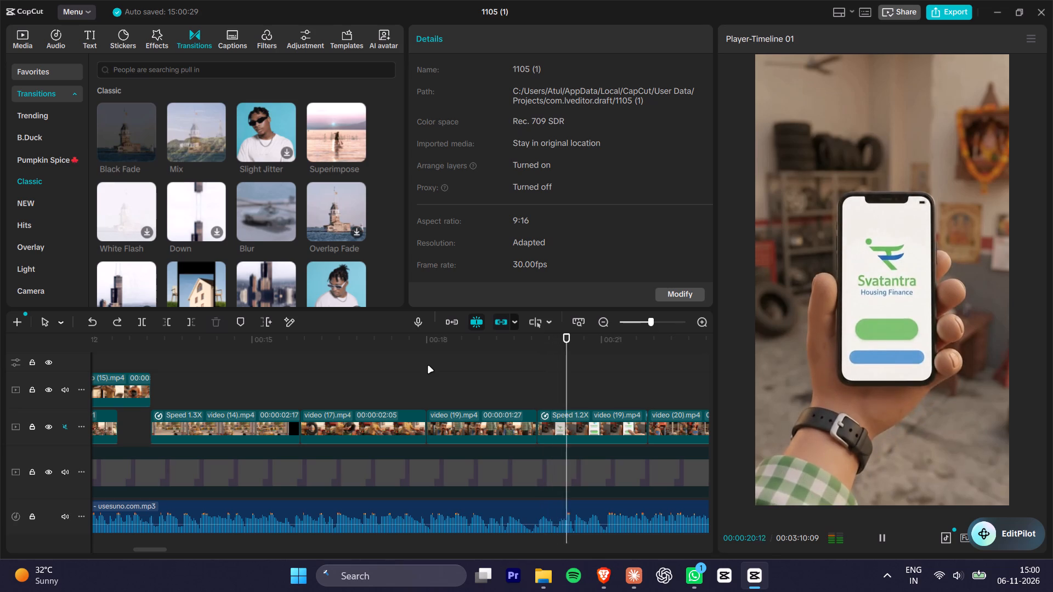
pyautogui.press('space')
pyautogui.press('space')
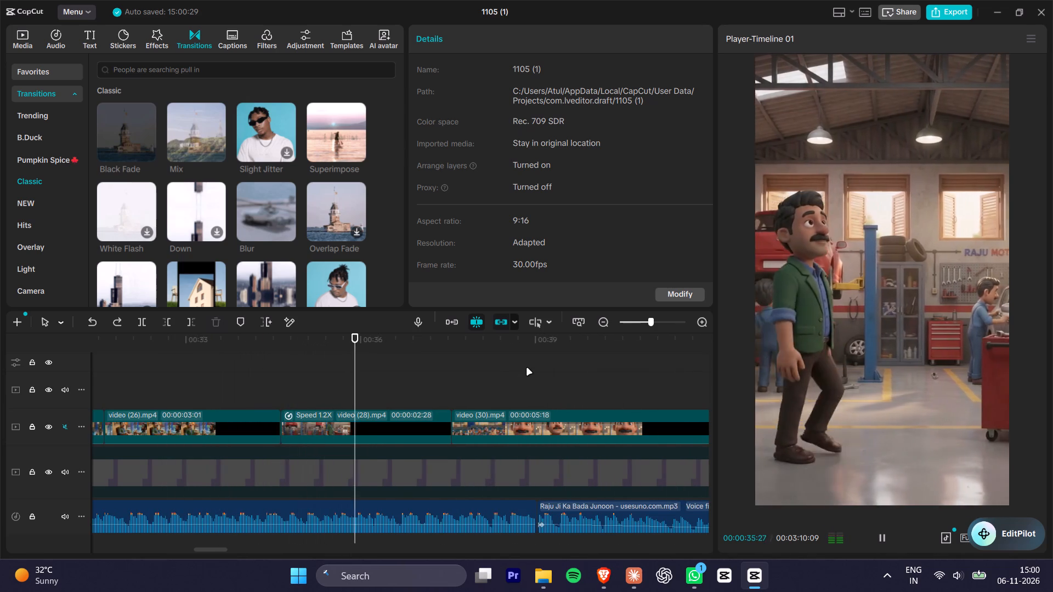
pyautogui.press('space')
pyautogui.press('space')
pyautogui.press('space')
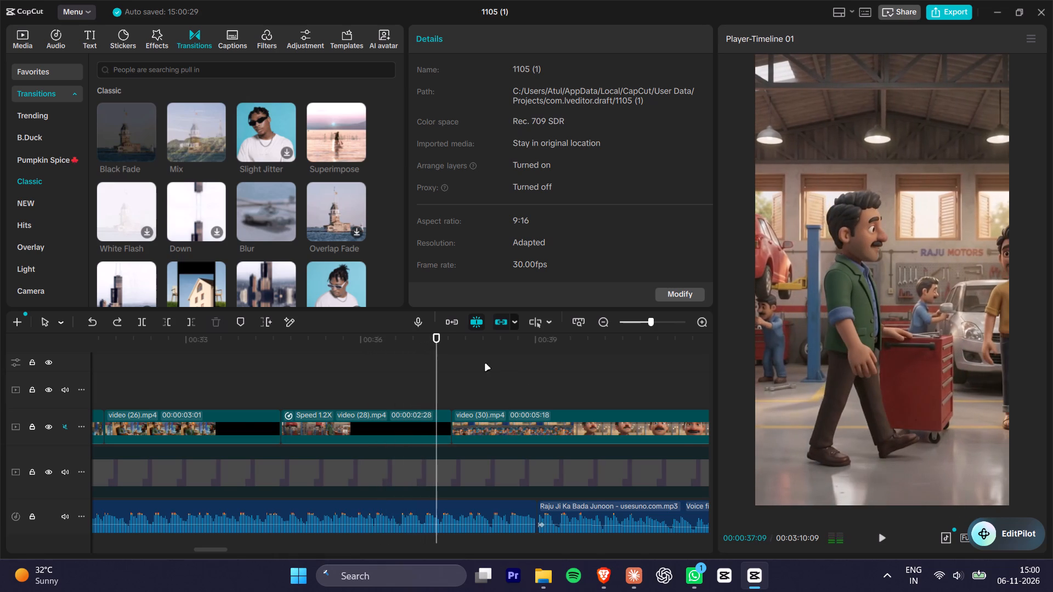
# Add a 0.5 s Blur transition between video (28).mp4 and video (30).mp4 and play across it.
pyautogui.moveTo(124, 129); pyautogui.dragTo(183, 186)
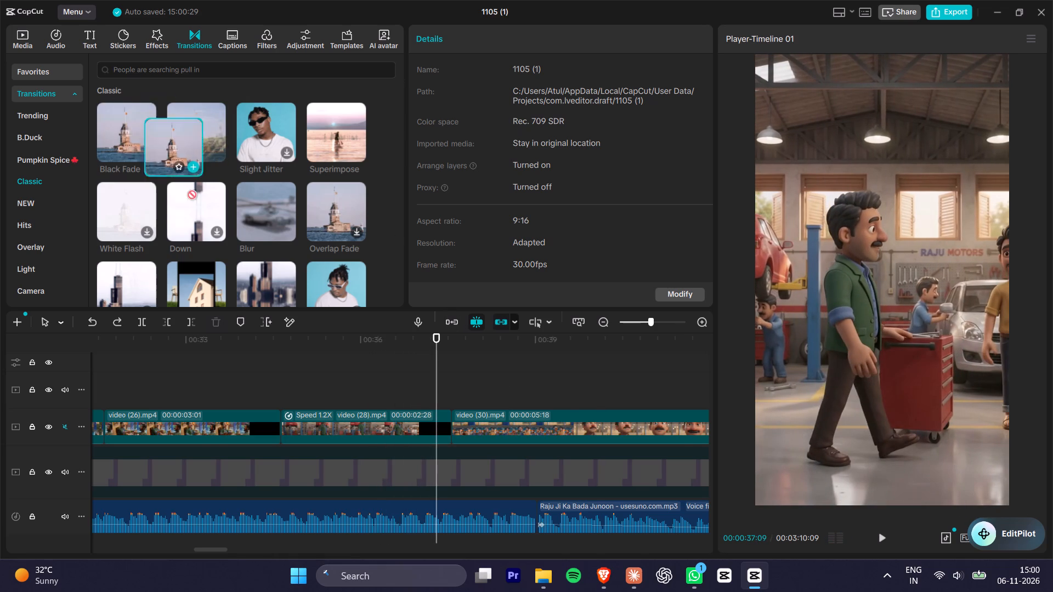
pyautogui.moveTo(183, 186); pyautogui.dragTo(115, 138)
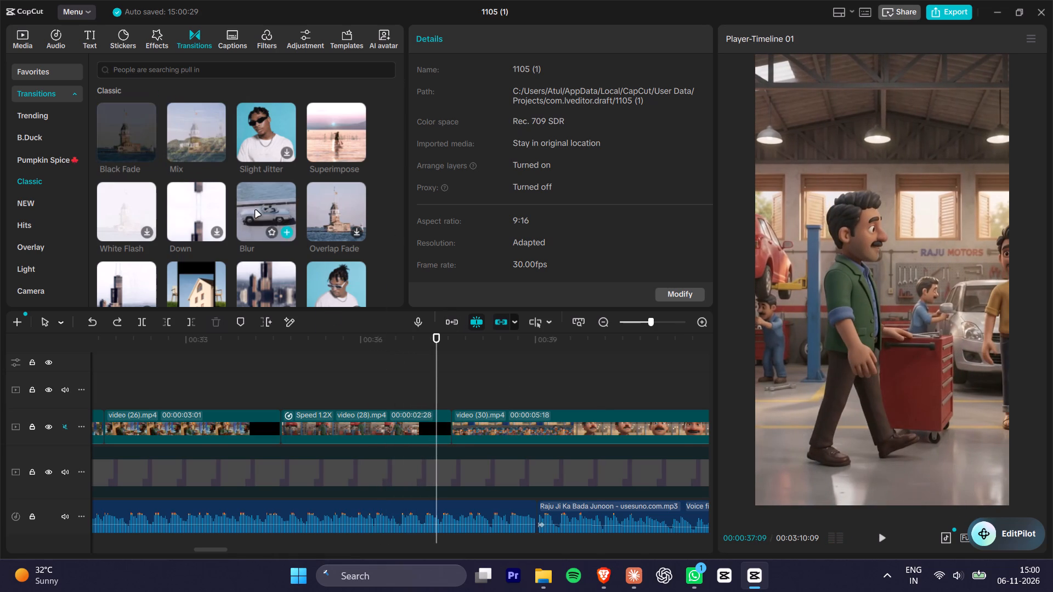
pyautogui.moveTo(255, 209); pyautogui.dragTo(439, 421)
pyautogui.press('space')
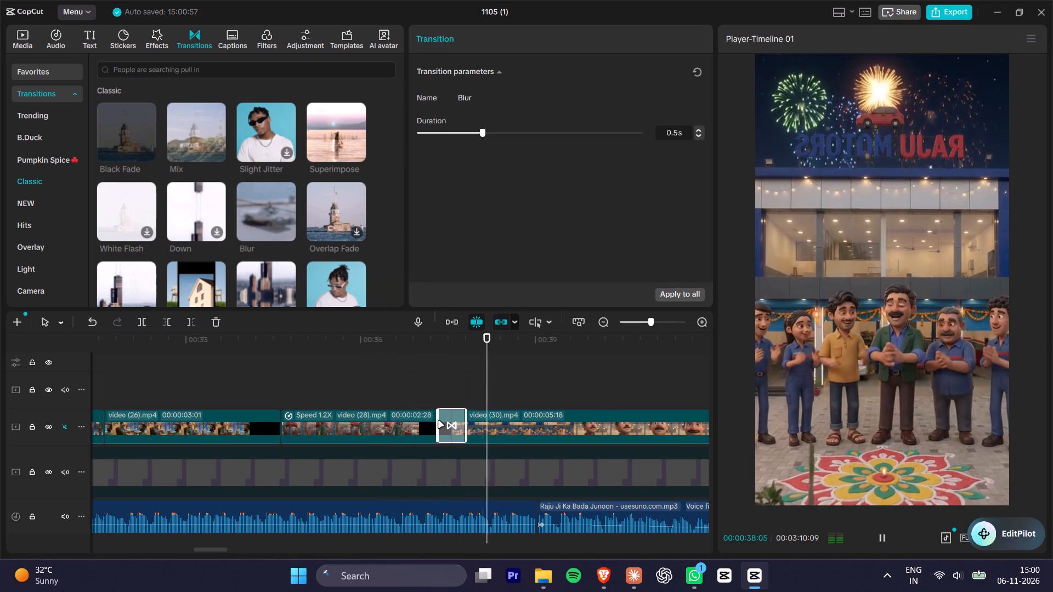
pyautogui.press('space')
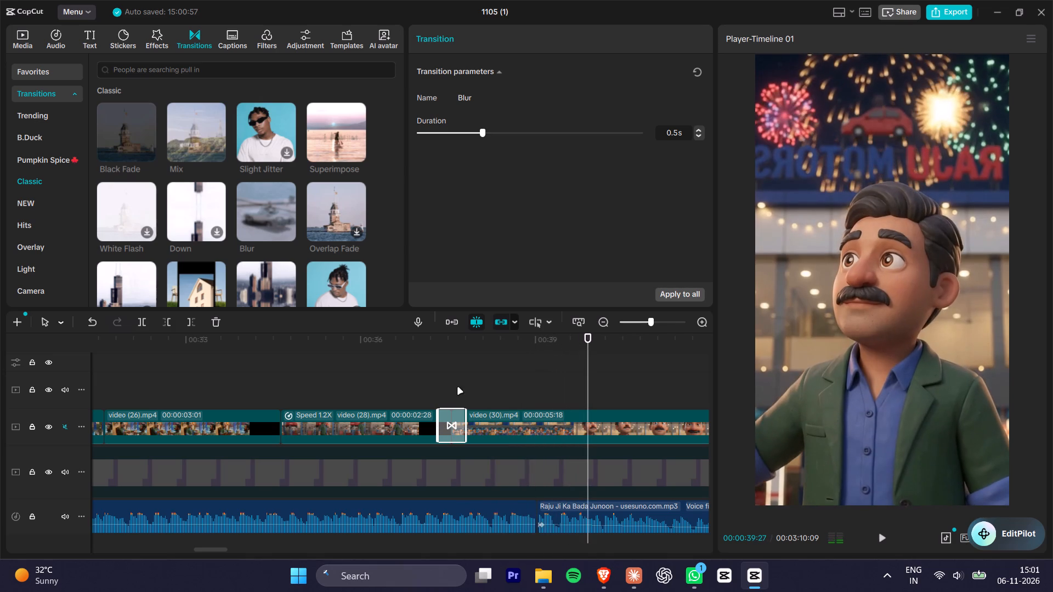
# Scrub and play the video (30).mp4 clip to its end to check the closing shot together with the last music clip.
pyautogui.moveTo(461, 335); pyautogui.dragTo(500, 351)
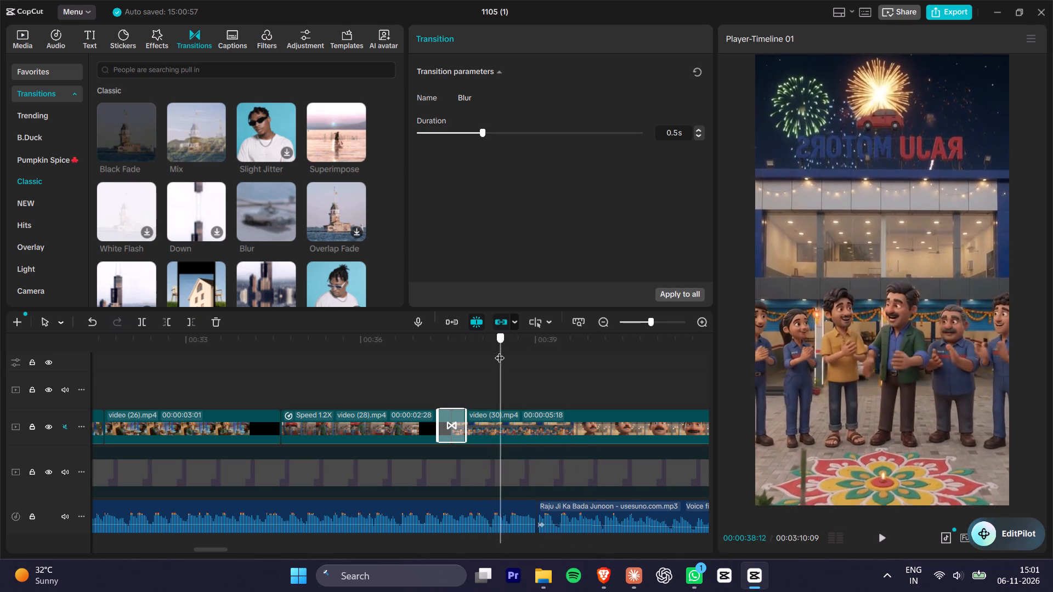
pyautogui.moveTo(500, 351); pyautogui.dragTo(523, 350)
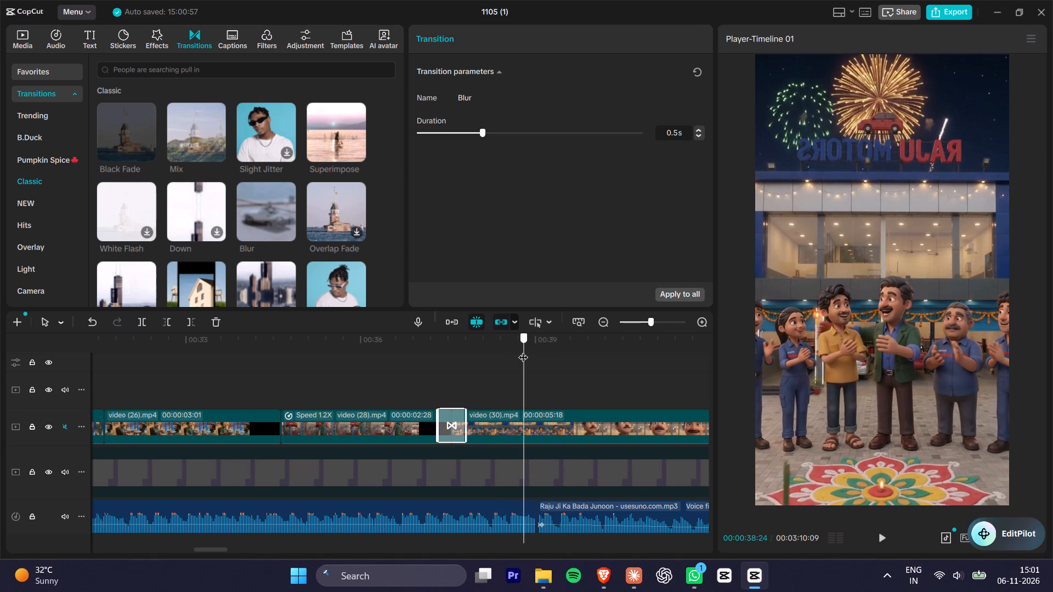
pyautogui.moveTo(523, 350); pyautogui.dragTo(538, 349)
pyautogui.press('space')
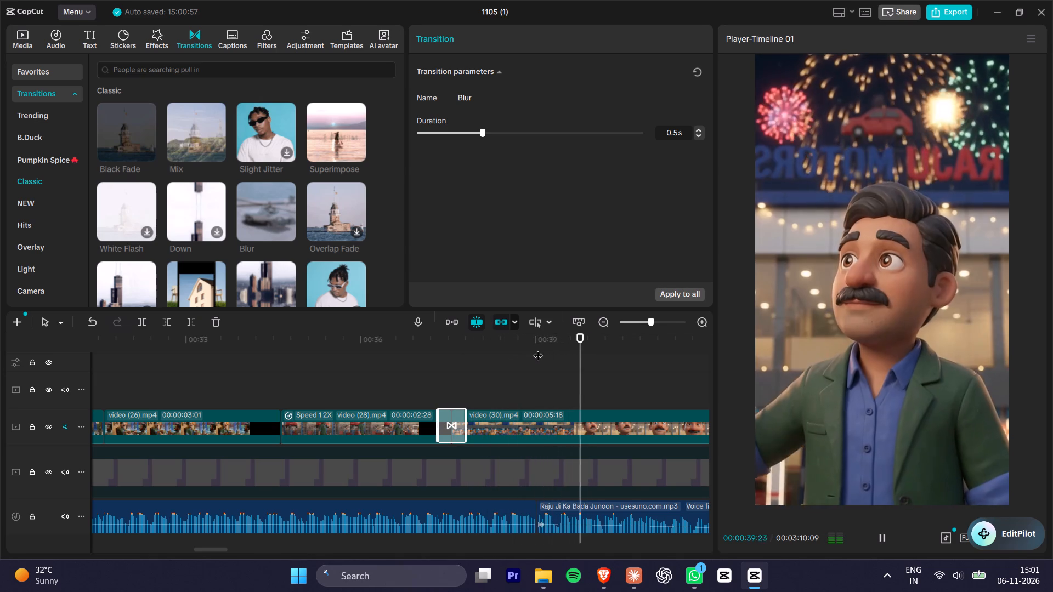
pyautogui.press('space')
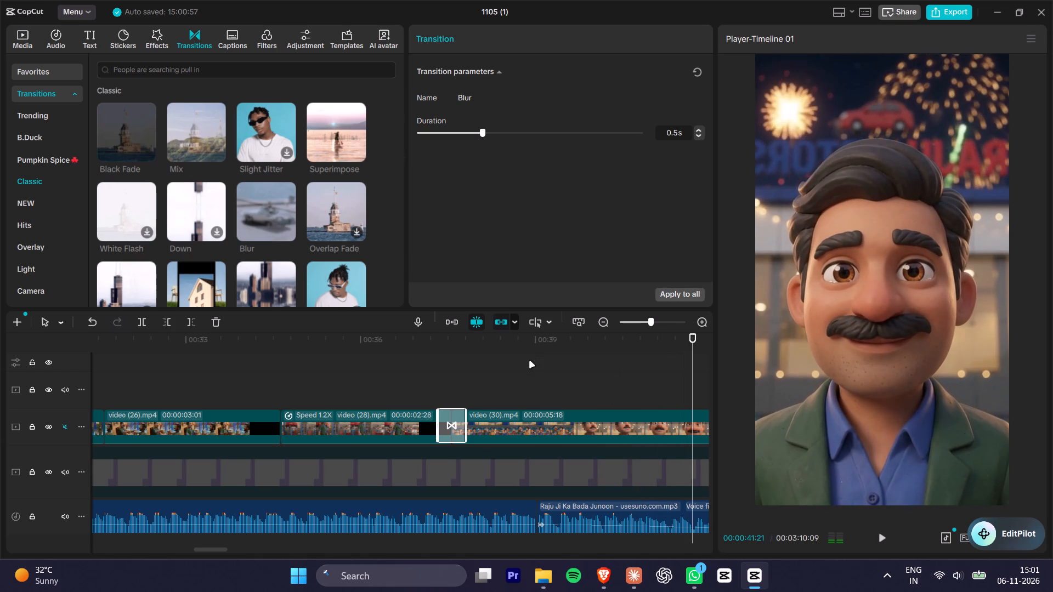
pyautogui.keyDown('alt'); pyautogui.scroll(-4, 478, 394); pyautogui.keyUp('alt')
pyautogui.press('space')
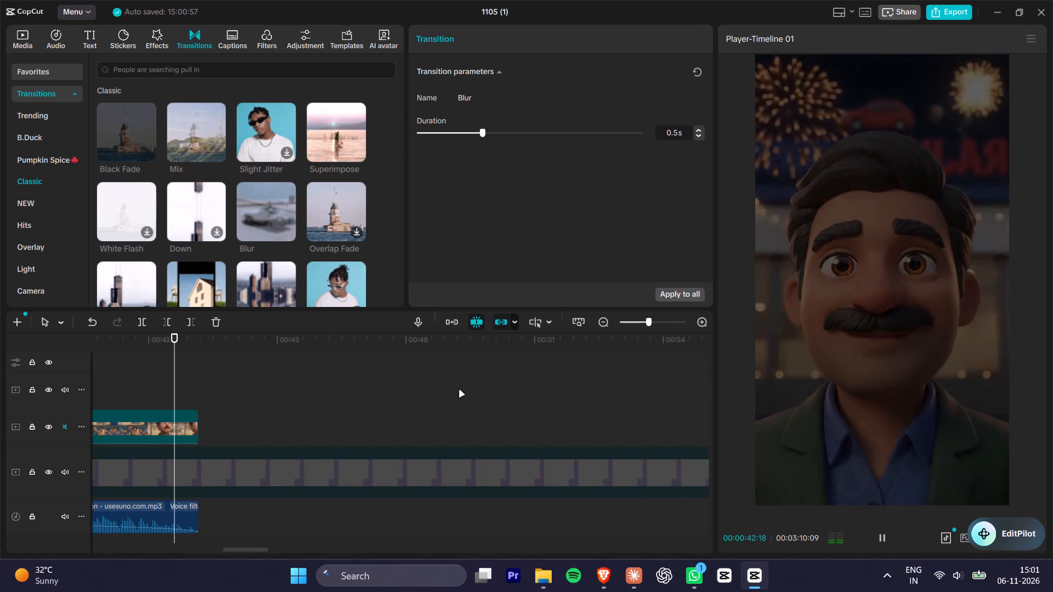
pyautogui.press('space')
pyautogui.moveTo(132, 344); pyautogui.dragTo(124, 345)
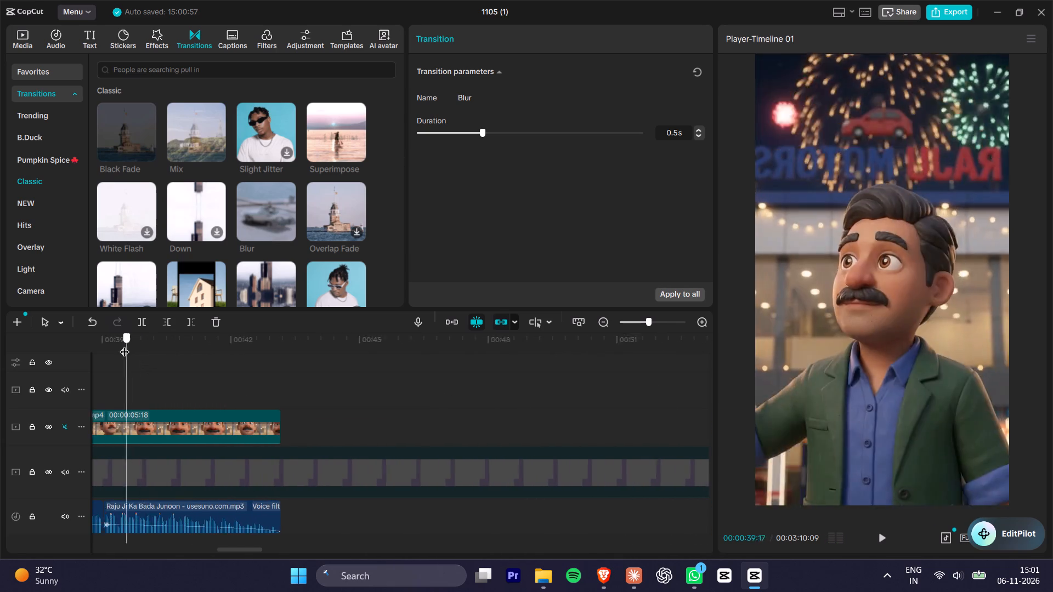
pyautogui.moveTo(124, 345); pyautogui.dragTo(225, 361)
pyautogui.press('space')
pyautogui.click(312, 514)
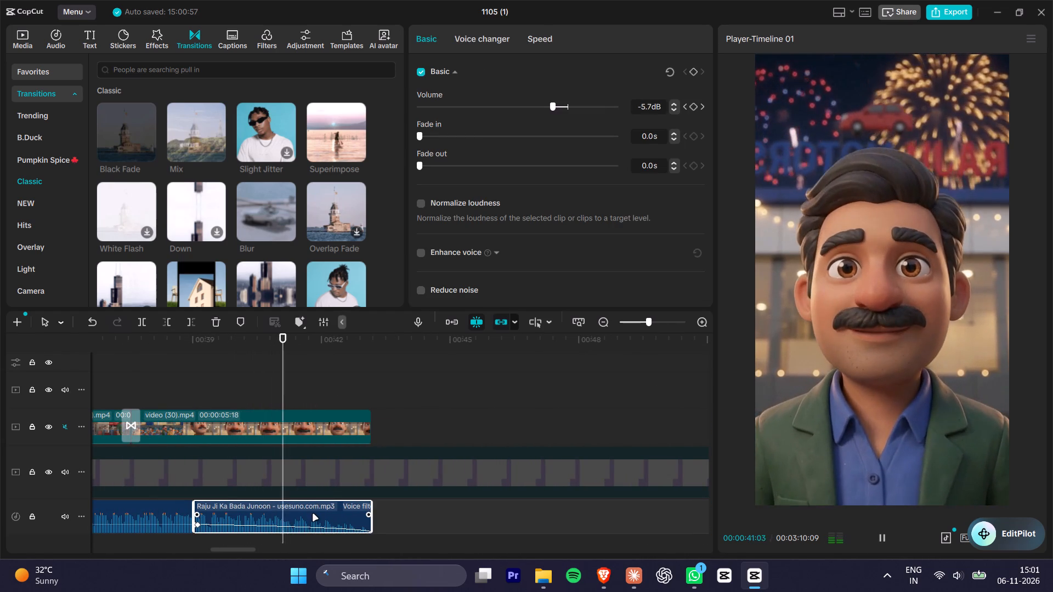
pyautogui.press('space')
pyautogui.press('space')
pyautogui.press('space')
pyautogui.moveTo(212, 351); pyautogui.dragTo(165, 348)
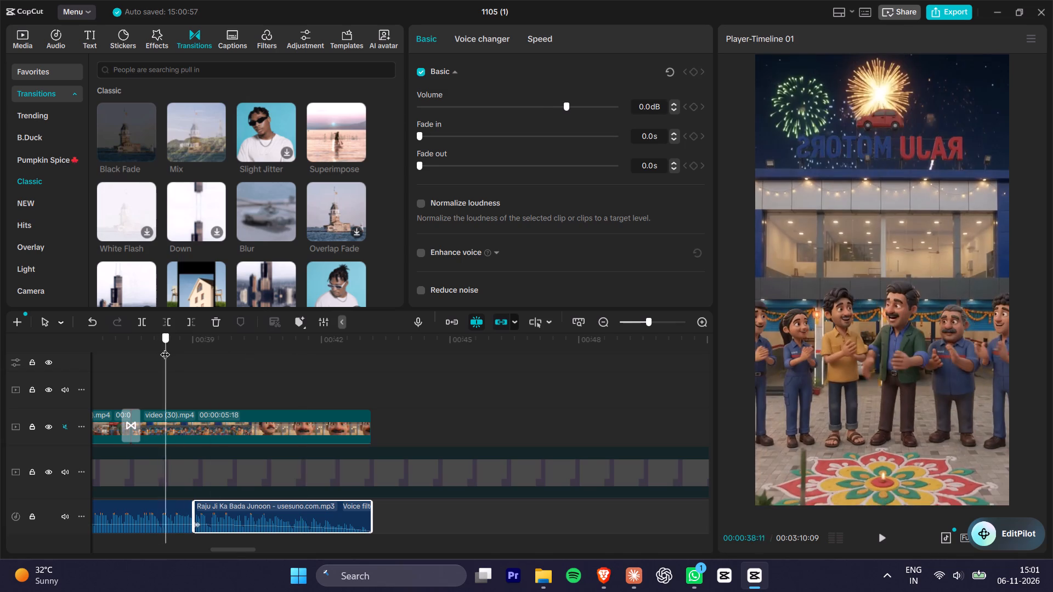
# Add the Warm Vivid filter from the Hits category at the very start of the timeline.
pyautogui.moveTo(165, 348); pyautogui.dragTo(0, 374)
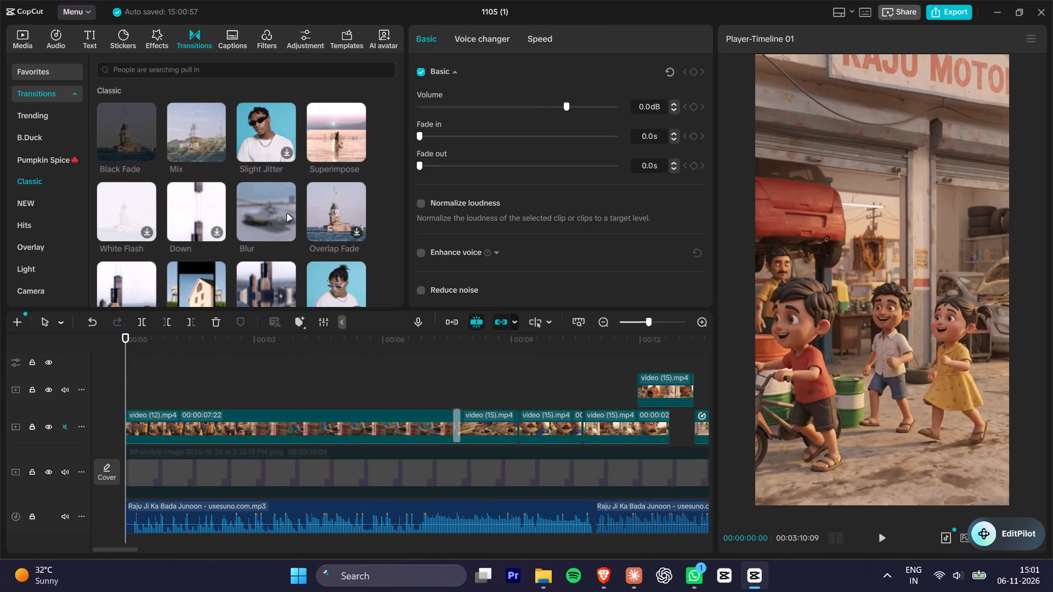
pyautogui.click(268, 31)
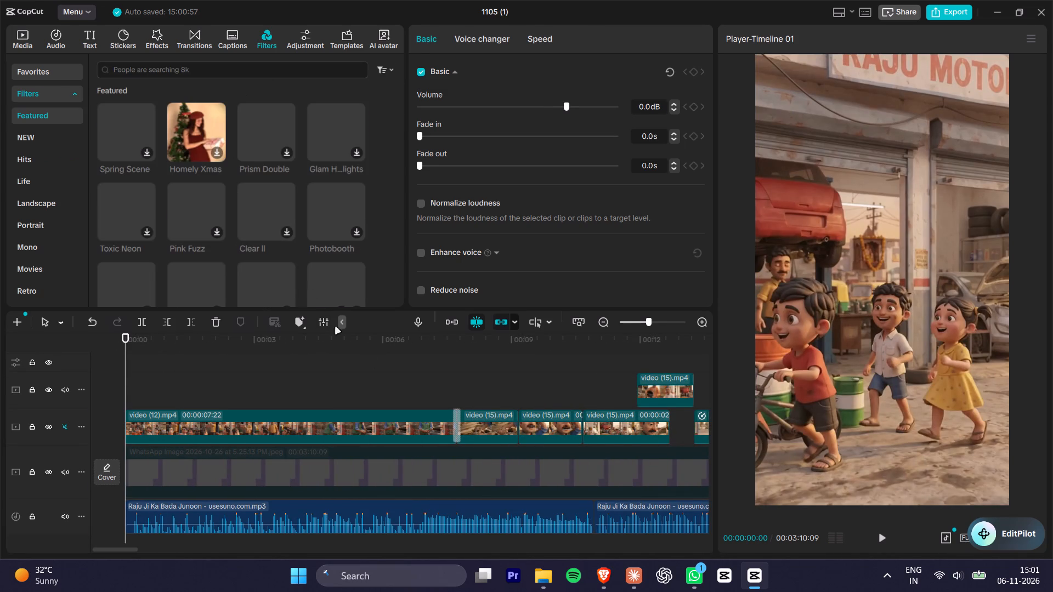
pyautogui.keyDown('alt'); pyautogui.scroll(-7, 406, 374); pyautogui.keyUp('alt')
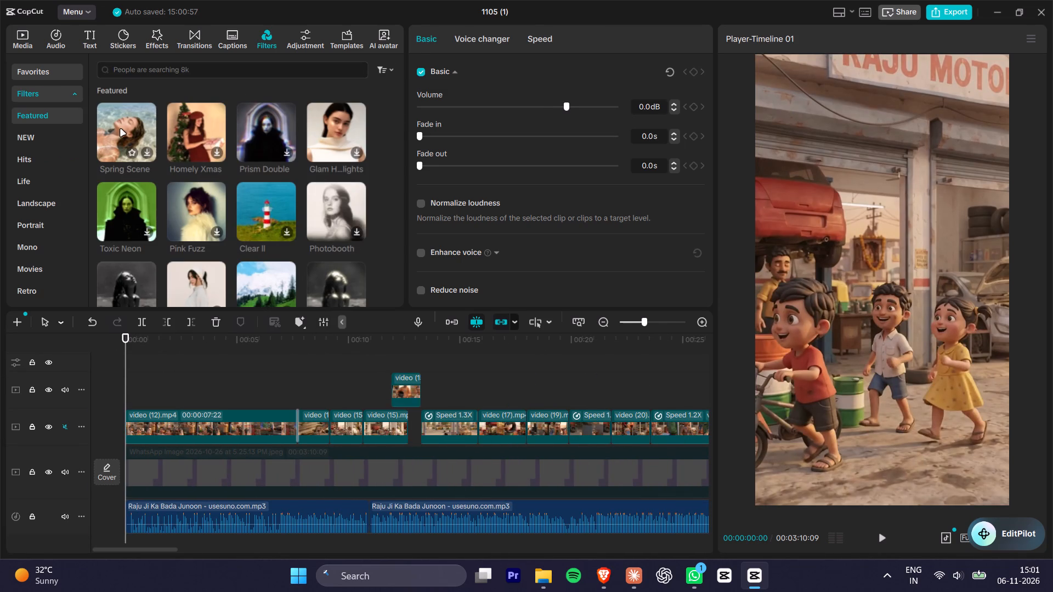
pyautogui.click(27, 156)
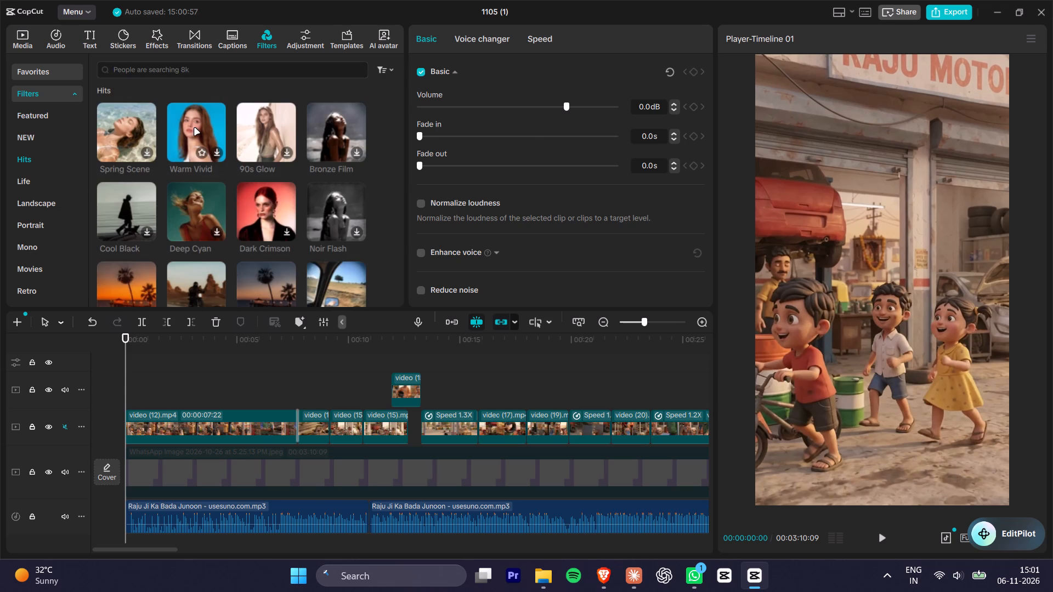
pyautogui.click(195, 128)
pyautogui.keyDown('alt'); pyautogui.scroll(-2, 308, 338); pyautogui.keyUp('alt')
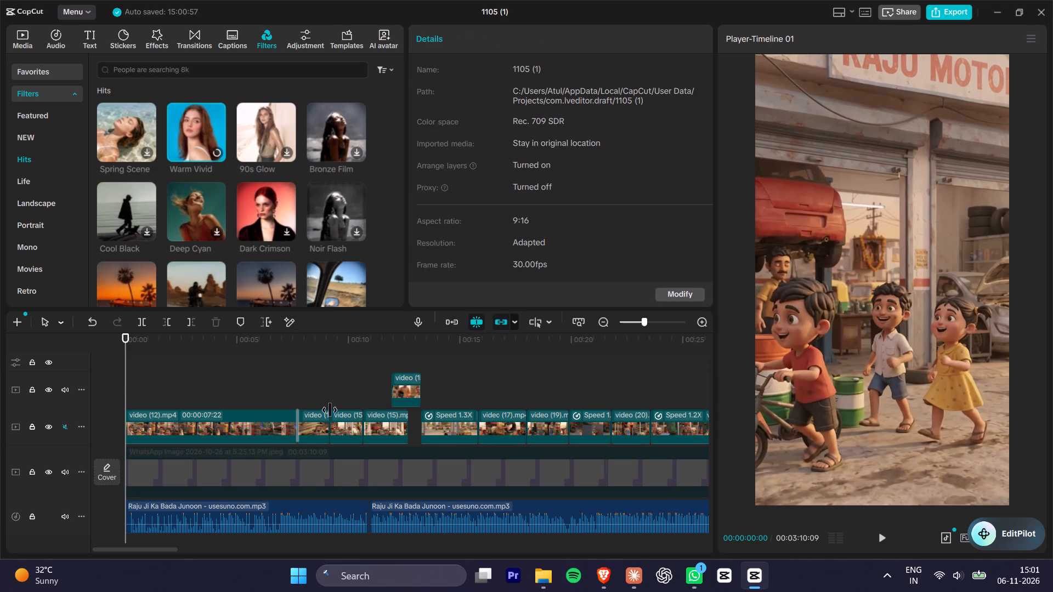
pyautogui.keyDown('alt'); pyautogui.scroll(-2, 330, 411); pyautogui.keyUp('alt')
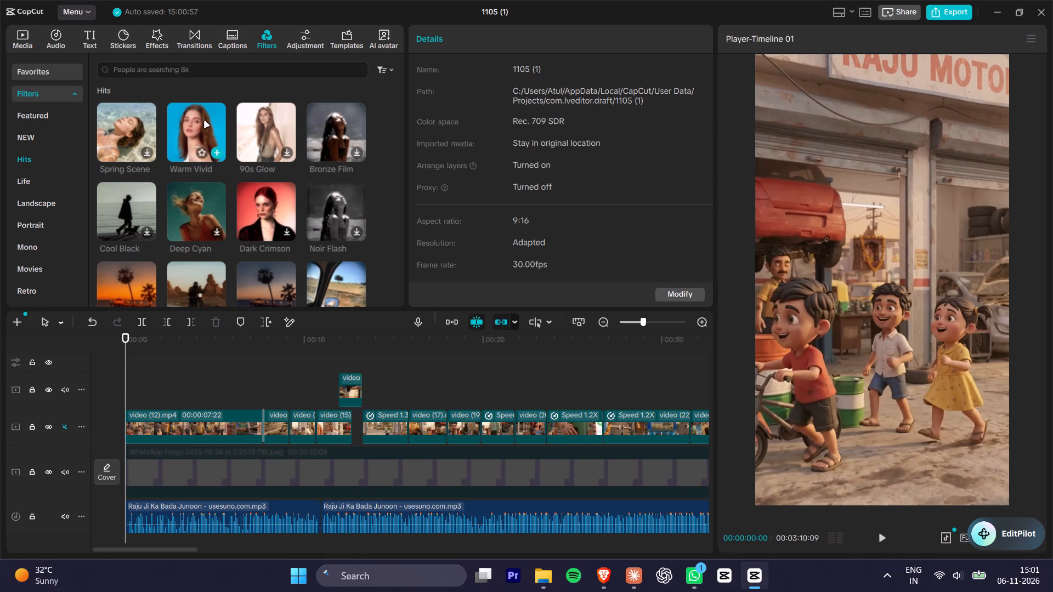
pyautogui.moveTo(201, 119); pyautogui.dragTo(100, 354)
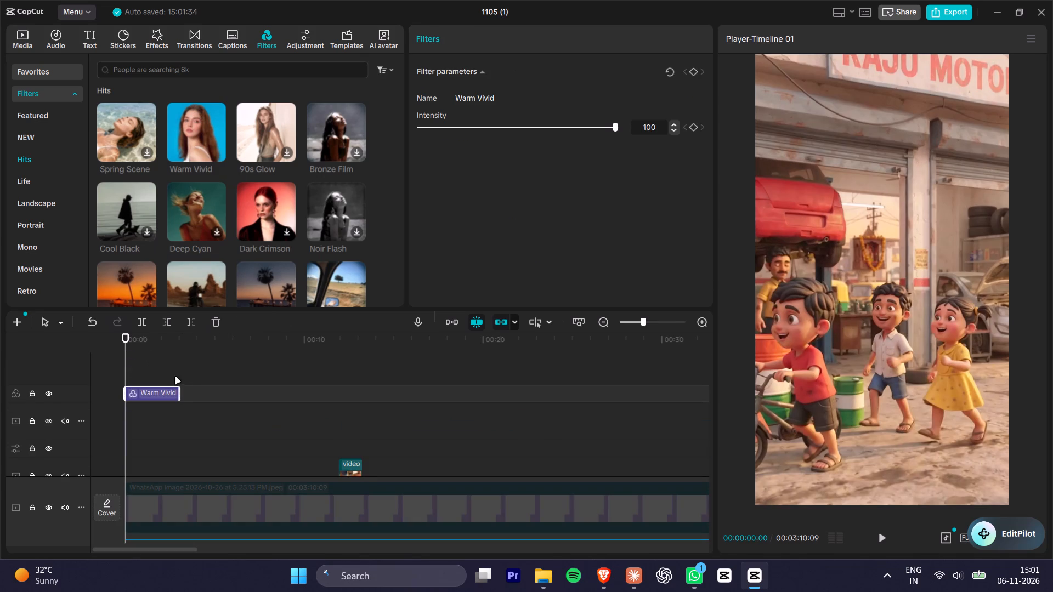
# Lengthen the Warm Vivid filter from the timeline start to about 27 s.
pyautogui.moveTo(178, 393); pyautogui.dragTo(614, 397)
# Move the Warm Vivid filter down to its own track directly beneath the Adjust1 layers, keeping its start at zero.
pyautogui.keyDown('alt'); pyautogui.scroll(-7, 621, 415); pyautogui.keyUp('alt')
pyautogui.keyDown('ctrl'); pyautogui.scroll(-3, 450, 424); pyautogui.keyUp('ctrl')
pyautogui.keyDown('alt'); pyautogui.scroll(-3, 418, 427); pyautogui.keyUp('alt')
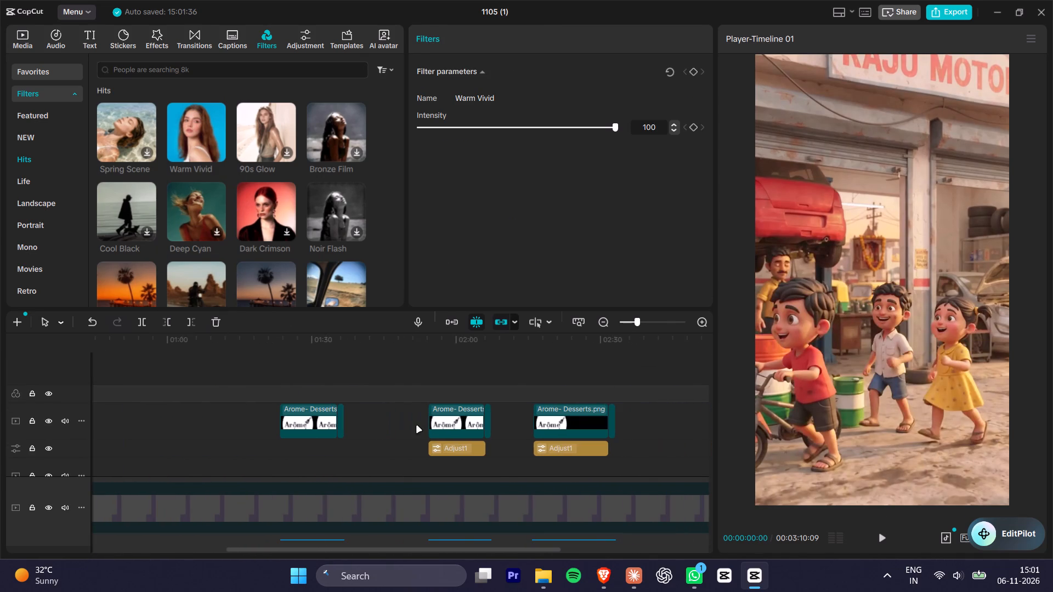
pyautogui.keyDown('alt'); pyautogui.scroll(-9, 399, 420); pyautogui.keyUp('alt')
pyautogui.keyDown('alt'); pyautogui.scroll(-3, 353, 420); pyautogui.keyUp('alt')
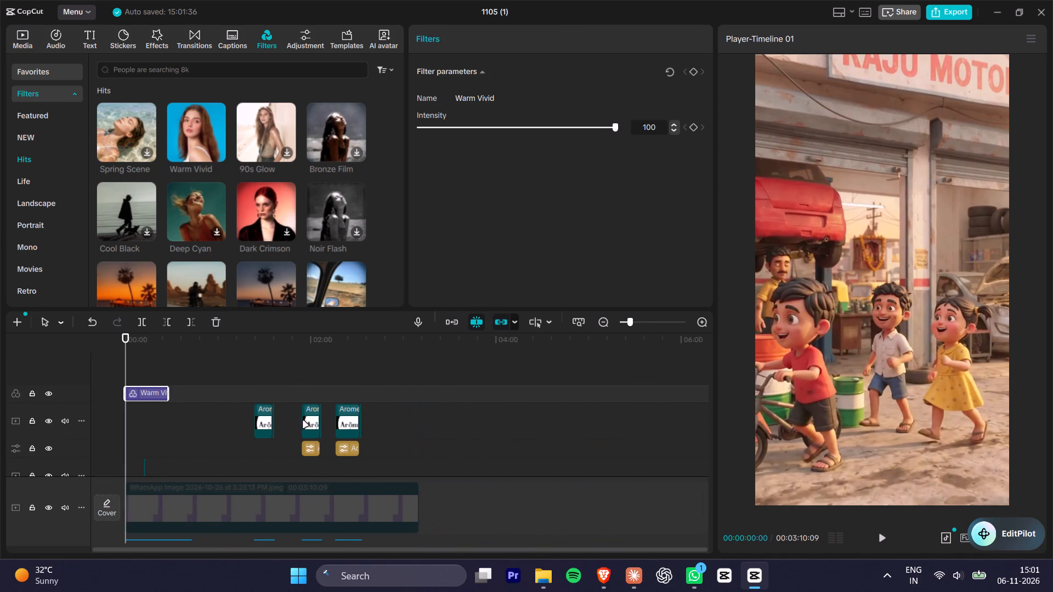
pyautogui.keyDown('ctrl'); pyautogui.scroll(9, 248, 420); pyautogui.keyUp('ctrl')
pyautogui.keyDown('shift'); pyautogui.scroll(-6, 202, 428); pyautogui.keyUp('shift')
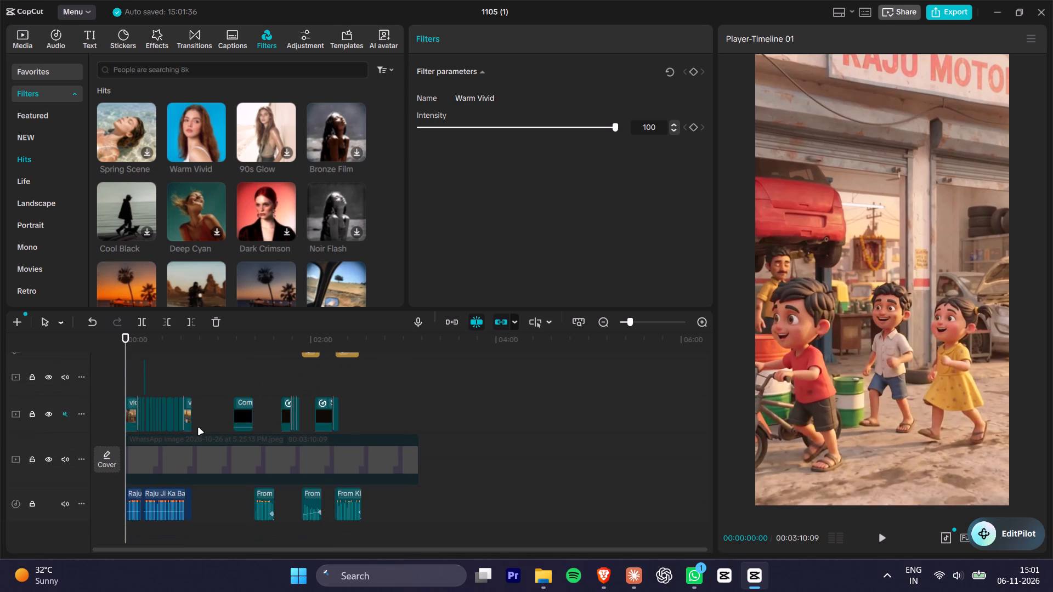
pyautogui.keyDown('shift'); pyautogui.scroll(4, 195, 423); pyautogui.keyUp('shift')
pyautogui.moveTo(148, 360); pyautogui.dragTo(150, 429)
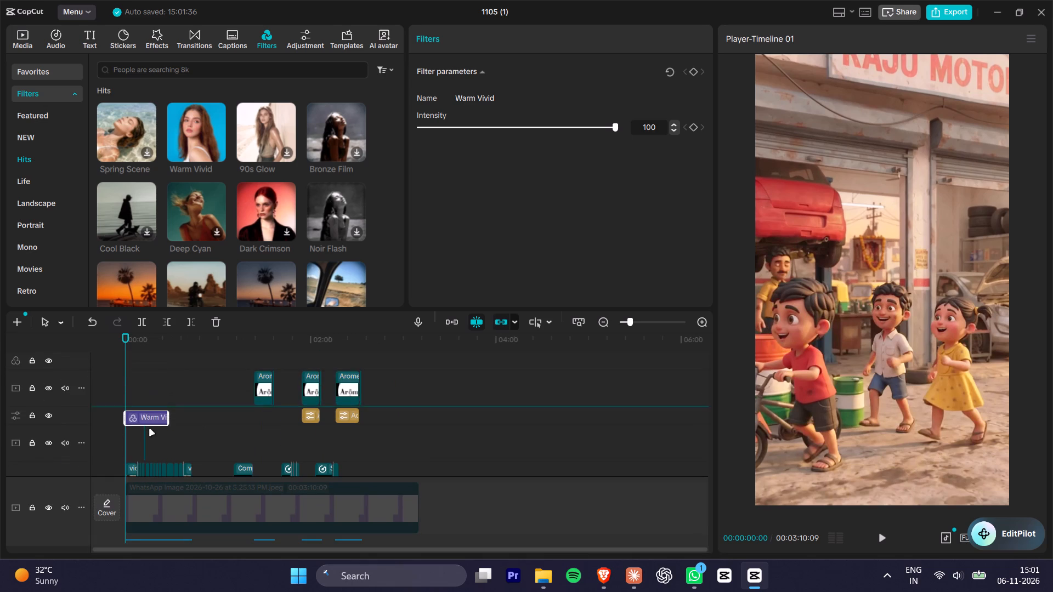
pyautogui.moveTo(150, 429); pyautogui.dragTo(148, 441)
# Extend the Warm Vivid filter to the end of the video (30).mp4 clip at about 43 s.
pyautogui.keyDown('alt'); pyautogui.scroll(7, 155, 439); pyautogui.keyUp('alt')
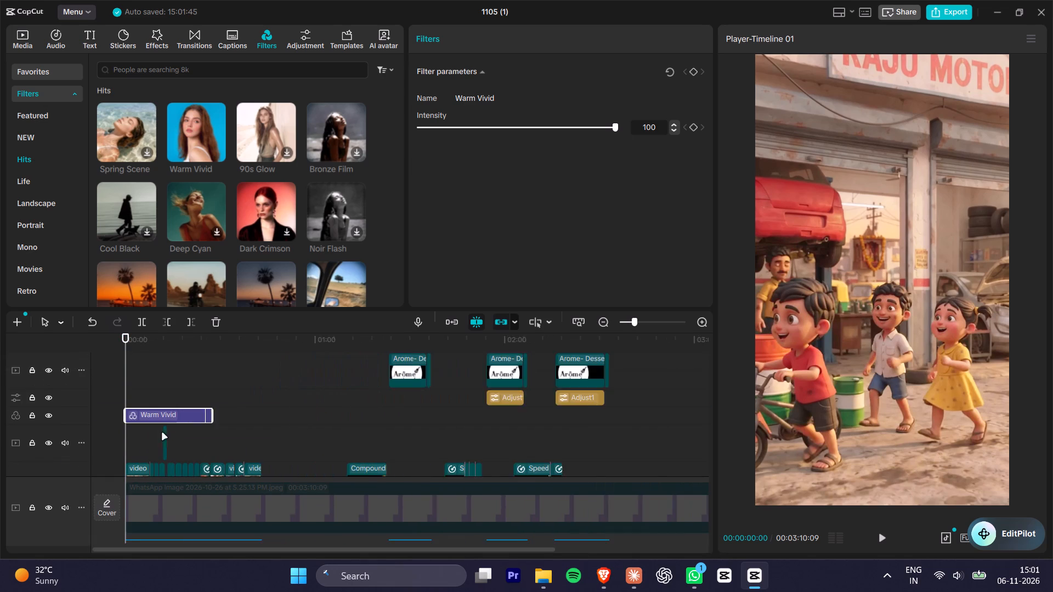
pyautogui.keyDown('alt'); pyautogui.scroll(3, 162, 433); pyautogui.keyUp('alt')
pyautogui.moveTo(231, 418); pyautogui.dragTo(290, 424)
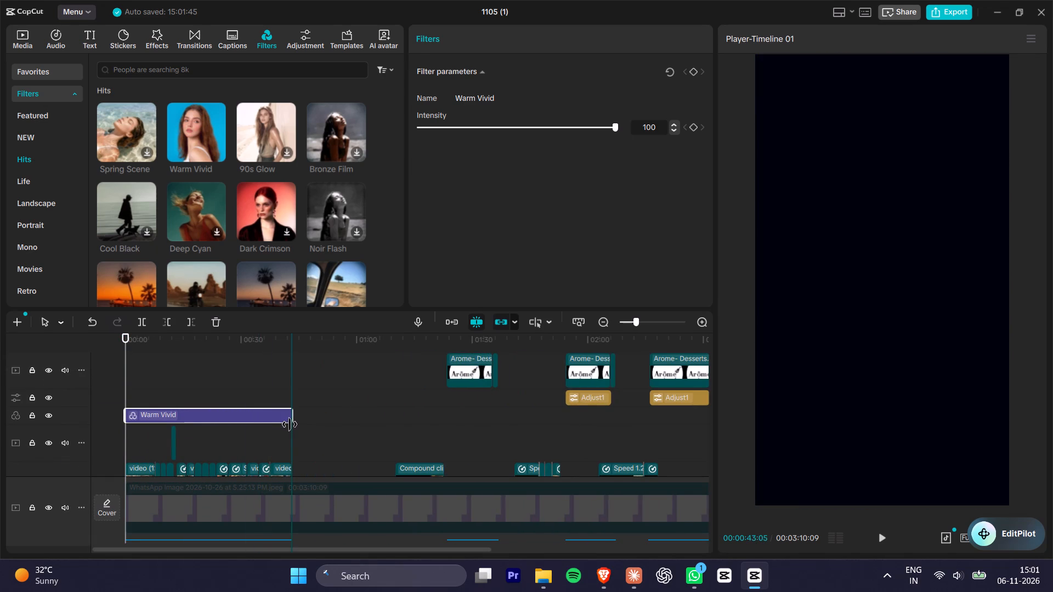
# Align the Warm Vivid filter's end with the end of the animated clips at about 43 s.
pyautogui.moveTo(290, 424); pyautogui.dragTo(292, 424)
# Play and scrub through the opening 26 seconds of the animated clips to examine how the Warm Vivid filter looks.
pyautogui.moveTo(151, 346); pyautogui.dragTo(108, 346)
pyautogui.press('space')
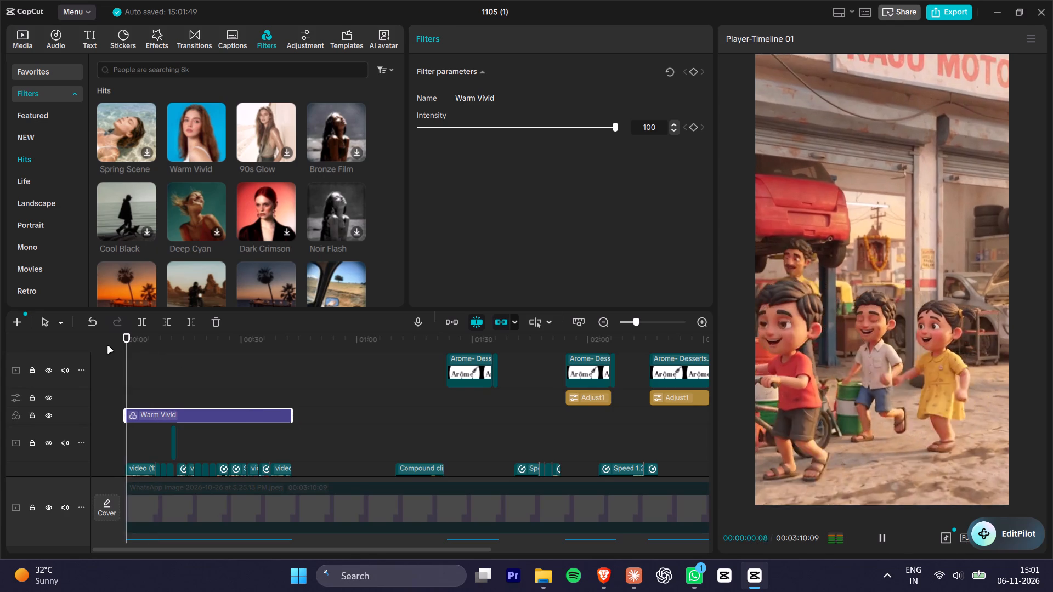
pyautogui.press('space')
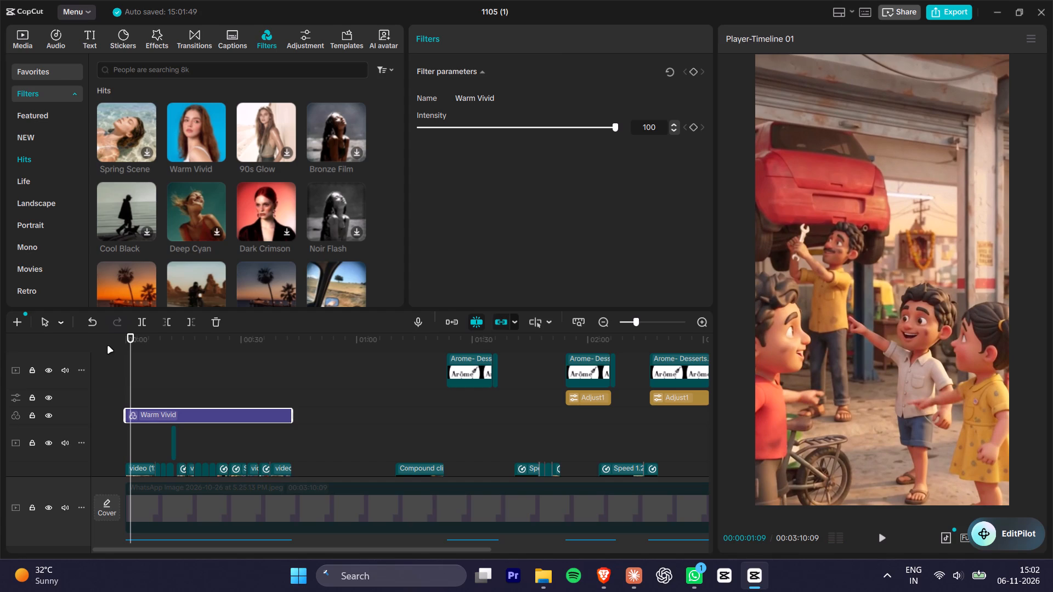
pyautogui.moveTo(163, 348); pyautogui.dragTo(175, 345)
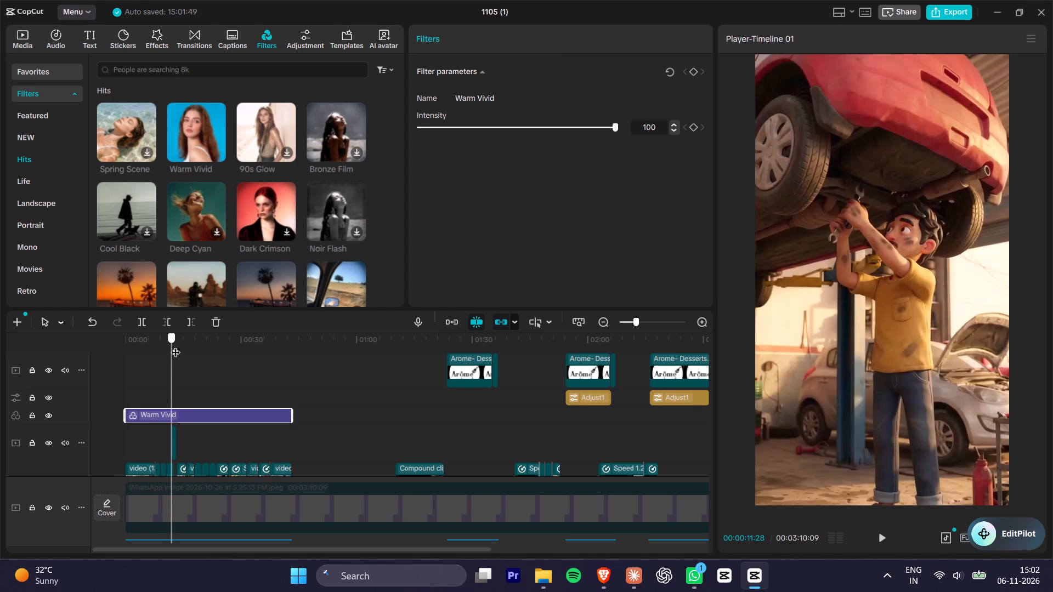
pyautogui.moveTo(175, 345); pyautogui.dragTo(214, 343)
pyautogui.keyDown('alt'); pyautogui.scroll(9, 206, 358); pyautogui.keyUp('alt')
pyautogui.moveTo(108, 354); pyautogui.dragTo(98, 350)
pyautogui.moveTo(120, 349); pyautogui.dragTo(100, 352)
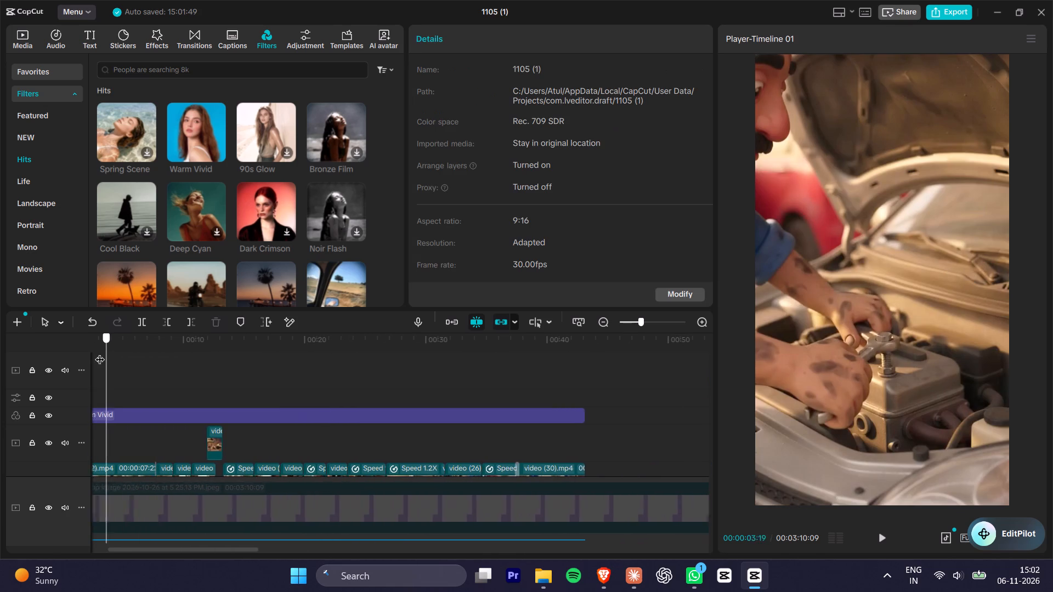
pyautogui.moveTo(100, 352); pyautogui.dragTo(239, 367)
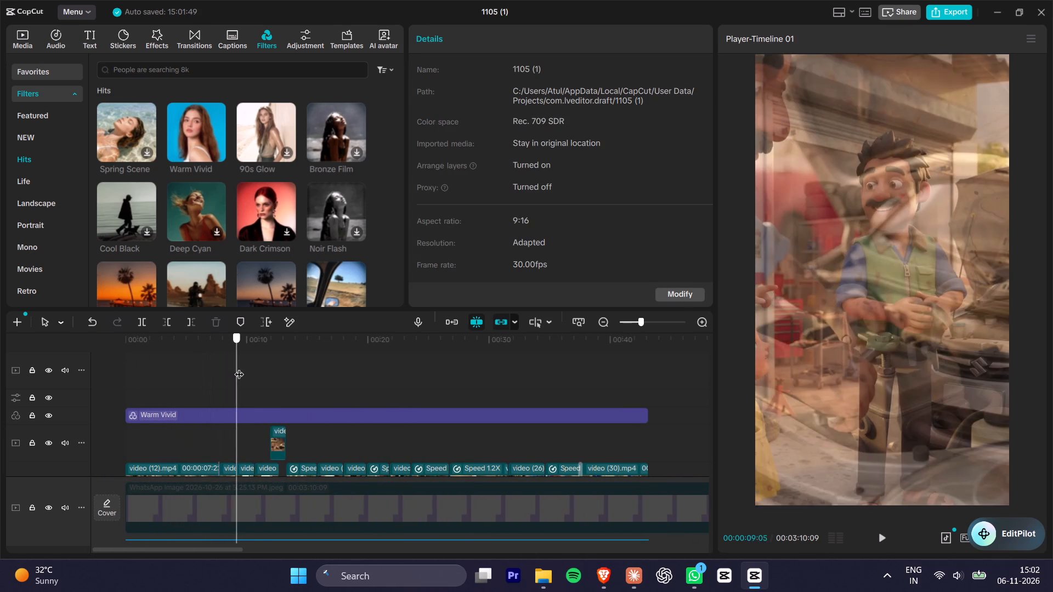
pyautogui.moveTo(239, 367); pyautogui.dragTo(307, 377)
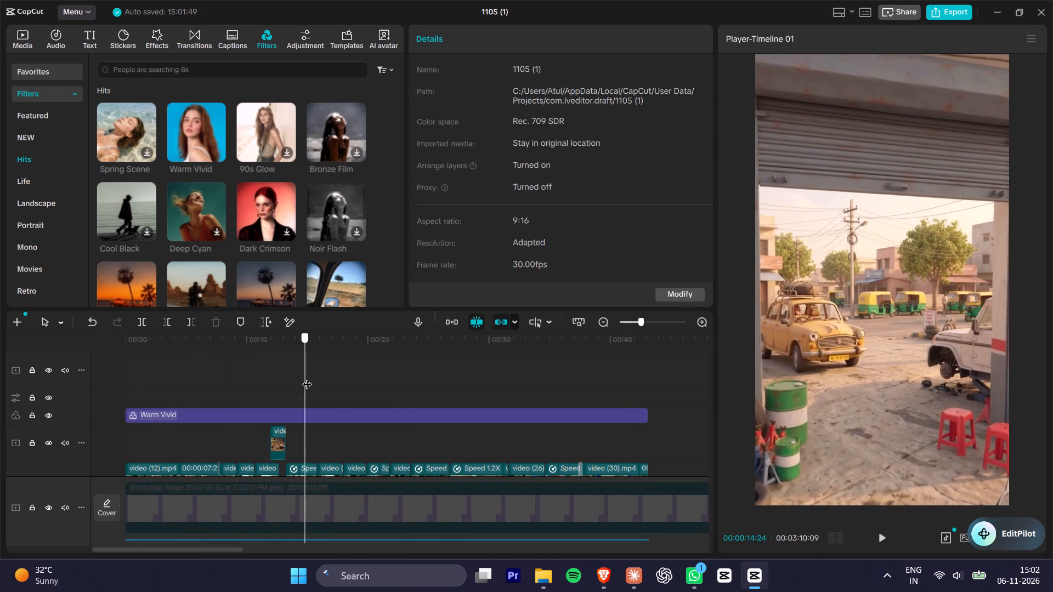
pyautogui.moveTo(307, 377); pyautogui.dragTo(379, 382)
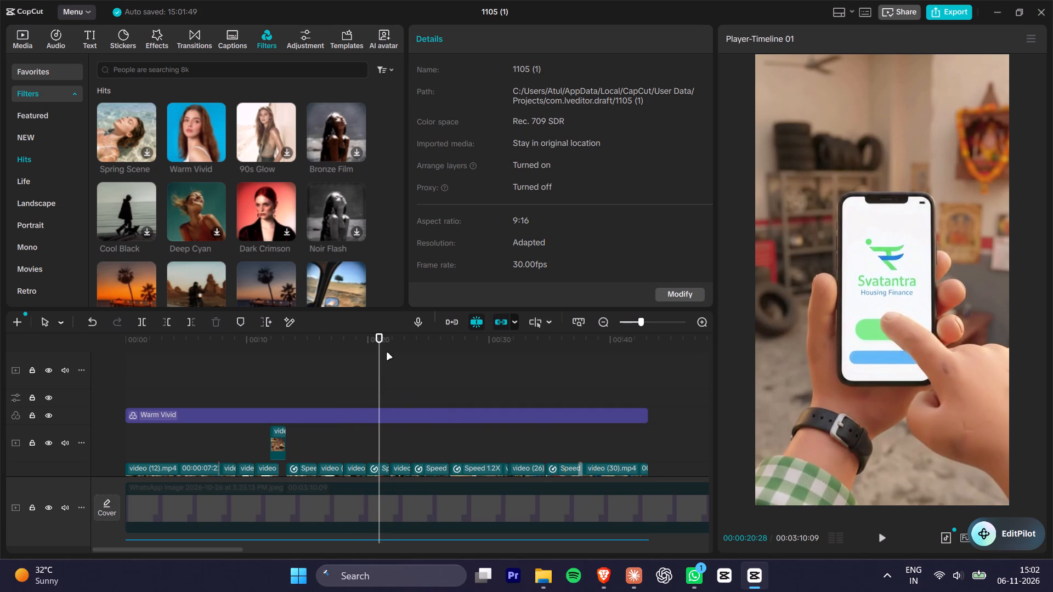
pyautogui.moveTo(392, 349); pyautogui.dragTo(423, 345)
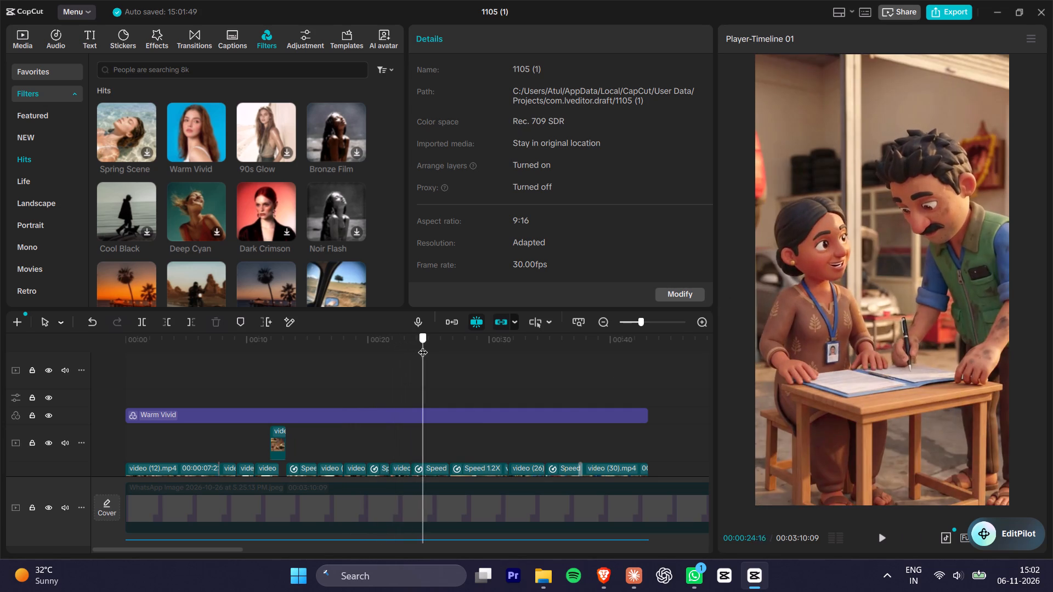
pyautogui.moveTo(423, 345); pyautogui.dragTo(443, 345)
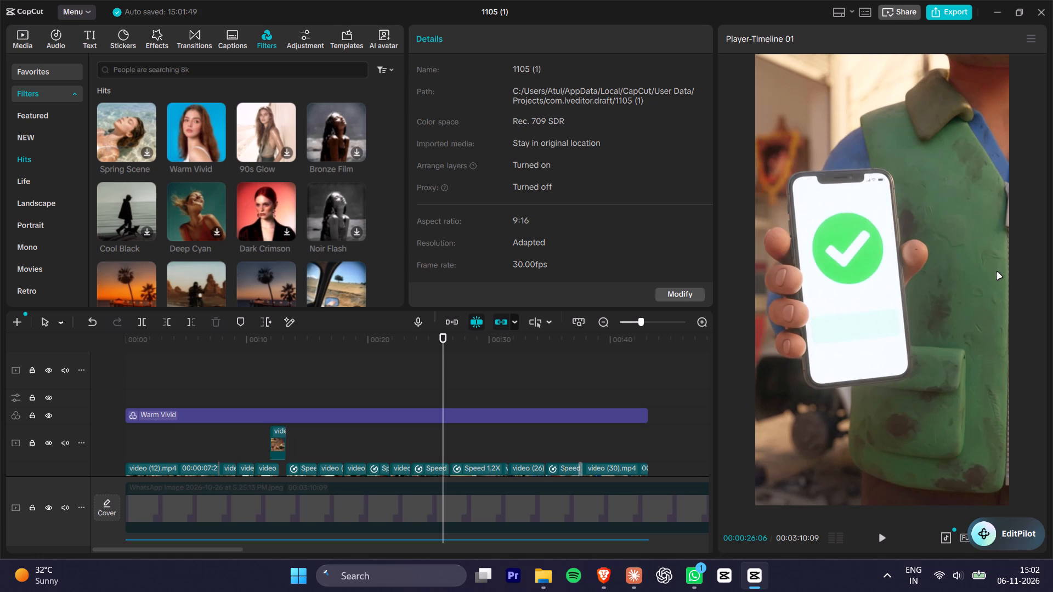
pyautogui.click(237, 346)
pyautogui.press('space')
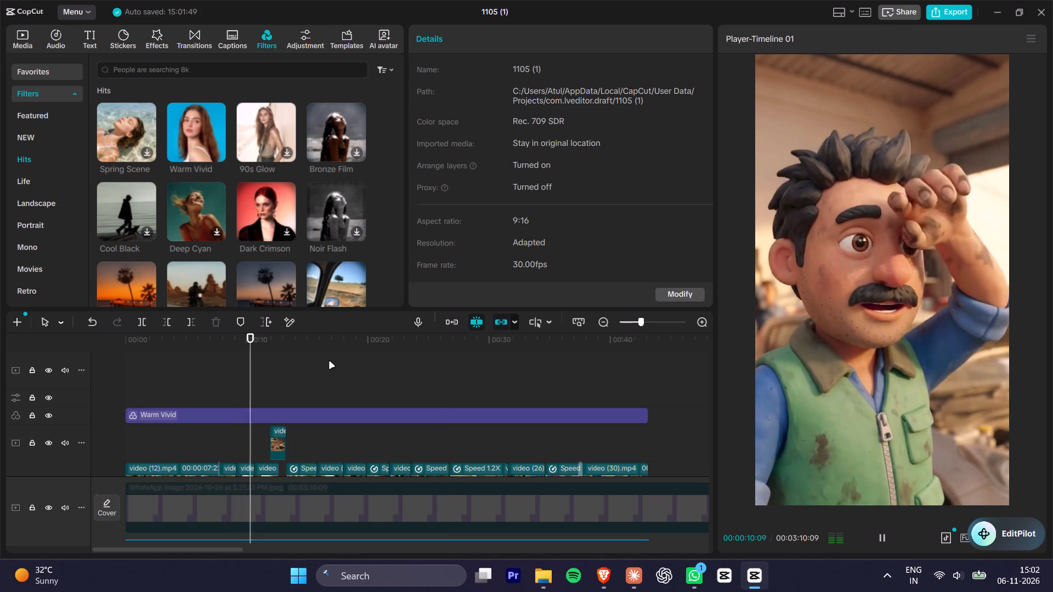
pyautogui.press('space')
pyautogui.press('space')
pyautogui.press('space')
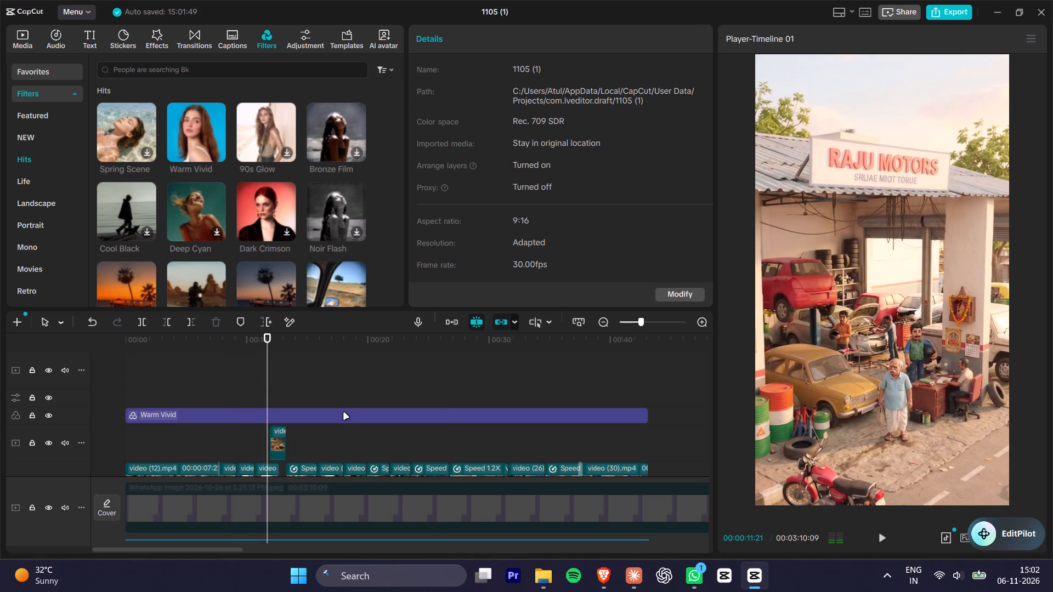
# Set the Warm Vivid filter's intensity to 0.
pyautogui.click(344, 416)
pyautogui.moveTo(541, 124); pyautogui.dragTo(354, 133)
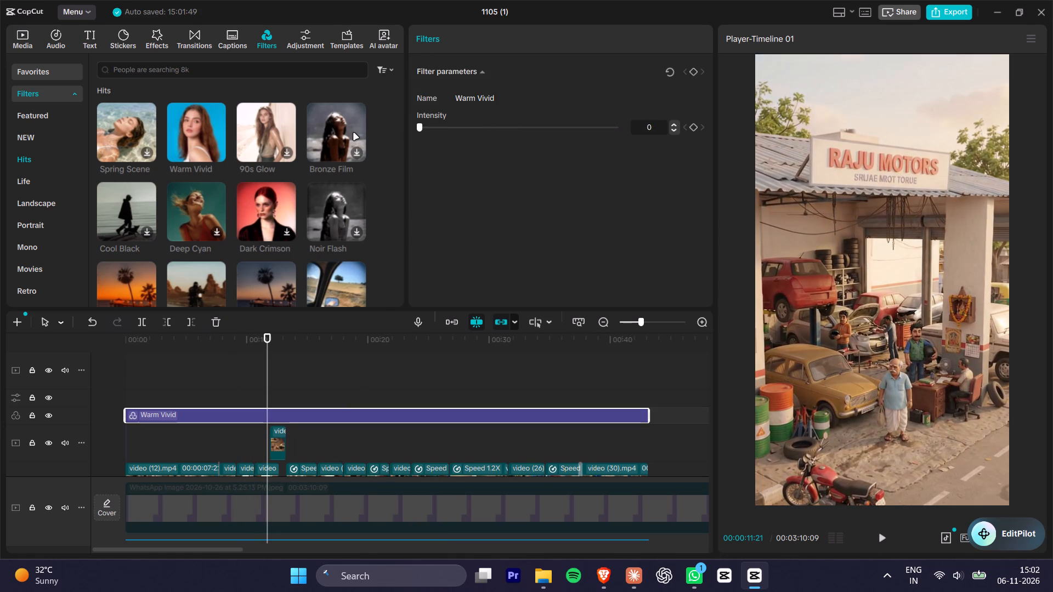
# Delete the Warm Vivid filter from the timeline.
pyautogui.click(371, 426)
pyautogui.press('Delete')
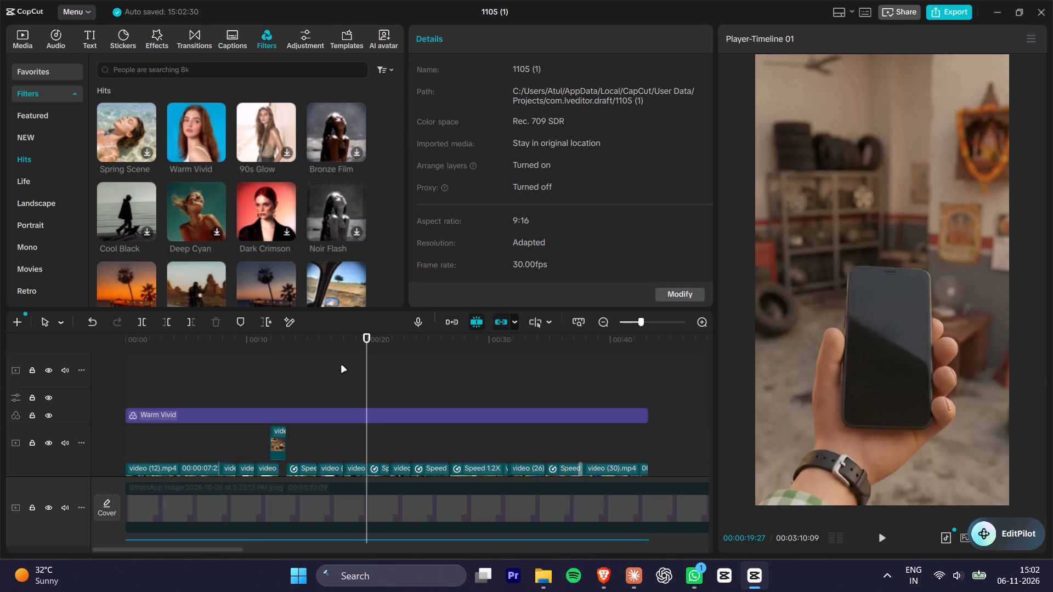
pyautogui.click(327, 417)
pyautogui.press('Delete')
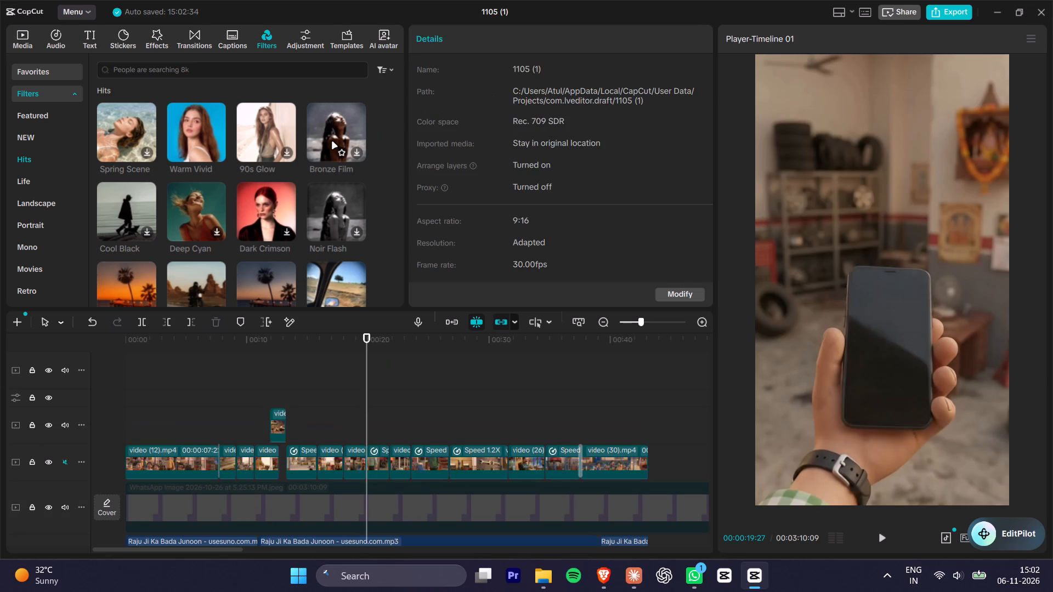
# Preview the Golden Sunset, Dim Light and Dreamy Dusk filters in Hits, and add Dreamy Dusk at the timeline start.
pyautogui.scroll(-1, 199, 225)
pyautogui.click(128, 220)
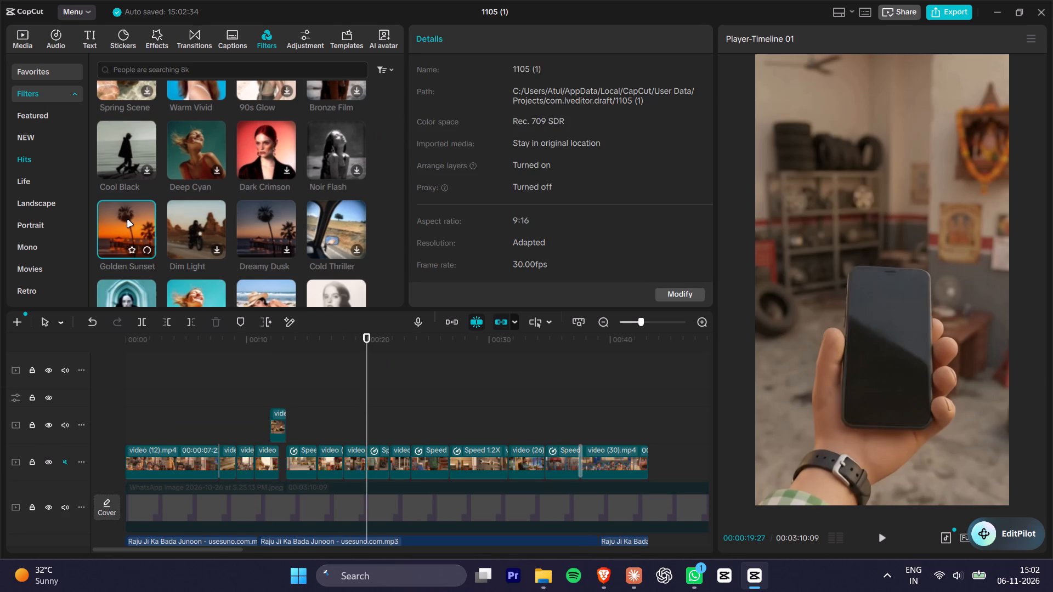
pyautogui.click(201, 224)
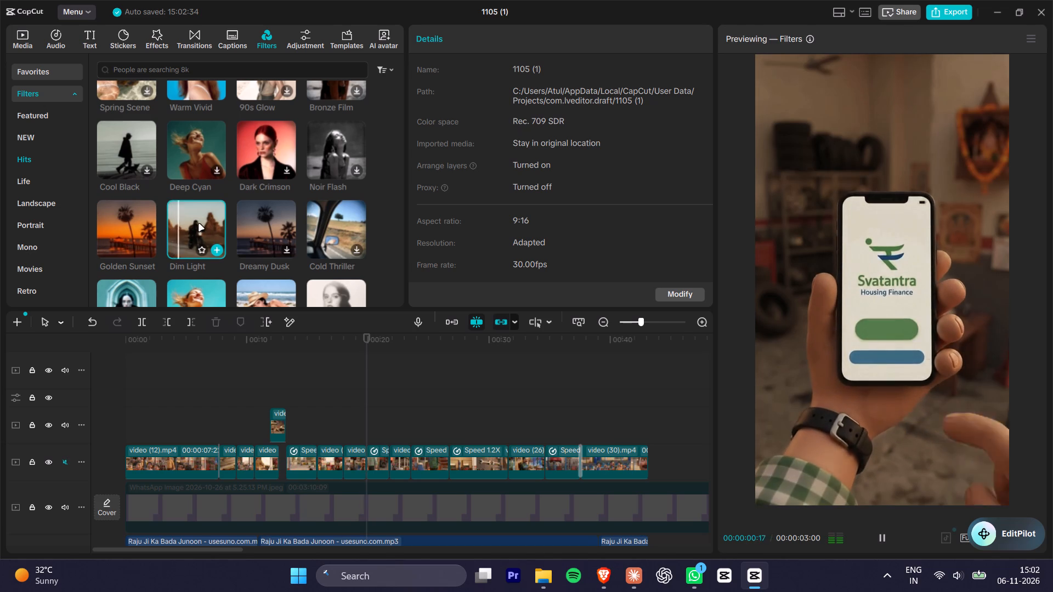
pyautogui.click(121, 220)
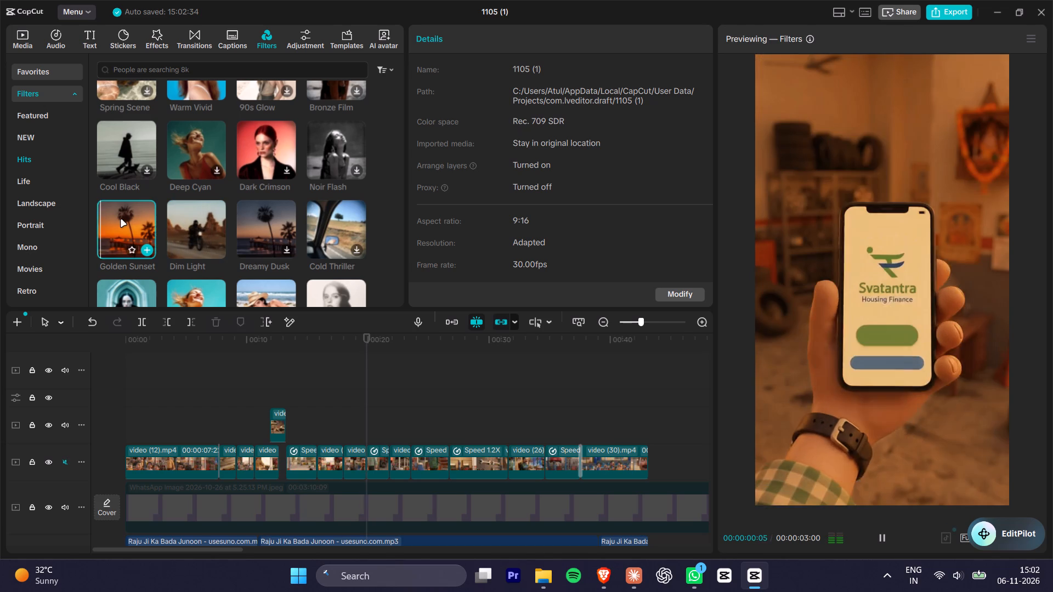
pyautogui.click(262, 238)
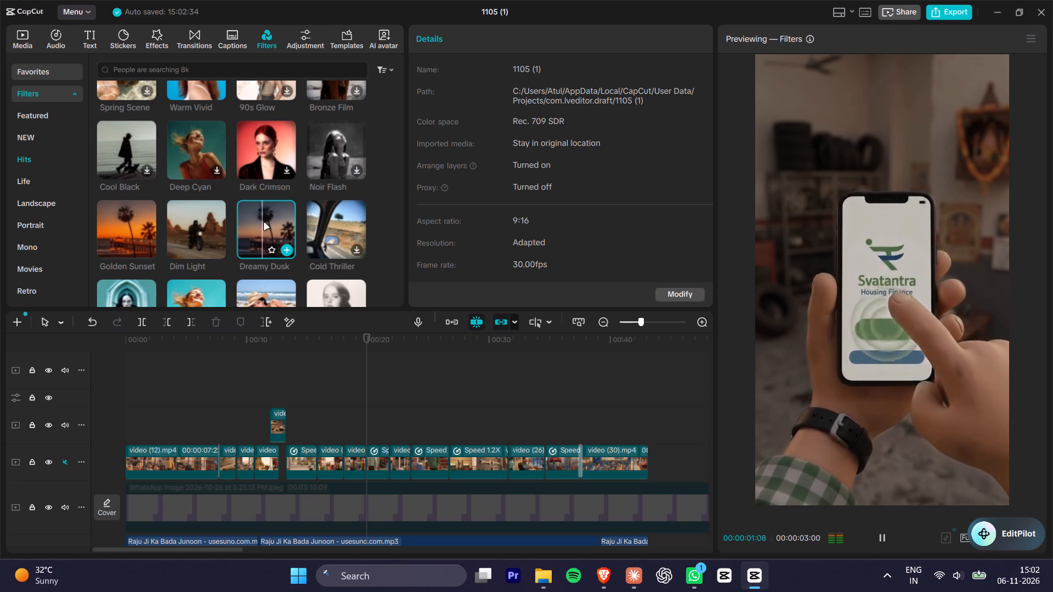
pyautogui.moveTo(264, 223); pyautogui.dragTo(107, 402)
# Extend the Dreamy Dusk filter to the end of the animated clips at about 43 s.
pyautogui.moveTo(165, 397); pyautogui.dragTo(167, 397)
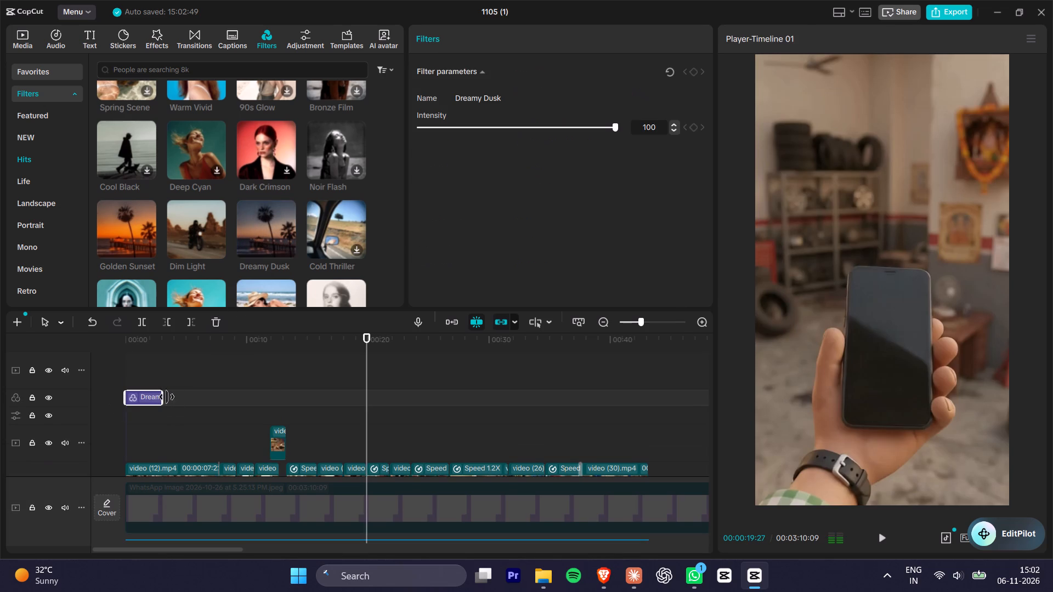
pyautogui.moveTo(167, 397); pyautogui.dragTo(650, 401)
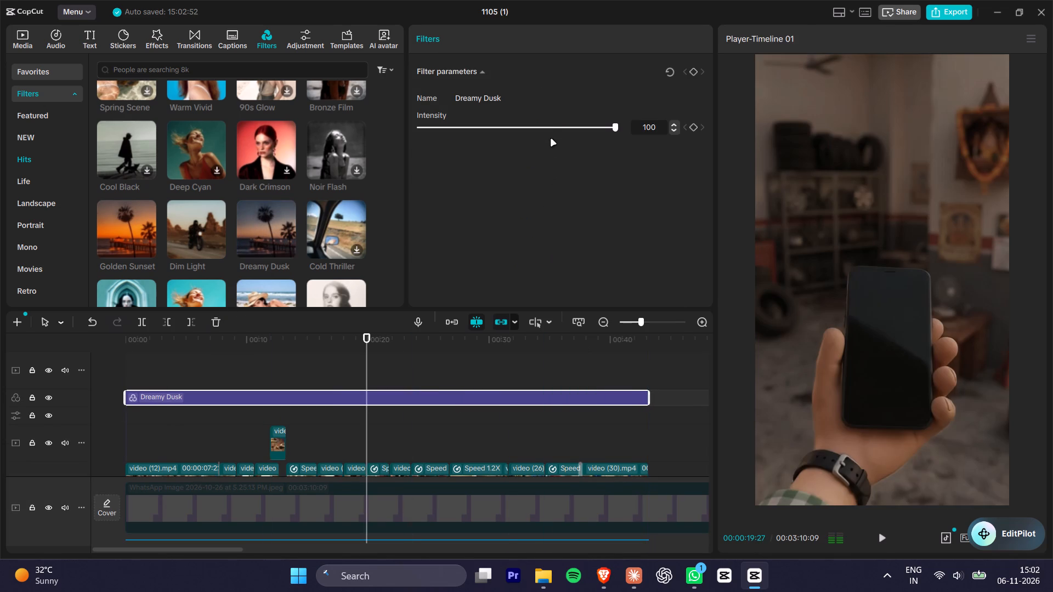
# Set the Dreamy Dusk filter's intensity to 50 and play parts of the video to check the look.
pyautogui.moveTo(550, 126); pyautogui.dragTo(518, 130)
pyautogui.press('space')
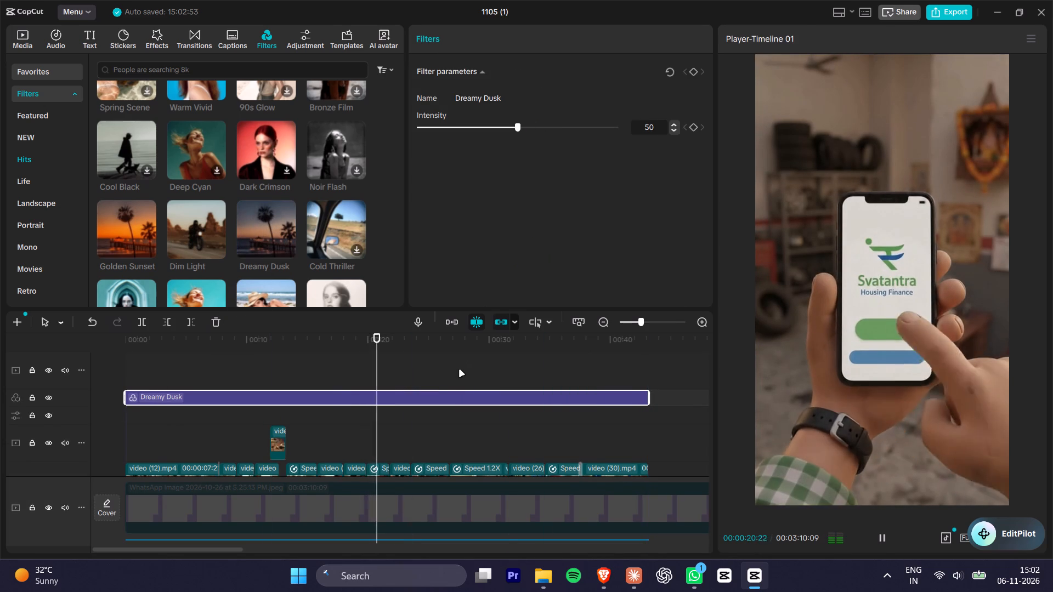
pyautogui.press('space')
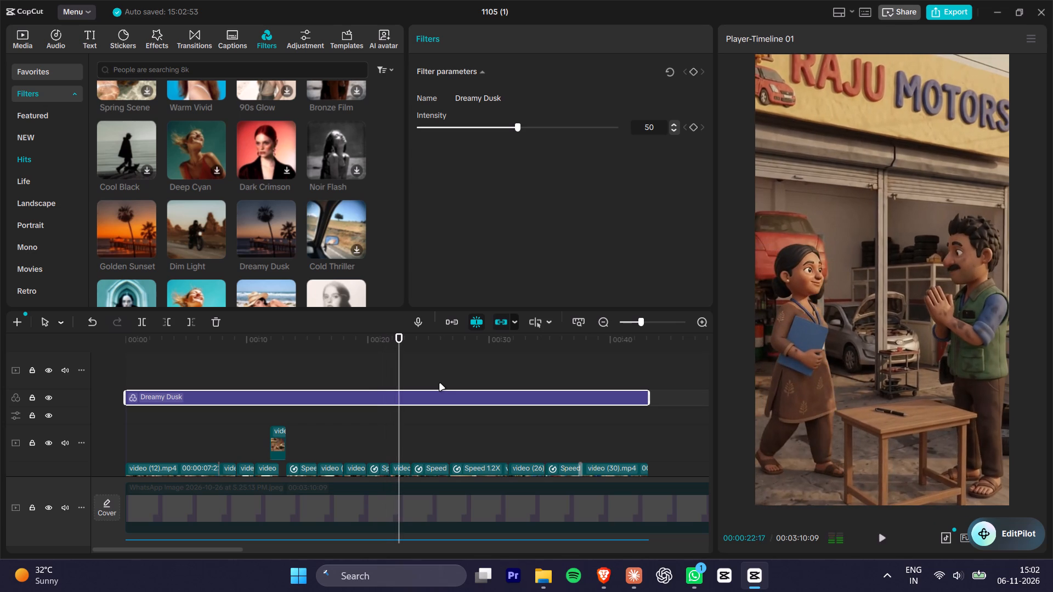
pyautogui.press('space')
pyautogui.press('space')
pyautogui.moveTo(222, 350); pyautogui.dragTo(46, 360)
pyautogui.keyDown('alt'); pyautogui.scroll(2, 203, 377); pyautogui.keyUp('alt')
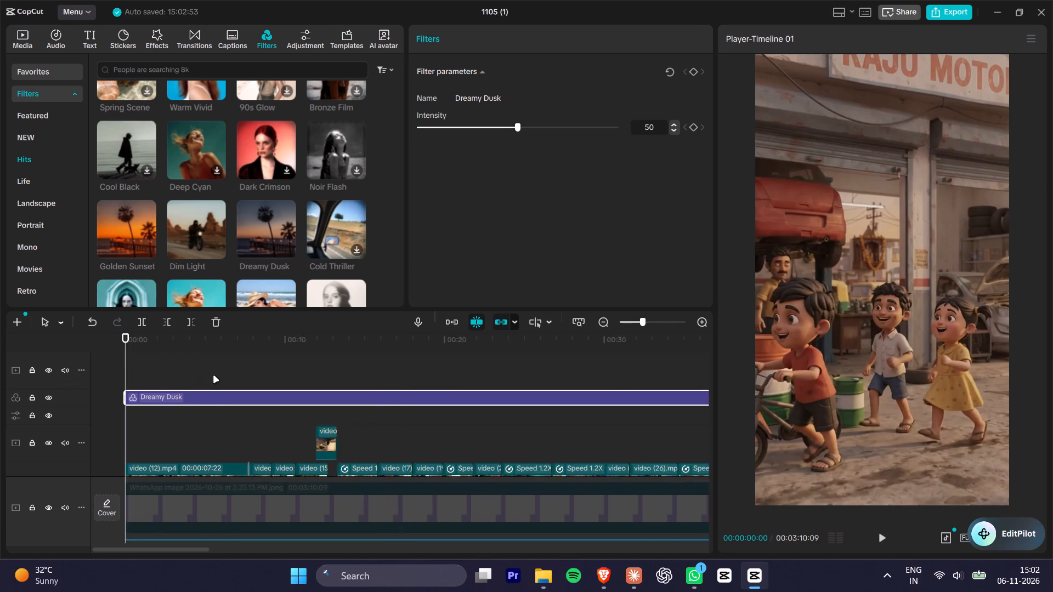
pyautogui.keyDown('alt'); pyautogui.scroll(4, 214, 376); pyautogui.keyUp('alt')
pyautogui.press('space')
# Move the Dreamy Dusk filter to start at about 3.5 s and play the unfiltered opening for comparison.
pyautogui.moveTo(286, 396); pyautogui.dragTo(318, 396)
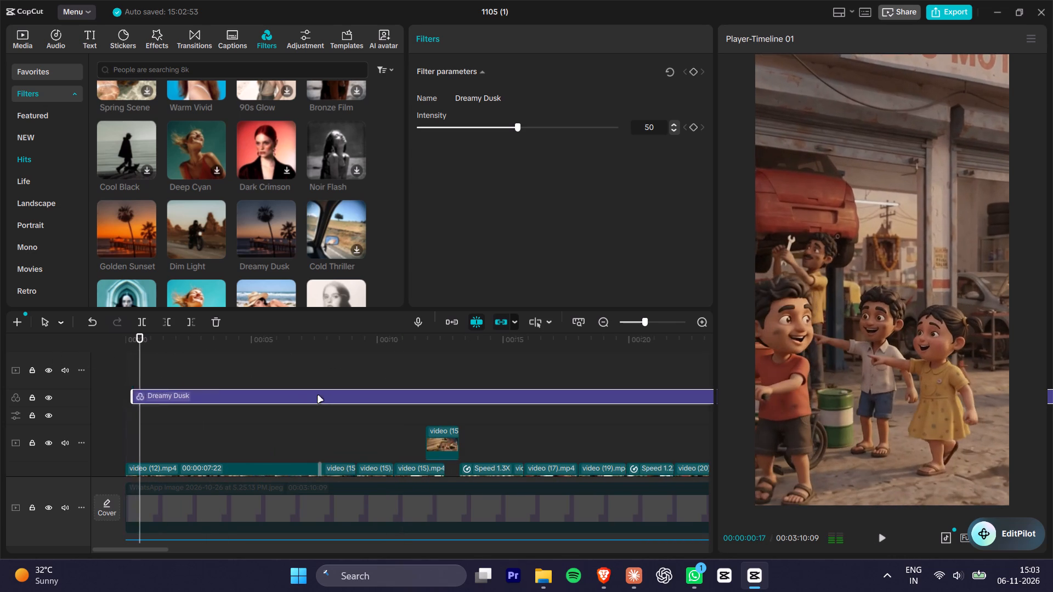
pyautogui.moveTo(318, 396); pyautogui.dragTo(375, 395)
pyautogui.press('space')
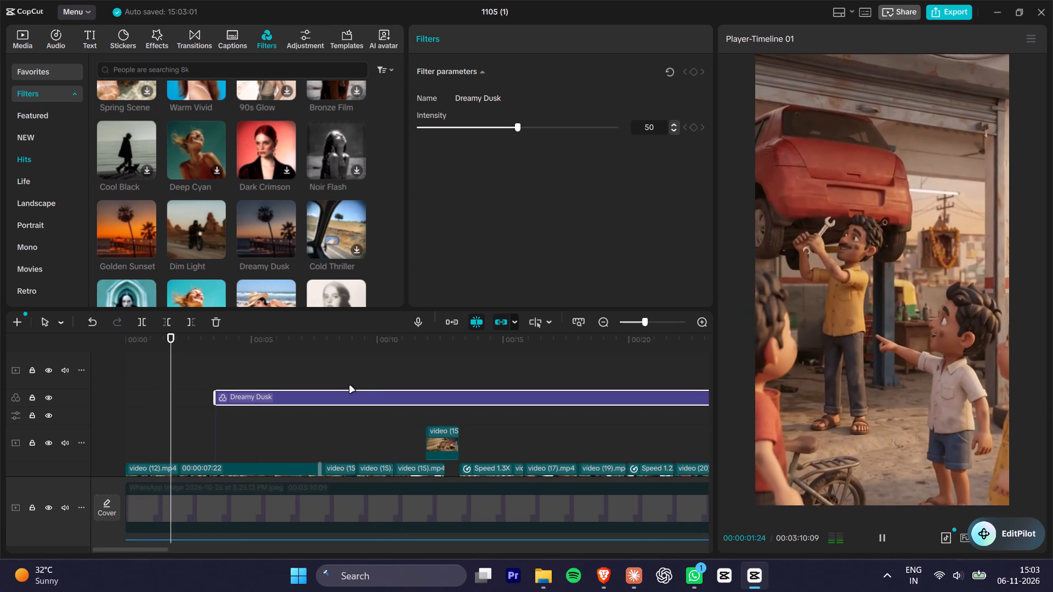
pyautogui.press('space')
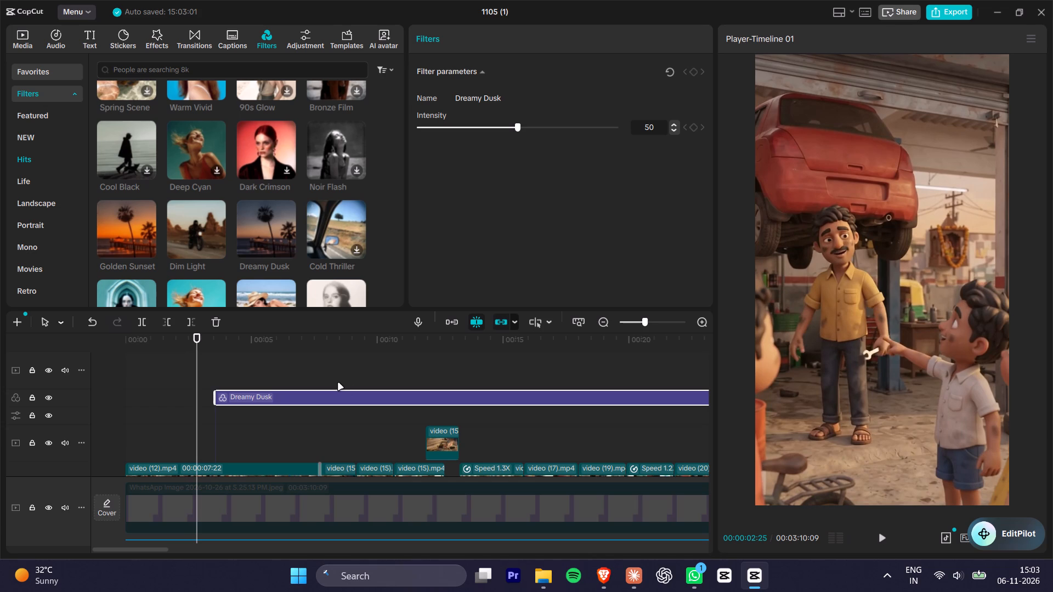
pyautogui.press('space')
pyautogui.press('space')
# Add the Spring Scene filter from the Hits category at the very start of the timeline.
pyautogui.scroll(3, 160, 187)
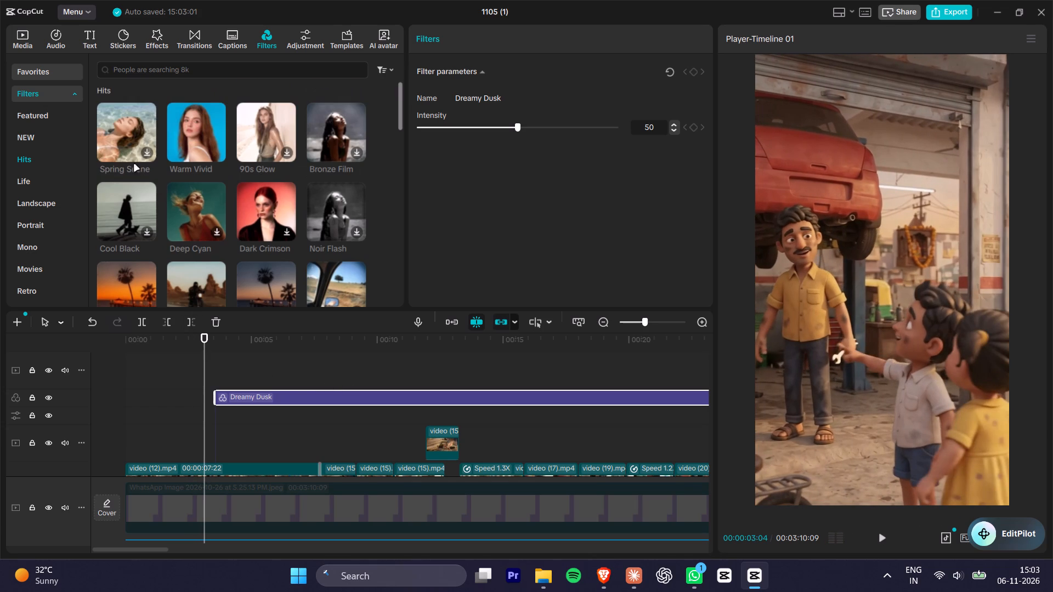
pyautogui.moveTo(128, 139); pyautogui.dragTo(121, 395)
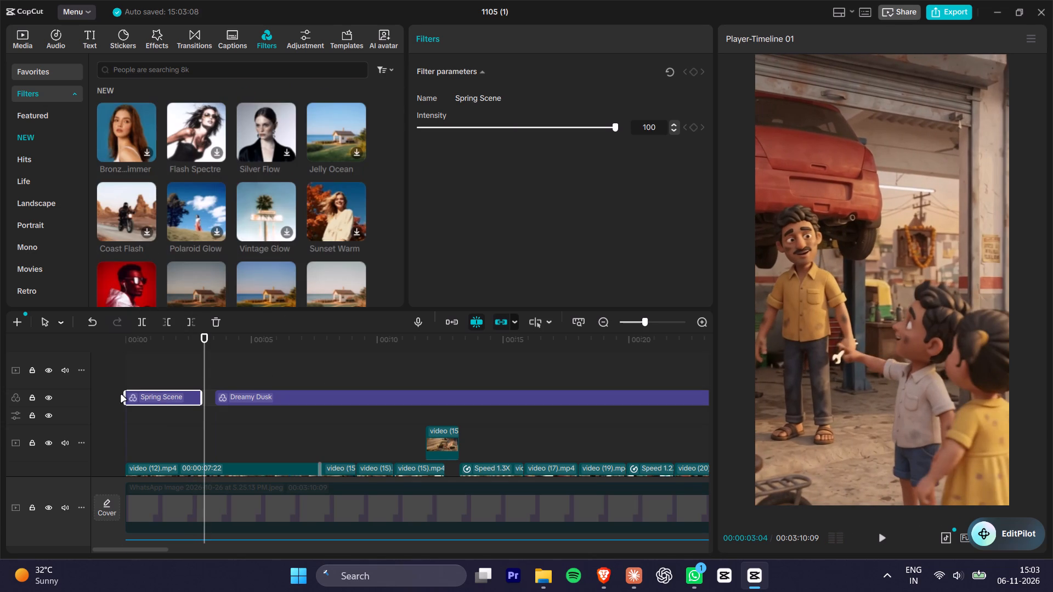
# Play the opening with the Spring Scene filter and set its intensity to 43.
pyautogui.click(138, 344)
pyautogui.press('space')
pyautogui.press('space')
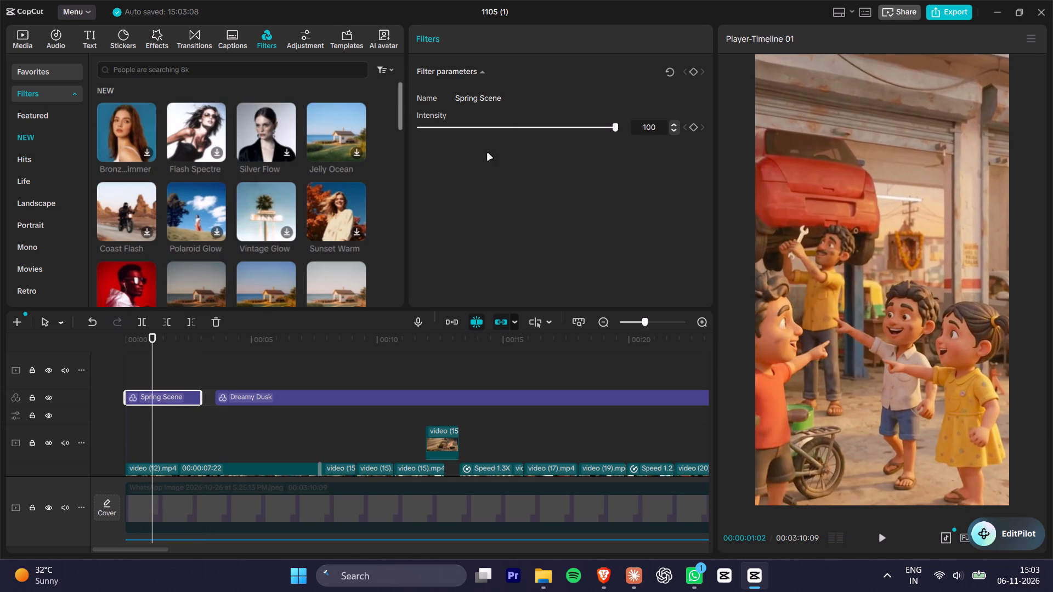
pyautogui.click(503, 128)
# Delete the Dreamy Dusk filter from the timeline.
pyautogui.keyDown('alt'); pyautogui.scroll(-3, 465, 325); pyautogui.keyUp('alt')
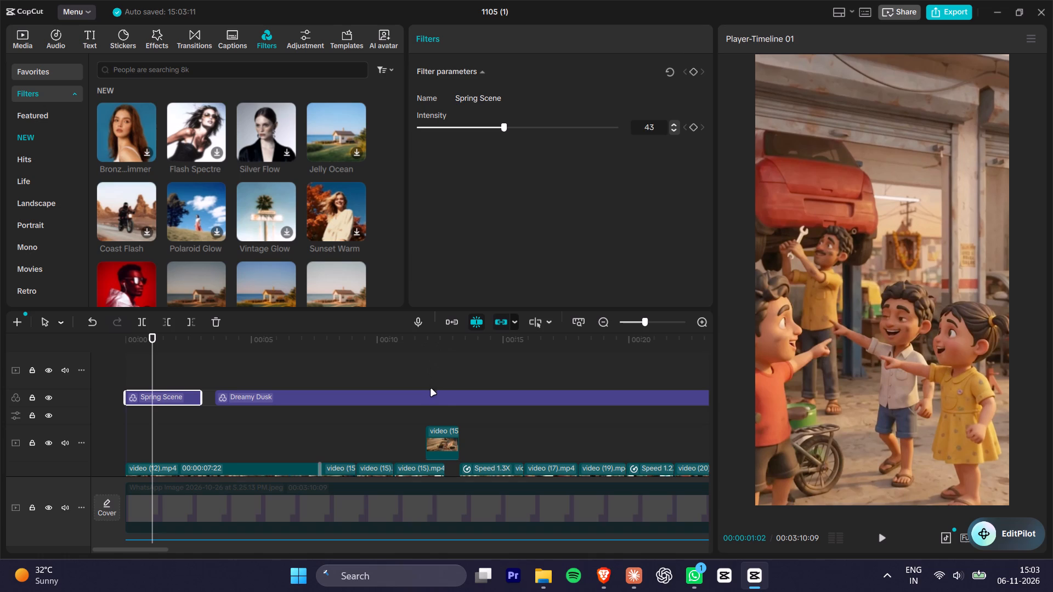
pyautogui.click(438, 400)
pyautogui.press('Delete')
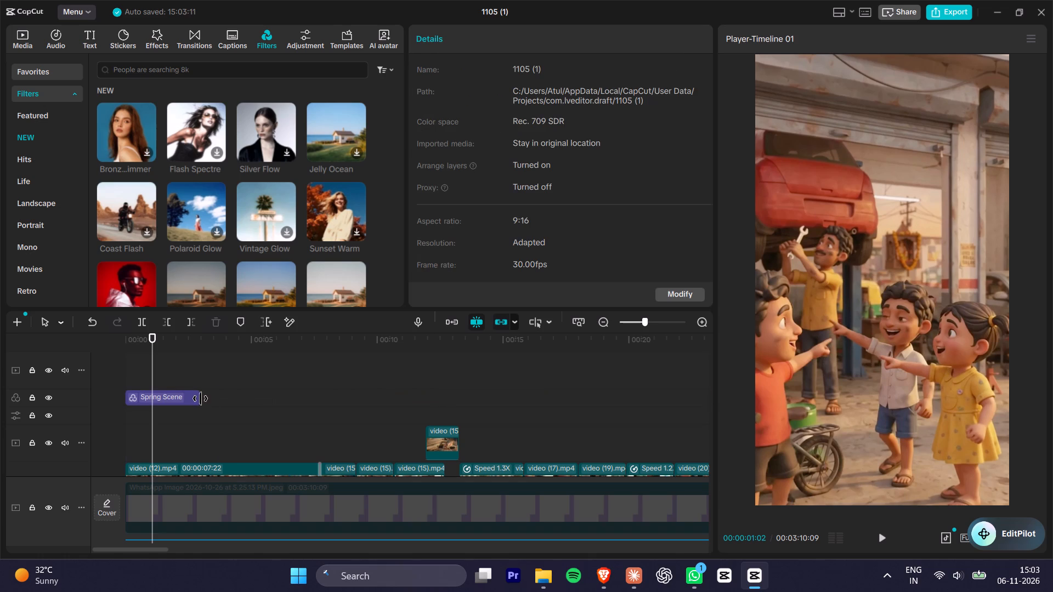
# Extend the Spring Scene filter to the end of the video (30).mp4 clip at about 43 s.
pyautogui.moveTo(200, 399); pyautogui.dragTo(627, 383)
pyautogui.keyDown('alt'); pyautogui.scroll(-2, 547, 388); pyautogui.keyUp('alt')
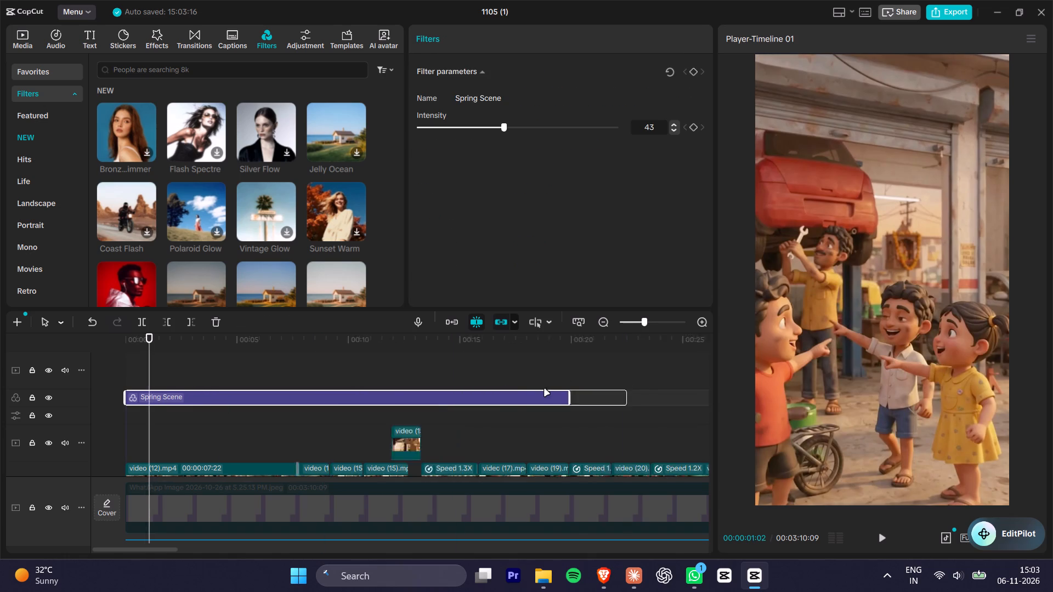
pyautogui.keyDown('alt'); pyautogui.scroll(-5, 545, 389); pyautogui.keyUp('alt')
pyautogui.moveTo(332, 398); pyautogui.dragTo(547, 403)
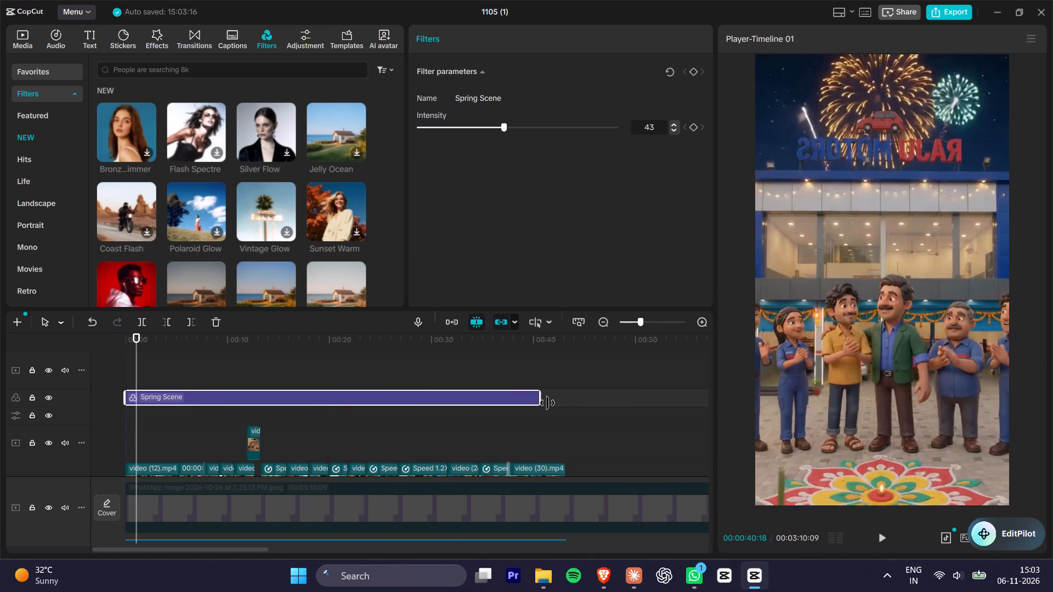
pyautogui.moveTo(547, 403); pyautogui.dragTo(568, 401)
# Play the whole edit from the start to the end of video (30).mp4 and replay the closing seconds, checking the Spring Scene filter.
pyautogui.moveTo(179, 337); pyautogui.dragTo(23, 337)
pyautogui.press('space')
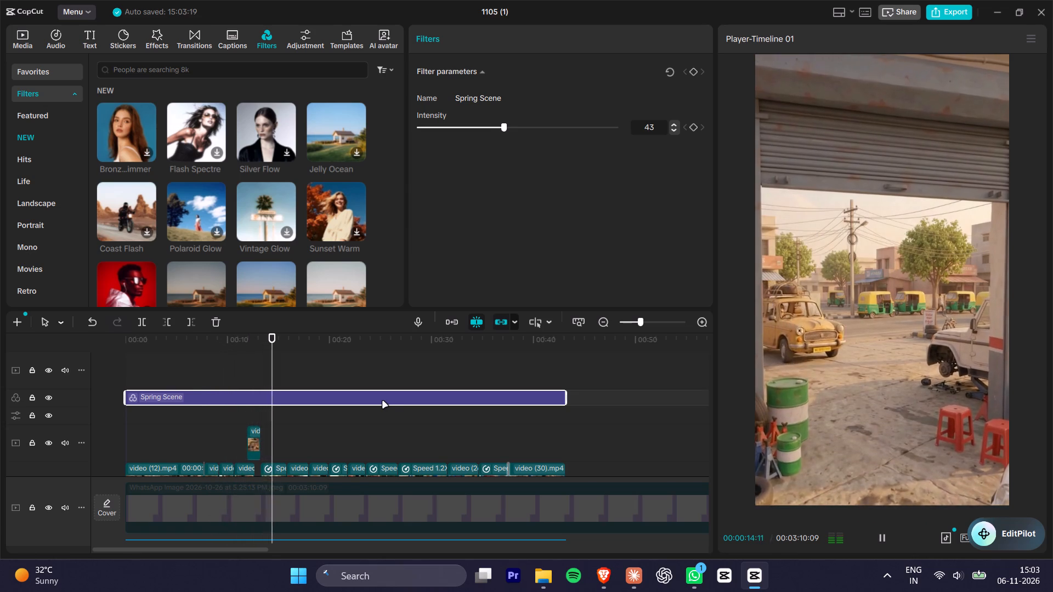
pyautogui.press('space')
pyautogui.press('space')
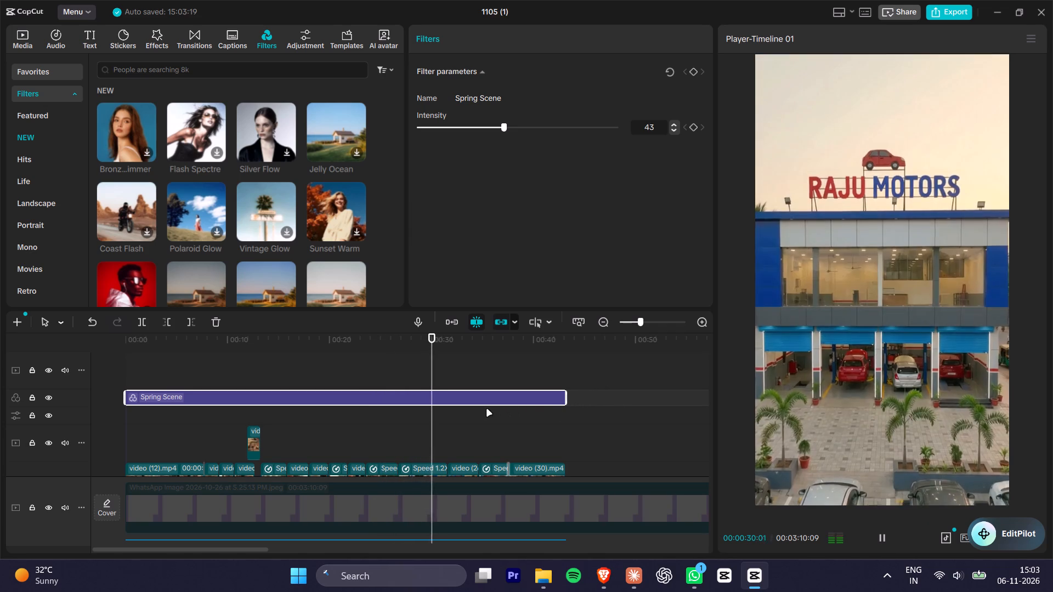
pyautogui.keyDown('alt'); pyautogui.scroll(4, 474, 428); pyautogui.keyUp('alt')
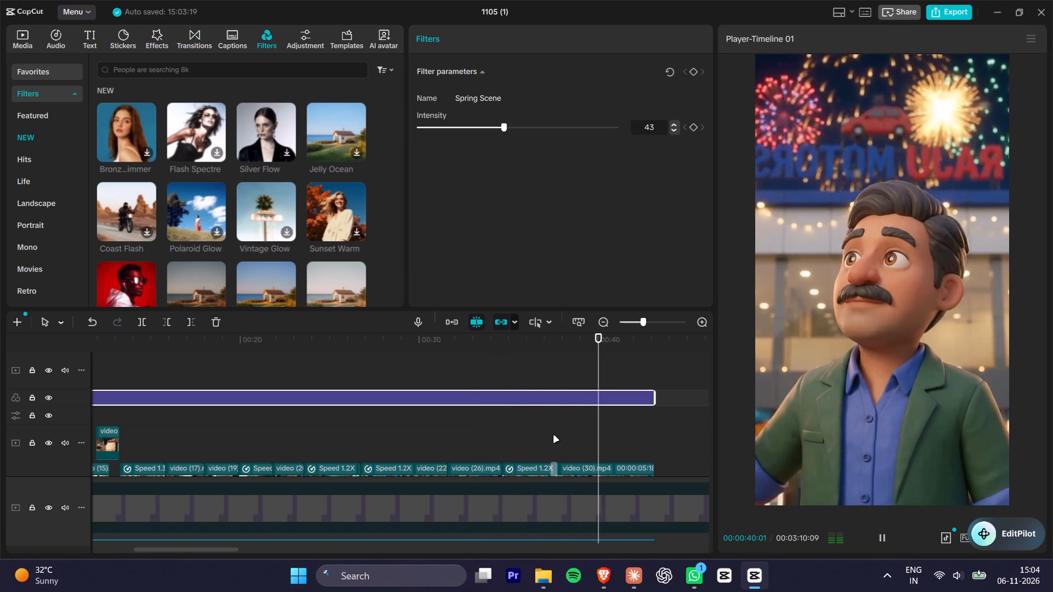
pyautogui.keyDown('alt'); pyautogui.scroll(-3, 625, 449); pyautogui.keyUp('alt')
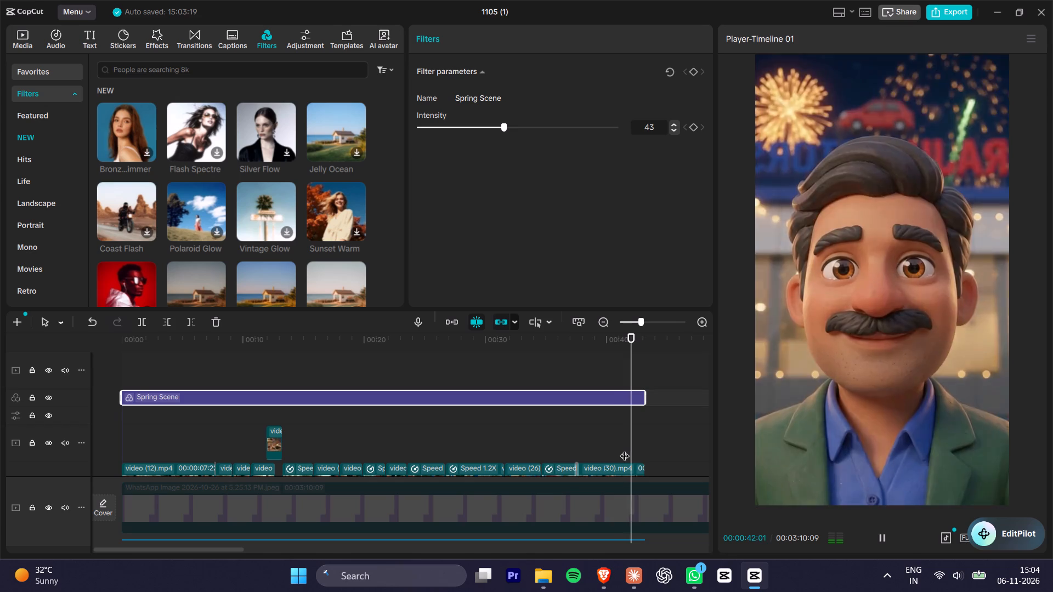
pyautogui.press('space')
pyautogui.press('space')
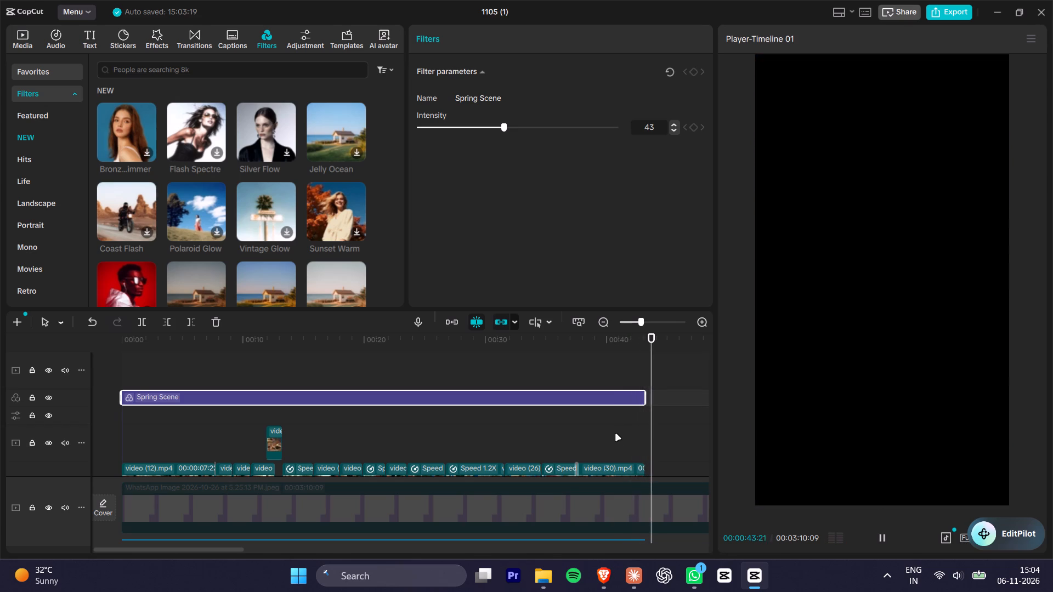
pyautogui.press('space')
pyautogui.moveTo(626, 343); pyautogui.dragTo(604, 346)
pyautogui.press('space')
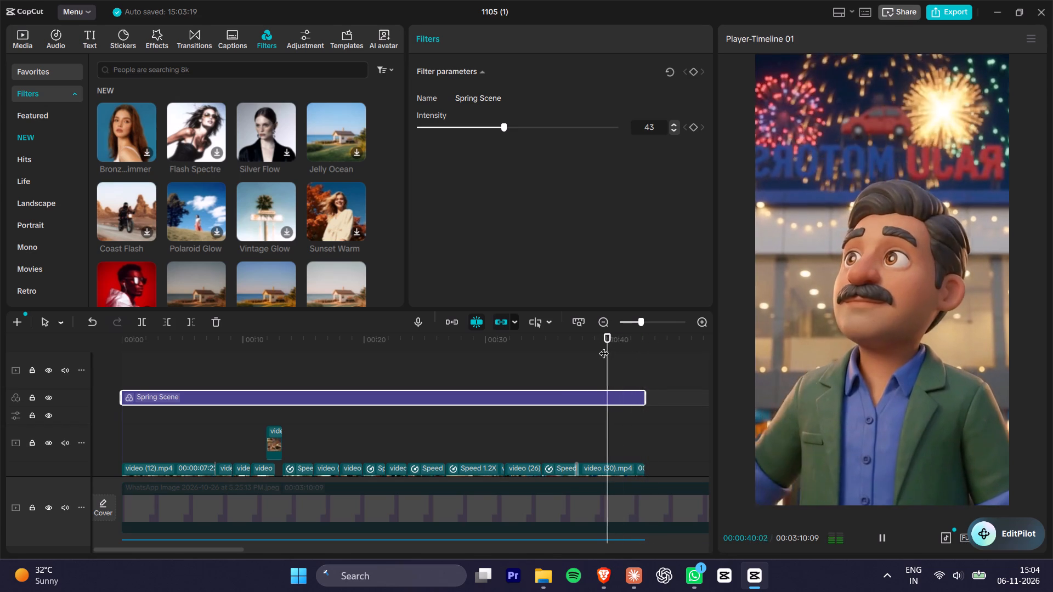
pyautogui.press('space')
# Play the music around 37 to 39 s under video (30).mp4 to examine where the last Raju Ji Ka Bada Junoon segment begins.
pyautogui.moveTo(599, 344); pyautogui.dragTo(580, 345)
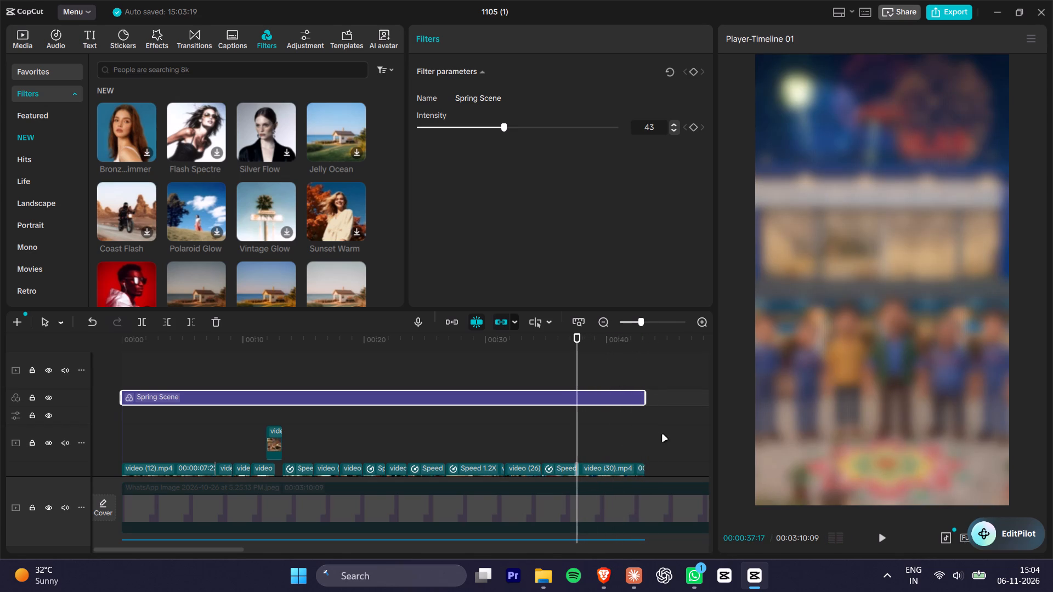
pyautogui.keyDown('alt'); pyautogui.scroll(-2, 636, 432); pyautogui.keyUp('alt')
pyautogui.keyDown('ctrl'); pyautogui.scroll(-2, 547, 426); pyautogui.keyUp('ctrl')
pyautogui.keyDown('ctrl'); pyautogui.scroll(3, 472, 431); pyautogui.keyUp('ctrl')
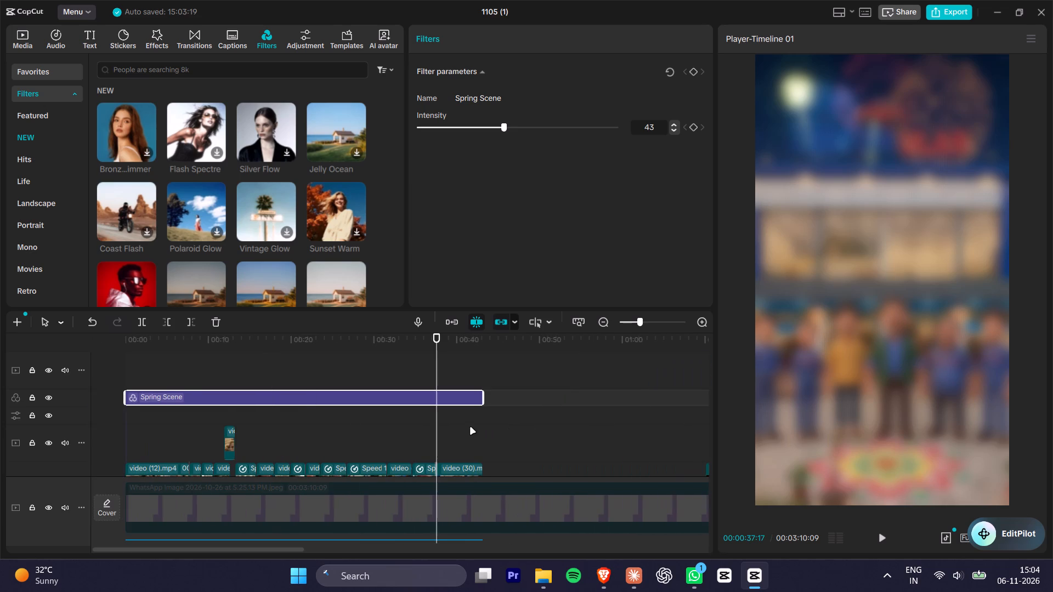
pyautogui.keyDown('shift'); pyautogui.scroll(-2, 483, 449); pyautogui.keyUp('shift')
pyautogui.keyDown('alt'); pyautogui.scroll(7, 499, 441); pyautogui.keyUp('alt')
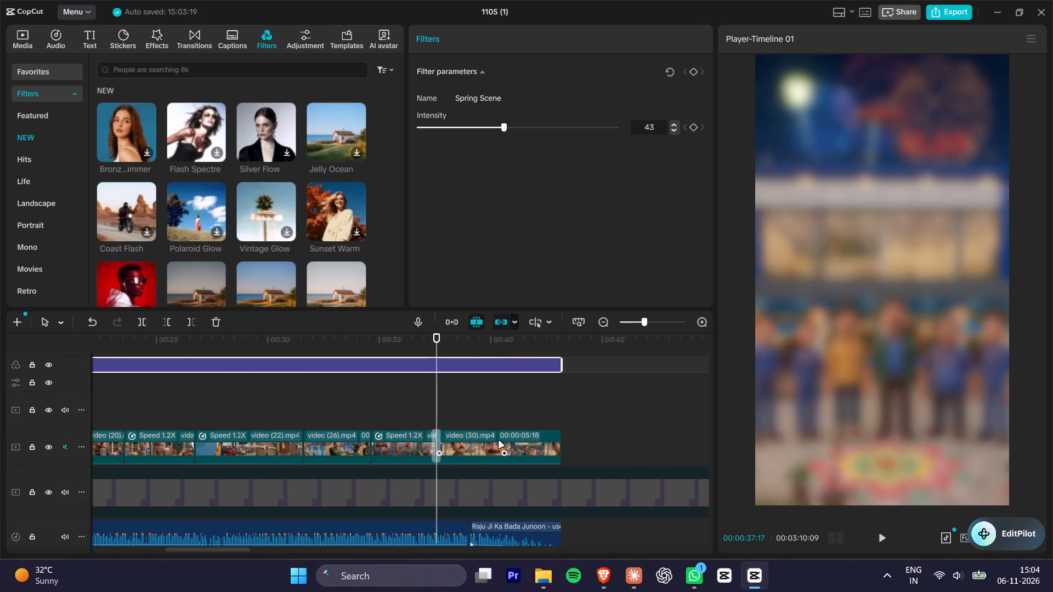
pyautogui.keyDown('alt'); pyautogui.scroll(2, 499, 441); pyautogui.keyUp('alt')
pyautogui.click(526, 449)
pyautogui.keyDown('alt'); pyautogui.scroll(-2, 554, 483); pyautogui.keyUp('alt')
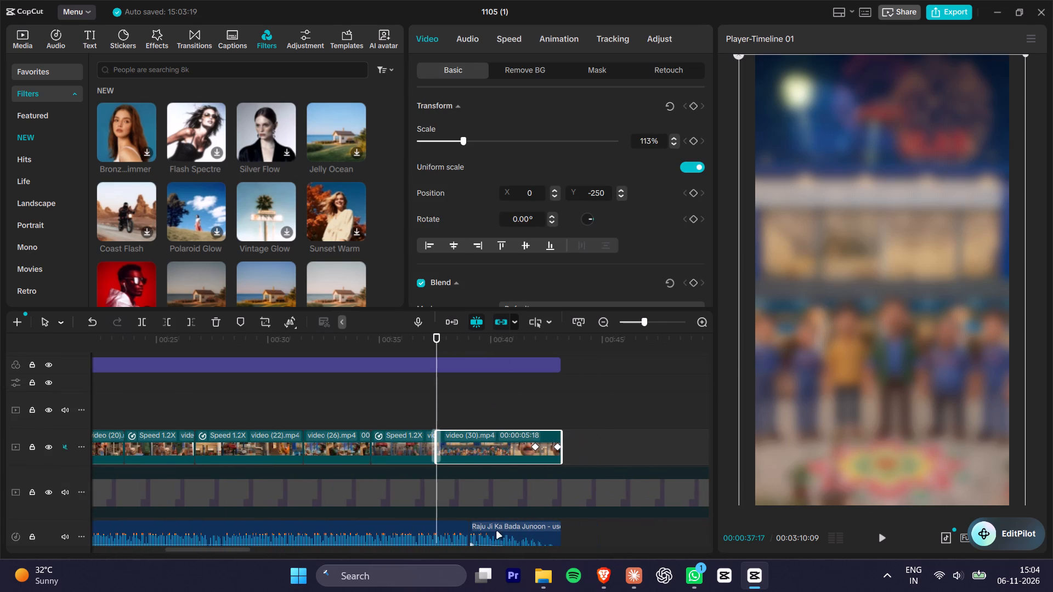
pyautogui.click(456, 344)
pyautogui.press('space')
pyautogui.press('space')
pyautogui.press('space')
pyautogui.press('space')
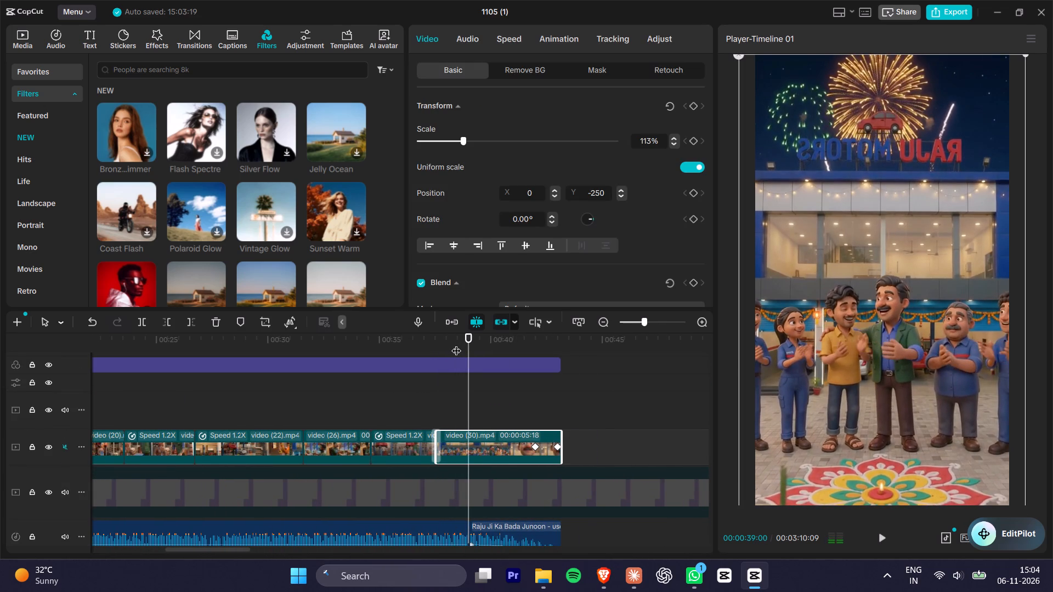
pyautogui.press('space')
pyautogui.press('space')
pyautogui.keyDown('alt'); pyautogui.scroll(12, 538, 502); pyautogui.keyUp('alt')
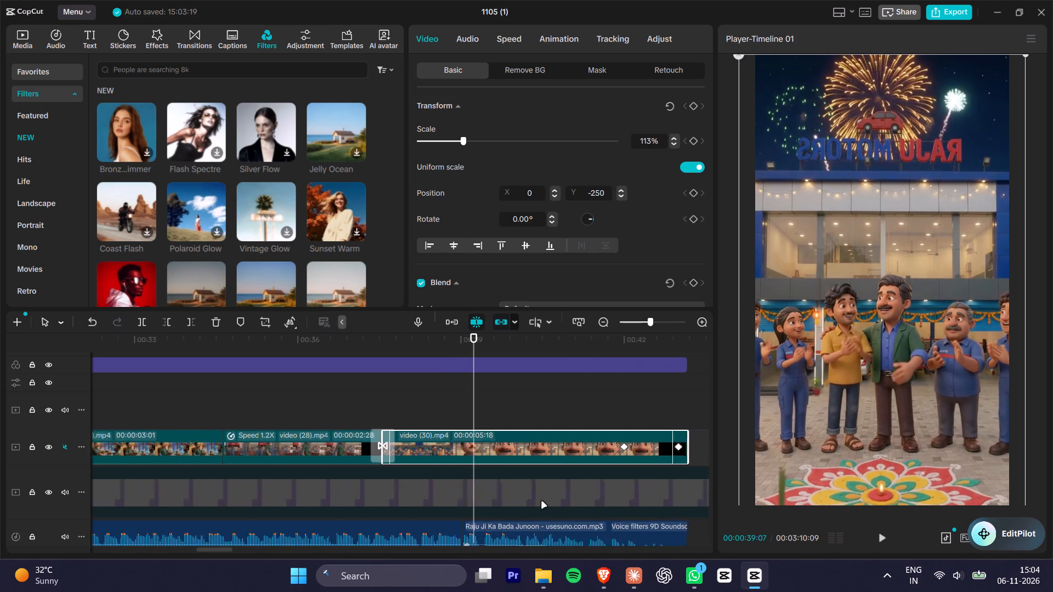
pyautogui.keyDown('alt'); pyautogui.scroll(1, 542, 502); pyautogui.keyUp('alt')
pyautogui.click(432, 345)
pyautogui.press('space')
pyautogui.press('space')
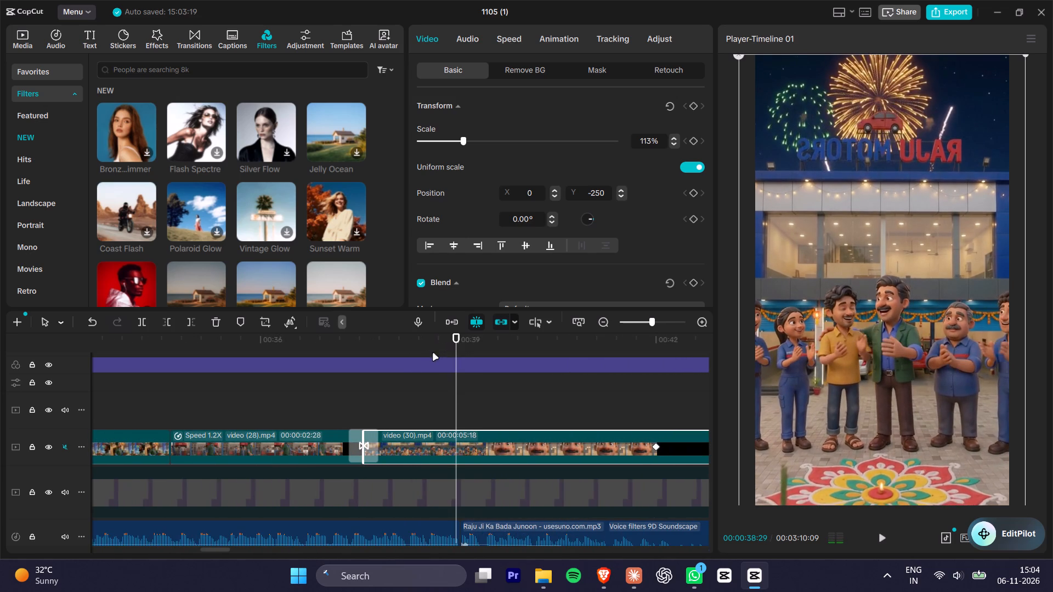
# Duplicate the last Raju Ji Ka Bada Junoon audio segment onto the empty stretch of the audio track from about 44 s.
pyautogui.keyDown('alt'); pyautogui.scroll(5, 519, 525); pyautogui.keyUp('alt')
pyautogui.click(527, 530)
pyautogui.keyDown('alt'); pyautogui.scroll(-13, 527, 530); pyautogui.keyUp('alt')
pyautogui.keyDown('ctrl'); pyautogui.scroll(-2, 531, 530); pyautogui.keyUp('ctrl')
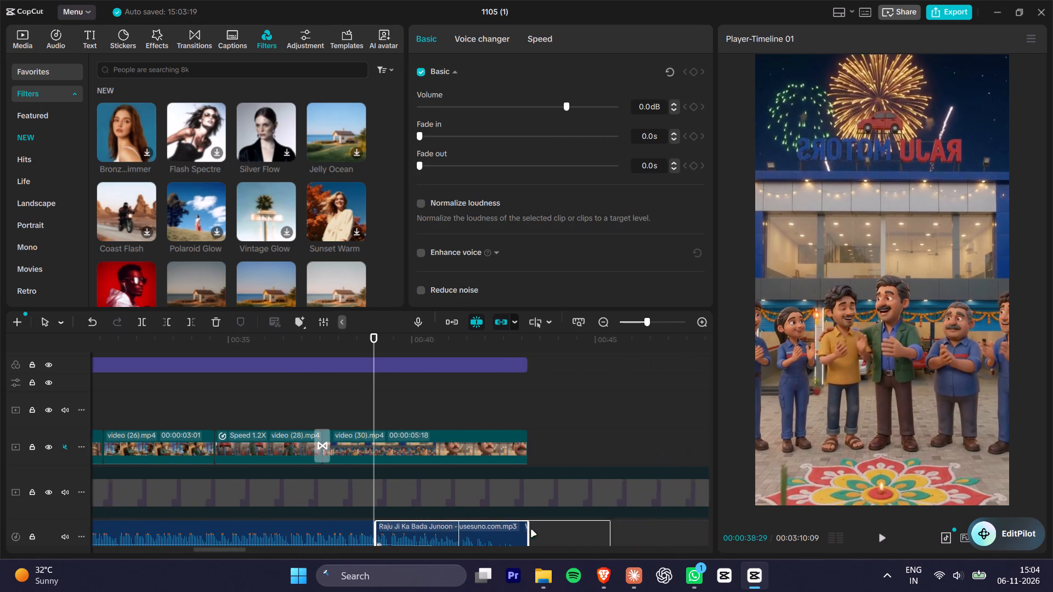
pyautogui.keyDown('ctrl'); pyautogui.scroll(-1, 531, 530); pyautogui.keyUp('ctrl')
pyautogui.keyDown('ctrl'); pyautogui.scroll(4, 472, 510); pyautogui.keyUp('ctrl')
pyautogui.keyDown('shift'); pyautogui.scroll(-3, 484, 493); pyautogui.keyUp('shift')
pyautogui.keyDown('shift'); pyautogui.scroll(1, 516, 501); pyautogui.keyUp('shift')
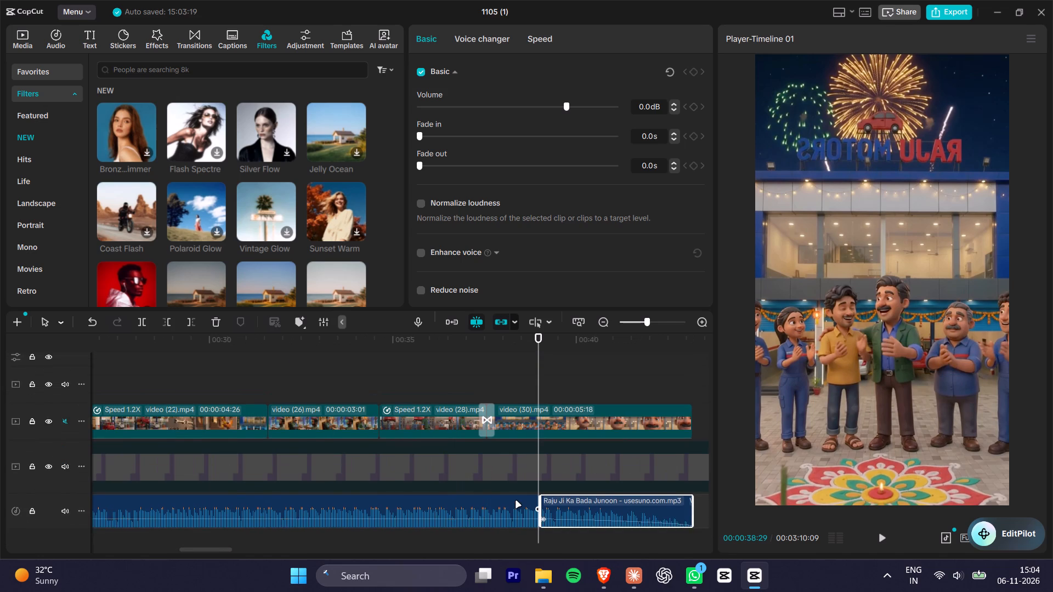
pyautogui.keyDown('alt'); pyautogui.scroll(-1, 516, 501); pyautogui.keyUp('alt')
pyautogui.keyDown('alt'); pyautogui.moveTo(602, 509); pyautogui.dragTo(650, 510); pyautogui.keyUp('alt')
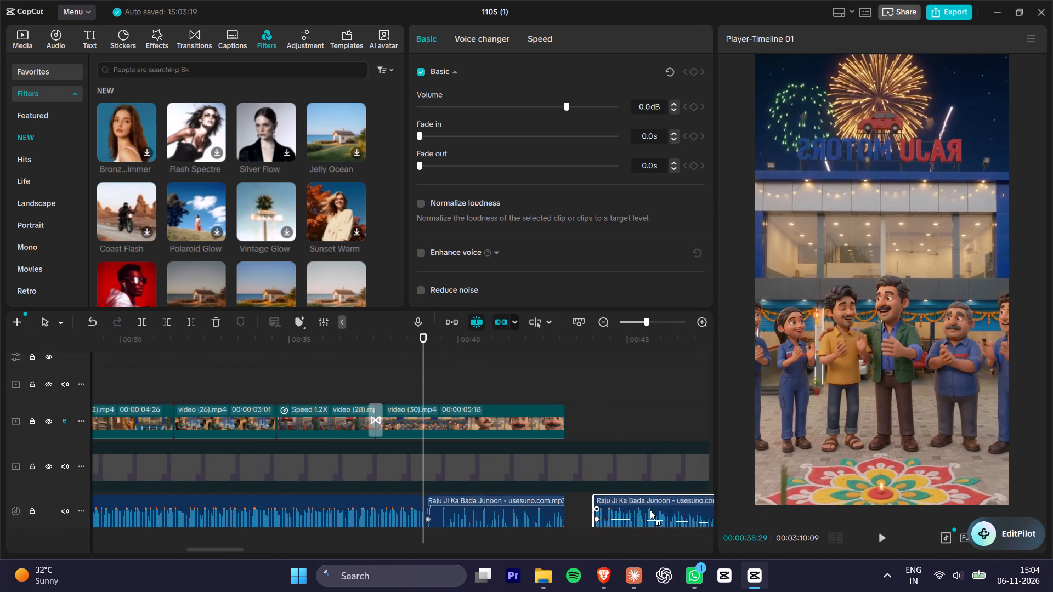
pyautogui.keyDown('alt'); pyautogui.moveTo(650, 510); pyautogui.dragTo(664, 511); pyautogui.keyUp('alt')
pyautogui.keyDown('ctrl'); pyautogui.scroll(-5, 612, 494); pyautogui.keyUp('ctrl')
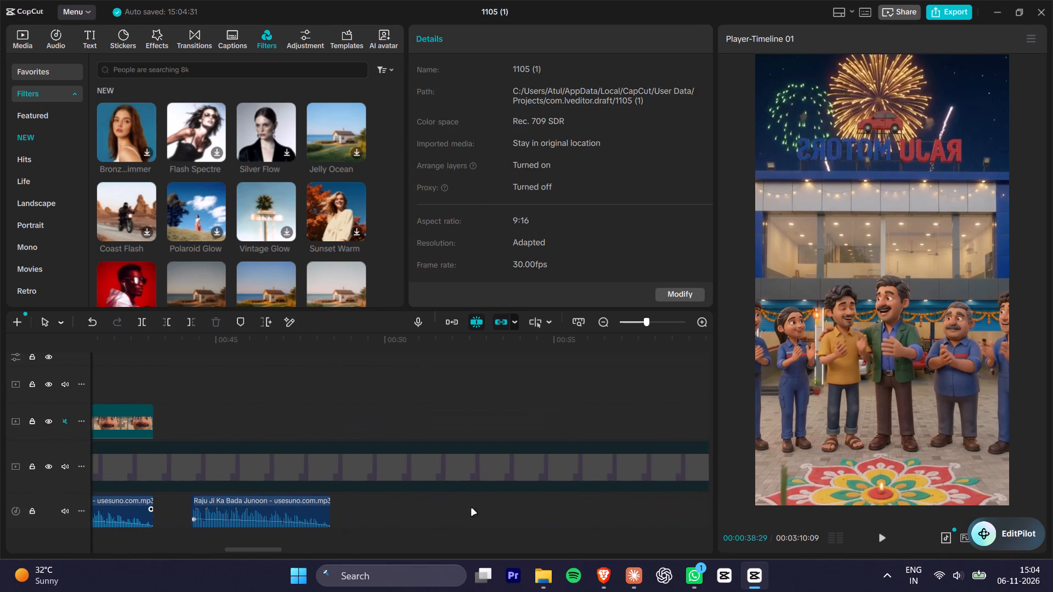
# Remove the volume keyframe at the end of the copied music segment, at about 48 s.
pyautogui.click(280, 521)
pyautogui.click(299, 512)
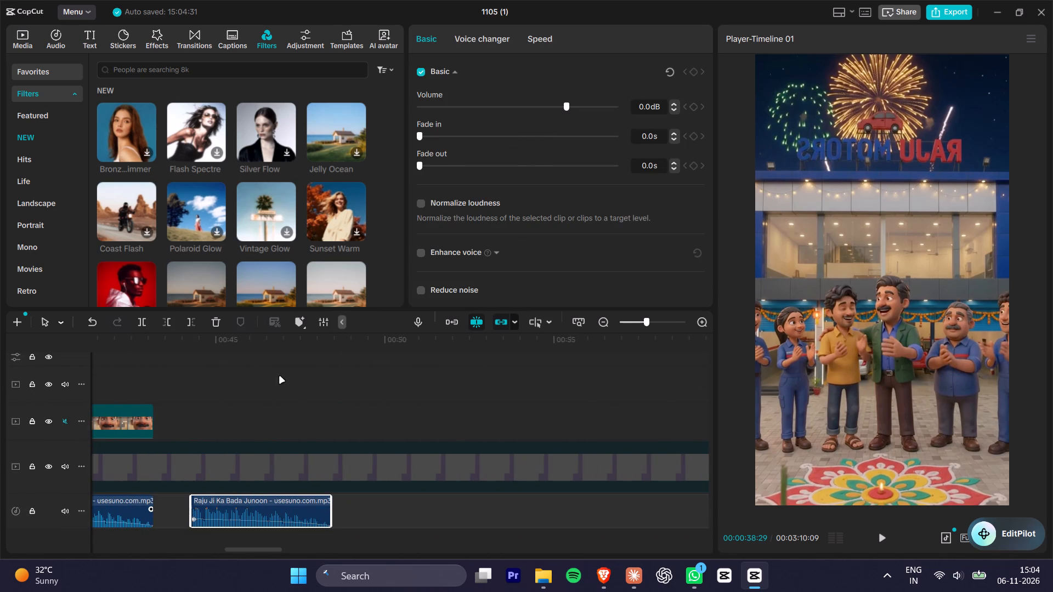
pyautogui.moveTo(286, 356); pyautogui.dragTo(320, 358)
pyautogui.click(325, 348)
pyautogui.click(286, 506)
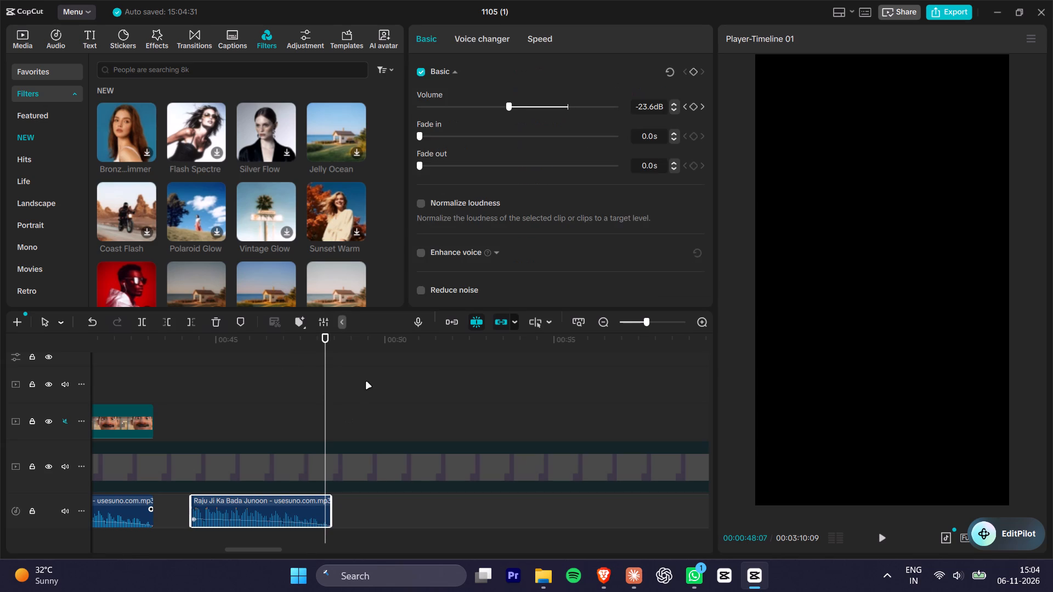
pyautogui.press('Right')
pyautogui.press('Right')
pyautogui.press('Right')
pyautogui.press('Right')
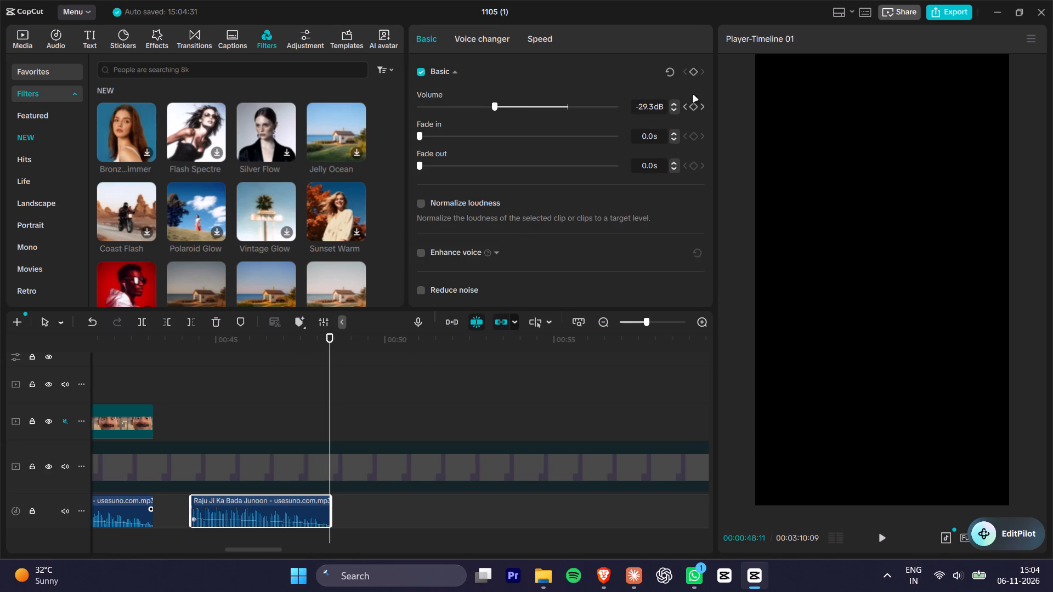
pyautogui.press('Right')
pyautogui.click(691, 107)
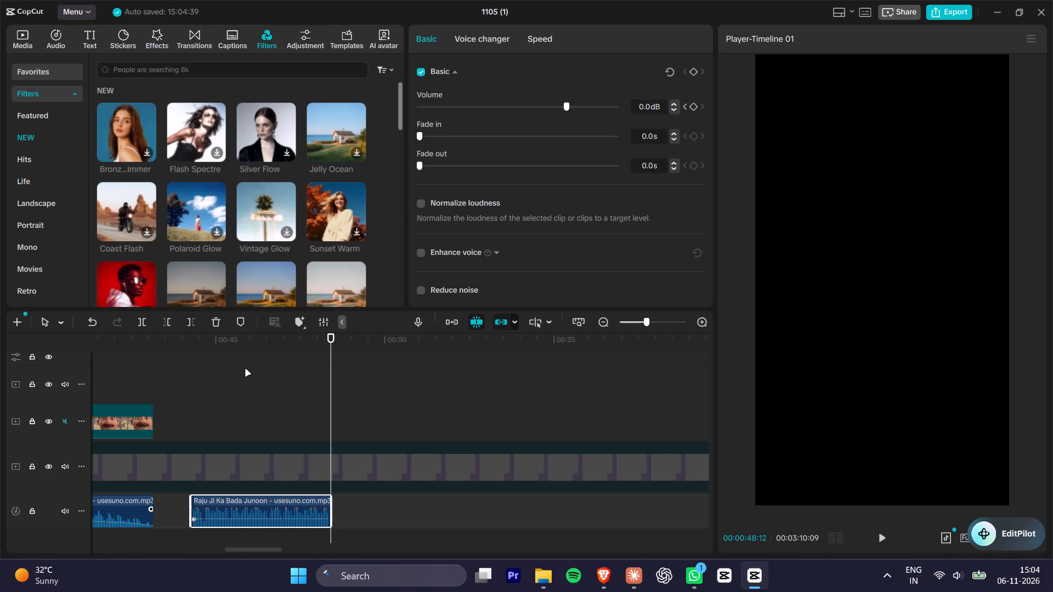
# Remove the volume keyframe at the start of the copied music segment, at about 44 s.
pyautogui.moveTo(199, 345); pyautogui.dragTo(194, 345)
pyautogui.press('Right')
pyautogui.press('Right')
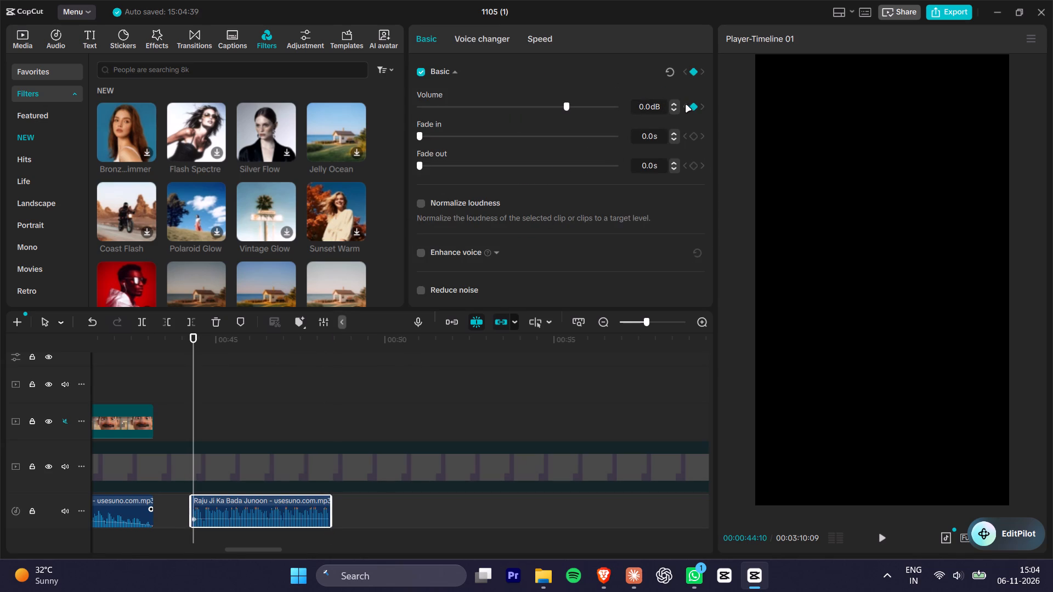
pyautogui.click(689, 105)
pyautogui.click(691, 111)
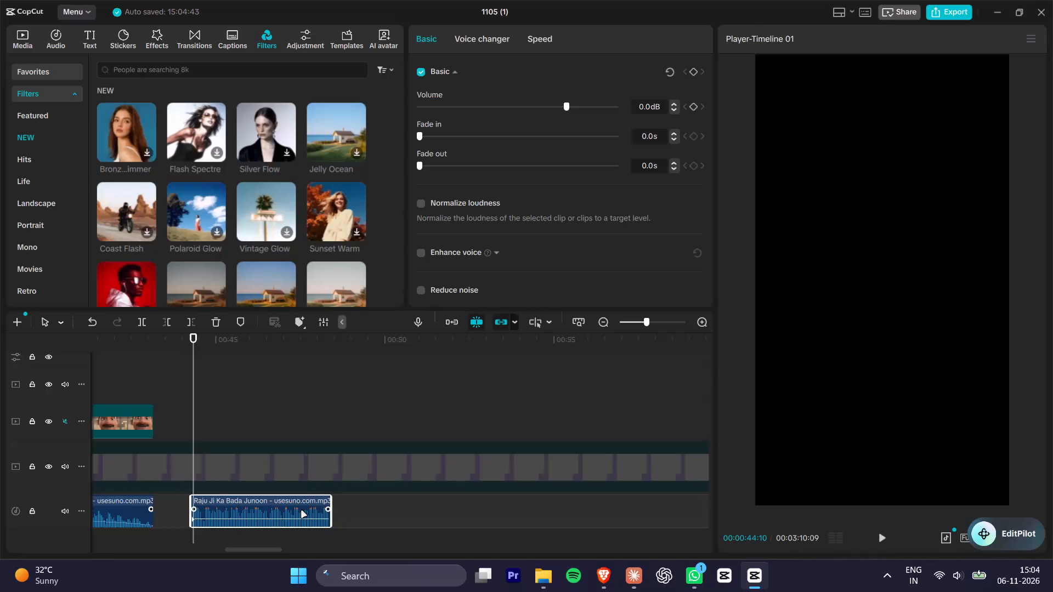
# Extend the end of the copied music segment to about 57 s to bring back more of the song.
pyautogui.click(302, 511)
pyautogui.moveTo(332, 511); pyautogui.dragTo(531, 511)
pyautogui.click(296, 511)
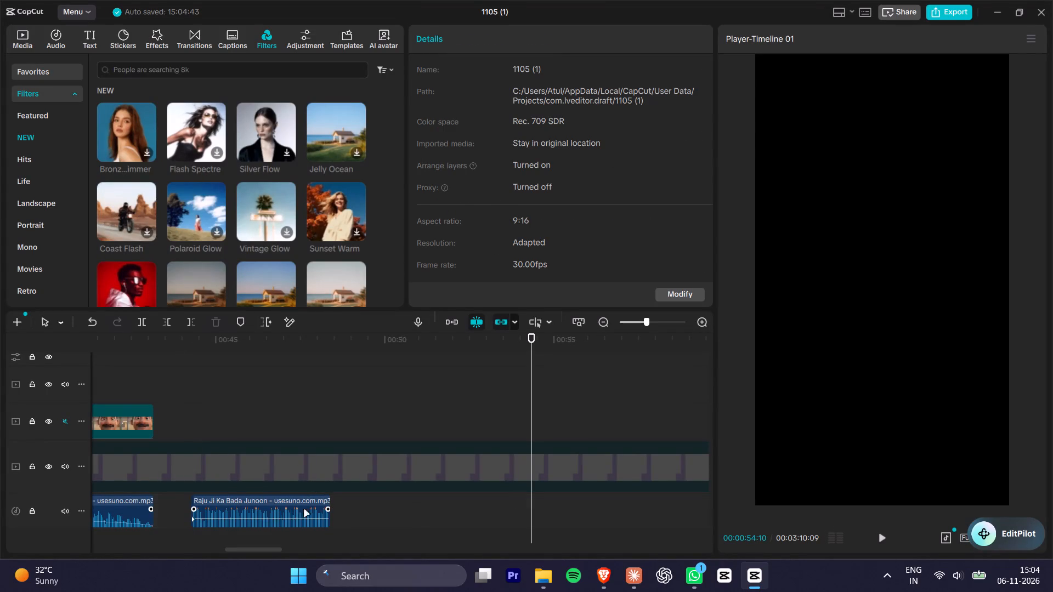
pyautogui.moveTo(332, 513); pyautogui.dragTo(414, 513)
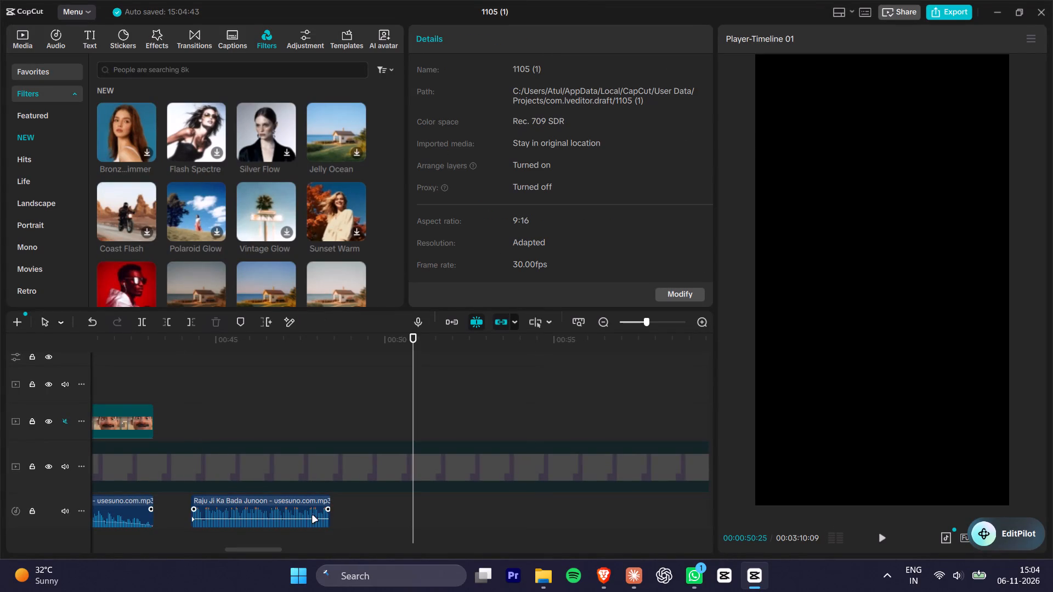
pyautogui.click(313, 516)
pyautogui.moveTo(331, 522); pyautogui.dragTo(629, 530)
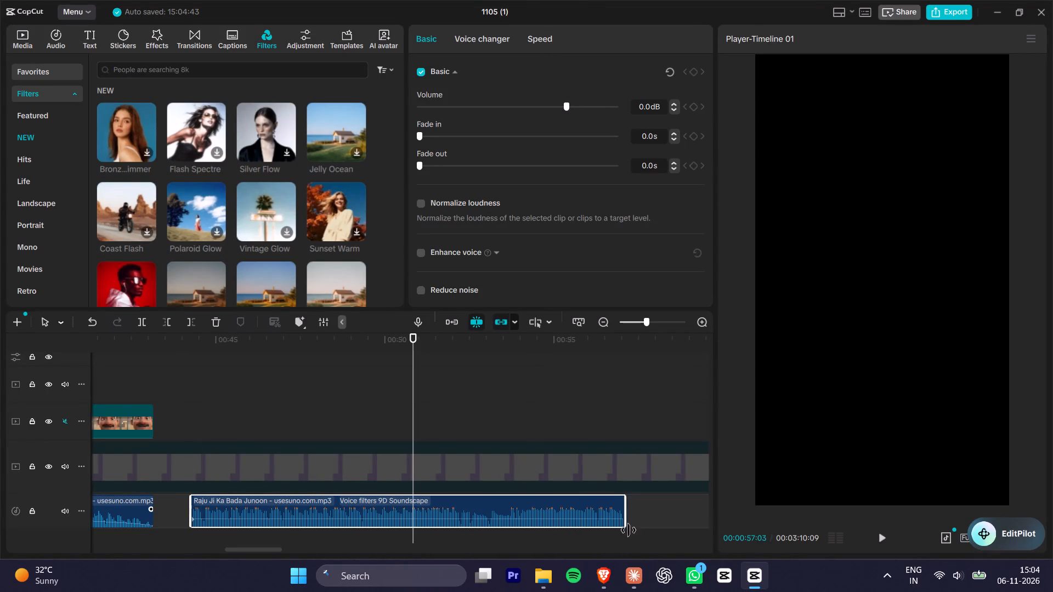
pyautogui.moveTo(629, 530); pyautogui.dragTo(633, 530)
# Play the extended music copy from about 46 s to 54 s to hear how the song continues.
pyautogui.click(245, 349)
pyautogui.press('space')
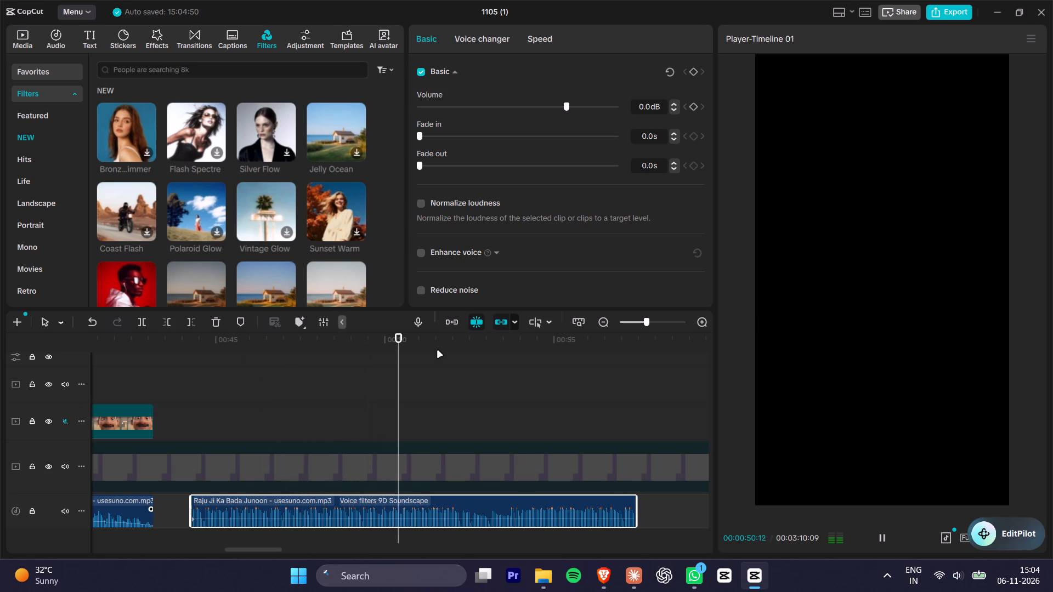
pyautogui.click(566, 512)
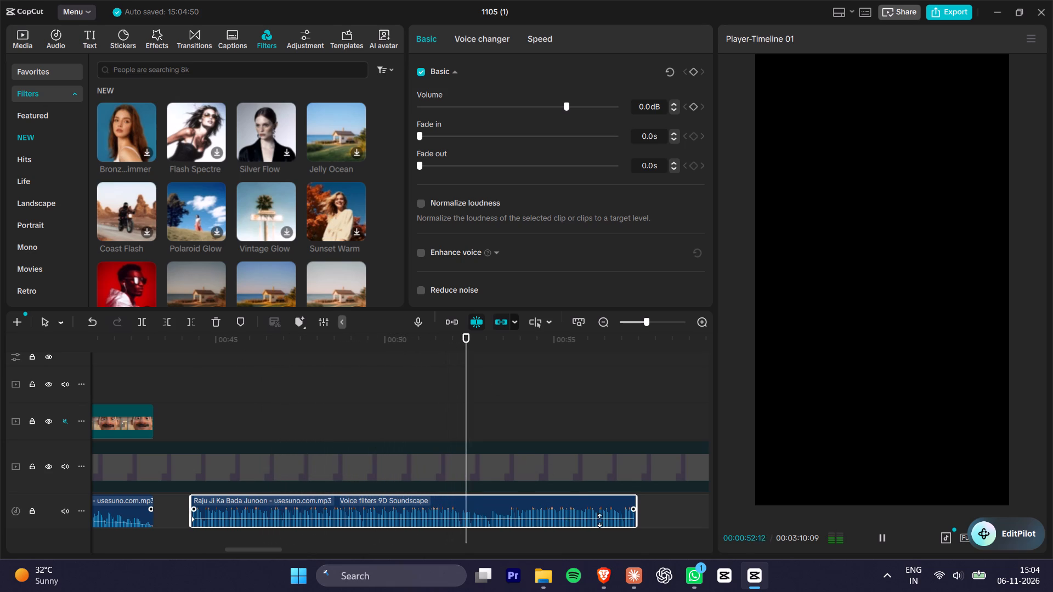
pyautogui.press('space')
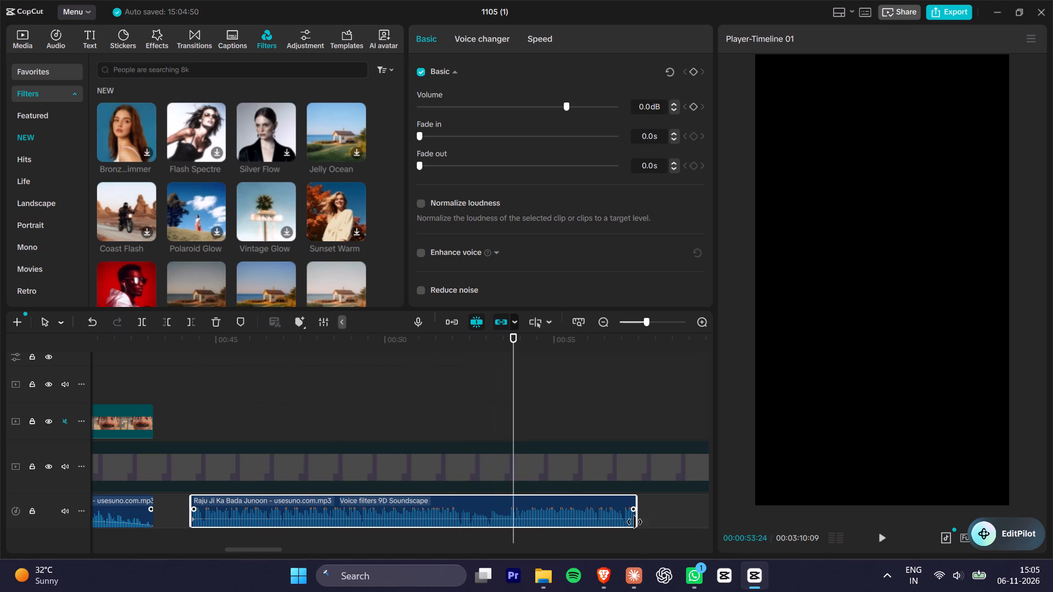
# Extend the copied music segment further to about 1:16 on the timeline, listening to it from about 54 s.
pyautogui.moveTo(637, 518); pyautogui.dragTo(767, 523)
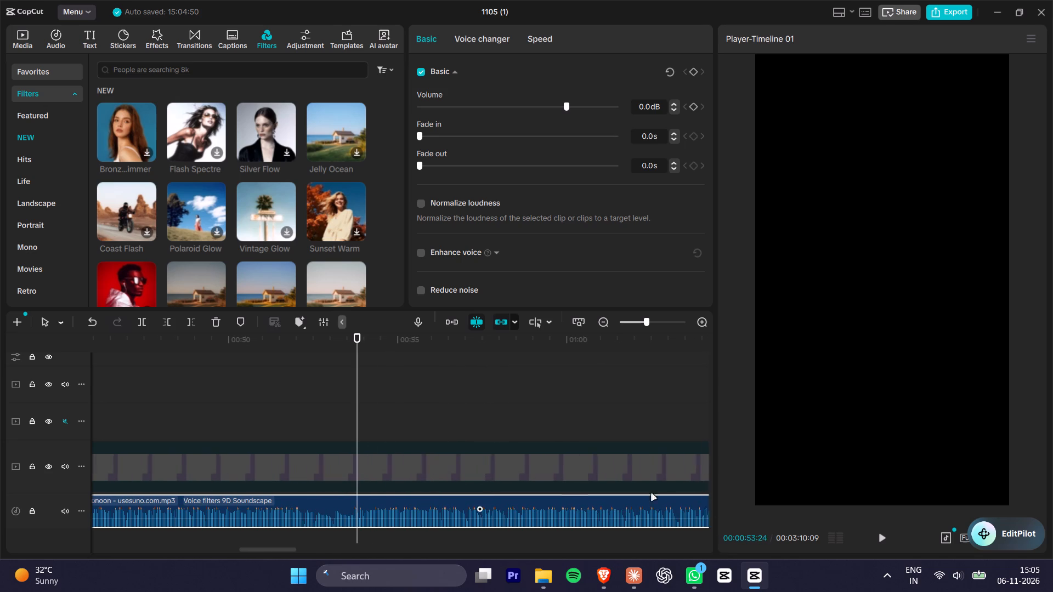
pyautogui.keyDown('alt'); pyautogui.scroll(4, 310, 414); pyautogui.keyUp('alt')
pyautogui.press('space')
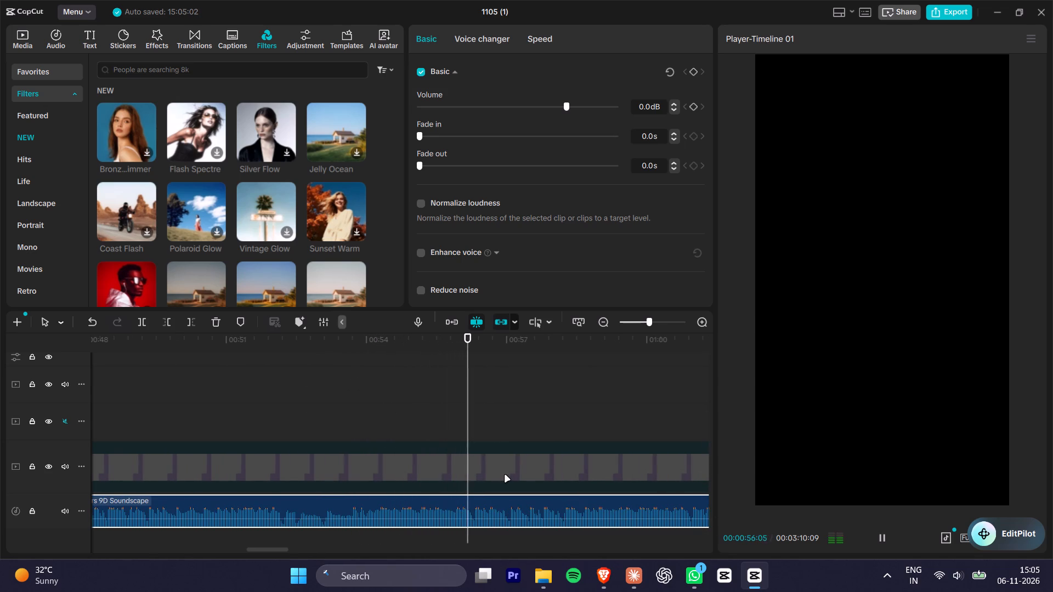
pyautogui.keyDown('alt'); pyautogui.scroll(-13, 505, 475); pyautogui.keyUp('alt')
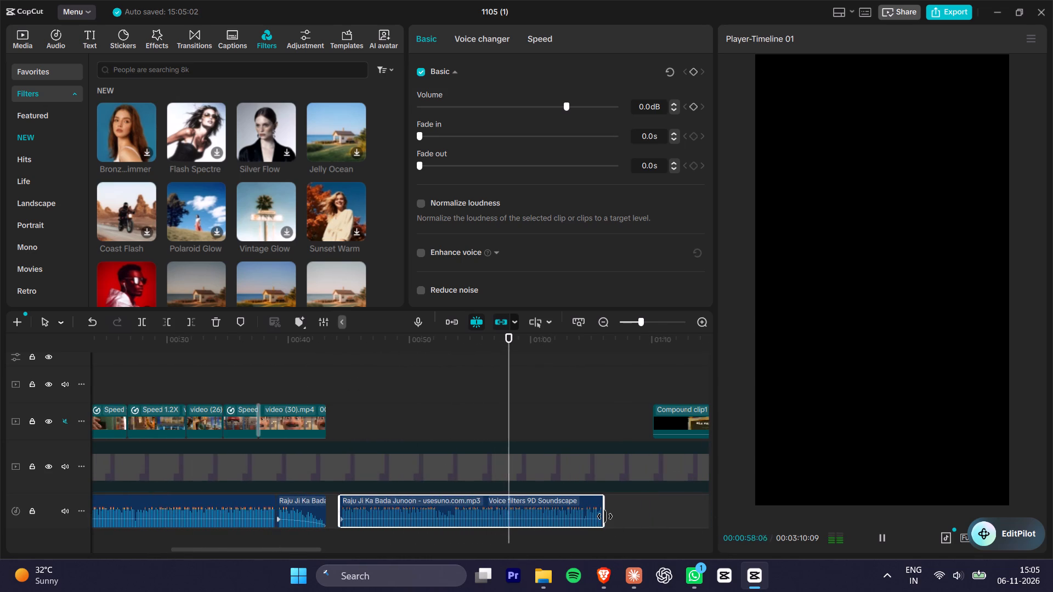
pyautogui.moveTo(605, 516); pyautogui.dragTo(749, 516)
# Listen to the extended music copy from about 58 s to 1:04.
pyautogui.press('space')
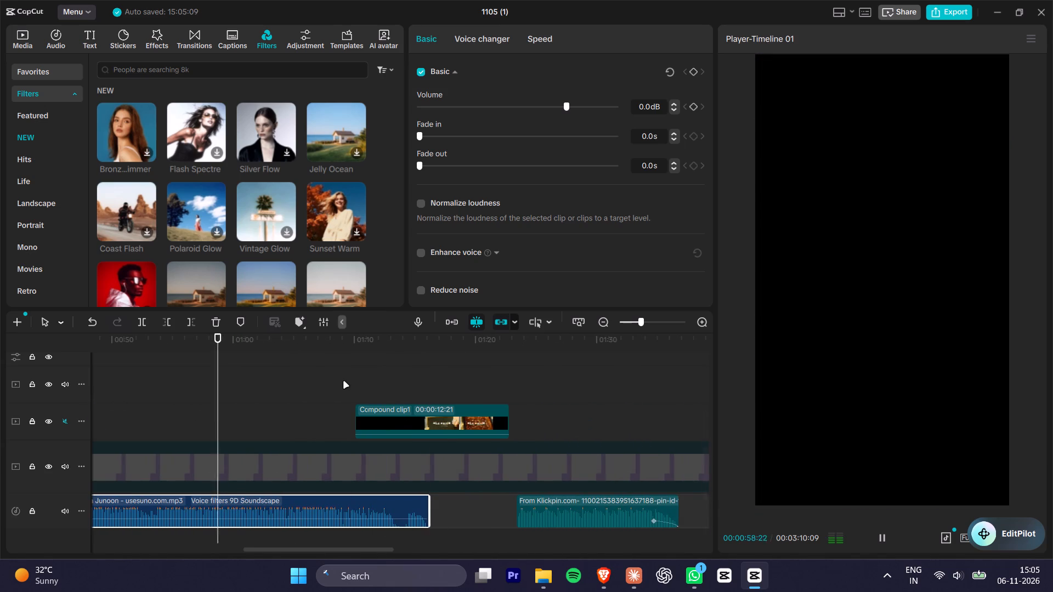
pyautogui.keyDown('alt'); pyautogui.scroll(12, 368, 438); pyautogui.keyUp('alt')
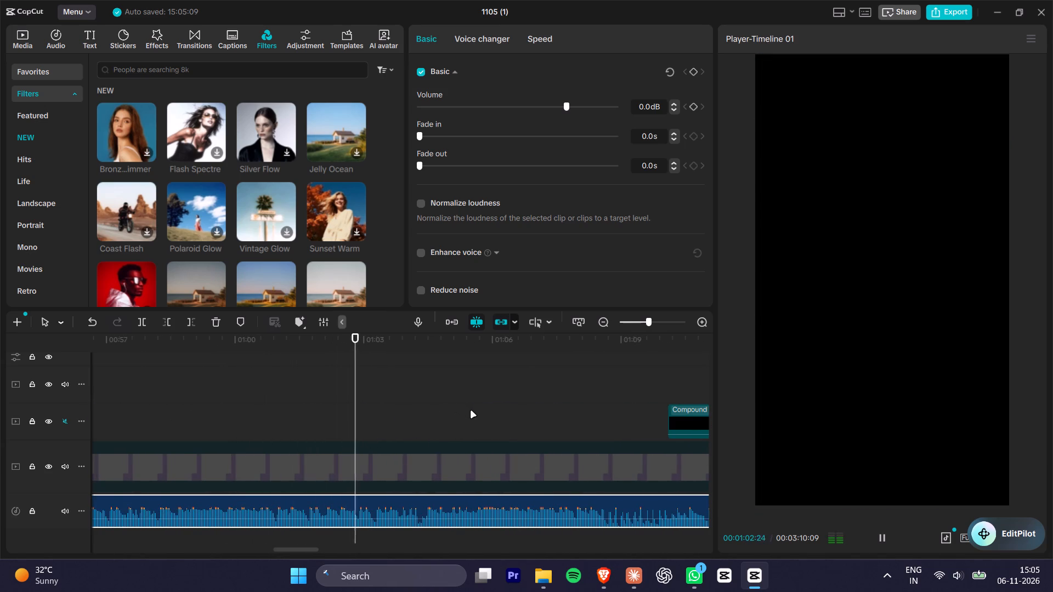
pyautogui.press('space')
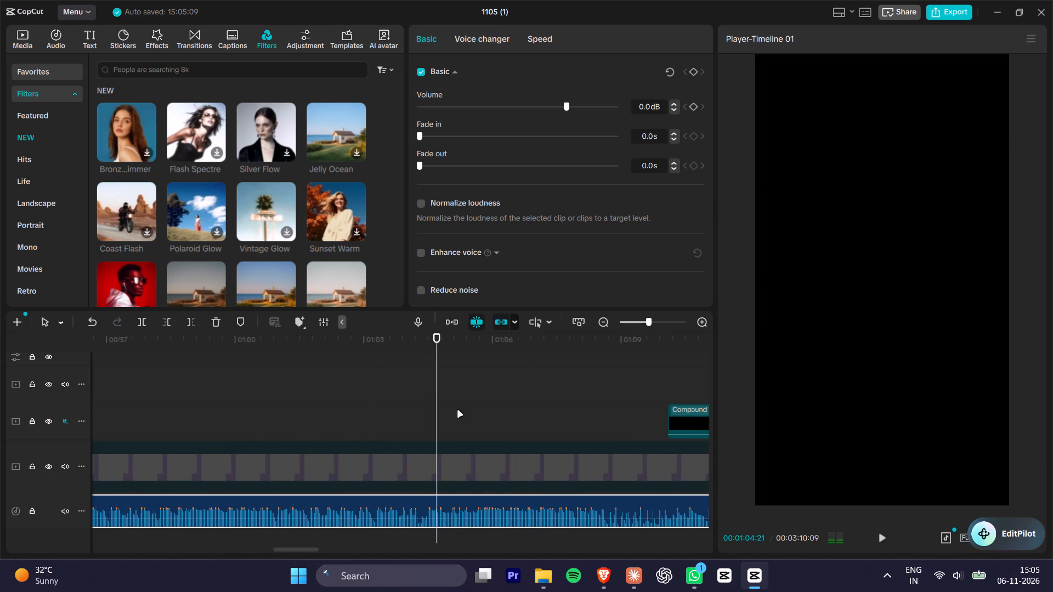
# Listen to the extended music copy from about 1:04, split it at 1:09, and delete the part before the cut.
pyautogui.press('space')
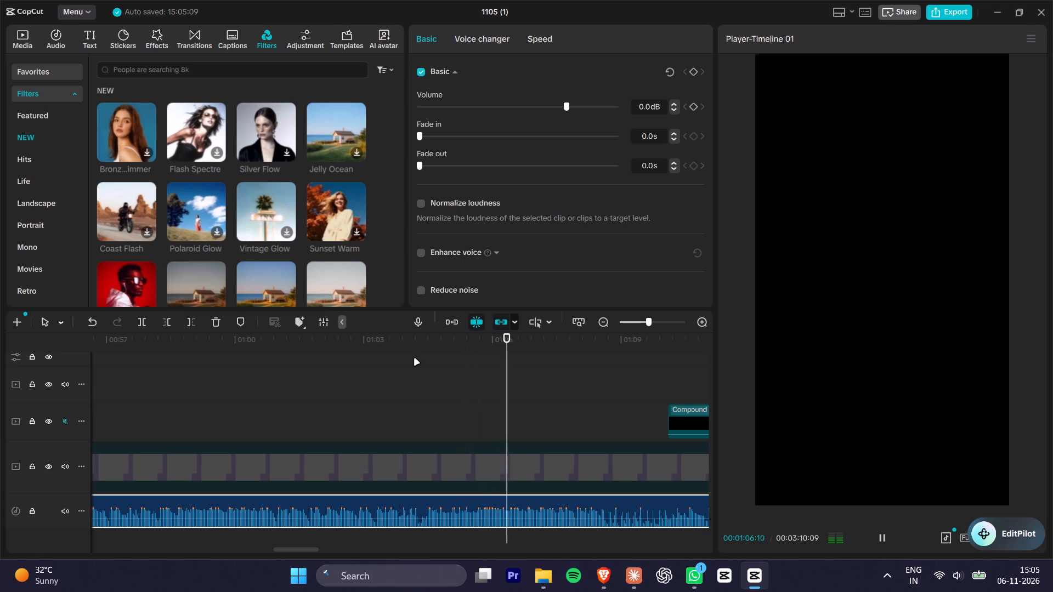
pyautogui.keyDown('alt'); pyautogui.scroll(9, 639, 479); pyautogui.keyUp('alt')
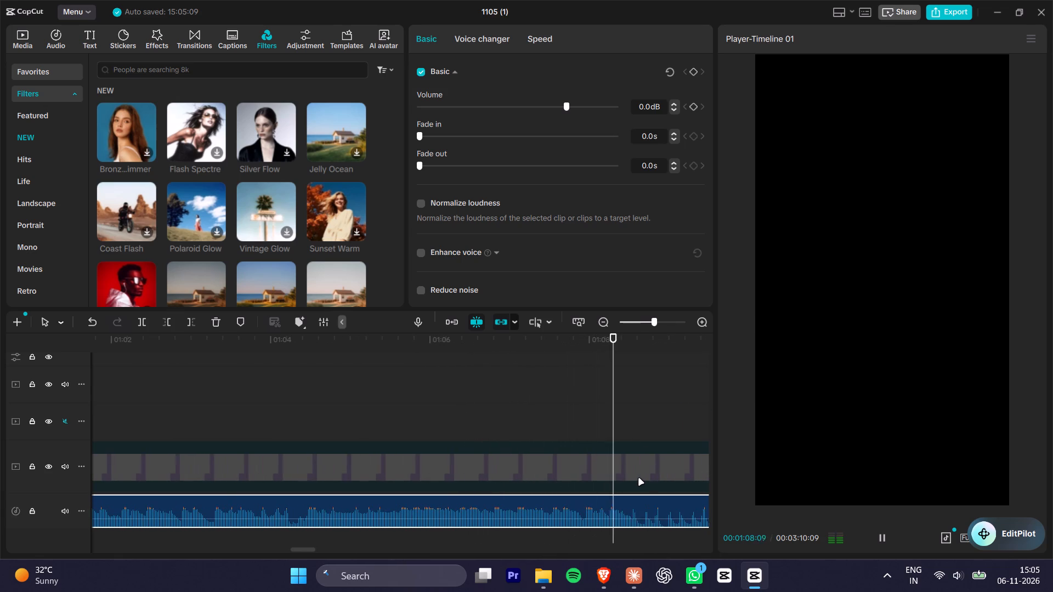
pyautogui.press('space')
pyautogui.press('space')
pyautogui.press('space')
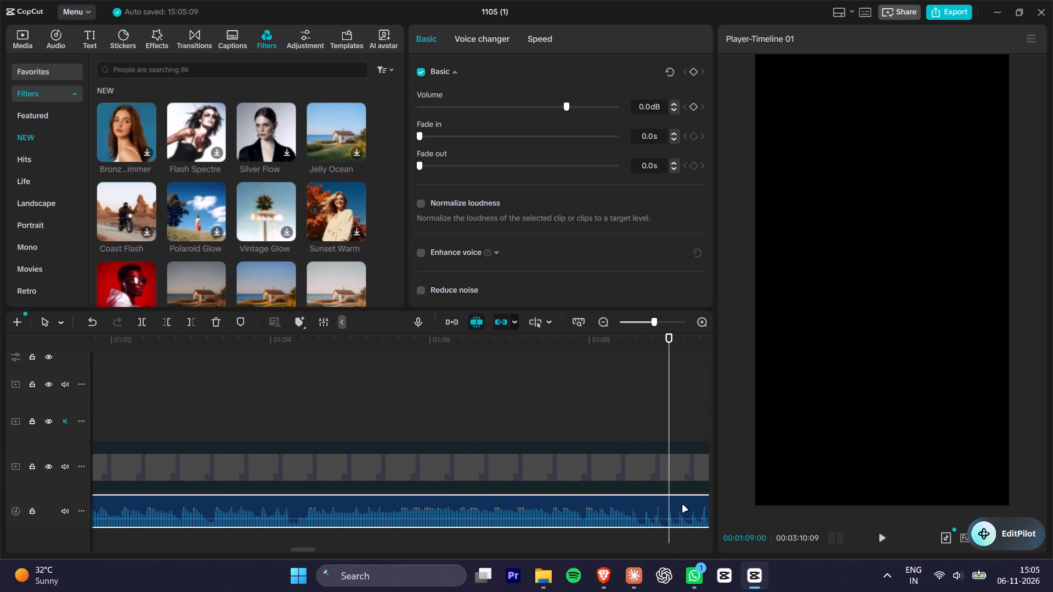
pyautogui.click(684, 506)
pyautogui.hotkey('ctrl', 'b')
pyautogui.click(618, 506)
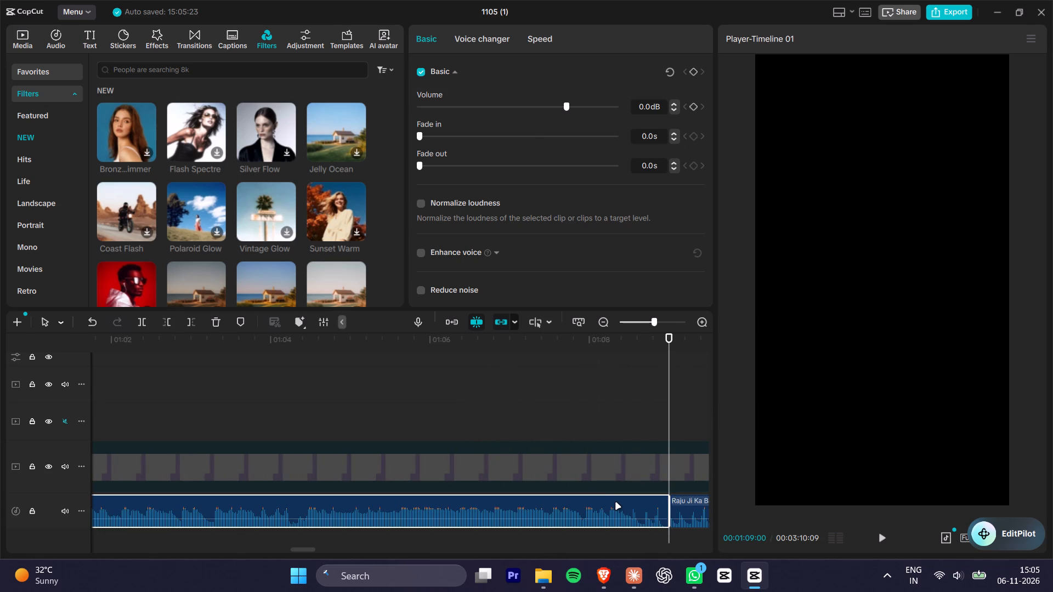
pyautogui.press('Delete')
# Shift the old faded ending segment to about 49 s and place the remaining music piece directly after the main song at about 39 s.
pyautogui.rightClick(514, 498)
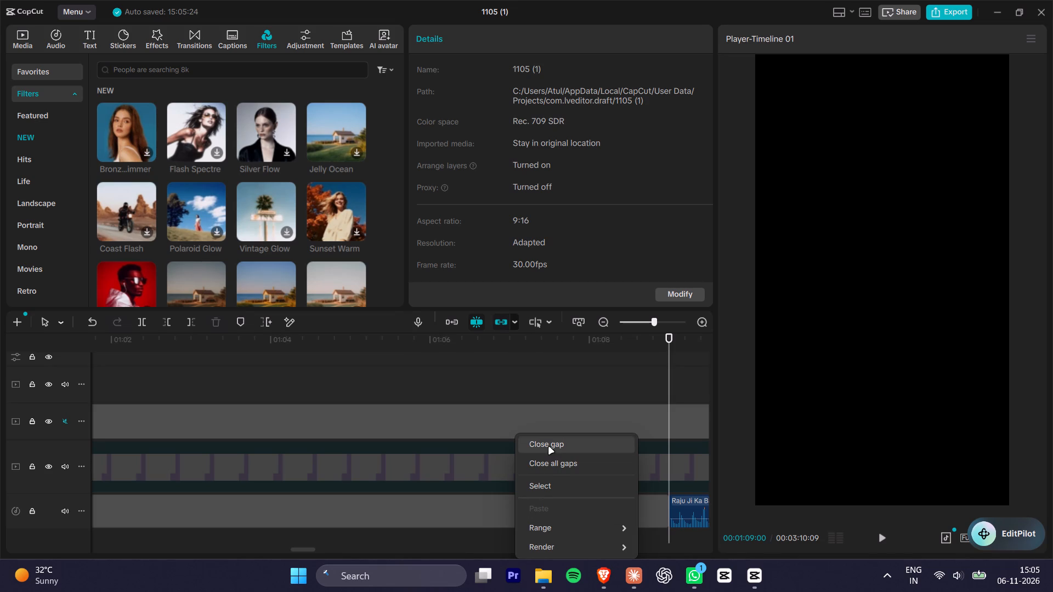
pyautogui.click(417, 506)
pyautogui.keyDown('alt'); pyautogui.scroll(-11, 417, 506); pyautogui.keyUp('alt')
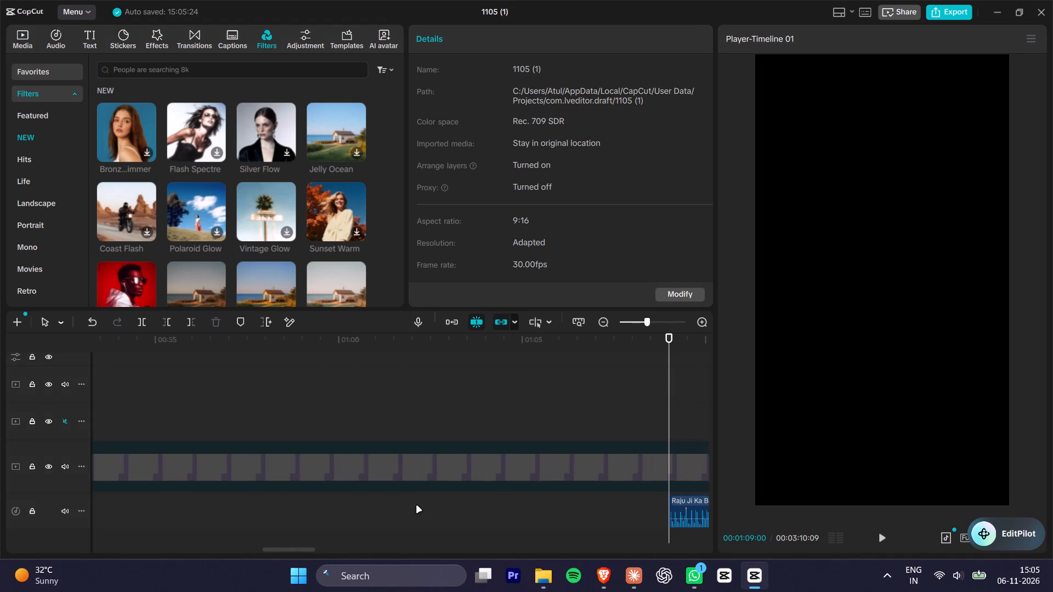
pyautogui.keyDown('alt'); pyautogui.scroll(-12, 417, 506); pyautogui.keyUp('alt')
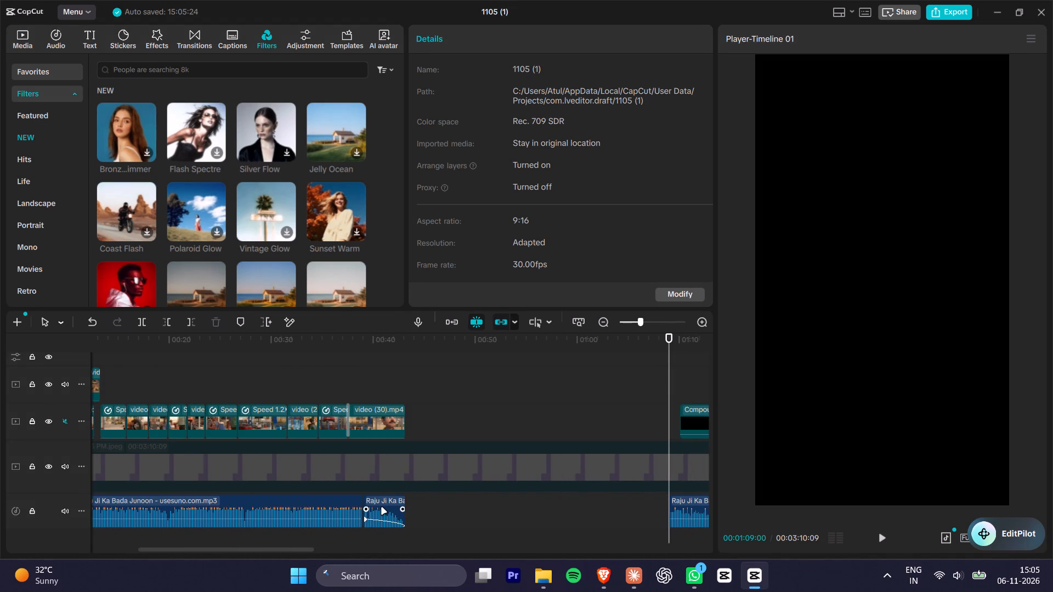
pyautogui.moveTo(382, 508); pyautogui.dragTo(488, 506)
pyautogui.moveTo(697, 510); pyautogui.dragTo(393, 512)
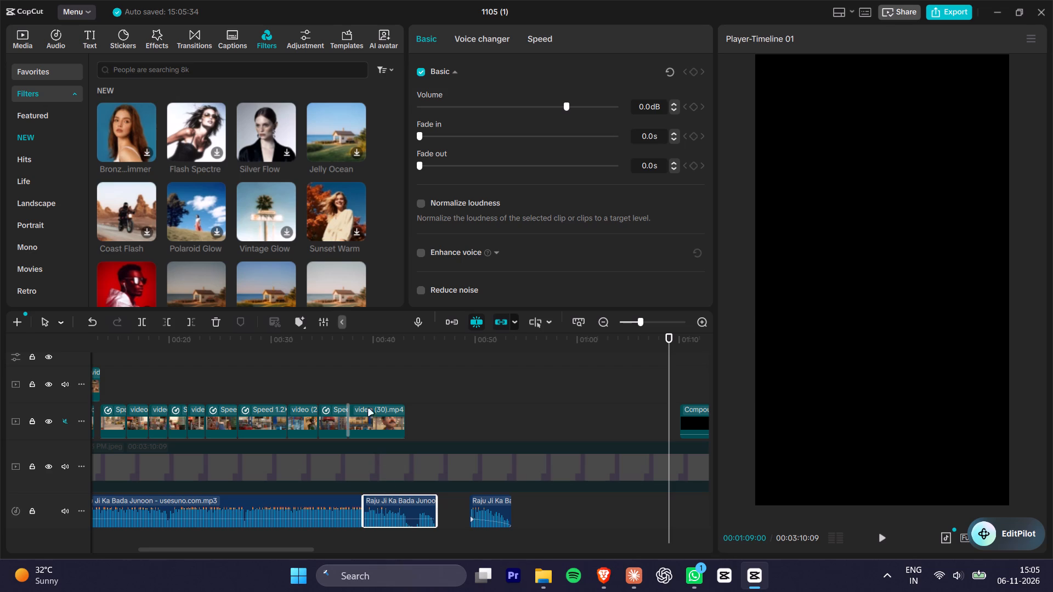
# Play the join between the main song and the new ending piece up to about 40 s.
pyautogui.click(352, 351)
pyautogui.keyDown('alt'); pyautogui.scroll(7, 375, 417); pyautogui.keyUp('alt')
pyautogui.press('space')
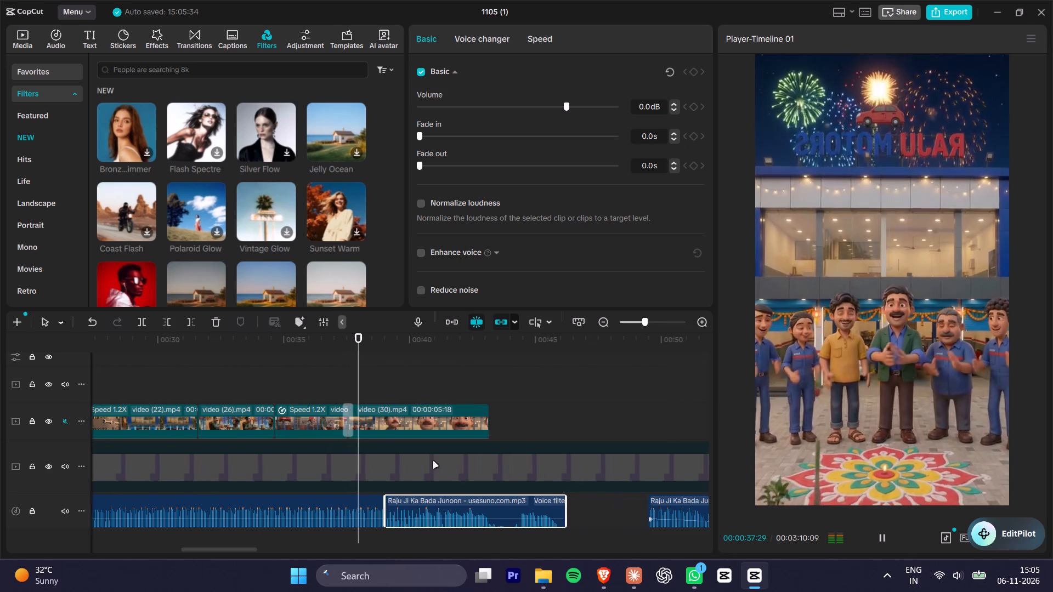
pyautogui.press('space')
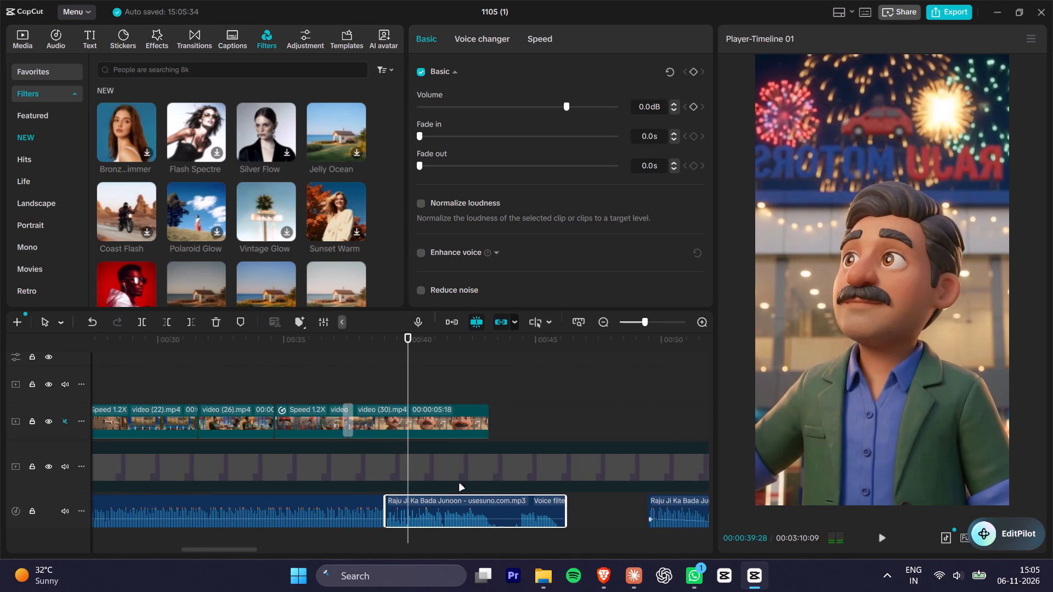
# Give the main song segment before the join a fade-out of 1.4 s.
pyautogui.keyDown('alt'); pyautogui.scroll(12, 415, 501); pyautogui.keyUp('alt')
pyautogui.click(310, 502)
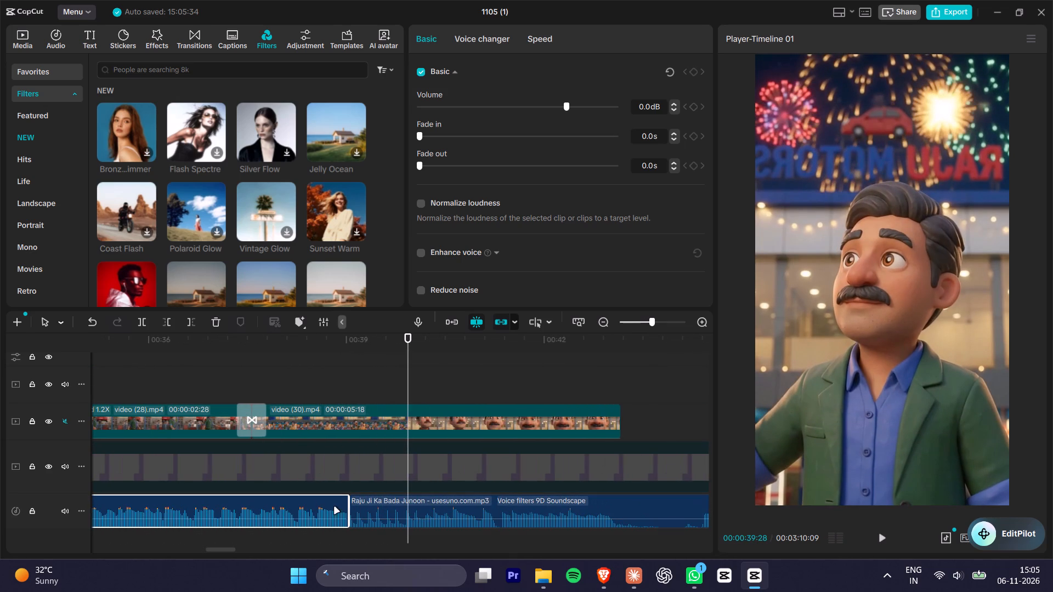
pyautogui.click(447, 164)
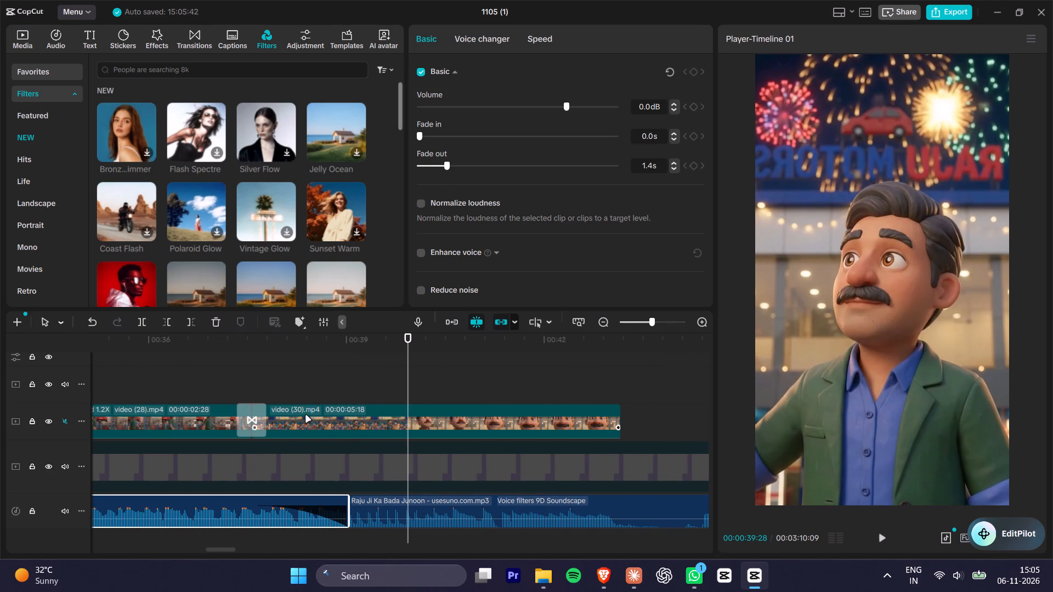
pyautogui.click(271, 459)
# Play the video's ending from about 38 s to 44 s to hear the new closing music.
pyautogui.click(284, 337)
pyautogui.press('space')
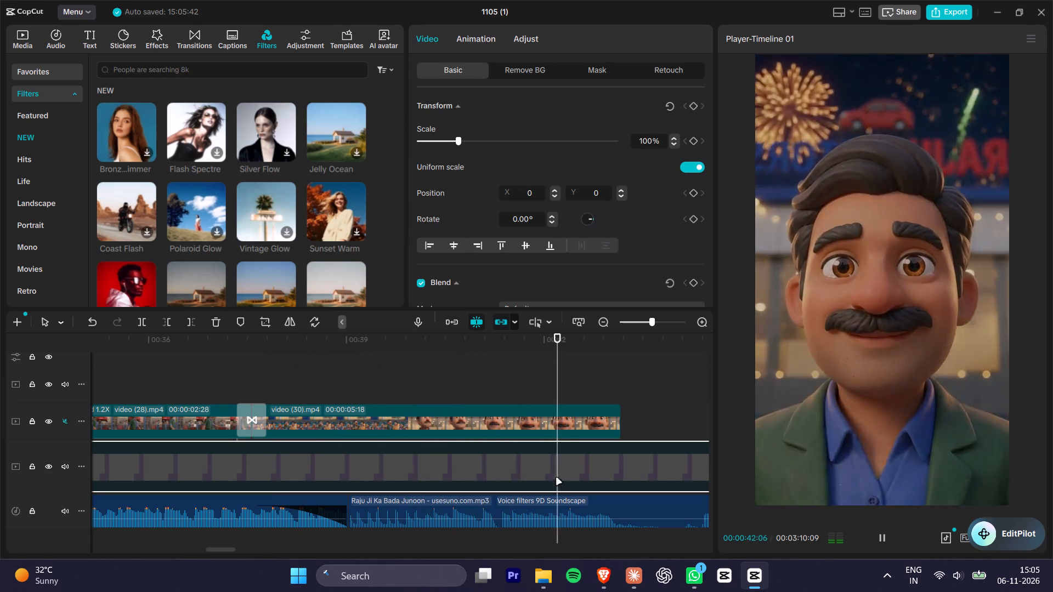
pyautogui.press('space')
pyautogui.keyDown('alt'); pyautogui.scroll(-9, 546, 477); pyautogui.keyUp('alt')
pyautogui.press('space')
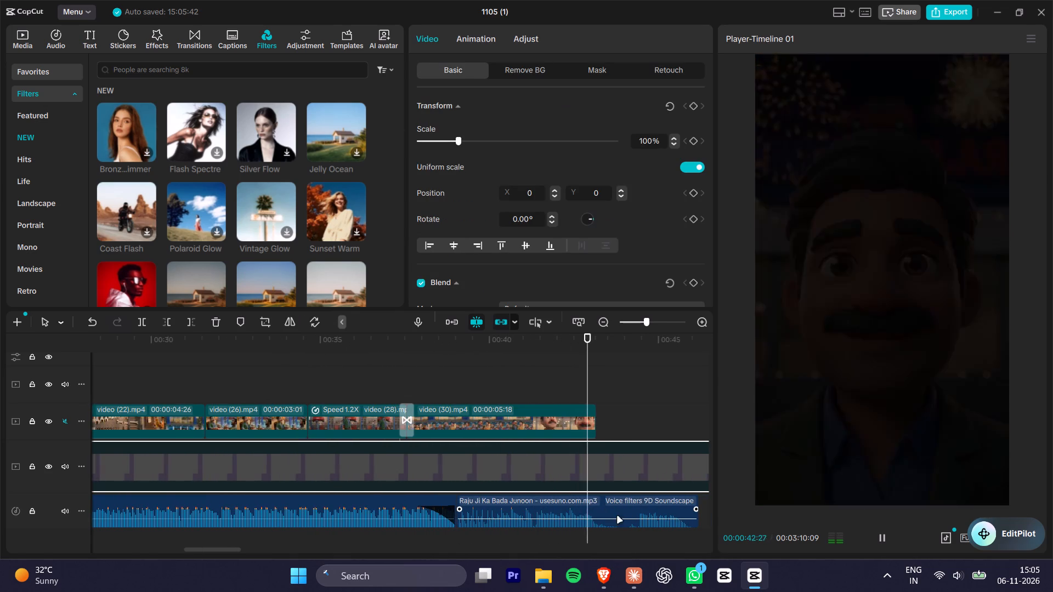
pyautogui.press('space')
pyautogui.press('space')
pyautogui.press('space')
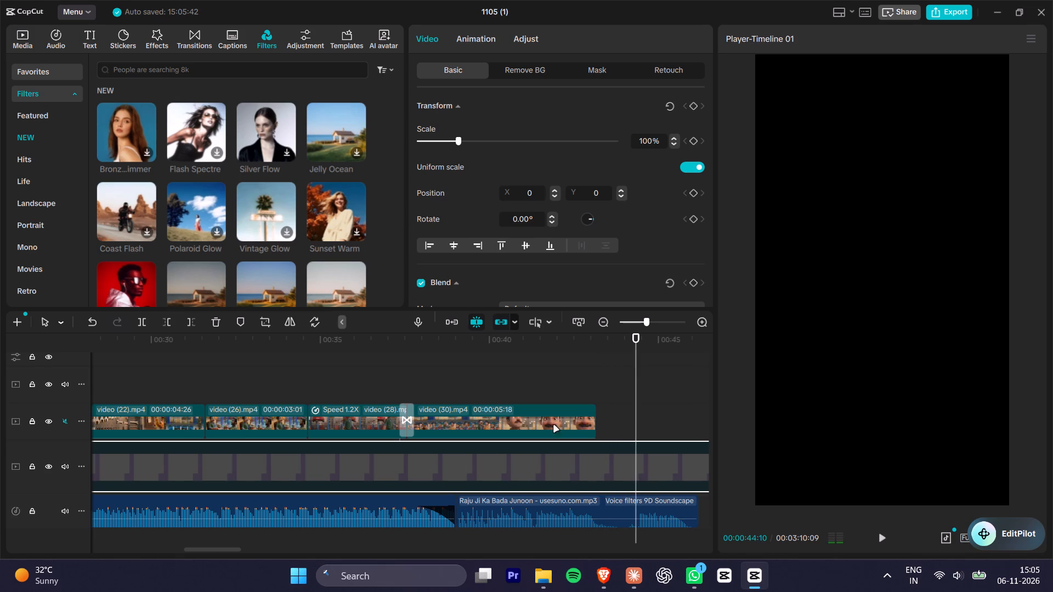
# Find the cut point in the new ending music, split it at 41:09 (seconds:frames), and delete the part before the cut.
pyautogui.click(536, 340)
pyautogui.press('space')
pyautogui.press('space')
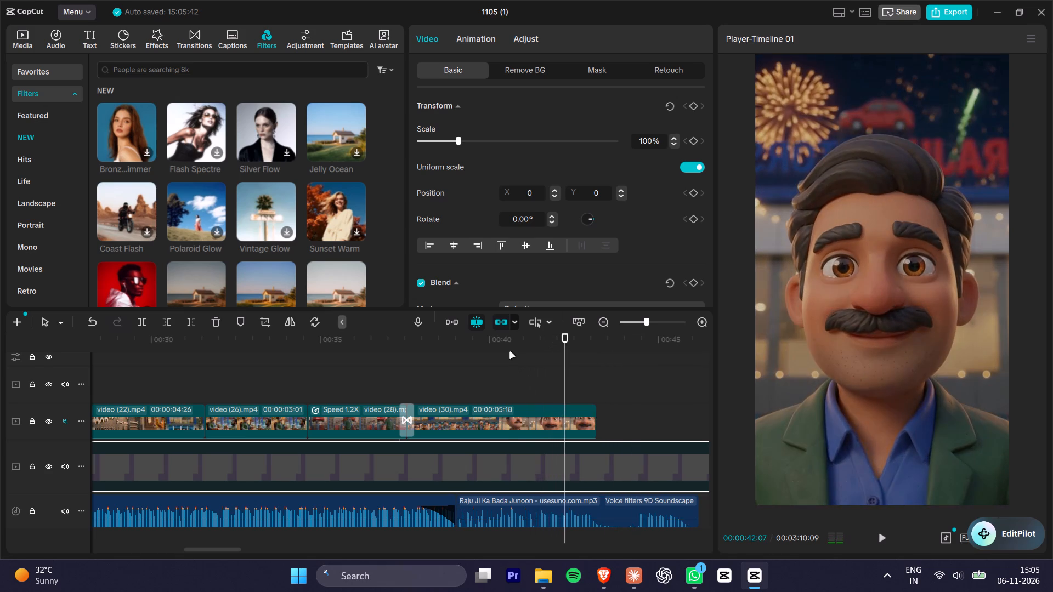
pyautogui.moveTo(509, 345); pyautogui.dragTo(519, 343)
pyautogui.keyDown('alt'); pyautogui.scroll(10, 525, 402); pyautogui.keyUp('alt')
pyautogui.press('space')
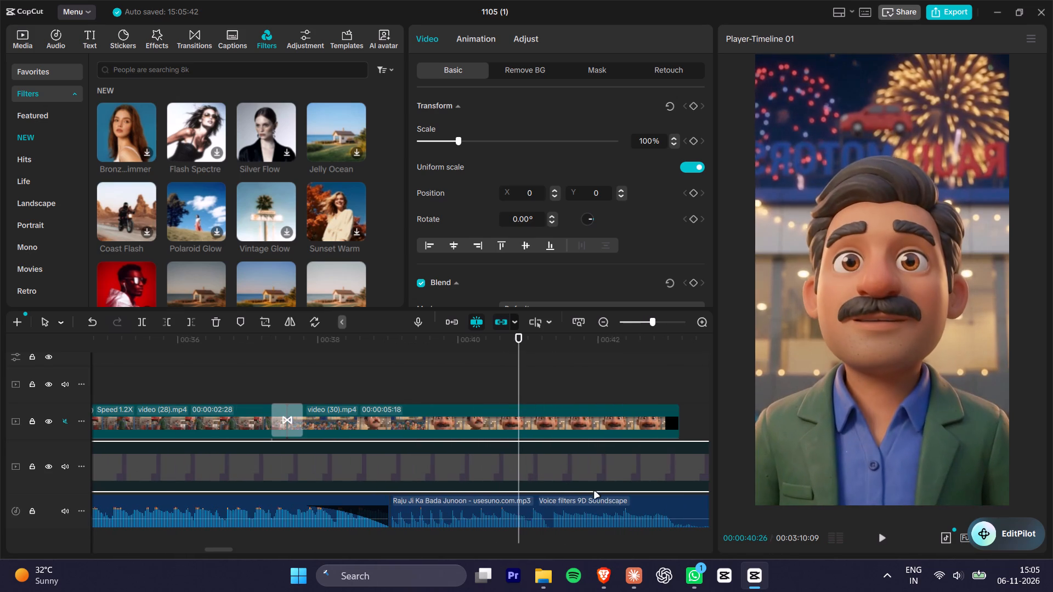
pyautogui.press('space')
pyautogui.click(598, 505)
pyautogui.hotkey('ctrl', 'b')
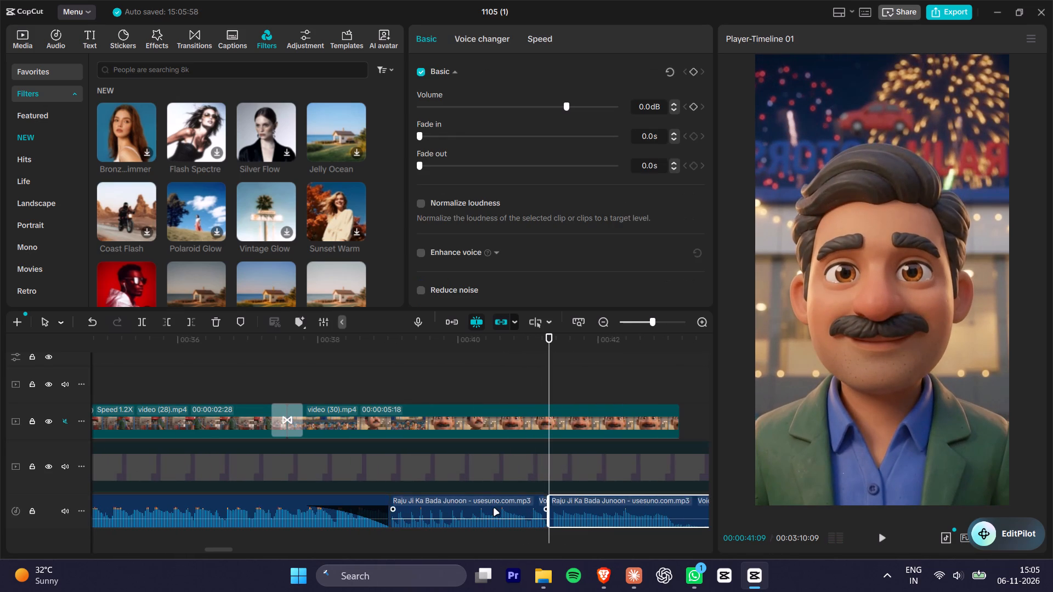
pyautogui.click(494, 509)
pyautogui.press('Delete')
# Play the video from about 31 s to 39 s to check how the main song fades out.
pyautogui.keyDown('alt'); pyautogui.scroll(-9, 330, 426); pyautogui.keyUp('alt')
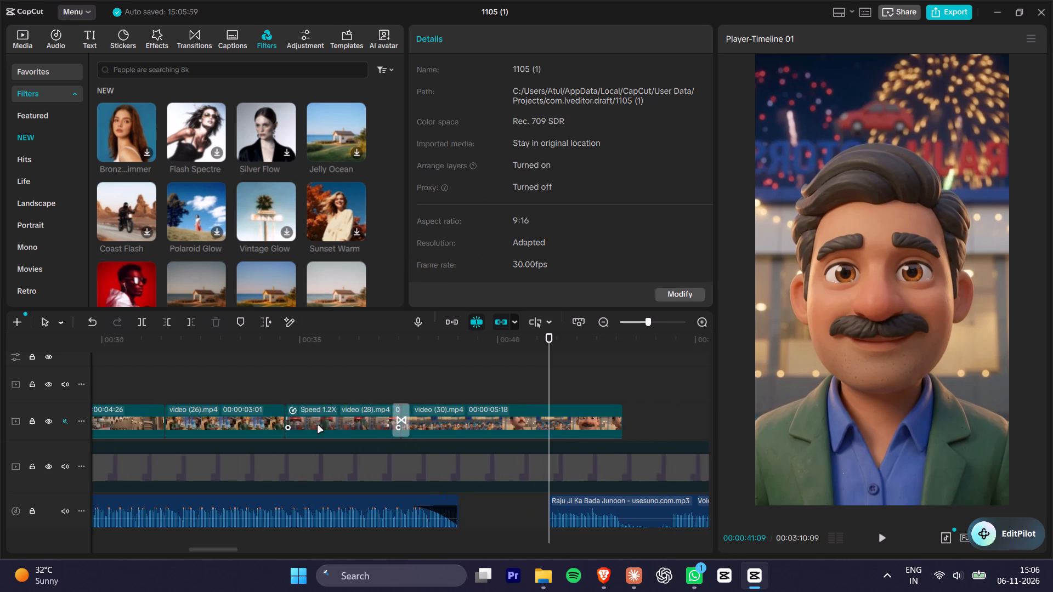
pyautogui.keyDown('alt'); pyautogui.scroll(-5, 318, 426); pyautogui.keyUp('alt')
pyautogui.click(321, 348)
pyautogui.press('space')
pyautogui.keyDown('alt'); pyautogui.scroll(2, 446, 430); pyautogui.keyUp('alt')
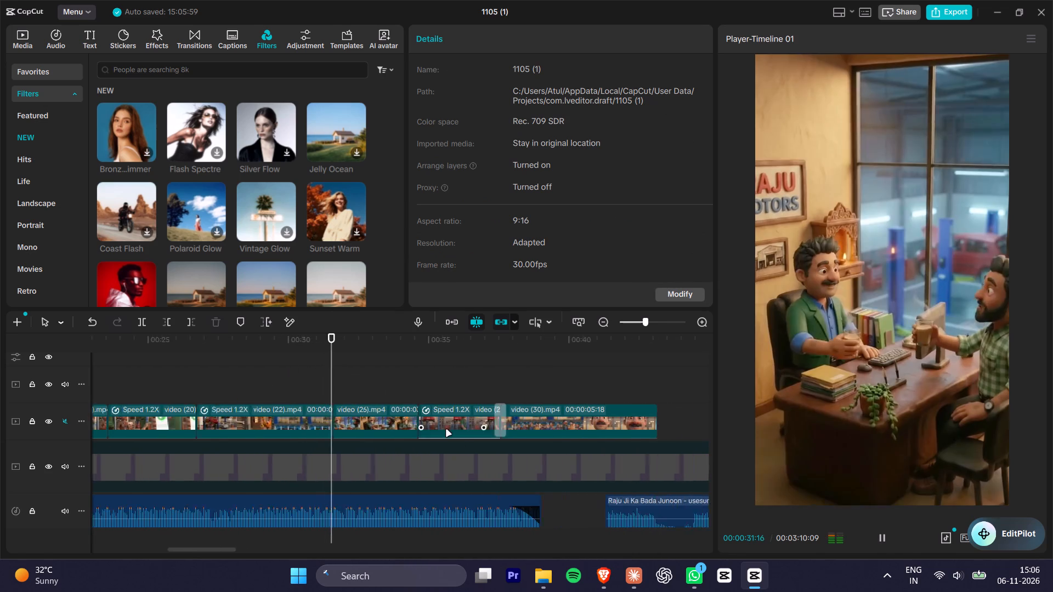
pyautogui.keyDown('alt'); pyautogui.scroll(8, 446, 430); pyautogui.keyUp('alt')
pyautogui.keyDown('alt'); pyautogui.scroll(4, 556, 513); pyautogui.keyUp('alt')
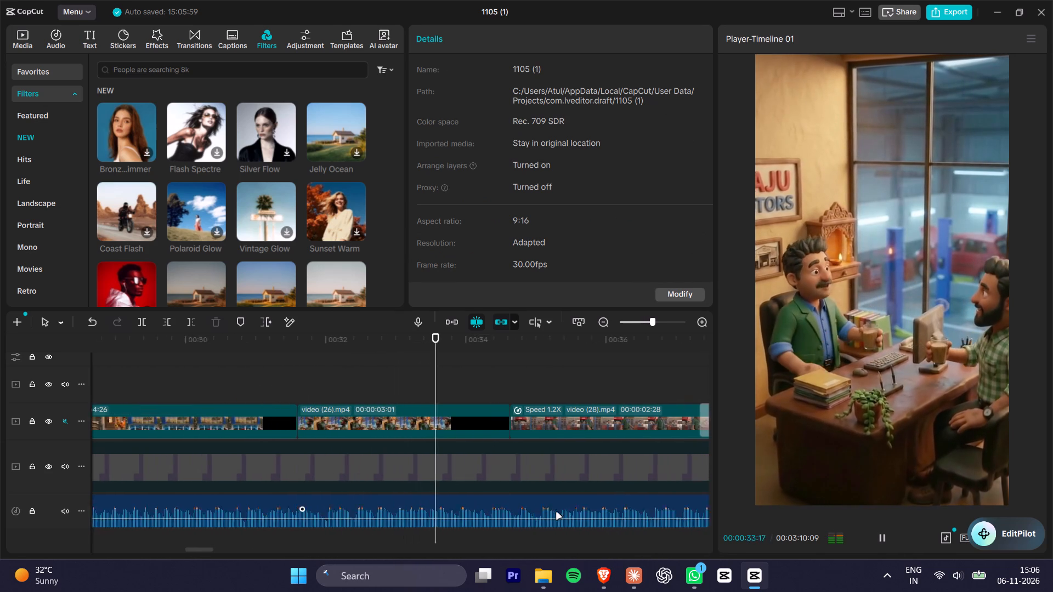
pyautogui.keyDown('alt'); pyautogui.scroll(4, 557, 513); pyautogui.keyUp('alt')
pyautogui.keyDown('ctrl'); pyautogui.scroll(-4, 557, 513); pyautogui.keyUp('ctrl')
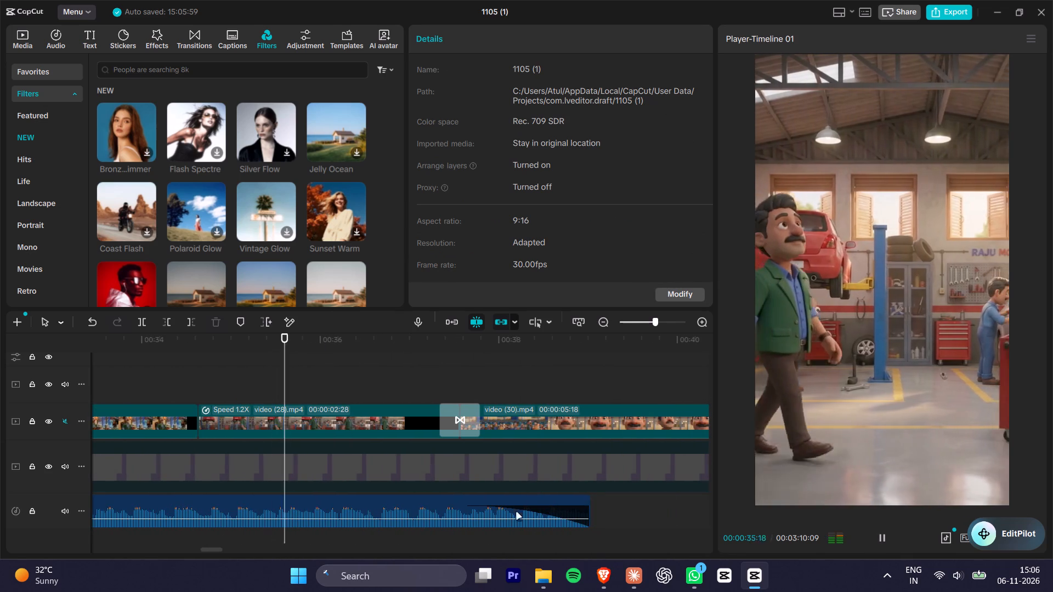
pyautogui.click(436, 514)
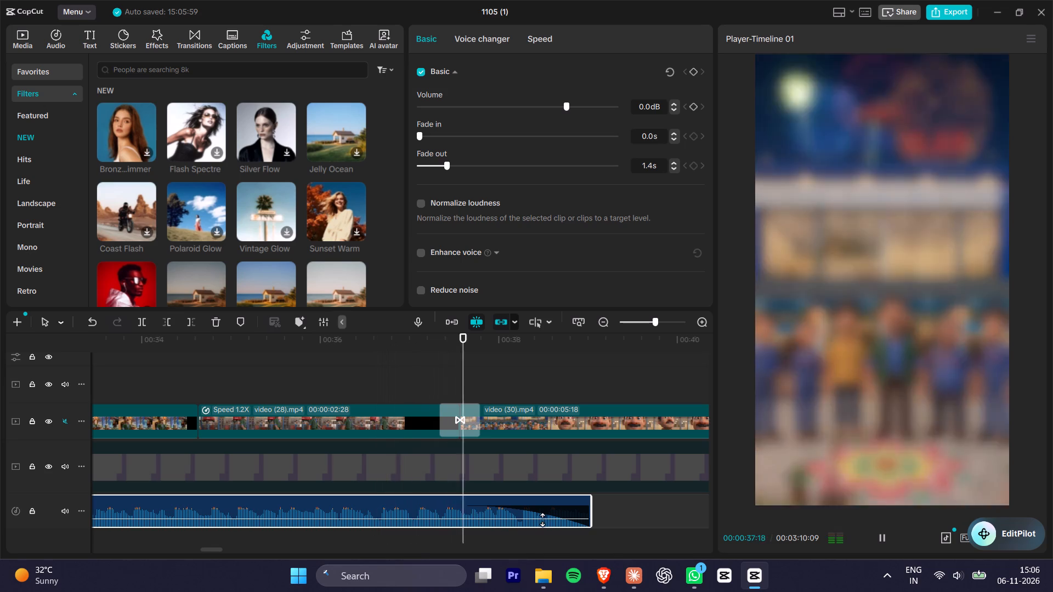
pyautogui.press('space')
pyautogui.press('space')
pyautogui.press('space')
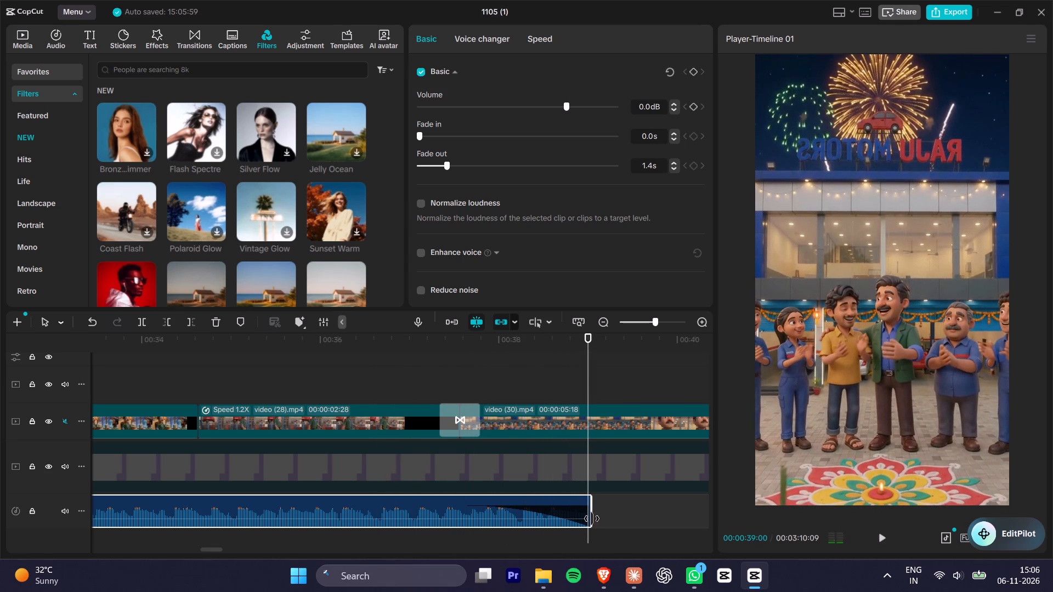
# Set the main song segment's fade-out to 1.2 s and listen to it from about 38 s to 39 s.
pyautogui.moveTo(460, 159); pyautogui.dragTo(477, 159)
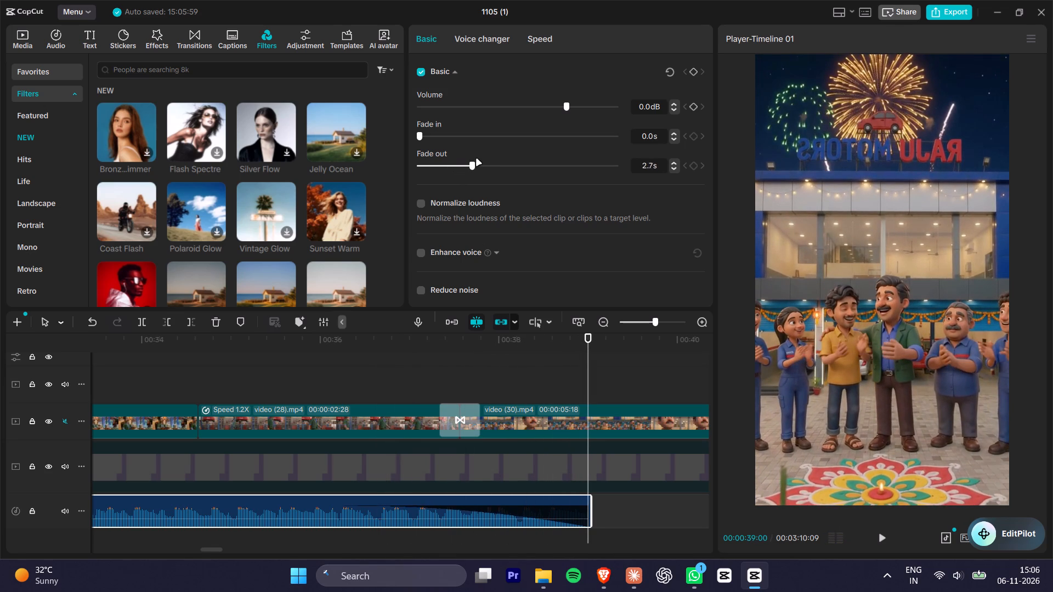
pyautogui.moveTo(477, 159); pyautogui.dragTo(454, 164)
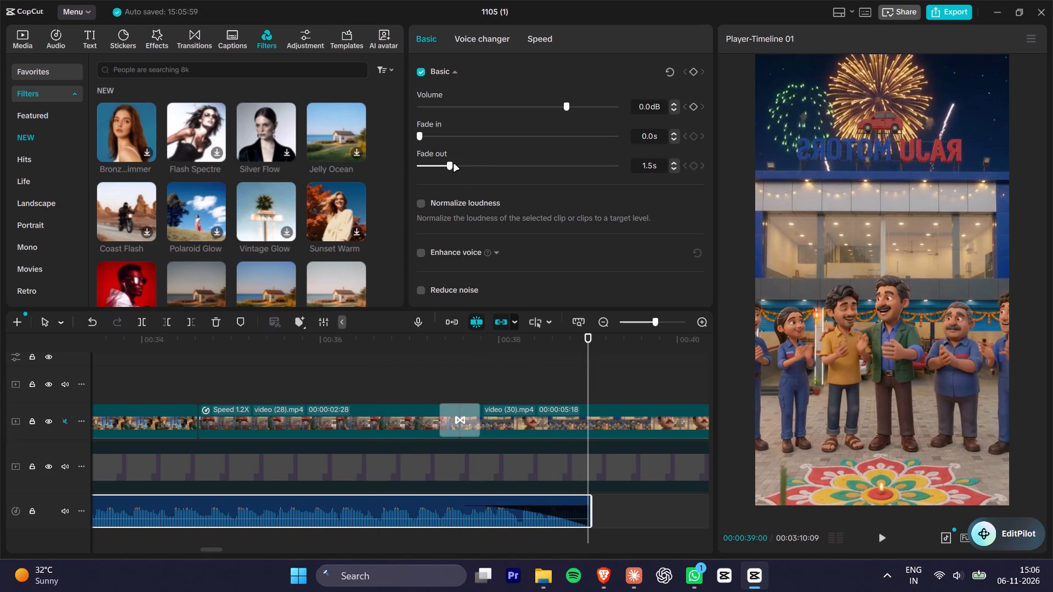
pyautogui.moveTo(454, 164); pyautogui.dragTo(443, 164)
pyautogui.click(508, 345)
pyautogui.press('space')
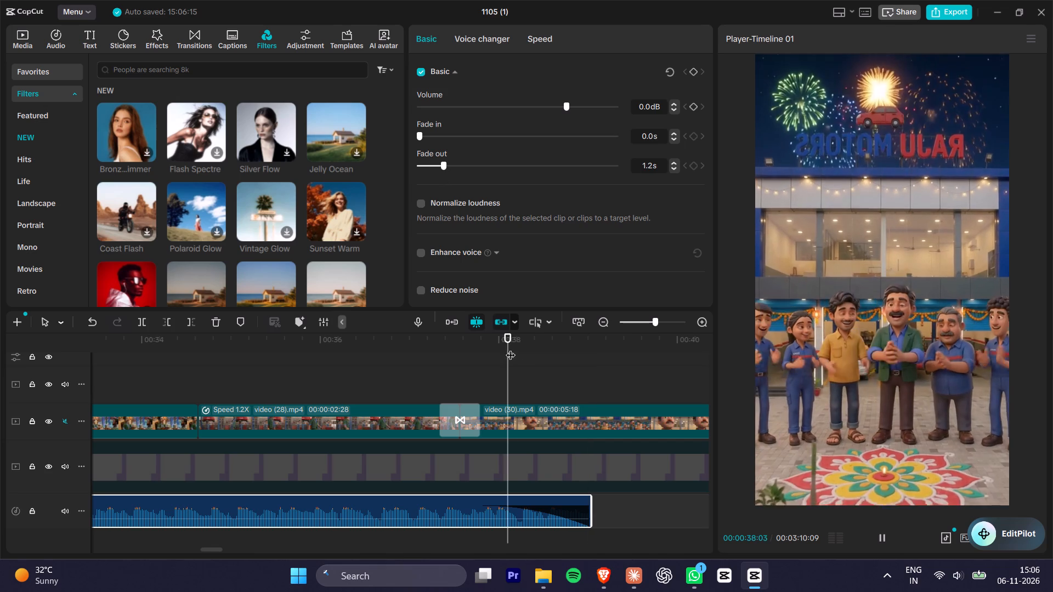
pyautogui.press('space')
pyautogui.press('space')
pyautogui.press('space')
pyautogui.press('space')
pyautogui.press('space')
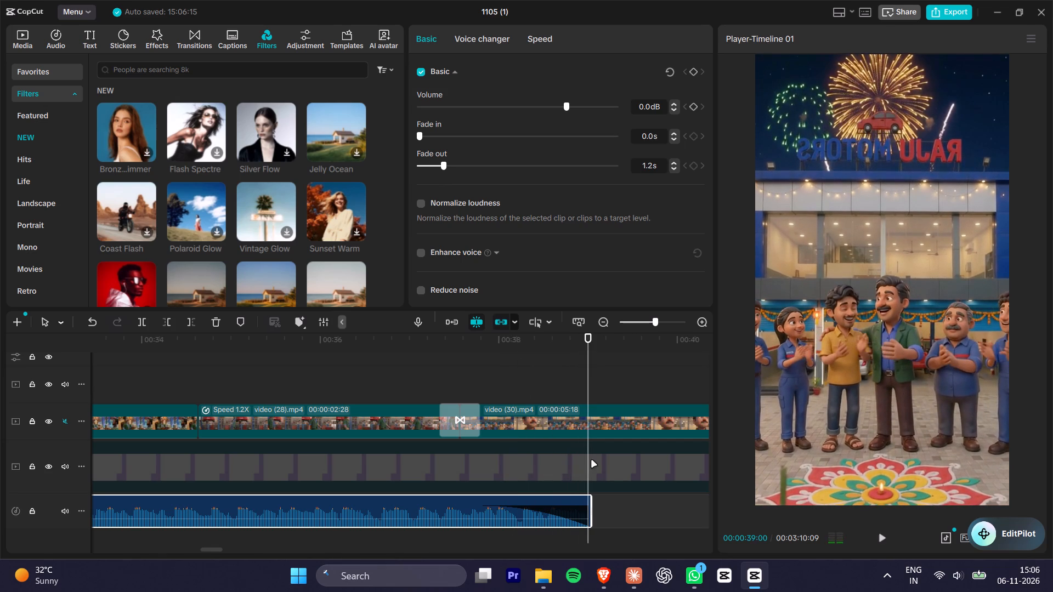
# Close the gap between the main song segment and the trimmed ending music.
pyautogui.keyDown('alt'); pyautogui.scroll(-9, 614, 468); pyautogui.keyUp('alt')
pyautogui.rightClick(606, 521)
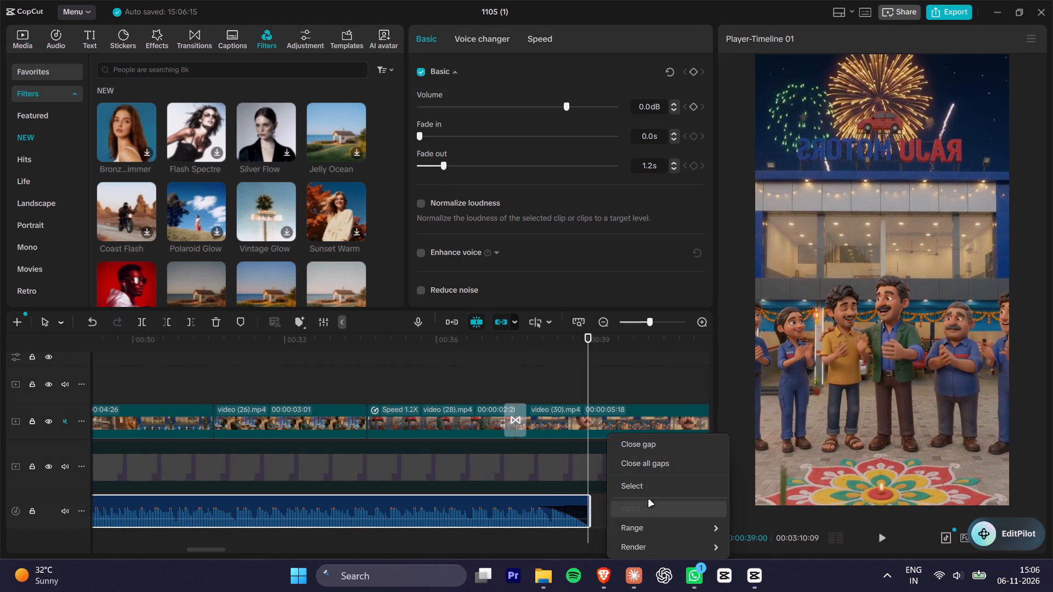
pyautogui.click(638, 444)
# Play the joined ending to about 43 s and return to about 38 s.
pyautogui.press('space')
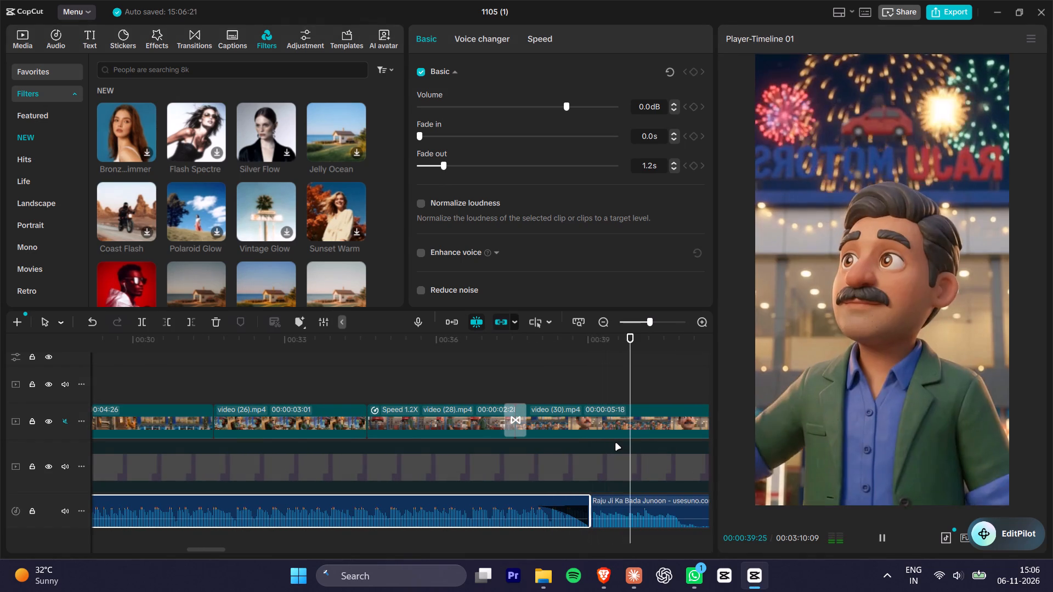
pyautogui.press('space')
pyautogui.click(531, 340)
pyautogui.press('space')
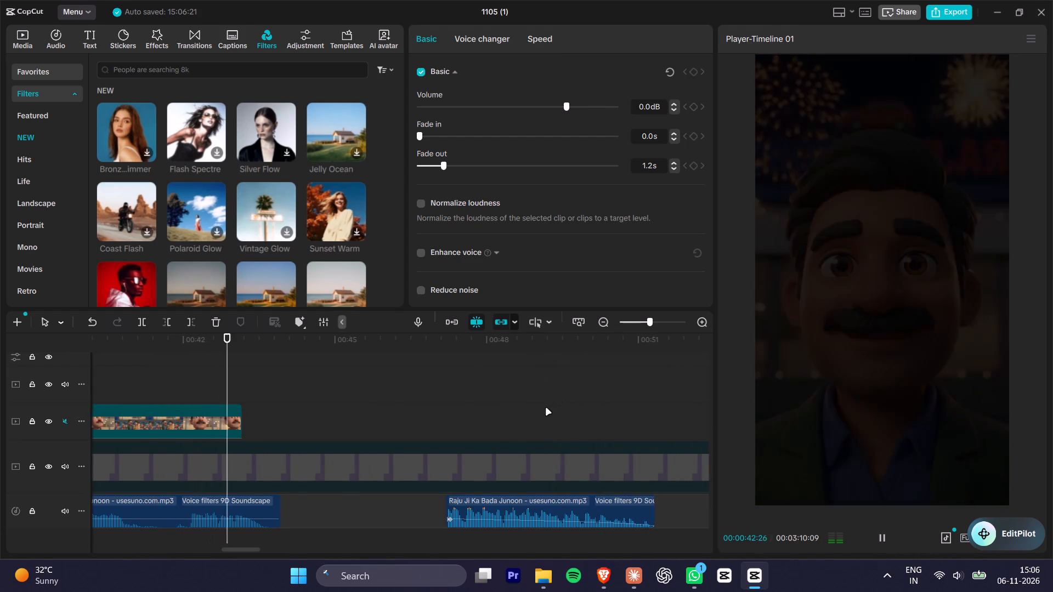
pyautogui.press('space')
pyautogui.moveTo(177, 340); pyautogui.dragTo(155, 364)
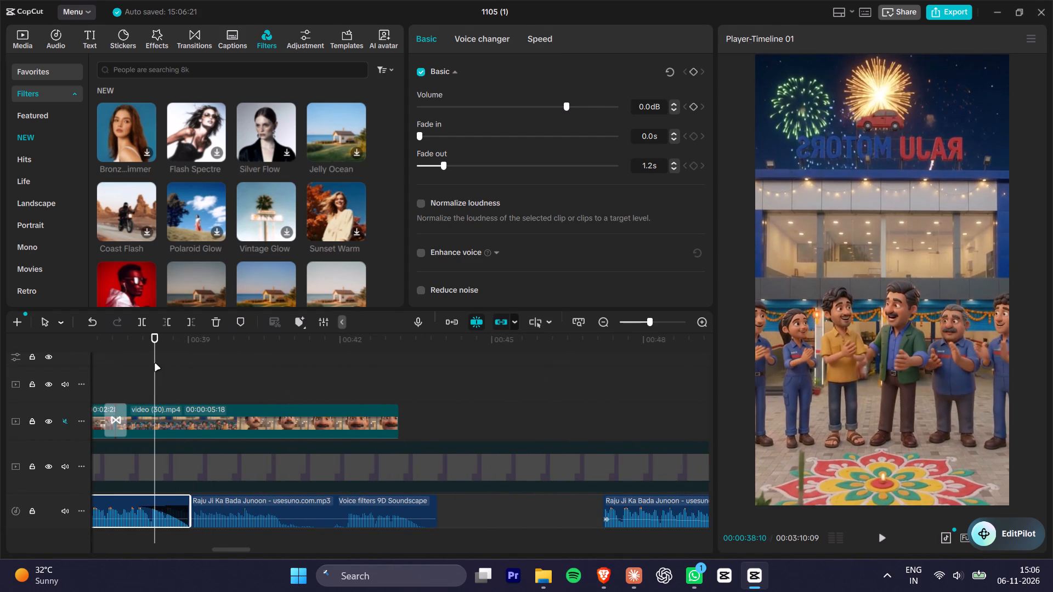
# Delete the old faded music segment left after the end of the video.
pyautogui.click(673, 515)
pyautogui.press('Delete')
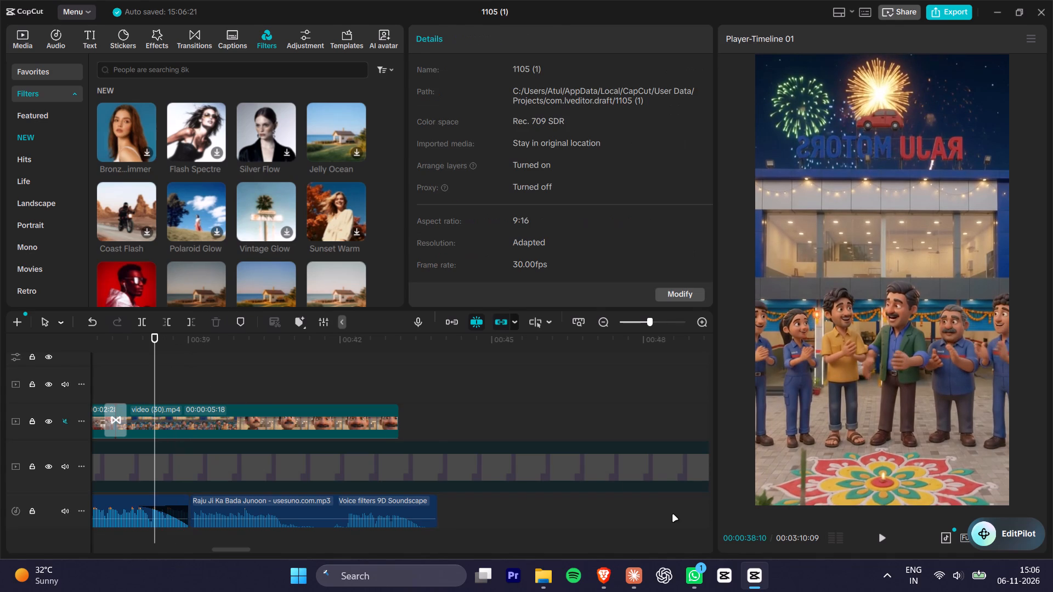
# Extend the Spring Scene filter past the last video clip to the end of the ending music.
pyautogui.keyDown('alt'); pyautogui.scroll(-3, 438, 432); pyautogui.keyUp('alt')
pyautogui.moveTo(147, 345); pyautogui.dragTo(143, 344)
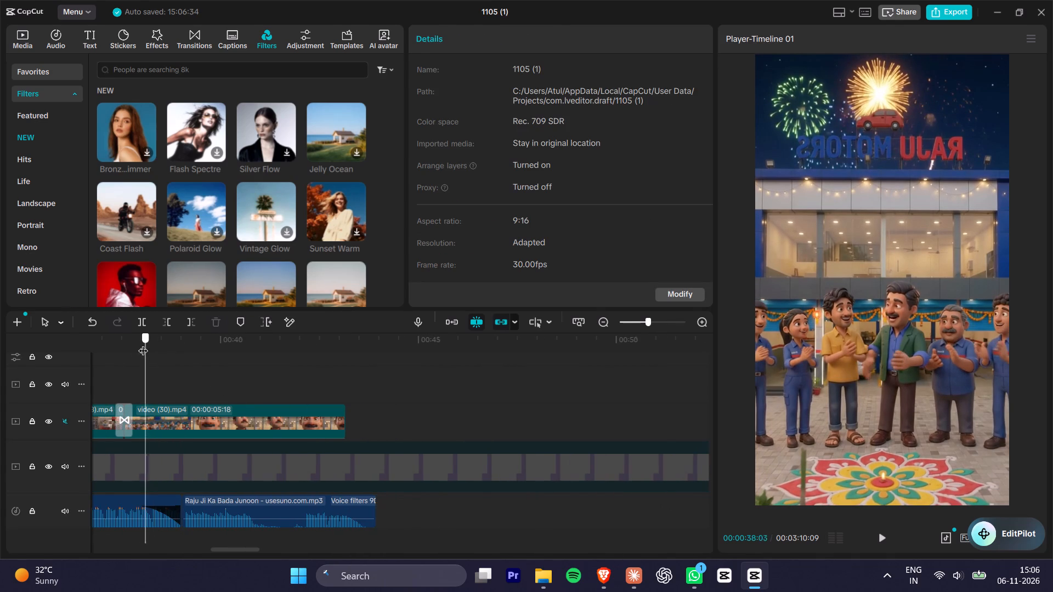
pyautogui.moveTo(143, 344); pyautogui.dragTo(97, 355)
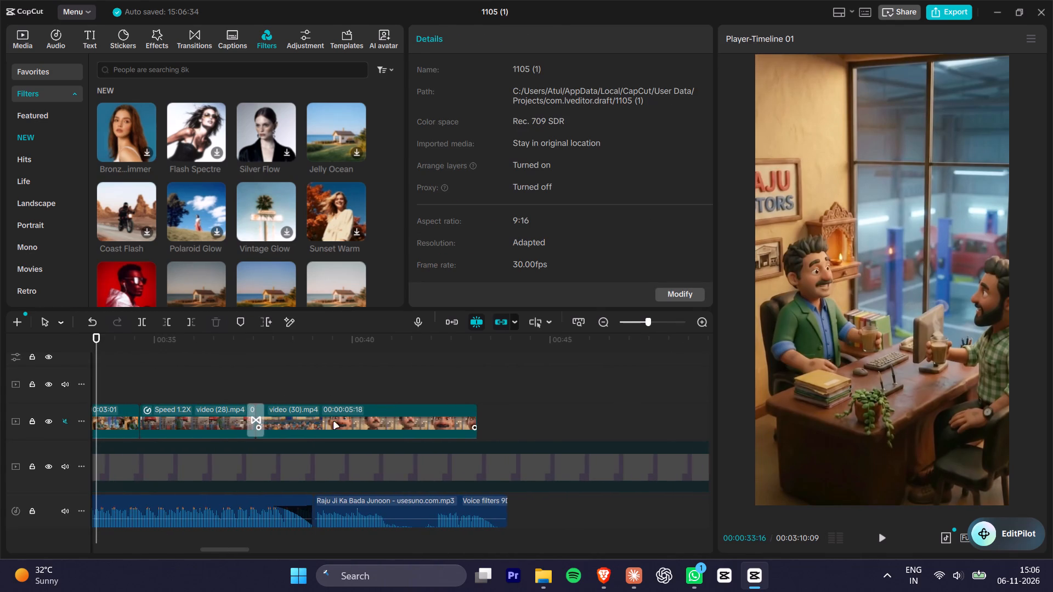
pyautogui.keyDown('alt'); pyautogui.scroll(-3, 350, 426); pyautogui.keyUp('alt')
pyautogui.scroll(2, 383, 431)
pyautogui.keyDown('ctrl'); pyautogui.scroll(2, 382, 395); pyautogui.keyUp('ctrl')
pyautogui.keyDown('ctrl'); pyautogui.scroll(-1, 448, 402); pyautogui.keyUp('ctrl')
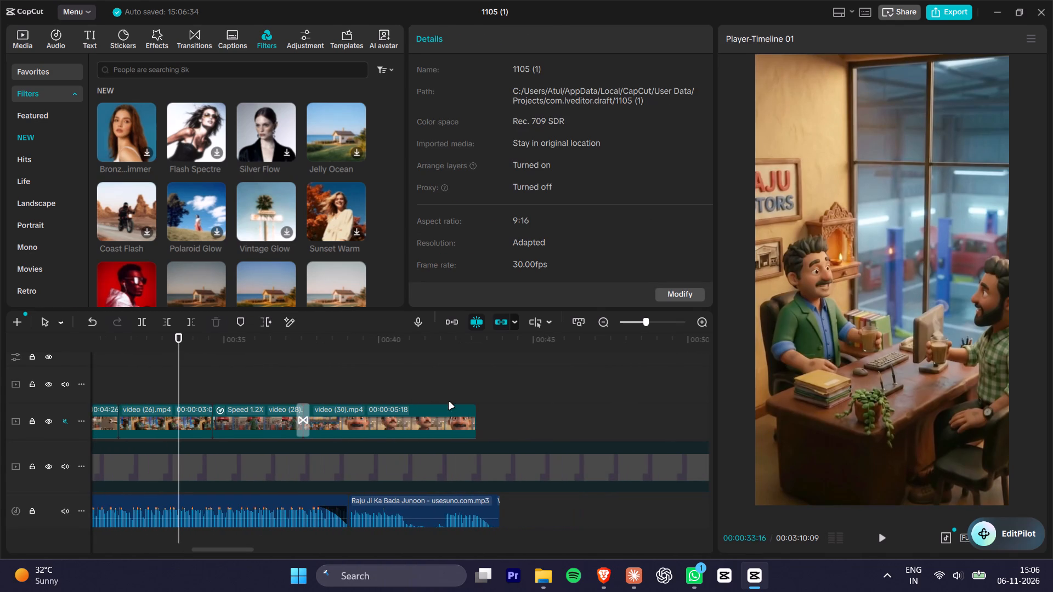
pyautogui.keyDown('shift'); pyautogui.scroll(1, 448, 380); pyautogui.keyUp('shift')
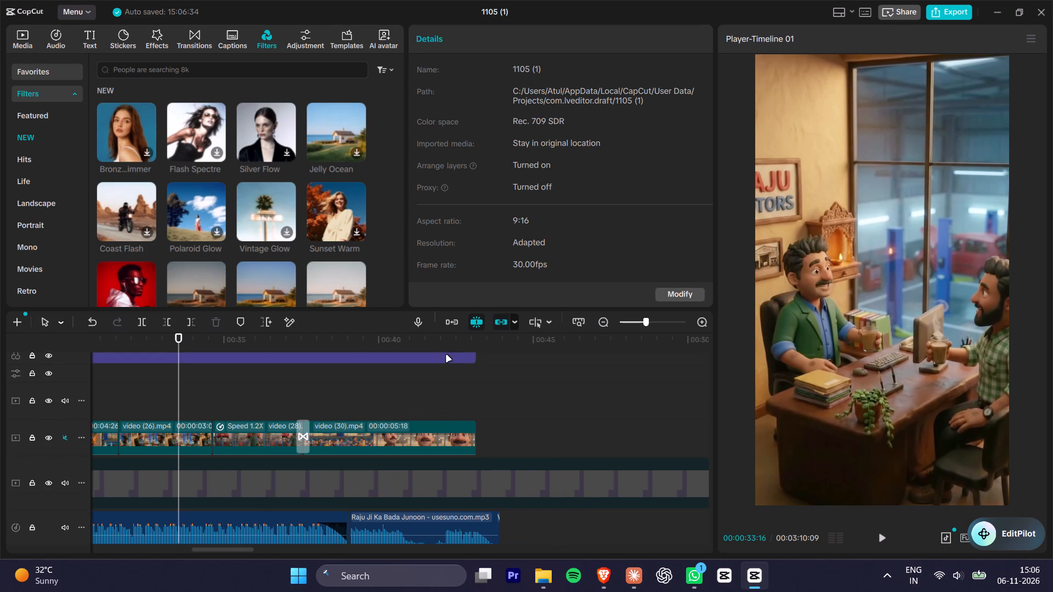
pyautogui.click(446, 355)
pyautogui.moveTo(477, 358); pyautogui.dragTo(505, 356)
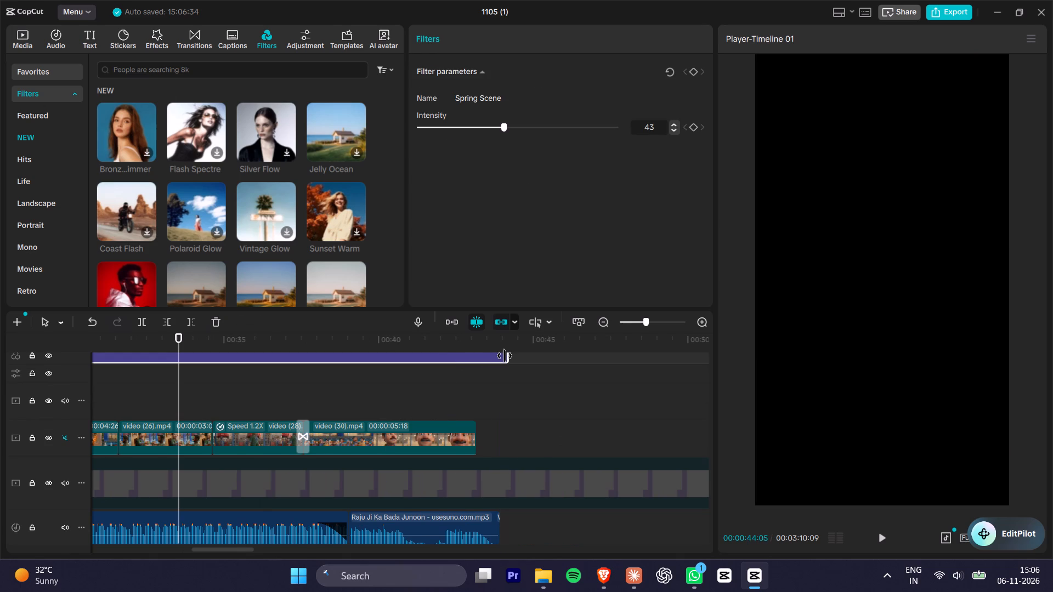
pyautogui.moveTo(505, 356); pyautogui.dragTo(498, 358)
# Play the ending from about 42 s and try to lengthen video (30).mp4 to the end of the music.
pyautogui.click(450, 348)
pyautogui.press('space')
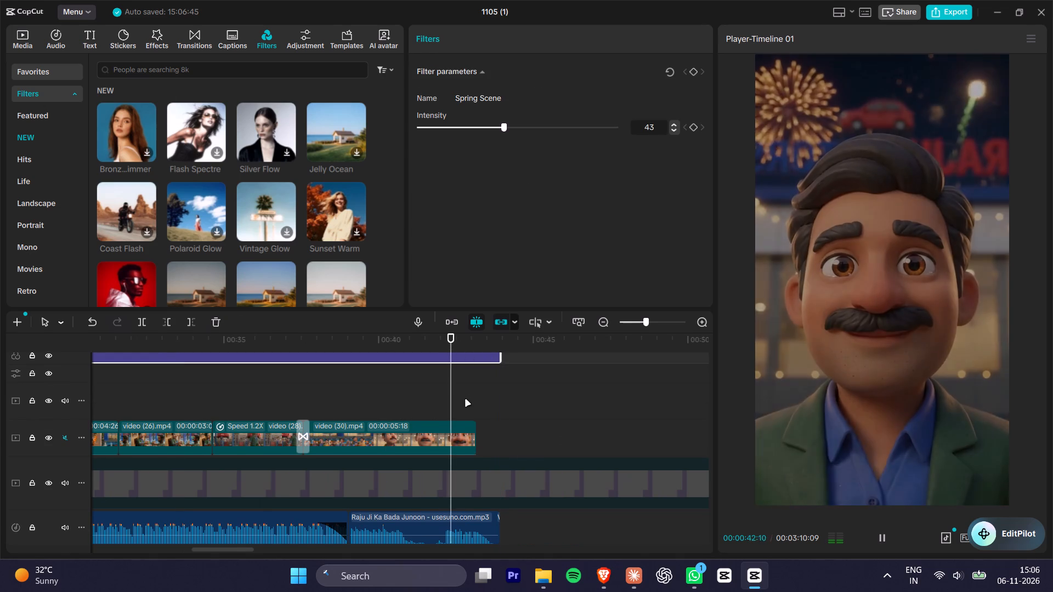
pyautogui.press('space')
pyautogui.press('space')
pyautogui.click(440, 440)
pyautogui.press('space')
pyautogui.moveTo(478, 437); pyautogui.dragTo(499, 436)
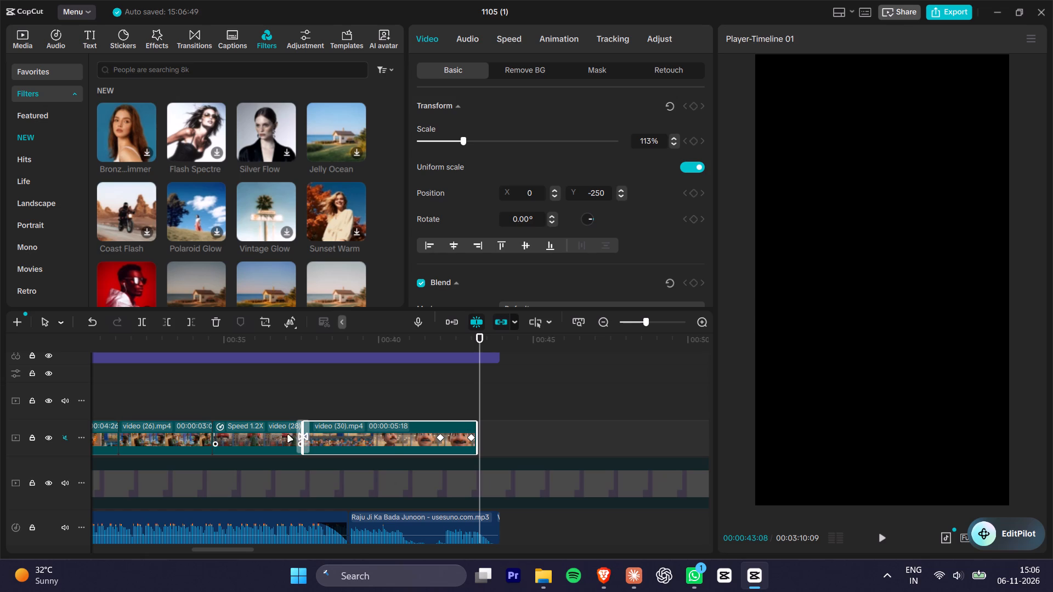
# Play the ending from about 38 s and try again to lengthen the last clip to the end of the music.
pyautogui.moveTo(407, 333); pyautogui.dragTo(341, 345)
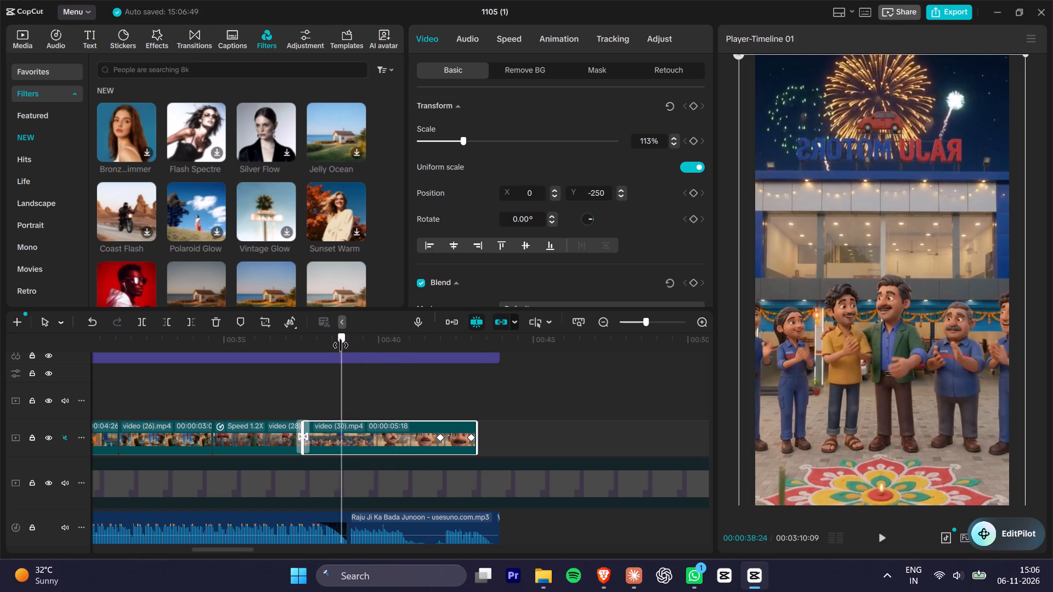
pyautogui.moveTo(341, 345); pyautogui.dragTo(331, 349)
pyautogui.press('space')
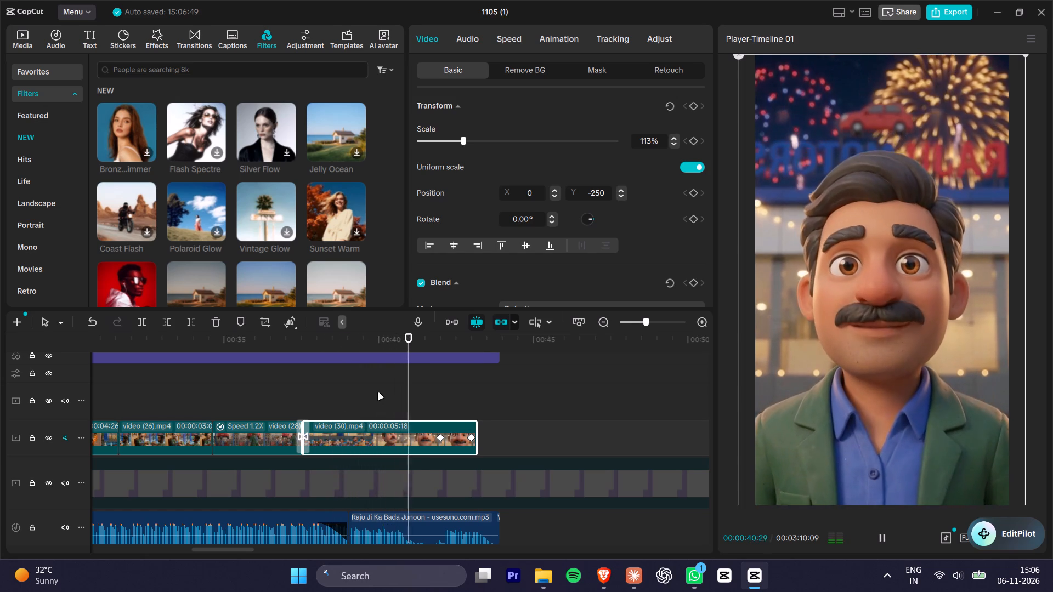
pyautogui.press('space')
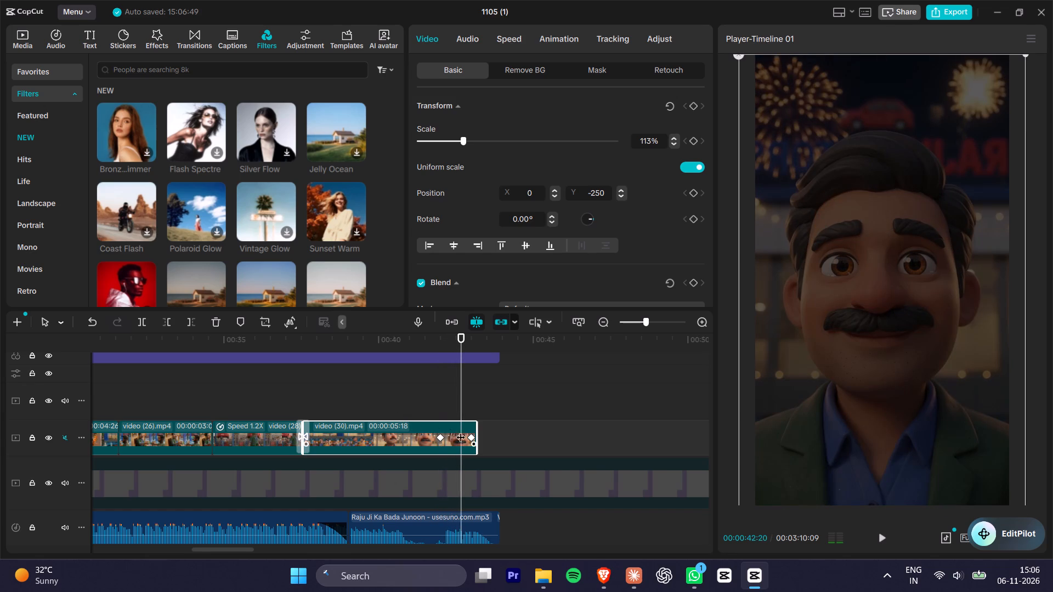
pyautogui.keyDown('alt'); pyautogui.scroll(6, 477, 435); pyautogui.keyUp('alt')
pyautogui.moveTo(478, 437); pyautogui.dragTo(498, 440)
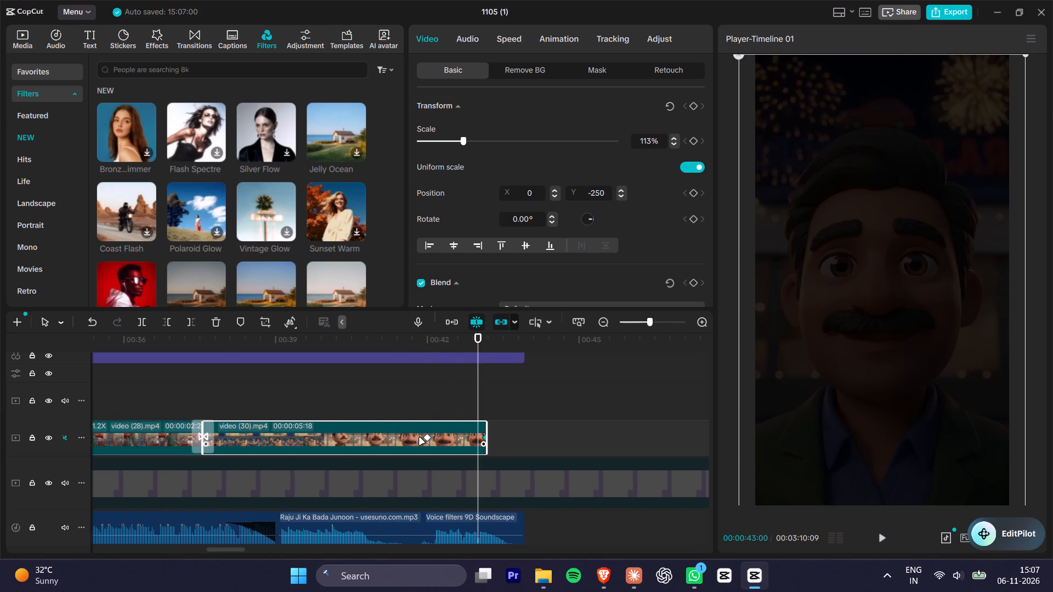
# Move the fade-to-black's starting keyframe in video (30).mp4 later, to about 42.3 s, and play the fade.
pyautogui.moveTo(423, 438); pyautogui.dragTo(444, 441)
pyautogui.press('space')
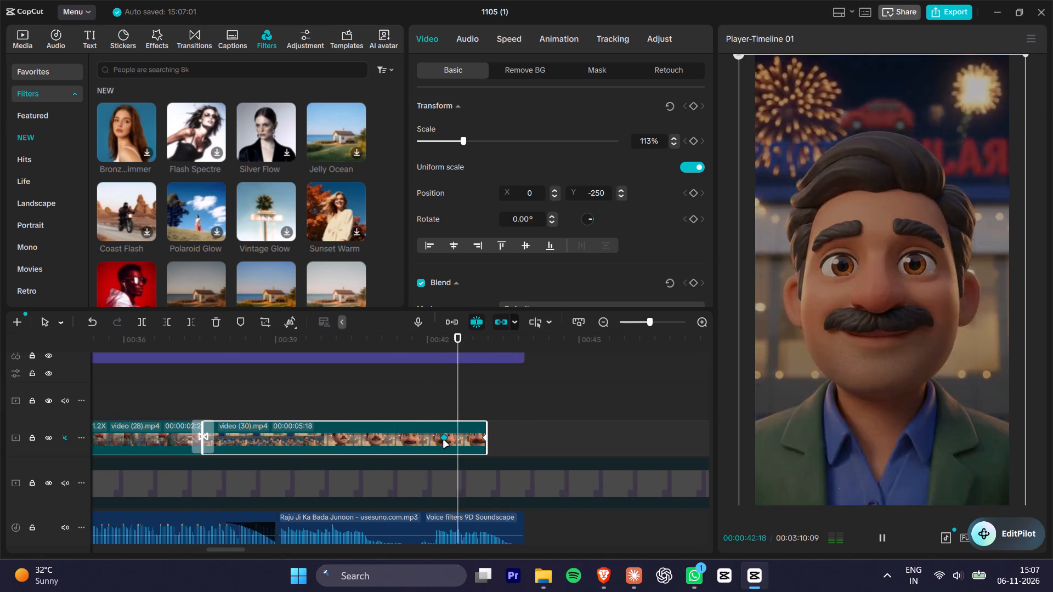
pyautogui.press('space')
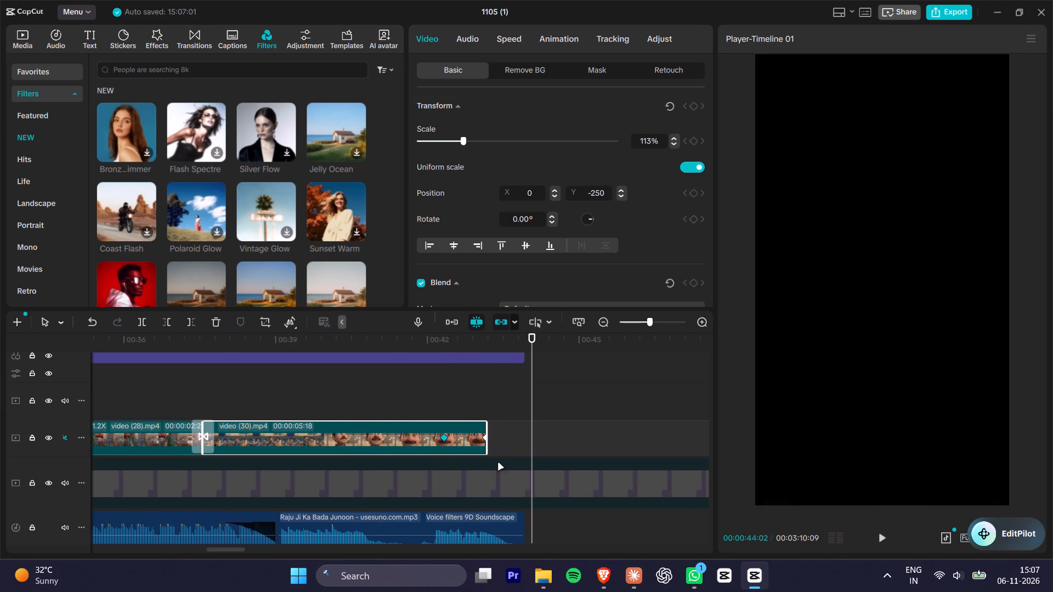
# Play the sequence from about 30 s, 35 s and 38 s to review the join into the ending music.
pyautogui.keyDown('alt'); pyautogui.scroll(-8, 531, 465); pyautogui.keyUp('alt')
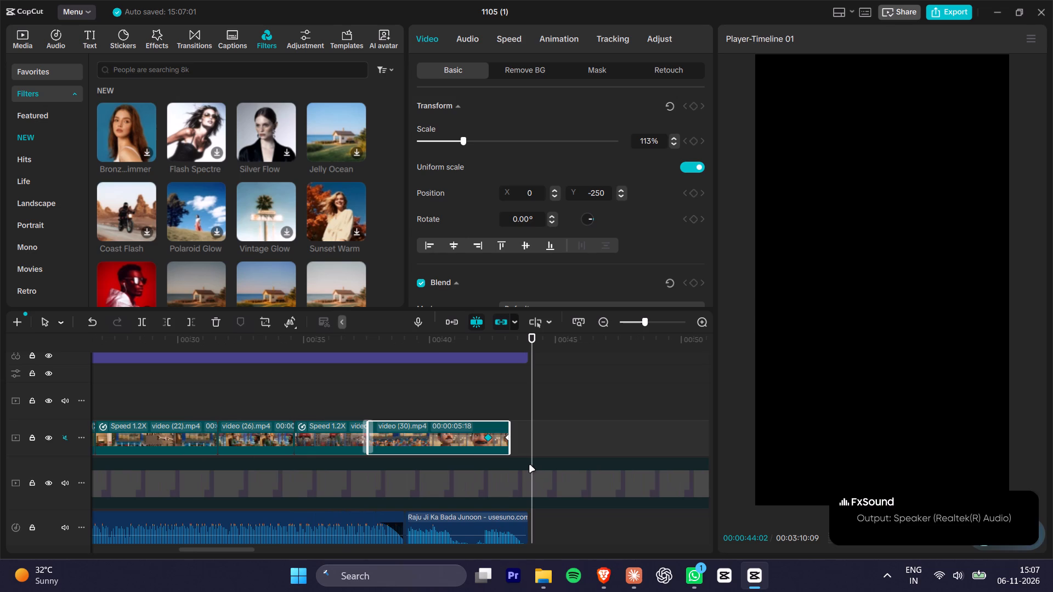
pyautogui.moveTo(285, 342); pyautogui.dragTo(265, 344)
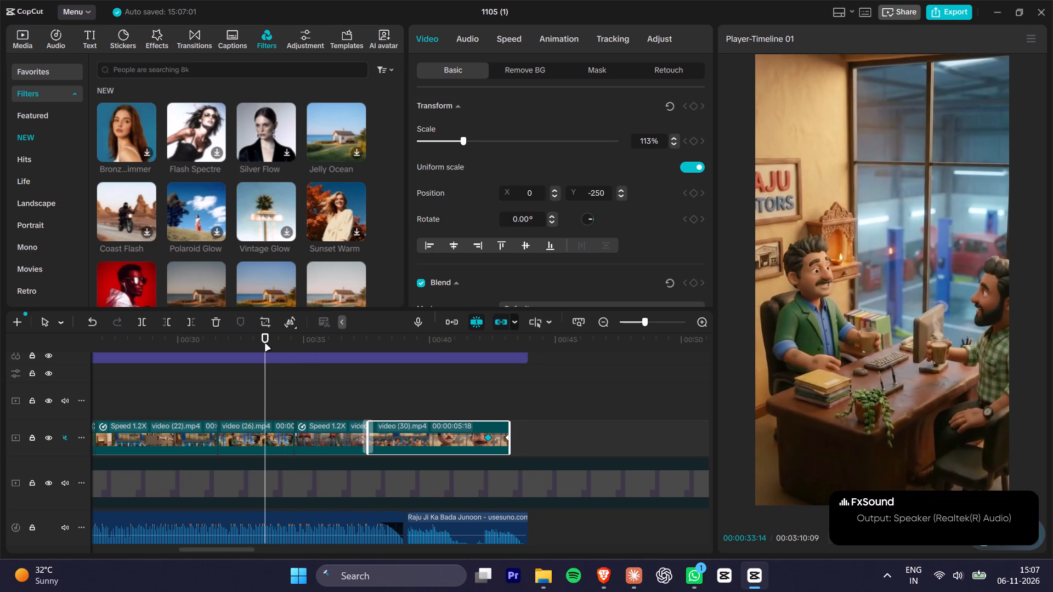
pyautogui.moveTo(265, 344); pyautogui.dragTo(250, 348)
pyautogui.moveTo(250, 348); pyautogui.dragTo(184, 358)
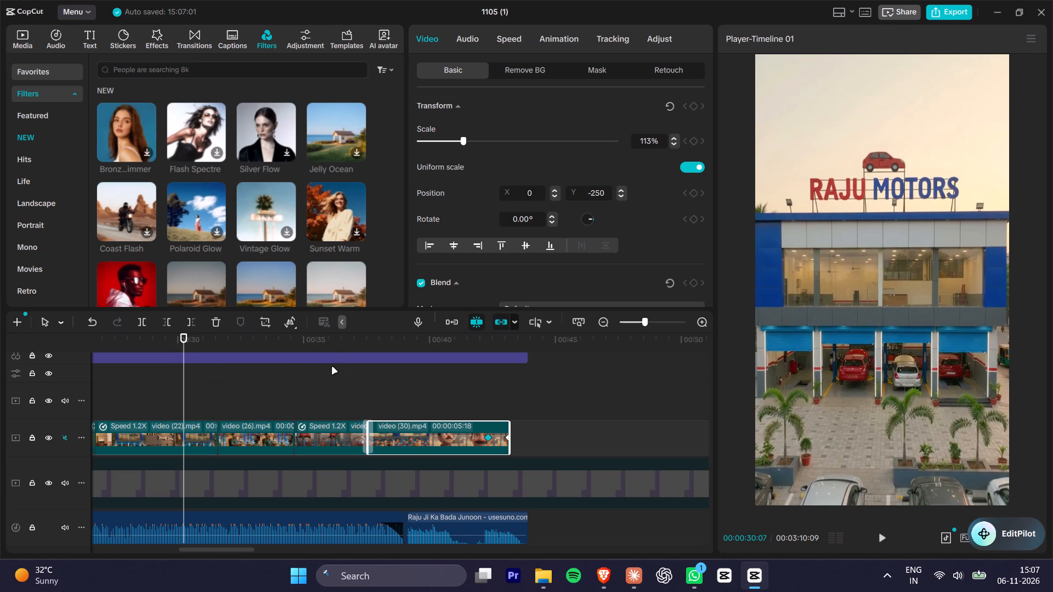
pyautogui.press('space')
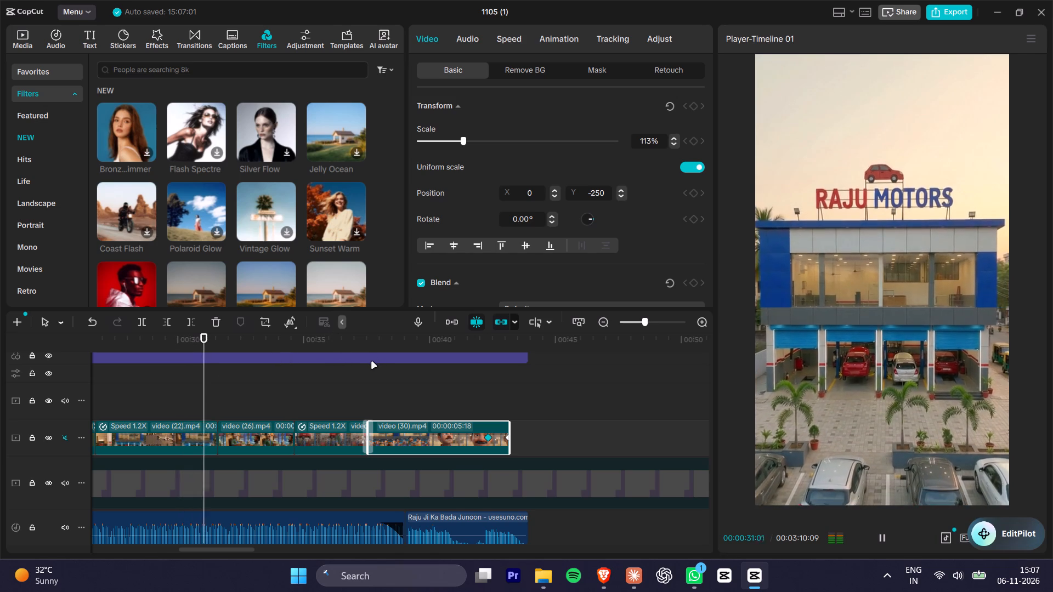
pyautogui.press('space')
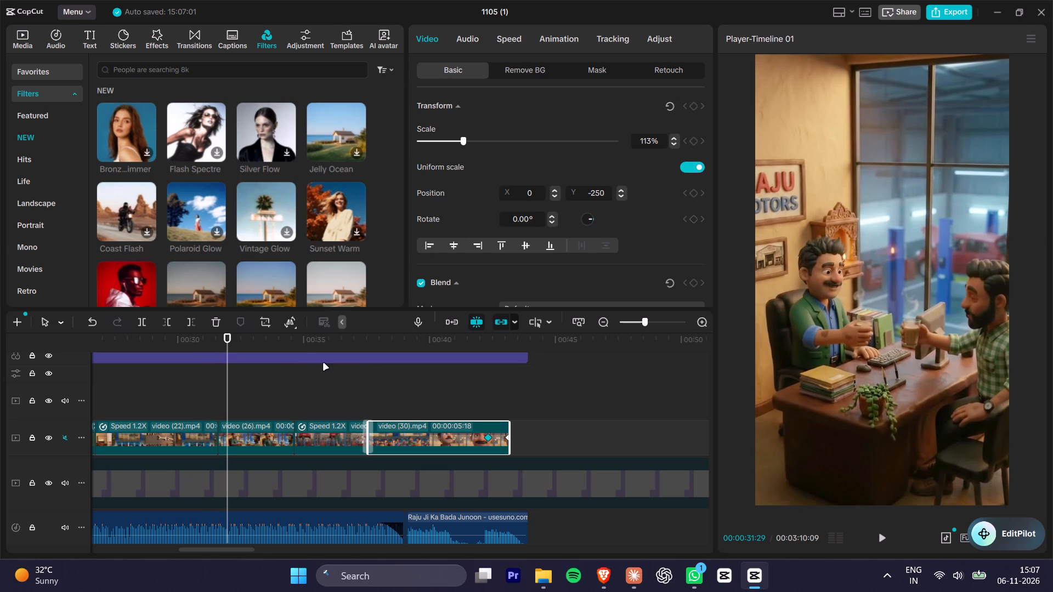
pyautogui.click(307, 345)
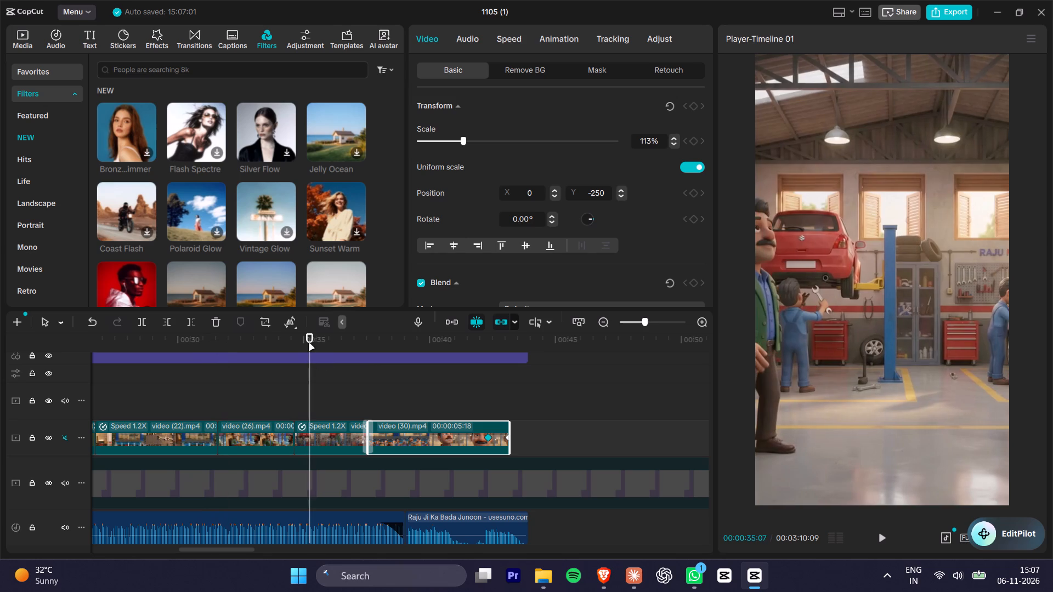
pyautogui.press('space')
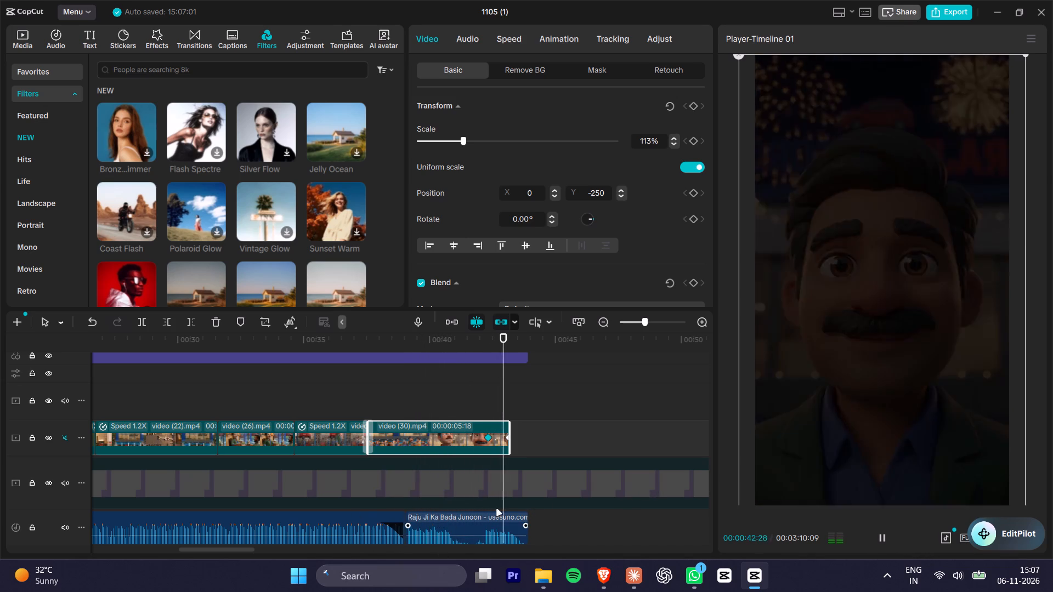
pyautogui.press('space')
pyautogui.moveTo(426, 346); pyautogui.dragTo(424, 346)
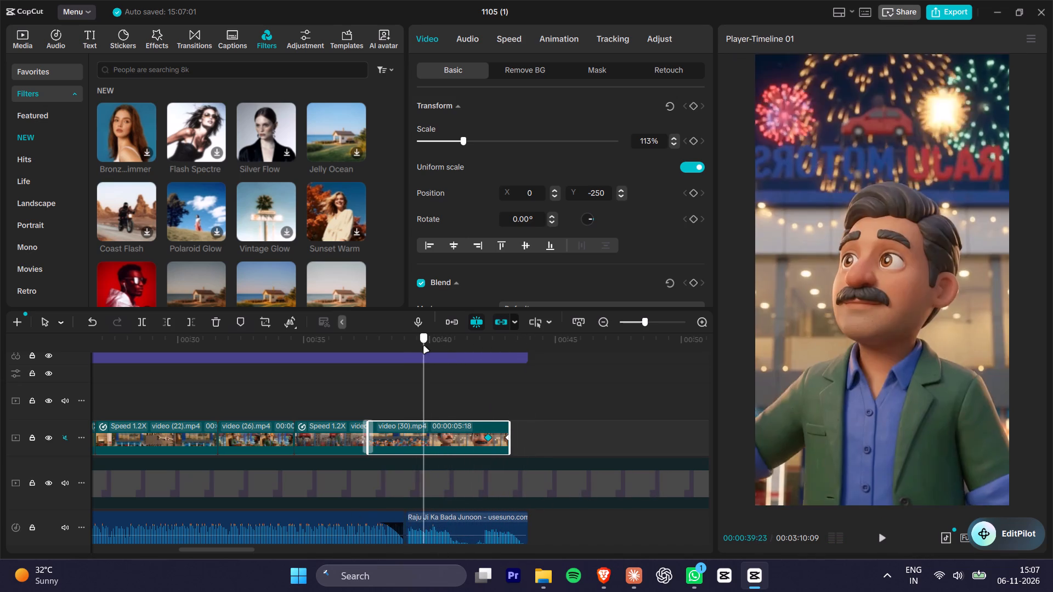
pyautogui.moveTo(424, 346); pyautogui.dragTo(385, 355)
pyautogui.press('space')
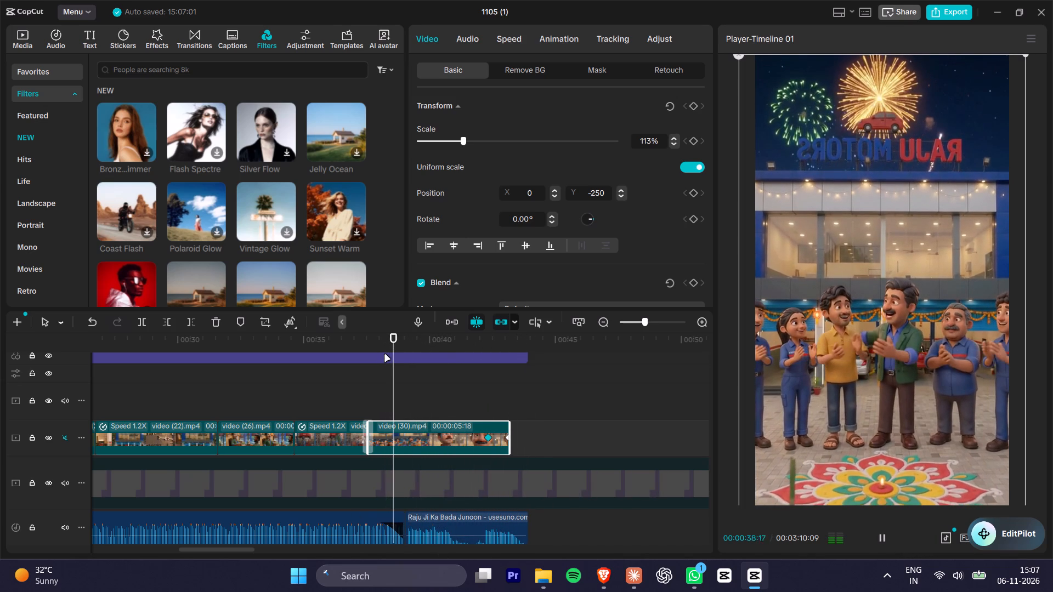
pyautogui.press('space')
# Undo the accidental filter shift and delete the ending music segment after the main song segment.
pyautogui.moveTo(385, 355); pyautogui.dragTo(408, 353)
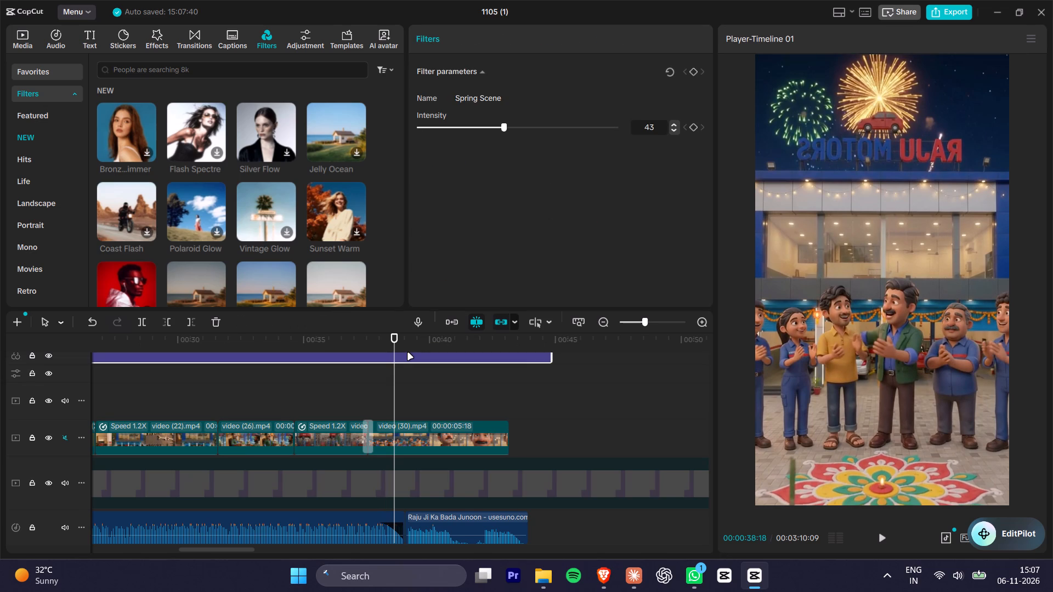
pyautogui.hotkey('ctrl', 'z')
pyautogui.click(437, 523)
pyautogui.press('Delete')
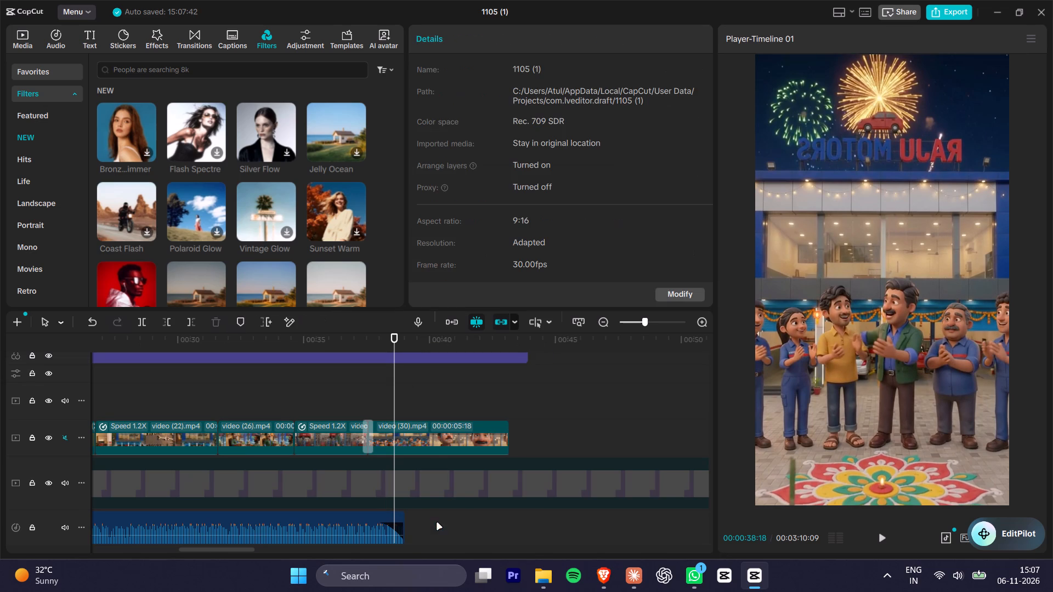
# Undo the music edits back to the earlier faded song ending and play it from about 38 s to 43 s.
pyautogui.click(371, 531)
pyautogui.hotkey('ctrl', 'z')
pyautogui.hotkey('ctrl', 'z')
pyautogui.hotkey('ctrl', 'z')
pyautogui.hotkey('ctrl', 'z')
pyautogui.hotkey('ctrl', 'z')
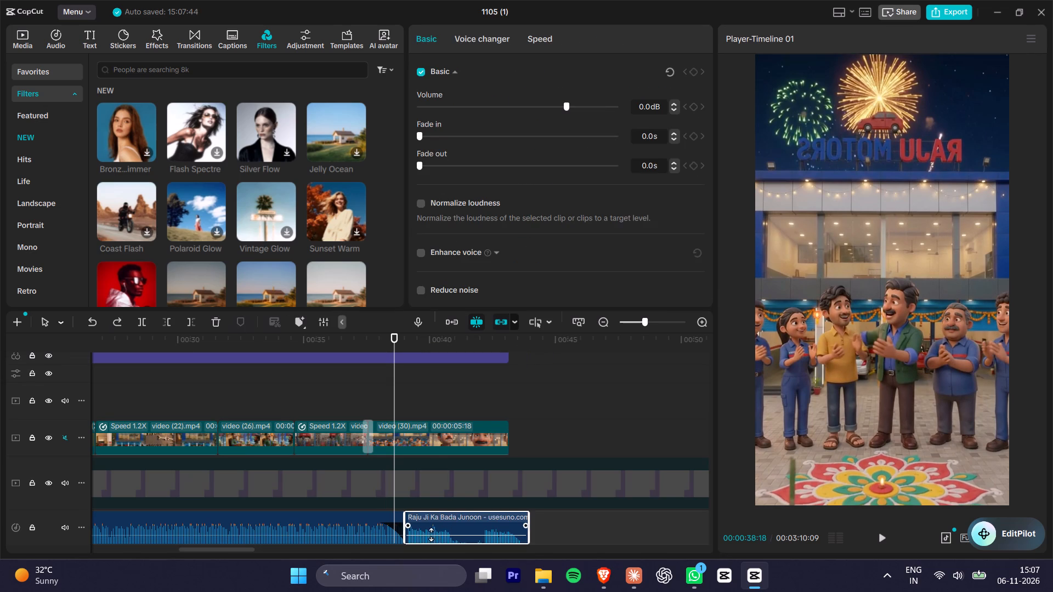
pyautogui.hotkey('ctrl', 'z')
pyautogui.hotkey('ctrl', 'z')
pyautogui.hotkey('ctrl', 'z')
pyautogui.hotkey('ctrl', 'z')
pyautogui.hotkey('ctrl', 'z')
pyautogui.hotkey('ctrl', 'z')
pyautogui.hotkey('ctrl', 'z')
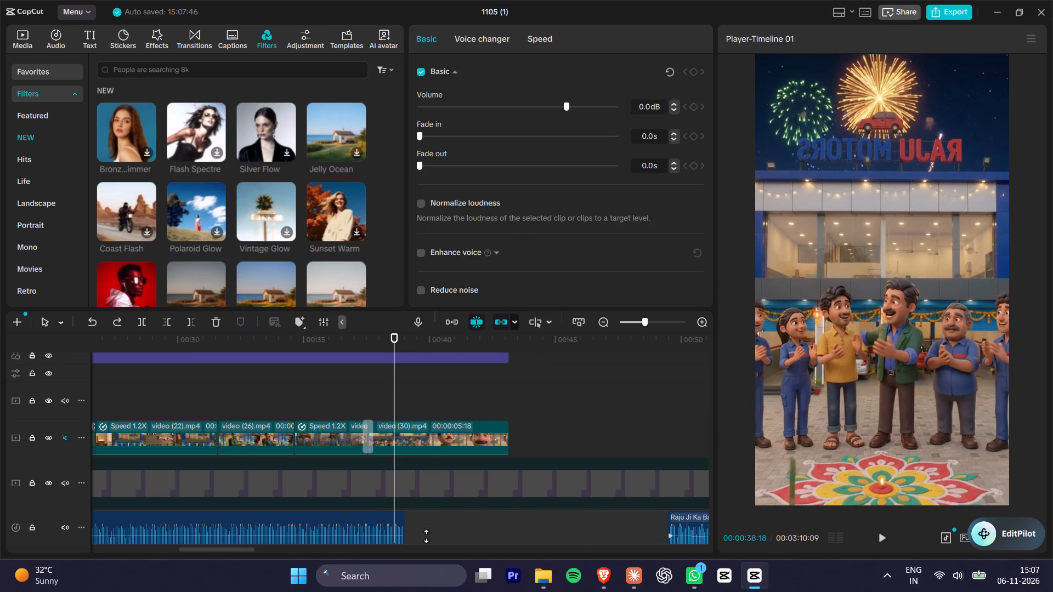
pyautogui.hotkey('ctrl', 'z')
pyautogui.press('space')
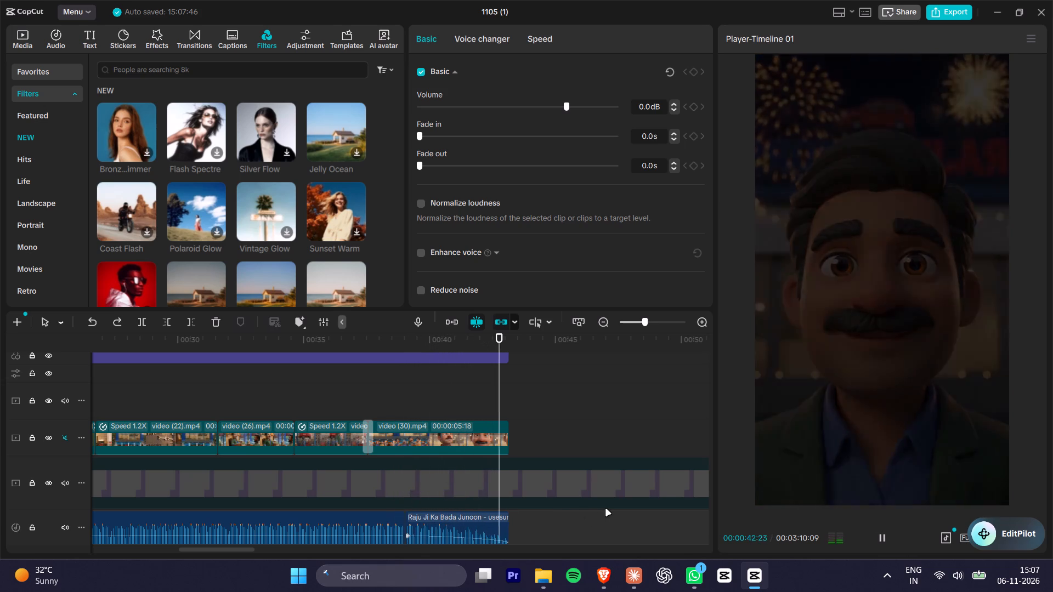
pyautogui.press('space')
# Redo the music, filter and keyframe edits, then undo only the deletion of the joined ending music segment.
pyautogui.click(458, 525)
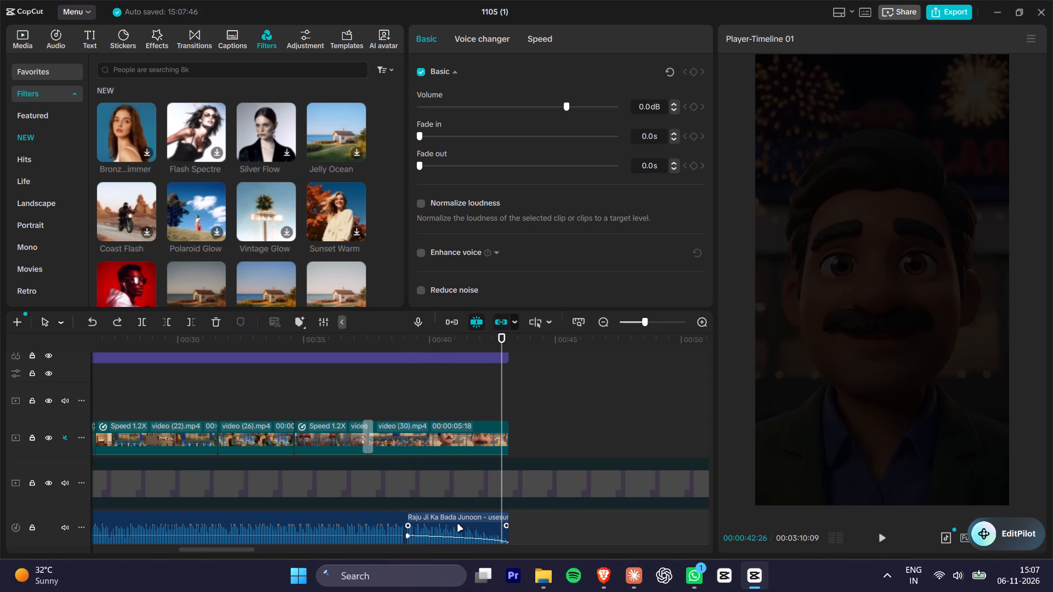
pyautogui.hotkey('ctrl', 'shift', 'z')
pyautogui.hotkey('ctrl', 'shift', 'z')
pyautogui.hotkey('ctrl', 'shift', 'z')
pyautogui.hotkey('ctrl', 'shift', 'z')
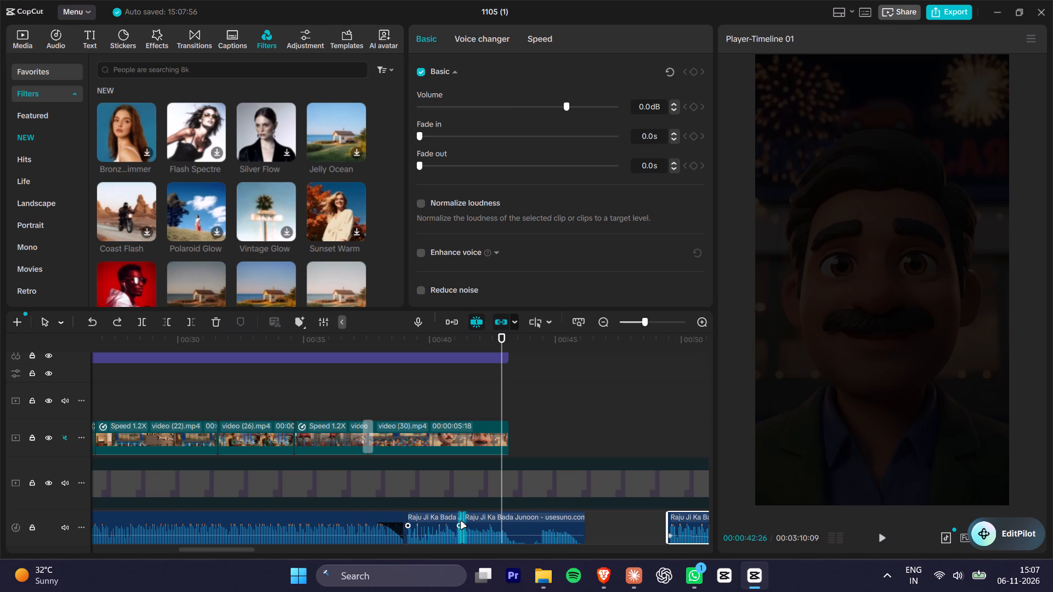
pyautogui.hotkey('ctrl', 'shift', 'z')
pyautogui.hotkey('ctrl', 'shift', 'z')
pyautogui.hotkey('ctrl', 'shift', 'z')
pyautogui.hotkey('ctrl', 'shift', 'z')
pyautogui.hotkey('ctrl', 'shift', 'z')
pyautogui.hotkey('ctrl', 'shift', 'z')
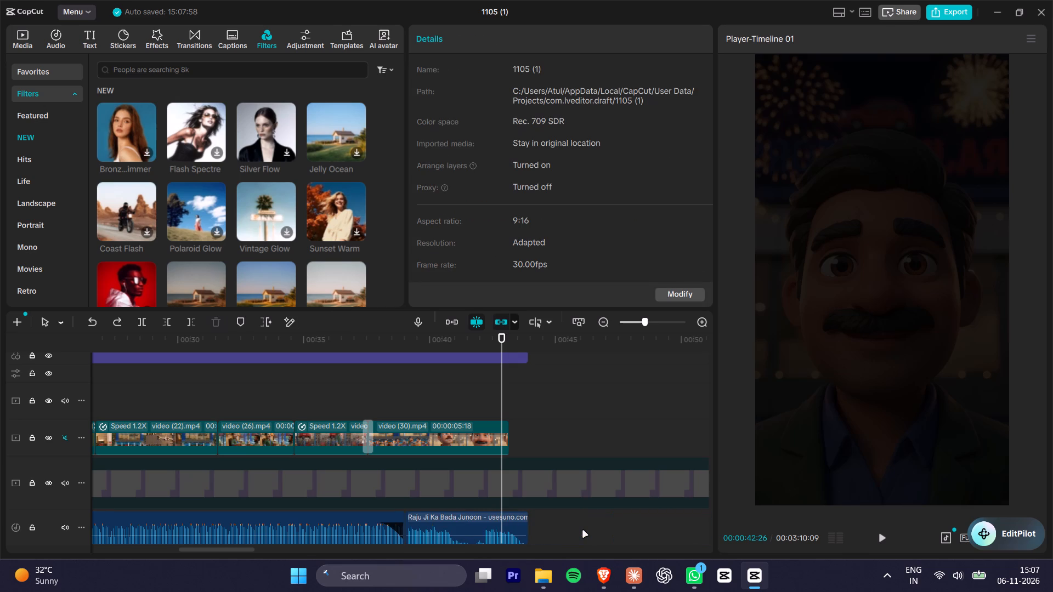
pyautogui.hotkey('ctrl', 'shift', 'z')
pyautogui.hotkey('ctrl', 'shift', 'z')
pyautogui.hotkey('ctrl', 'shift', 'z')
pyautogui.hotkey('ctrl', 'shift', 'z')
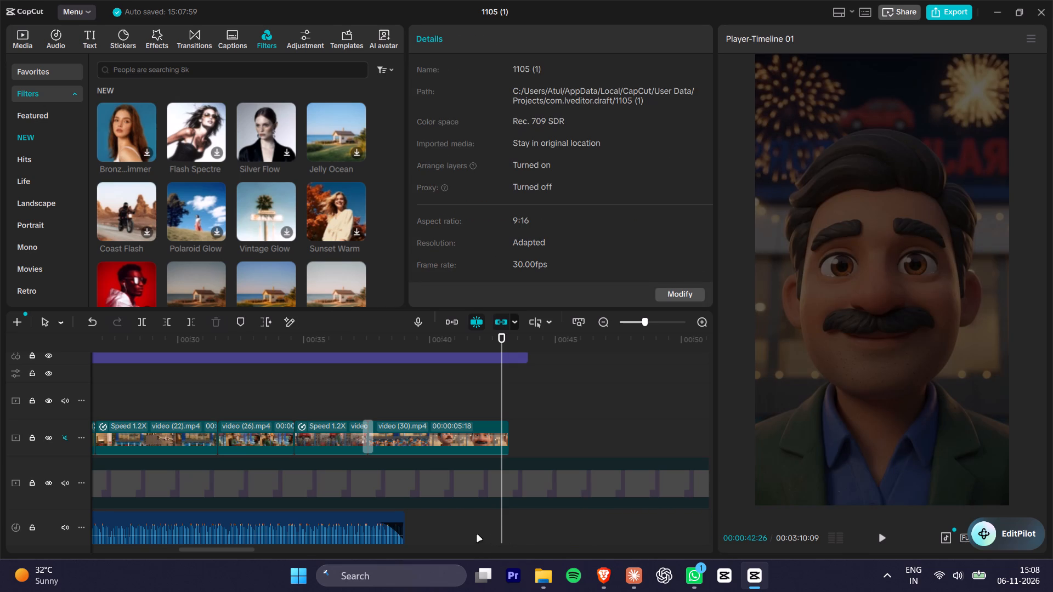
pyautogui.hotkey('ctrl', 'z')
# Set the main song segment's fade-out to 0.0 s and play its join with the ending music up to about 40 s.
pyautogui.click(471, 525)
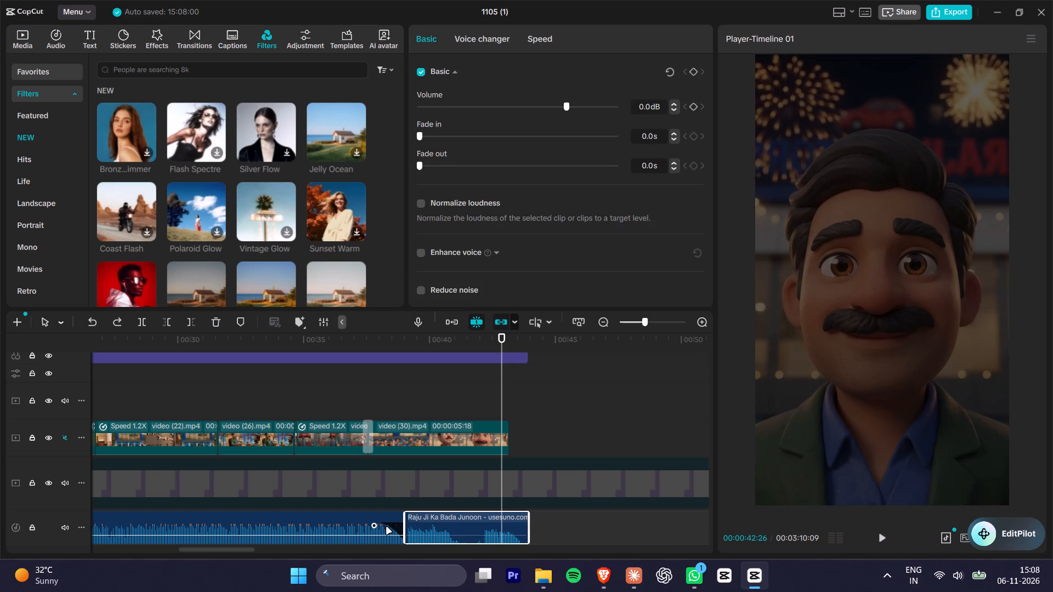
pyautogui.click(387, 527)
pyautogui.moveTo(372, 527); pyautogui.dragTo(477, 519)
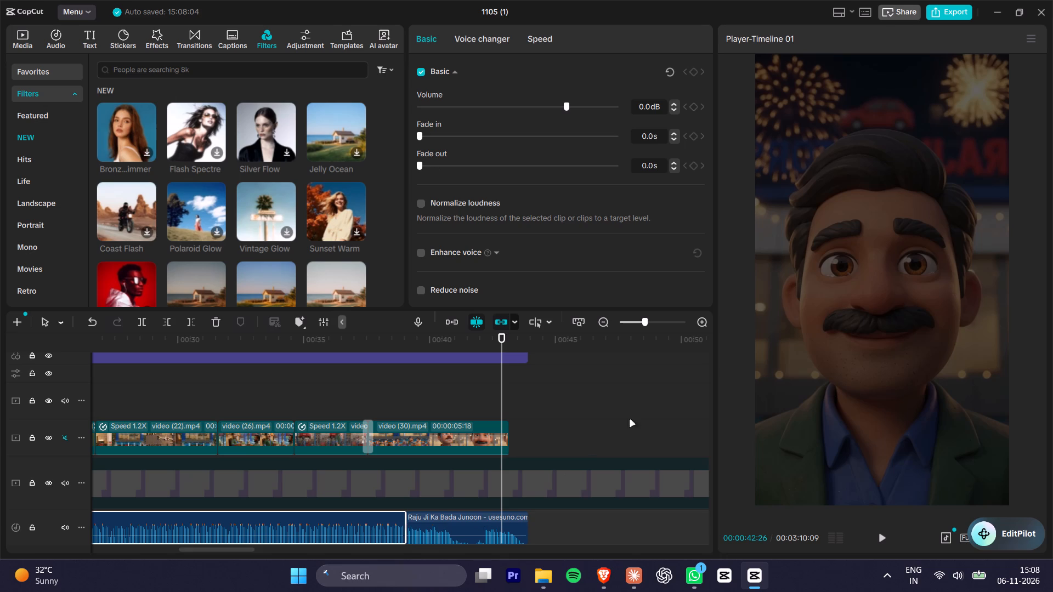
pyautogui.click(380, 340)
pyautogui.press('space')
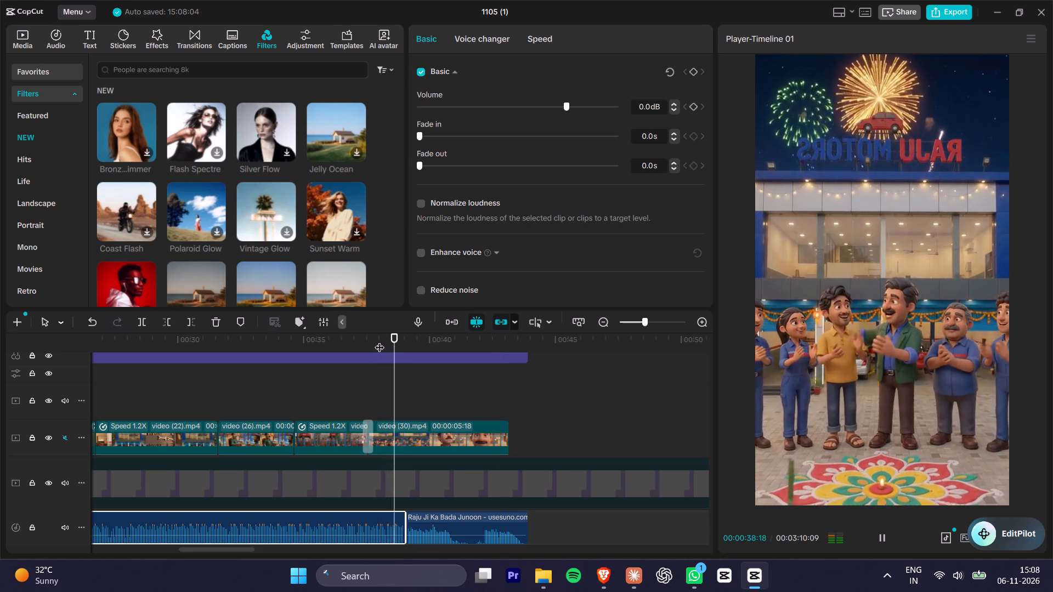
pyautogui.press('space')
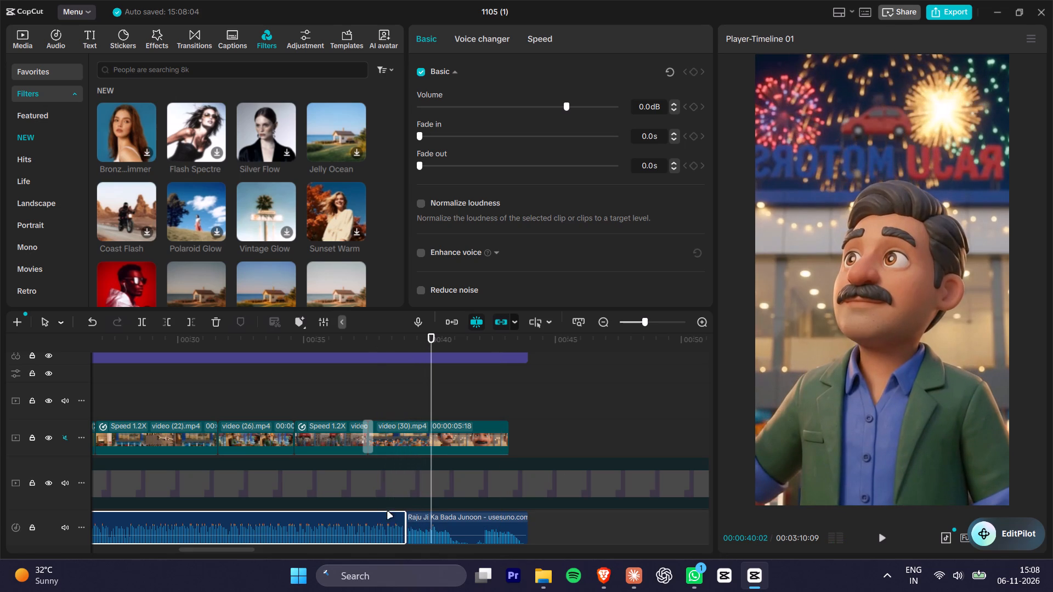
# Trim the ending music's start so only about its last 2 s remain, close it up against the main song segment, and play the join.
pyautogui.moveTo(269, 349); pyautogui.dragTo(215, 349)
pyautogui.press('space')
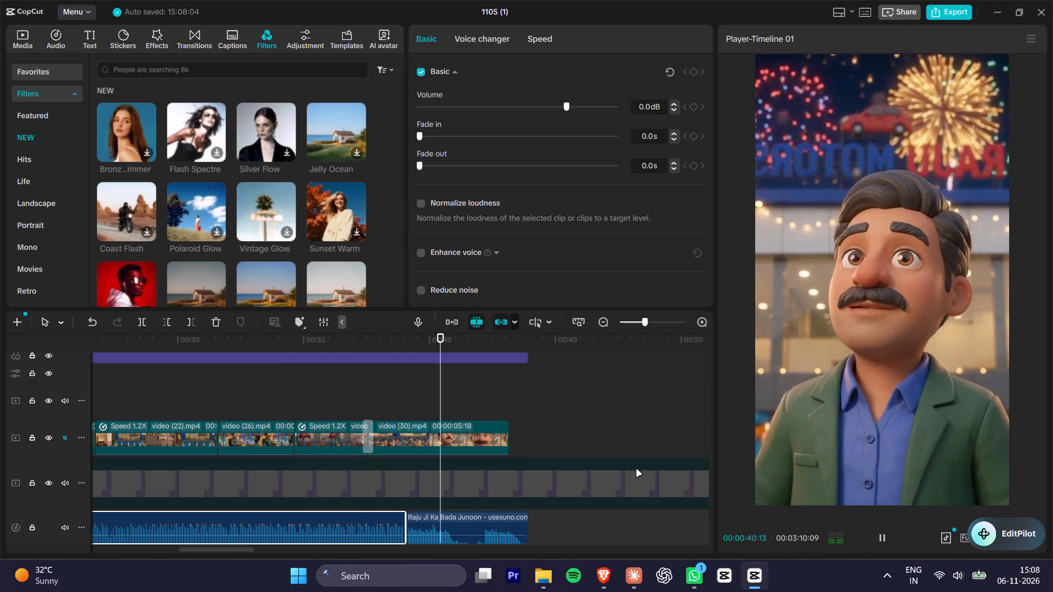
pyautogui.press('space')
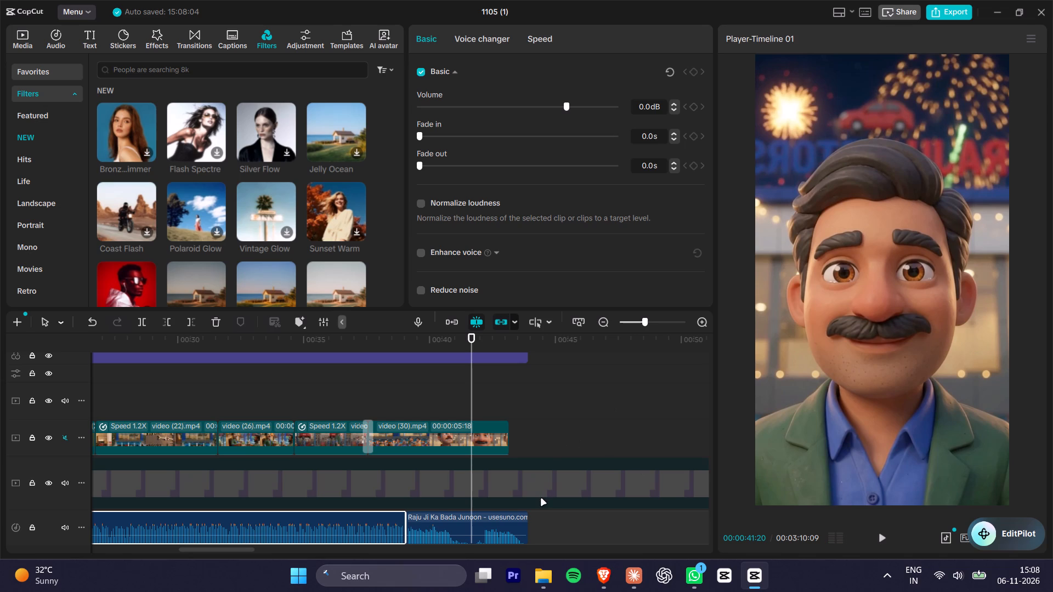
pyautogui.keyDown('alt'); pyautogui.scroll(2, 427, 535); pyautogui.keyUp('alt')
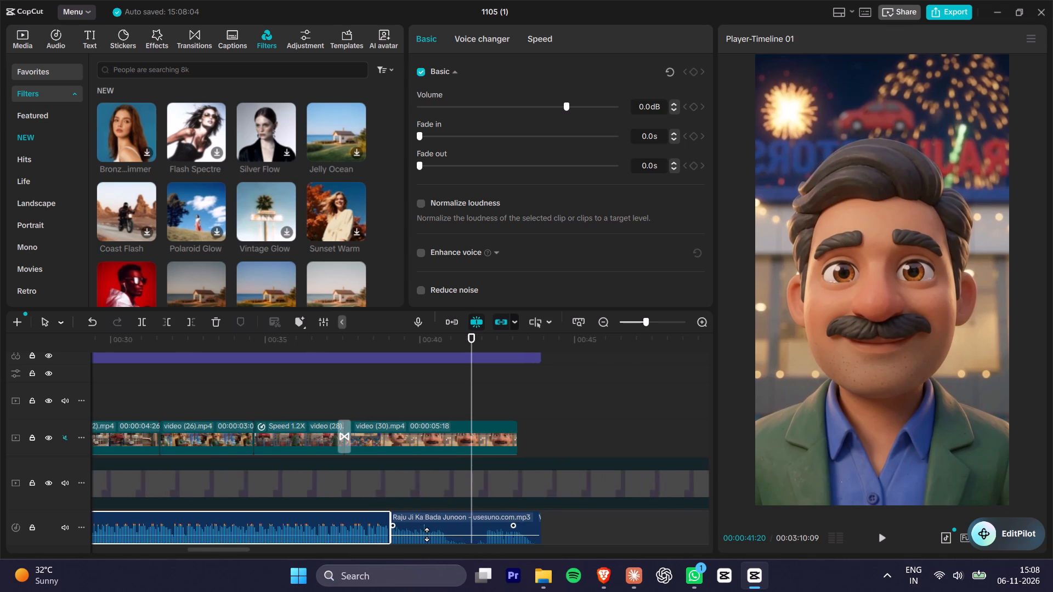
pyautogui.keyDown('alt'); pyautogui.scroll(5, 427, 534); pyautogui.keyUp('alt')
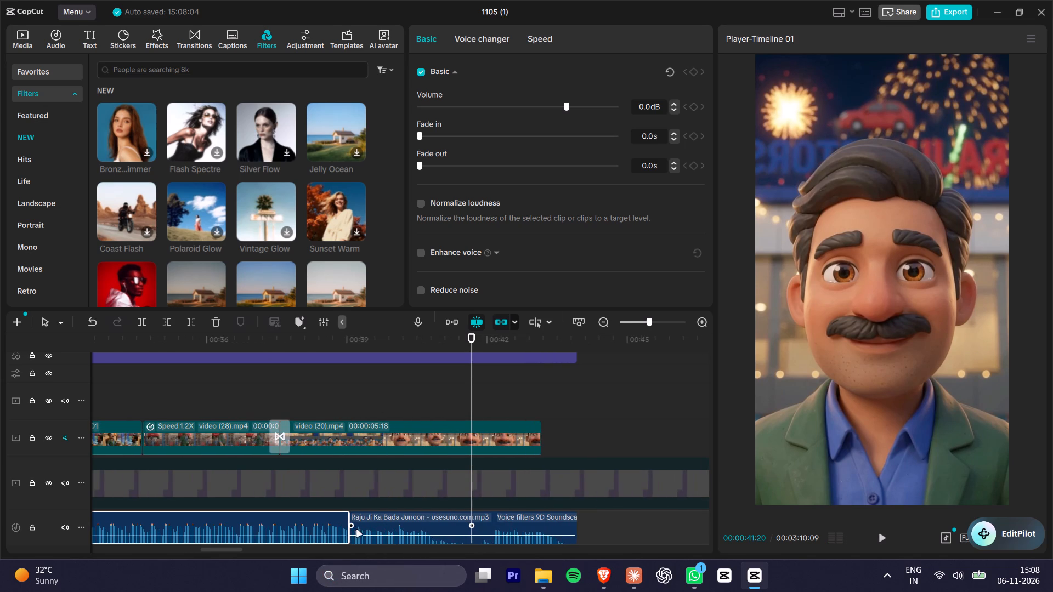
pyautogui.moveTo(352, 533); pyautogui.dragTo(398, 533)
pyautogui.click(394, 527)
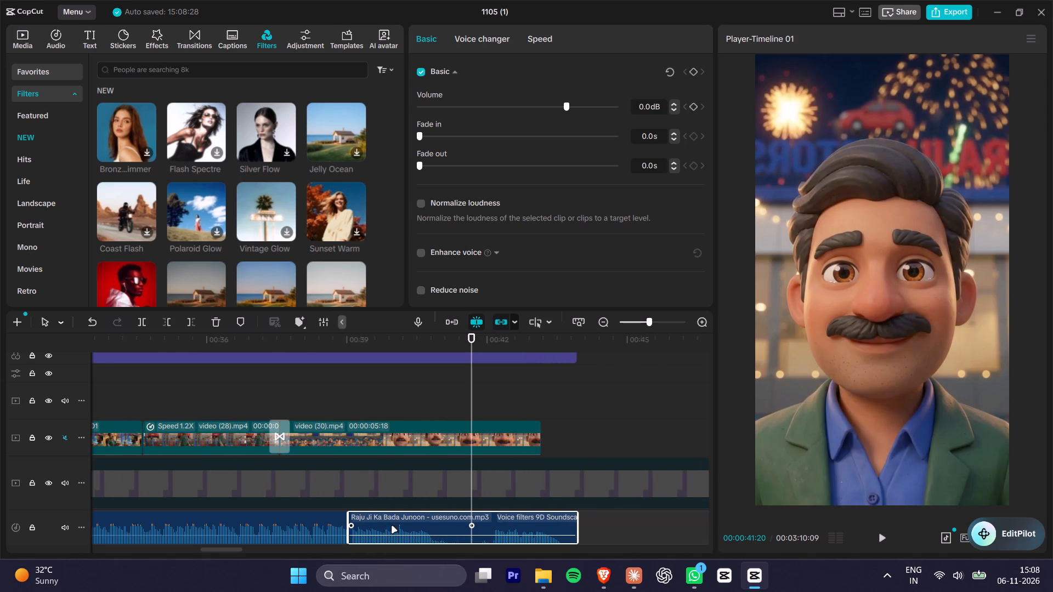
pyautogui.moveTo(351, 531); pyautogui.dragTo(494, 524)
pyautogui.moveTo(529, 526); pyautogui.dragTo(427, 526)
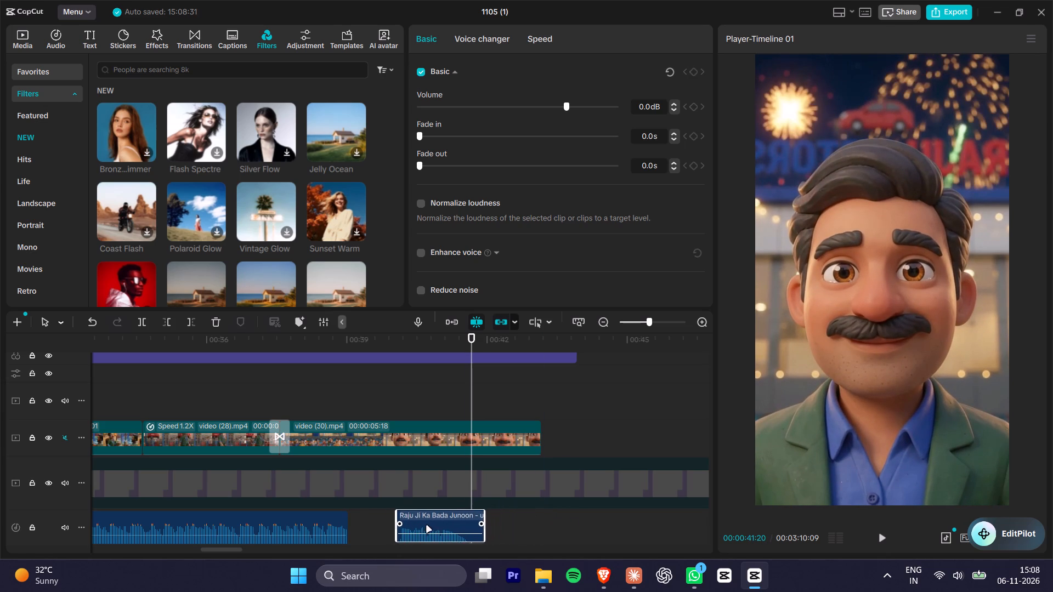
pyautogui.moveTo(427, 526); pyautogui.dragTo(386, 527)
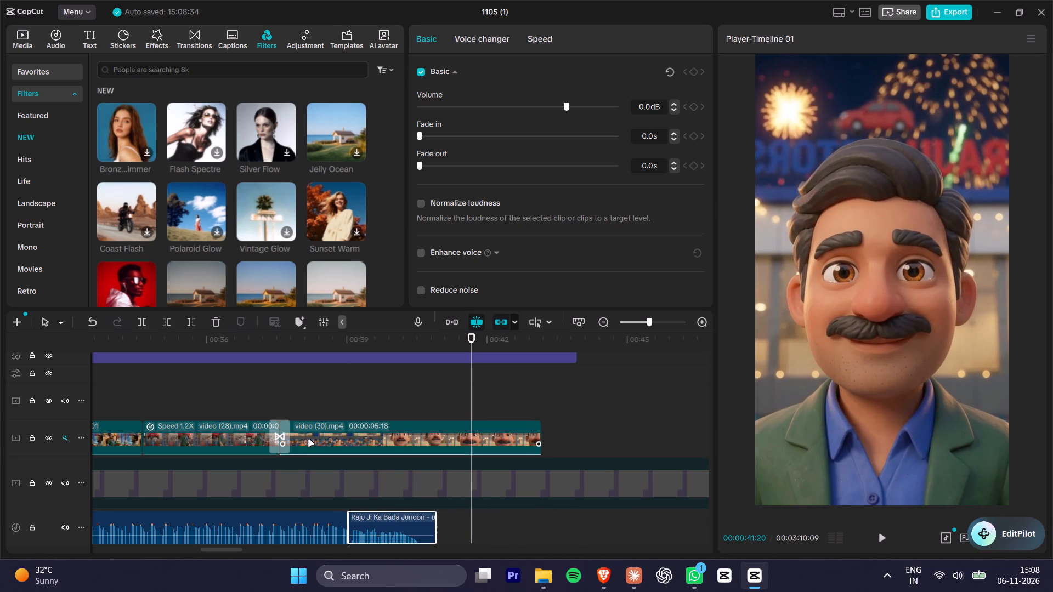
pyautogui.click(177, 337)
pyautogui.press('space')
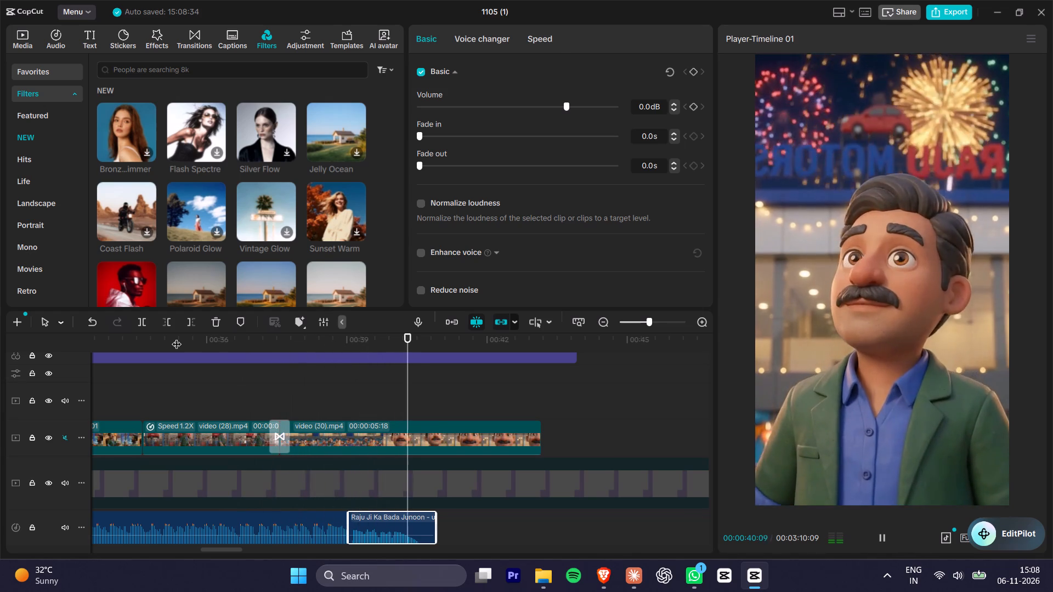
pyautogui.press('space')
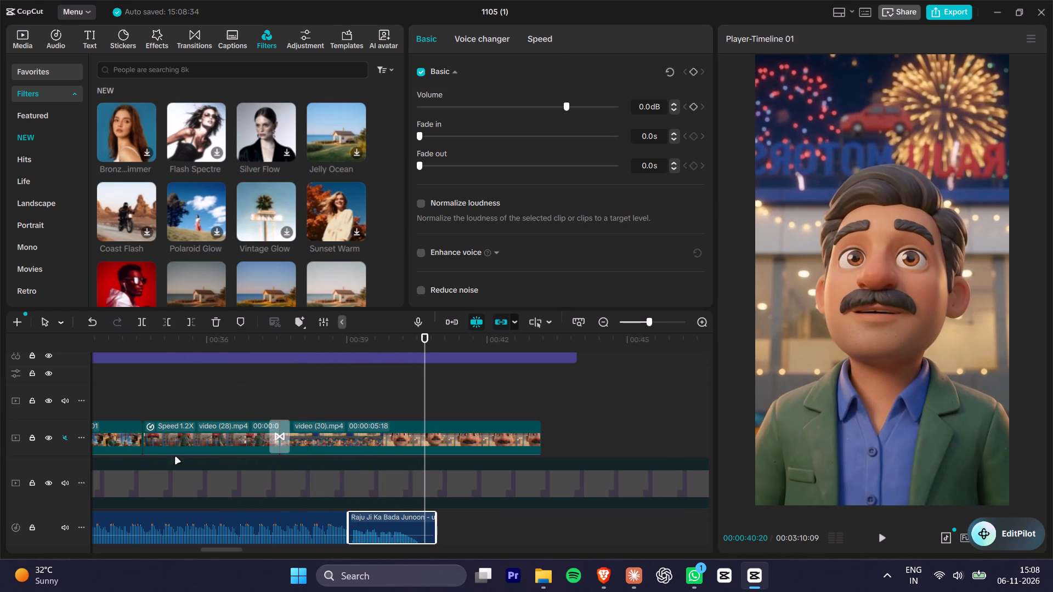
# Move the trimmed ending music onto its own audio track below the main song, starting at about 41 s.
pyautogui.moveTo(64, 456); pyautogui.dragTo(65, 332)
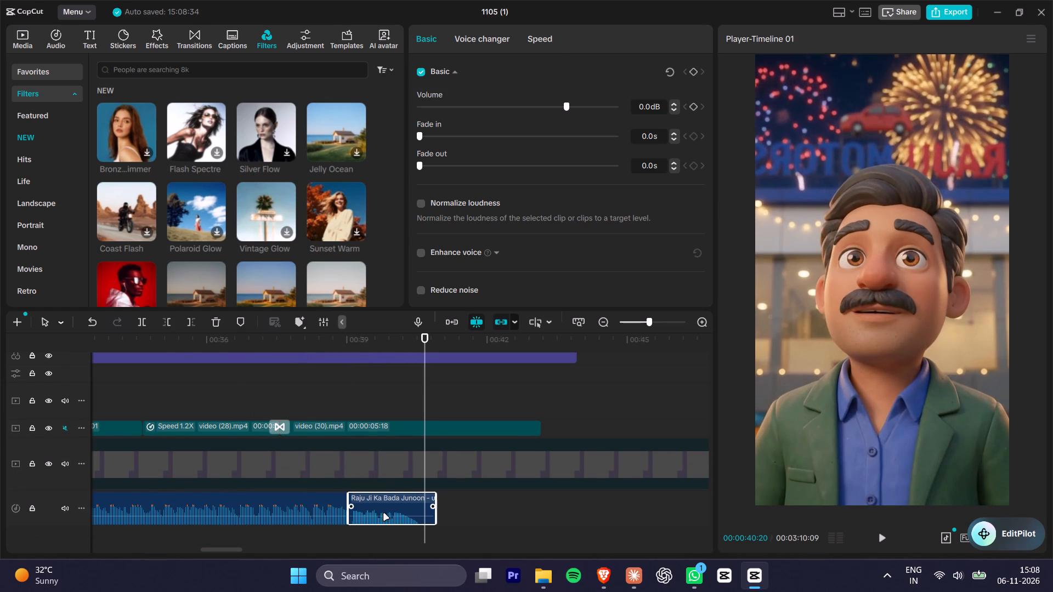
pyautogui.moveTo(386, 517); pyautogui.dragTo(388, 537)
pyautogui.hotkey('ctrl', 'z')
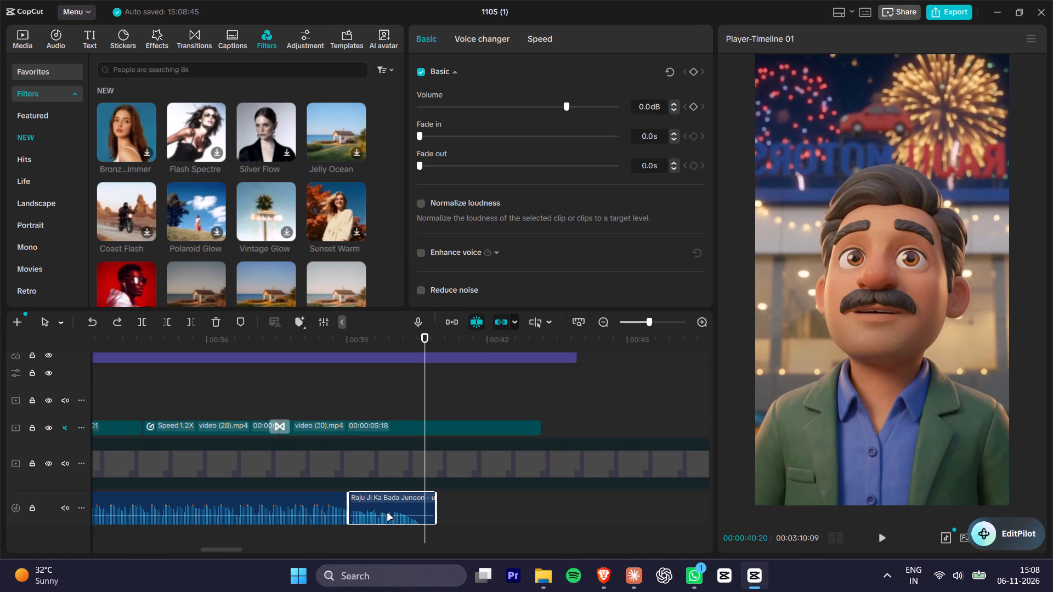
pyautogui.moveTo(388, 506); pyautogui.dragTo(395, 541)
pyautogui.click(394, 516)
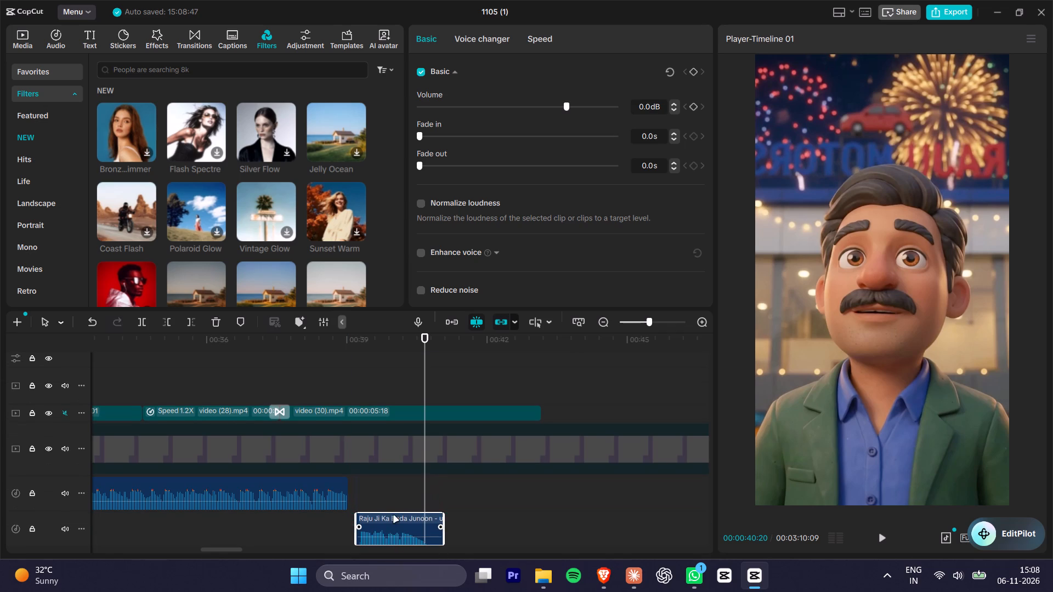
pyautogui.moveTo(405, 520); pyautogui.dragTo(509, 519)
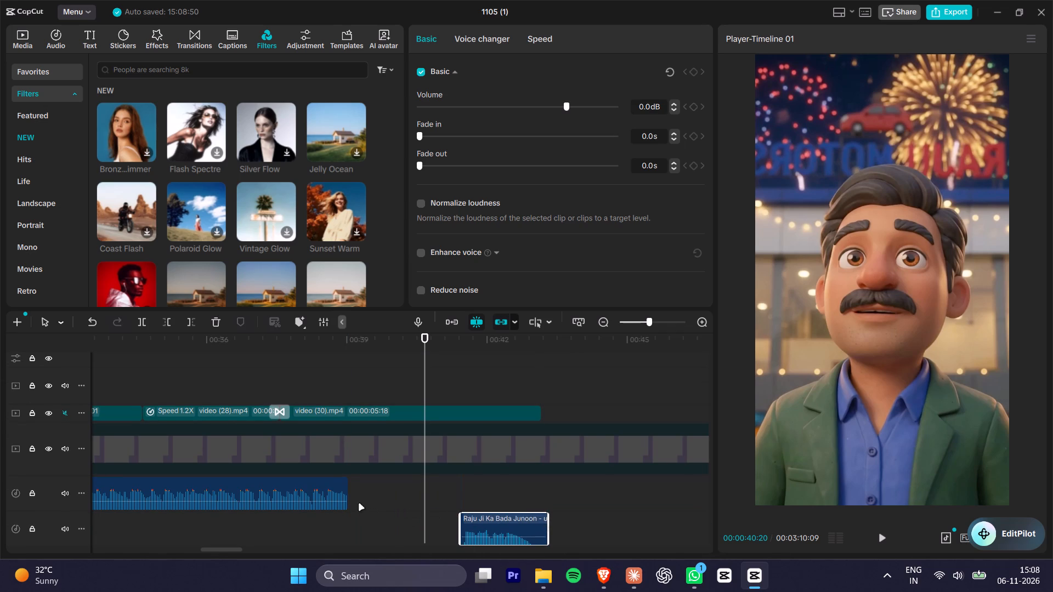
# Extend the main song segment over the ending music to about 43 s with a 4.9 s fade-out, and play the overlap.
pyautogui.click(333, 489)
pyautogui.moveTo(349, 504); pyautogui.dragTo(549, 498)
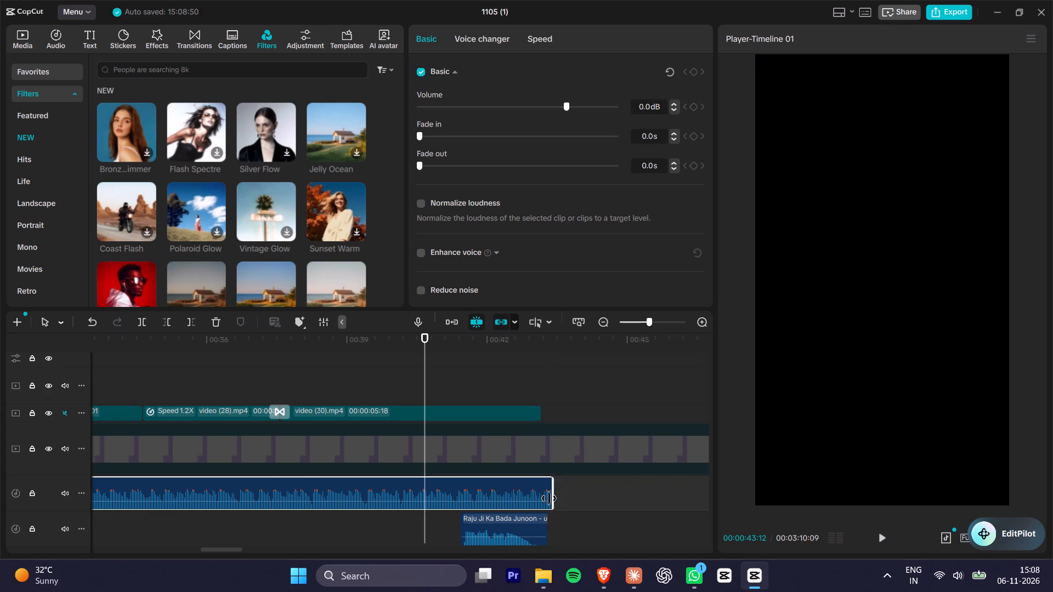
pyautogui.moveTo(549, 498); pyautogui.dragTo(542, 498)
pyautogui.moveTo(543, 491); pyautogui.dragTo(508, 491)
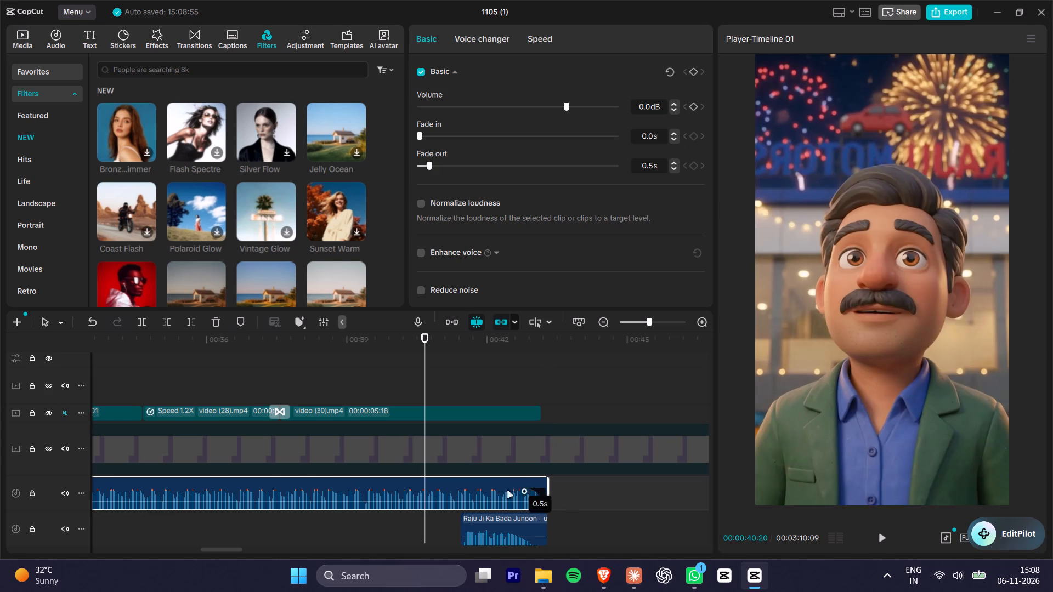
pyautogui.moveTo(508, 491); pyautogui.dragTo(313, 479)
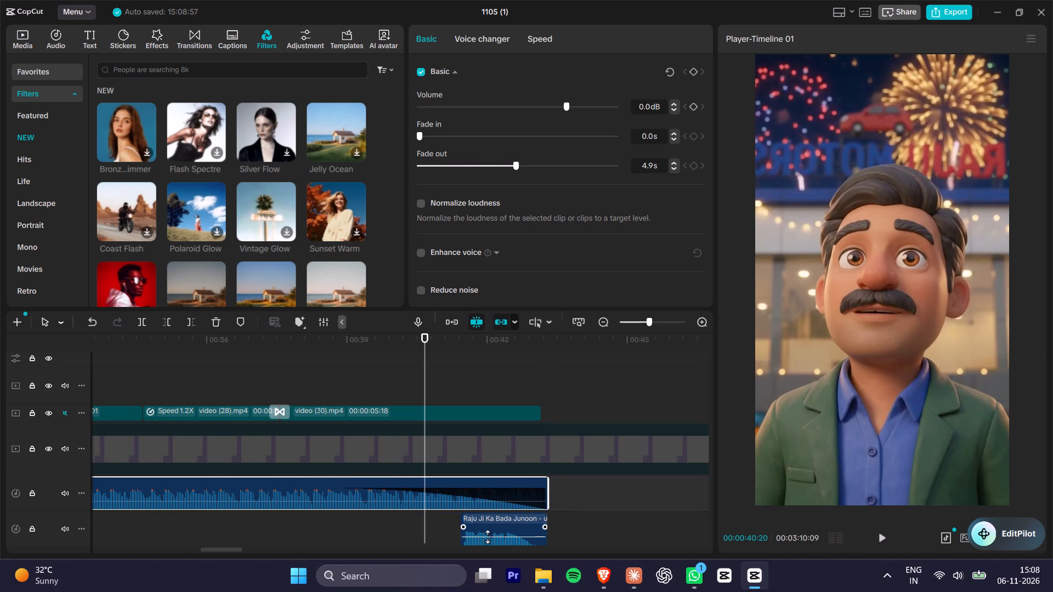
pyautogui.press('space')
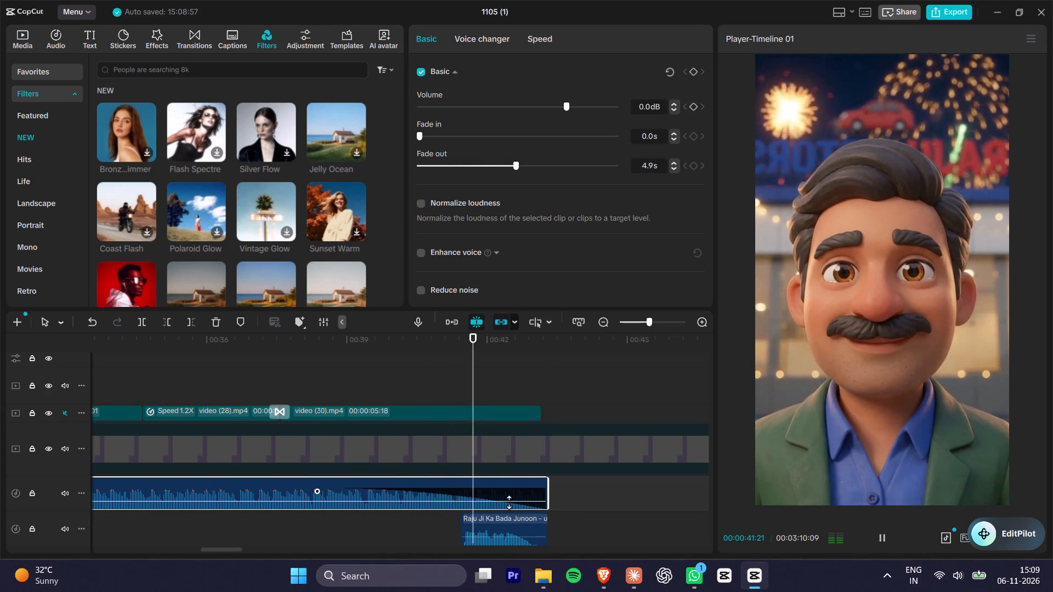
pyautogui.press('space')
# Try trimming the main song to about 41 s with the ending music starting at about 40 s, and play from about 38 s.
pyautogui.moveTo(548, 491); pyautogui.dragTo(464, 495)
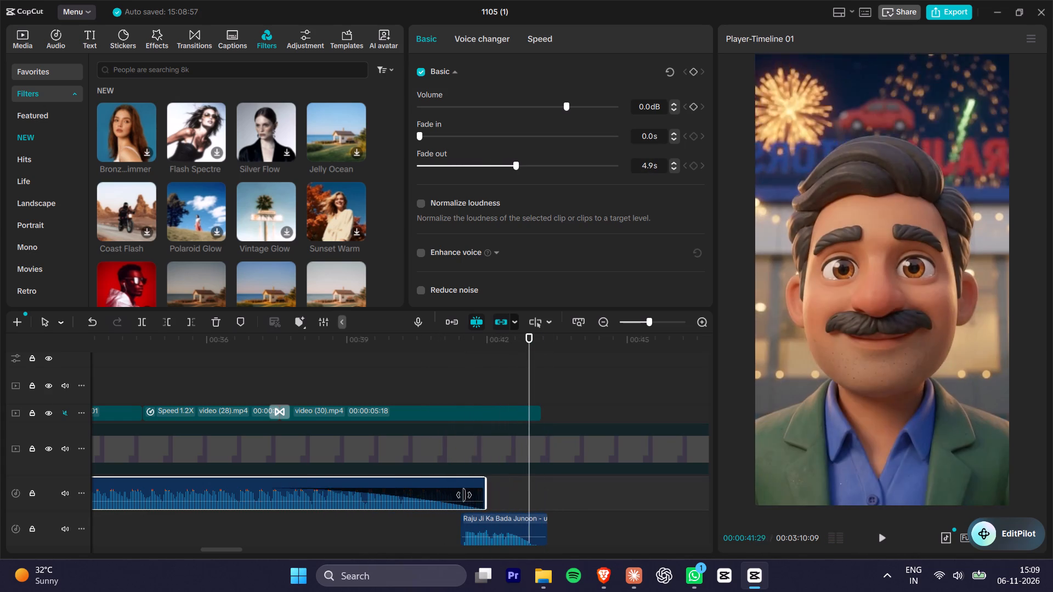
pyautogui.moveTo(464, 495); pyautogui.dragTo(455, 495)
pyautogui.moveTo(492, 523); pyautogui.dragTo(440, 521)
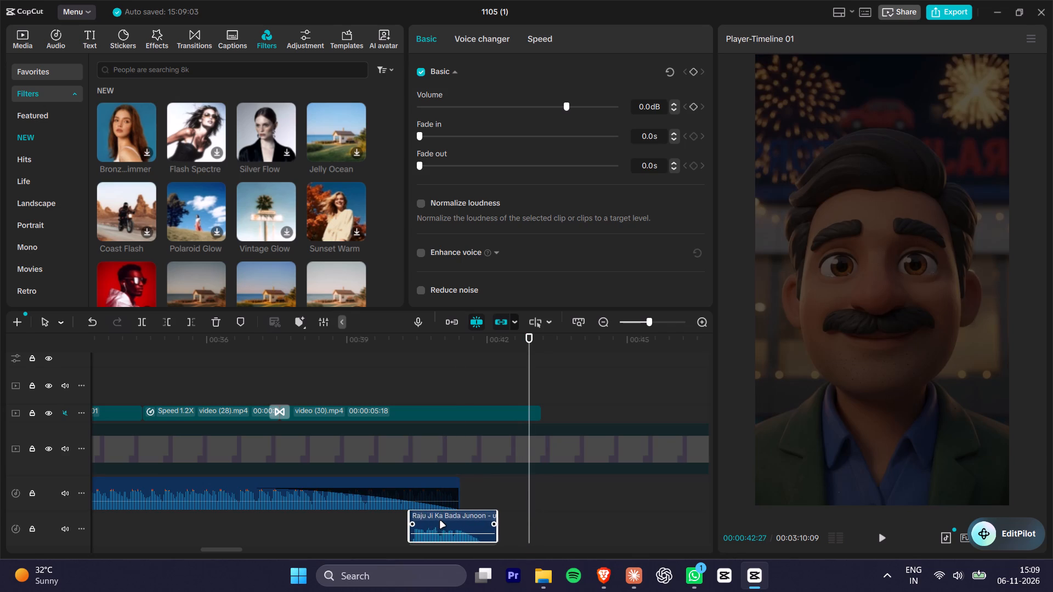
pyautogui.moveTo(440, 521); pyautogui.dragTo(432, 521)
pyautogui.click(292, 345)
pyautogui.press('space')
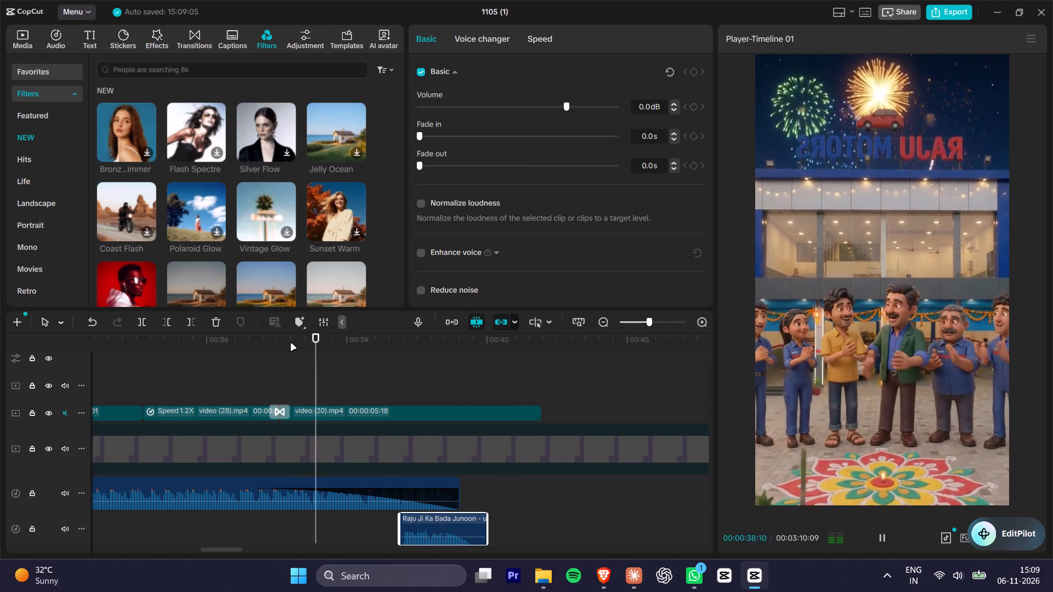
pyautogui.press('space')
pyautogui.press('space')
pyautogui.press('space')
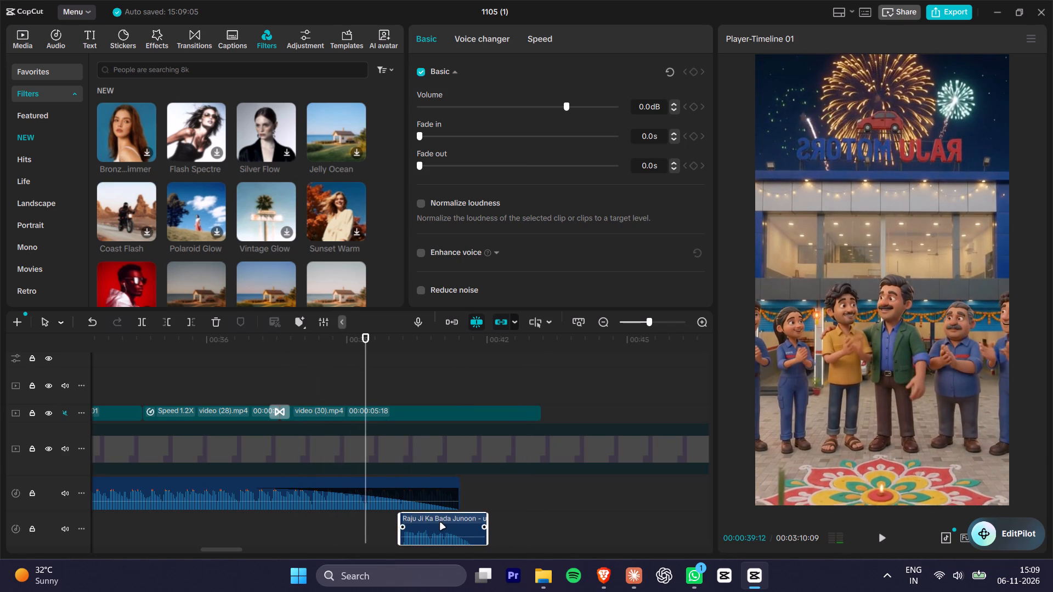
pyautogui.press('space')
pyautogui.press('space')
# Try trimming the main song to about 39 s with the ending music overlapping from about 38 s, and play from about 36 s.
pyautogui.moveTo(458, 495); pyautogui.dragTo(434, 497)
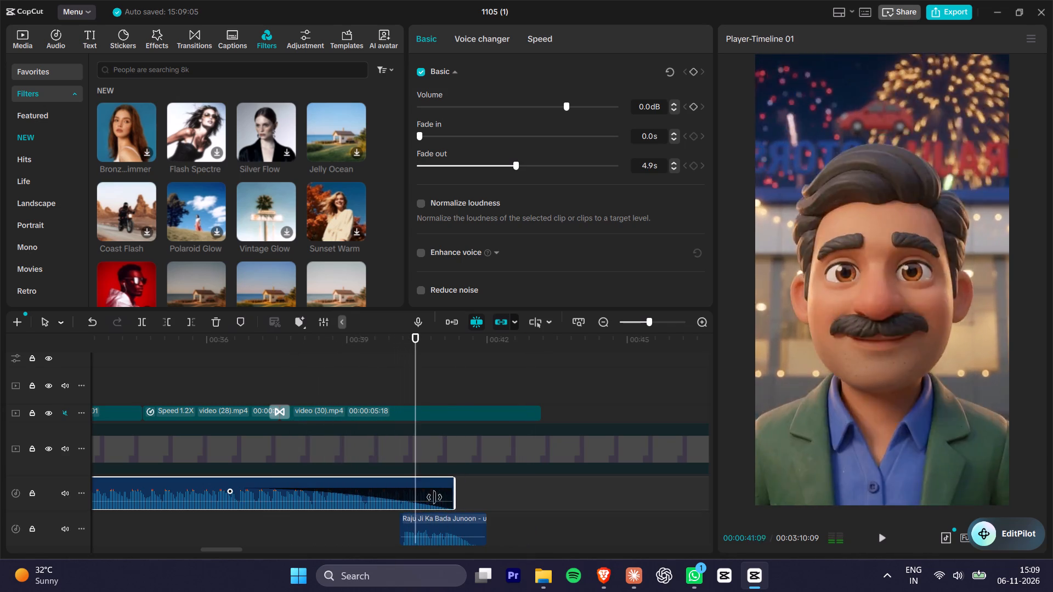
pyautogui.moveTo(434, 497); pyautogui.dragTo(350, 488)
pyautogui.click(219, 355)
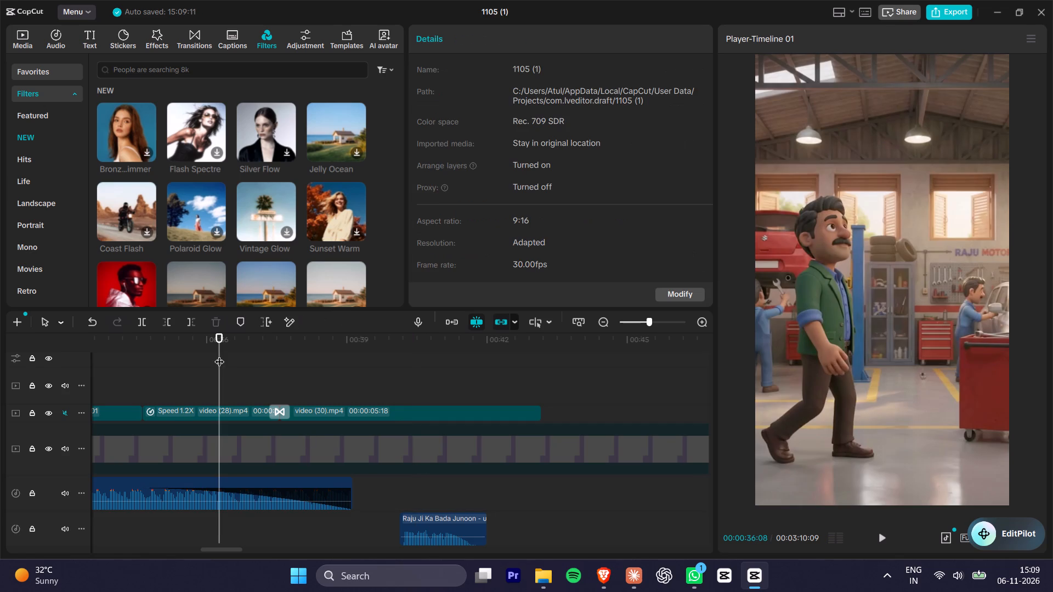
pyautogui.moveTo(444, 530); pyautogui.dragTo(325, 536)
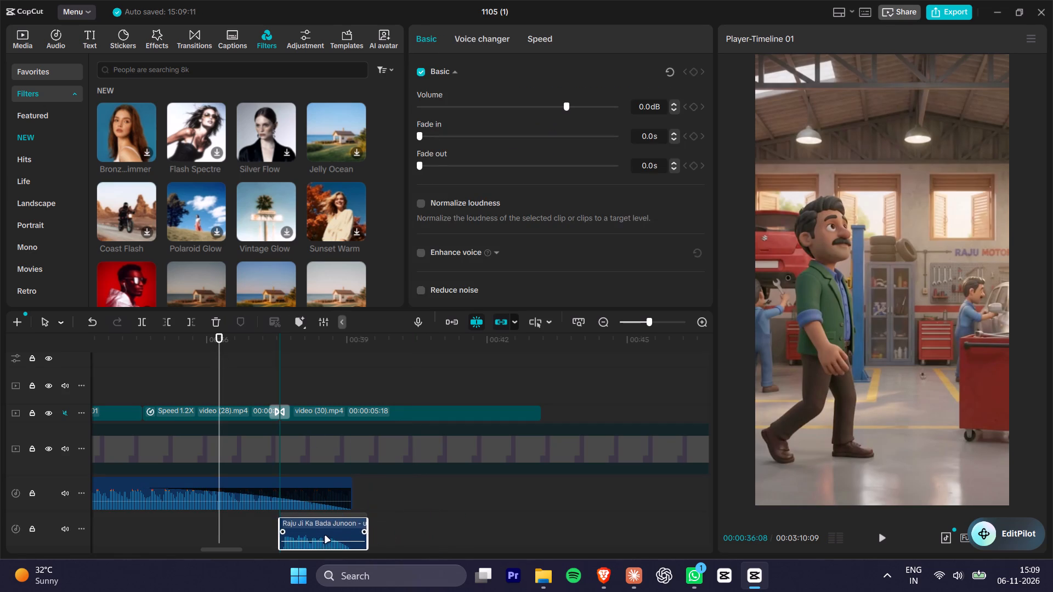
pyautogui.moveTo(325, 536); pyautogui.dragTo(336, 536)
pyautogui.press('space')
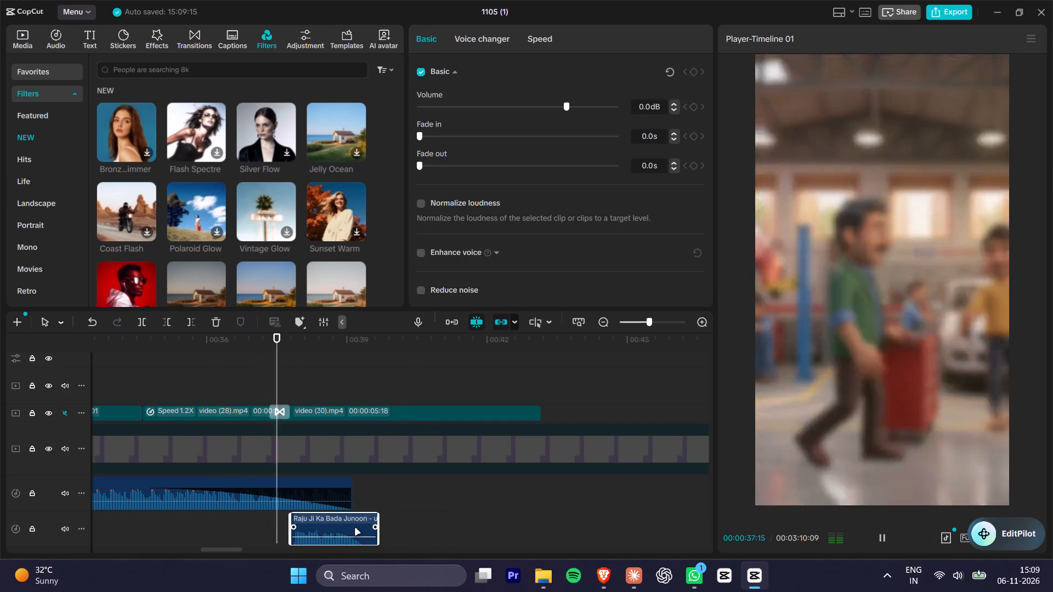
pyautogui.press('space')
# Move the ending music to start at about 40 s, undo its accidental deletion, and play the song's fade up to about 39 s.
pyautogui.moveTo(355, 528); pyautogui.dragTo(383, 528)
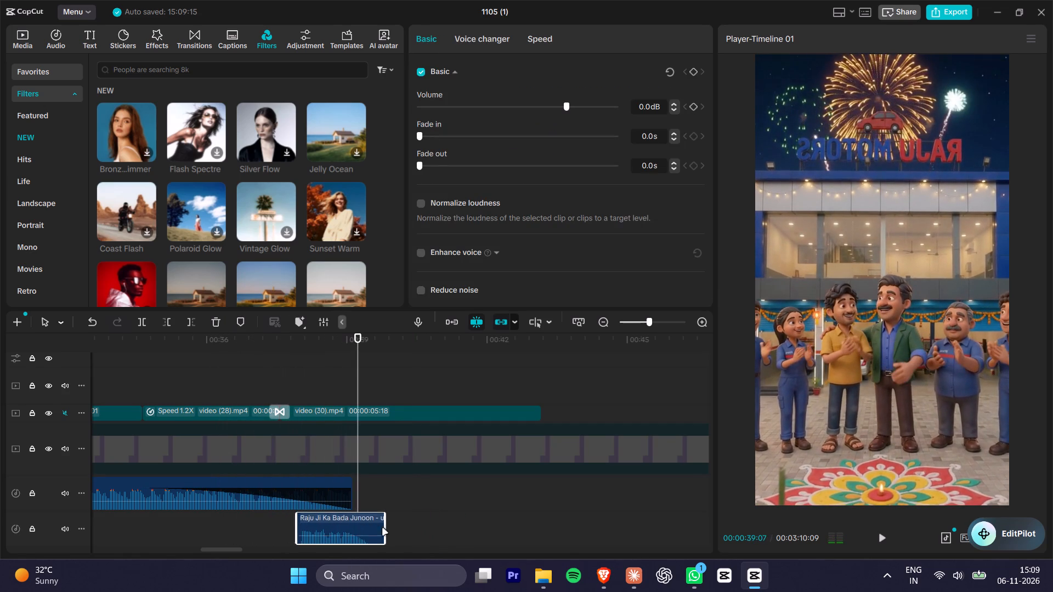
pyautogui.moveTo(383, 528); pyautogui.dragTo(468, 527)
pyautogui.click(212, 330)
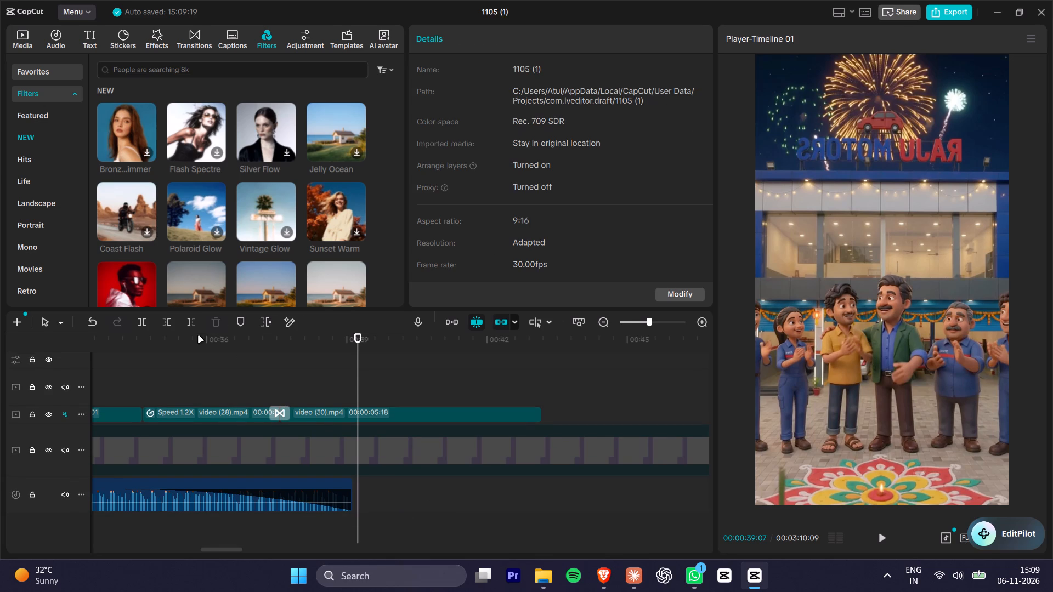
pyautogui.hotkey('ctrl', 'z')
pyautogui.click(197, 358)
pyautogui.click(197, 352)
pyautogui.press('space')
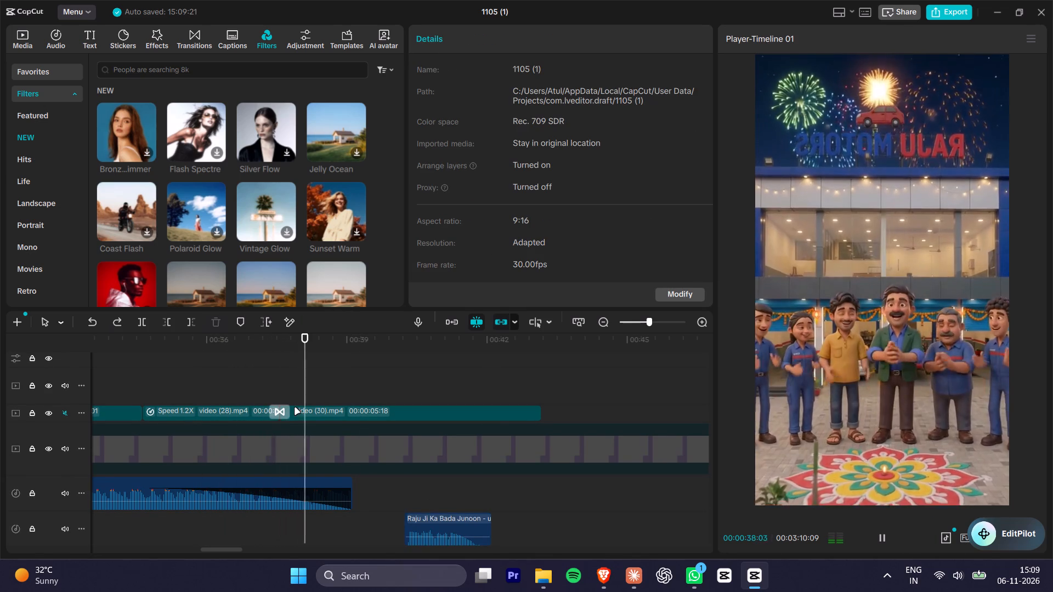
pyautogui.press('space')
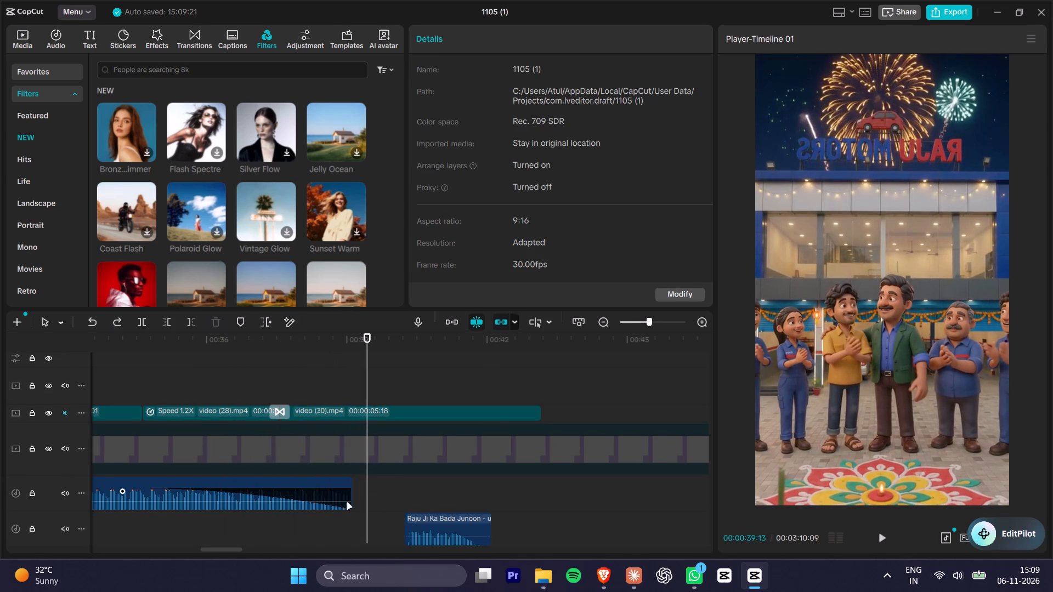
# Extend the main song segment's end to about 39.6 s and replay its fade from about 38 s to 39 s.
pyautogui.moveTo(352, 494); pyautogui.dragTo(376, 491)
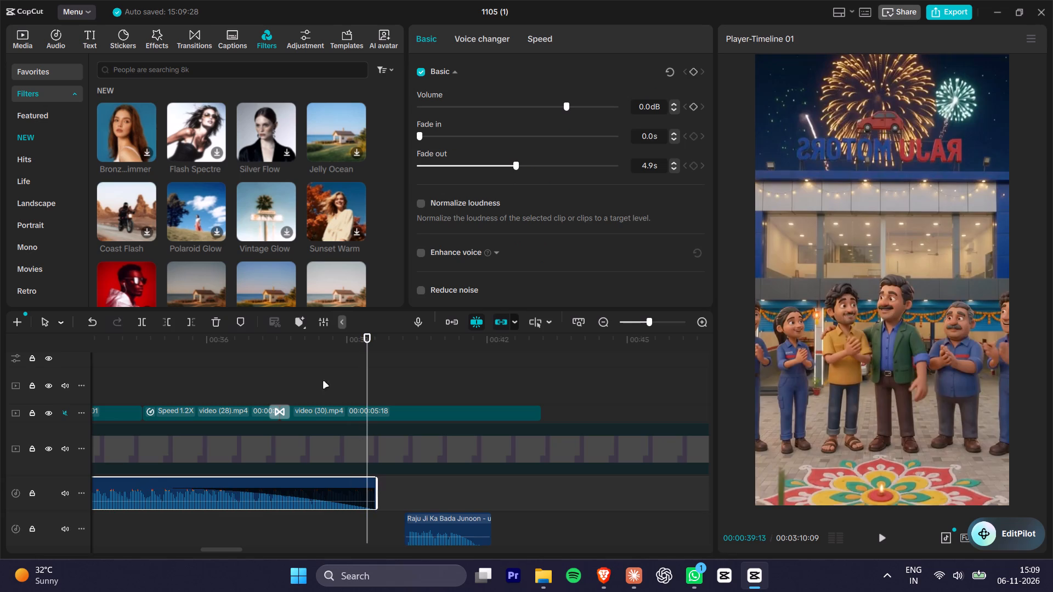
pyautogui.click(292, 341)
pyautogui.press('space')
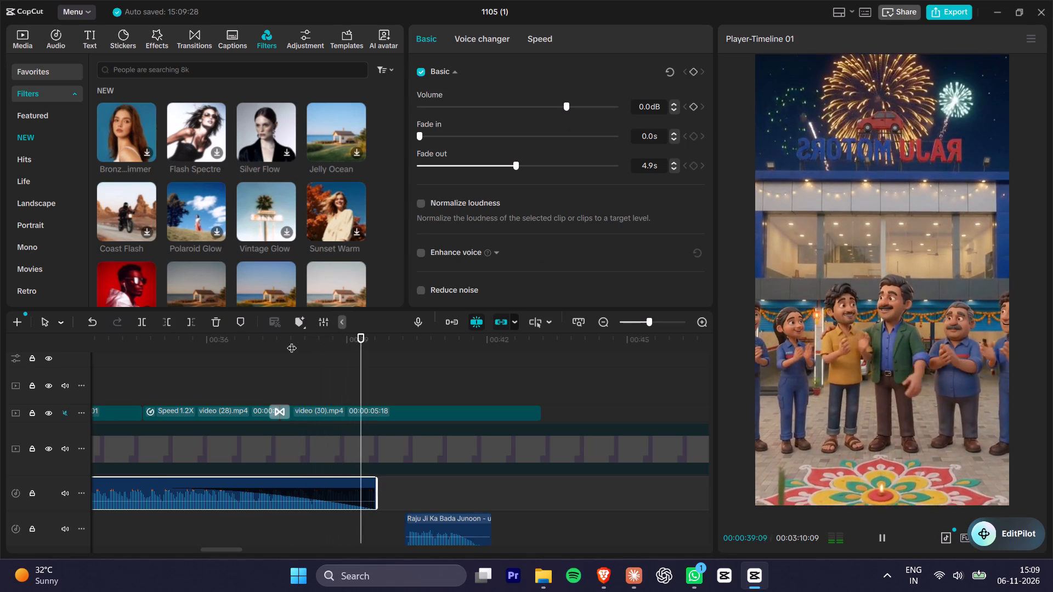
pyautogui.click(292, 341)
pyautogui.press('space')
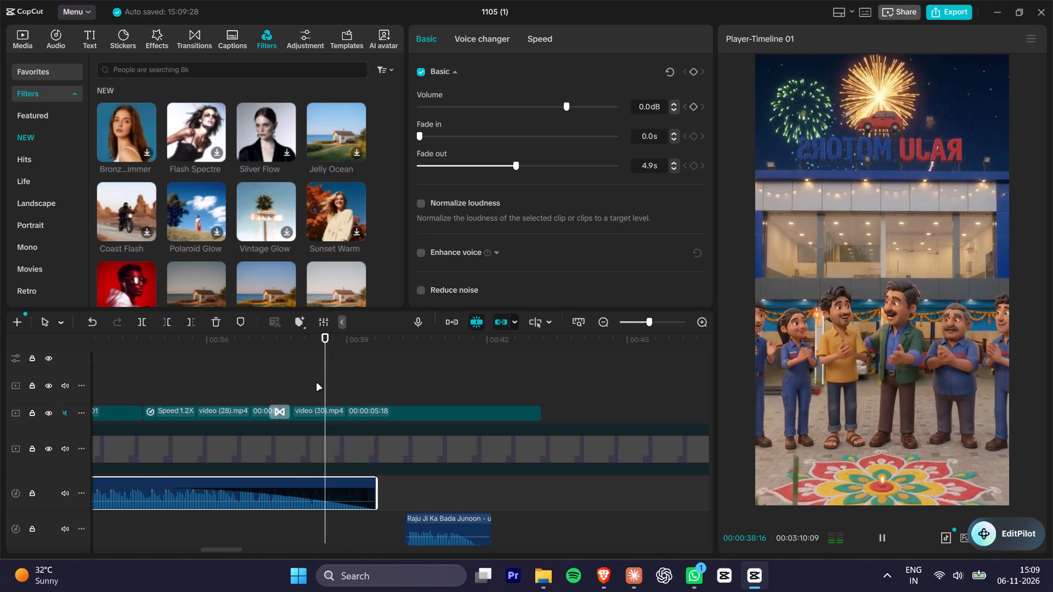
pyautogui.press('space')
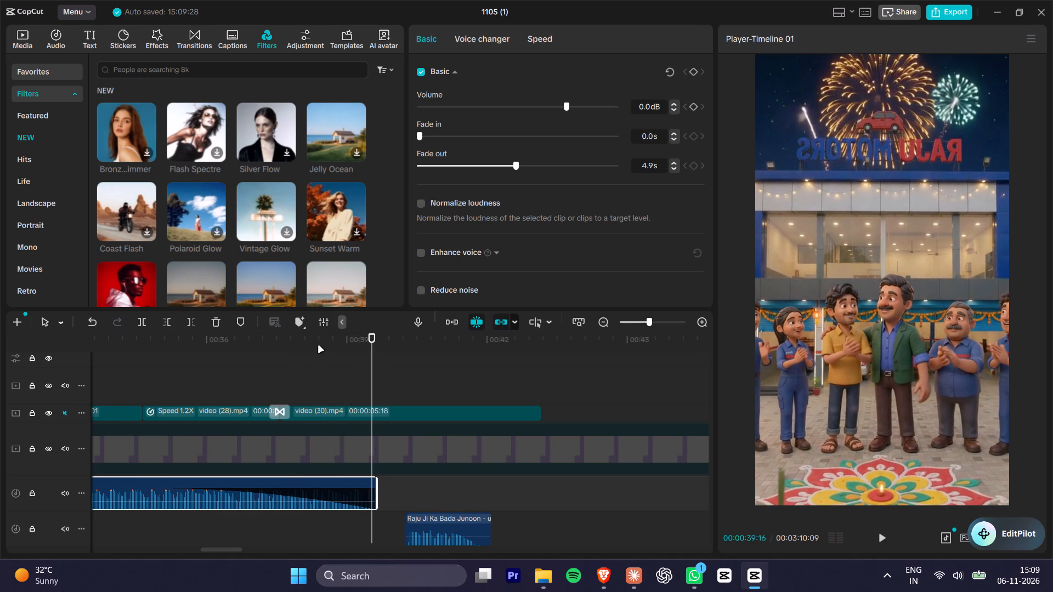
pyautogui.click(303, 338)
pyautogui.press('space')
pyautogui.press('space')
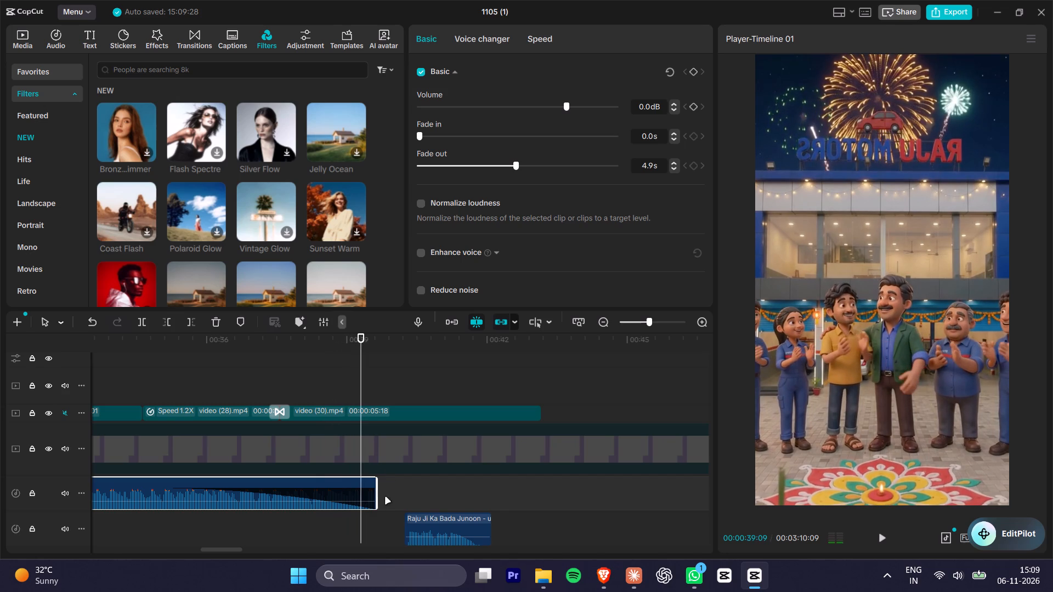
# Trim the main song's end to about 39.3 s, set its fade-out to 2.2 s, and play the ending from about 37 s.
pyautogui.moveTo(376, 494); pyautogui.dragTo(359, 494)
pyautogui.moveTo(126, 491); pyautogui.dragTo(180, 491)
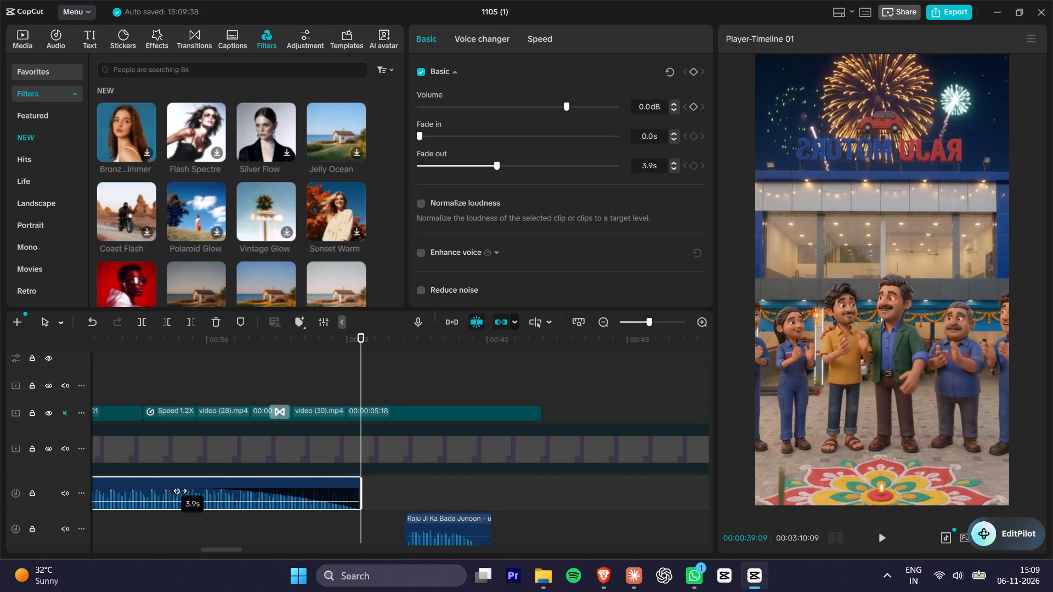
pyautogui.moveTo(180, 491); pyautogui.dragTo(254, 493)
pyautogui.click(239, 351)
pyautogui.press('space')
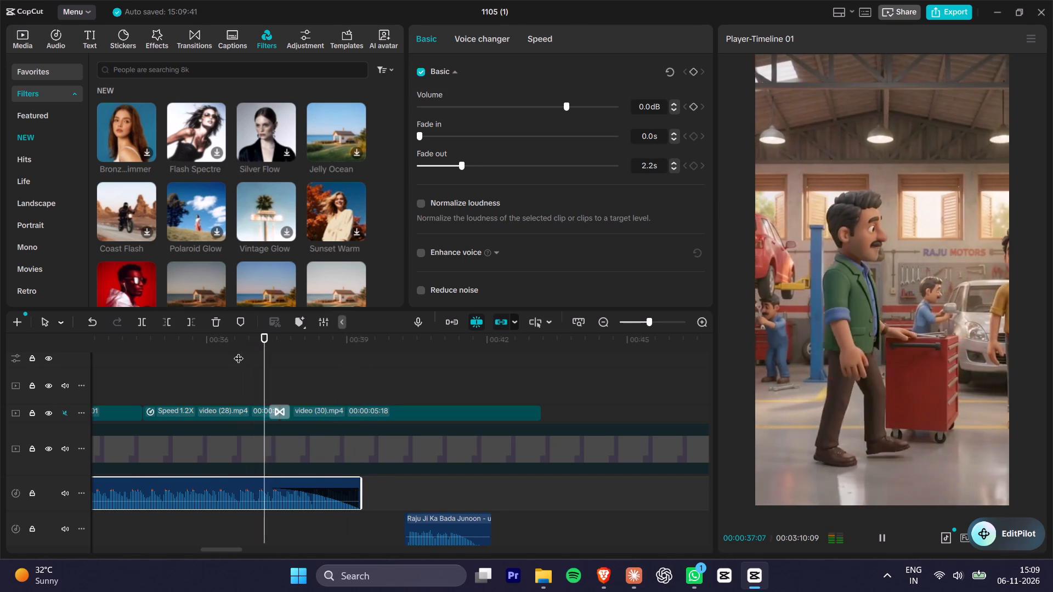
pyautogui.press('space')
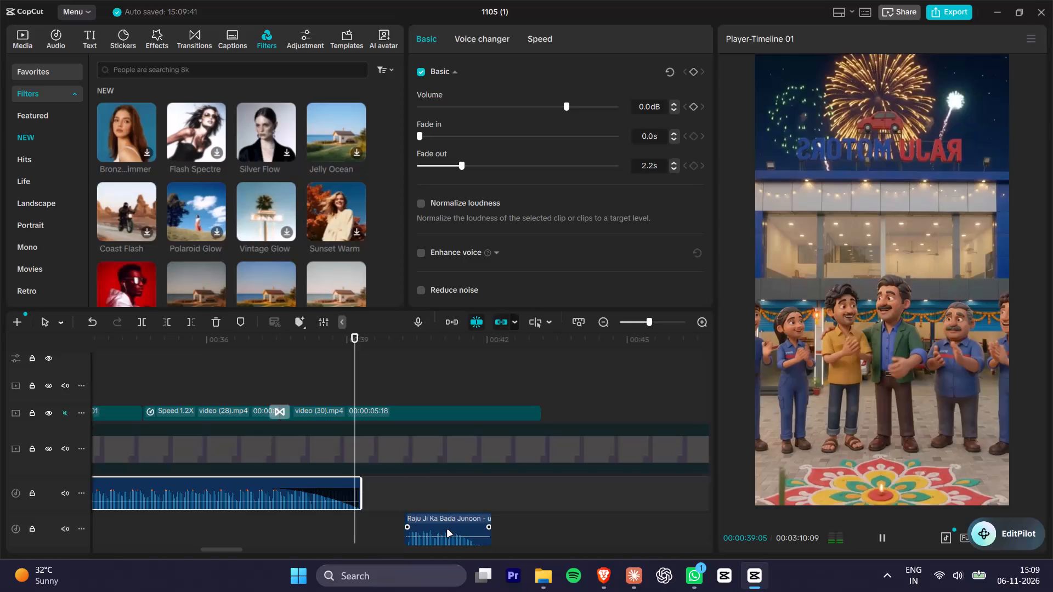
# Move the ending music earlier to start at about 39.7 s and play it through to about 41 s.
pyautogui.moveTo(448, 530); pyautogui.dragTo(420, 531)
pyautogui.press('space')
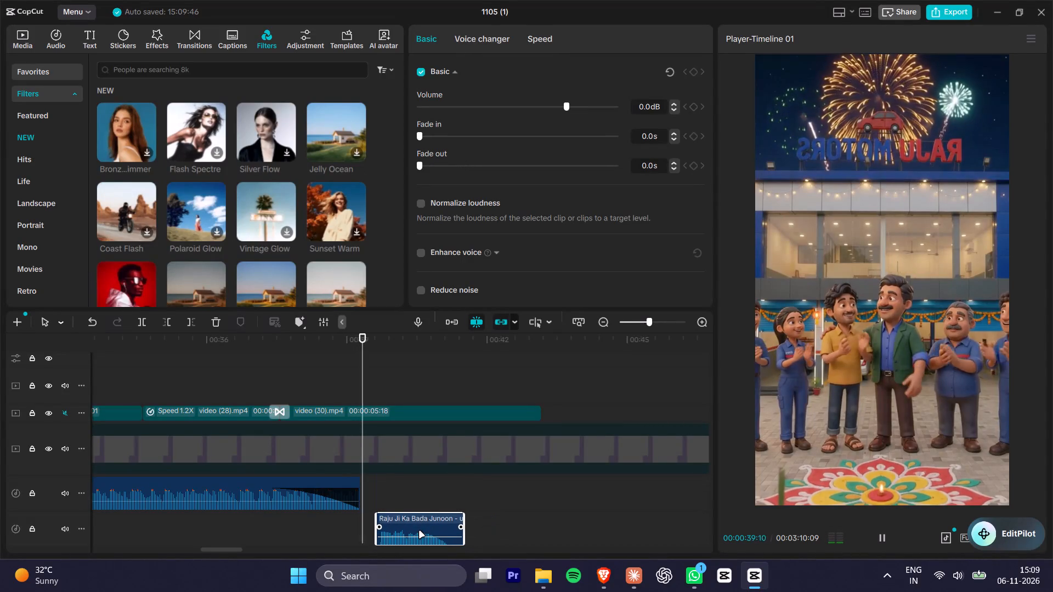
pyautogui.press('space')
pyautogui.press('space')
pyautogui.press('space')
pyautogui.press('space')
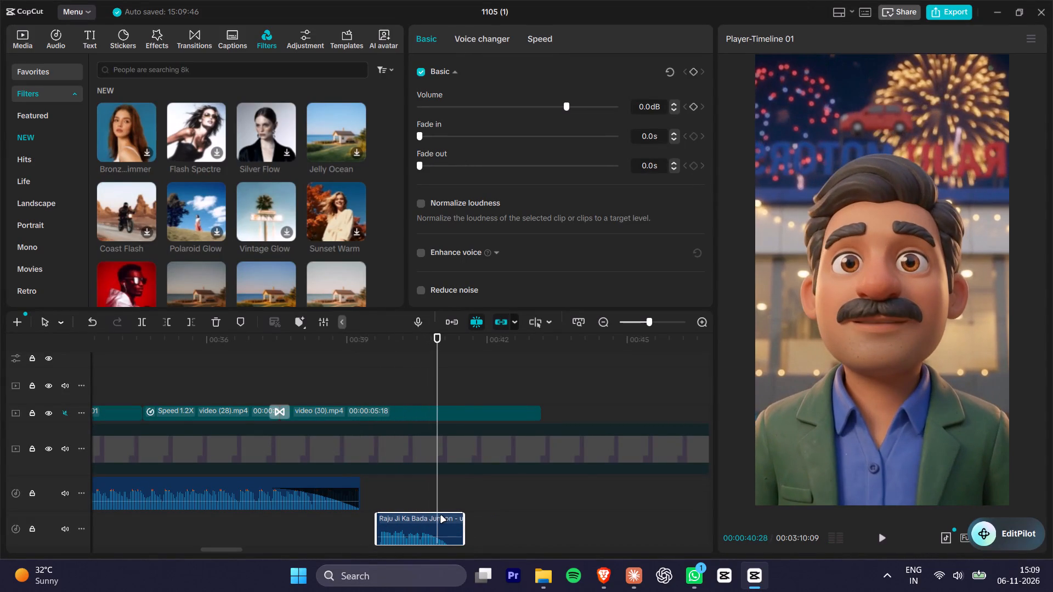
pyautogui.press('space')
pyautogui.click(318, 510)
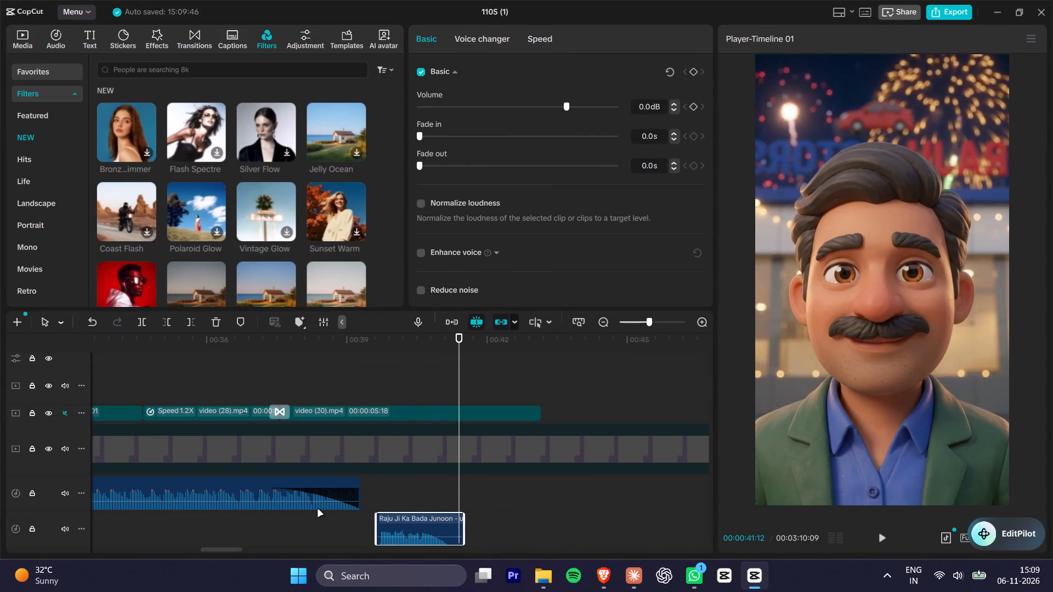
# Examine the main song segment's audio settings and the video effects library for options to use on the fade.
pyautogui.click(315, 490)
pyautogui.scroll(-5, 440, 258)
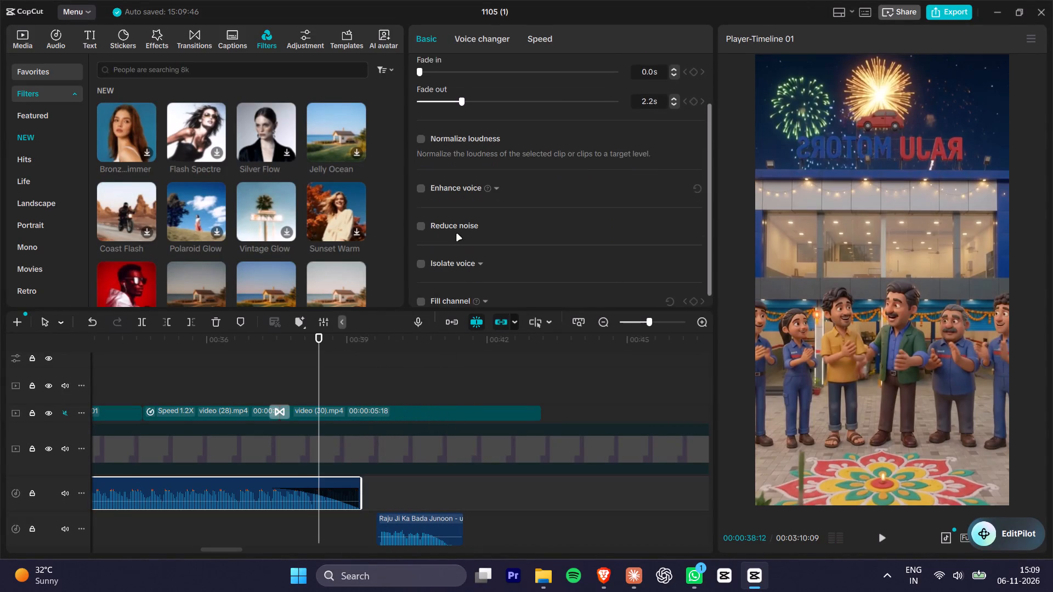
pyautogui.scroll(-1, 457, 234)
pyautogui.scroll(5, 429, 217)
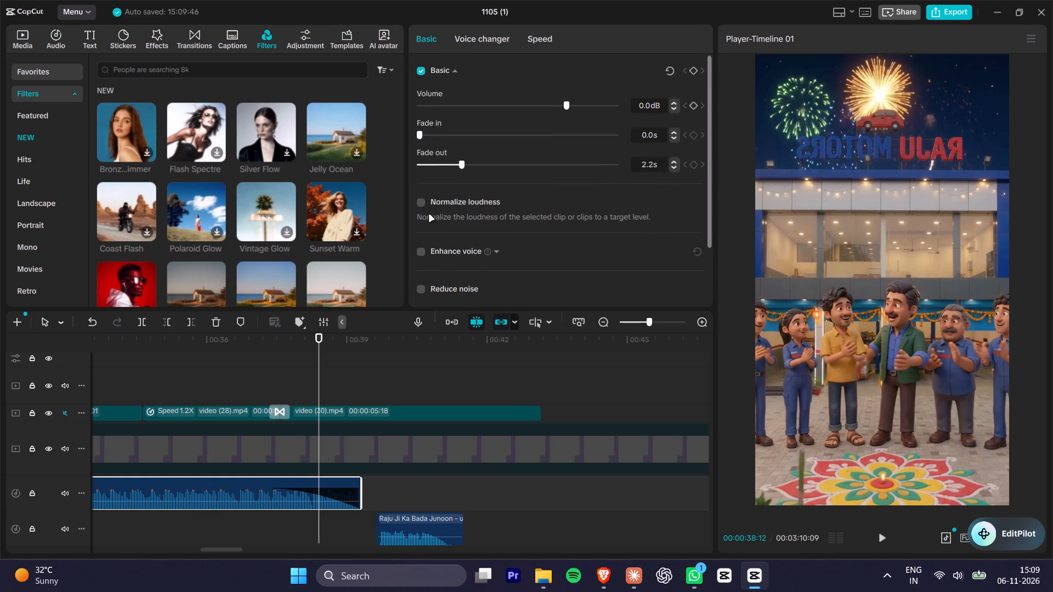
pyautogui.scroll(3, 433, 201)
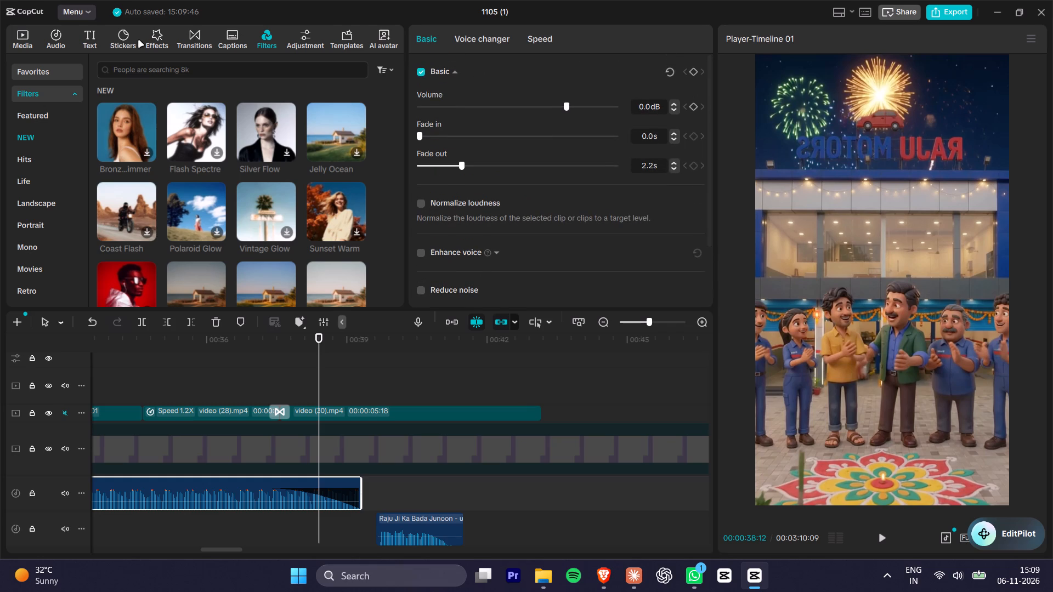
pyautogui.click(153, 35)
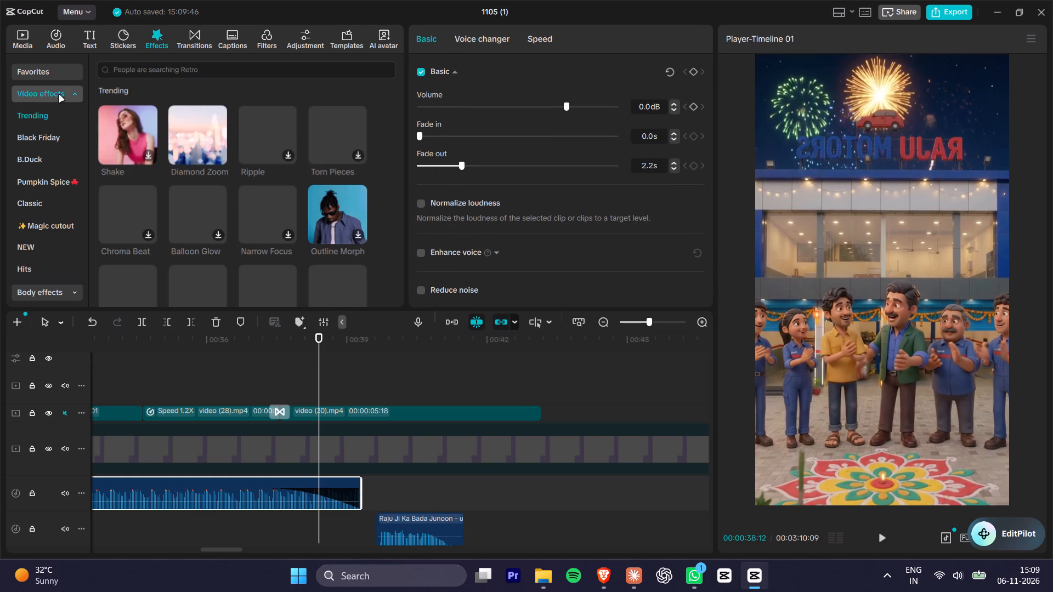
pyautogui.scroll(-3, 66, 187)
pyautogui.scroll(3, 48, 161)
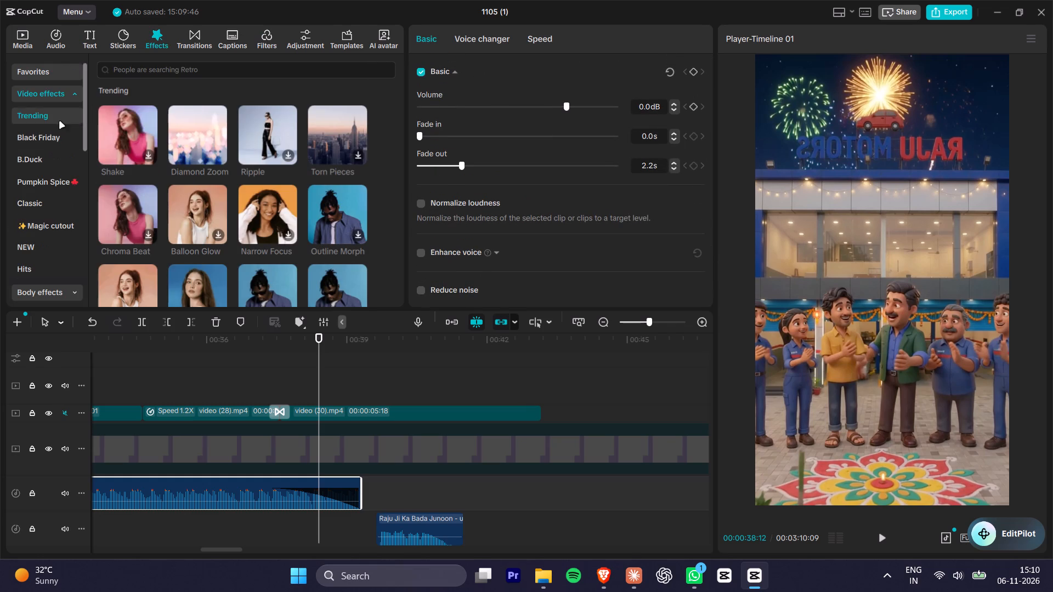
# Open the sound effects category of the audio library.
pyautogui.click(47, 36)
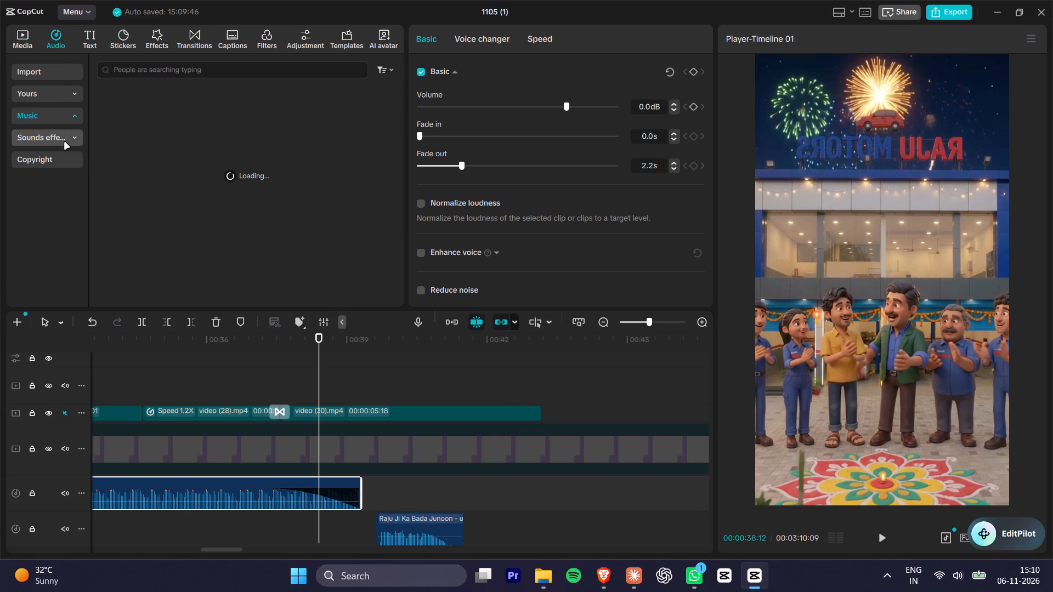
pyautogui.click(65, 143)
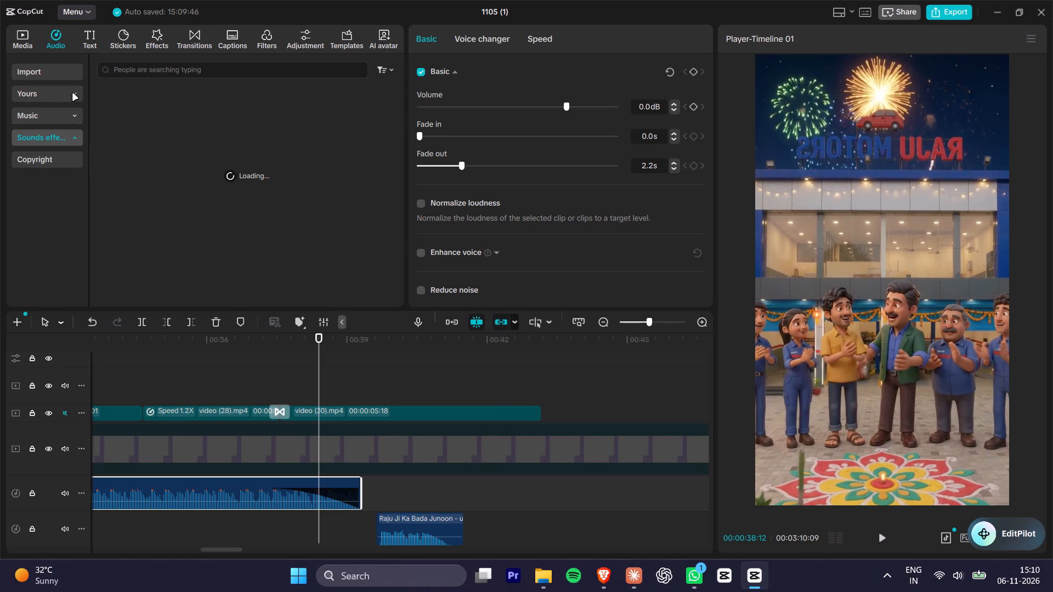
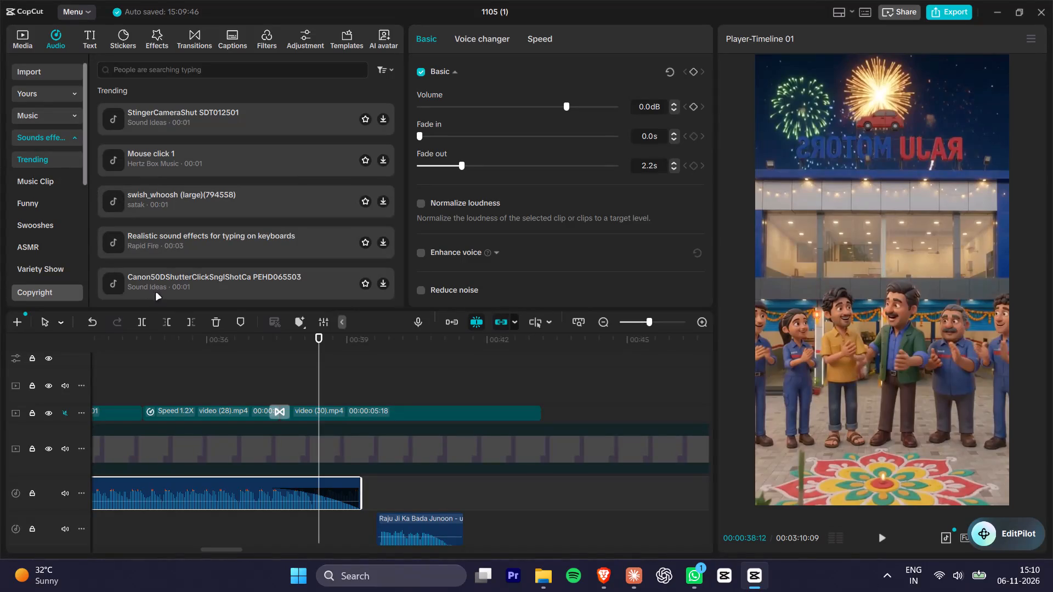
# Play the handover from the fading main song to the ending music, starting from about 36 s.
pyautogui.click(212, 346)
pyautogui.press('space')
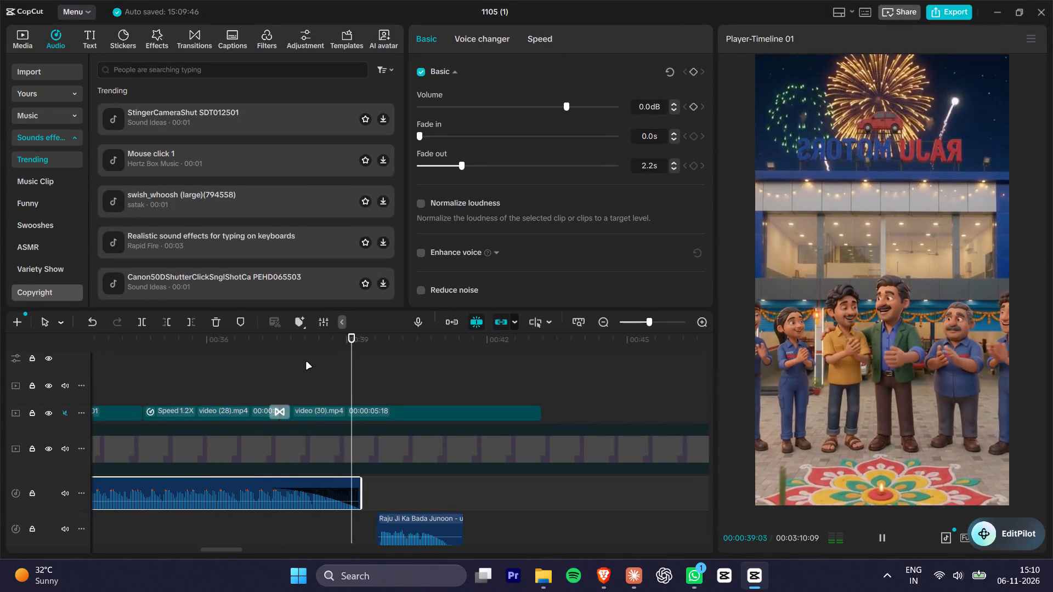
pyautogui.click(241, 351)
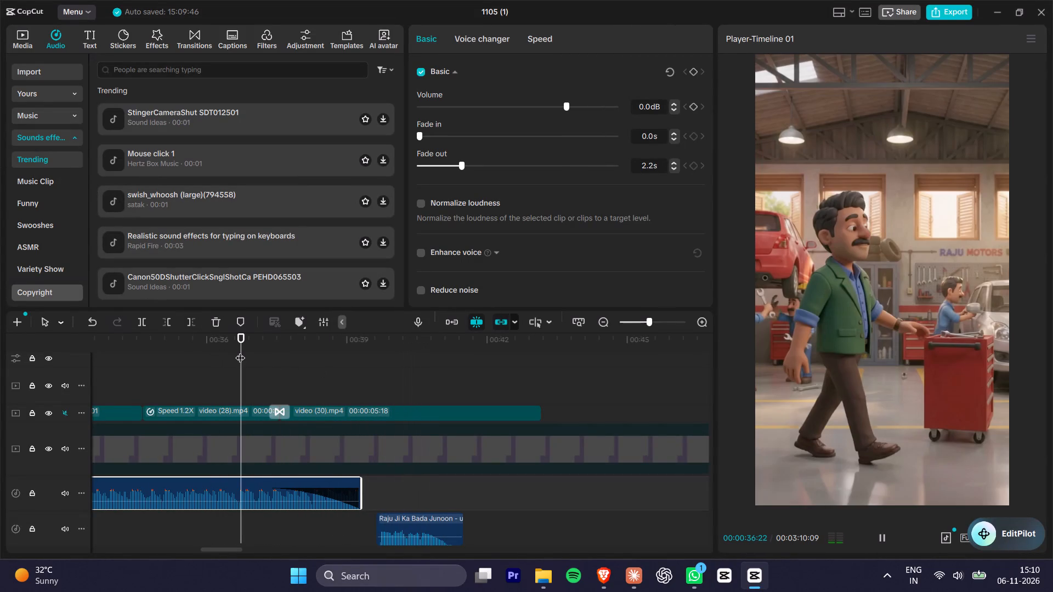
pyautogui.press('space')
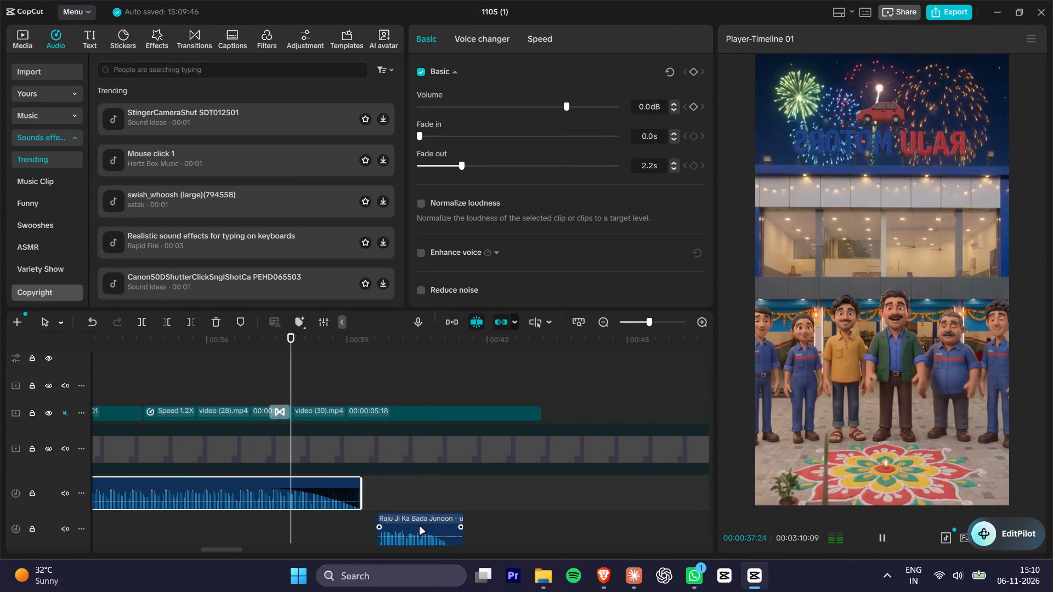
pyautogui.press('space')
pyautogui.press('space')
pyautogui.press('space')
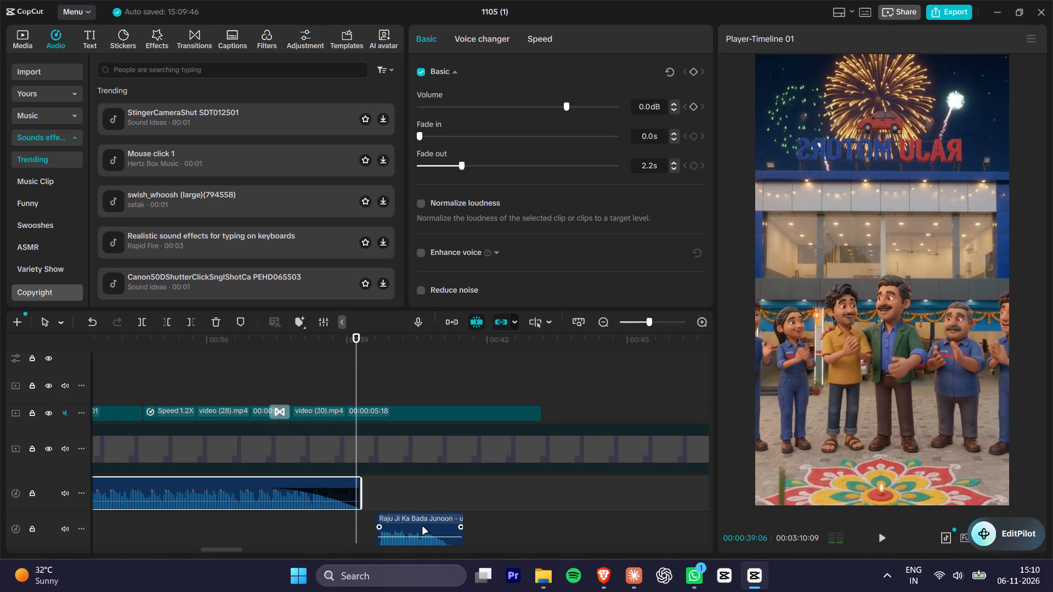
pyautogui.click(423, 527)
pyautogui.press('space')
pyautogui.press('space')
pyautogui.press('space')
pyautogui.press('space')
pyautogui.press('space')
pyautogui.press('space')
pyautogui.press('space')
pyautogui.press('space')
pyautogui.press('space')
pyautogui.press('space')
pyautogui.press('space')
pyautogui.press('space')
pyautogui.press('space')
pyautogui.press('space')
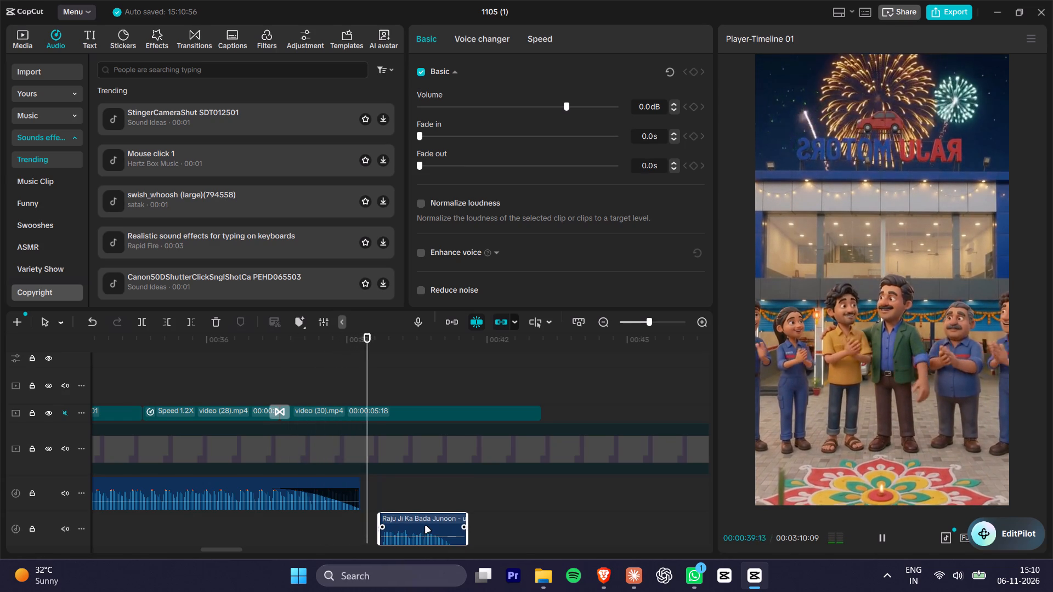
pyautogui.press('space')
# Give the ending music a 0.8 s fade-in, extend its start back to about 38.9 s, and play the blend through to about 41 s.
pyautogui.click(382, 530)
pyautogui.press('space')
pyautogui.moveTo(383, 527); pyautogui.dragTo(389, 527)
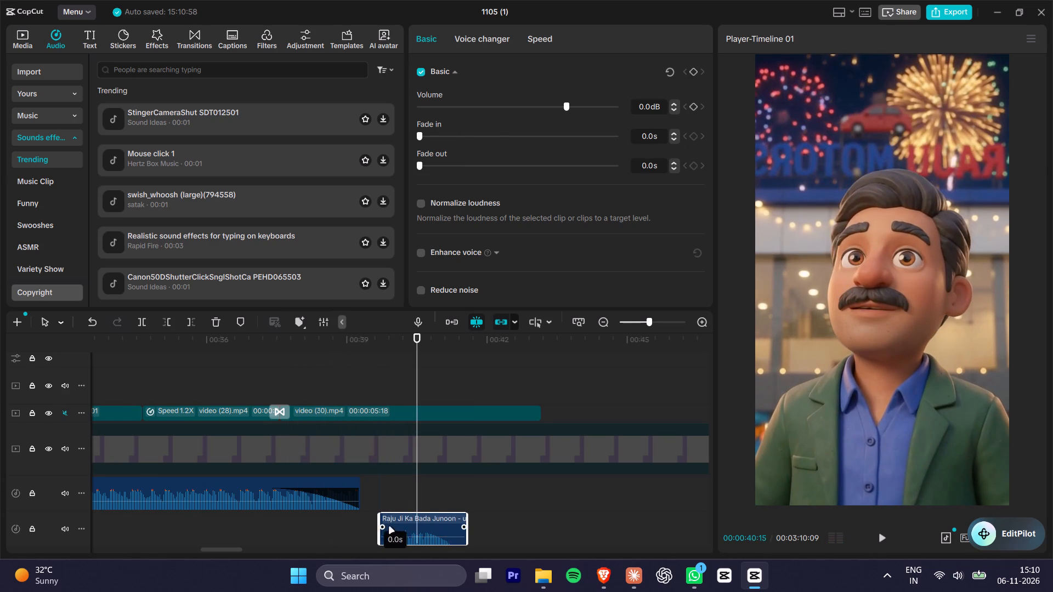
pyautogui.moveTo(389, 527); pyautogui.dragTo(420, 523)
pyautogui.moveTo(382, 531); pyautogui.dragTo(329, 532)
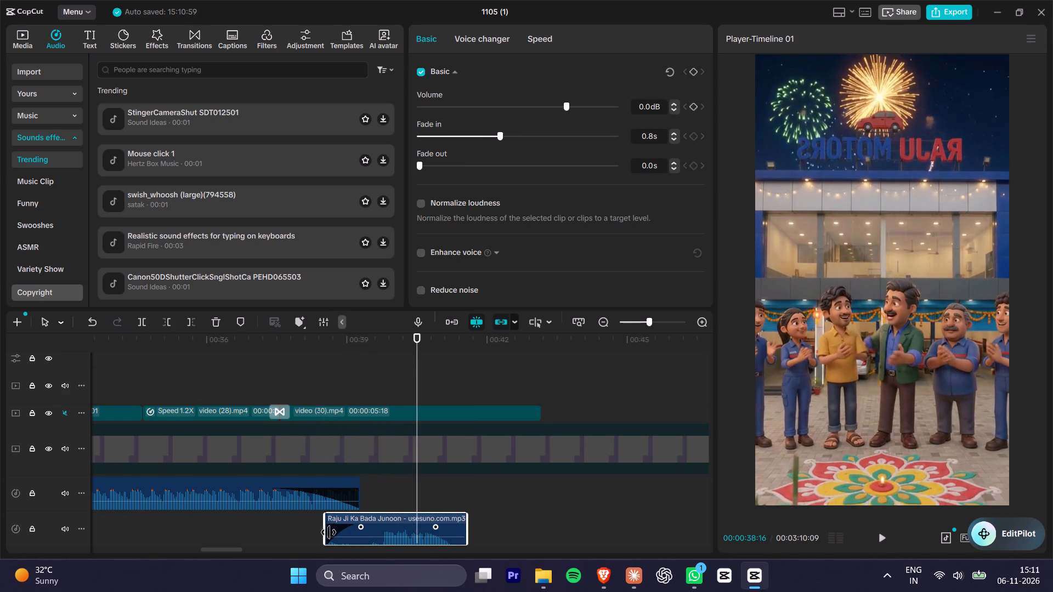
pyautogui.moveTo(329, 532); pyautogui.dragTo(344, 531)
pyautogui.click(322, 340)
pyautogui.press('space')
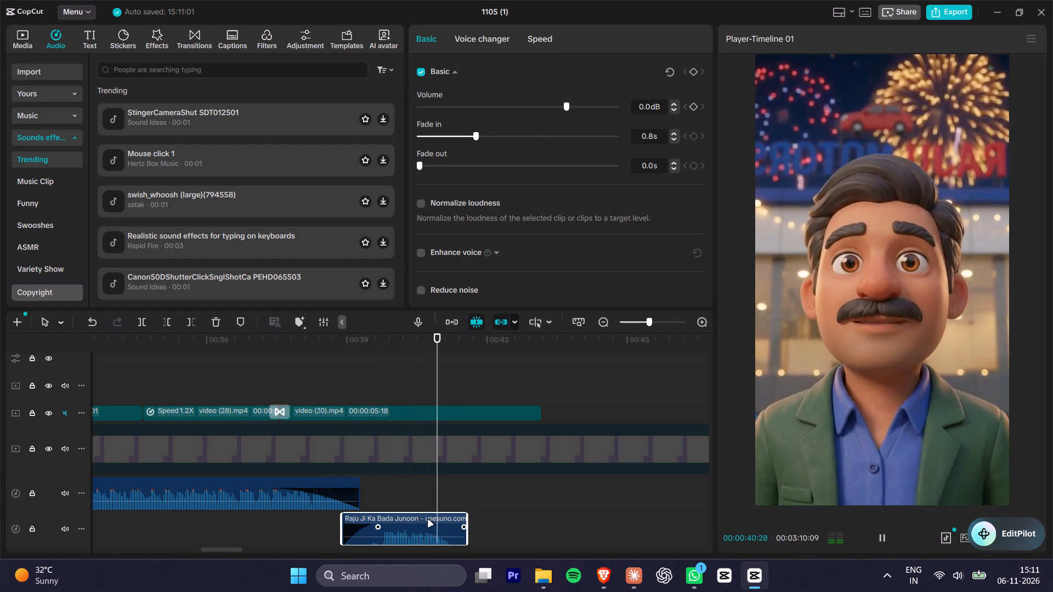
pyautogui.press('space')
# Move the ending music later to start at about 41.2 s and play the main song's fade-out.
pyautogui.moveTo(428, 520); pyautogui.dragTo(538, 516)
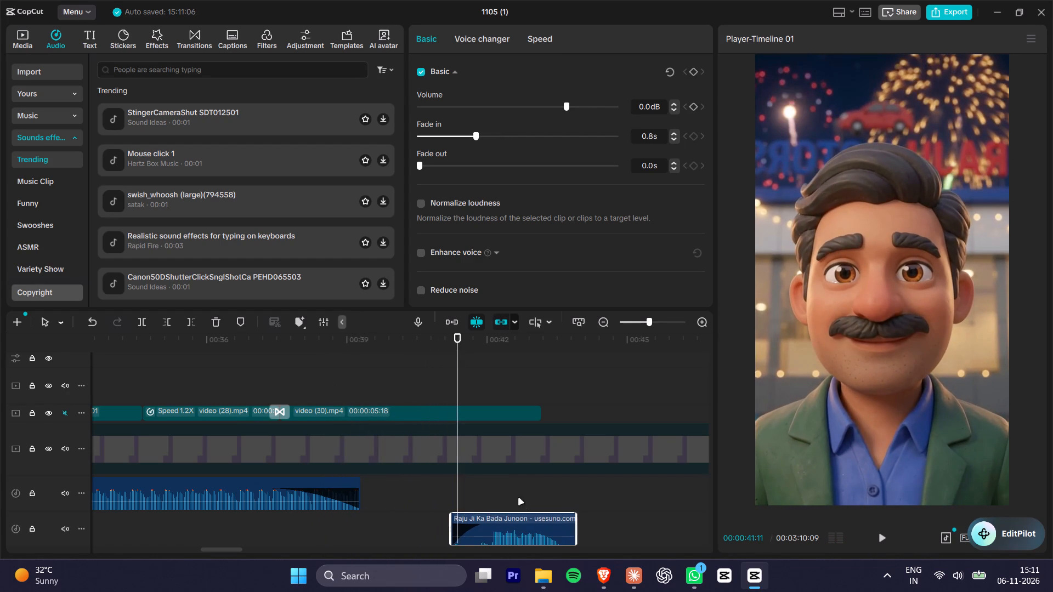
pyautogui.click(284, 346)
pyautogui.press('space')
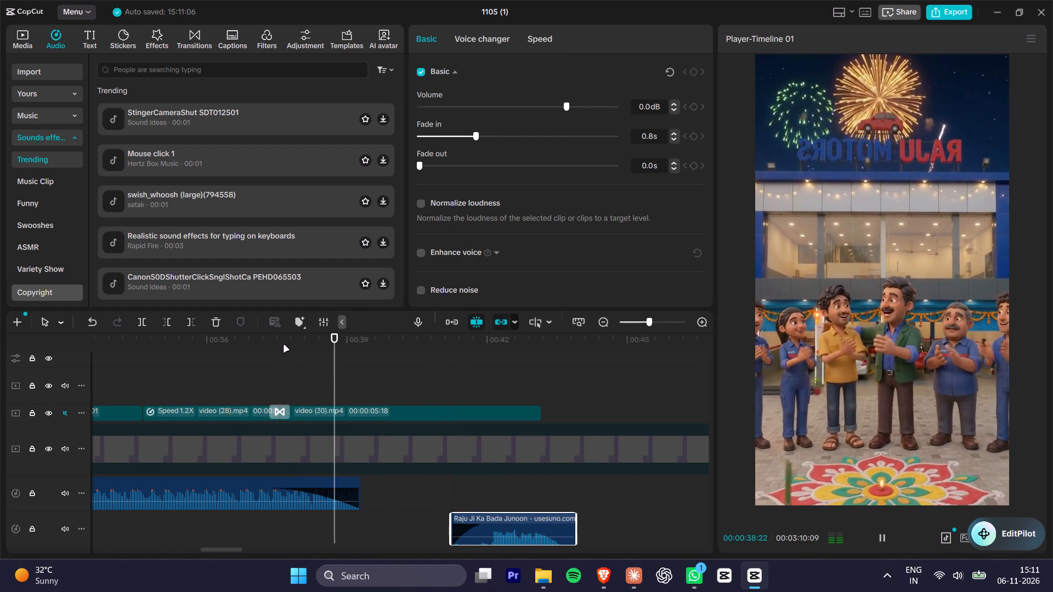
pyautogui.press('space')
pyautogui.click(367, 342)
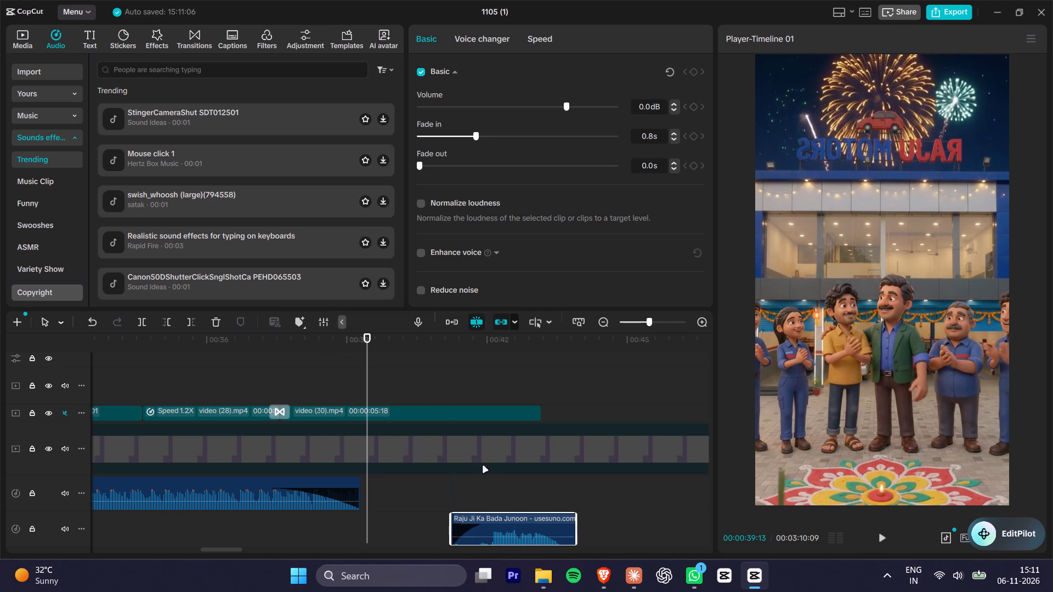
# Delete the ending music segment and play the main song's fade-out from about 35 s.
pyautogui.press('BackSpace')
pyautogui.moveTo(177, 358); pyautogui.dragTo(167, 357)
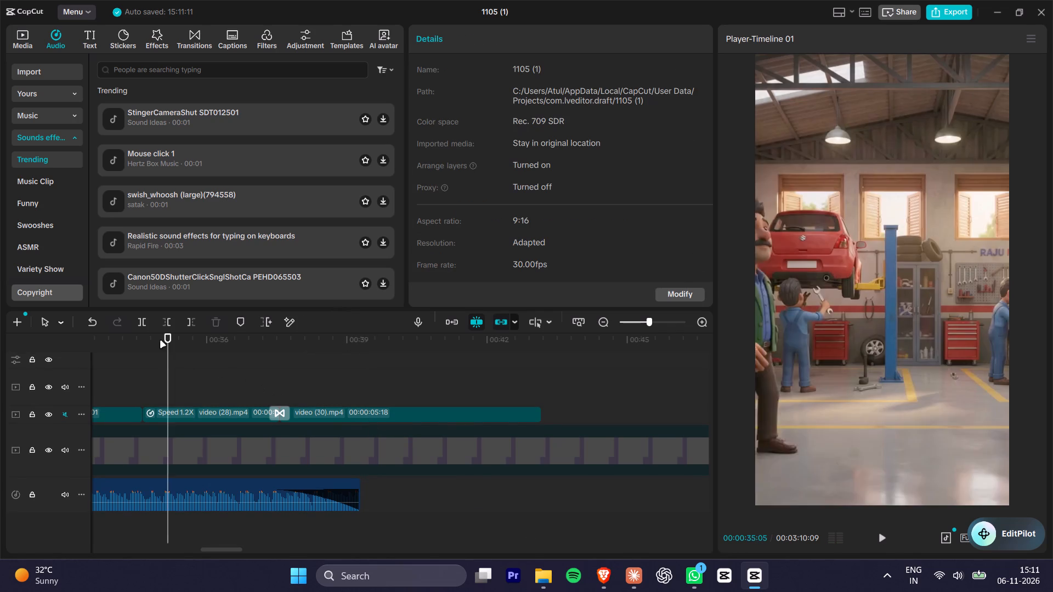
pyautogui.click(161, 341)
pyautogui.press('space')
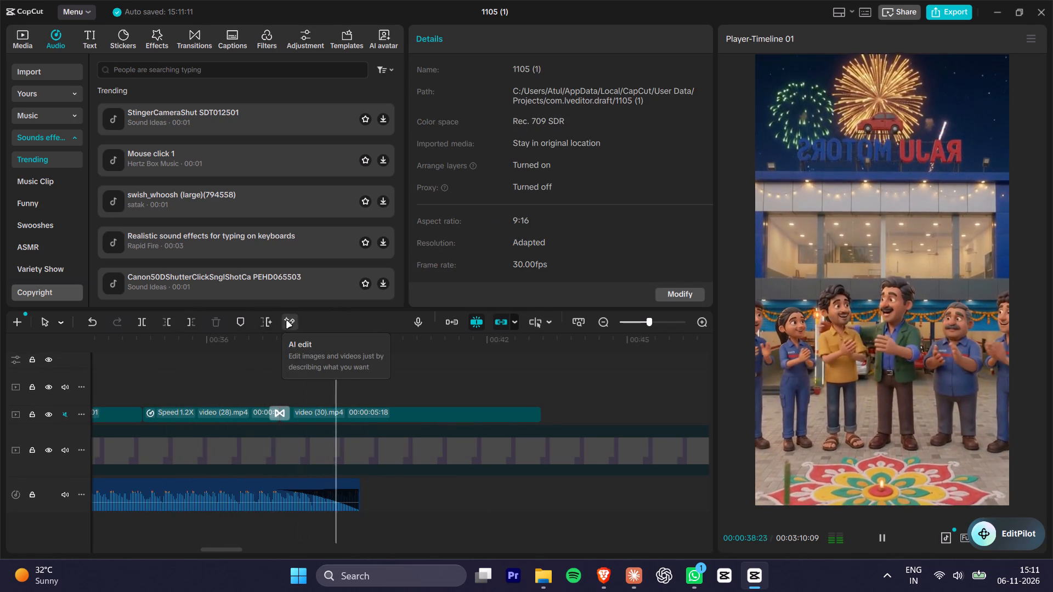
pyautogui.press('space')
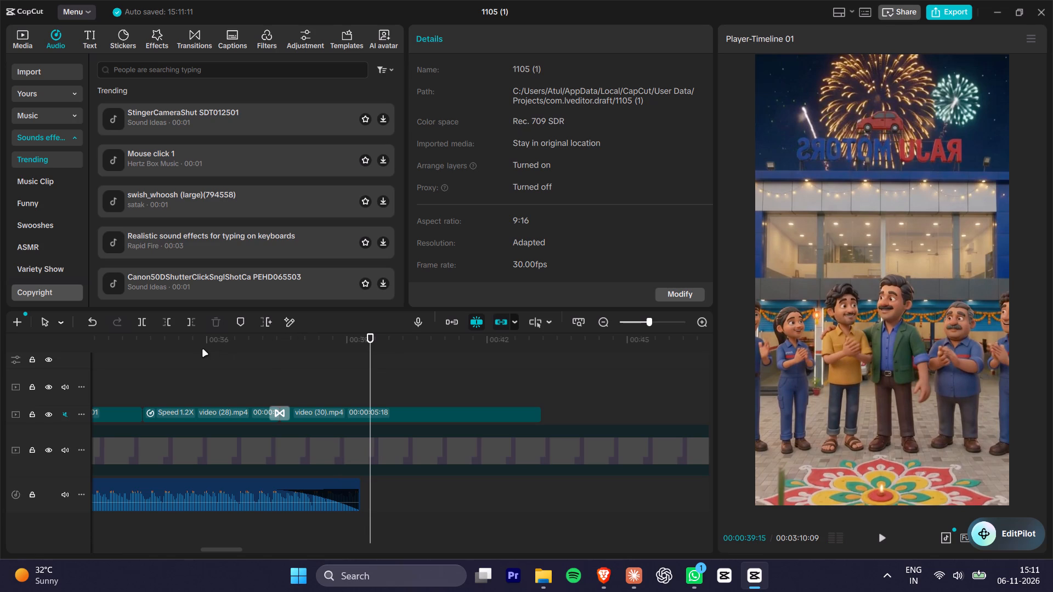
pyautogui.click(189, 352)
pyautogui.press('space')
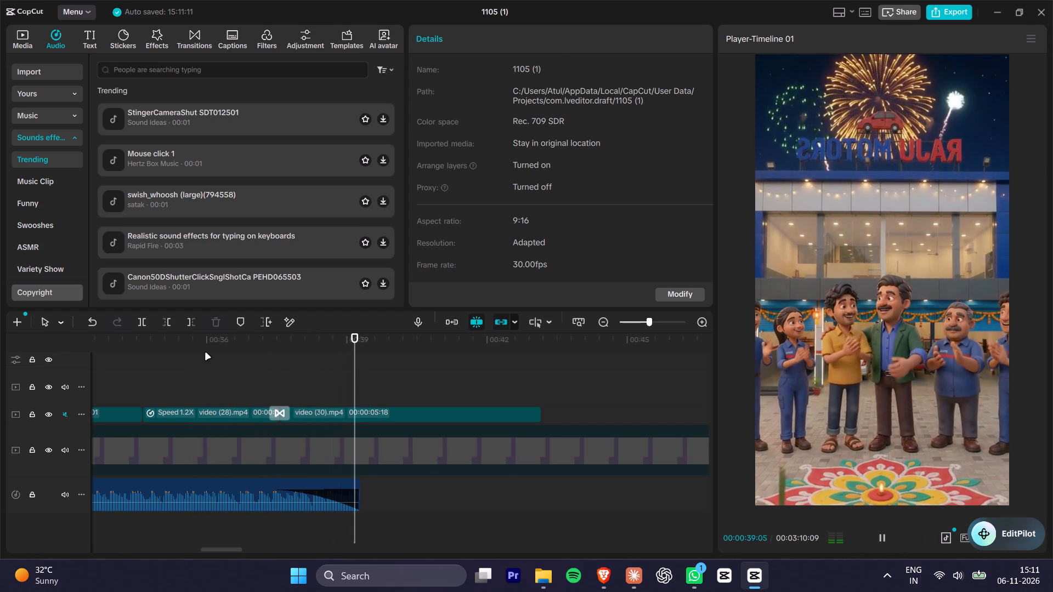
pyautogui.press('space')
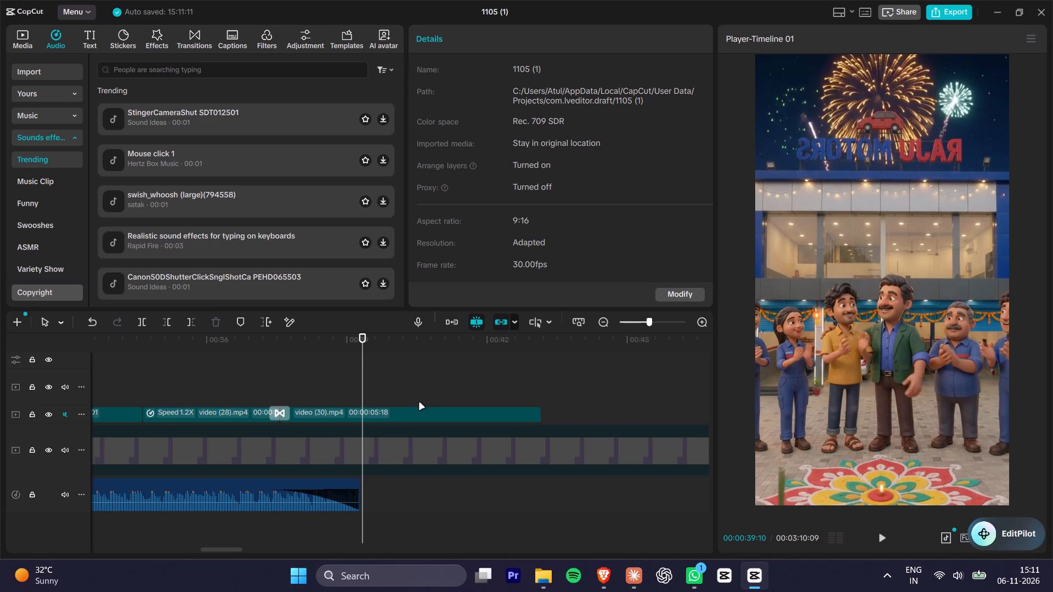
# Mirror the final clip, video (30).mp4, keeping its full uncropped frame, and play it through to about 40 s.
pyautogui.click(407, 410)
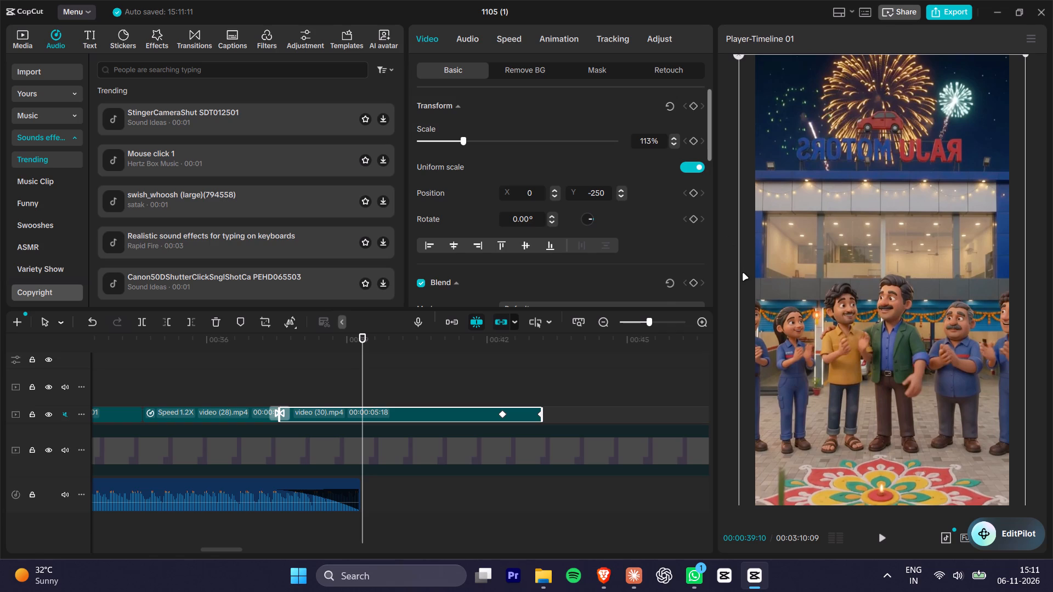
pyautogui.click(263, 323)
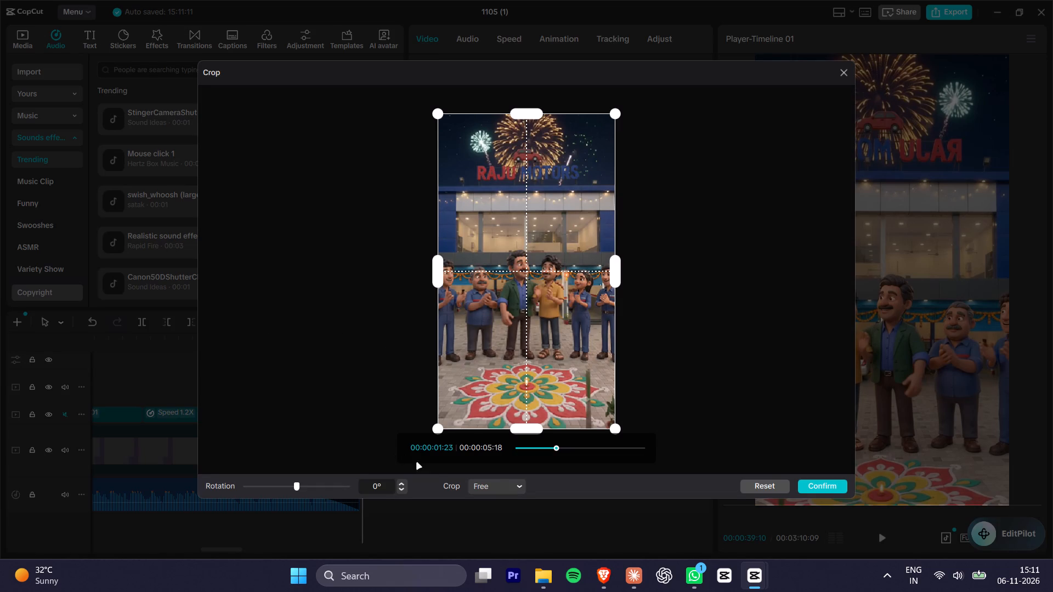
pyautogui.click(822, 486)
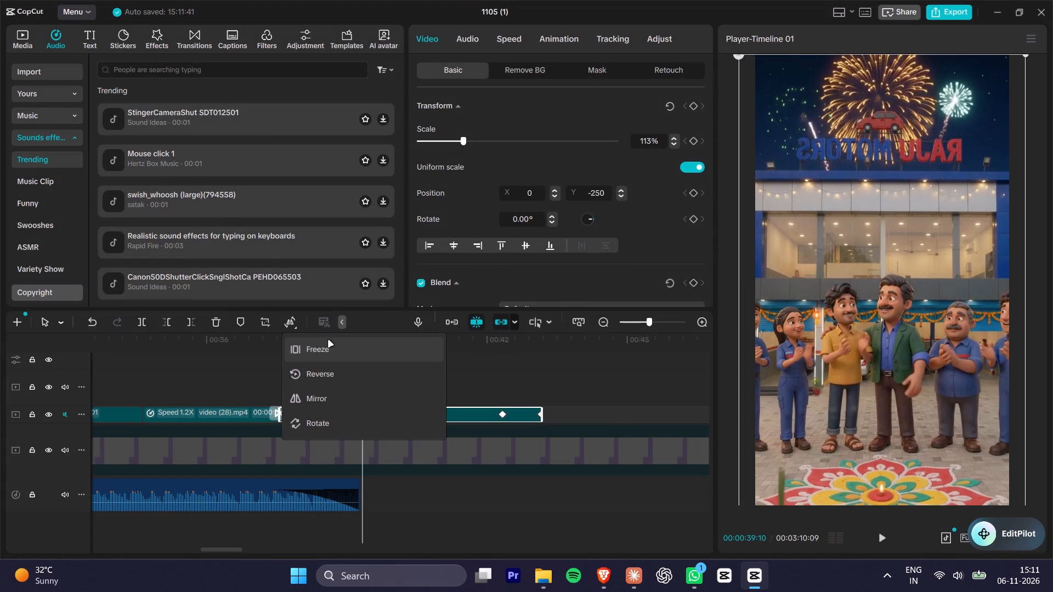
pyautogui.click(313, 404)
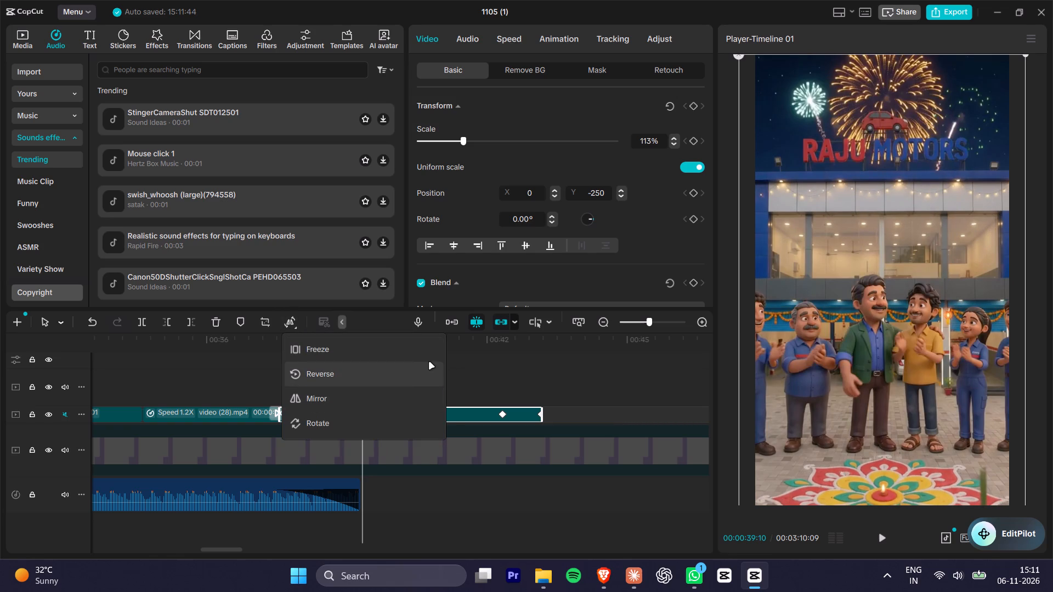
pyautogui.click(295, 353)
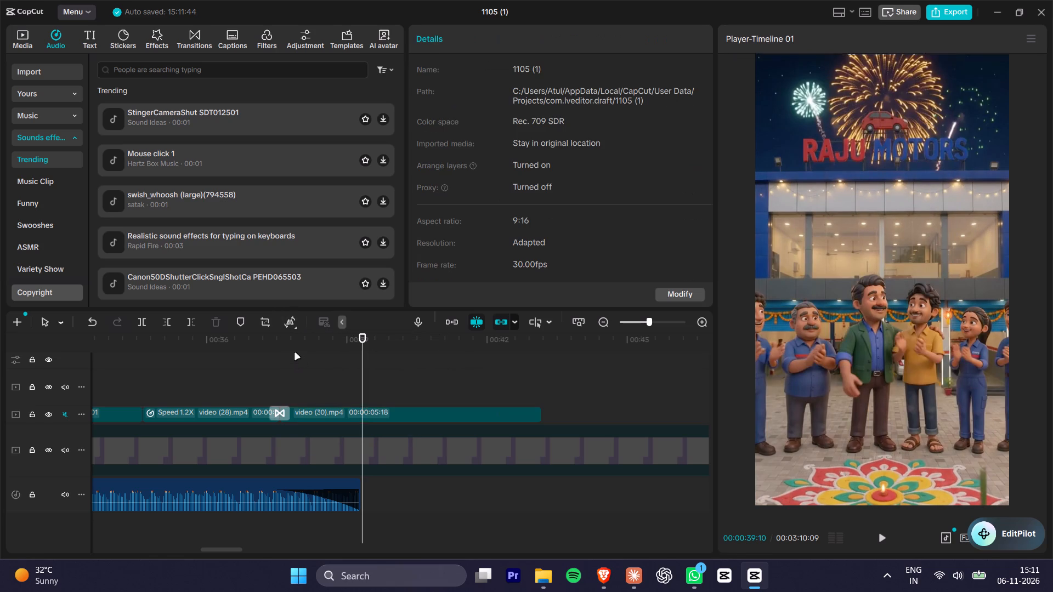
pyautogui.press('space')
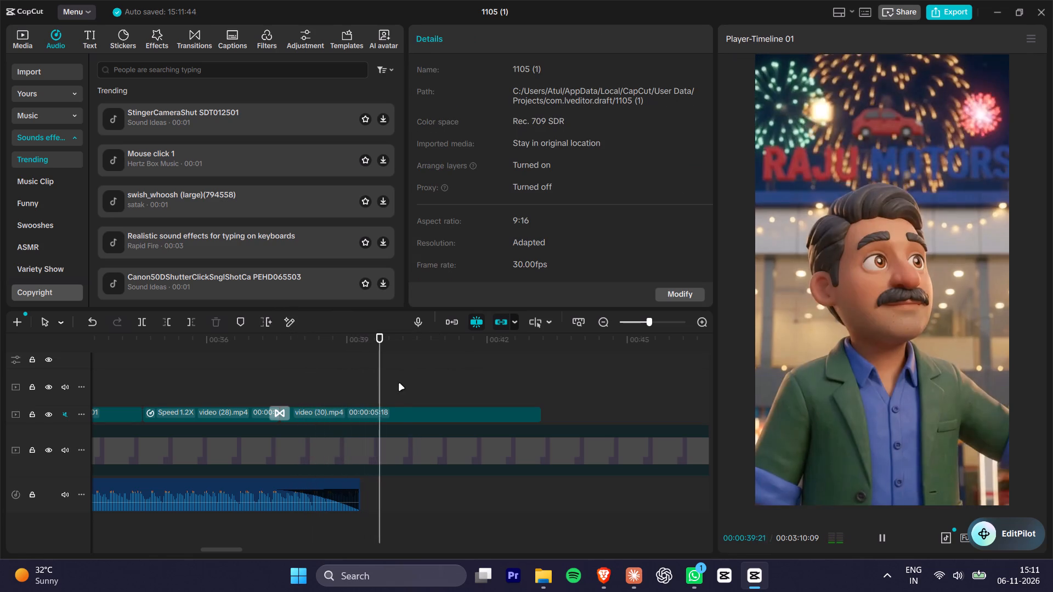
pyautogui.press('space')
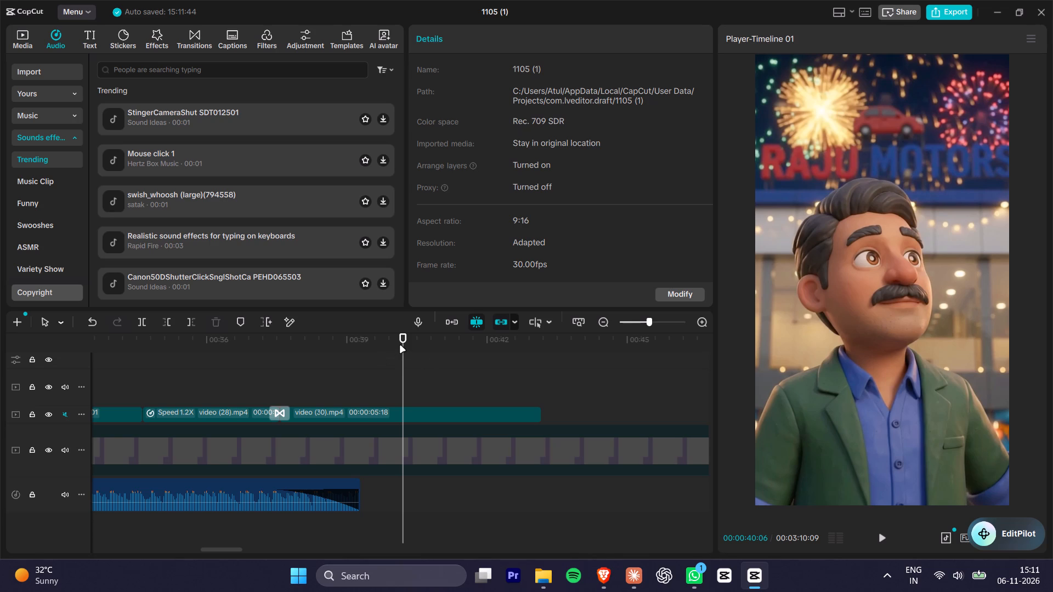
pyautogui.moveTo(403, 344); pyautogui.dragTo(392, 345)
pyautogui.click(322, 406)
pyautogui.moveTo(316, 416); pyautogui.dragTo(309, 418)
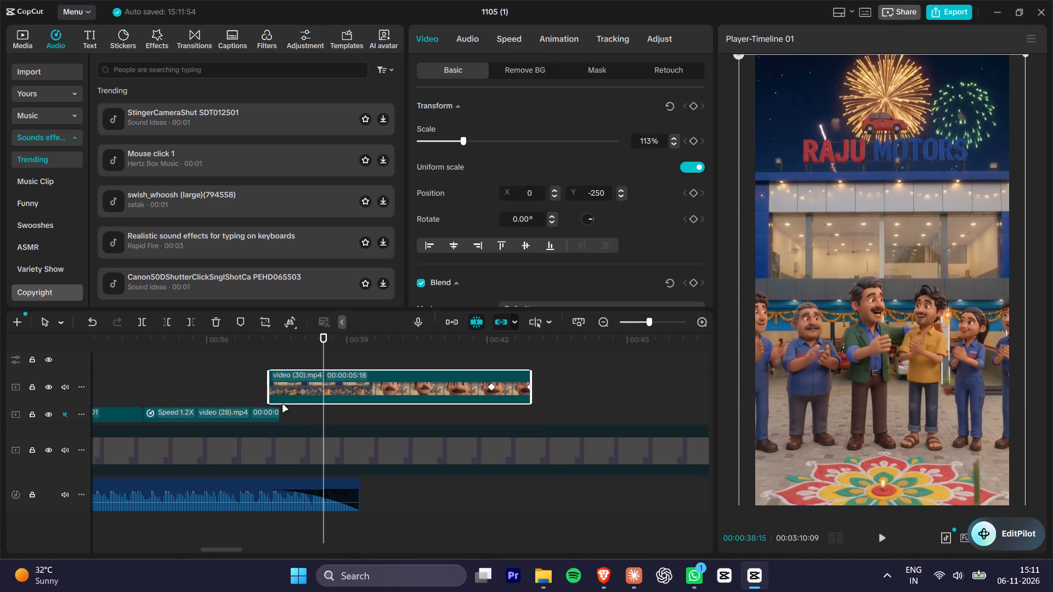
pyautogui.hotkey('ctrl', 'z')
# Trim the start of video (30).mp4 to a duration of 00:00:05:01 and close the gap before it.
pyautogui.click(310, 408)
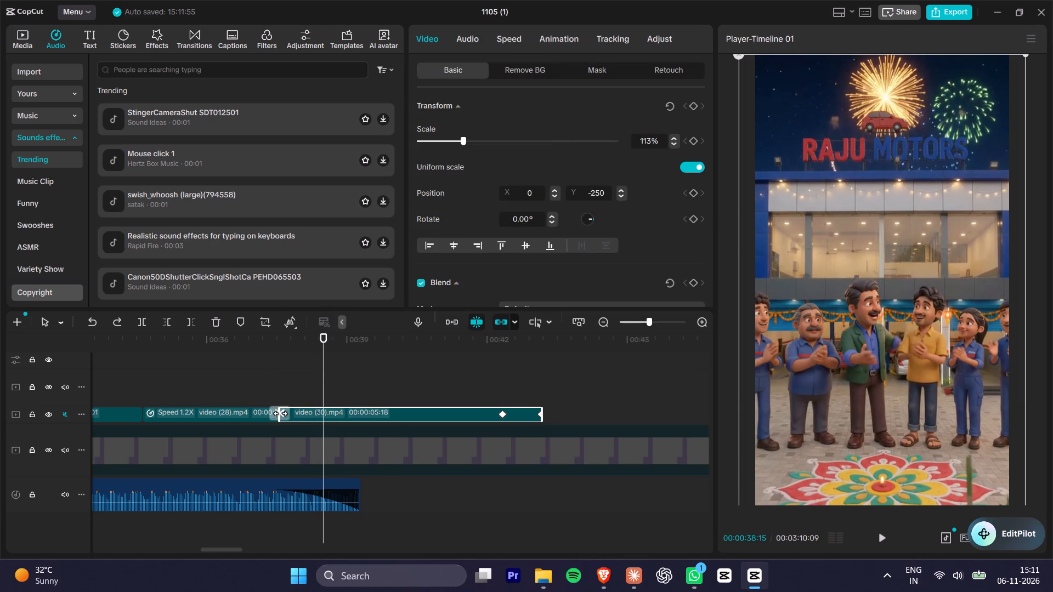
pyautogui.moveTo(280, 413); pyautogui.dragTo(299, 411)
pyautogui.keyDown('alt'); pyautogui.scroll(10, 310, 419); pyautogui.keyUp('alt')
pyautogui.keyDown('alt'); pyautogui.scroll(2, 257, 411); pyautogui.keyUp('alt')
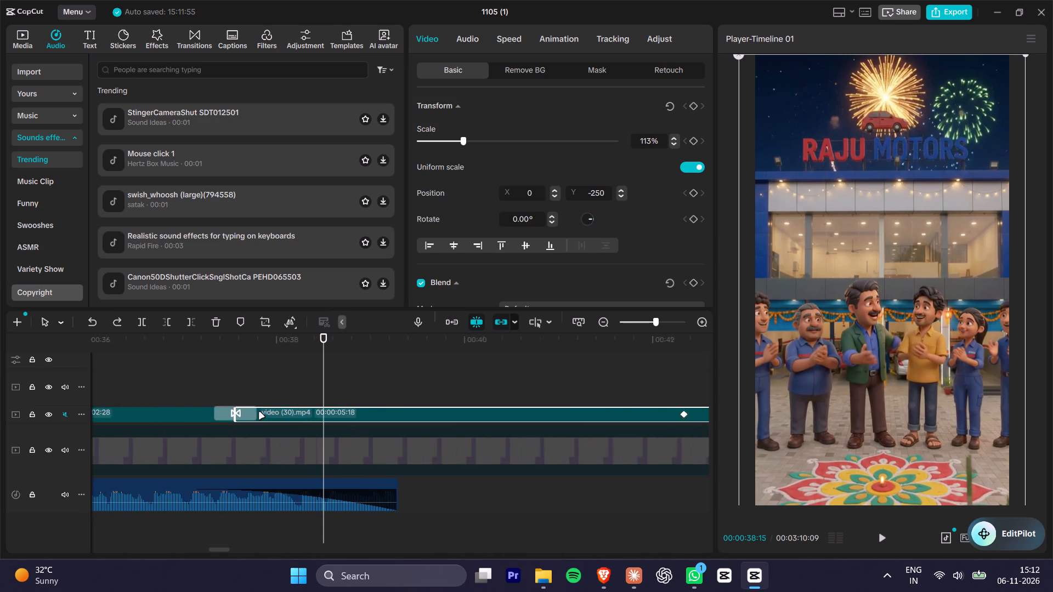
pyautogui.keyDown('alt'); pyautogui.scroll(4, 259, 412); pyautogui.keyUp('alt')
pyautogui.click(189, 413)
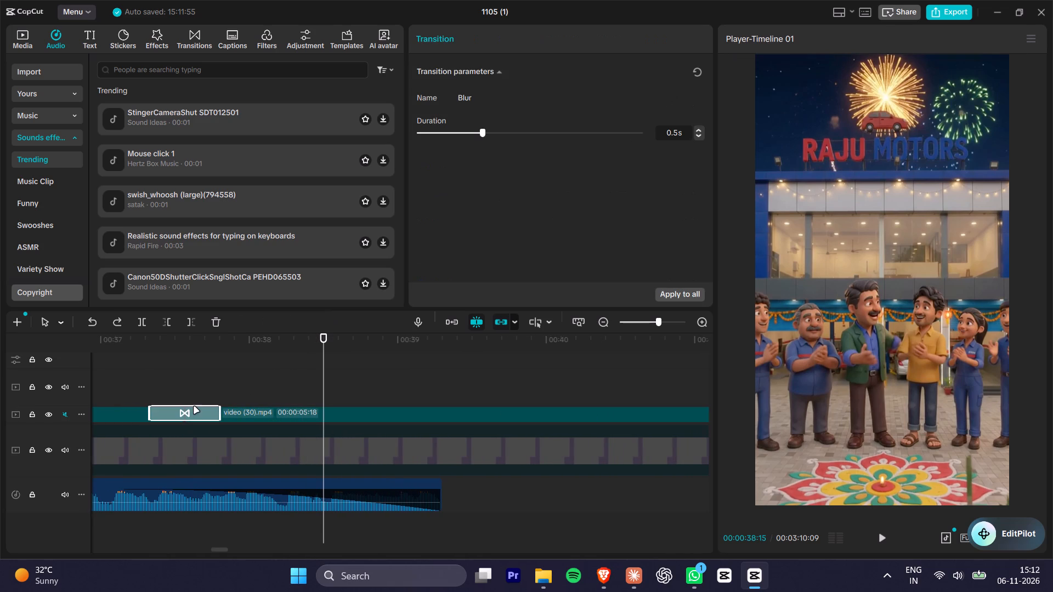
pyautogui.click(247, 413)
pyautogui.moveTo(186, 417); pyautogui.dragTo(201, 417)
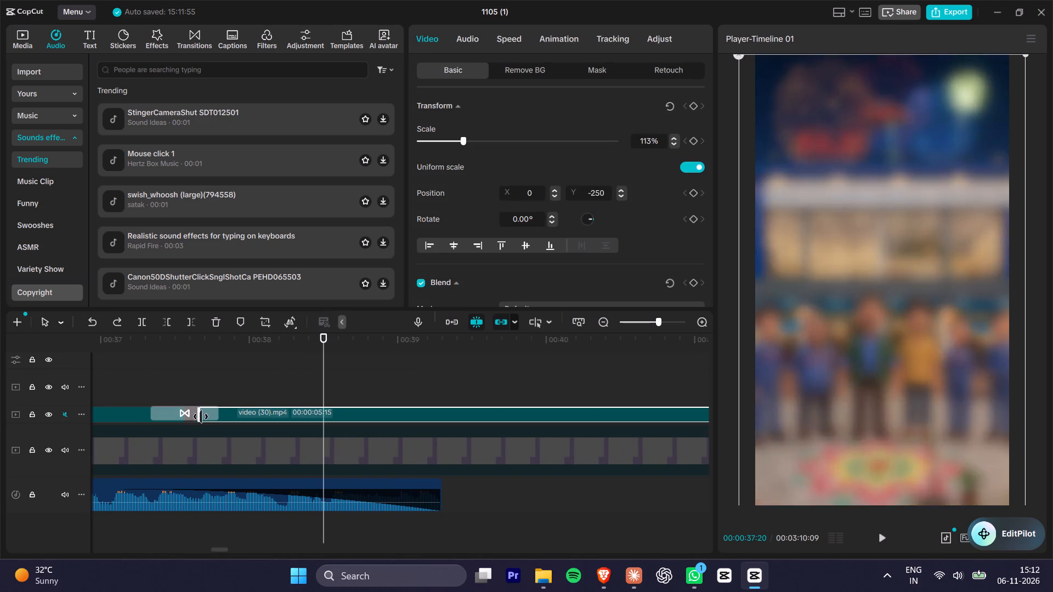
pyautogui.moveTo(201, 417); pyautogui.dragTo(269, 422)
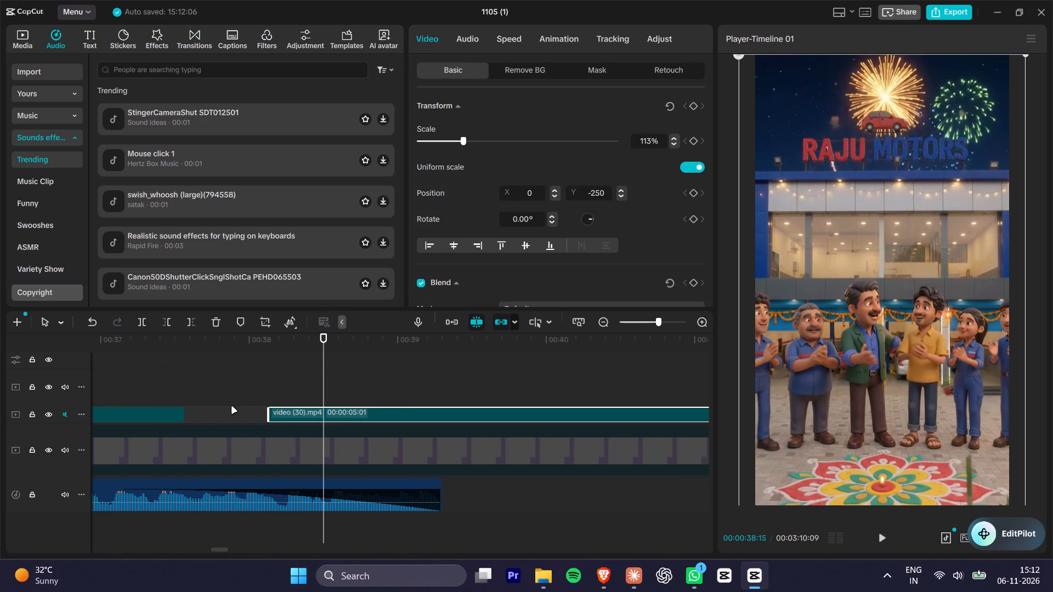
pyautogui.rightClick(237, 417)
pyautogui.click(276, 427)
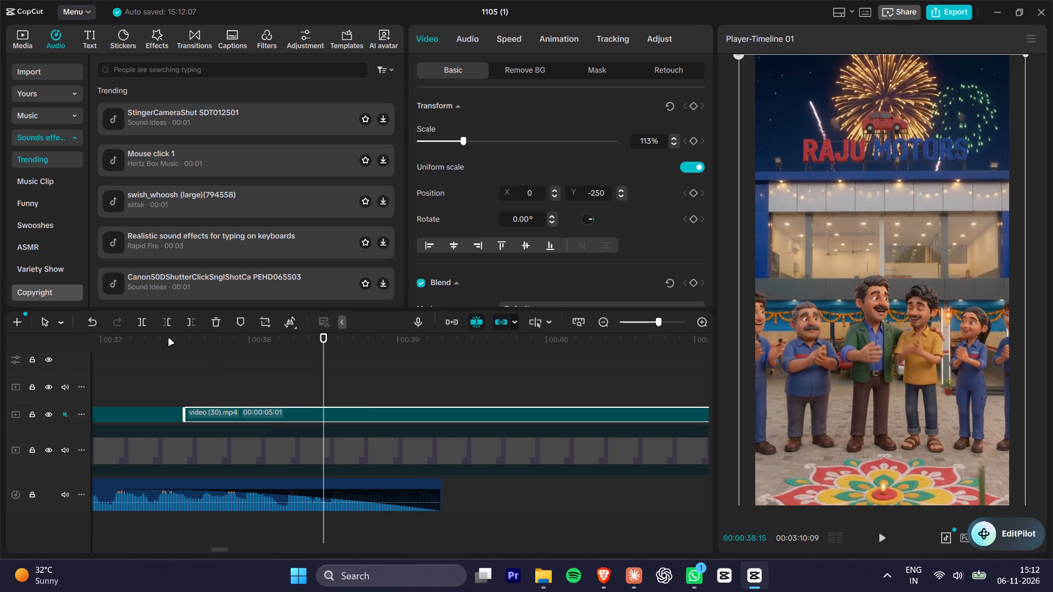
# Increase the height of the main video track so its clips show thumbnails.
pyautogui.keyDown('alt'); pyautogui.scroll(2, 203, 392); pyautogui.keyUp('alt')
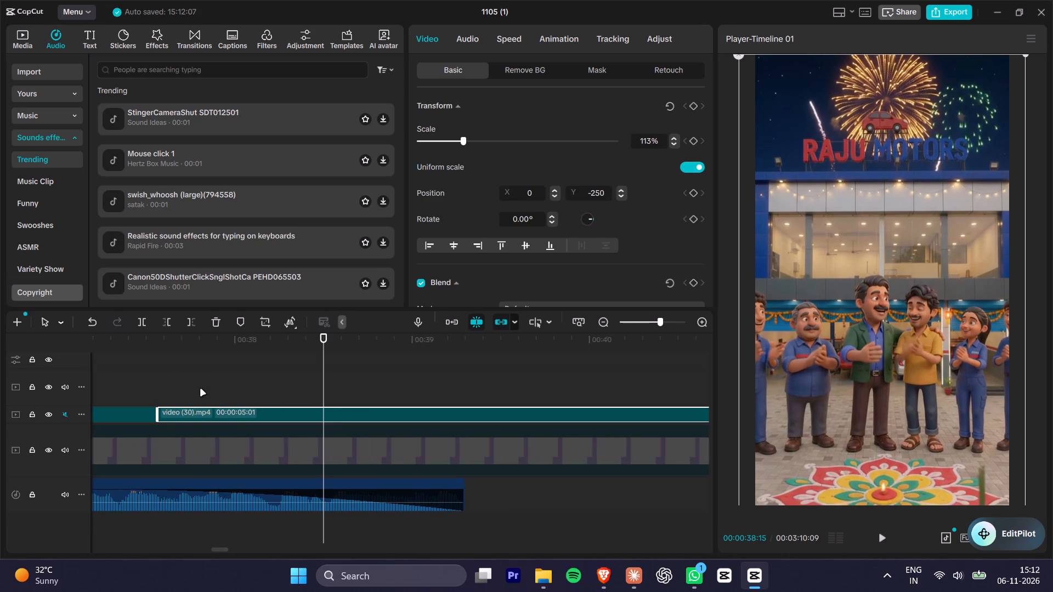
pyautogui.keyDown('alt'); pyautogui.scroll(3, 201, 389); pyautogui.keyUp('alt')
pyautogui.keyDown('ctrl'); pyautogui.scroll(6, 183, 383); pyautogui.keyUp('ctrl')
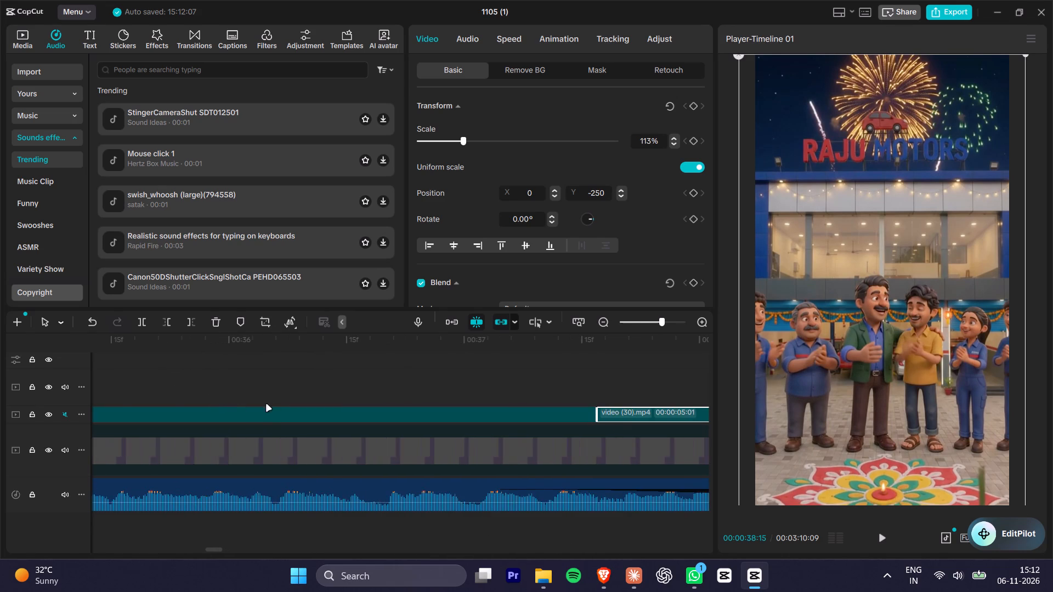
pyautogui.keyDown('alt'); pyautogui.scroll(-7, 276, 405); pyautogui.keyUp('alt')
pyautogui.click(59, 407)
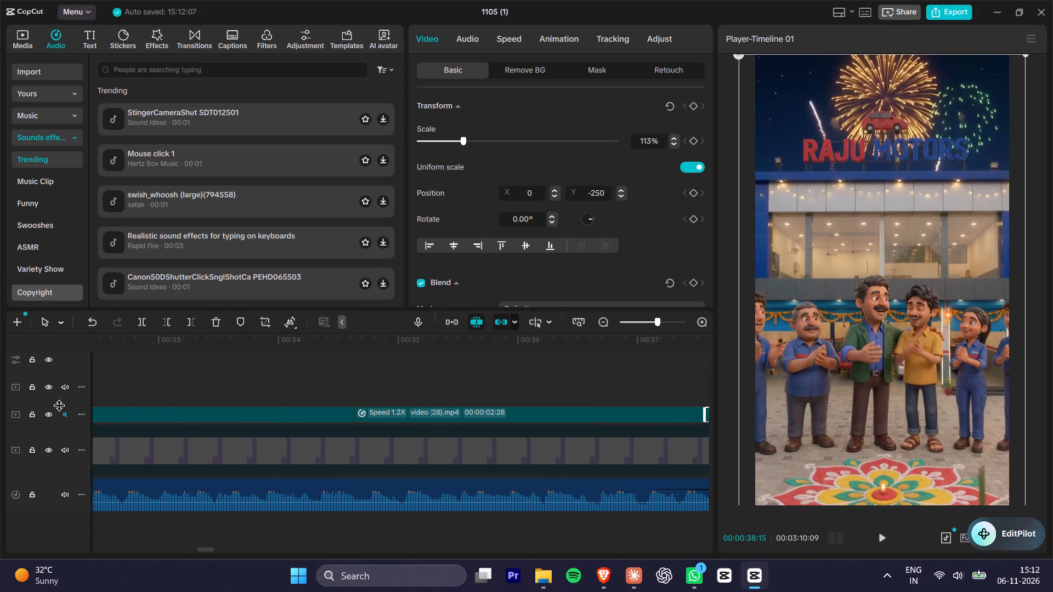
pyautogui.moveTo(59, 406); pyautogui.dragTo(63, 389)
pyautogui.moveTo(63, 389); pyautogui.dragTo(69, 402)
pyautogui.moveTo(62, 419); pyautogui.dragTo(76, 432)
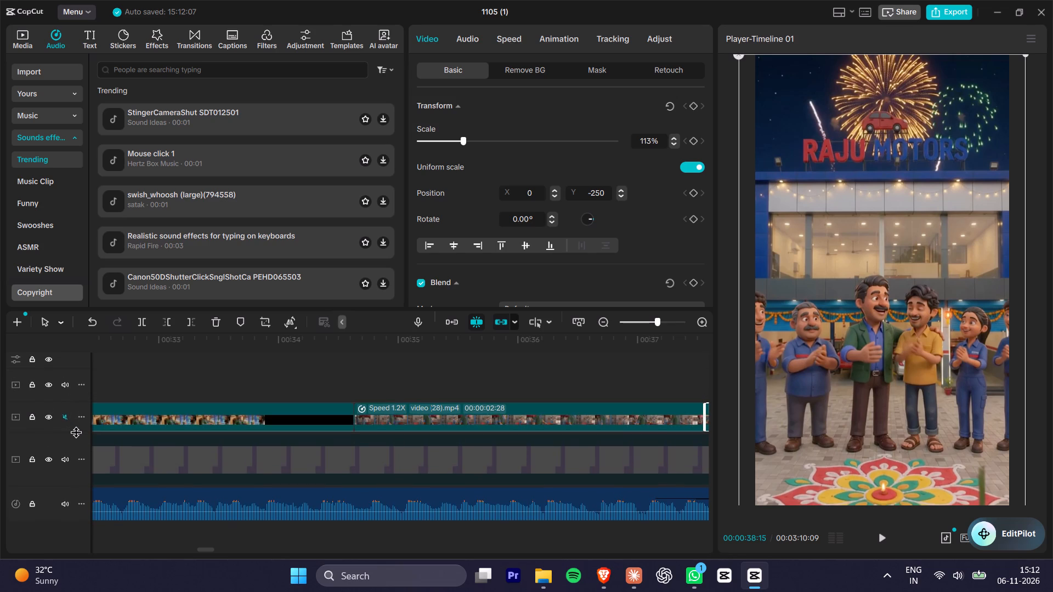
# Trim the end of the clip before video (28).mp4 to 00:00:34:06 and close the gap after it.
pyautogui.moveTo(76, 432); pyautogui.dragTo(82, 462)
pyautogui.click(187, 343)
pyautogui.press('space')
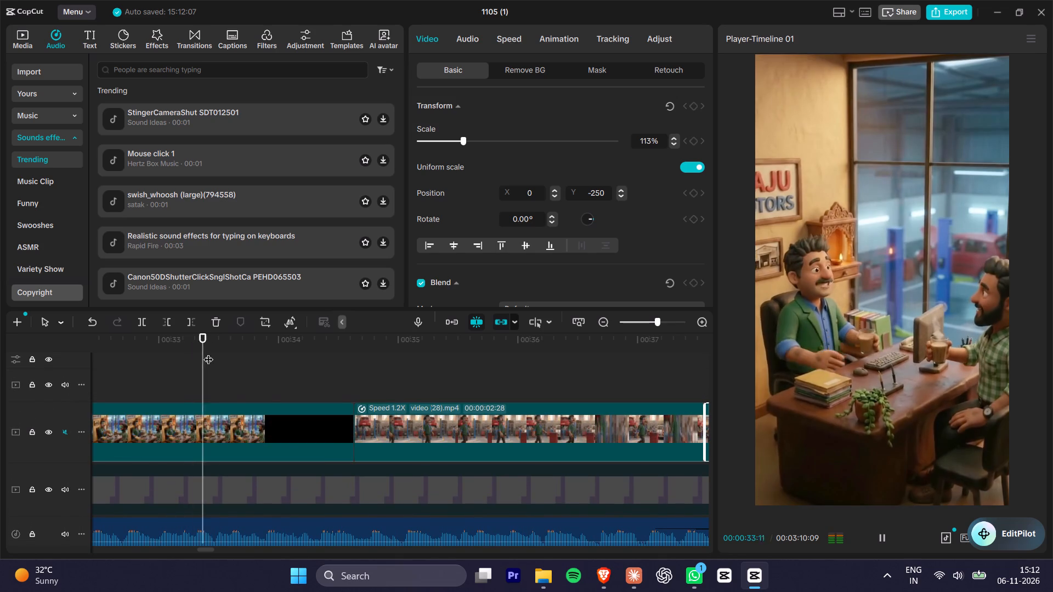
pyautogui.press('space')
pyautogui.press('space')
pyautogui.press('space')
pyautogui.click(239, 425)
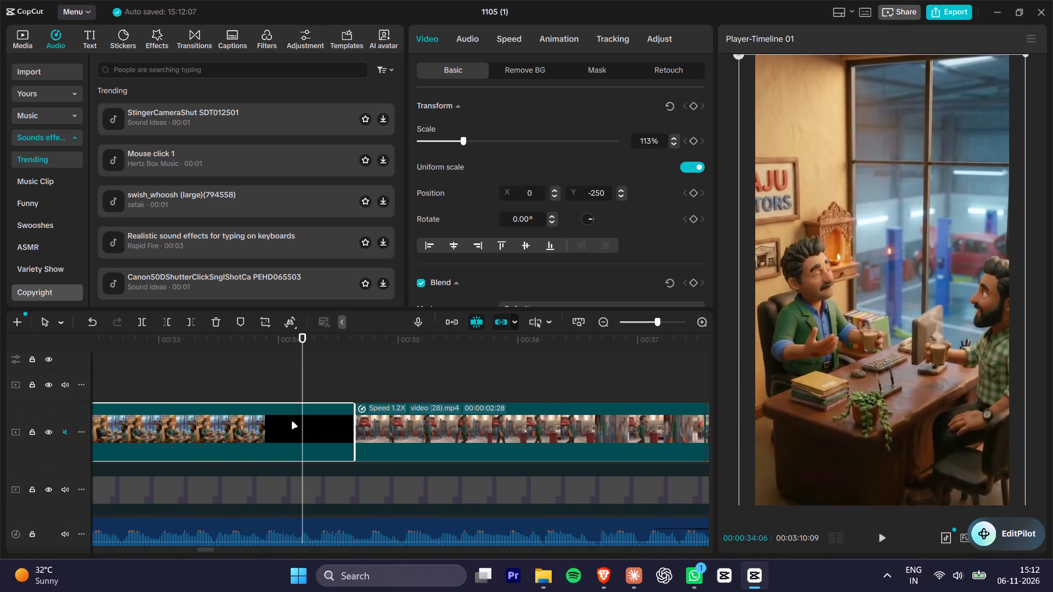
pyautogui.moveTo(357, 430); pyautogui.dragTo(303, 430)
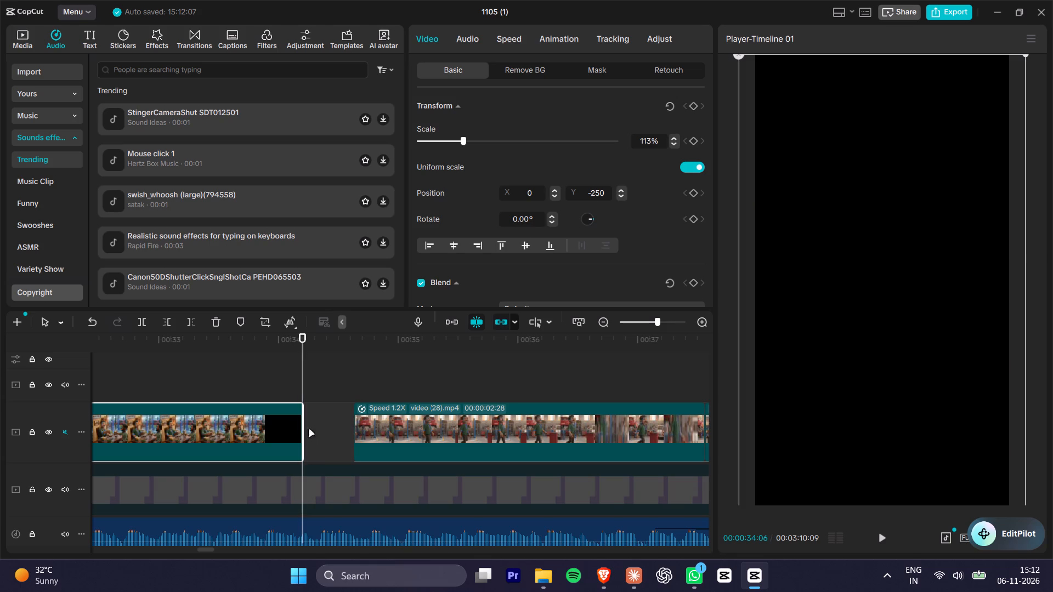
pyautogui.rightClick(324, 429)
pyautogui.click(352, 438)
# Trim the end of video (28).mp4 to a duration of 00:00:02:25 and move video (30).mp4 up against it.
pyautogui.press('space')
pyautogui.press('space')
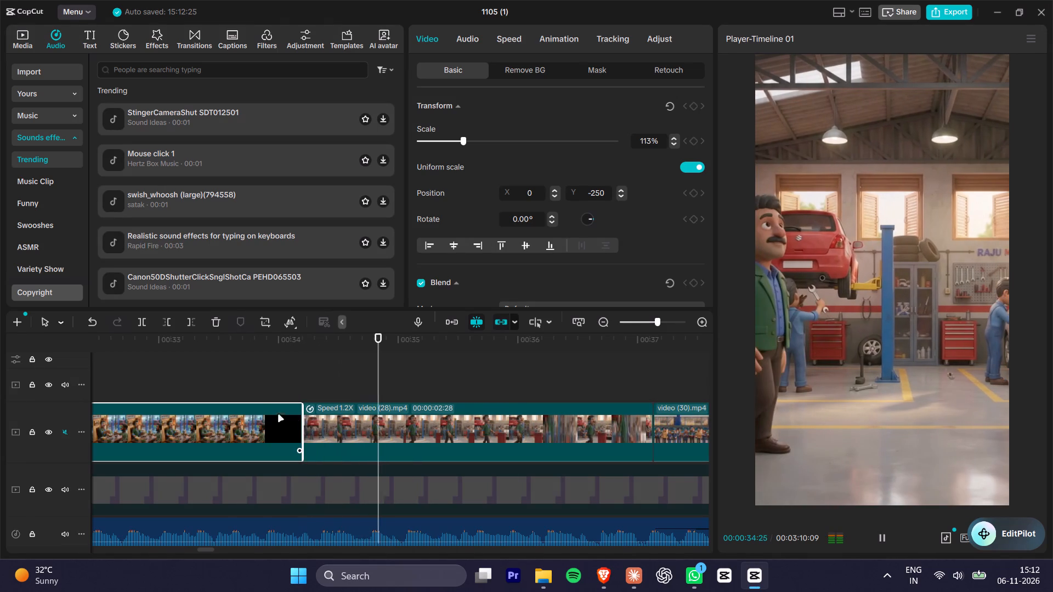
pyautogui.press('space')
pyautogui.click(614, 419)
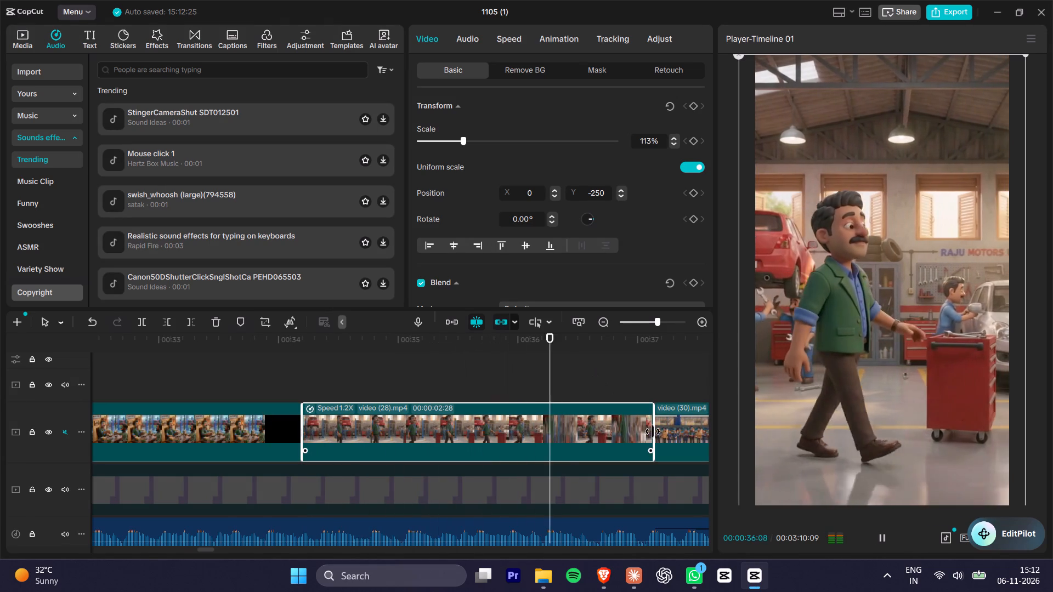
pyautogui.press('space')
pyautogui.moveTo(653, 431); pyautogui.dragTo(629, 435)
pyautogui.press('space')
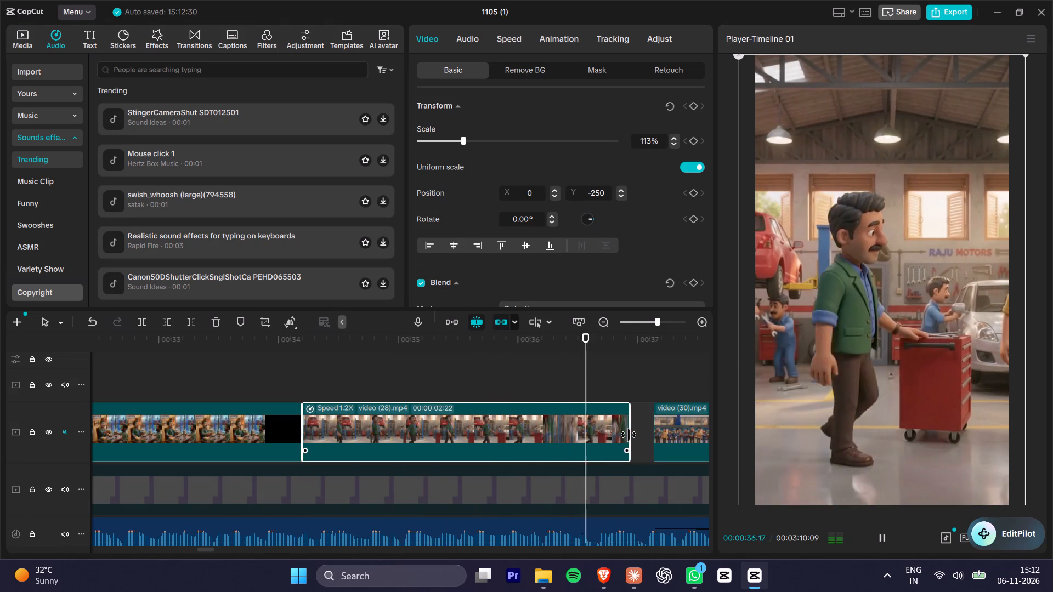
pyautogui.press('space')
pyautogui.moveTo(630, 435); pyautogui.dragTo(639, 434)
pyautogui.moveTo(677, 433); pyautogui.dragTo(666, 434)
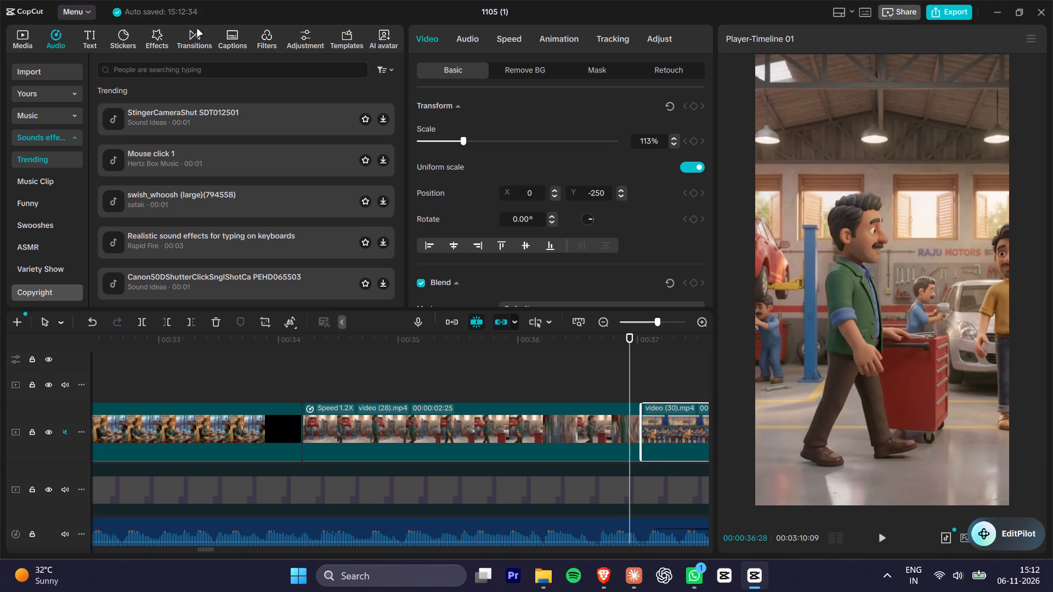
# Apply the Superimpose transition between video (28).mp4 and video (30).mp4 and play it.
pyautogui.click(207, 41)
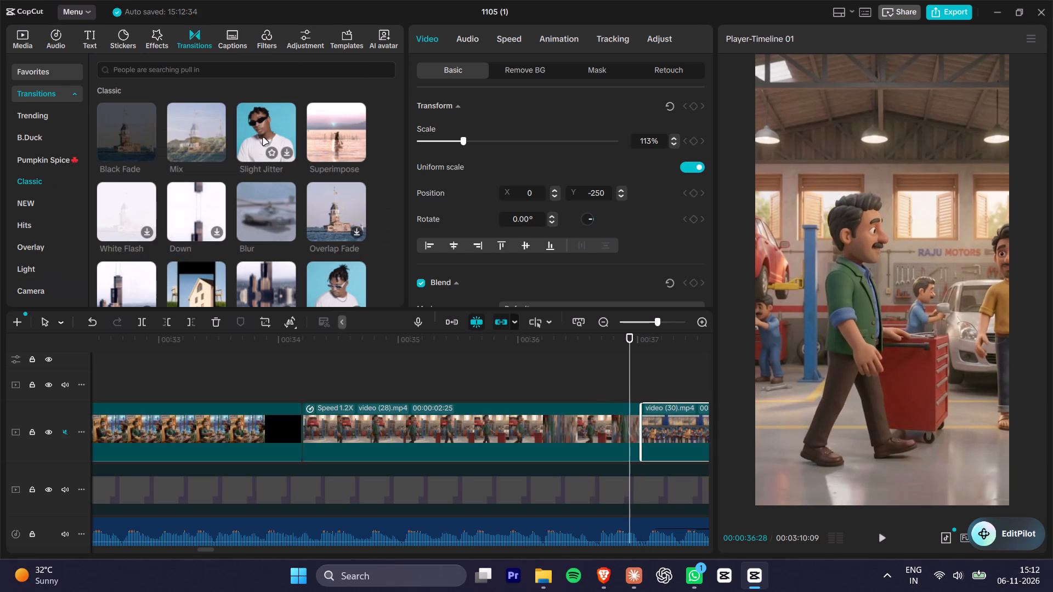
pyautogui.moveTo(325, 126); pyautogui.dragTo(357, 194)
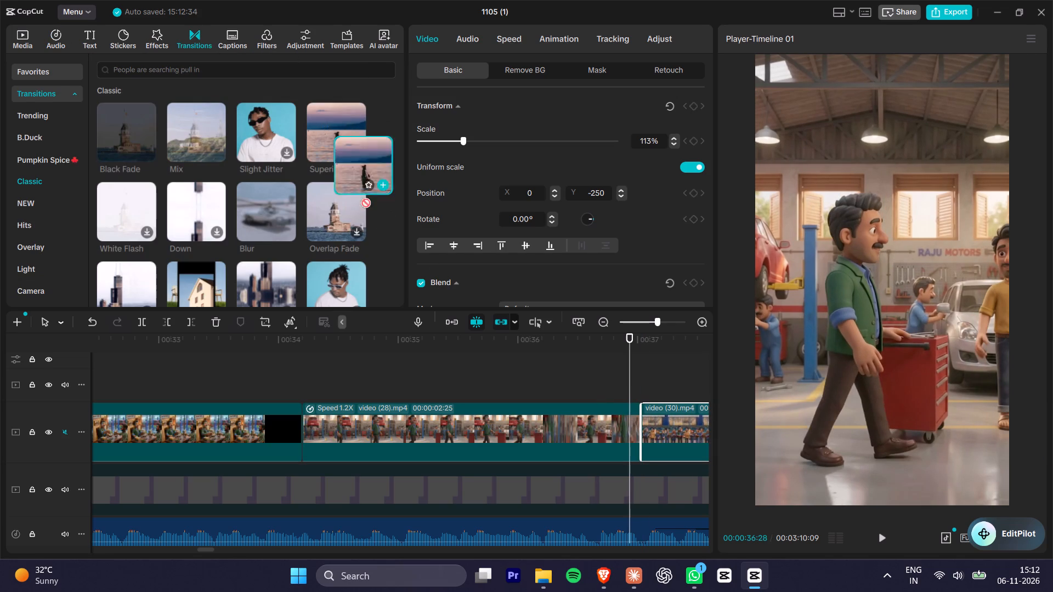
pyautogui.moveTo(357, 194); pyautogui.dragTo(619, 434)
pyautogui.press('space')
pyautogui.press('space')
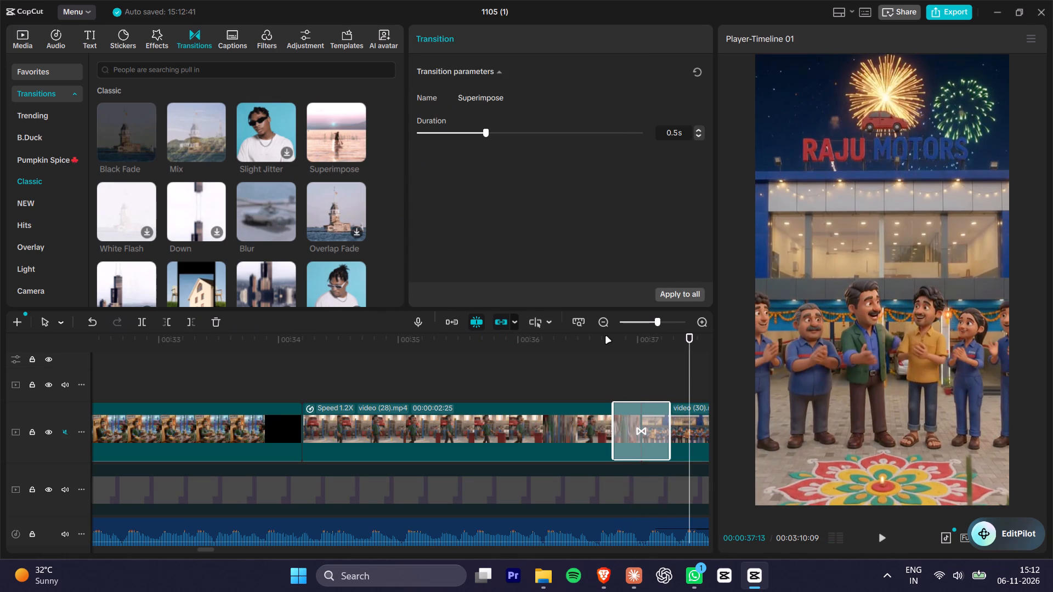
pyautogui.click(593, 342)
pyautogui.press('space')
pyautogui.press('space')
# Apply the Blur transition between video (28).mp4 and video (30).mp4 and play it through to about 39 s.
pyautogui.moveTo(271, 209); pyautogui.dragTo(298, 240)
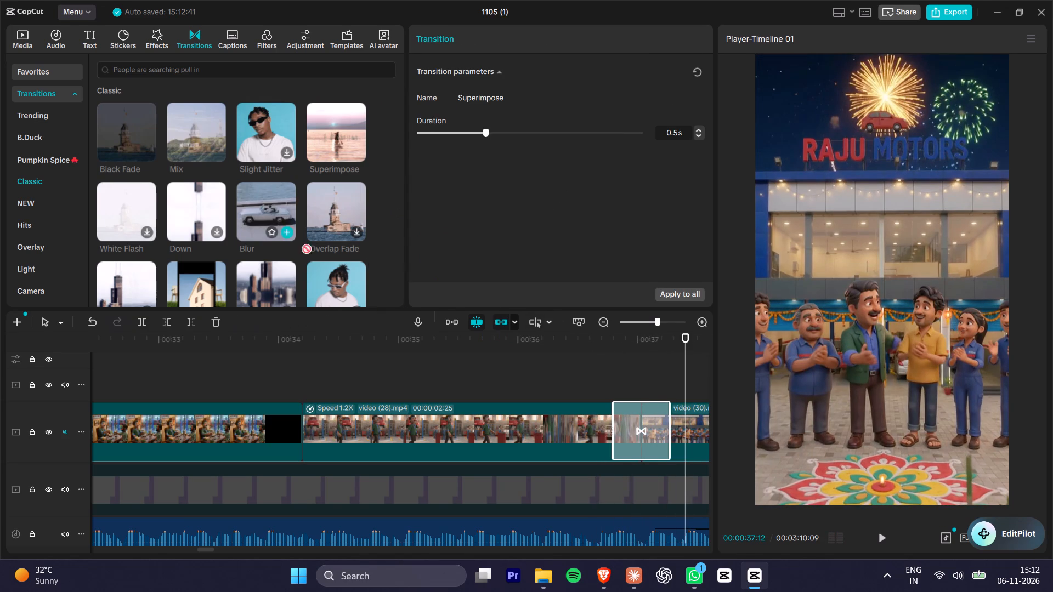
pyautogui.moveTo(298, 240); pyautogui.dragTo(608, 424)
pyautogui.click(599, 334)
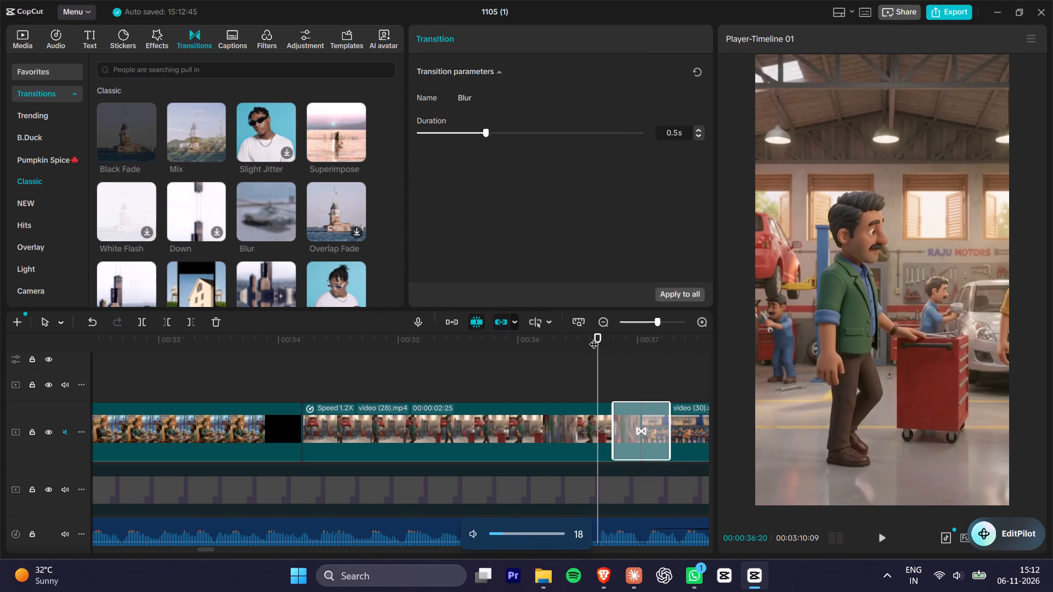
pyautogui.press('space')
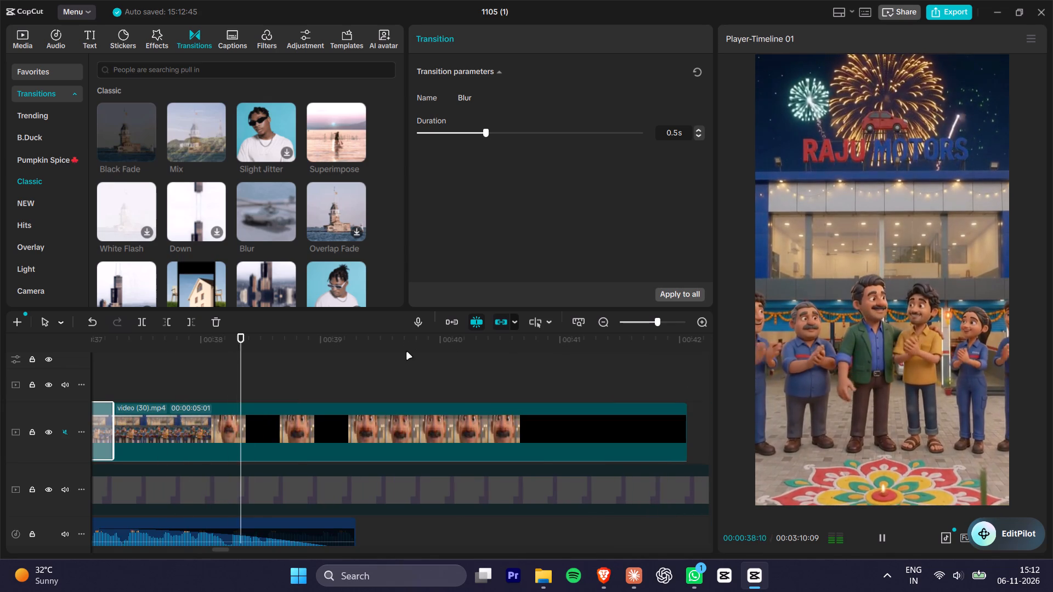
pyautogui.press('space')
pyautogui.press('space')
pyautogui.press('space')
pyautogui.press('space')
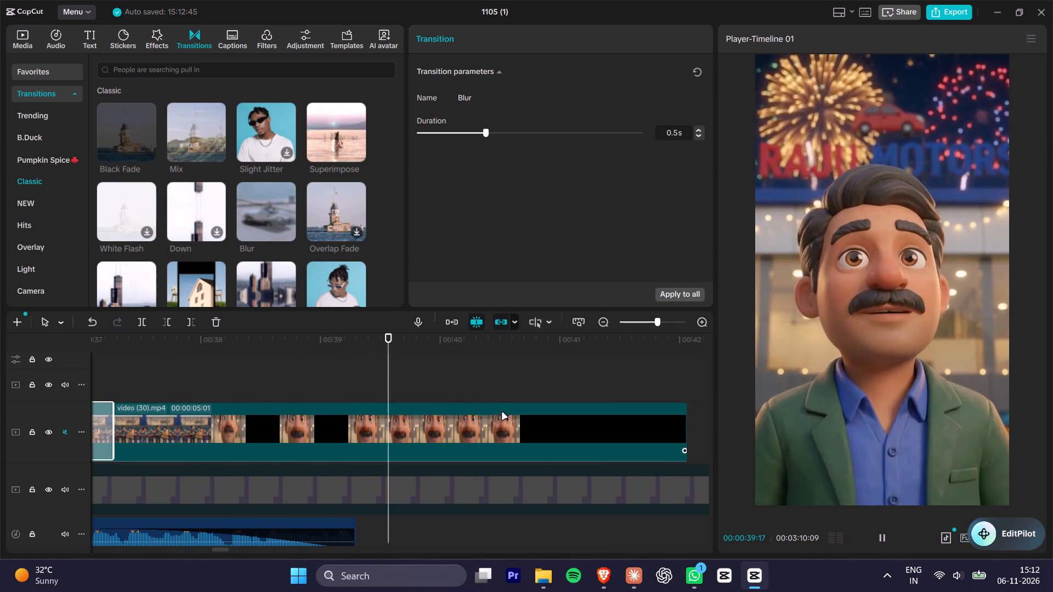
# Move the fade-out keyframes of video (30).mp4 earlier, the first to 00:00:38:17 and the last to about 00:00:39:13.
pyautogui.moveTo(359, 338); pyautogui.dragTo(270, 355)
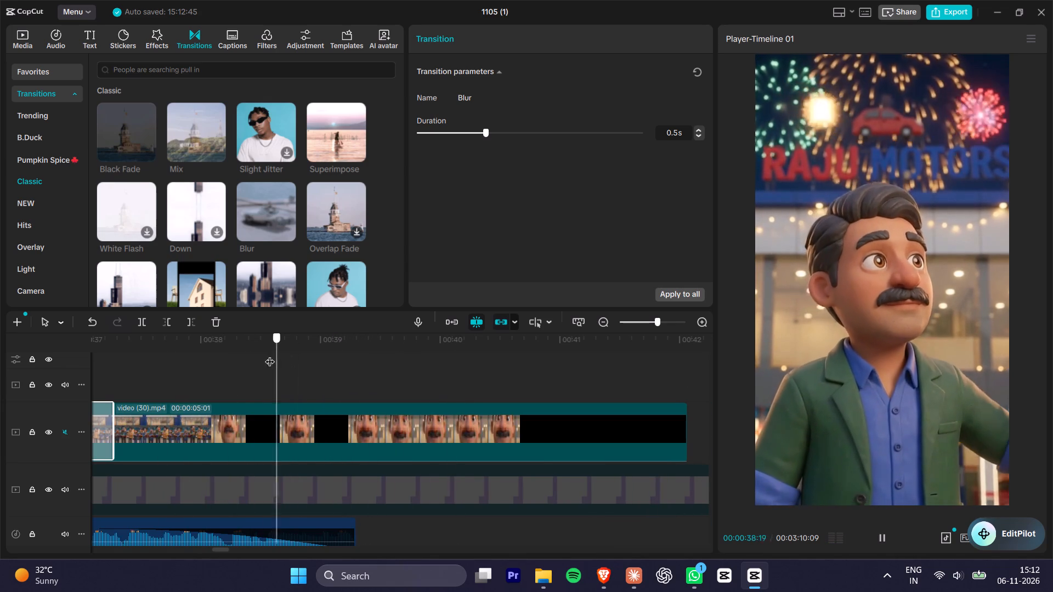
pyautogui.moveTo(270, 355); pyautogui.dragTo(240, 358)
pyautogui.press('space')
pyautogui.press('space')
pyautogui.press('space')
pyautogui.press('space')
pyautogui.click(376, 430)
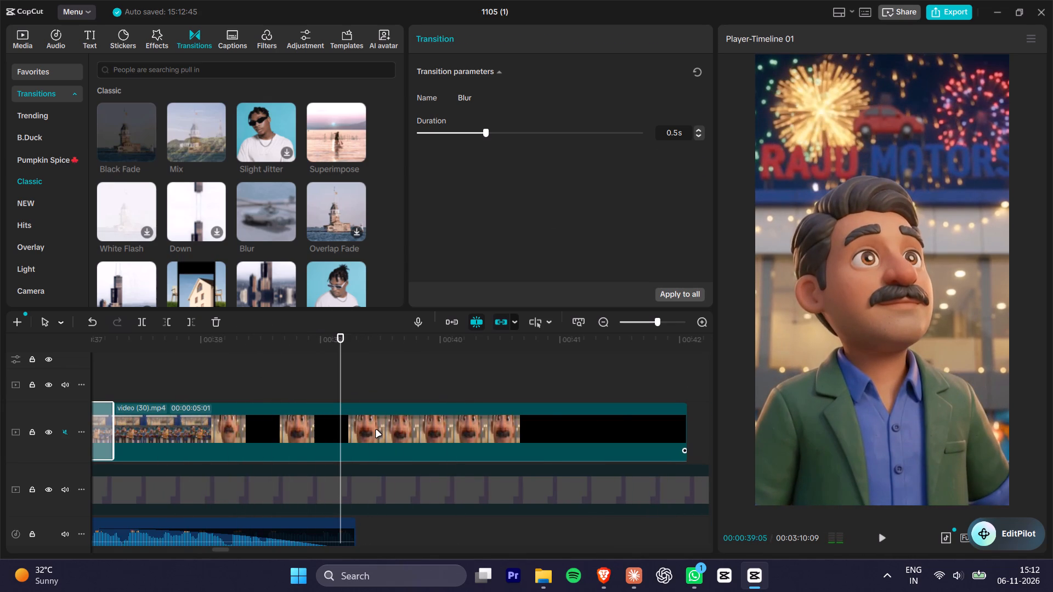
pyautogui.moveTo(587, 434); pyautogui.dragTo(292, 434)
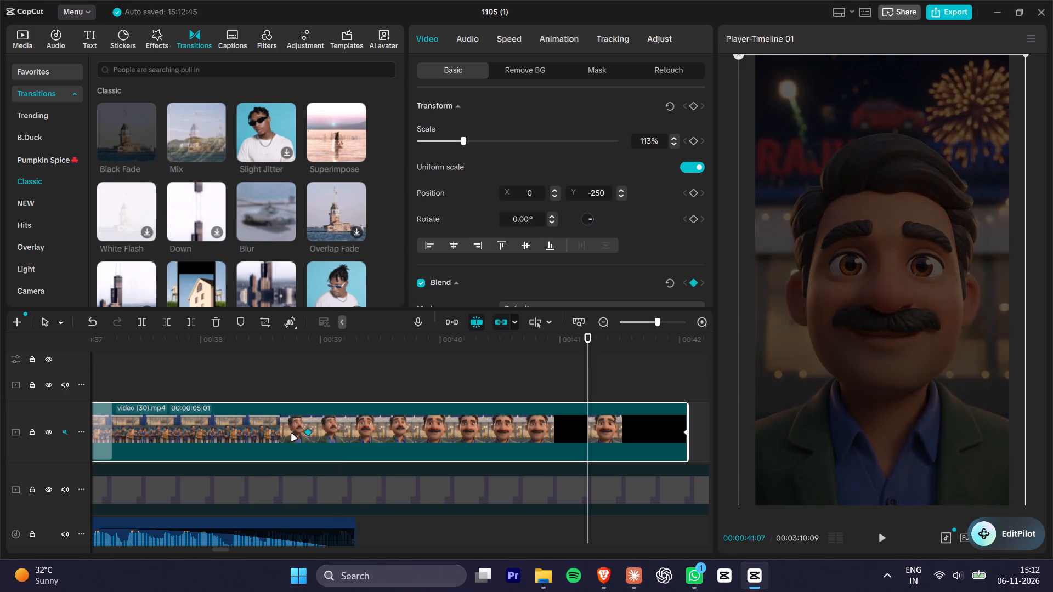
pyautogui.moveTo(292, 434); pyautogui.dragTo(267, 432)
pyautogui.click(435, 436)
pyautogui.moveTo(683, 432); pyautogui.dragTo(372, 447)
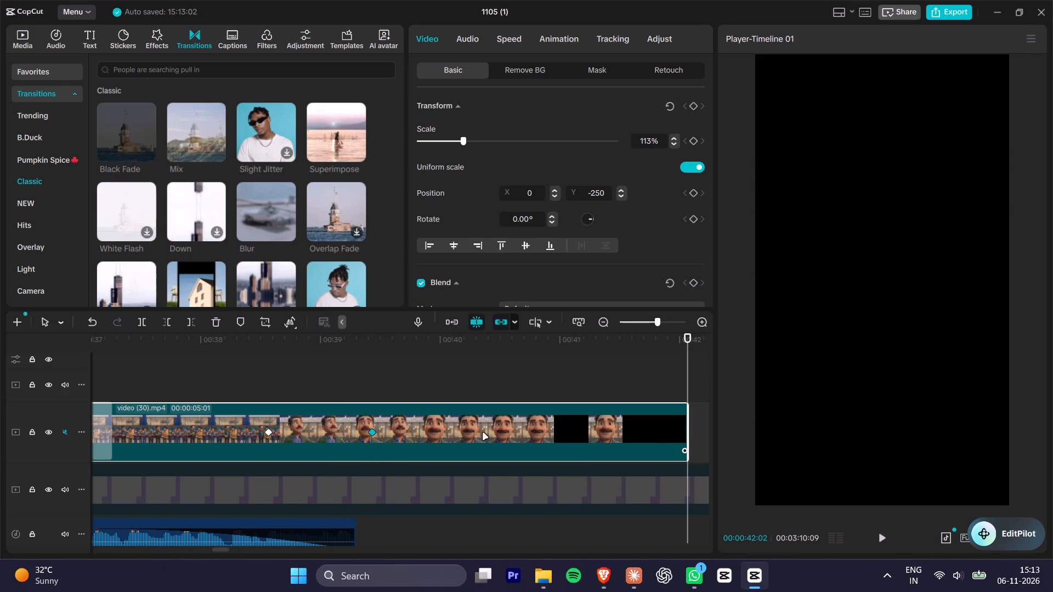
pyautogui.moveTo(491, 431); pyautogui.dragTo(500, 431)
# Trim the end of video (30).mp4 to its last keyframe, a duration of 00:00:02:12.
pyautogui.moveTo(689, 434); pyautogui.dragTo(378, 441)
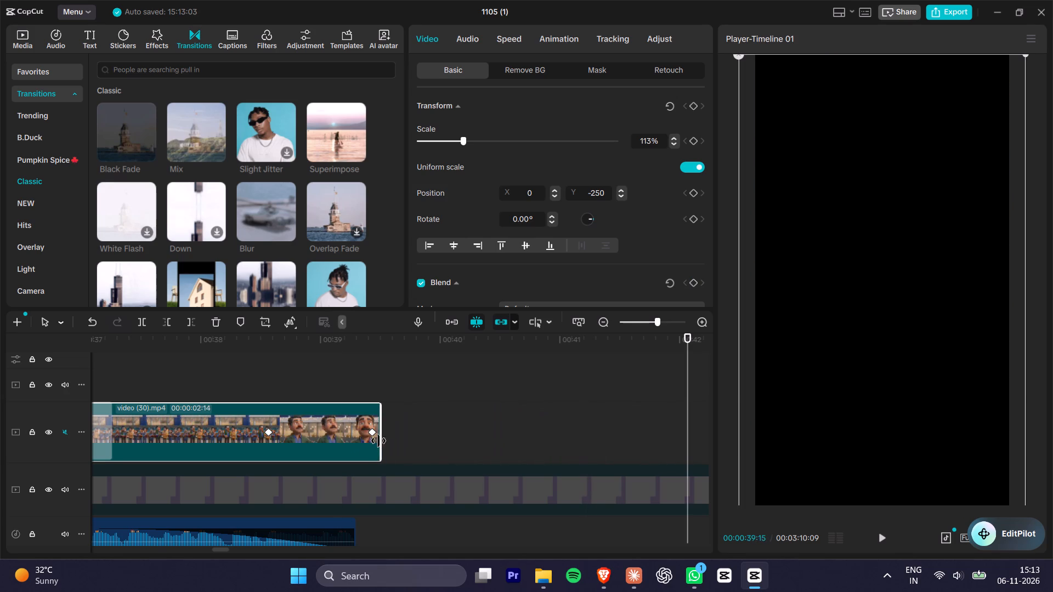
pyautogui.moveTo(378, 441); pyautogui.dragTo(372, 441)
# Move the first fade-out keyframe of video (30).mp4 to about 00:00:38:28.
pyautogui.moveTo(268, 434); pyautogui.dragTo(288, 432)
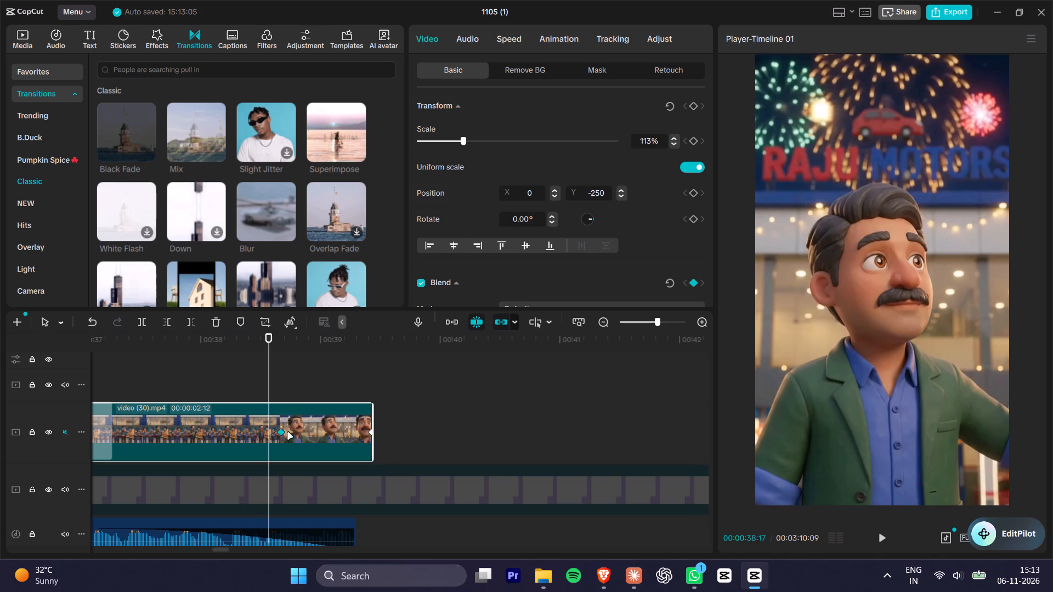
pyautogui.moveTo(288, 432); pyautogui.dragTo(313, 433)
# Play the ending from about 38 s several times to check the shortened picture fade against the song's fade-out.
pyautogui.press('space')
pyautogui.press('space')
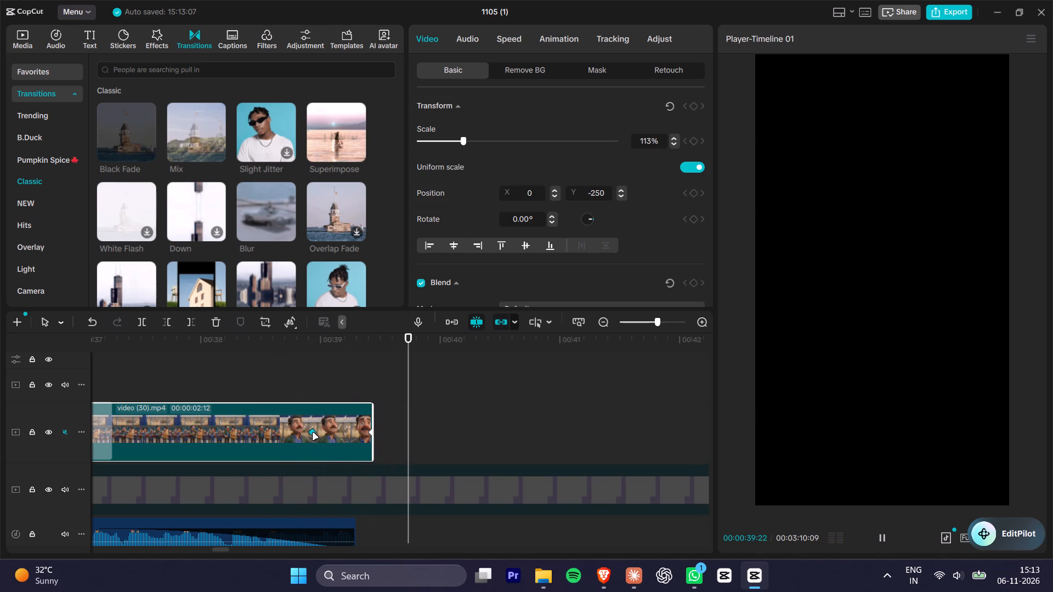
pyautogui.click(228, 349)
pyautogui.press('space')
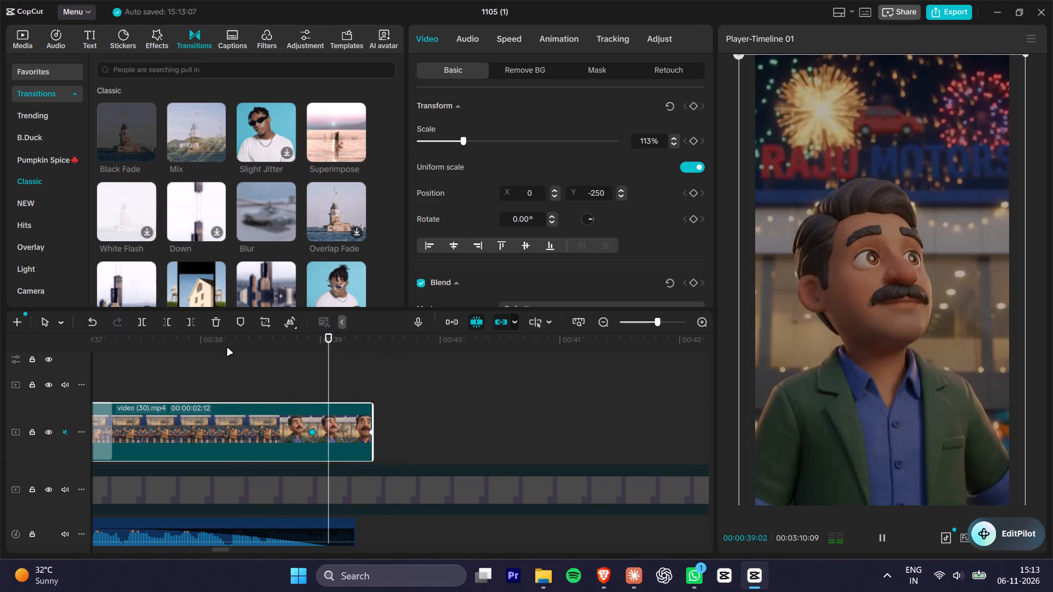
pyautogui.press('space')
pyautogui.click(228, 349)
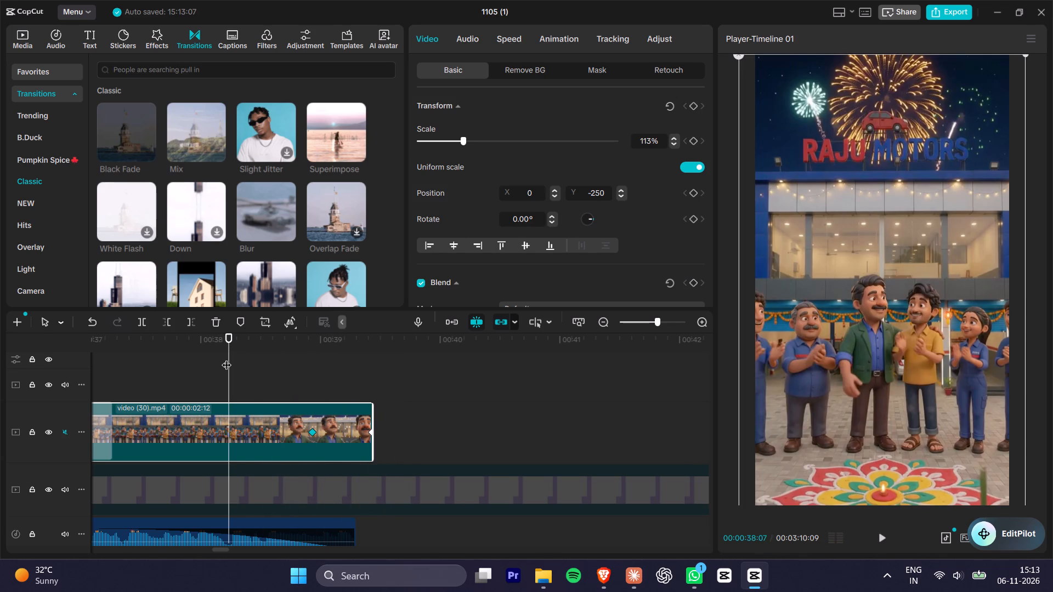
pyautogui.press('space')
pyautogui.press('space')
pyautogui.press('space')
pyautogui.press('space')
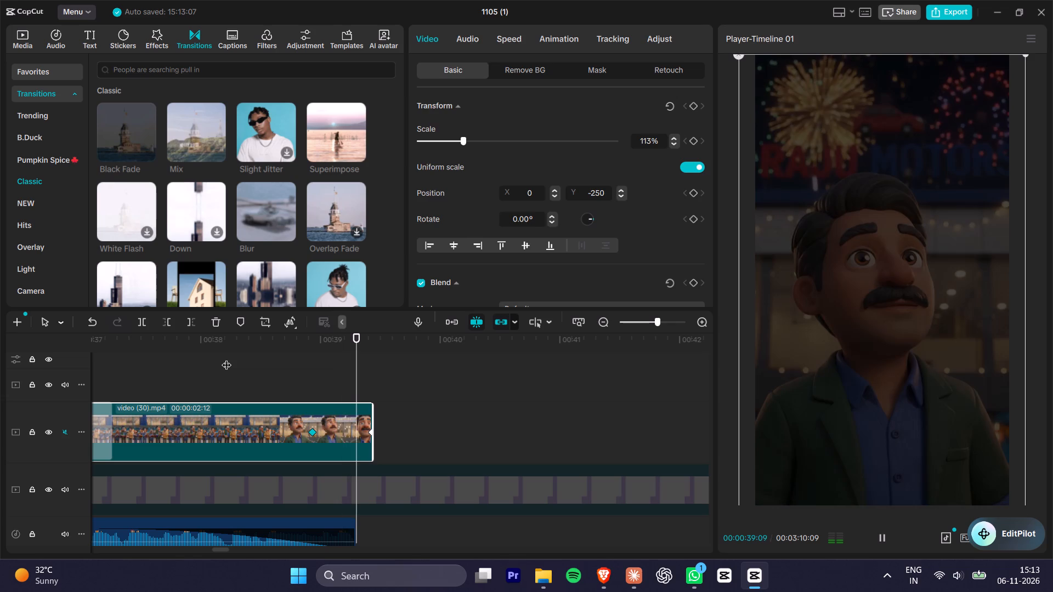
pyautogui.click(227, 358)
pyautogui.press('space')
pyautogui.press('space')
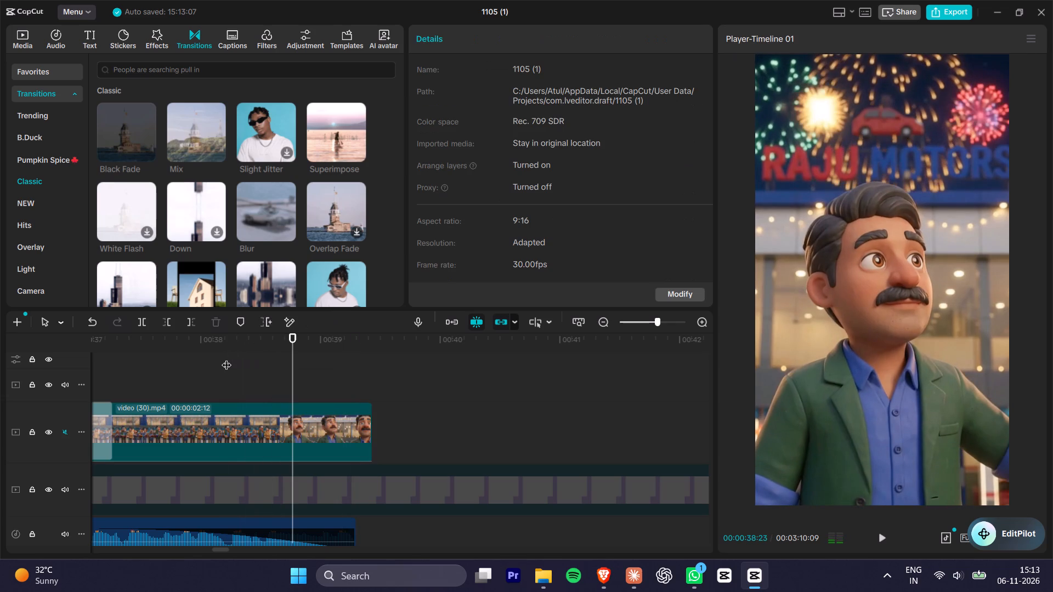
pyautogui.moveTo(227, 358); pyautogui.dragTo(207, 356)
pyautogui.click(202, 341)
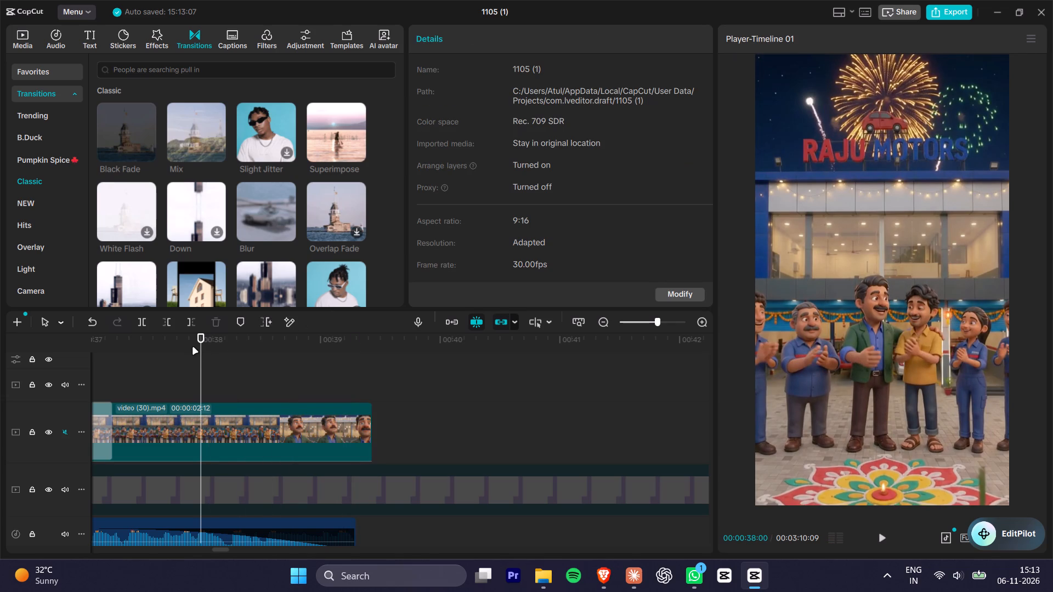
pyautogui.press('space')
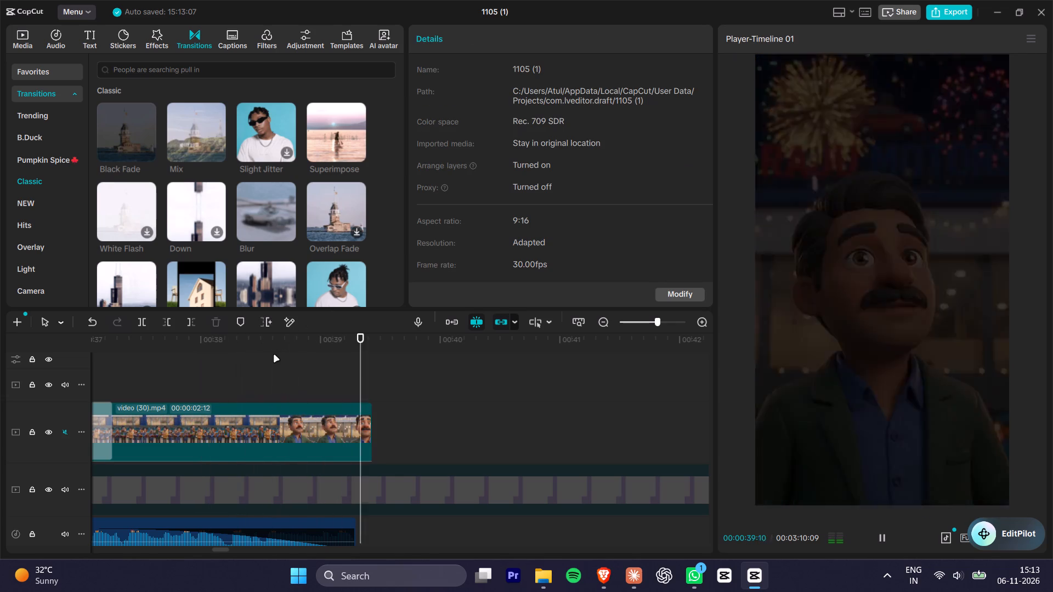
pyautogui.press('space')
# Move the EditPilot badge off the player controls and play the video full screen from the start to about 27 s.
pyautogui.keyDown('alt'); pyautogui.scroll(-12, 307, 391); pyautogui.keyUp('alt')
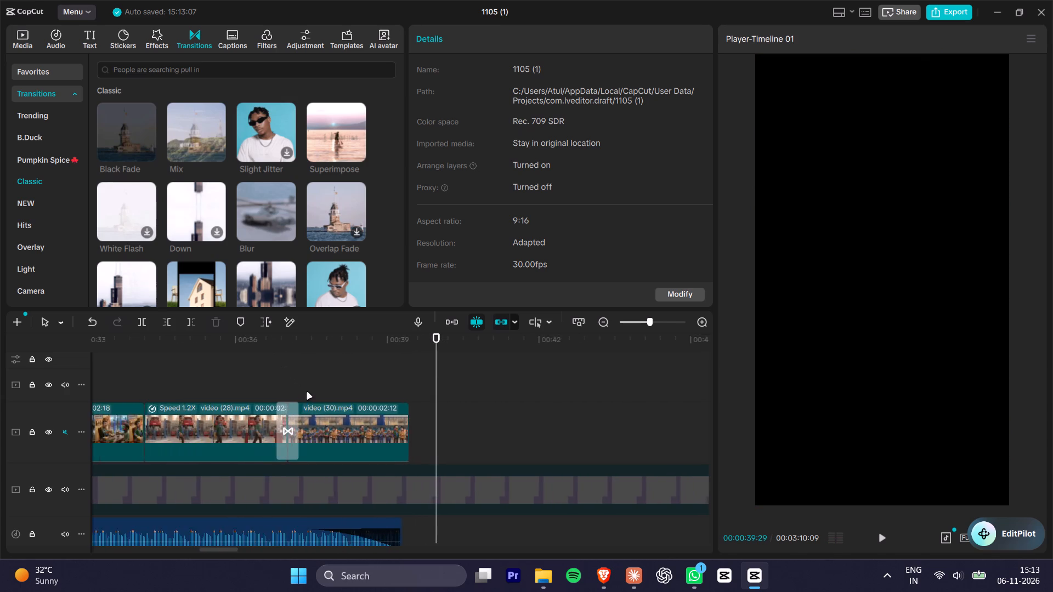
pyautogui.keyDown('alt'); pyautogui.scroll(-8, 307, 392); pyautogui.keyUp('alt')
pyautogui.moveTo(218, 345); pyautogui.dragTo(0, 390)
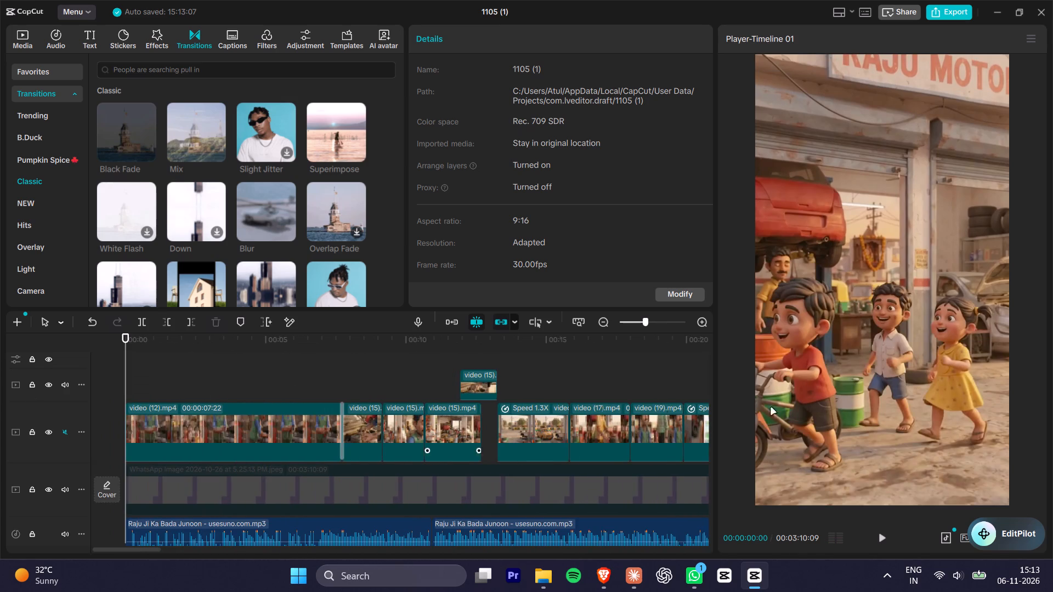
pyautogui.moveTo(1023, 528); pyautogui.dragTo(956, 503)
pyautogui.click(1037, 543)
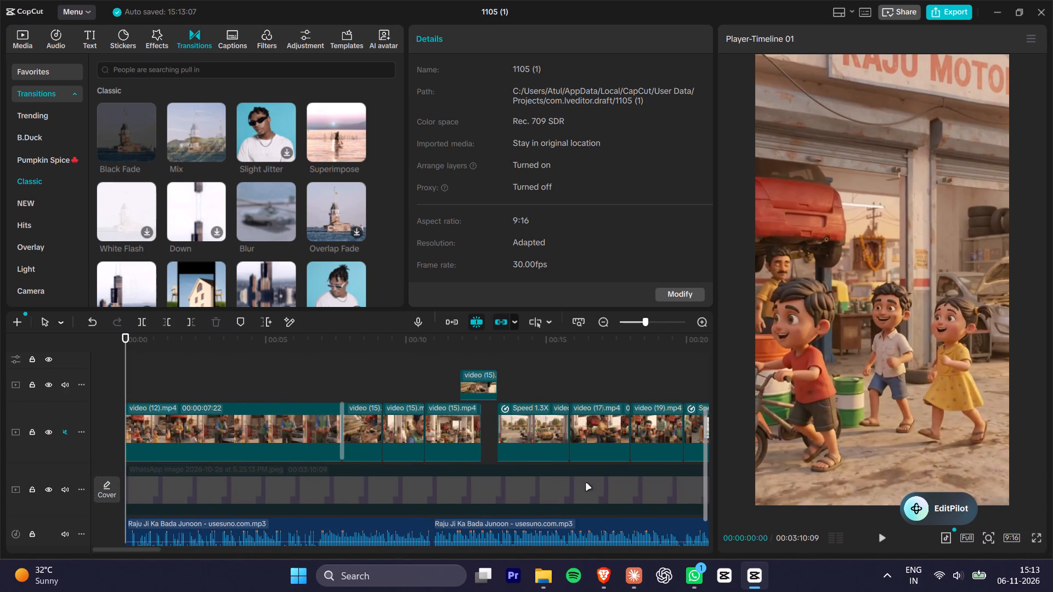
pyautogui.click(1034, 537)
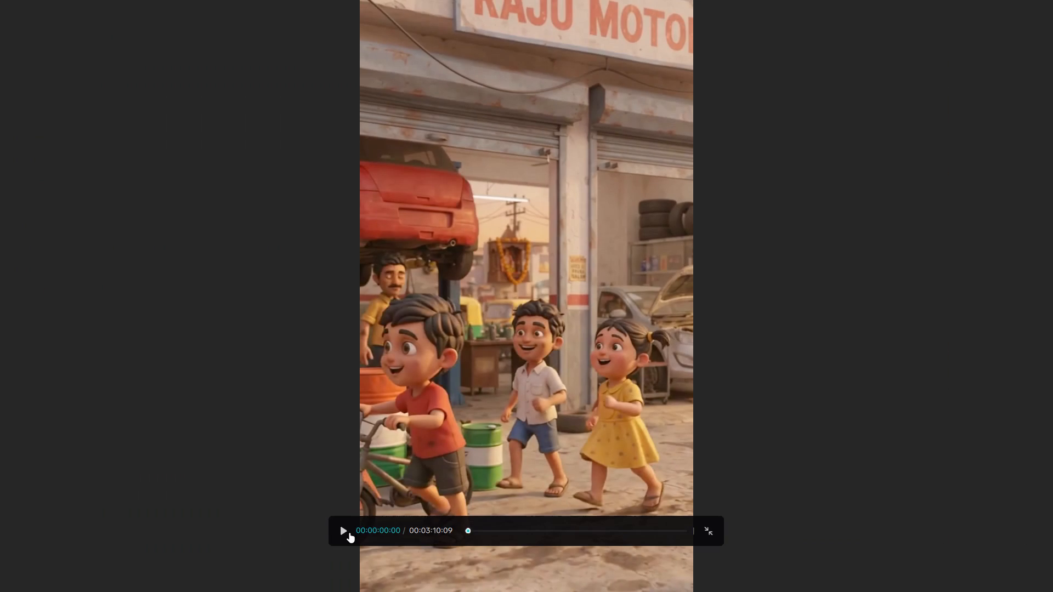
pyautogui.moveTo(467, 531); pyautogui.dragTo(407, 523)
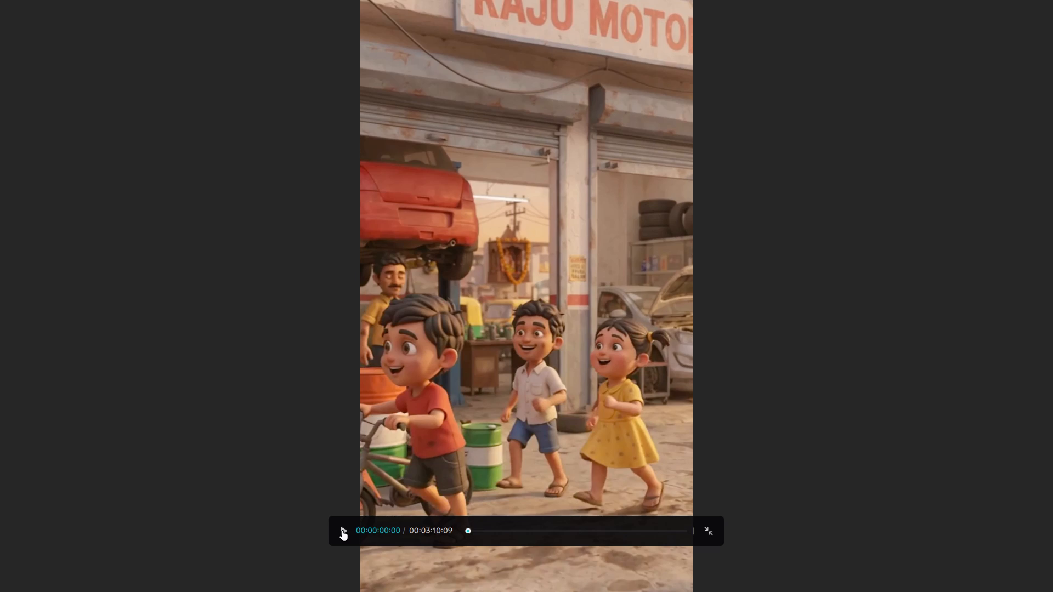
pyautogui.click(342, 531)
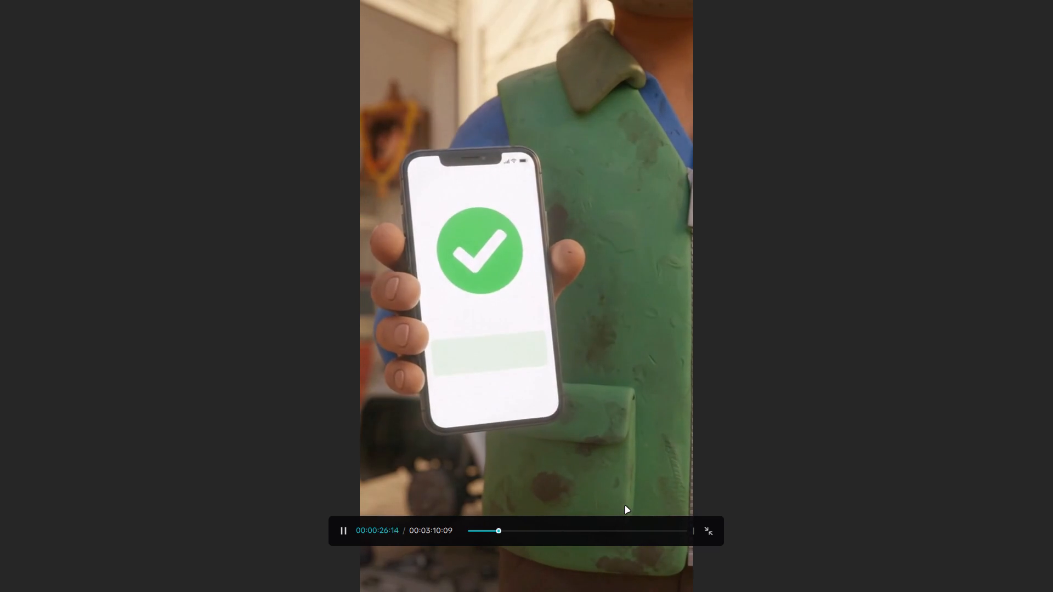
pyautogui.press('space')
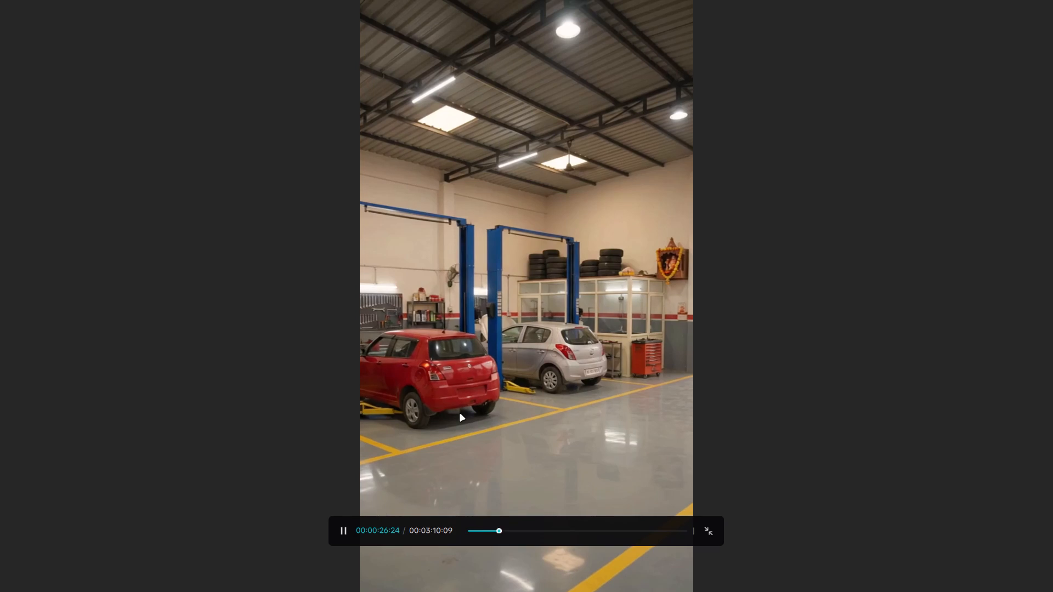
# Step back frame by frame to 00:00:26:06 to examine the phone shot before the cut to the workshop.
pyautogui.press('Left')
pyautogui.press('Left')
pyautogui.press('Left')
pyautogui.press('Left')
pyautogui.press('Left')
pyautogui.press('Left')
pyautogui.press('Left')
pyautogui.press('Left')
pyautogui.press('Left')
pyautogui.press('Left')
pyautogui.press('Left')
pyautogui.press('Left')
pyautogui.press('Left')
pyautogui.press('Left')
pyautogui.press('Left')
pyautogui.press('Left')
pyautogui.press('Left')
pyautogui.press('Left')
pyautogui.press('Left')
pyautogui.press('Left')
pyautogui.press('Left')
pyautogui.press('Left')
pyautogui.press('Left')
pyautogui.press('Left')
pyautogui.press('Left')
pyautogui.press('Left')
pyautogui.press('Left')
pyautogui.press('Left')
pyautogui.press('Left')
pyautogui.press('Left')
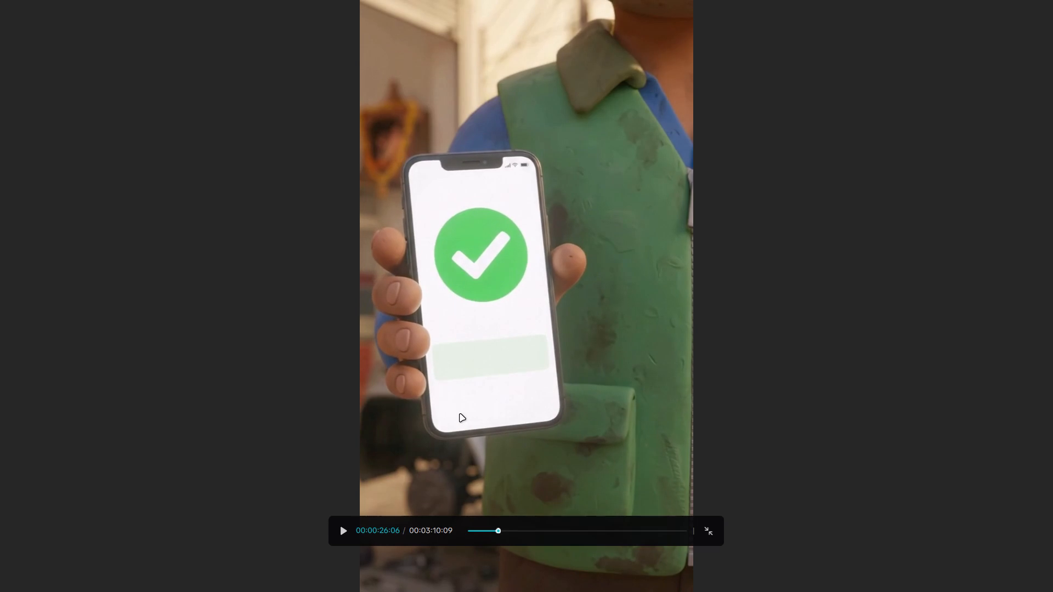
# Step frame by frame from 00:00:26:06 through the phone shot, then back through the document-signing shot to the workshop greeting shot.
pyautogui.press('Right')
pyautogui.press('Right')
pyautogui.press('Right')
pyautogui.press('Right')
pyautogui.press('Right')
pyautogui.press('Right')
pyautogui.press('Right')
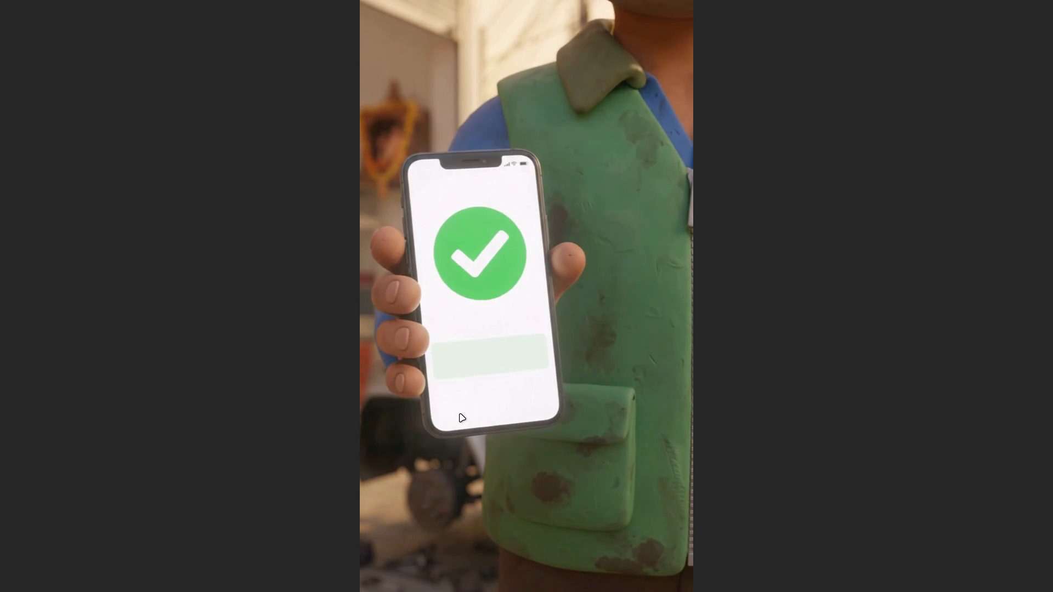
pyautogui.press('Left')
pyautogui.press('Left')
pyautogui.press('Left')
pyautogui.press('Left')
pyautogui.press('Left')
pyautogui.press('Left')
pyautogui.press('Left')
pyautogui.press('Left')
pyautogui.press('Left')
pyautogui.press('Left')
pyautogui.press('Left')
pyautogui.press('Left')
pyautogui.press('Left')
pyautogui.press('Left')
pyautogui.press('Left')
pyautogui.press('Left')
pyautogui.press('Left')
pyautogui.press('Left')
pyautogui.press('Left')
pyautogui.press('Left')
pyautogui.press('Left')
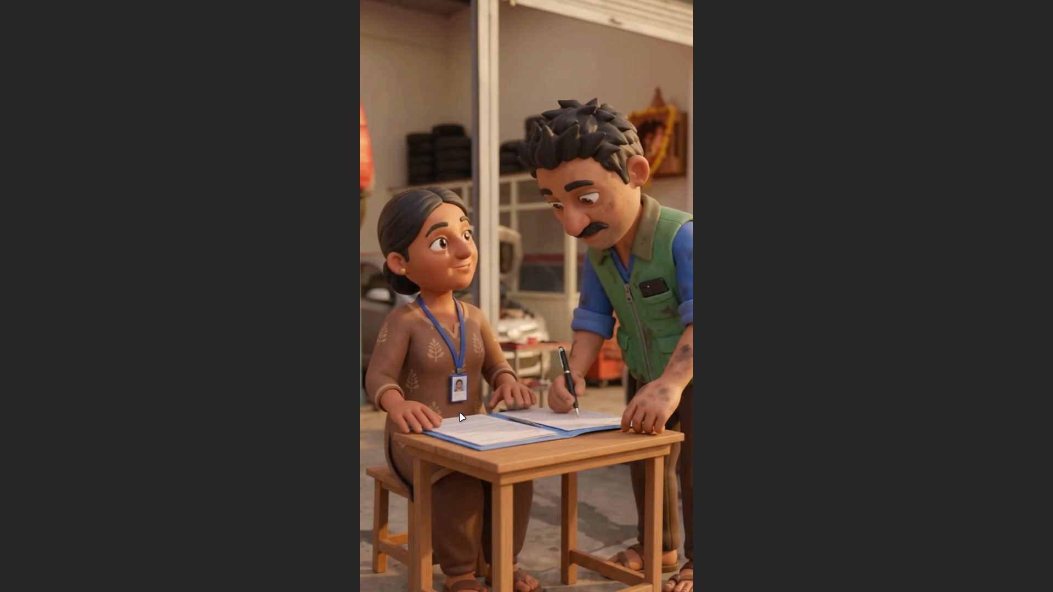
pyautogui.press('Left')
pyautogui.press('Left')
pyautogui.press('Left')
pyautogui.press('Left')
pyautogui.press('Left')
pyautogui.press('Left')
pyautogui.press('Left')
pyautogui.press('Left')
pyautogui.press('Left')
pyautogui.press('Left')
pyautogui.press('Left')
pyautogui.press('Left')
pyautogui.press('Left')
pyautogui.press('Left')
pyautogui.press('Left')
pyautogui.press('Left')
pyautogui.press('Left')
pyautogui.press('Left')
pyautogui.press('Left')
pyautogui.press('Left')
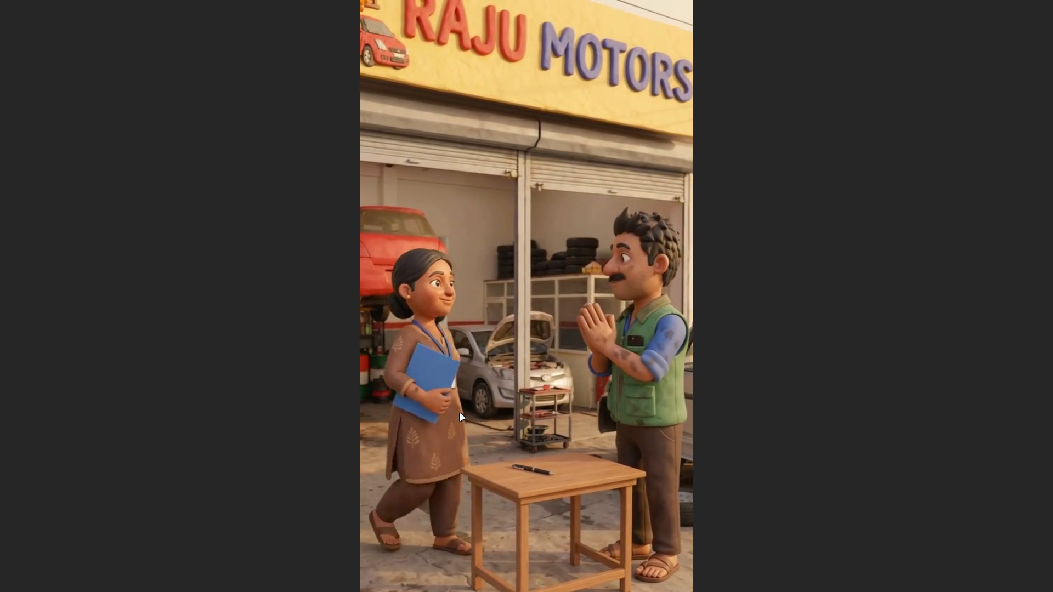
# Play the video full screen from the greeting shot past the phone shot to 00:00:27:19, and return to the editor.
pyautogui.press('space')
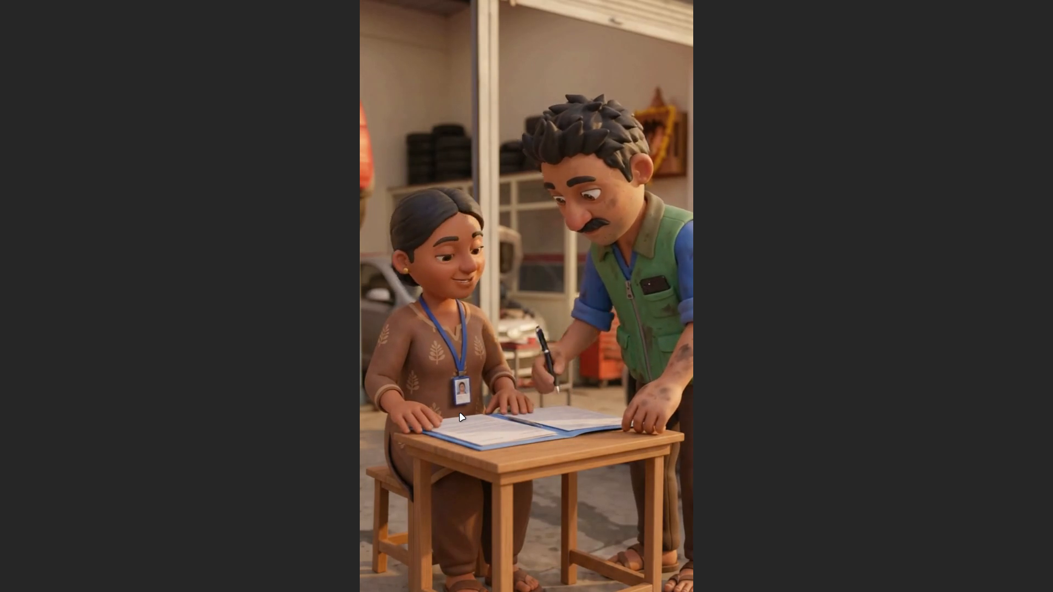
pyautogui.press('space')
pyautogui.press('space')
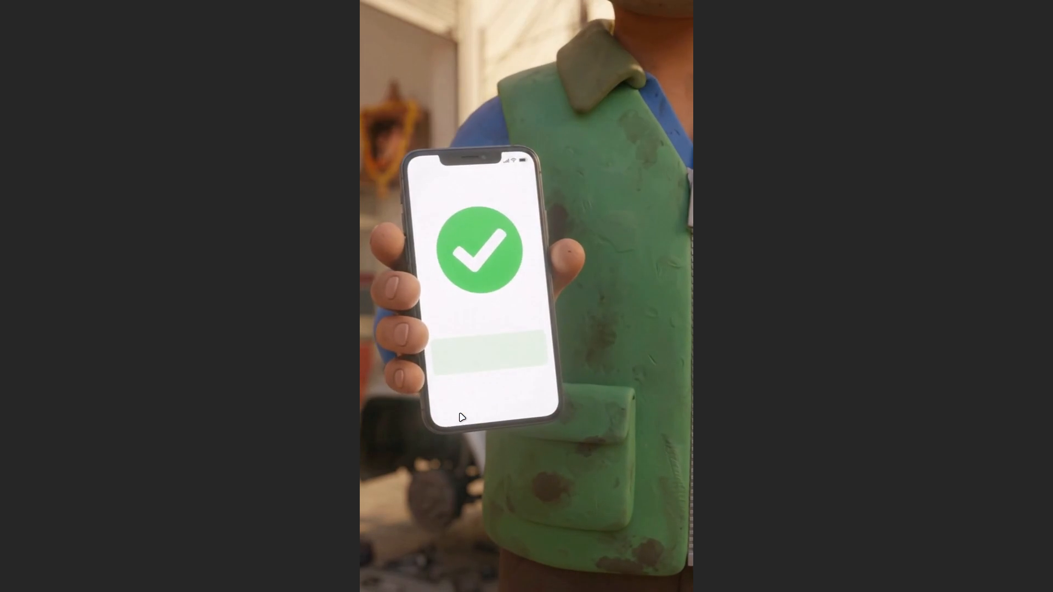
pyautogui.press('space')
pyautogui.press('Escape')
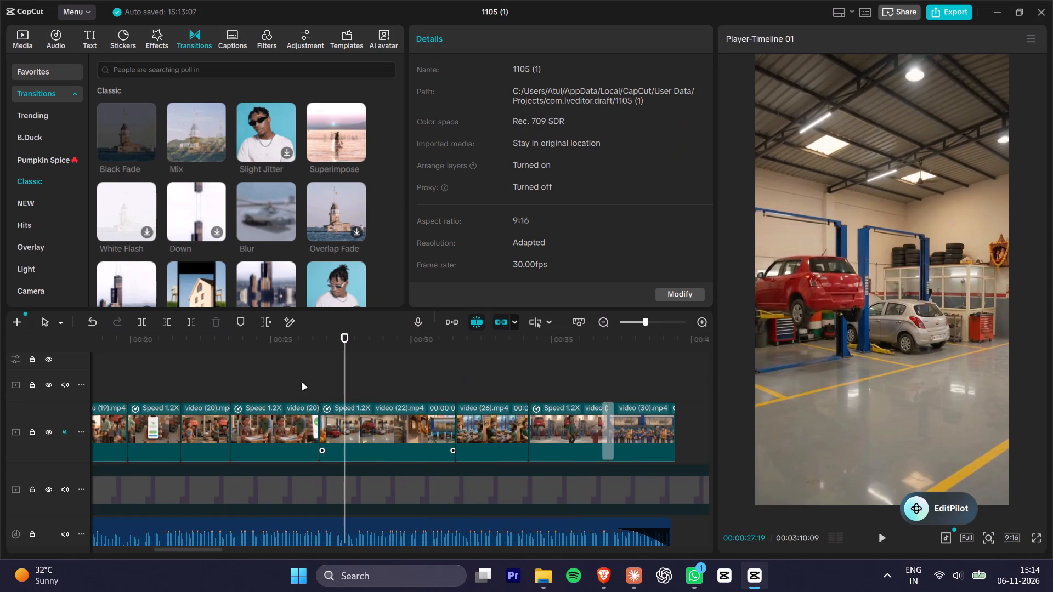
# Play video (22).mp4 from about 27 s to 00:00:30:24 to check the workshop, tool wall and storefront footage.
pyautogui.press('f')
pyautogui.press('space')
pyautogui.press('space')
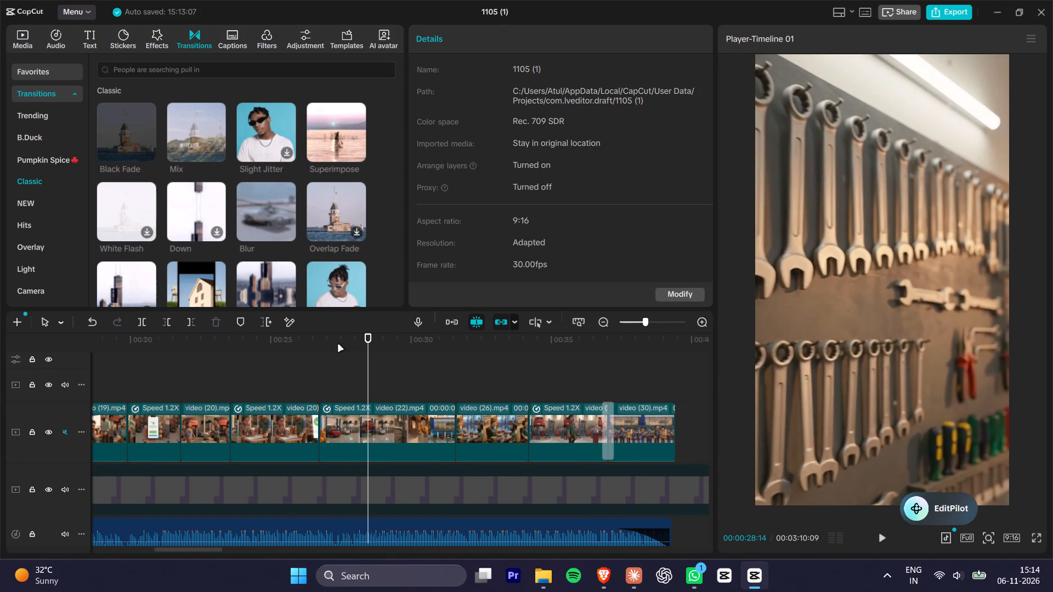
pyautogui.click(337, 343)
pyautogui.press('space')
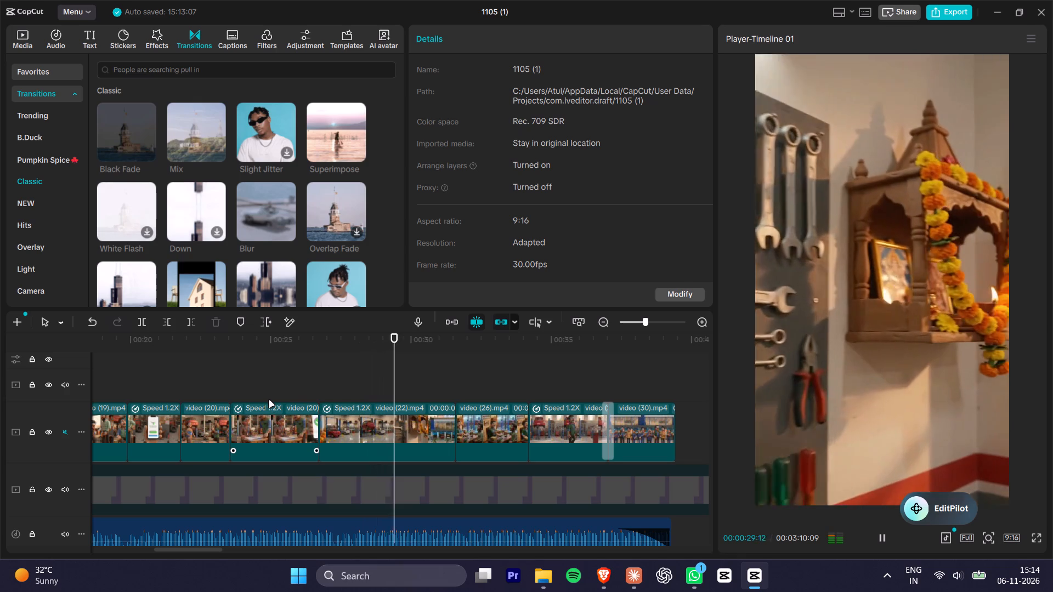
pyautogui.press('space')
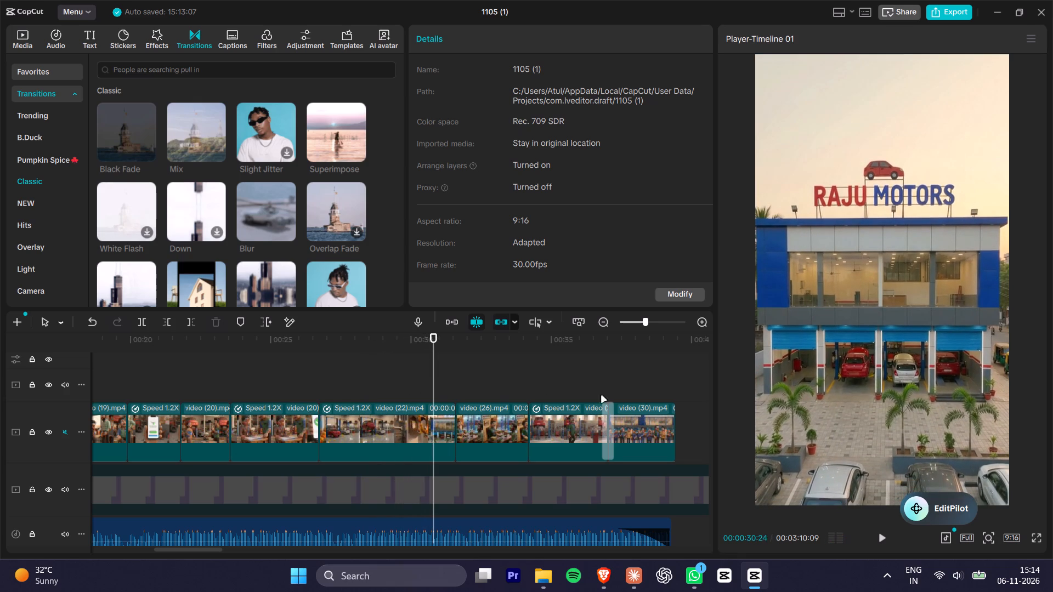
# Scrub and play the timeline between about 20 s and 24 s to examine the Svatantra phone, greeting and signing shots.
pyautogui.moveTo(327, 361); pyautogui.dragTo(320, 361)
pyautogui.moveTo(307, 349); pyautogui.dragTo(178, 350)
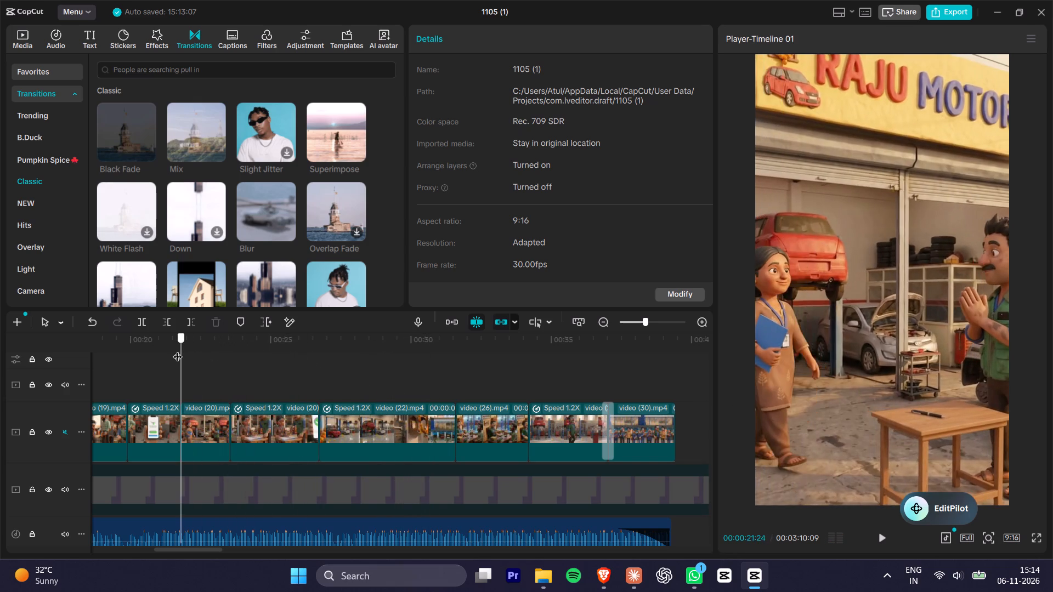
pyautogui.moveTo(178, 350); pyautogui.dragTo(145, 353)
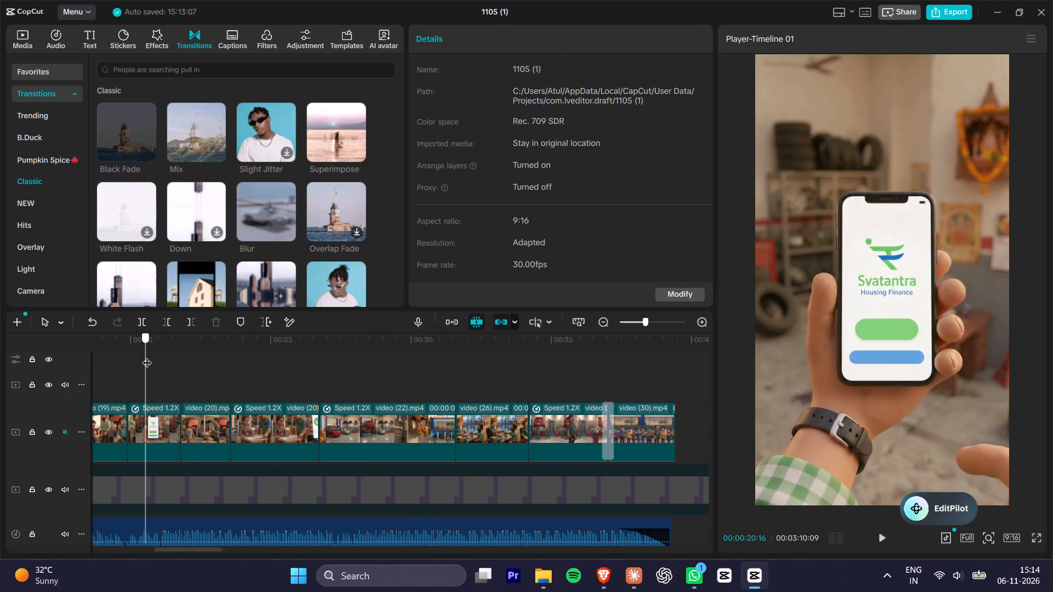
pyautogui.keyDown('alt'); pyautogui.scroll(5, 285, 400); pyautogui.keyUp('alt')
pyautogui.press('space')
pyautogui.press('space')
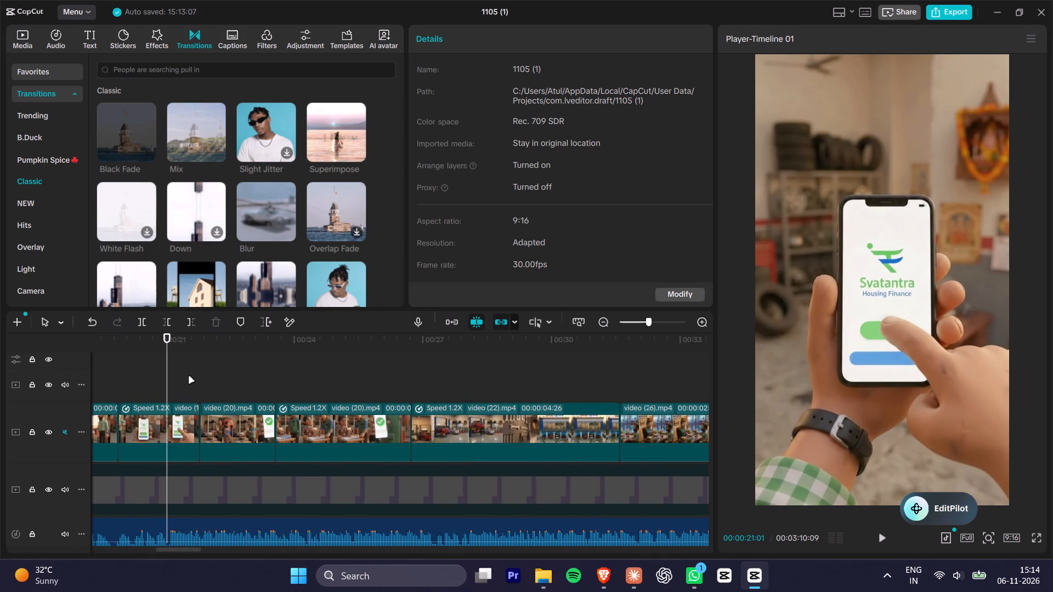
pyautogui.moveTo(184, 349); pyautogui.dragTo(208, 349)
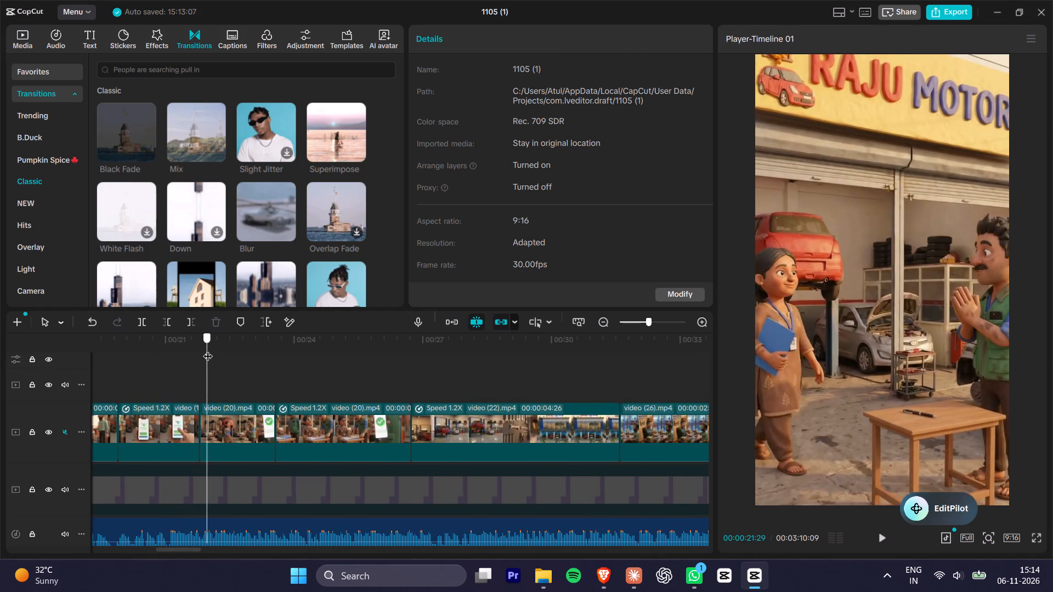
pyautogui.moveTo(208, 349); pyautogui.dragTo(302, 366)
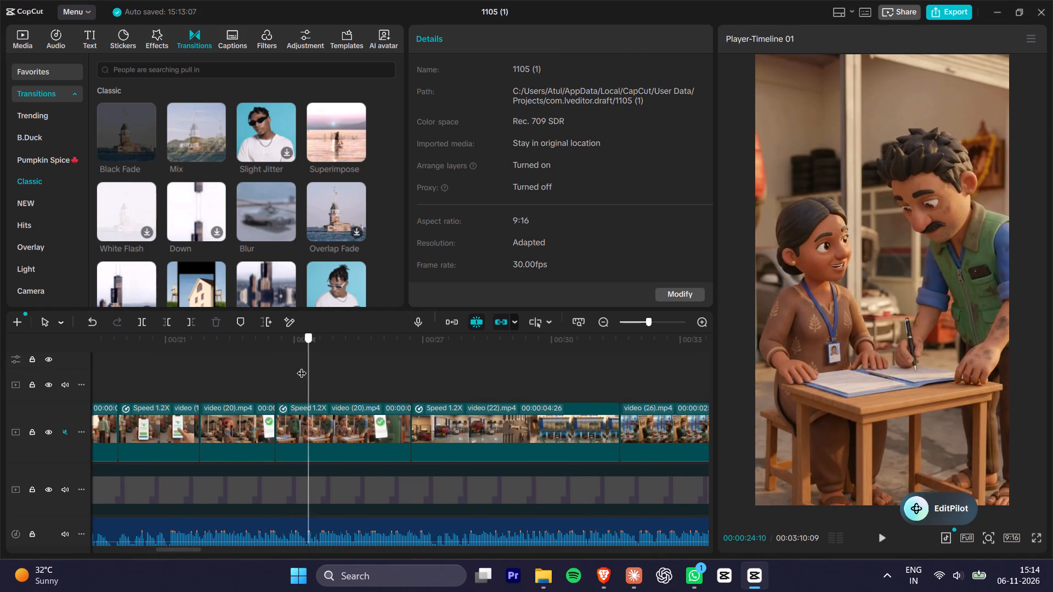
pyautogui.moveTo(302, 366); pyautogui.dragTo(154, 371)
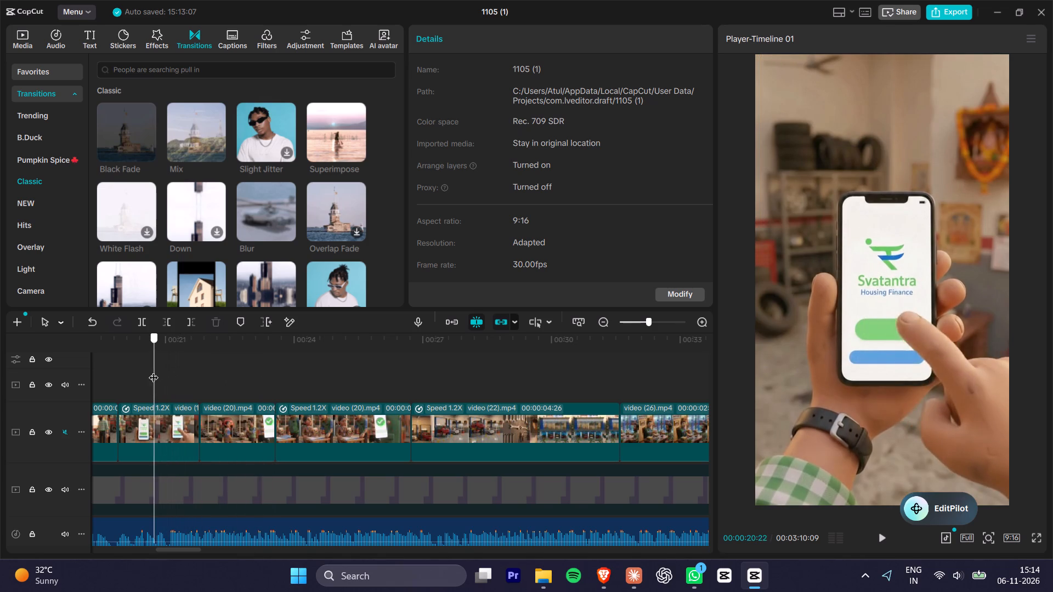
pyautogui.moveTo(154, 371); pyautogui.dragTo(139, 371)
pyautogui.press('space')
pyautogui.press('space')
pyautogui.moveTo(152, 368); pyautogui.dragTo(155, 368)
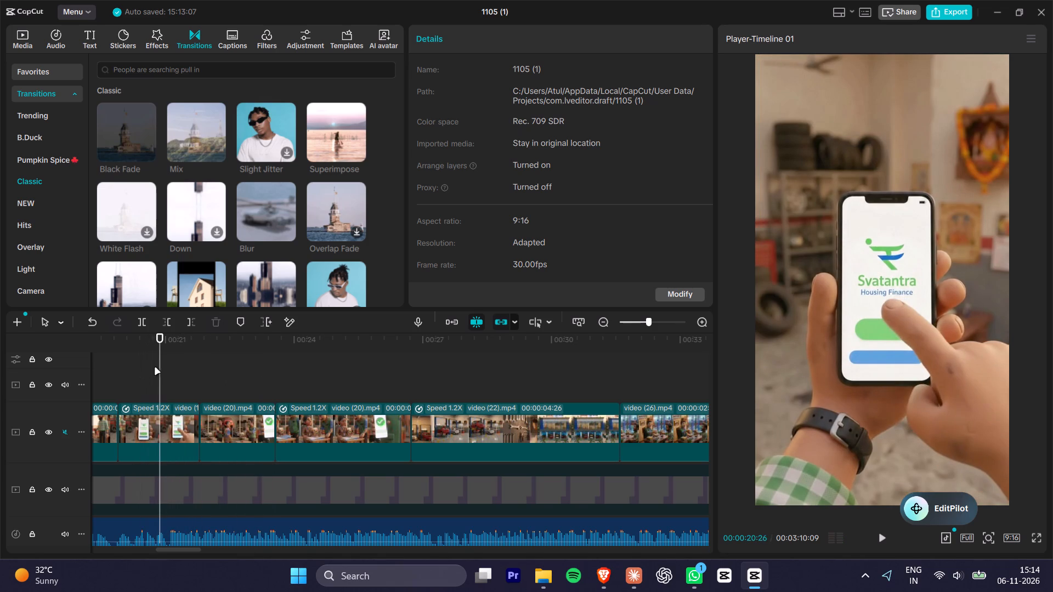
pyautogui.moveTo(155, 368); pyautogui.dragTo(188, 367)
pyautogui.moveTo(192, 355); pyautogui.dragTo(216, 355)
pyautogui.moveTo(149, 351); pyautogui.dragTo(138, 351)
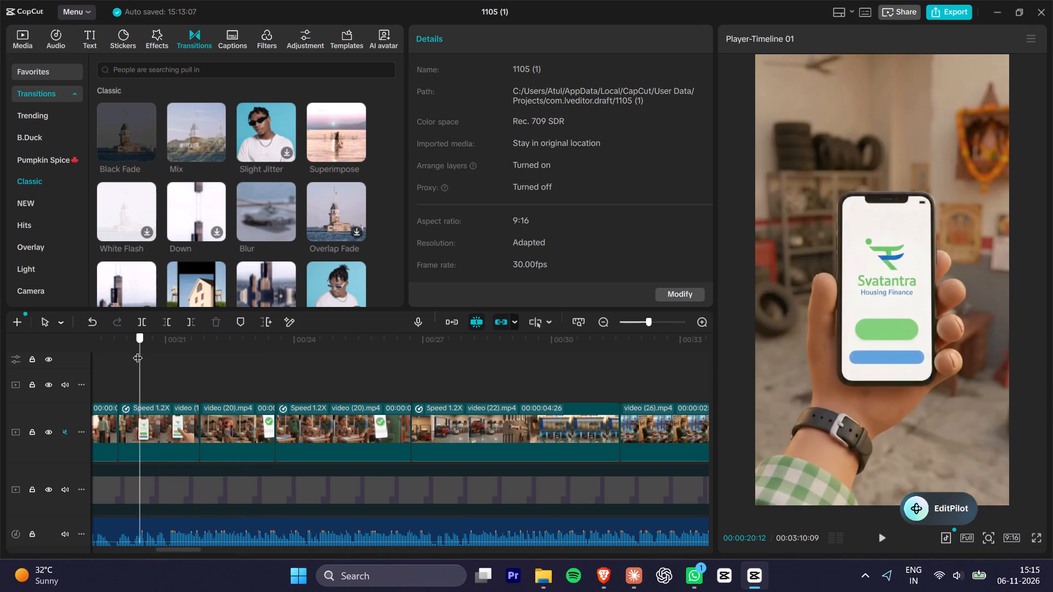
# Scrub back to 00:00:08:27 and review the video (15).mp4 and video (14).mp4 clips up to 00:00:14:05.
pyautogui.moveTo(138, 351); pyautogui.dragTo(202, 364)
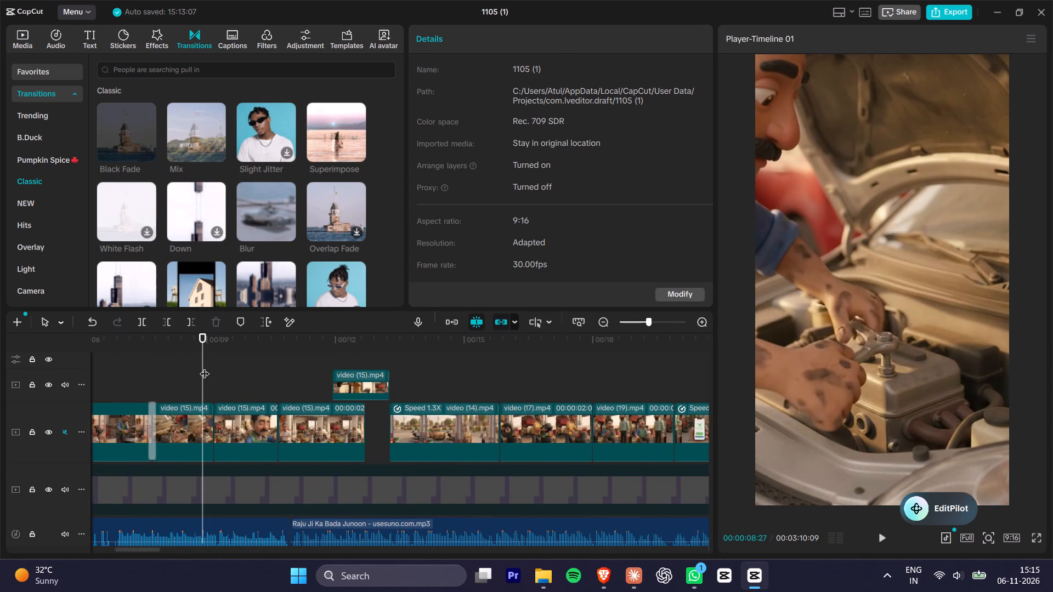
pyautogui.keyDown('alt'); pyautogui.scroll(6, 245, 407); pyautogui.keyUp('alt')
pyautogui.press('space')
pyautogui.press('space')
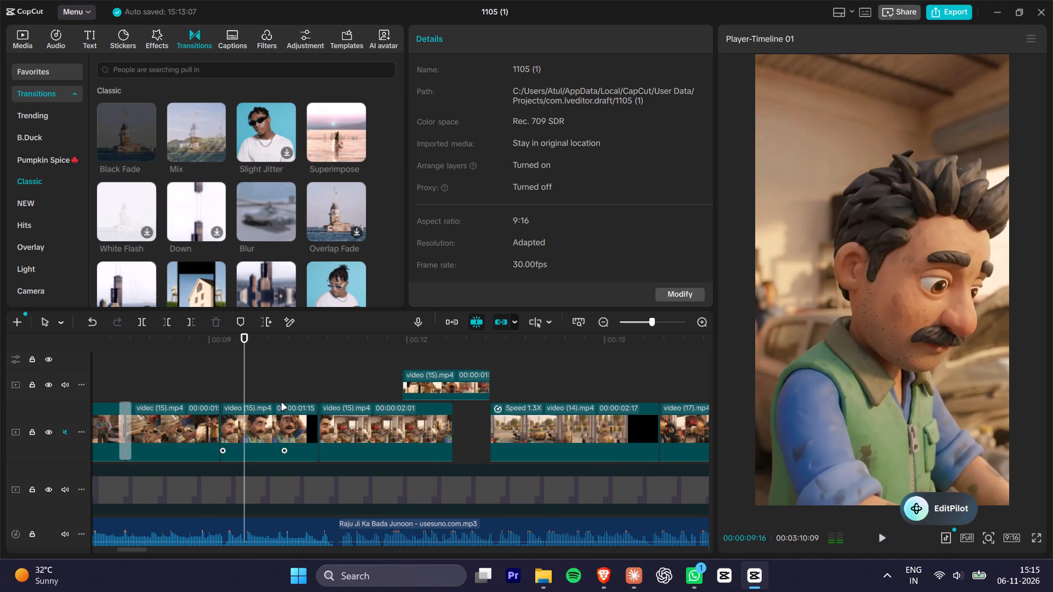
pyautogui.press('space')
pyautogui.press('space')
pyautogui.moveTo(373, 348); pyautogui.dragTo(536, 354)
pyautogui.press('space')
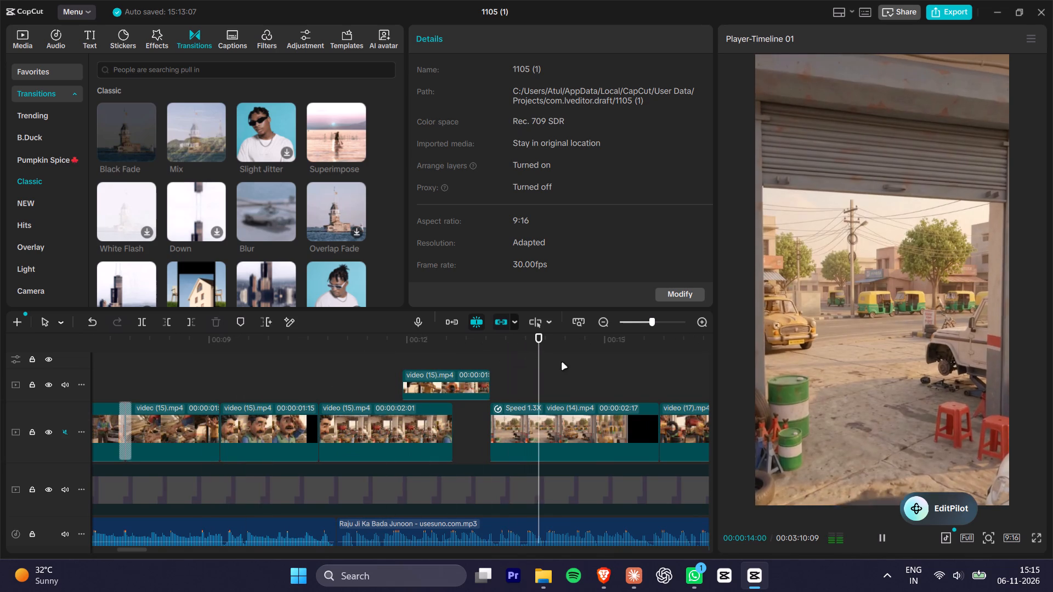
pyautogui.press('space')
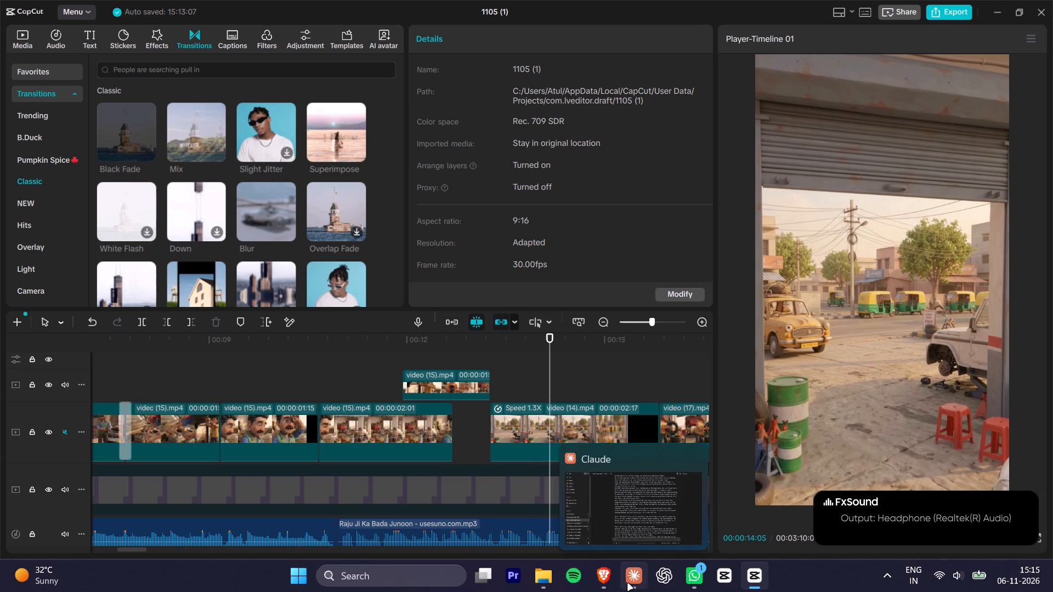
# Switch to Google Vids in Brave and browse the generated AI clips for the close-up of hands repairing the car engine.
pyautogui.click(609, 586)
pyautogui.scroll(6, 740, 325)
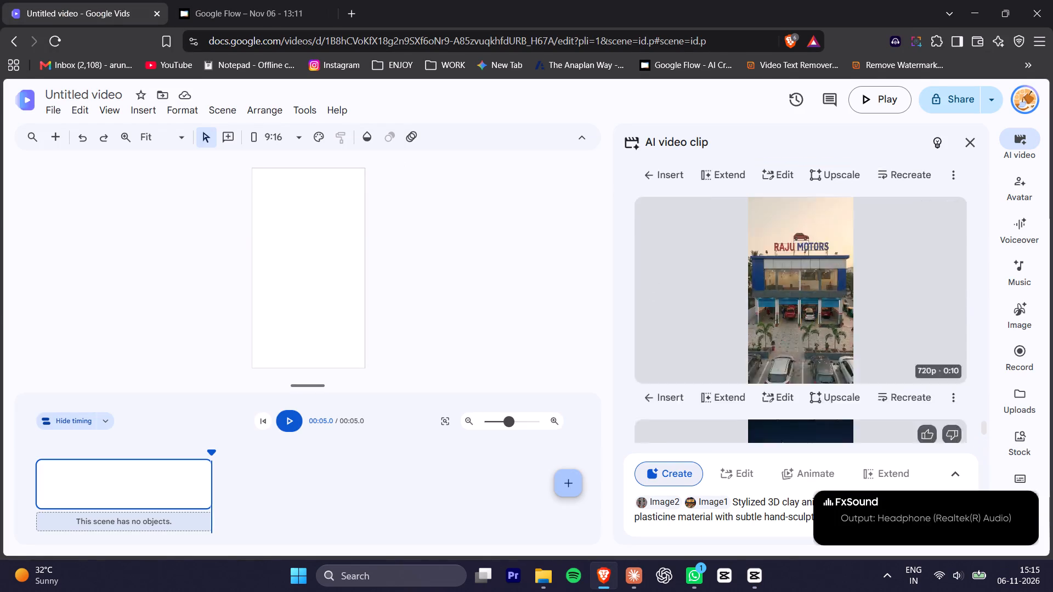
pyautogui.scroll(20, 744, 325)
pyautogui.scroll(11, 744, 325)
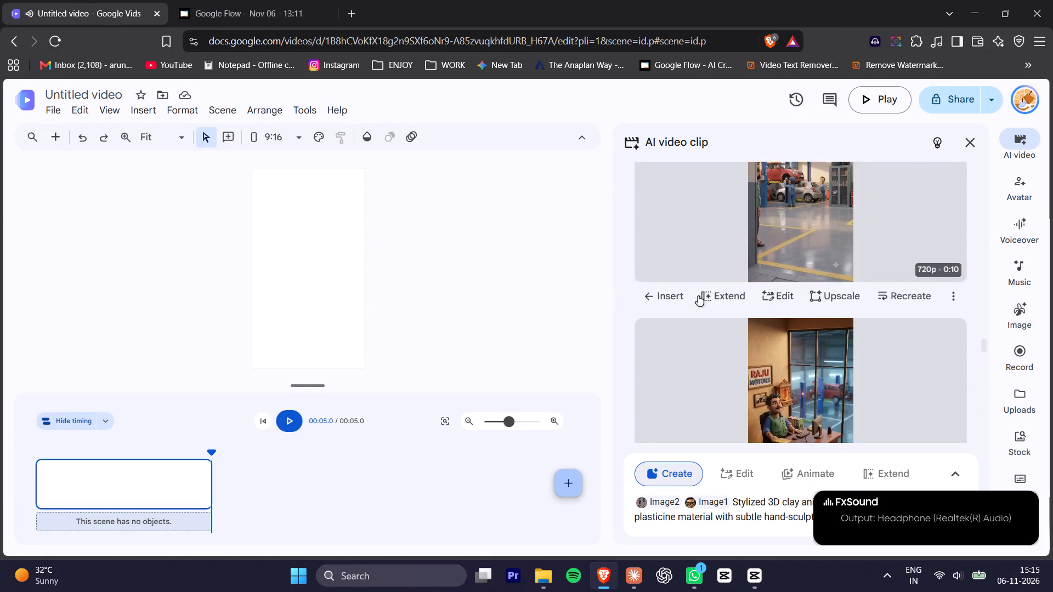
pyautogui.scroll(20, 698, 296)
pyautogui.scroll(10, 698, 296)
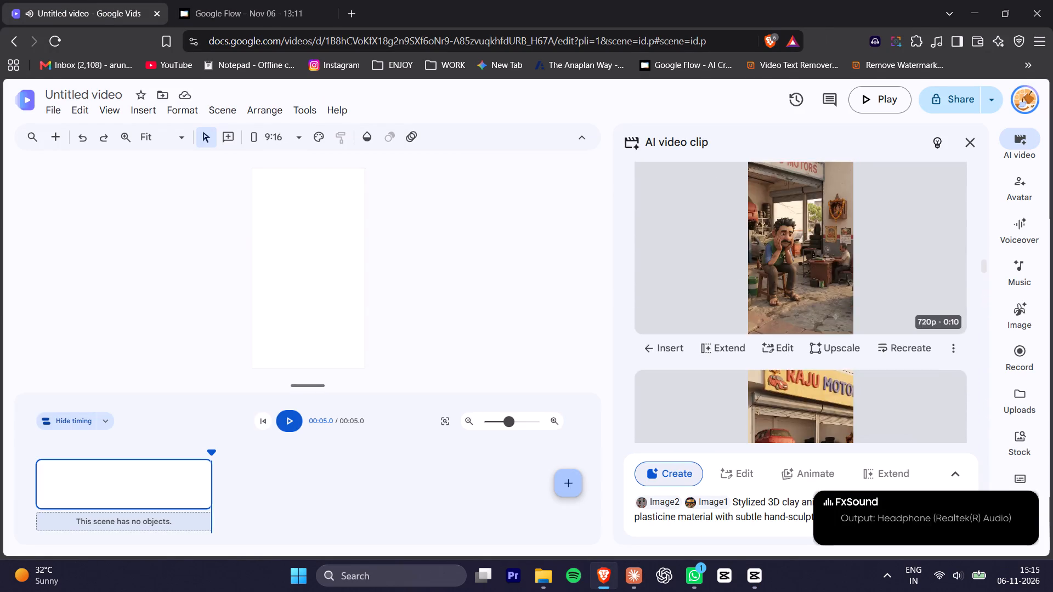
pyautogui.scroll(14, 721, 304)
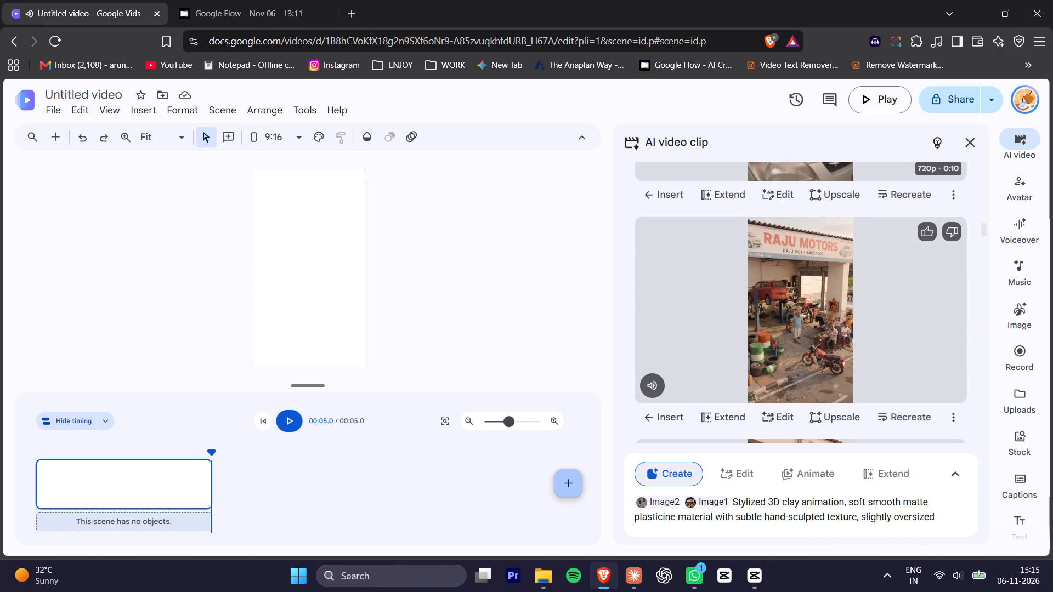
pyautogui.scroll(-2, 778, 317)
pyautogui.scroll(-1, 805, 386)
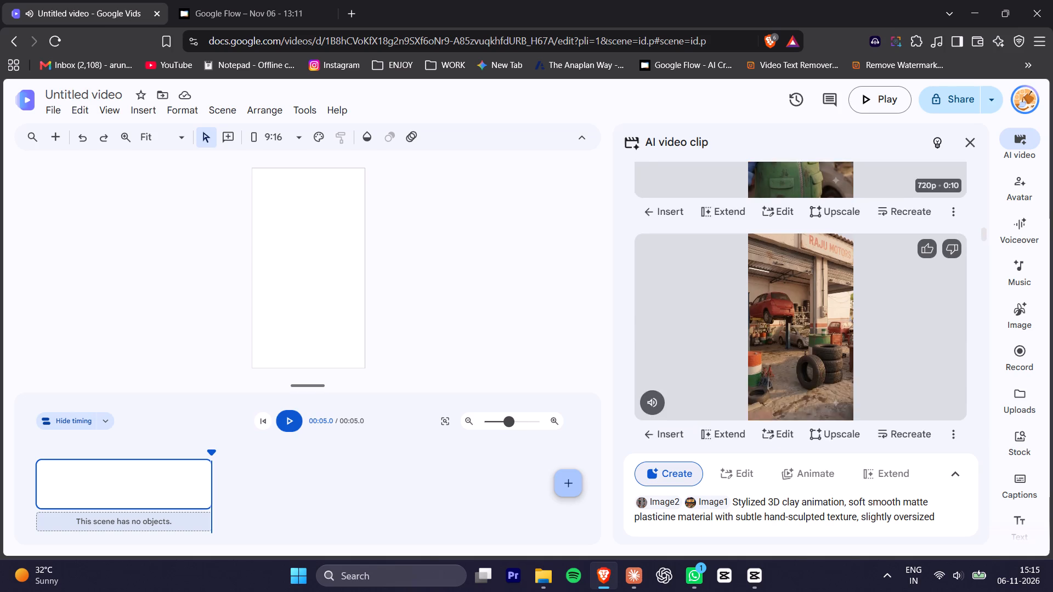
pyautogui.scroll(-1, 805, 386)
pyautogui.scroll(-2, 789, 321)
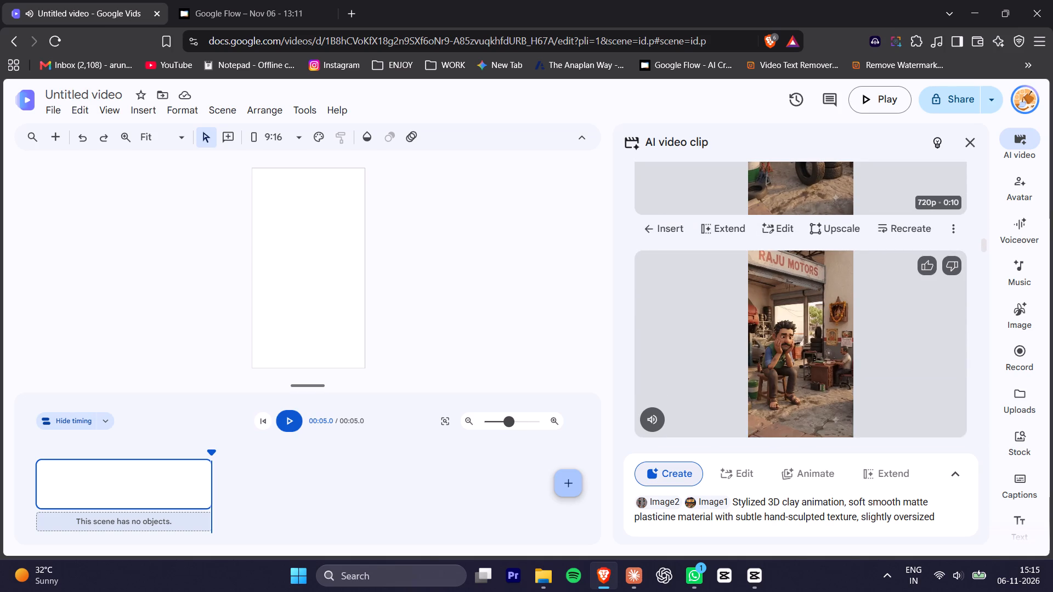
pyautogui.scroll(9, 789, 355)
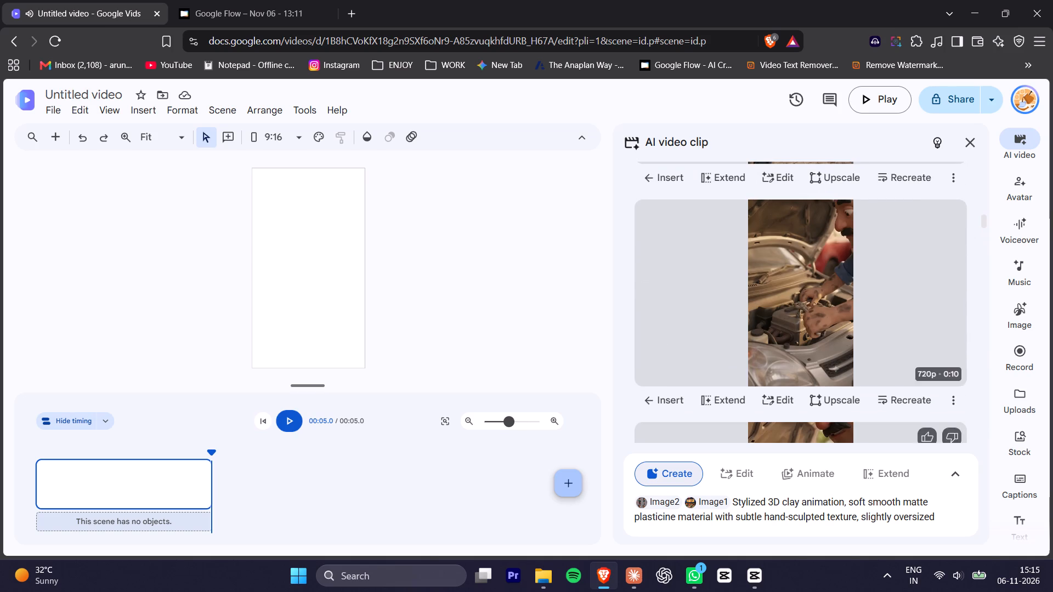
pyautogui.scroll(-2, 788, 303)
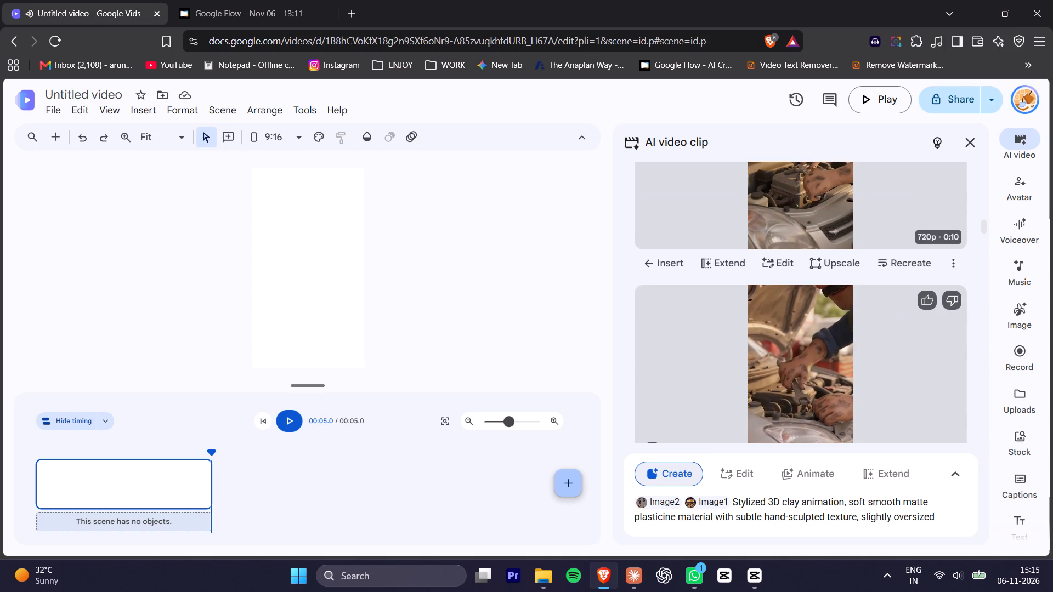
# Start saving the generated clip that opens with hands working on the car engine as a video file.
pyautogui.rightClick(811, 331)
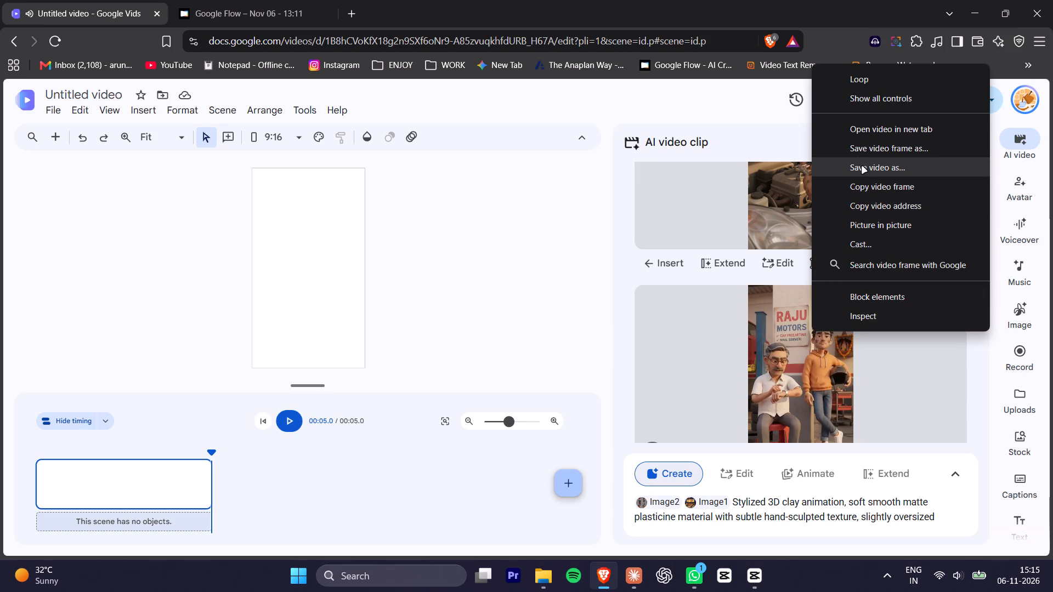
pyautogui.click(862, 167)
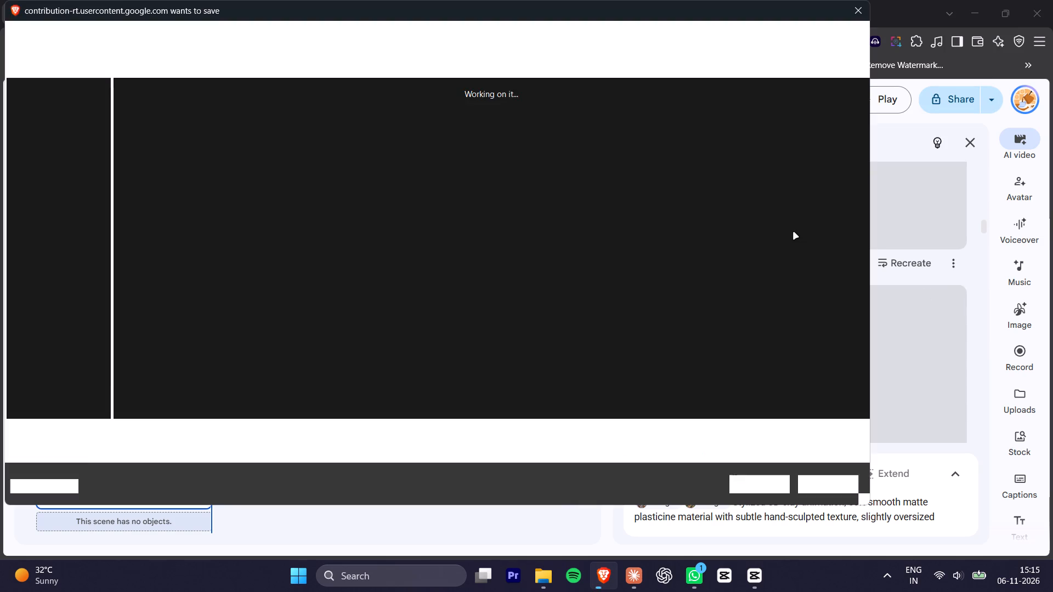
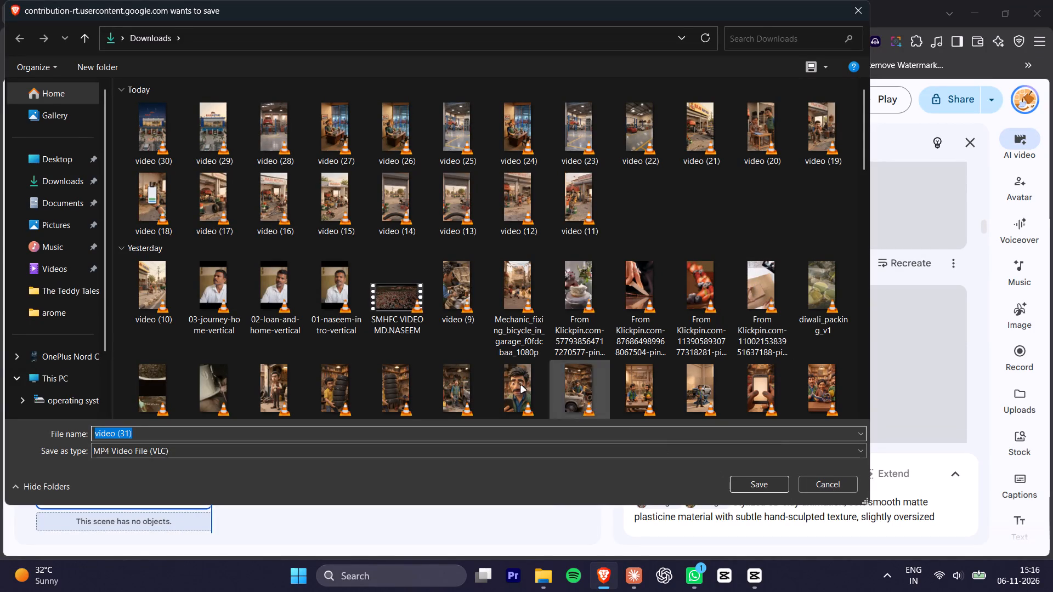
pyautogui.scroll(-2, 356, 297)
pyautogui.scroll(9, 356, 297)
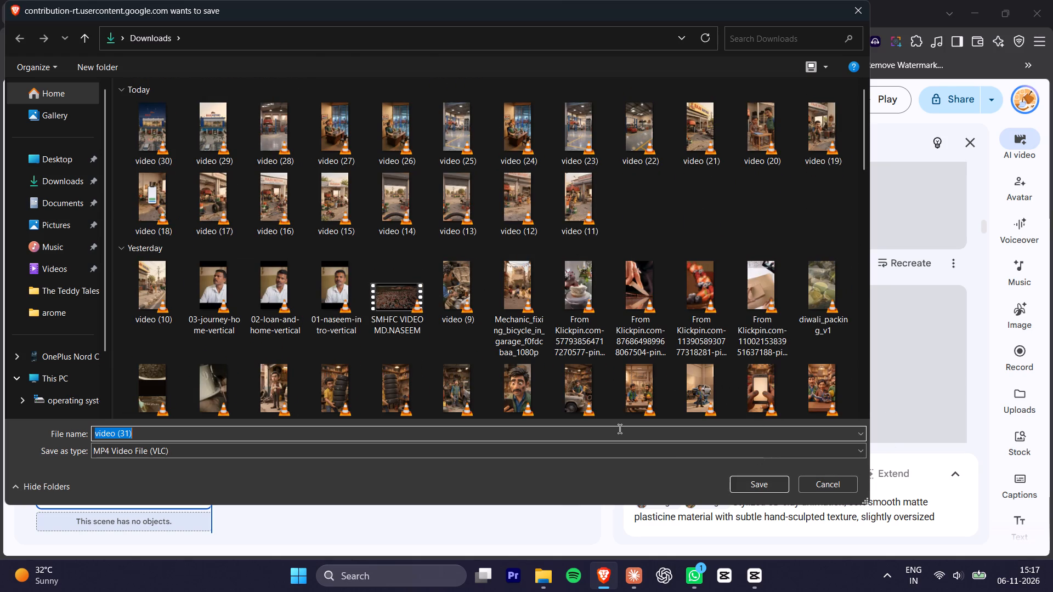
# Save the generated engine repair clip to the Downloads folder as video (31), in MP4 format.
pyautogui.click(750, 487)
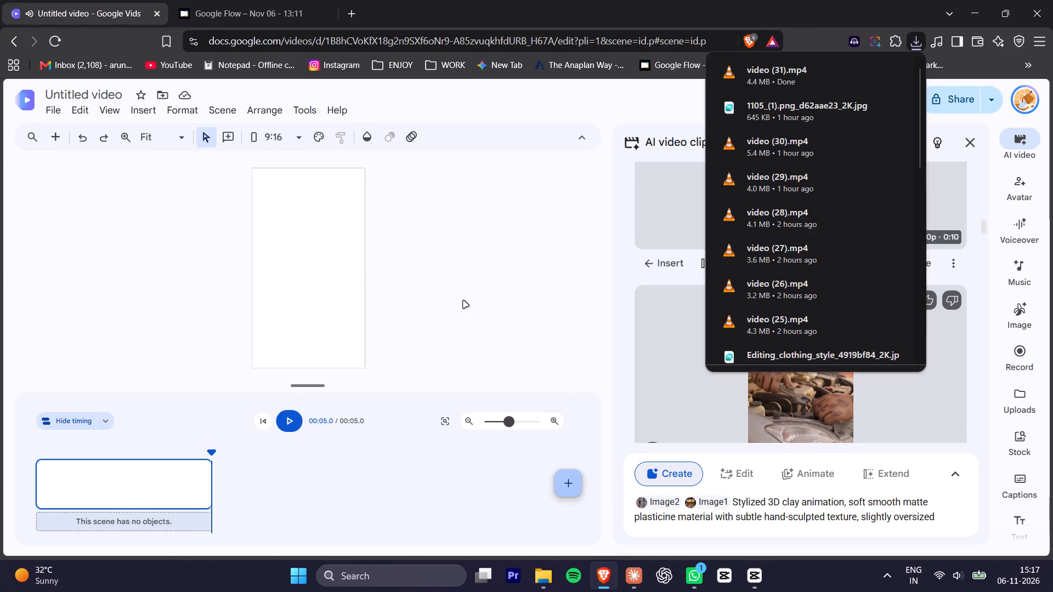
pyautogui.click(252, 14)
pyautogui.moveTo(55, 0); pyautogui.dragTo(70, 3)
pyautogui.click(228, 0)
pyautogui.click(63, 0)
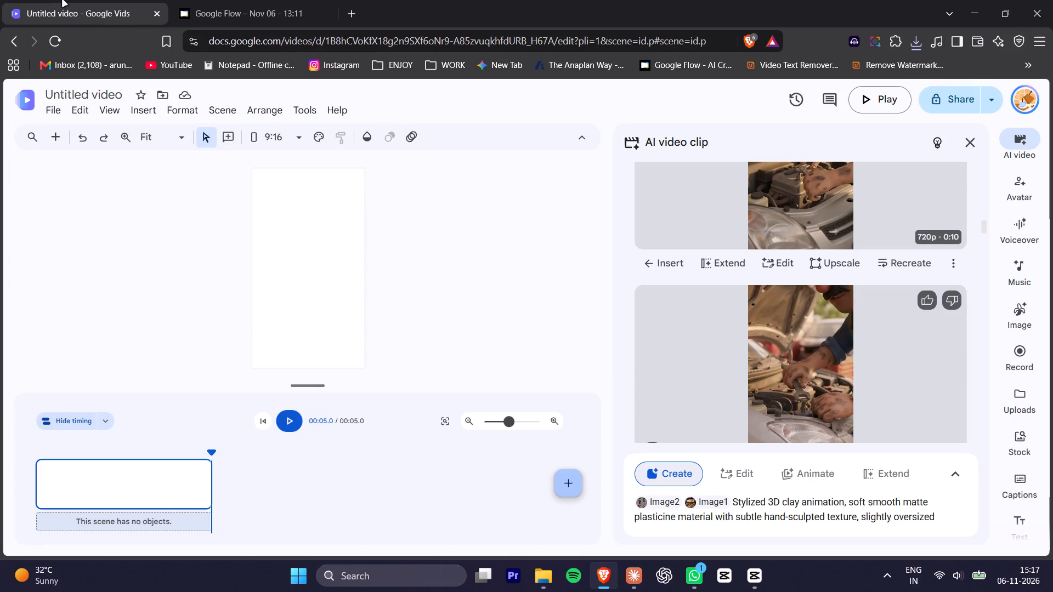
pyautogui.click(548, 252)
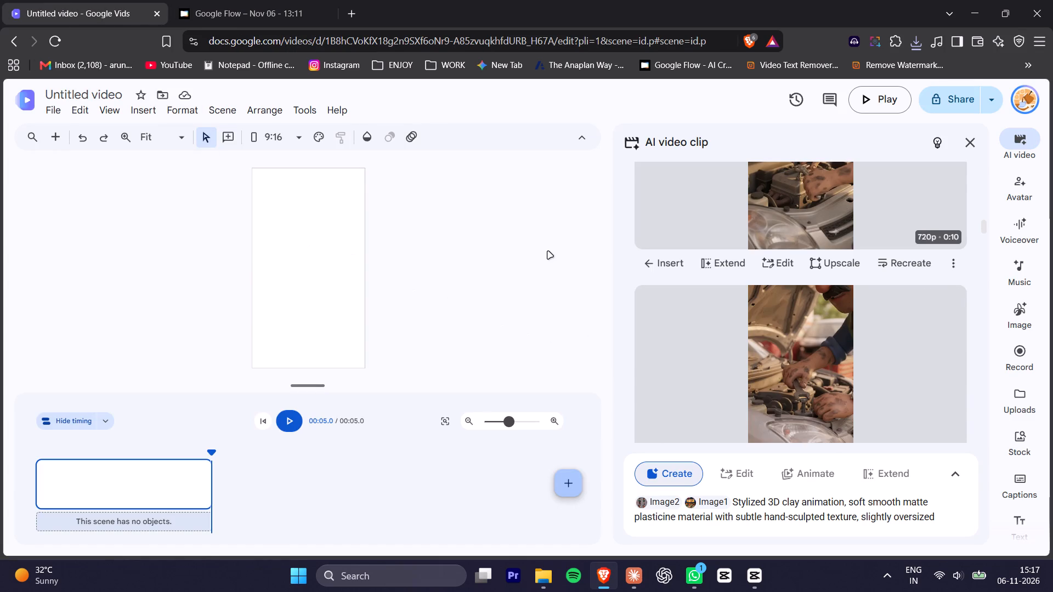
# Switch to CapCut and place the playhead at 00:00:11:28, at the start of the overlaid video (15).mp4 clip.
pyautogui.click(751, 587)
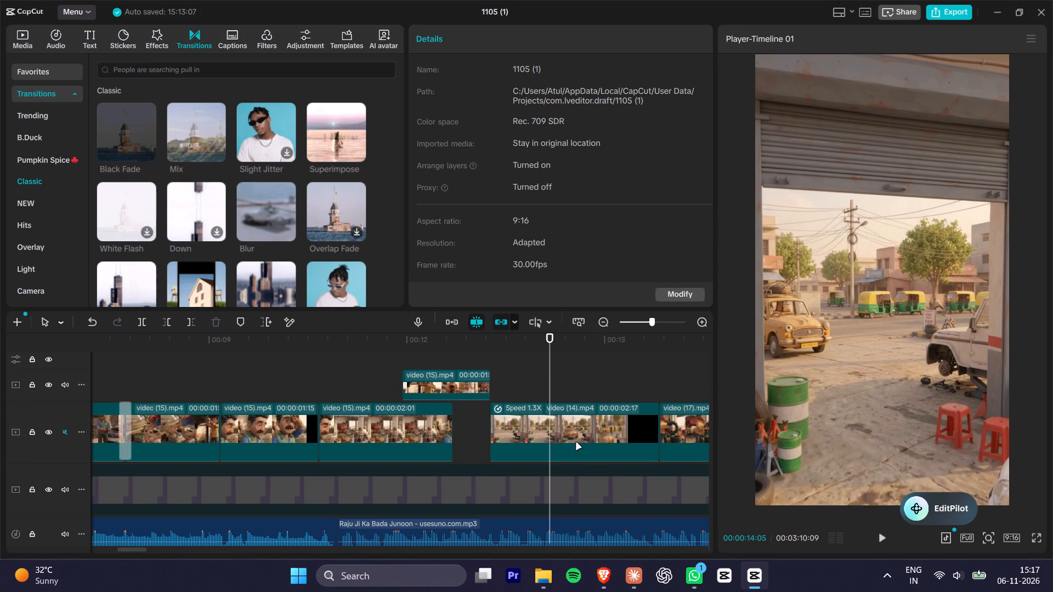
pyautogui.moveTo(355, 339); pyautogui.dragTo(405, 342)
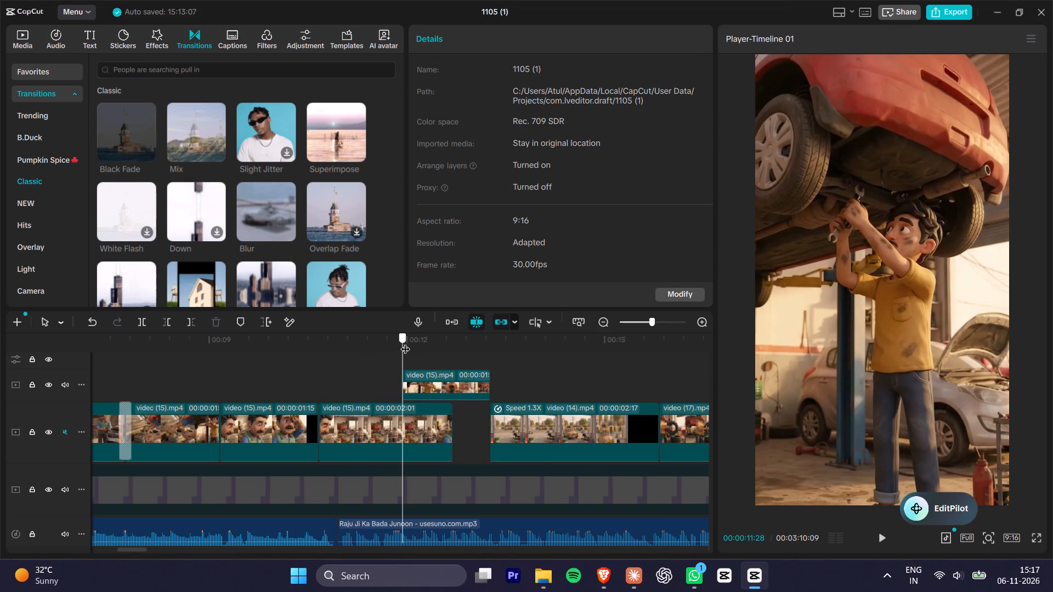
pyautogui.moveTo(405, 342); pyautogui.dragTo(401, 344)
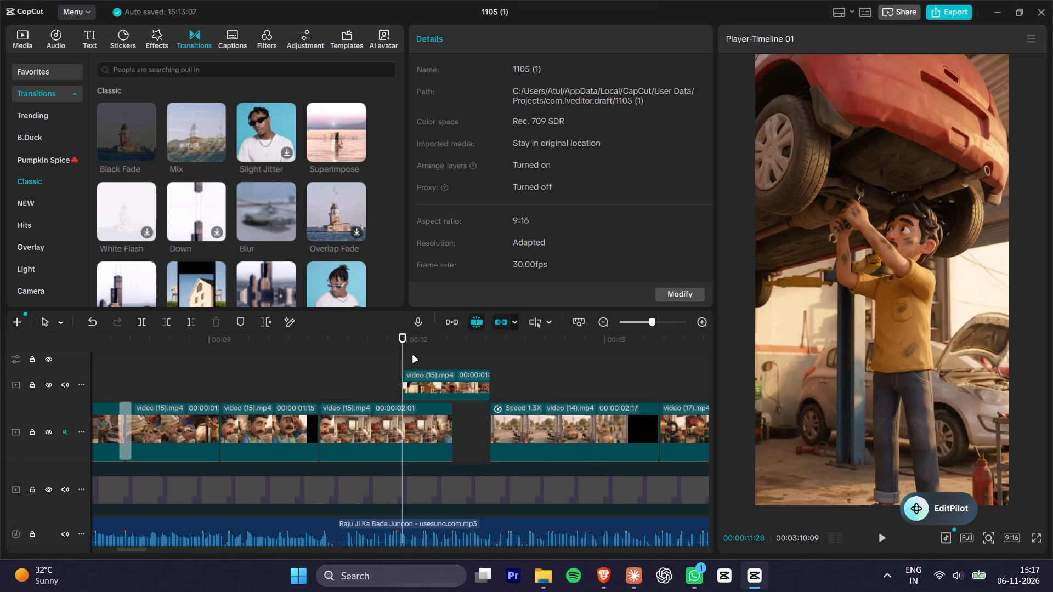
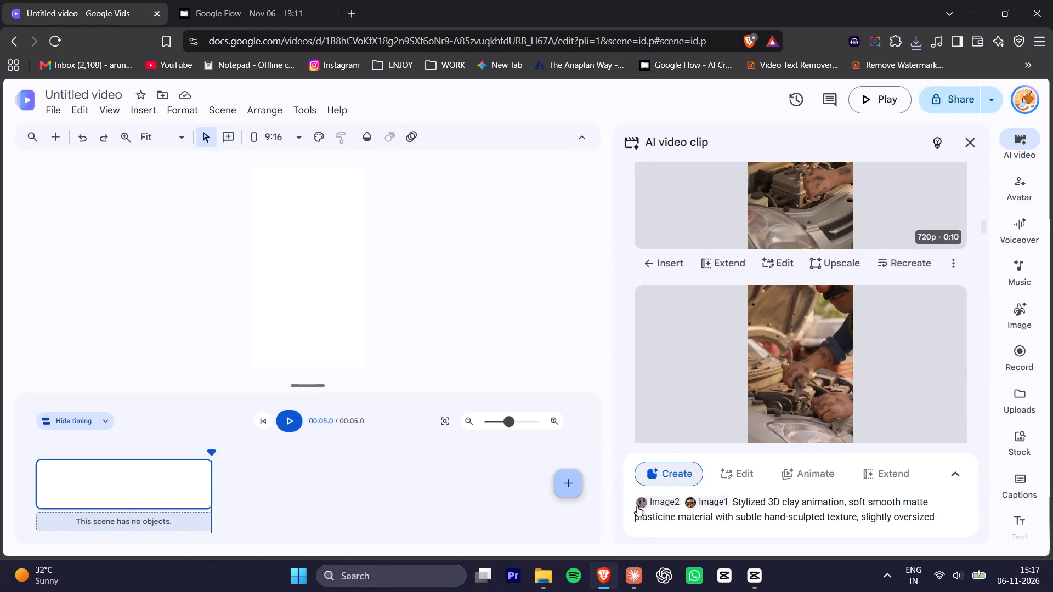
# Switch back to CapCut and scrub between about 00:00:10:09 and 00:00:14:08 to examine the video (15).mp4 and video (14).mp4 shots.
pyautogui.click(760, 581)
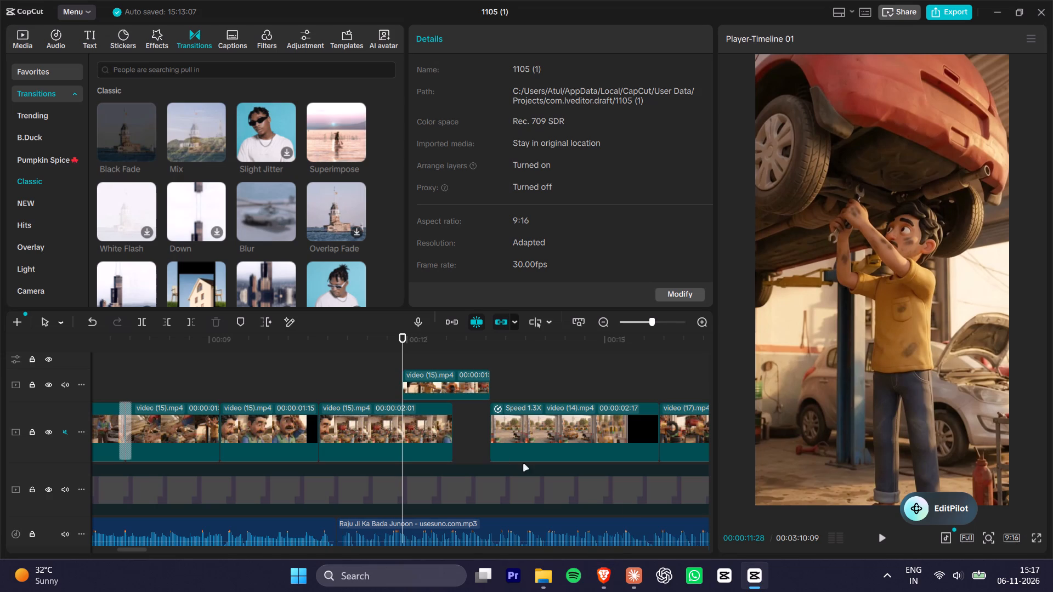
pyautogui.moveTo(417, 344); pyautogui.dragTo(435, 340)
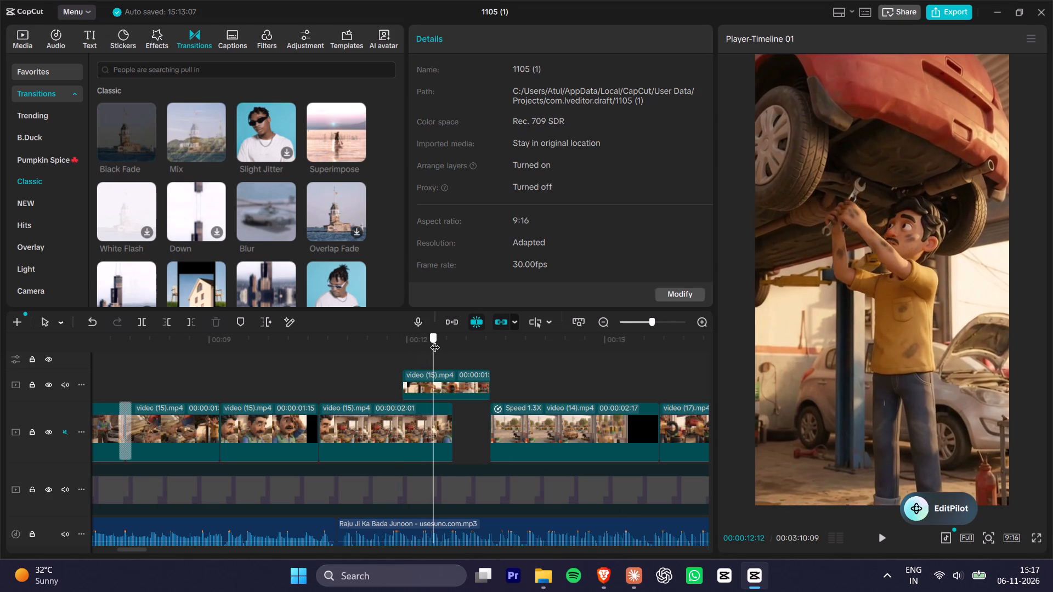
pyautogui.moveTo(435, 340); pyautogui.dragTo(563, 367)
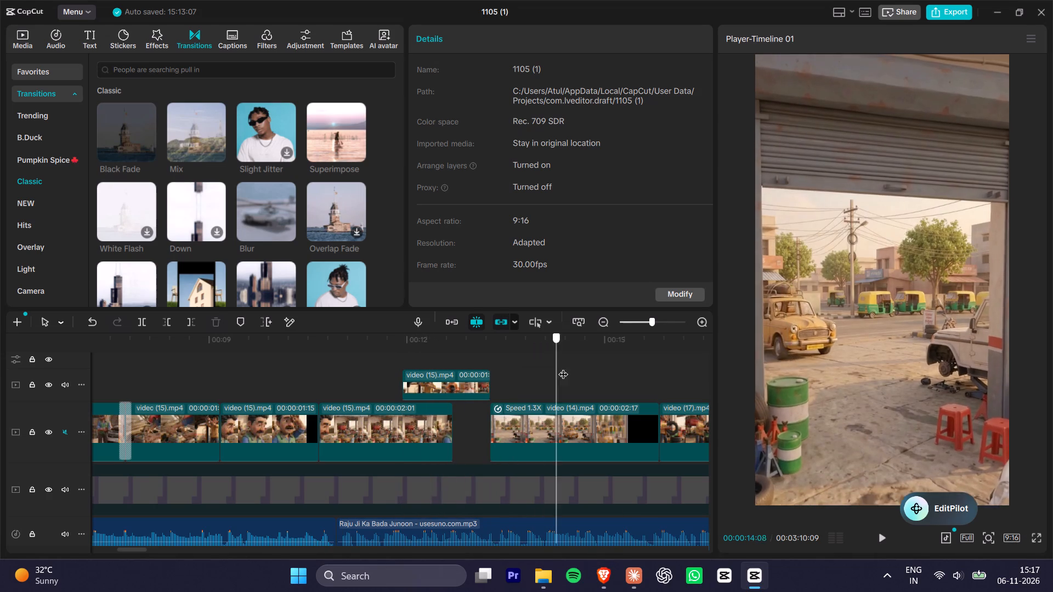
pyautogui.moveTo(563, 367); pyautogui.dragTo(296, 386)
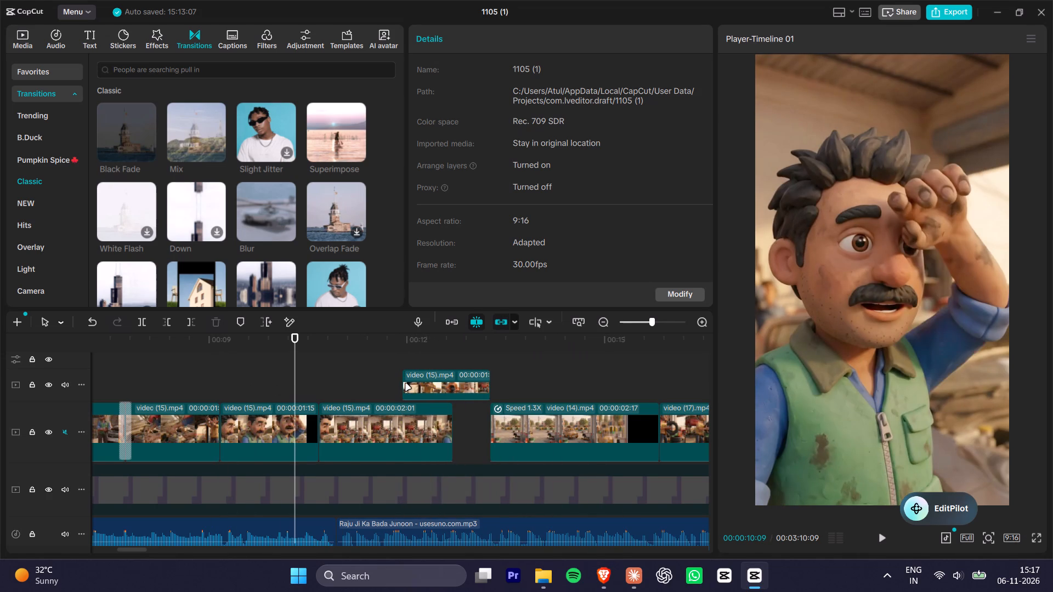
pyautogui.keyDown('alt'); pyautogui.scroll(-5, 440, 382); pyautogui.keyUp('alt')
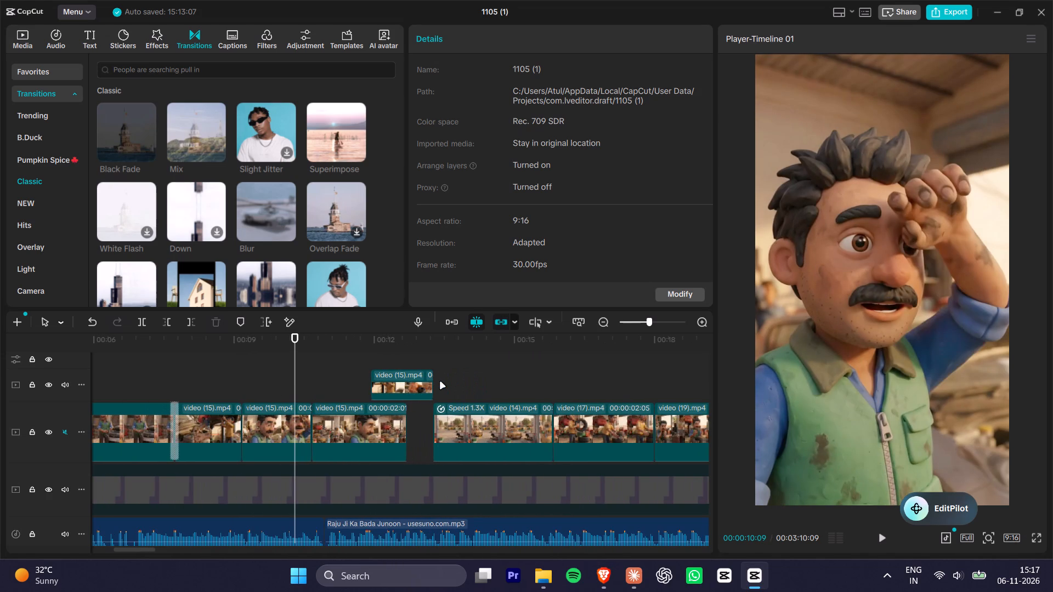
pyautogui.keyDown('alt'); pyautogui.scroll(-1, 440, 382); pyautogui.keyUp('alt')
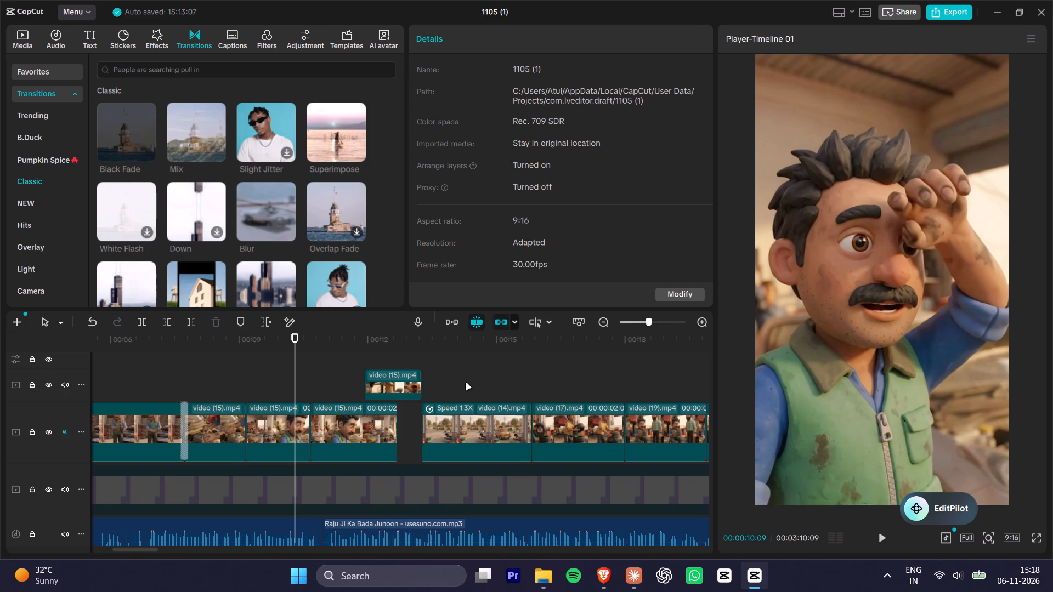
# Review playback from about 00:10 to 00:29, rechecking the phone-app, greeting and paperwork shots between about 00:18 and 00:25.
pyautogui.press('space')
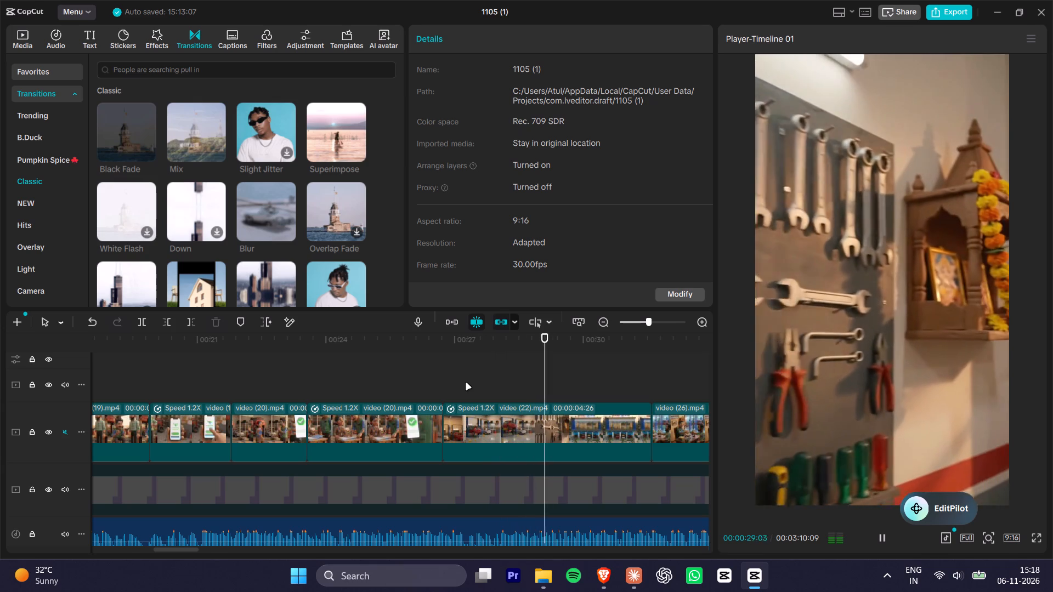
pyautogui.press('space')
pyautogui.moveTo(441, 351); pyautogui.dragTo(310, 381)
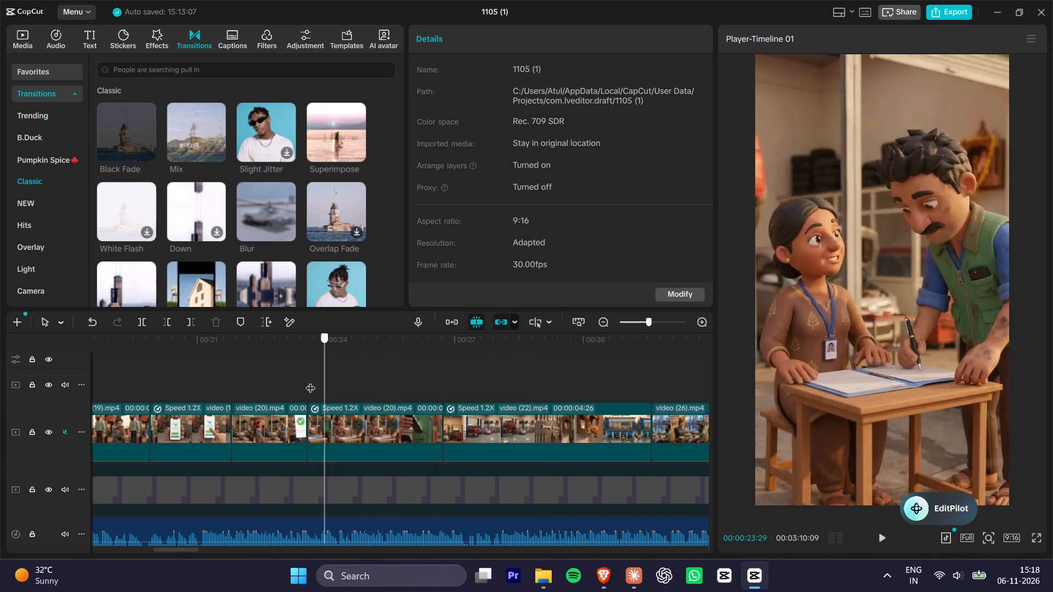
pyautogui.moveTo(310, 381); pyautogui.dragTo(389, 455)
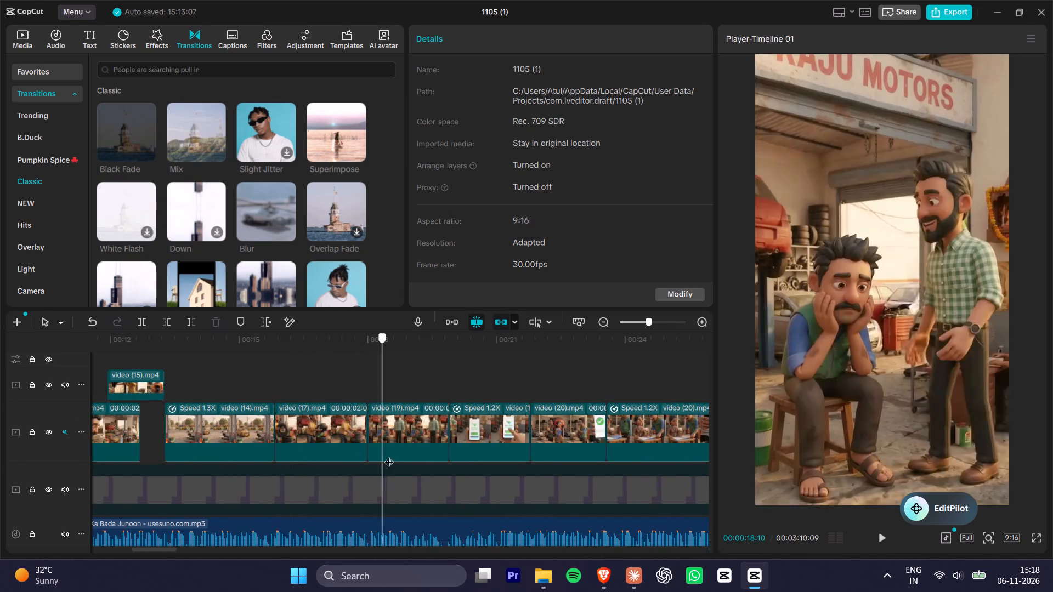
pyautogui.moveTo(389, 455); pyautogui.dragTo(536, 479)
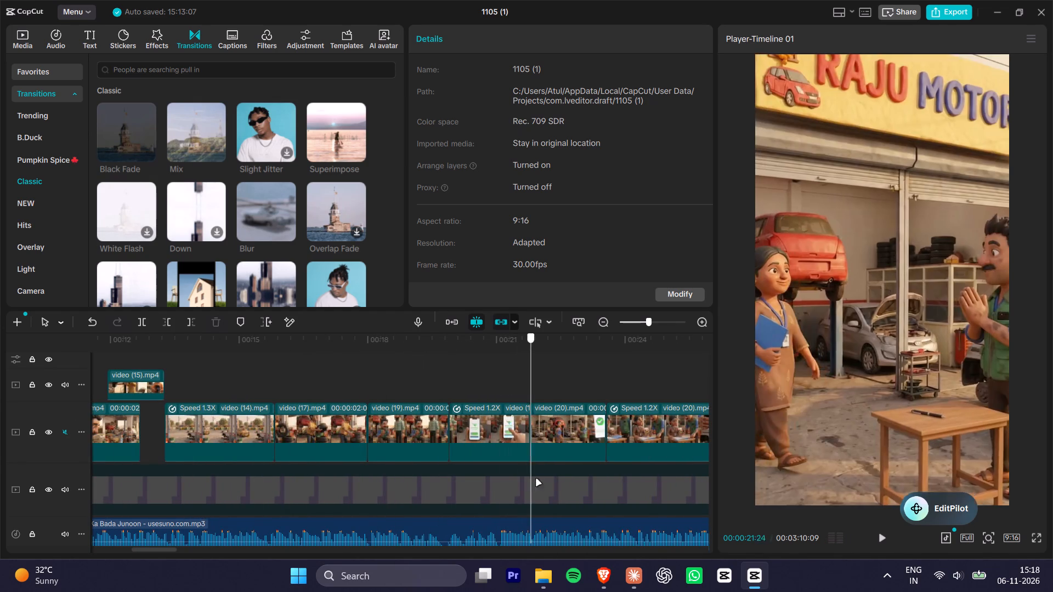
pyautogui.moveTo(536, 479); pyautogui.dragTo(532, 491)
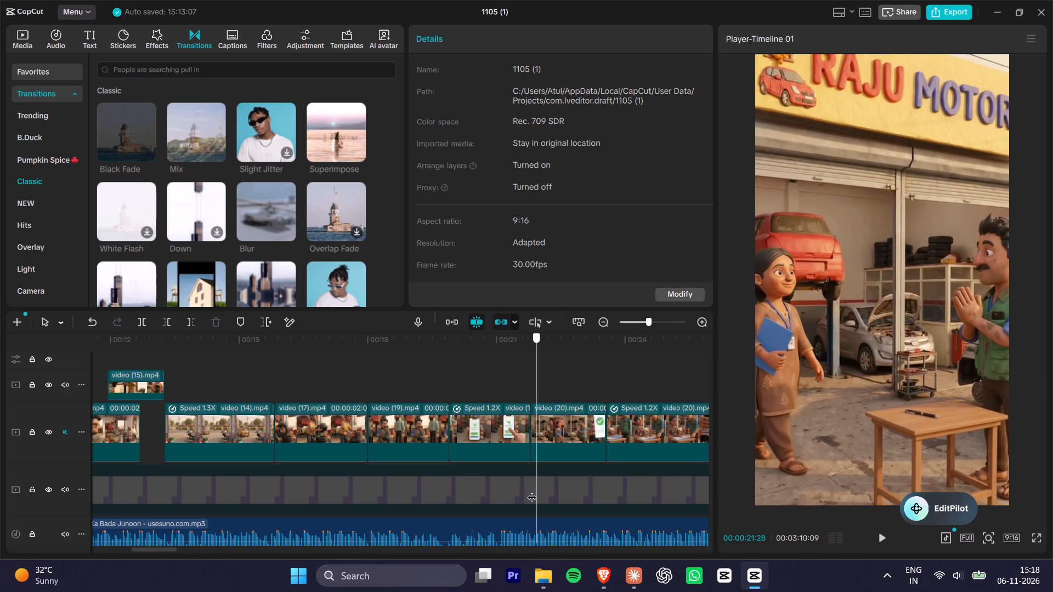
pyautogui.moveTo(532, 491); pyautogui.dragTo(501, 500)
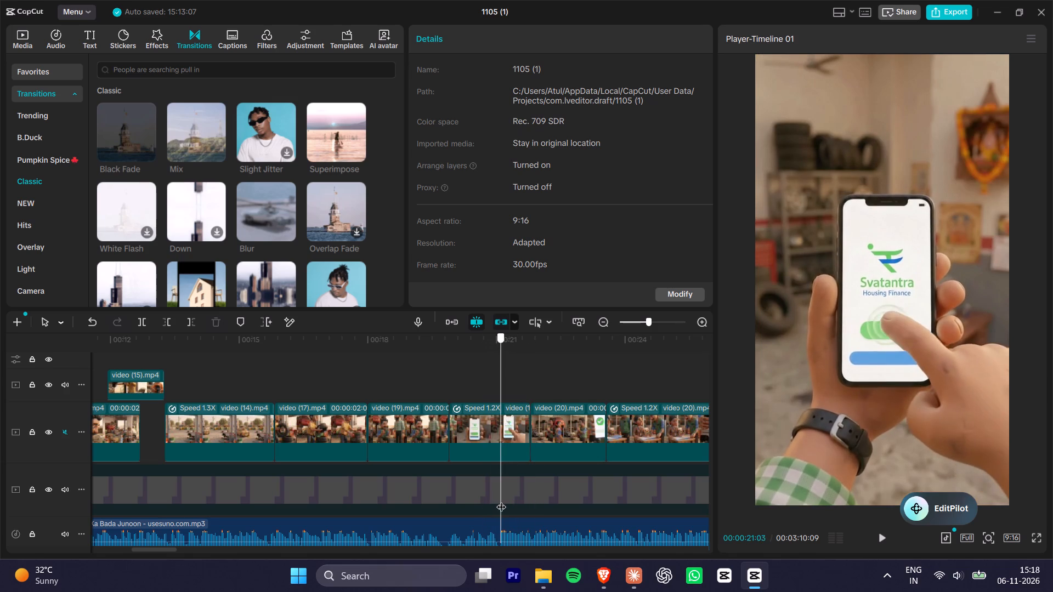
pyautogui.moveTo(501, 500); pyautogui.dragTo(573, 504)
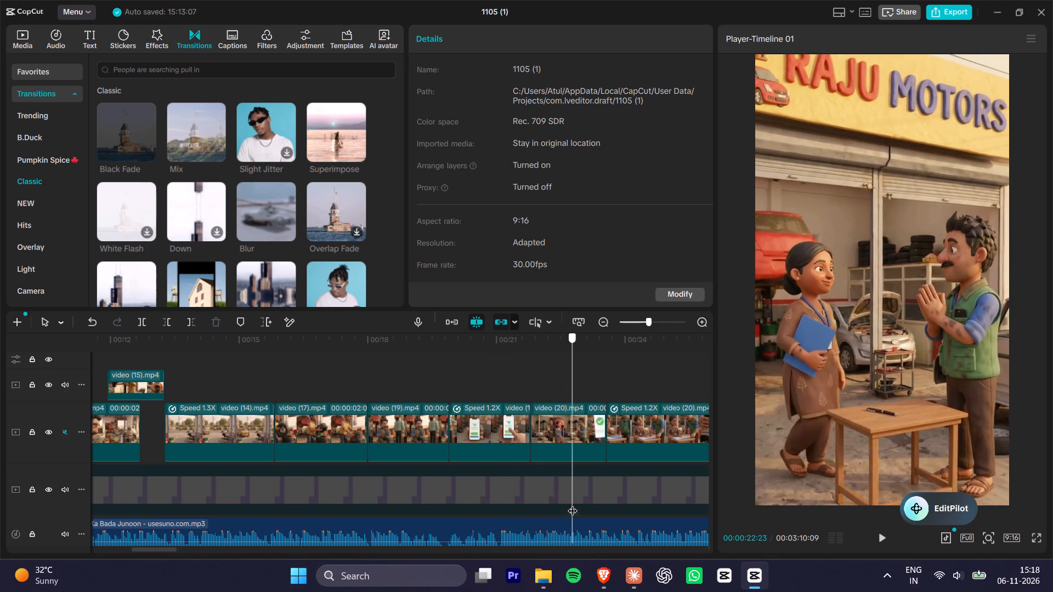
pyautogui.moveTo(573, 504); pyautogui.dragTo(598, 499)
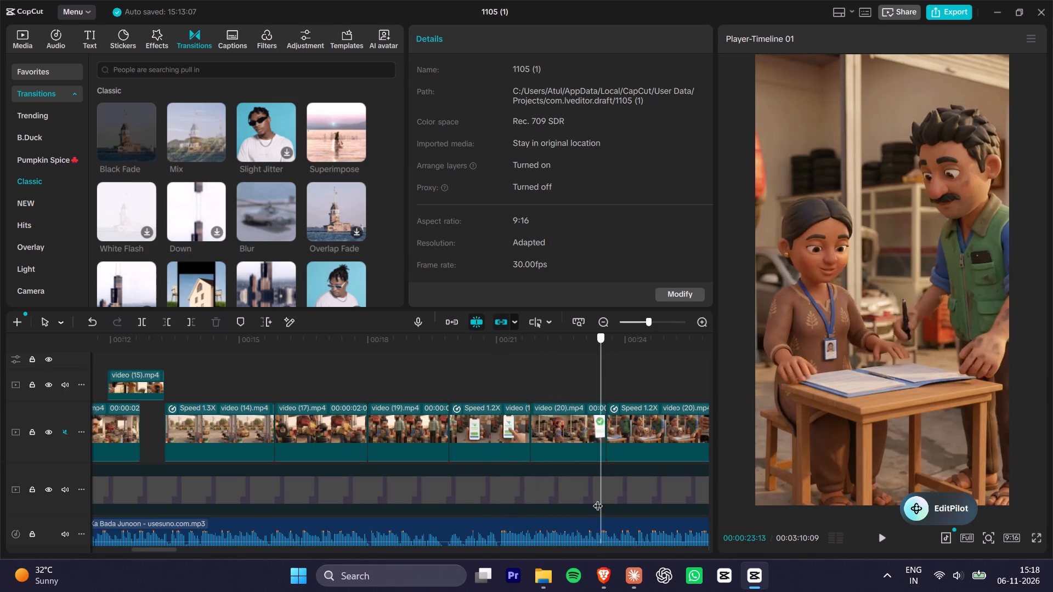
pyautogui.moveTo(598, 499); pyautogui.dragTo(687, 515)
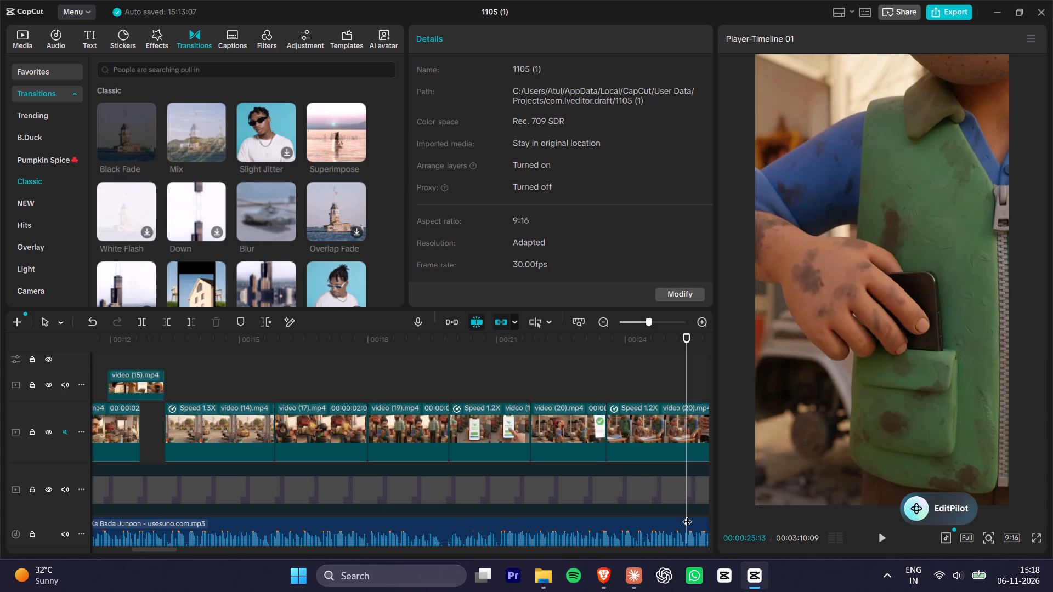
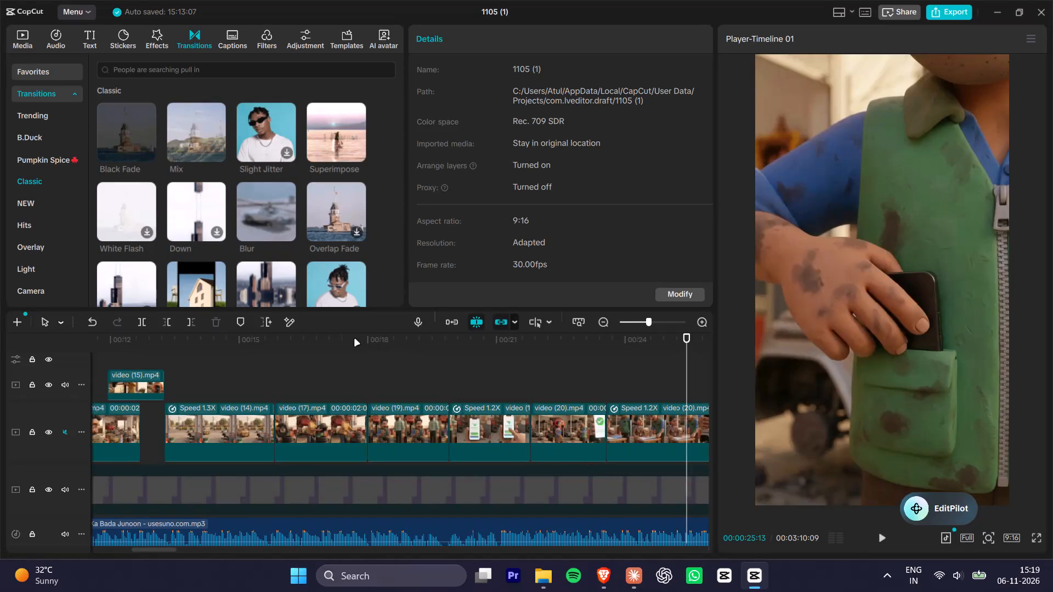
# Scrub the shots between about 00:08 and 00:21 and recheck the taxi street shot from about 00:14 to 00:15.
pyautogui.moveTo(298, 349); pyautogui.dragTo(290, 360)
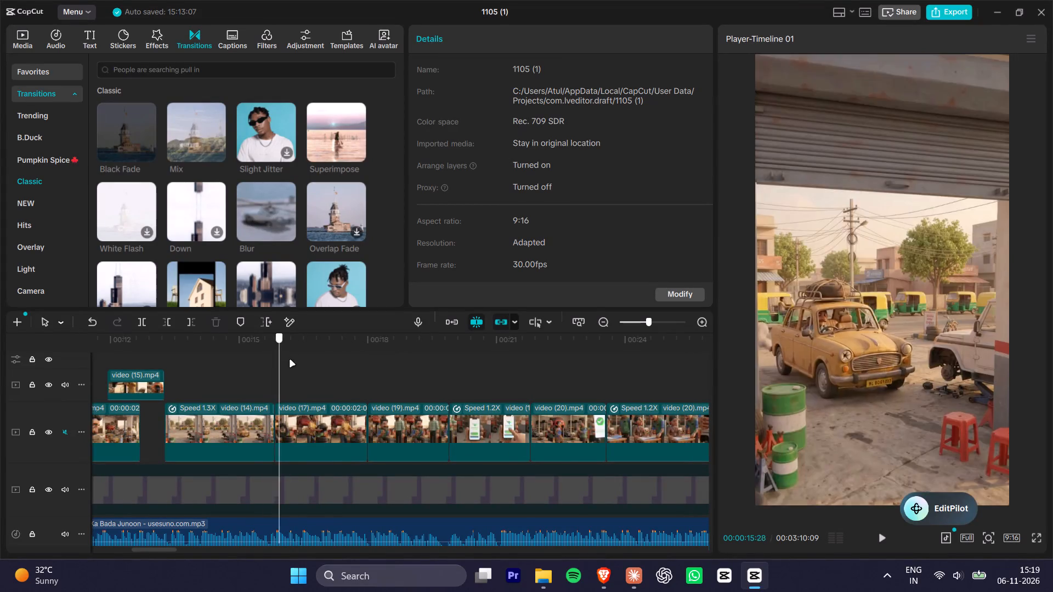
pyautogui.moveTo(290, 360); pyautogui.dragTo(498, 361)
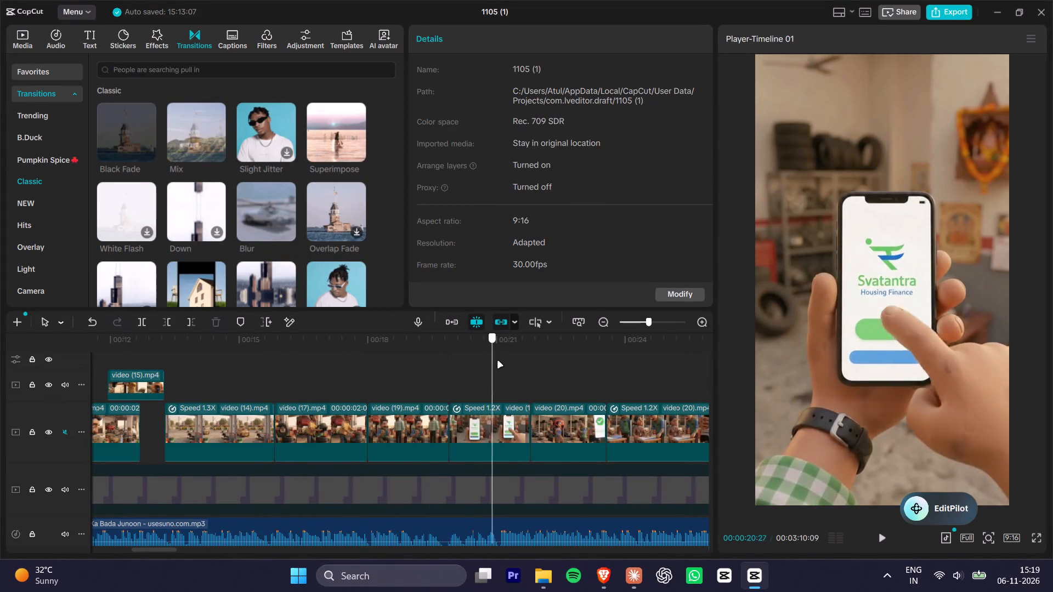
pyautogui.moveTo(498, 361); pyautogui.dragTo(206, 367)
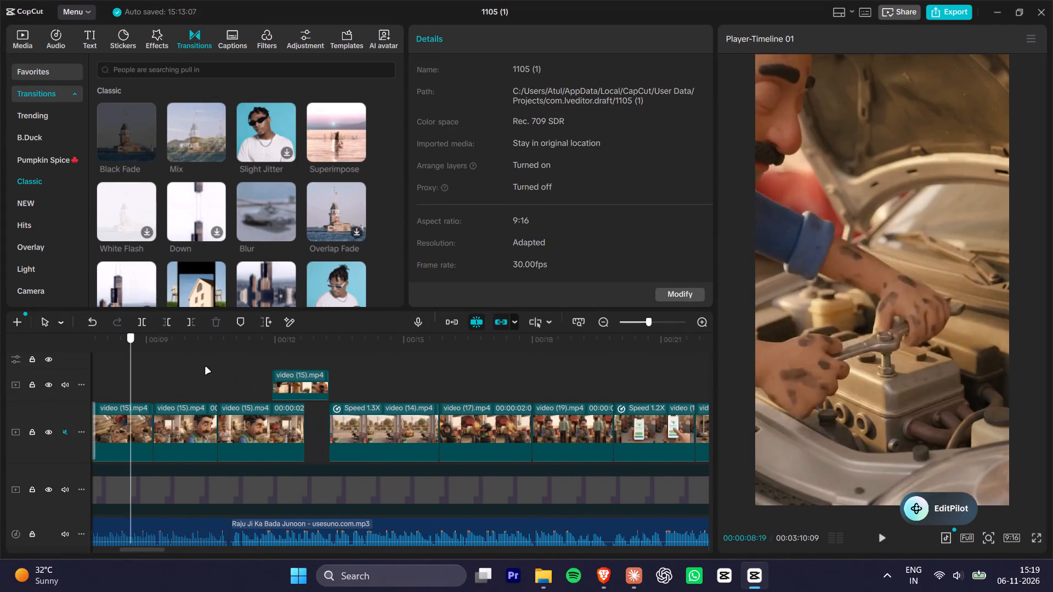
pyautogui.moveTo(206, 367); pyautogui.dragTo(367, 384)
pyautogui.press('space')
pyautogui.press('space')
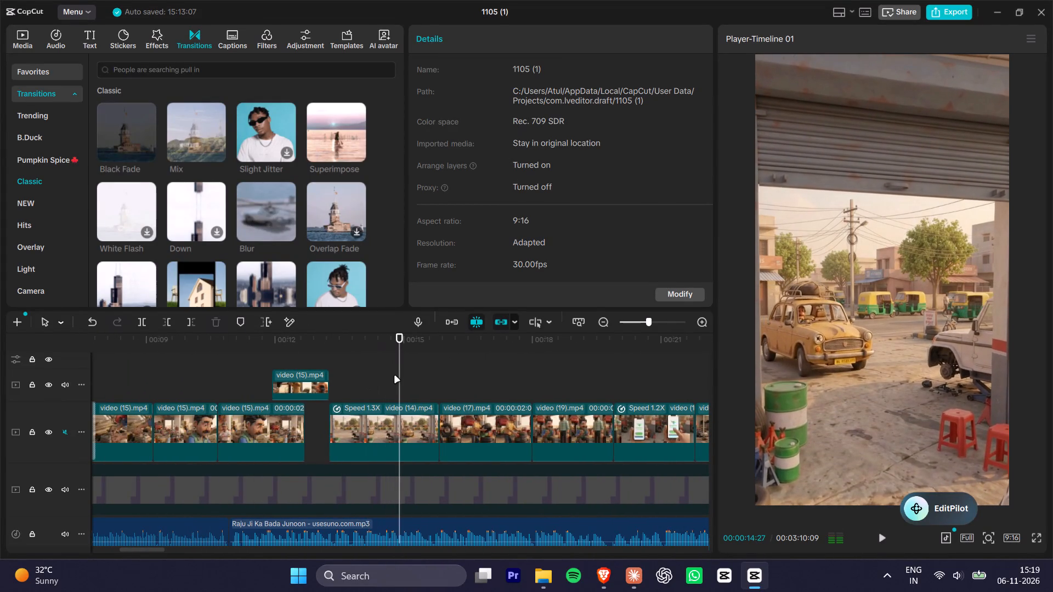
pyautogui.press('space')
pyautogui.press('space')
pyautogui.press('space')
pyautogui.press('space')
pyautogui.press('space')
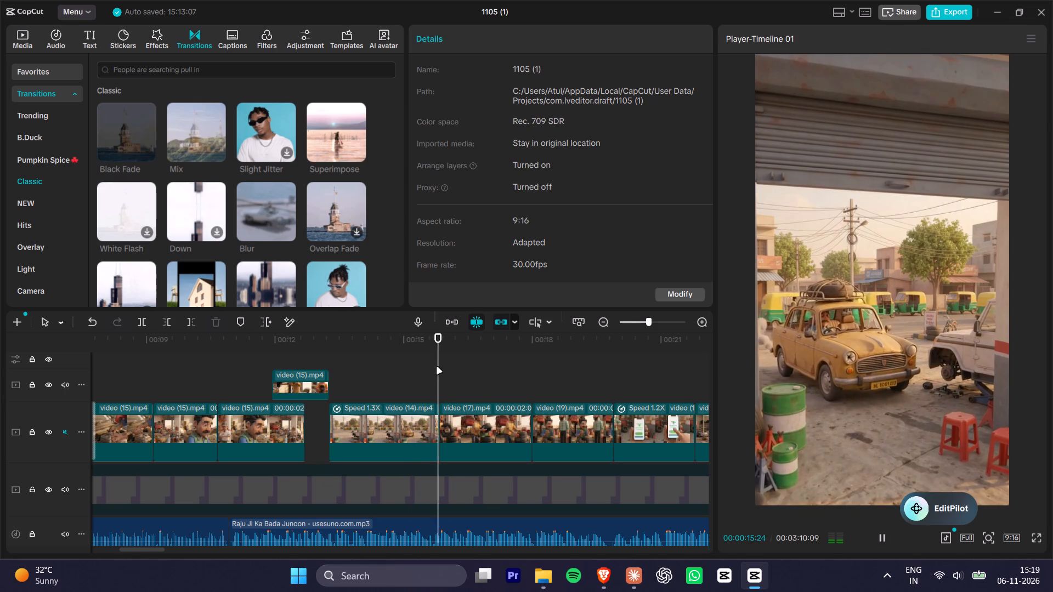
pyautogui.press('space')
# Review playback from about 00:15 to 00:19, covering the taxi, tyre-stacking and worried-mechanic shots.
pyautogui.moveTo(435, 349); pyautogui.dragTo(424, 349)
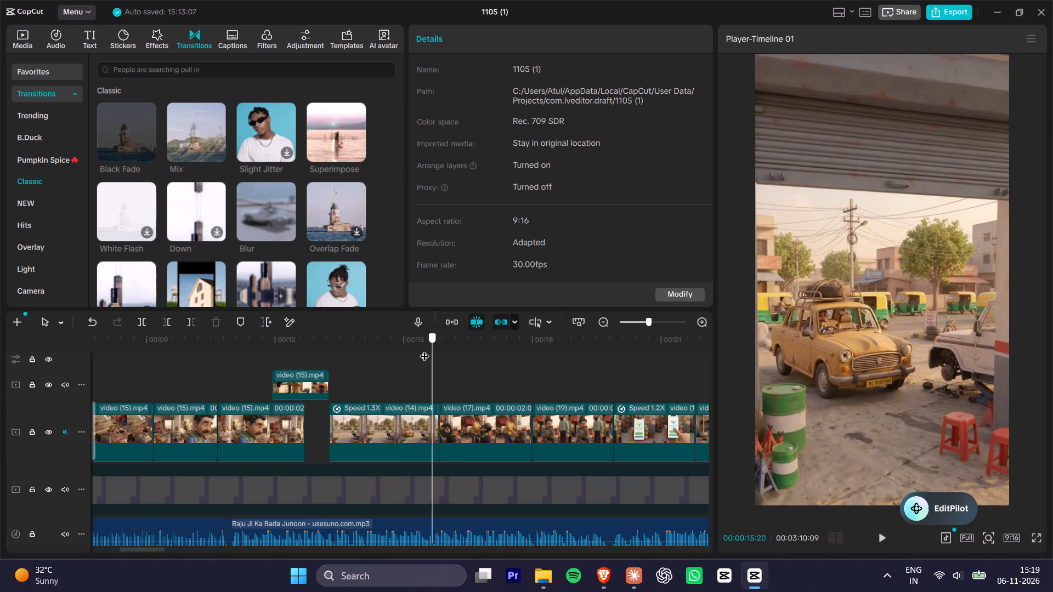
pyautogui.moveTo(424, 349); pyautogui.dragTo(417, 350)
pyautogui.press('space')
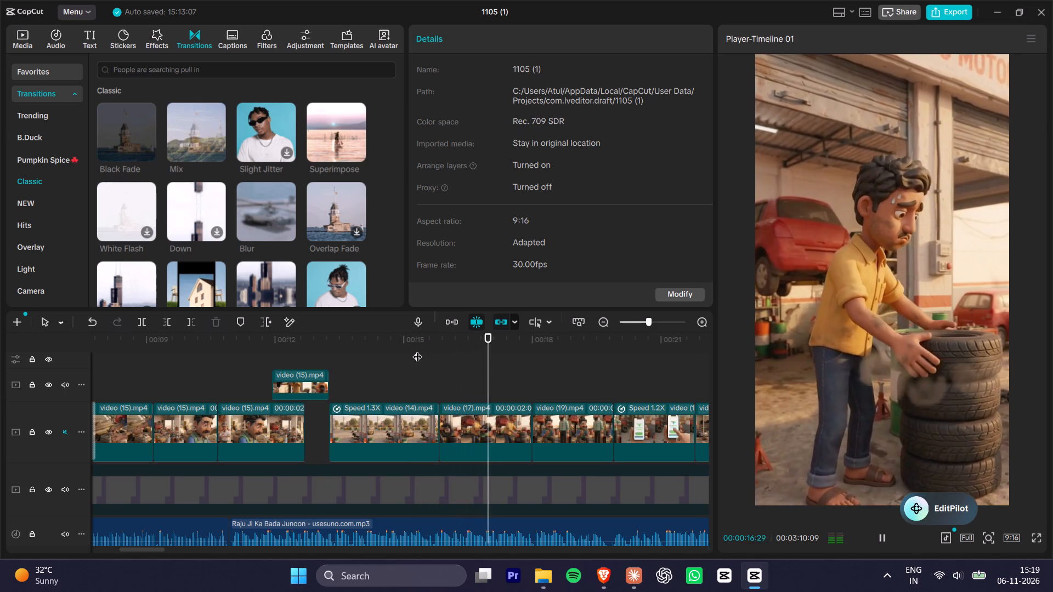
pyautogui.press('space')
pyautogui.press('space')
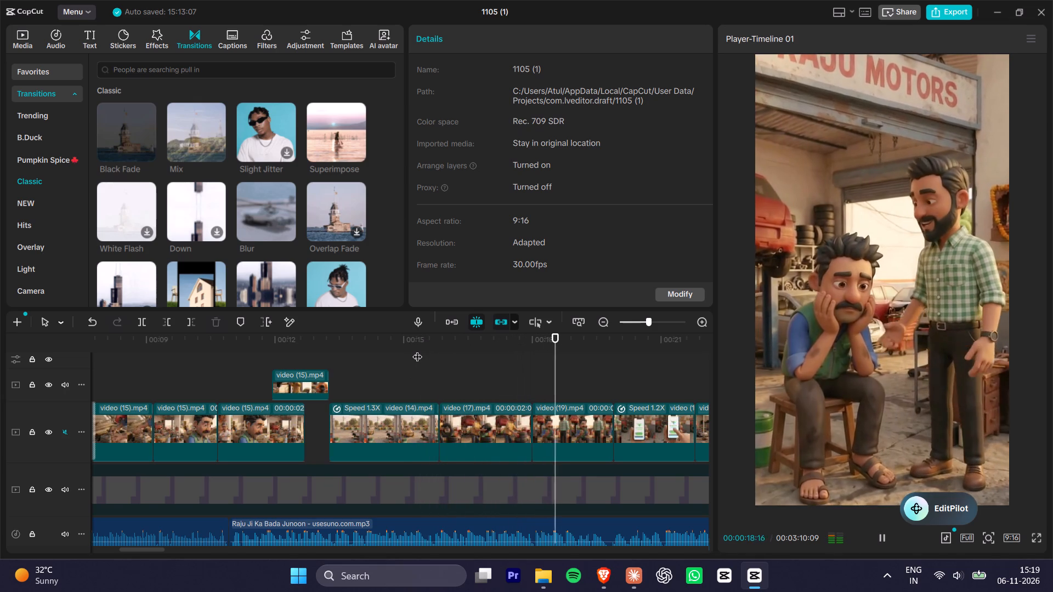
pyautogui.press('space')
pyautogui.press('space')
pyautogui.press('space')
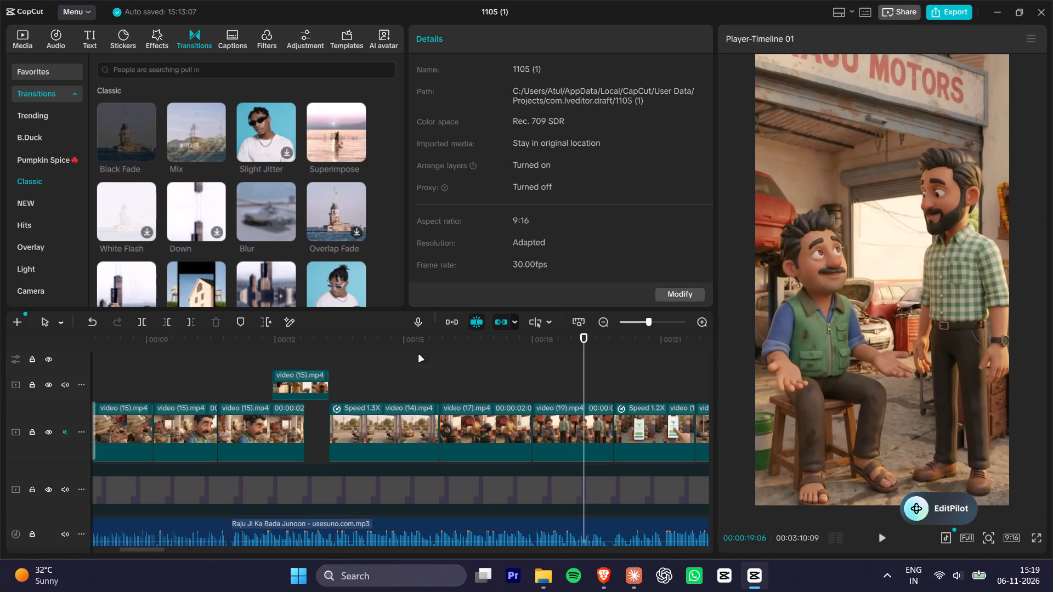
pyautogui.press('space')
pyautogui.press('space')
# Review the video from the beginning to the engine-repair close-up at about 00:08.
pyautogui.keyDown('alt'); pyautogui.scroll(3, 443, 400); pyautogui.keyUp('alt')
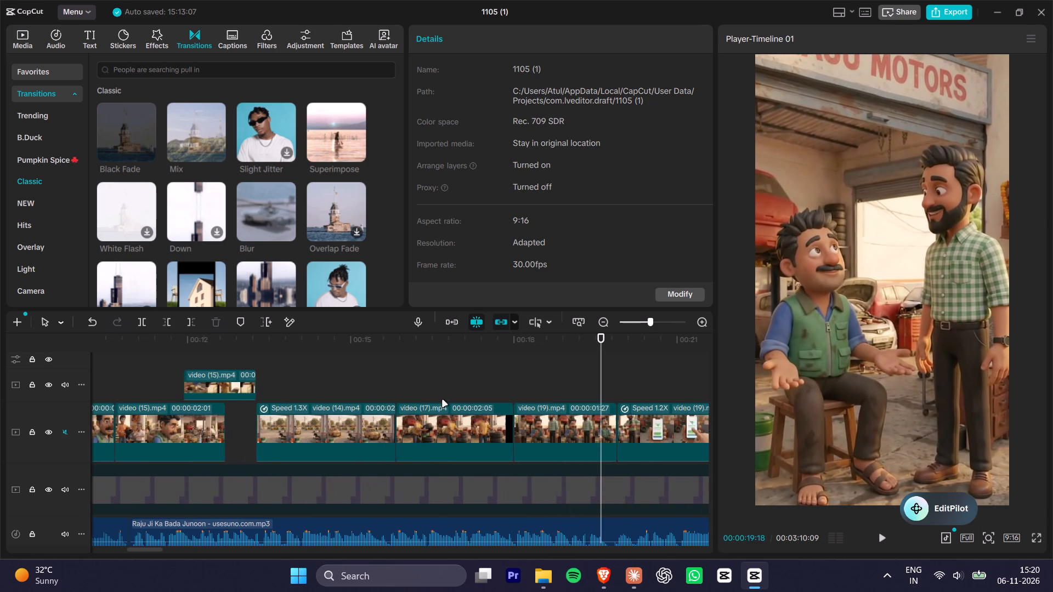
pyautogui.moveTo(420, 334); pyautogui.dragTo(0, 408)
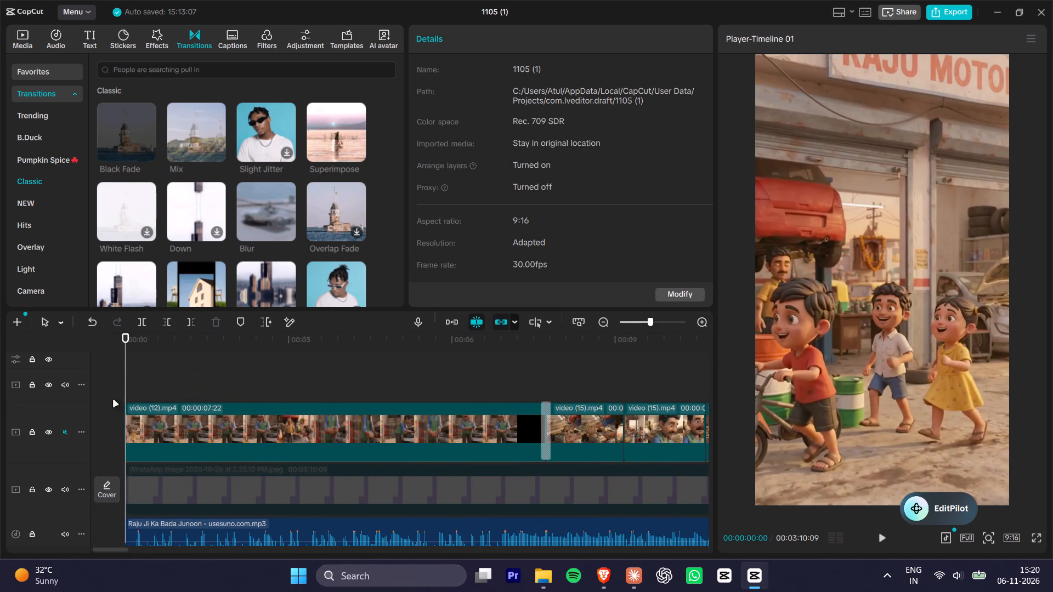
pyautogui.press('space')
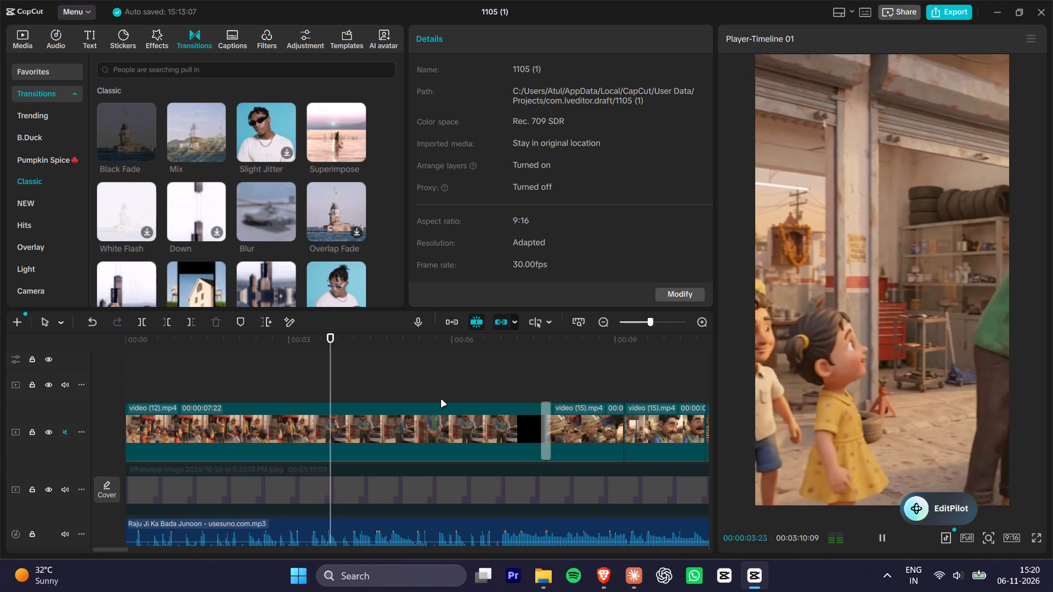
pyautogui.press('space')
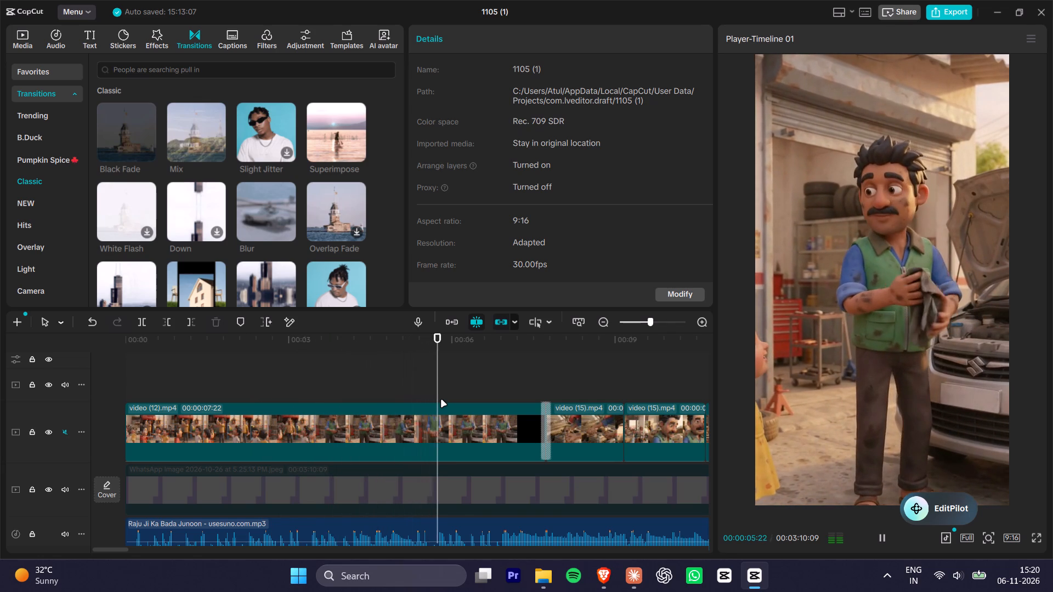
pyautogui.press('space')
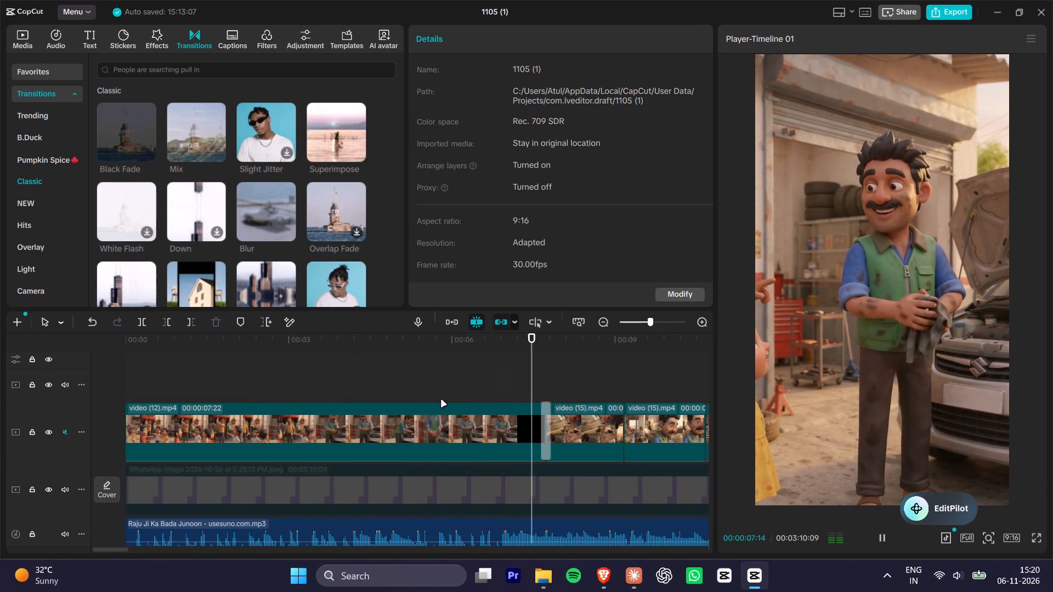
pyautogui.press('space')
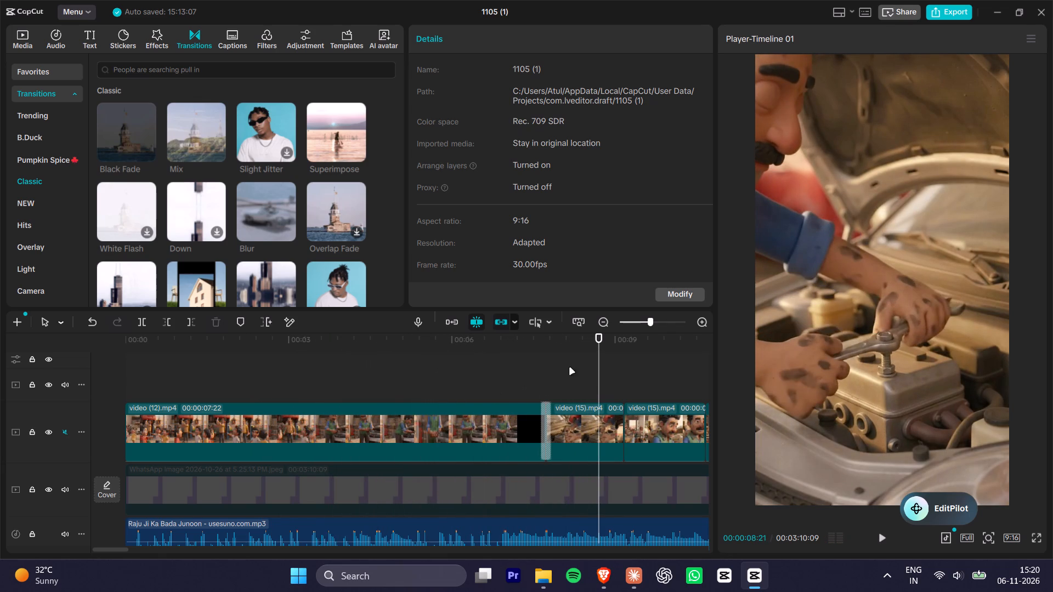
# Import video (31) from the Downloads folder into the project's media library.
pyautogui.click(17, 41)
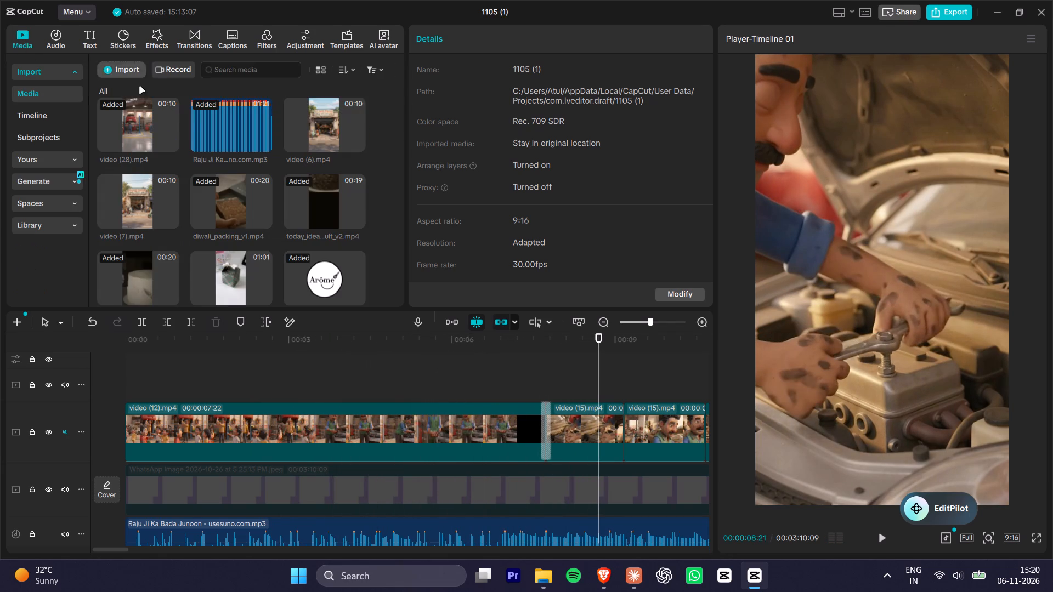
pyautogui.scroll(-2, 236, 236)
pyautogui.scroll(-17, 187, 295)
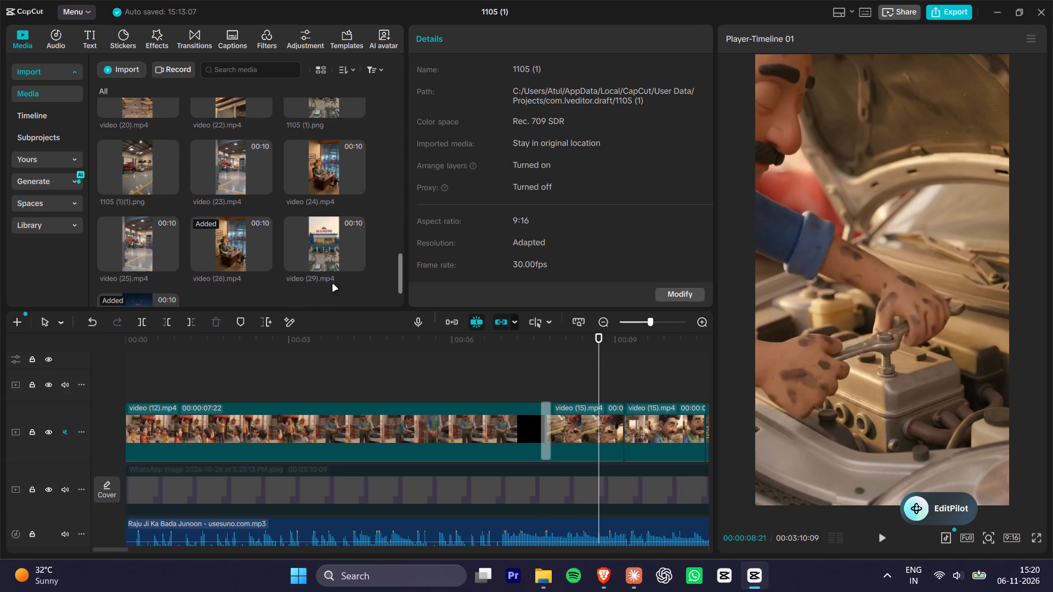
pyautogui.scroll(-3, 333, 284)
pyautogui.click(541, 588)
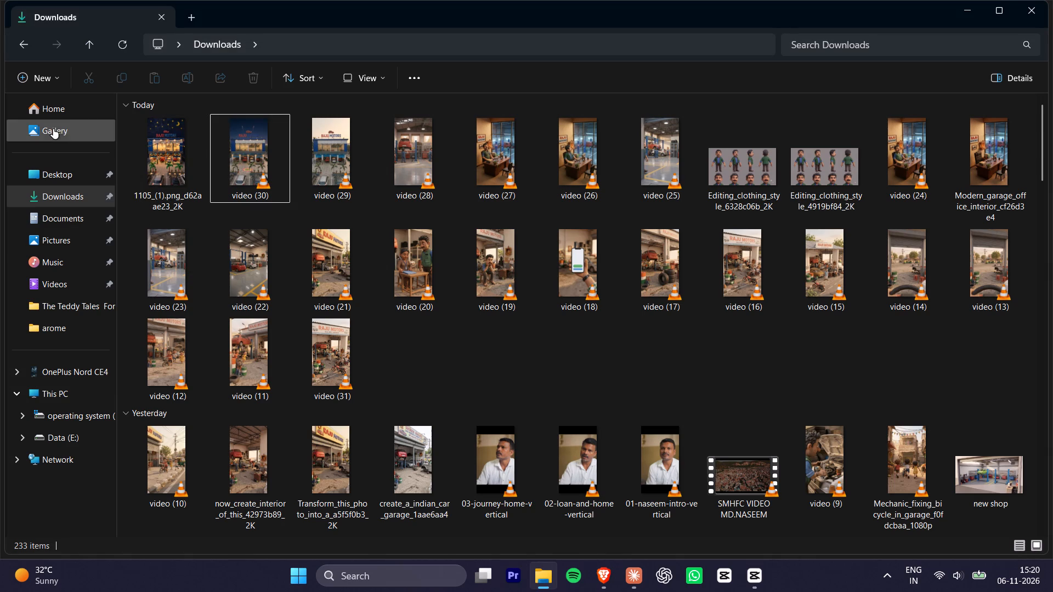
pyautogui.click(60, 200)
pyautogui.scroll(4, 194, 189)
pyautogui.moveTo(148, 151); pyautogui.dragTo(206, 260)
pyautogui.press('space')
pyautogui.press('Tab')
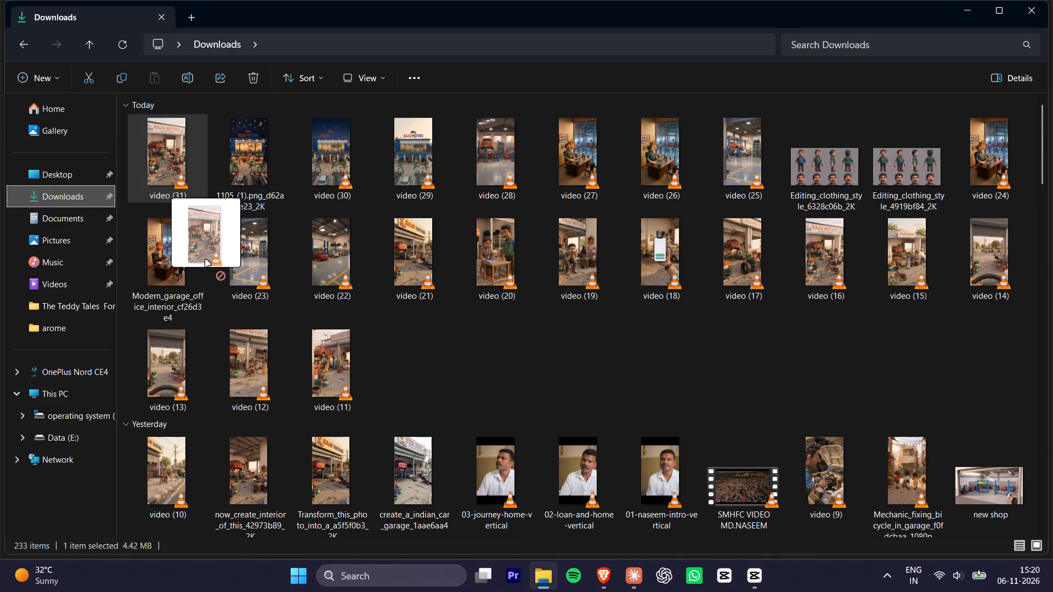
pyautogui.moveTo(206, 260); pyautogui.dragTo(398, 383)
pyautogui.hotkey('alt', 'Tab')
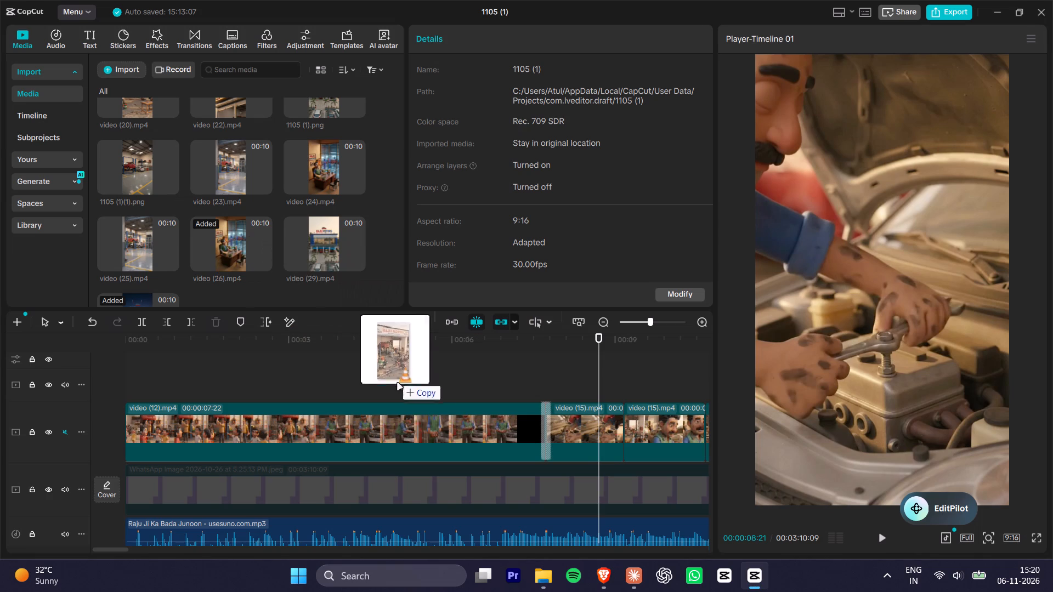
pyautogui.moveTo(398, 383); pyautogui.dragTo(313, 291)
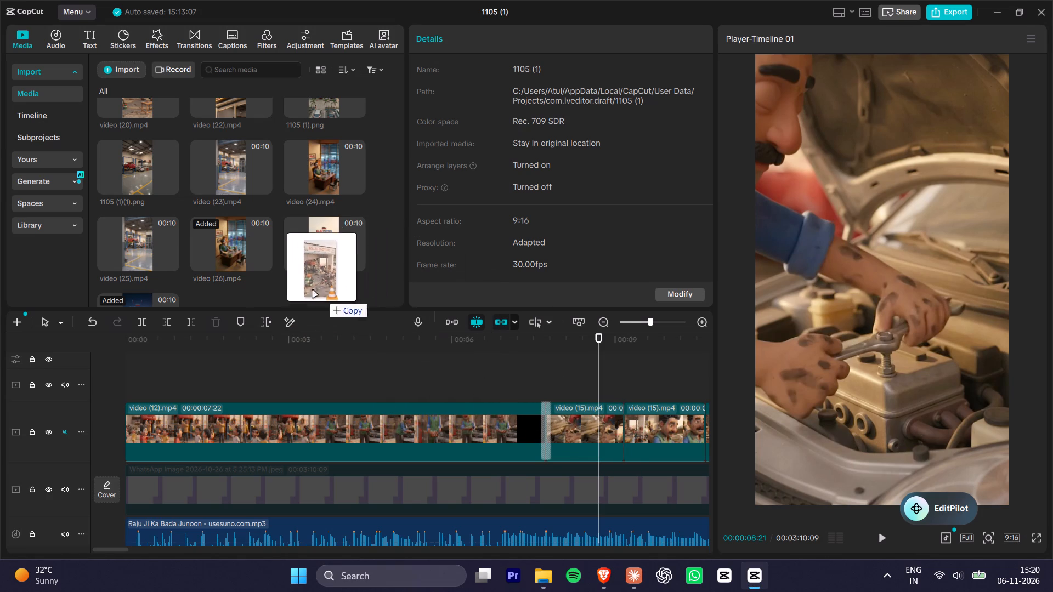
pyautogui.moveTo(313, 291); pyautogui.dragTo(261, 200)
# Replace the engine-repair clip after video (12).mp4 with the opening section of video (31).mp4, keeping the original video effect.
pyautogui.moveTo(233, 260); pyautogui.dragTo(553, 396)
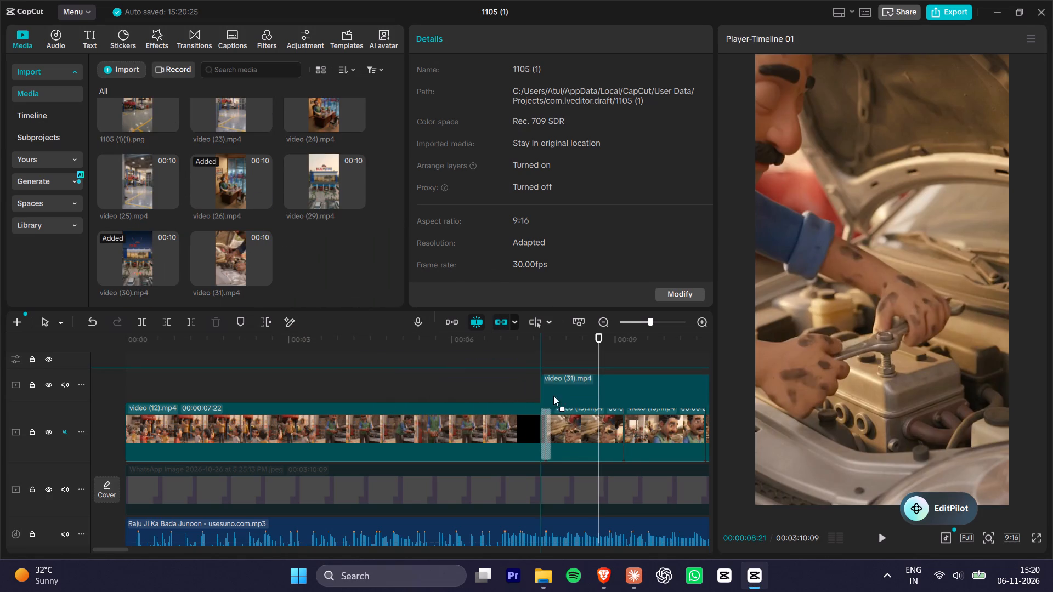
pyautogui.moveTo(553, 396); pyautogui.dragTo(586, 428)
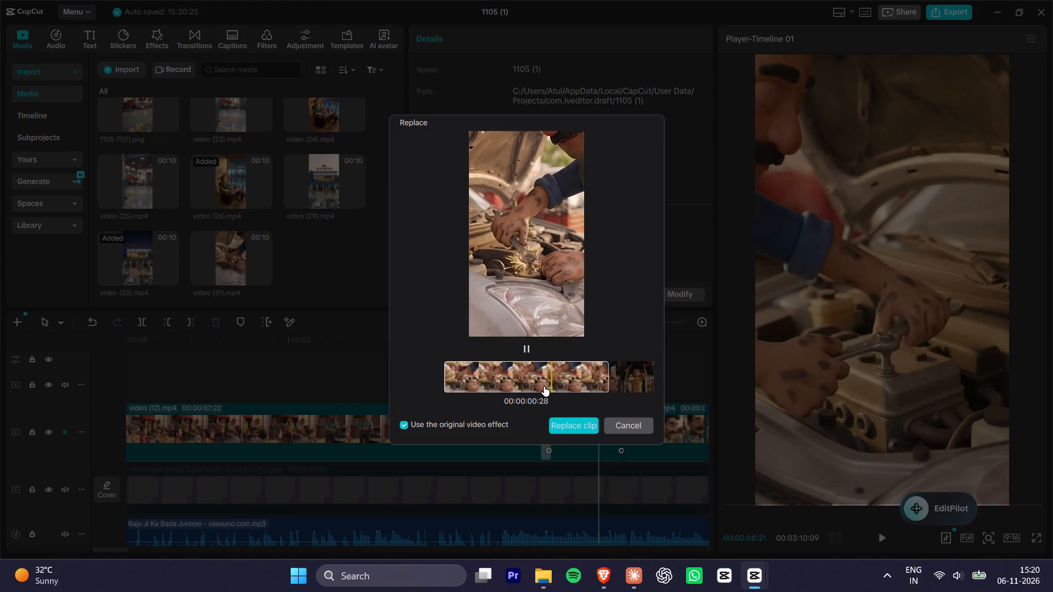
pyautogui.moveTo(562, 384); pyautogui.dragTo(551, 385)
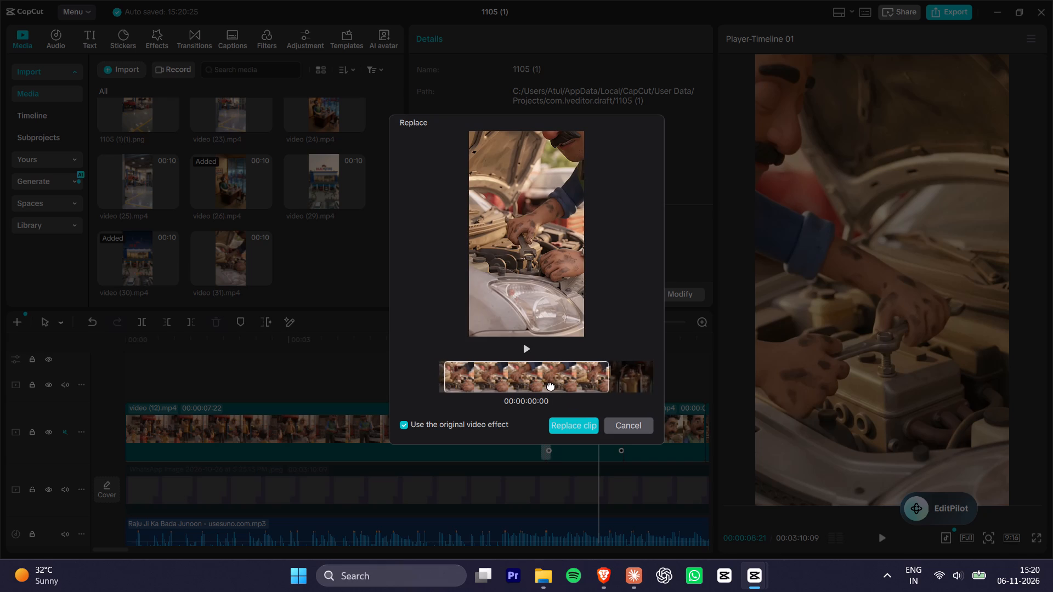
pyautogui.moveTo(551, 385); pyautogui.dragTo(478, 381)
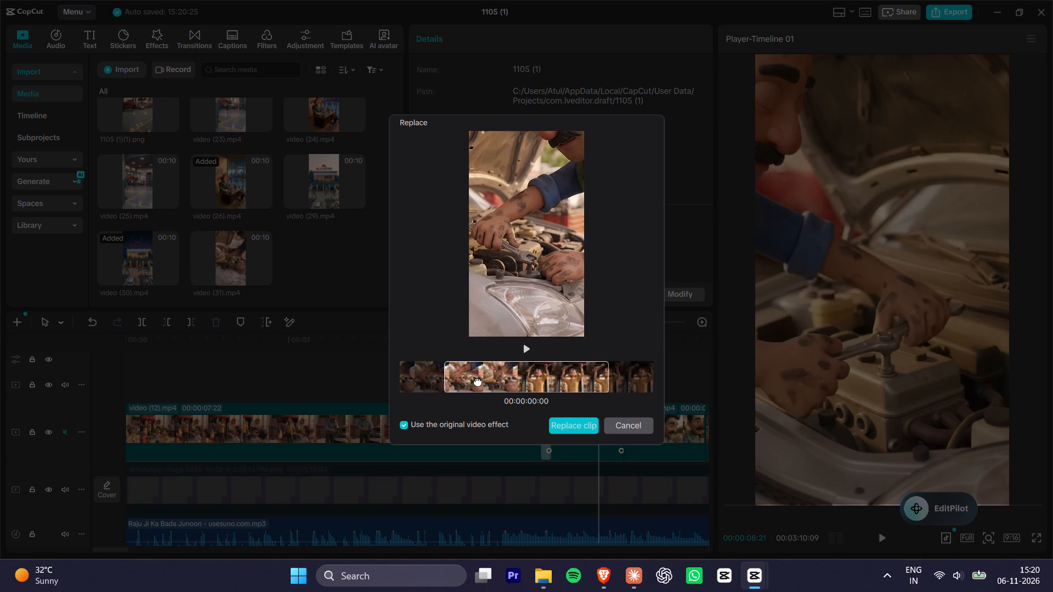
pyautogui.moveTo(478, 381); pyautogui.dragTo(483, 380)
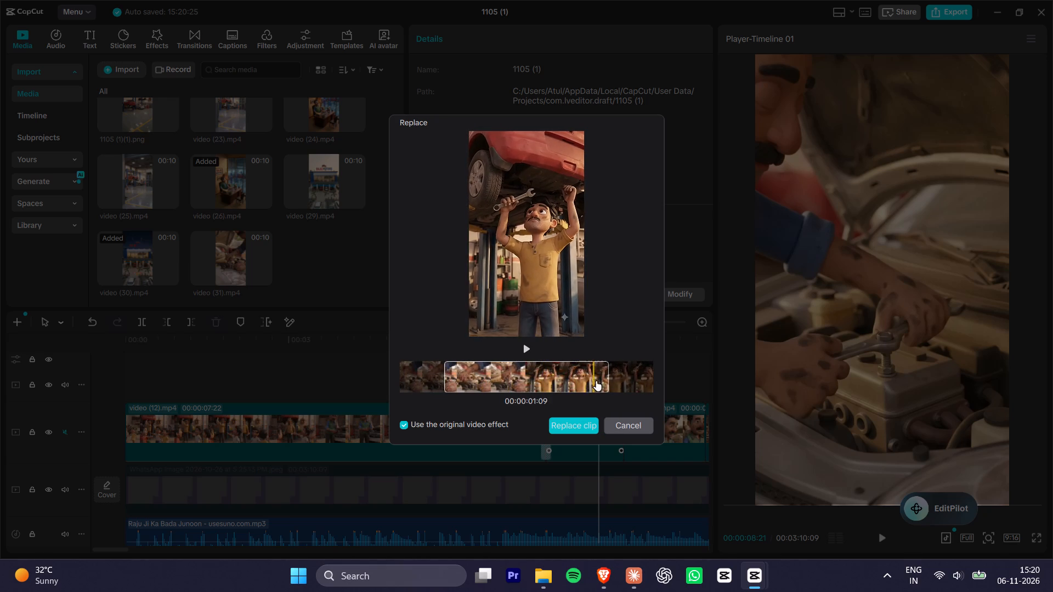
pyautogui.moveTo(507, 378); pyautogui.dragTo(655, 382)
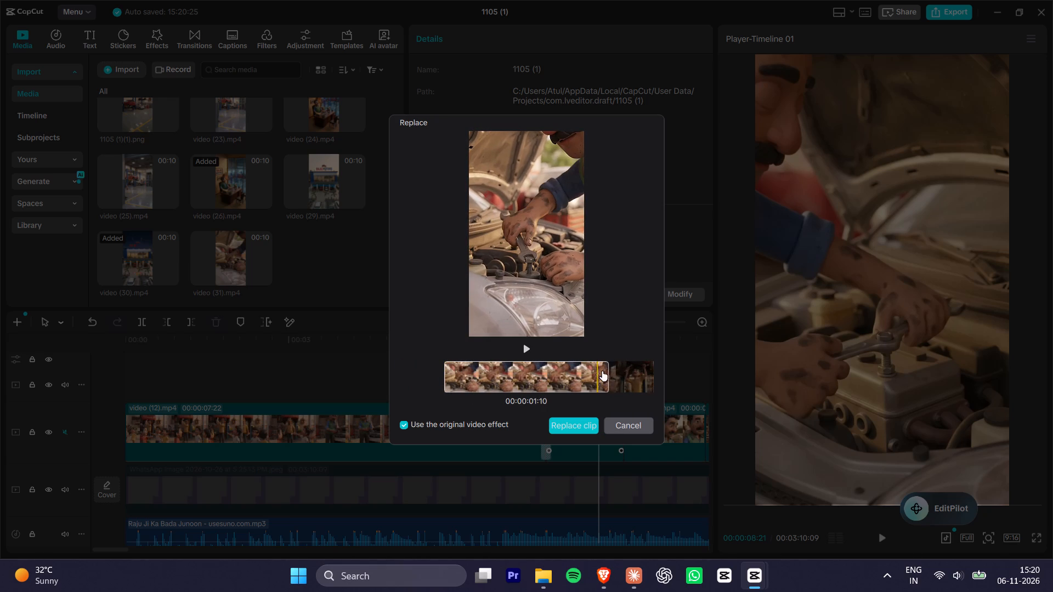
pyautogui.click(574, 425)
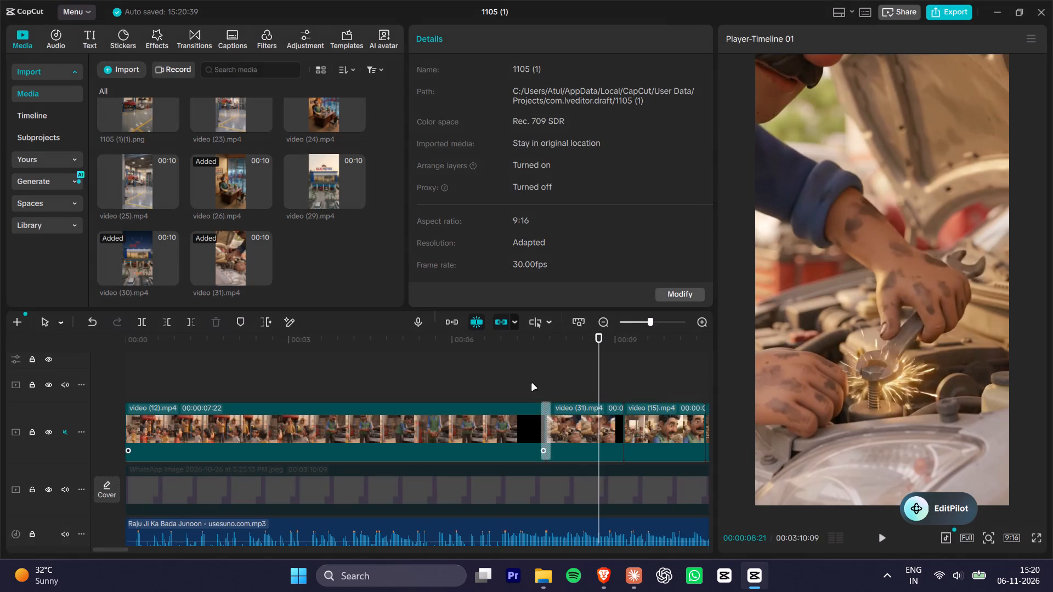
# Review the replaced engine-repair shot and its joins with the neighbouring clips, from about 00:07 to 00:09.
pyautogui.click(536, 348)
pyautogui.press('space')
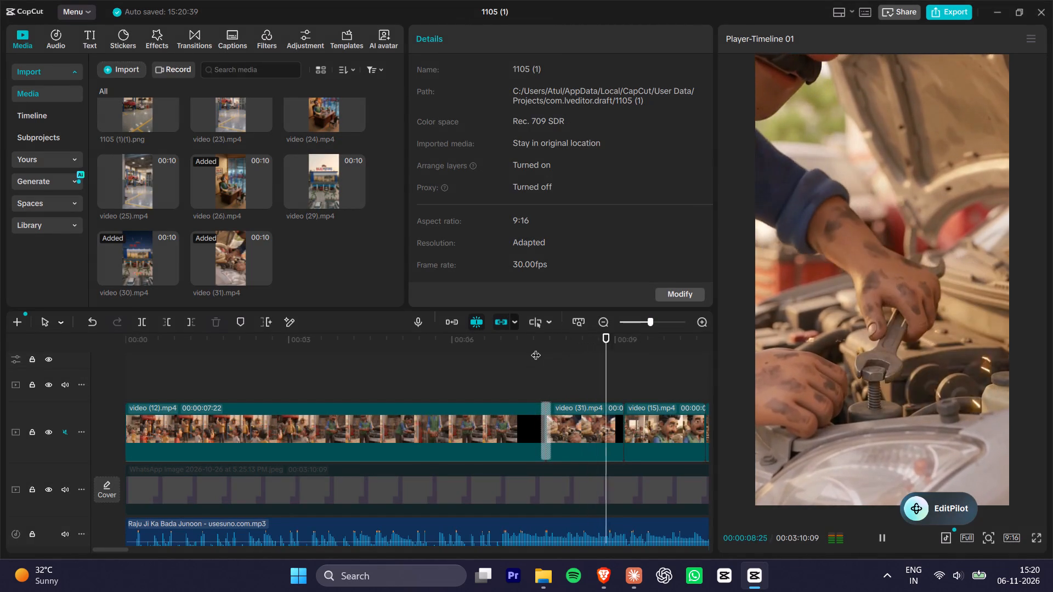
pyautogui.press('space')
pyautogui.press('space')
pyautogui.press('space')
pyautogui.moveTo(557, 354); pyautogui.dragTo(550, 355)
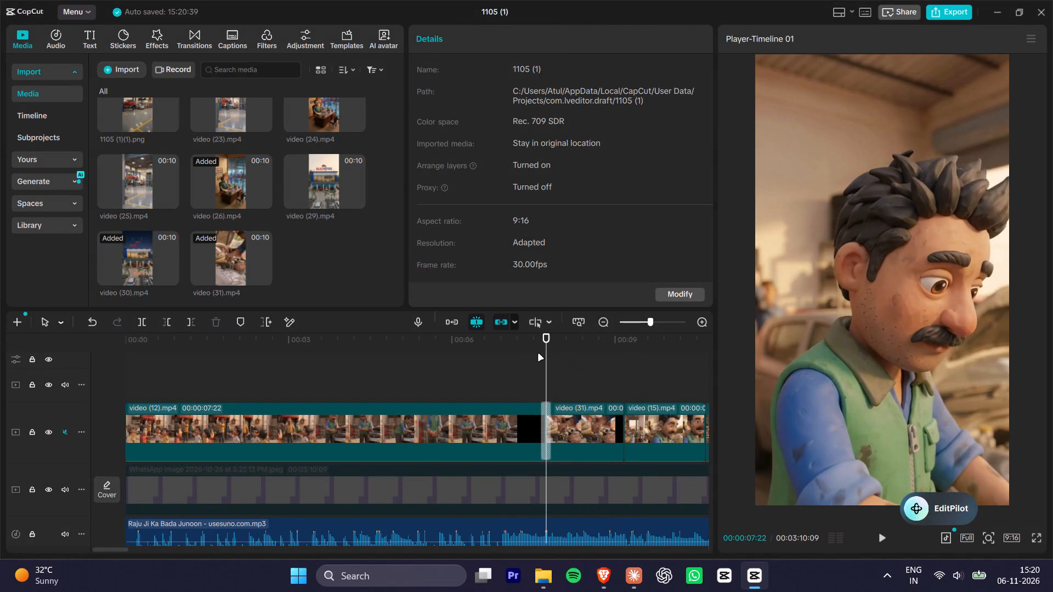
pyautogui.press('space')
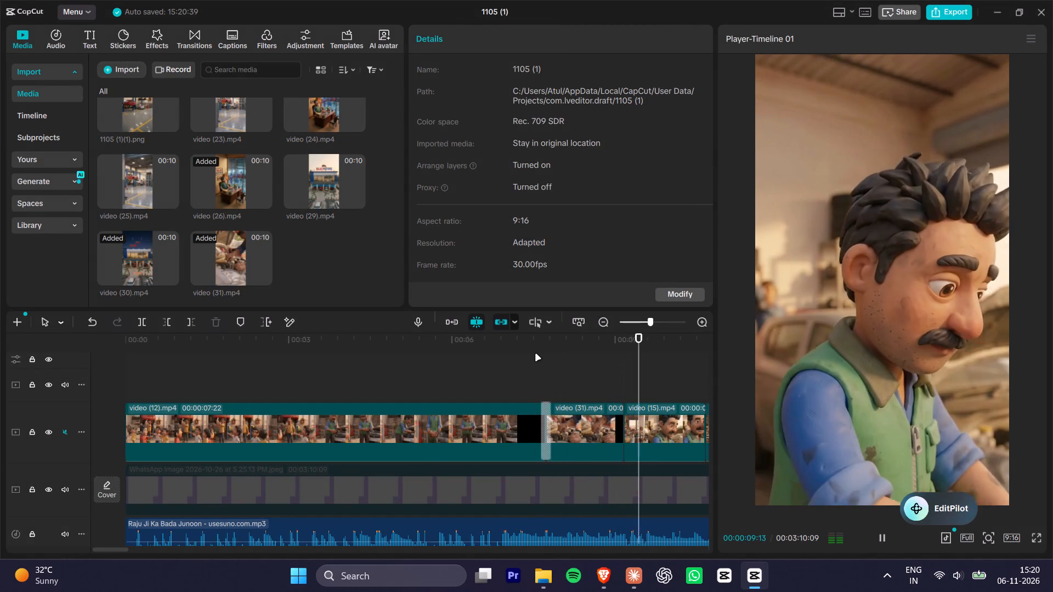
# Review playback from about 00:09 to 00:12, checking the garage exterior and the under-car repair shot.
pyautogui.press('space')
pyautogui.press('space')
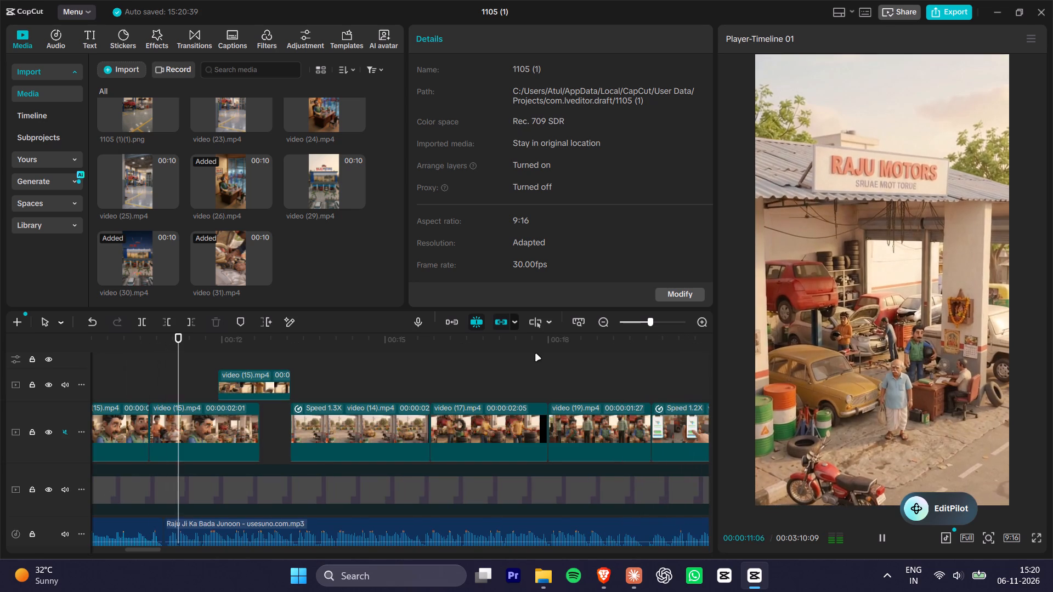
pyautogui.press('space')
pyautogui.press('space')
pyautogui.press('space')
pyautogui.press('space')
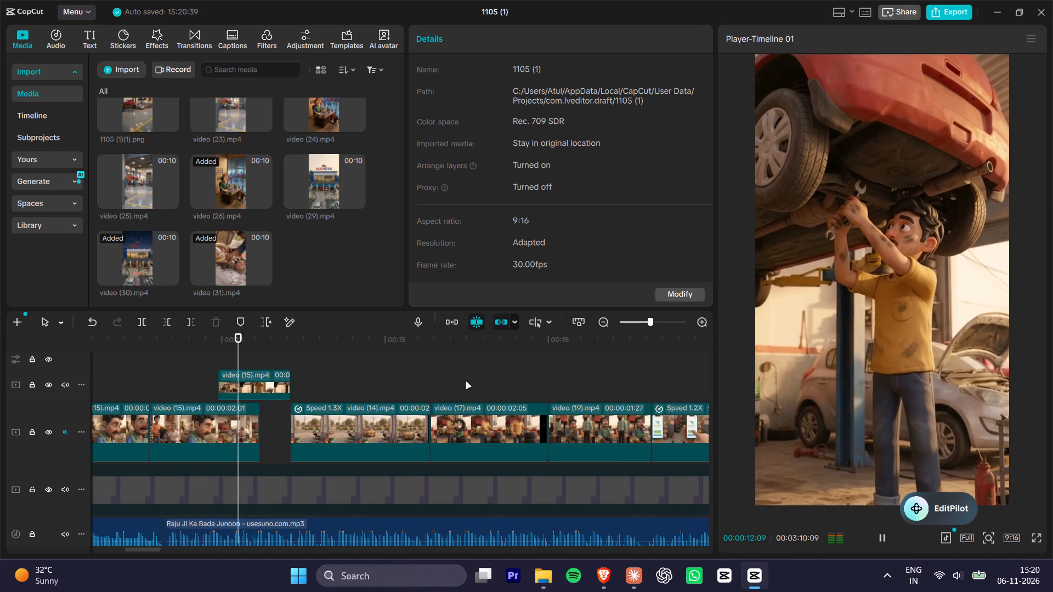
pyautogui.press('space')
pyautogui.press('space')
pyautogui.press('space')
pyautogui.press('space')
pyautogui.press('space')
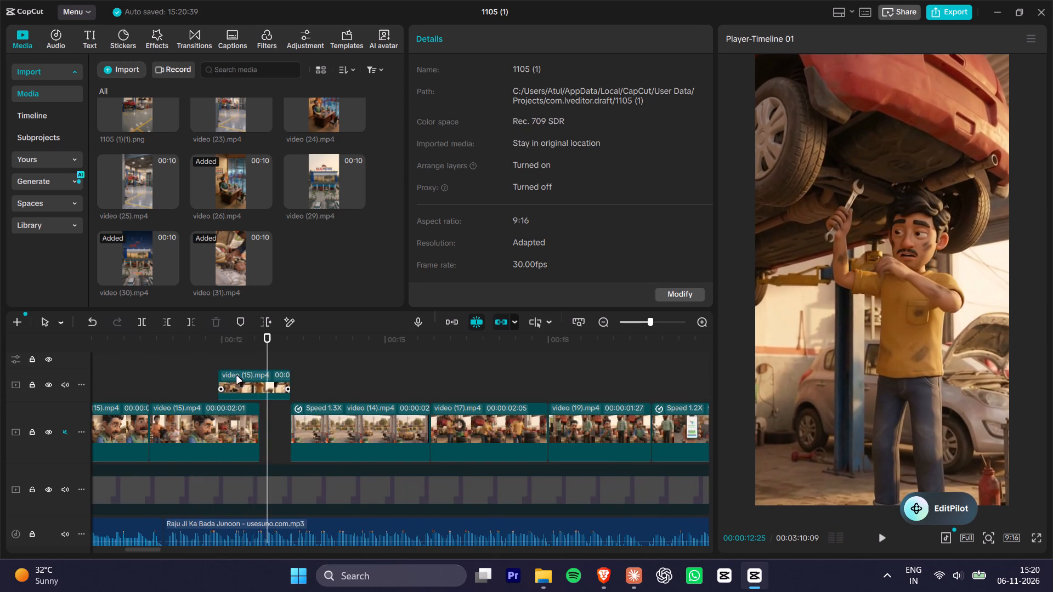
# Trim the end of the main-track video (15).mp4 clip to about 00:11:28, where the raised video (15).mp4 clip starts.
pyautogui.click(233, 389)
pyautogui.click(243, 441)
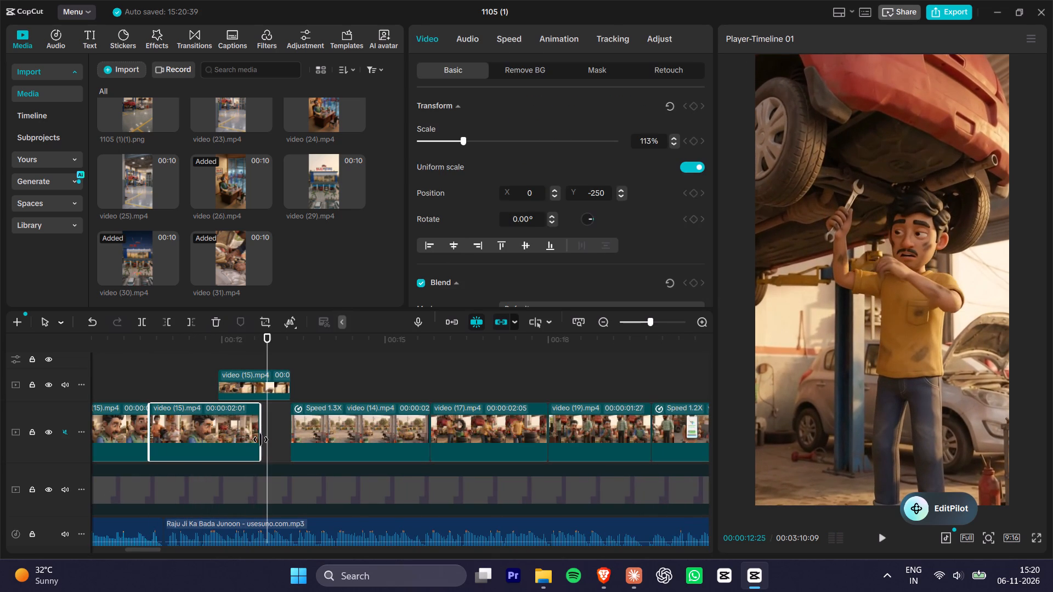
pyautogui.moveTo(261, 440); pyautogui.dragTo(211, 440)
pyautogui.click(214, 439)
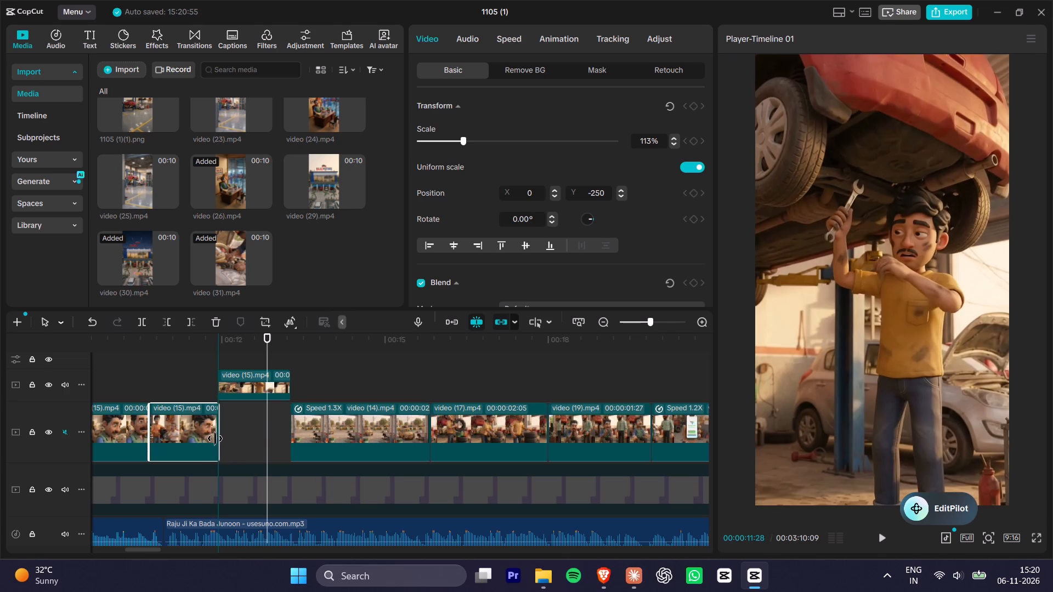
# Move the raised under-car repair clip, video (15).mp4, down into the main-track gap before video (14).mp4.
pyautogui.moveTo(237, 391); pyautogui.dragTo(245, 451)
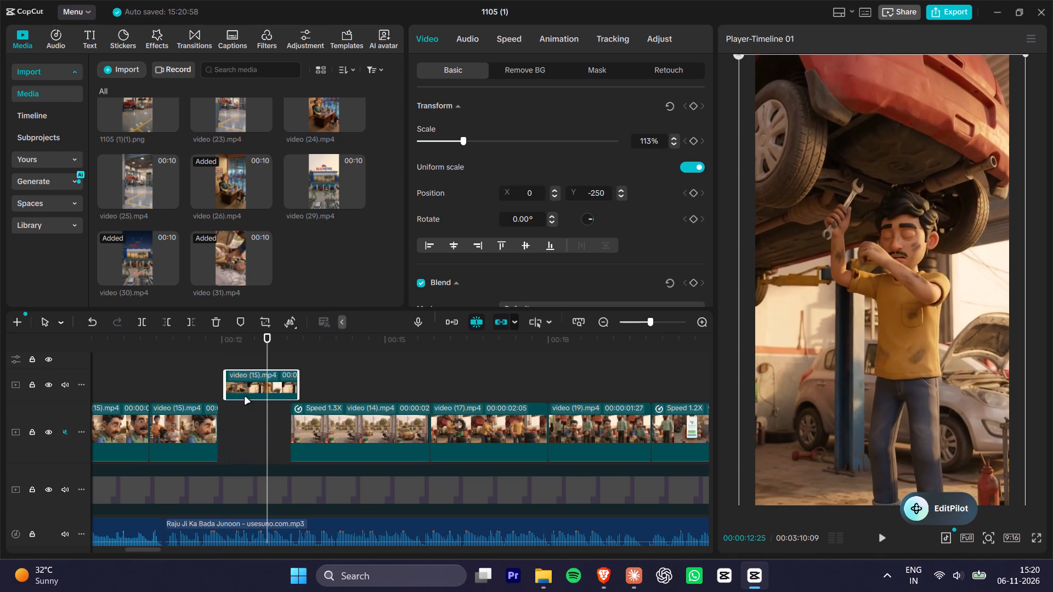
pyautogui.moveTo(247, 386); pyautogui.dragTo(240, 426)
# Review the sequence from about 00:12 to 00:20, checking the garage exterior, tyre-stack, two-men conversation and phone shots.
pyautogui.click(214, 362)
pyautogui.press('space')
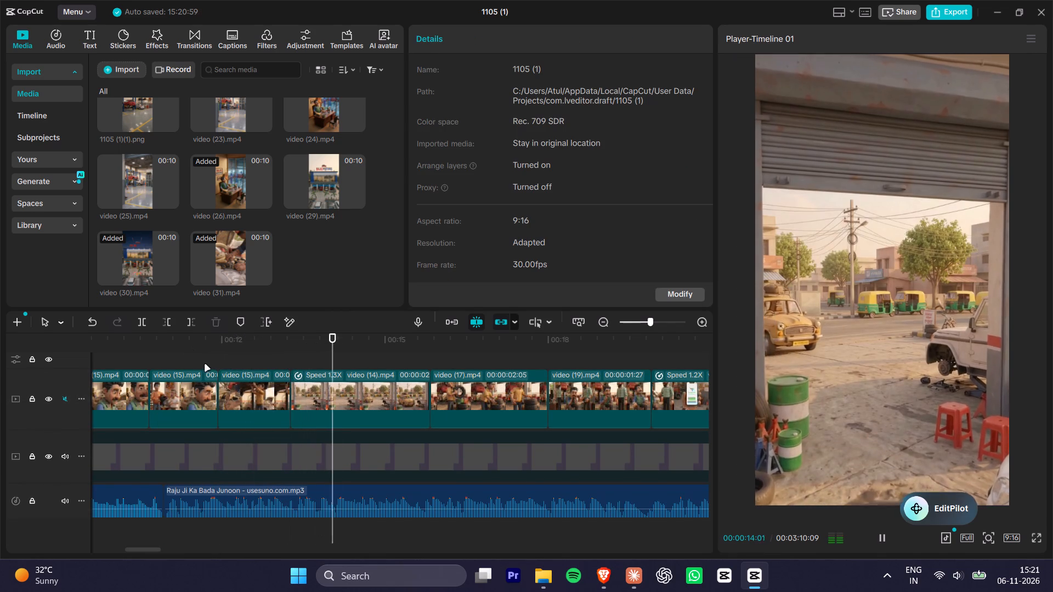
pyautogui.press('space')
pyautogui.press('space')
pyautogui.press('space')
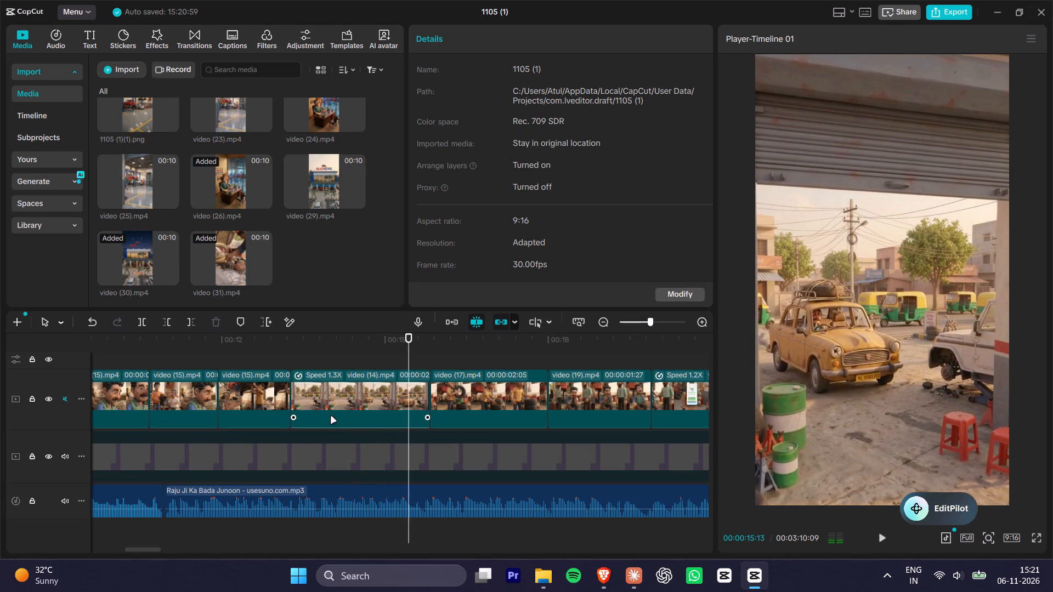
pyautogui.press('space')
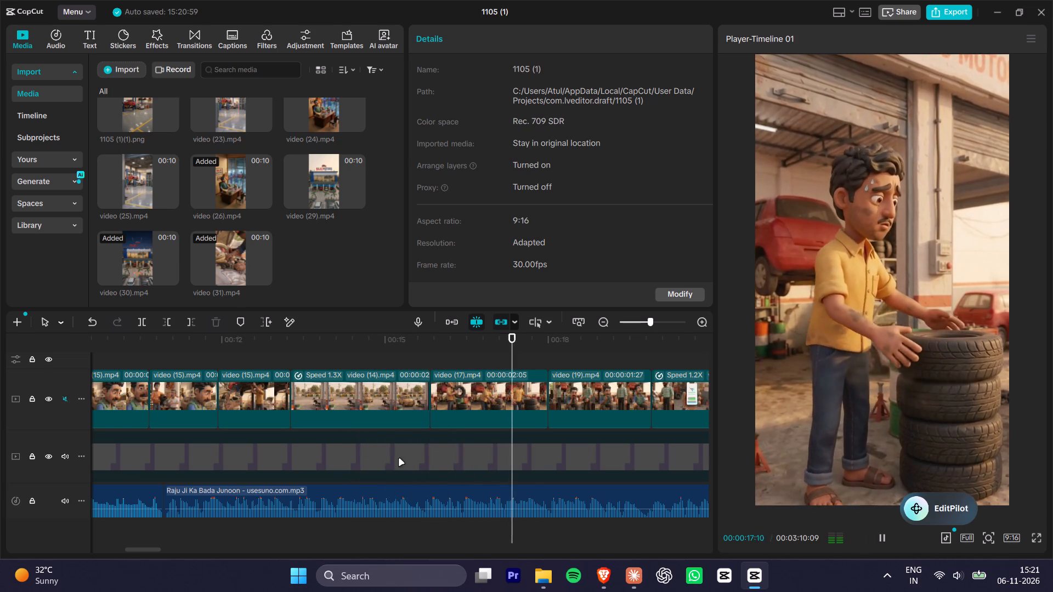
pyautogui.press('space')
pyautogui.press('space')
pyautogui.press('space')
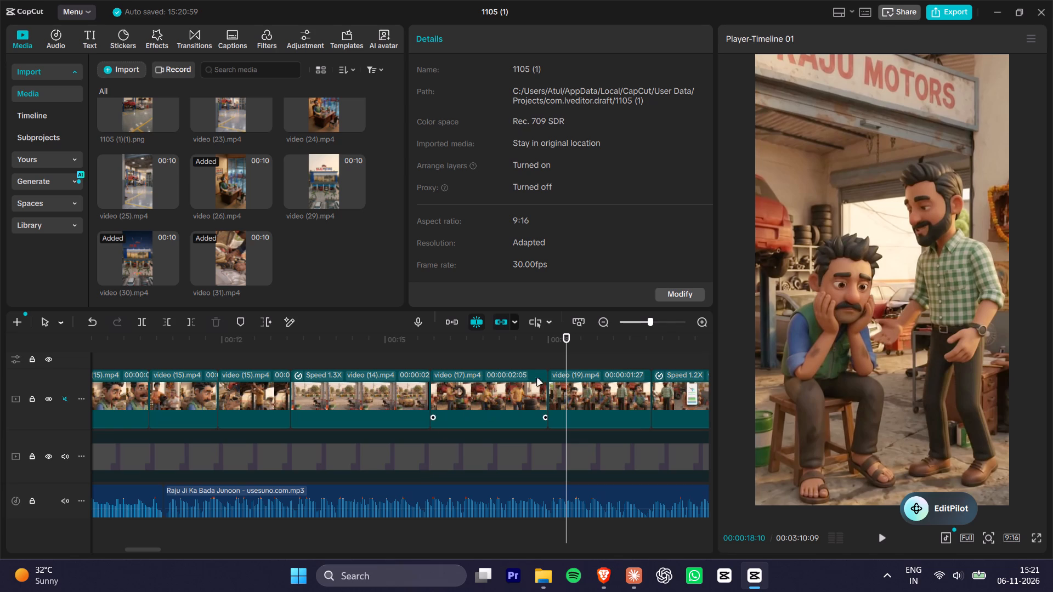
pyautogui.moveTo(551, 351); pyautogui.dragTo(608, 343)
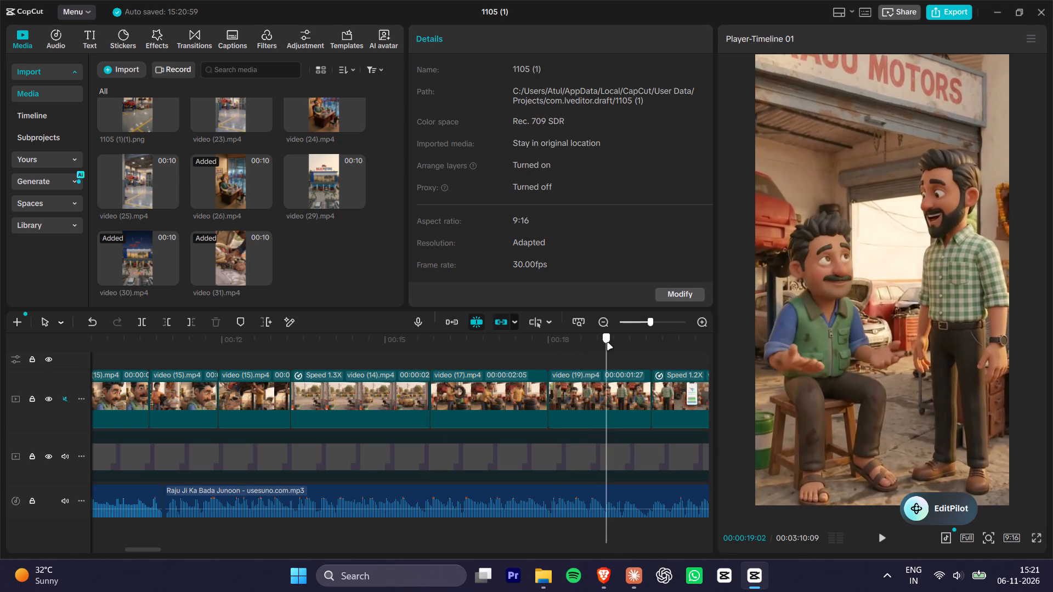
pyautogui.moveTo(608, 343); pyautogui.dragTo(633, 348)
pyautogui.press('space')
pyautogui.press('space')
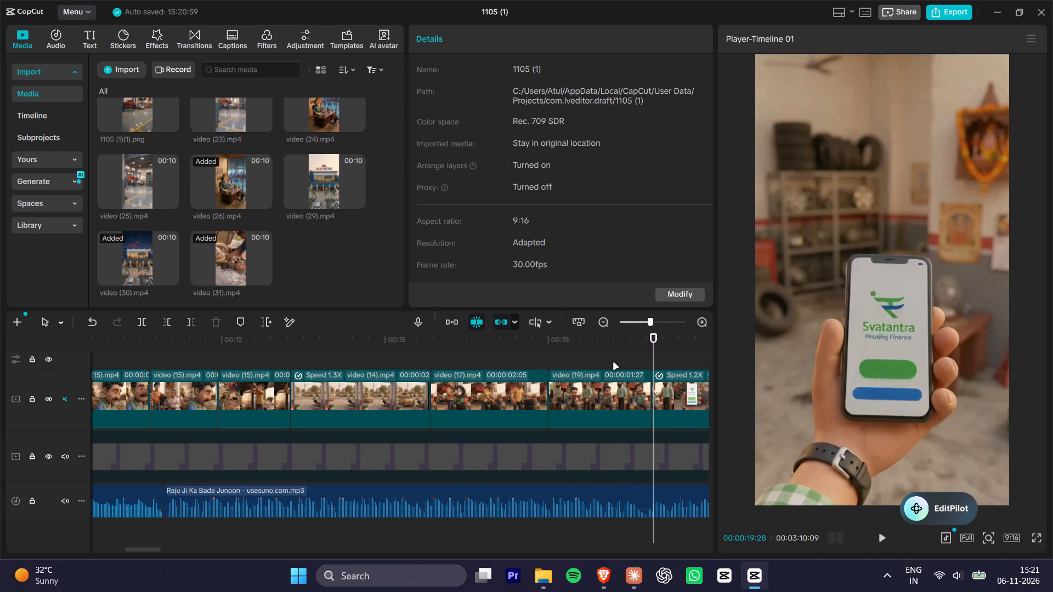
# Lift the 1.2X-speed video (19).mp4 phone clip off the main track onto a track above, starting at about 00:19:28.
pyautogui.keyDown('alt'); pyautogui.scroll(-3, 621, 394); pyautogui.keyUp('alt')
pyautogui.keyDown('alt'); pyautogui.scroll(9, 621, 394); pyautogui.keyUp('alt')
pyautogui.keyDown('ctrl'); pyautogui.scroll(-4, 624, 400); pyautogui.keyUp('ctrl')
pyautogui.click(406, 394)
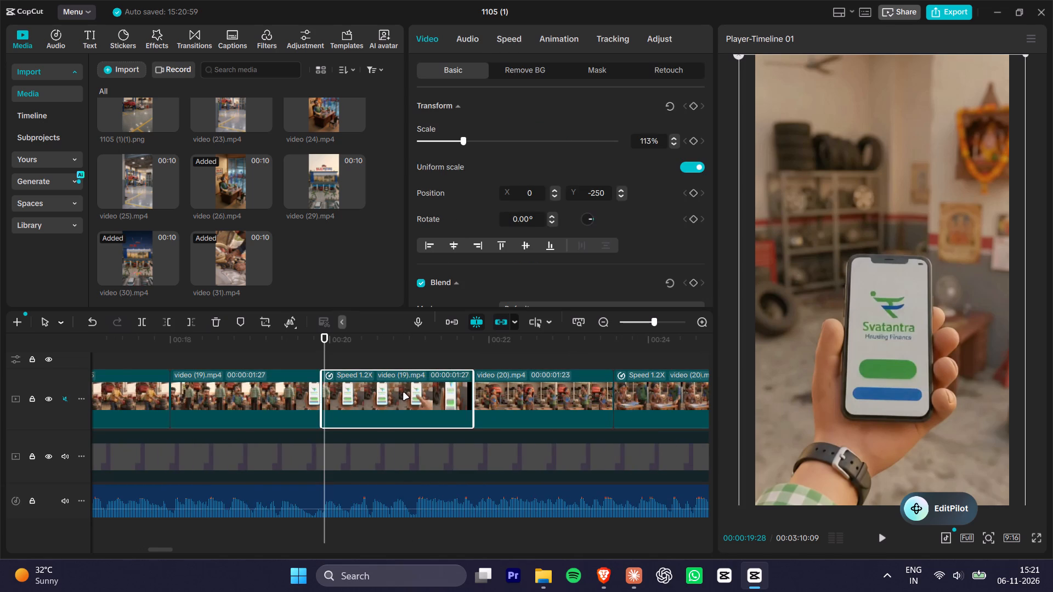
pyautogui.moveTo(404, 393); pyautogui.dragTo(403, 348)
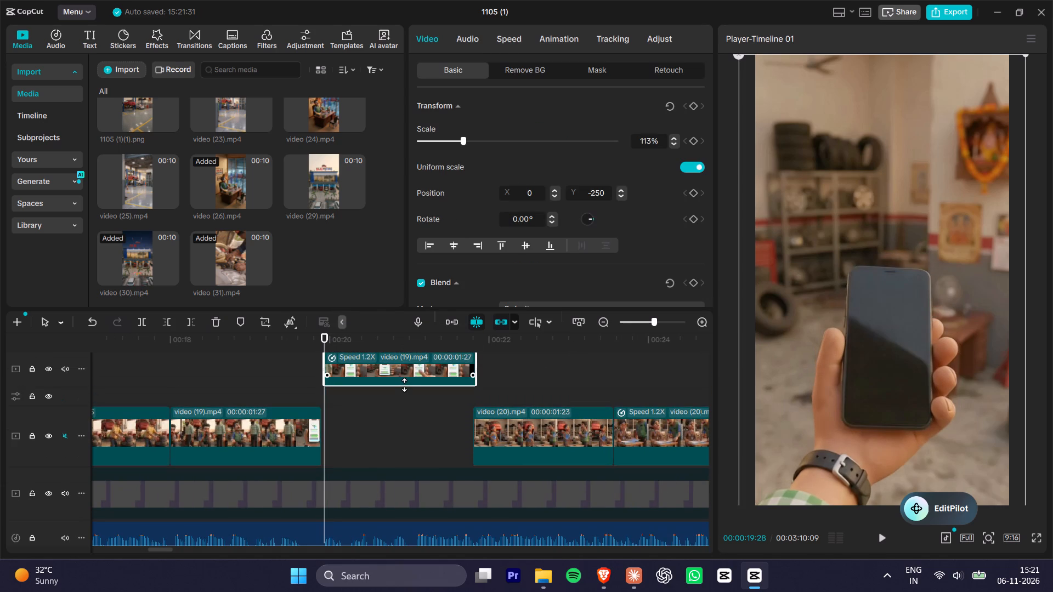
pyautogui.moveTo(390, 371); pyautogui.dragTo(391, 391)
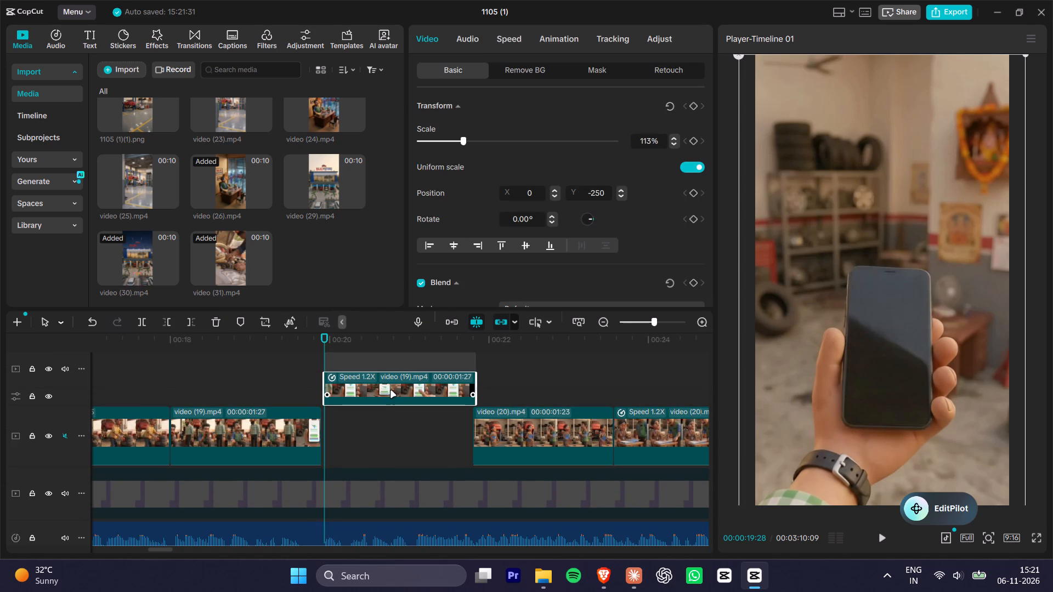
pyautogui.moveTo(391, 391); pyautogui.dragTo(388, 400)
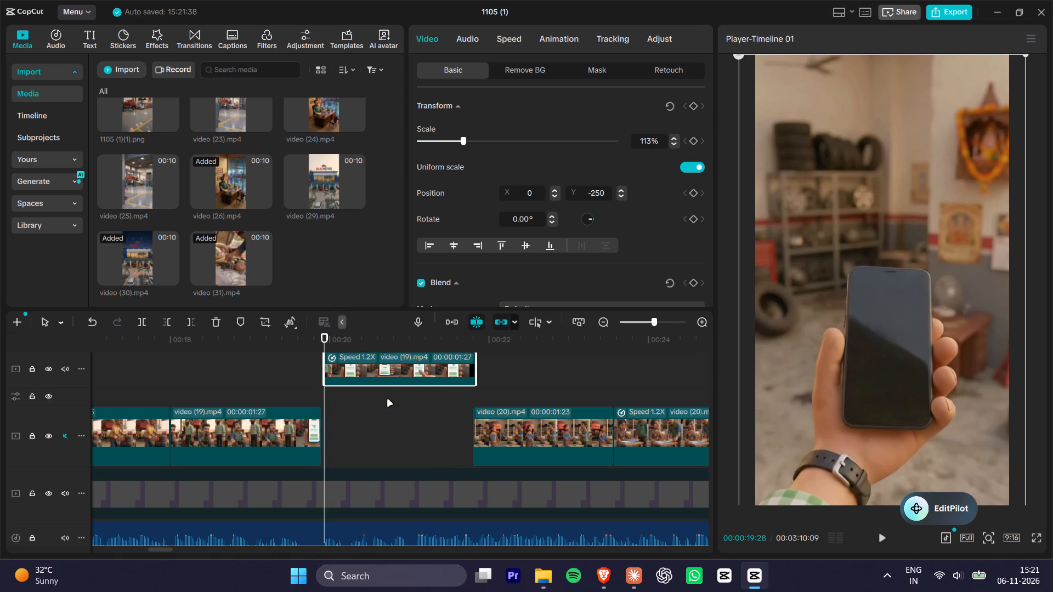
# Review the lifted phone shot and its join with the video (20).mp4 clip, from about 00:20 to 00:22.
pyautogui.press('space')
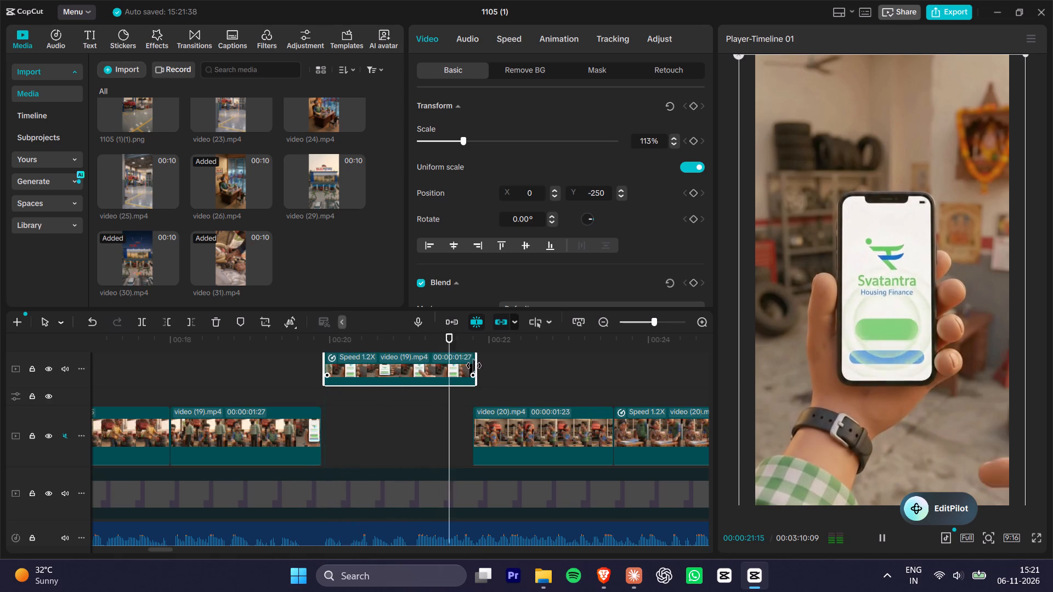
pyautogui.press('space')
pyautogui.click(473, 344)
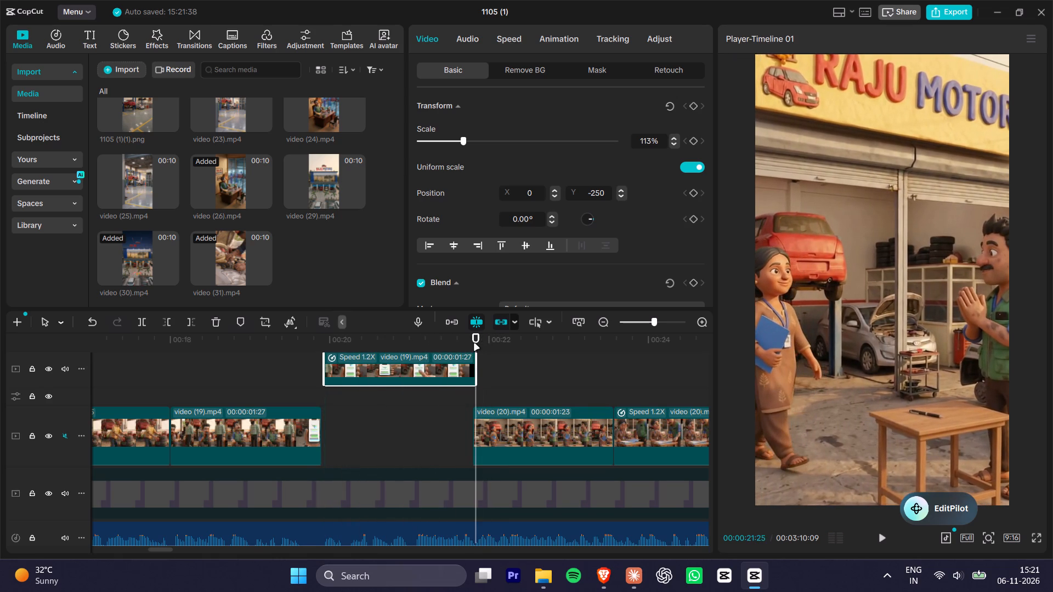
pyautogui.click(315, 344)
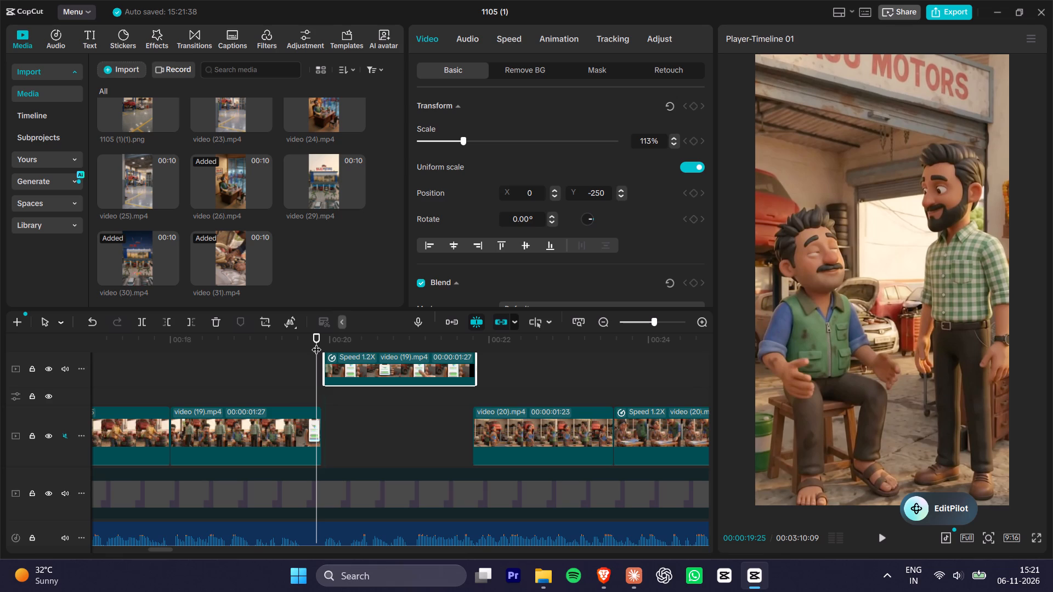
# Play back the lifted phone shot from about 00:19:25 to 00:21:14, checking its timing against the two-men conversation clip before it.
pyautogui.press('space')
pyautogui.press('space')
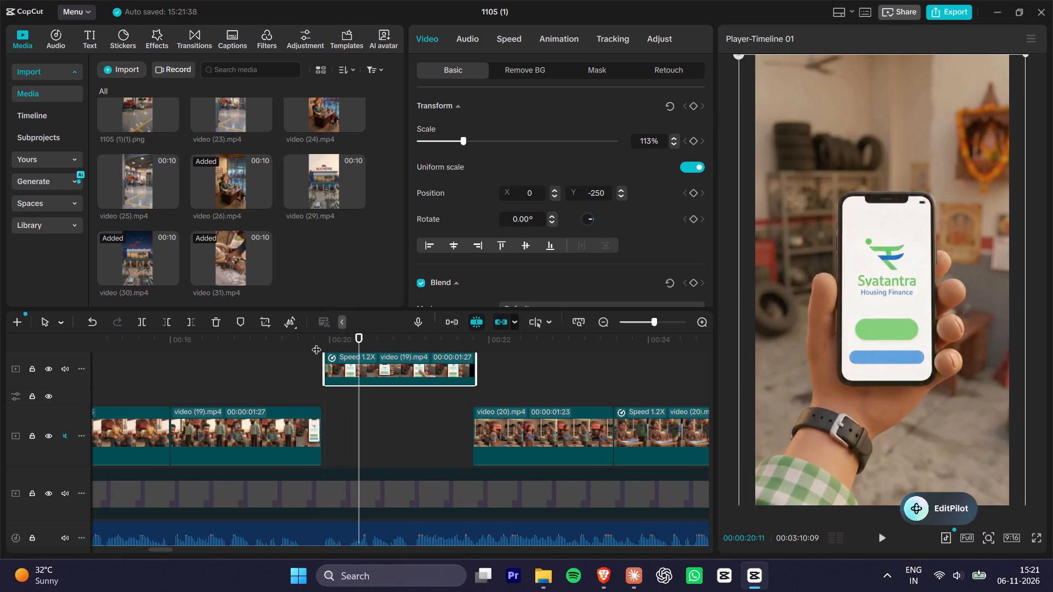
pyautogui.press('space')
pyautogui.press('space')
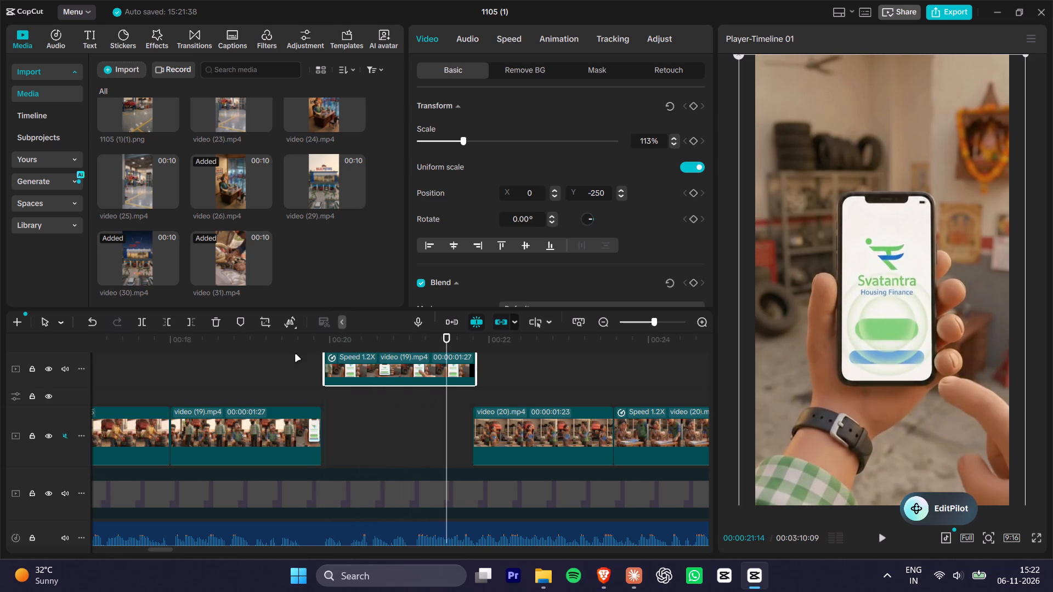
pyautogui.moveTo(275, 340); pyautogui.dragTo(265, 340)
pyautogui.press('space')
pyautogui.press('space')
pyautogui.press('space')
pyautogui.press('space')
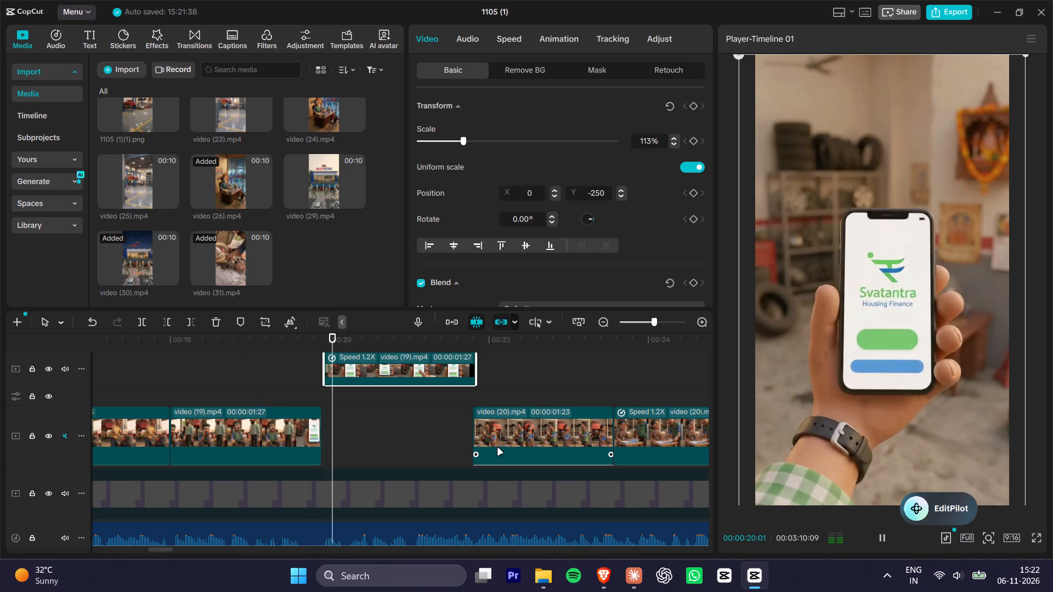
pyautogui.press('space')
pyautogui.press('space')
# Move the 1:23-long video (20).mp4 clip earlier on the main track so it directly follows the video (19).mp4 conversation clip.
pyautogui.moveTo(514, 442); pyautogui.dragTo(381, 446)
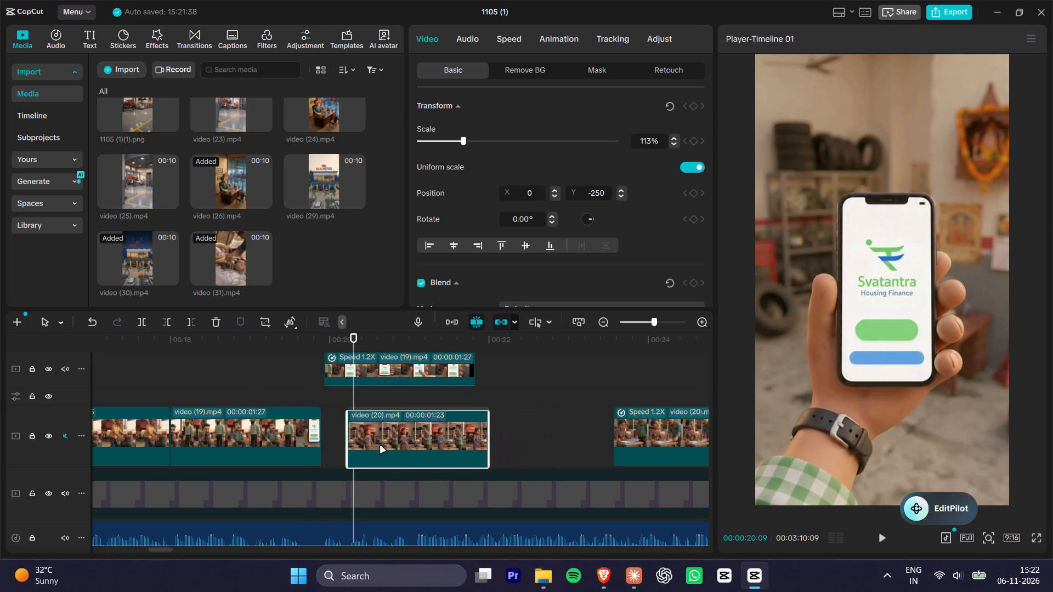
pyautogui.moveTo(381, 446); pyautogui.dragTo(363, 446)
# Play back the raised phone shot and the main-track gap behind it, from about 00:20 to 00:23.
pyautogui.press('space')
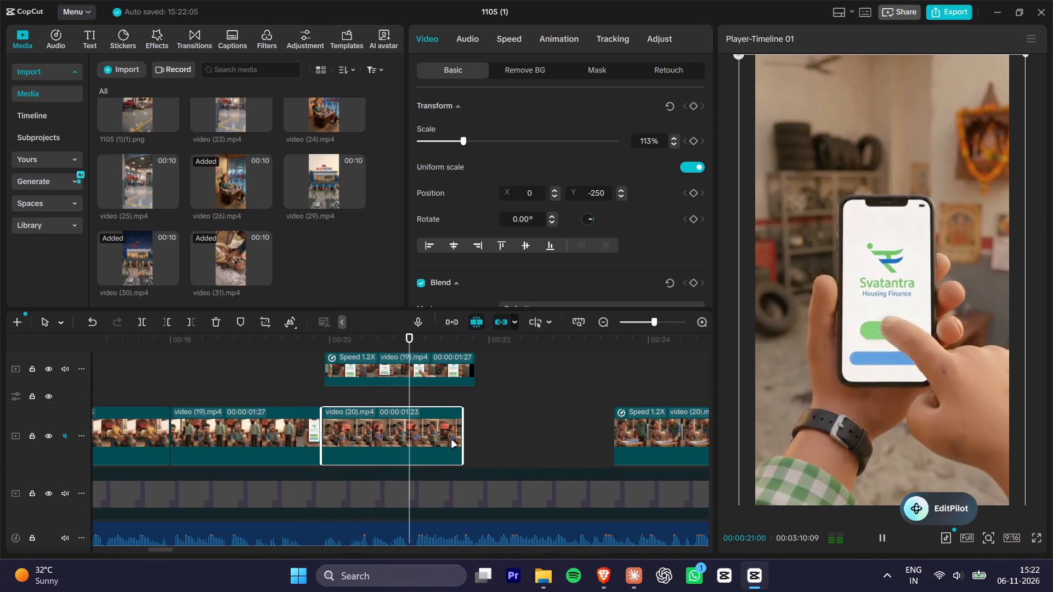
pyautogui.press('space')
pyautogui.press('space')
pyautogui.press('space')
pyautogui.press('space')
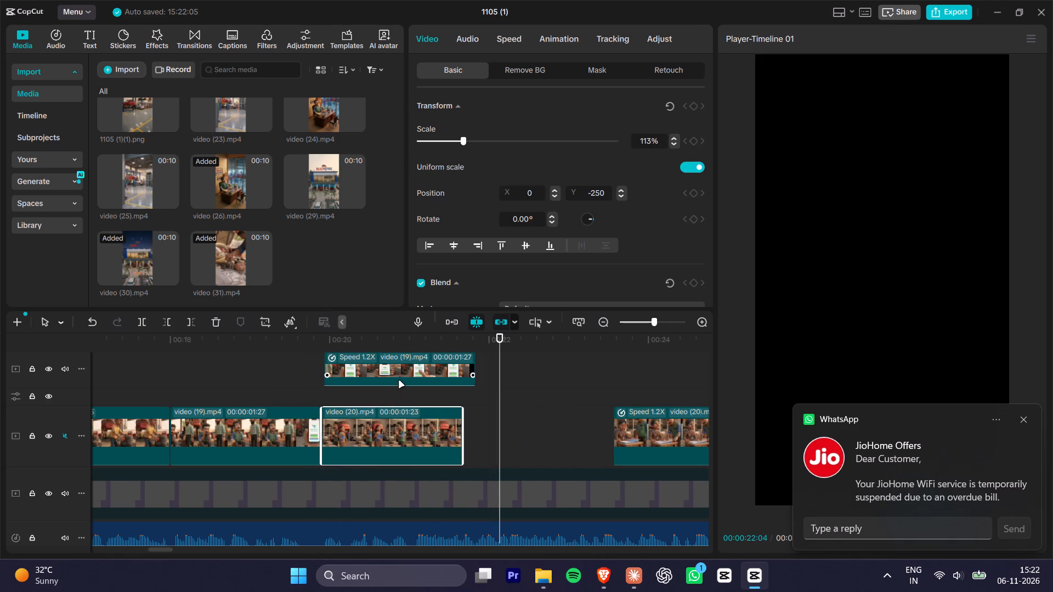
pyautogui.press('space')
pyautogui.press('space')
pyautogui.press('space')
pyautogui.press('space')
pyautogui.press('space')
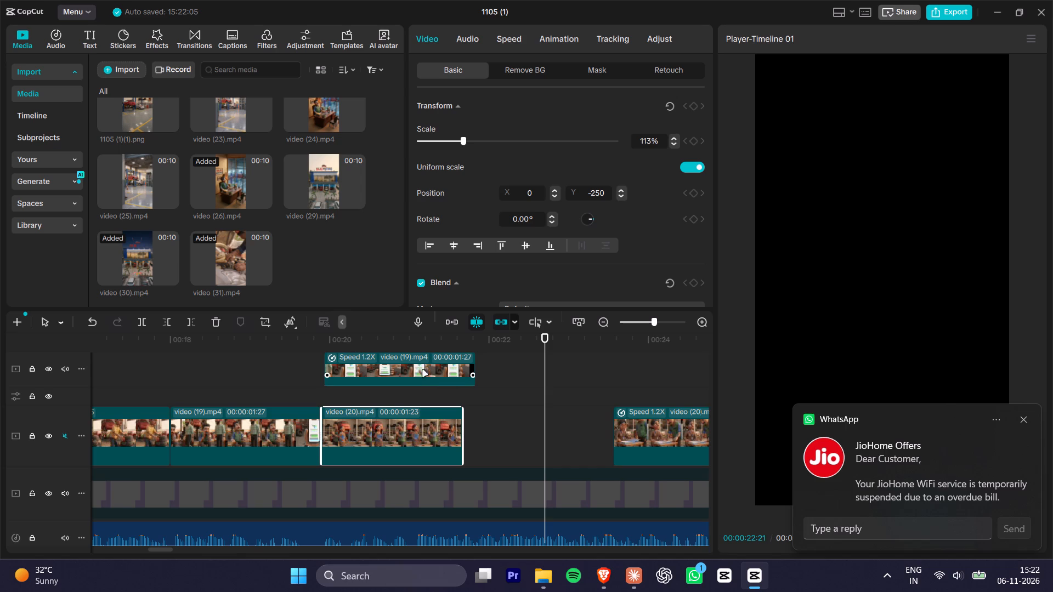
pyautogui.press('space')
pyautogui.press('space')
pyautogui.moveTo(590, 354); pyautogui.dragTo(599, 350)
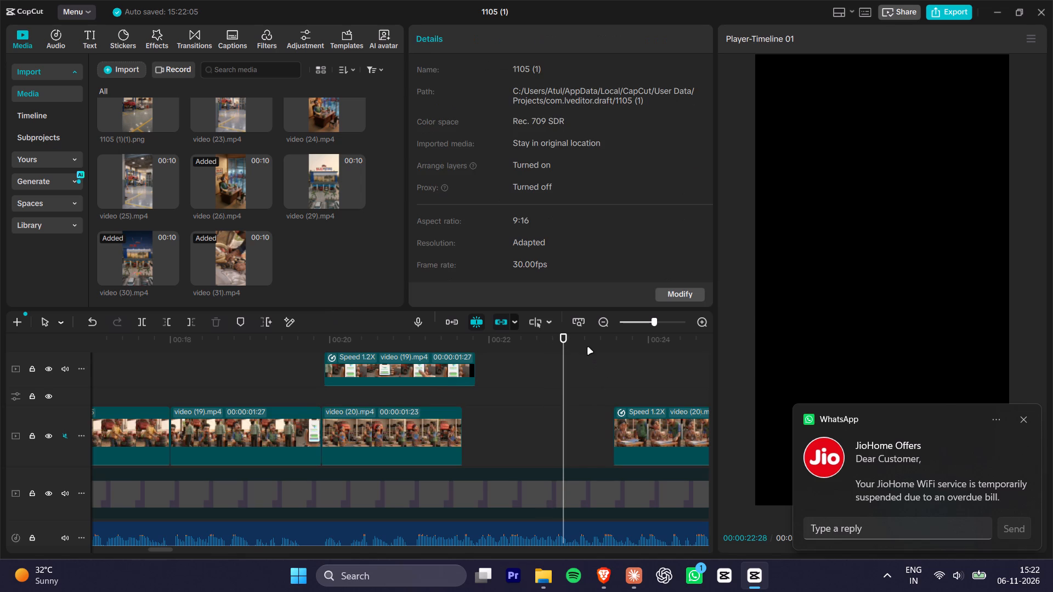
pyautogui.moveTo(584, 346); pyautogui.dragTo(568, 347)
# Move the raised 1.2X-speed video (19).mp4 phone clip down into the main-track gap between the two video (20).mp4 clips.
pyautogui.moveTo(371, 367); pyautogui.dragTo(505, 440)
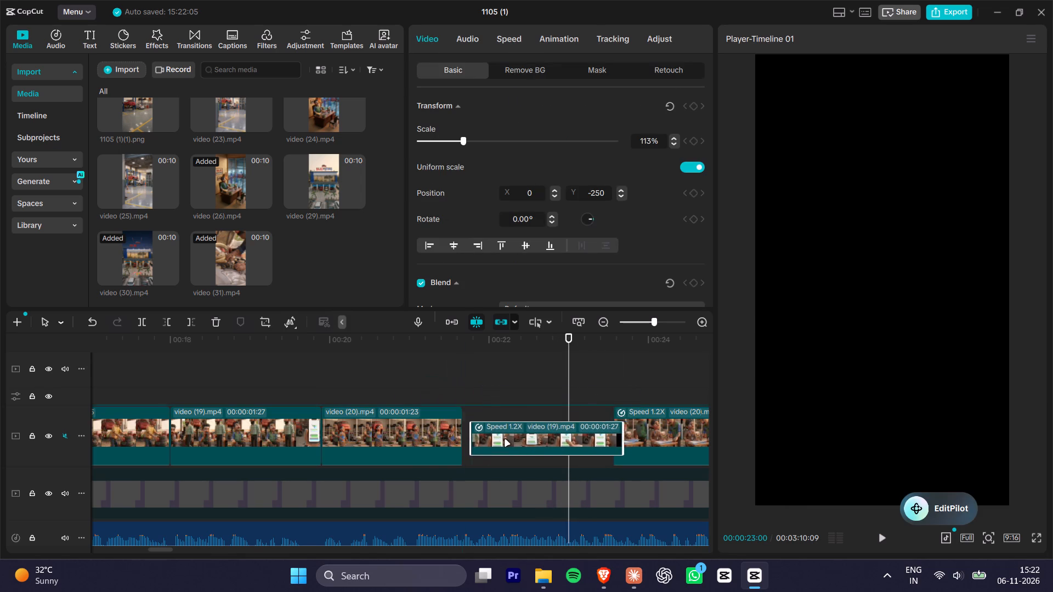
pyautogui.moveTo(505, 440); pyautogui.dragTo(506, 440)
# Review the reordered sequence from about 00:20:20 to 00:21:24, checking the cut from the woman-and-mechanic shot to the phone shot.
pyautogui.click(377, 351)
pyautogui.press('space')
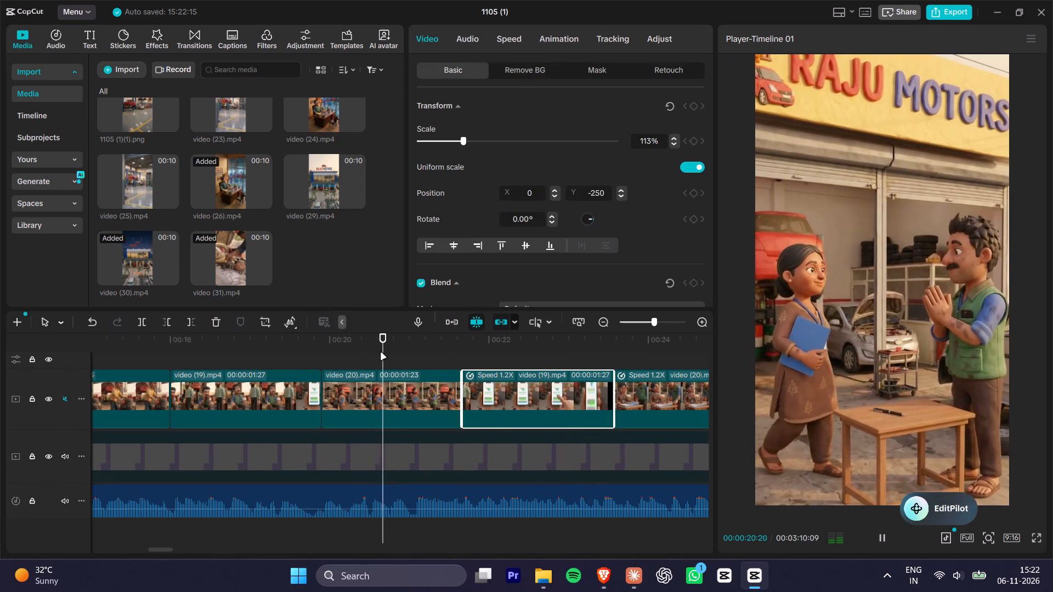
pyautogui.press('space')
pyautogui.keyDown('alt'); pyautogui.scroll(-10, 544, 413); pyautogui.keyUp('alt')
pyautogui.scroll(5, 586, 419)
pyautogui.scroll(1, 690, 417)
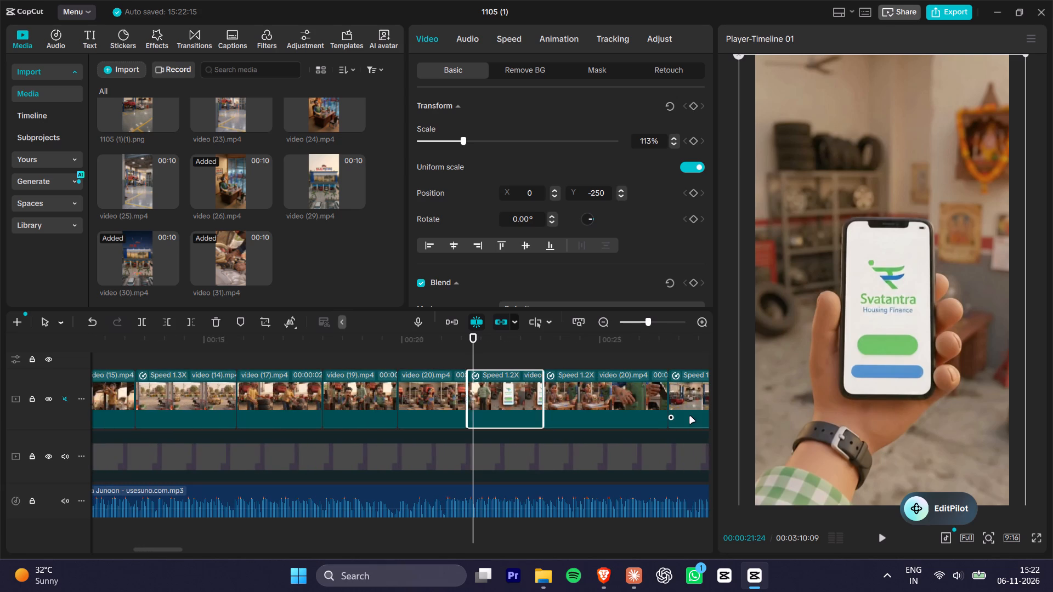
# Lift the 1.2X-speed phone clip off the main track and slide the 1.2X video (20).mp4 signing clip into its place.
pyautogui.moveTo(517, 357); pyautogui.dragTo(586, 396)
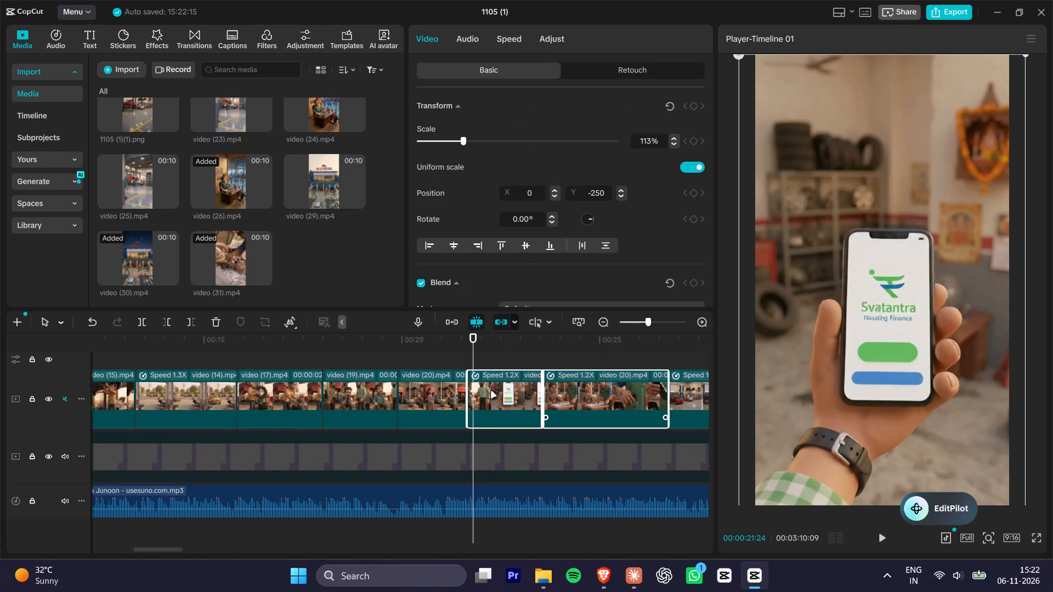
pyautogui.click(491, 391)
pyautogui.click(507, 396)
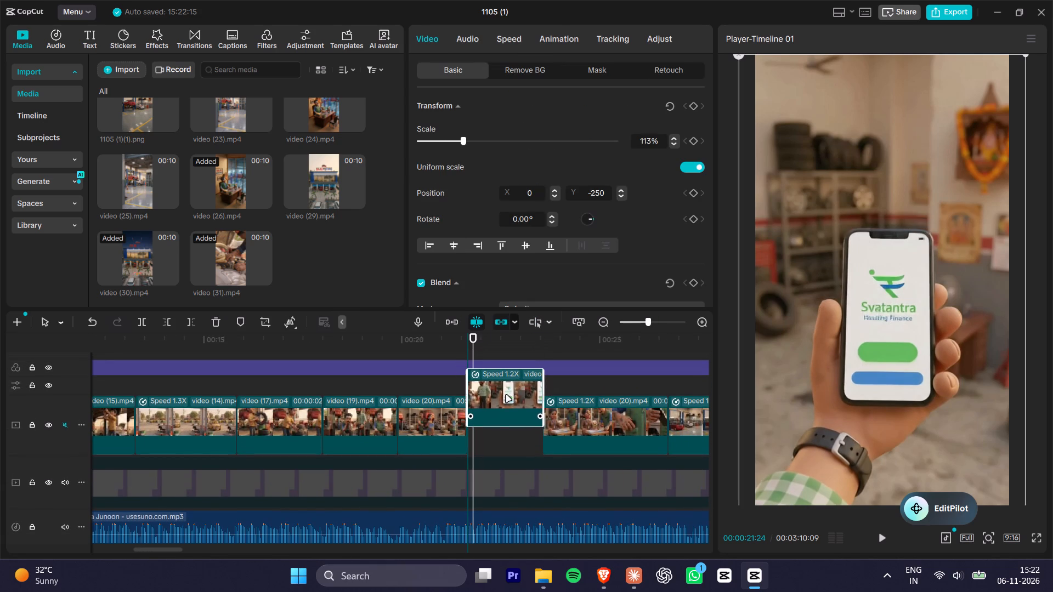
pyautogui.moveTo(582, 462); pyautogui.dragTo(510, 465)
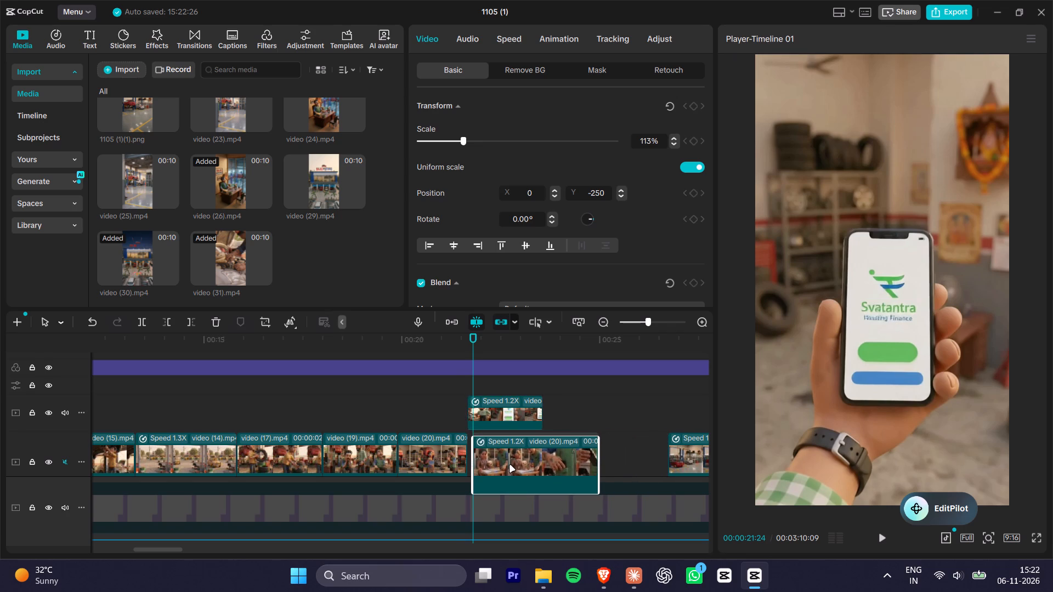
pyautogui.moveTo(510, 465); pyautogui.dragTo(508, 465)
# Move the lifted phone clip above the gap following the signing clip, starting at about 00:25.
pyautogui.moveTo(511, 385); pyautogui.dragTo(632, 386)
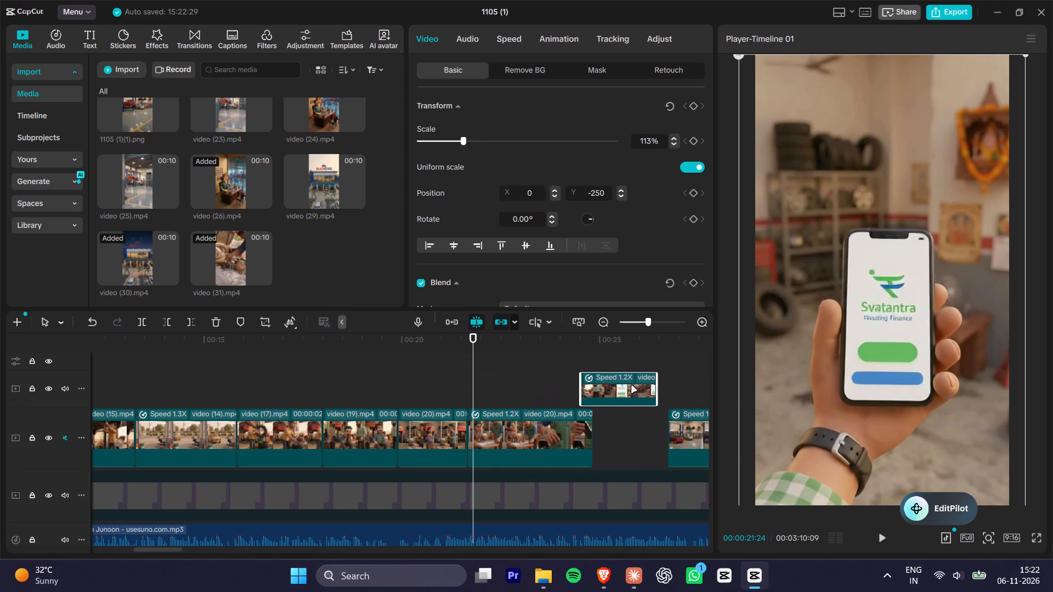
pyautogui.moveTo(632, 386); pyautogui.dragTo(642, 384)
# Review the joined video (20).mp4 clips from about 00:21 to 00:24, examining the document-signing frames around 00:23 closely.
pyautogui.click(460, 341)
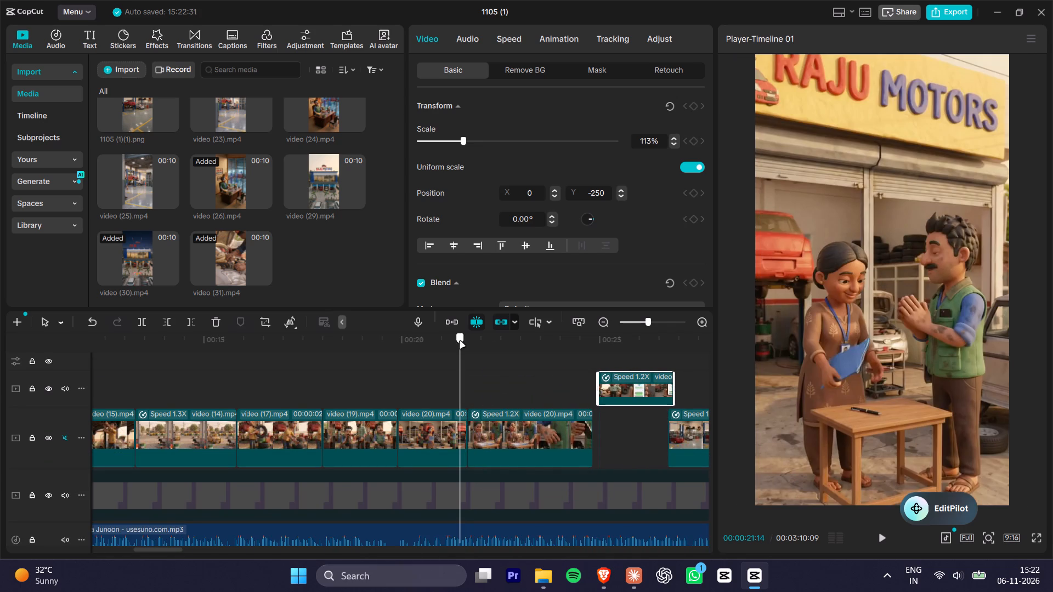
pyautogui.press('space')
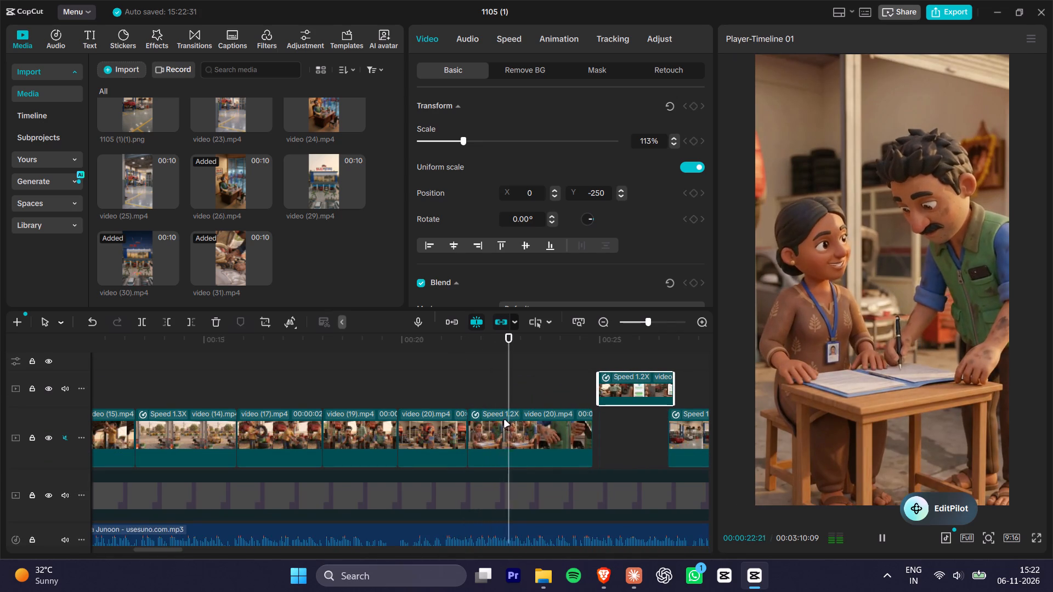
pyautogui.press('space')
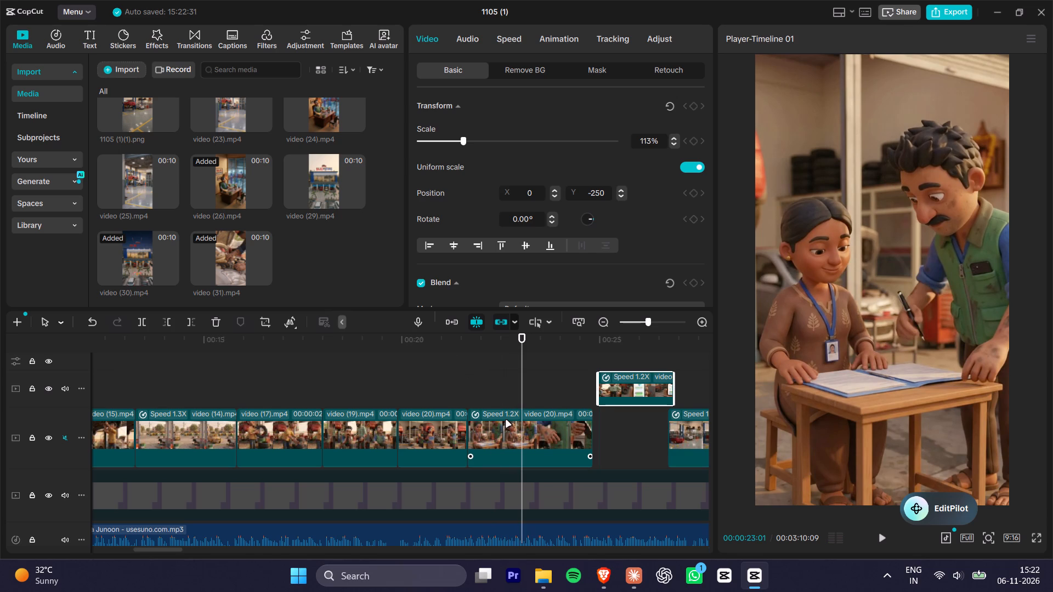
pyautogui.click(497, 348)
pyautogui.press('space')
pyautogui.press('space')
pyautogui.press('space')
pyautogui.press('space')
pyautogui.press('space')
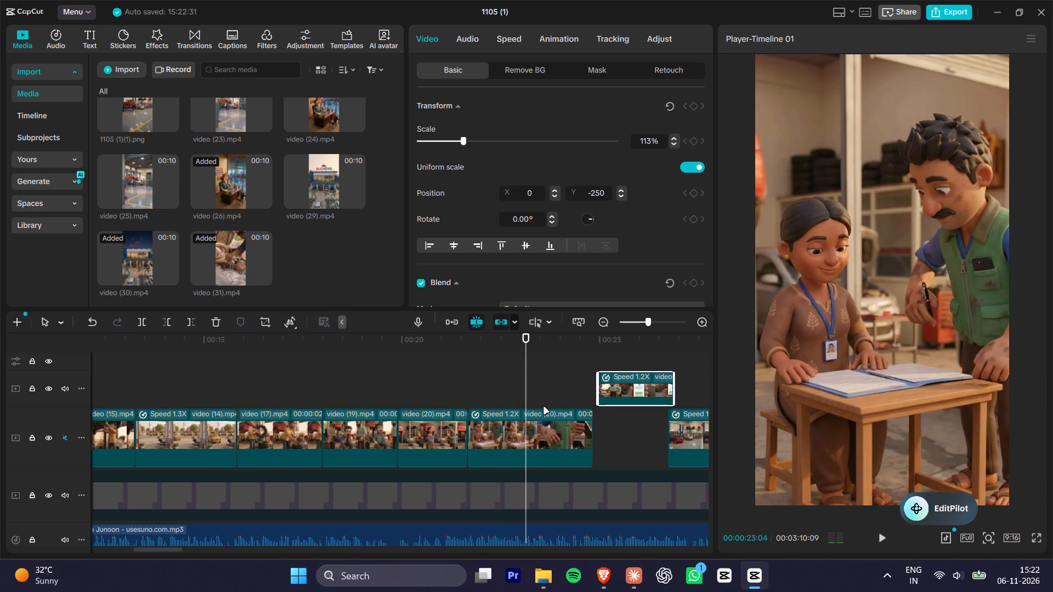
pyautogui.press('space')
pyautogui.press('space')
pyautogui.press('space')
pyautogui.press('space')
pyautogui.press('space')
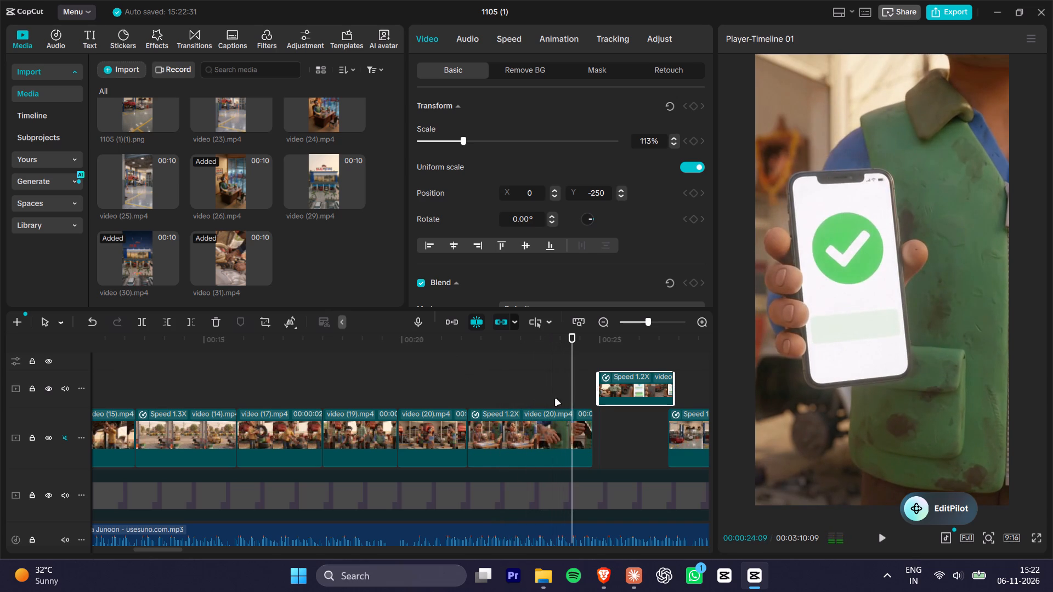
pyautogui.press('space')
pyautogui.press('space')
pyautogui.moveTo(510, 345); pyautogui.dragTo(519, 343)
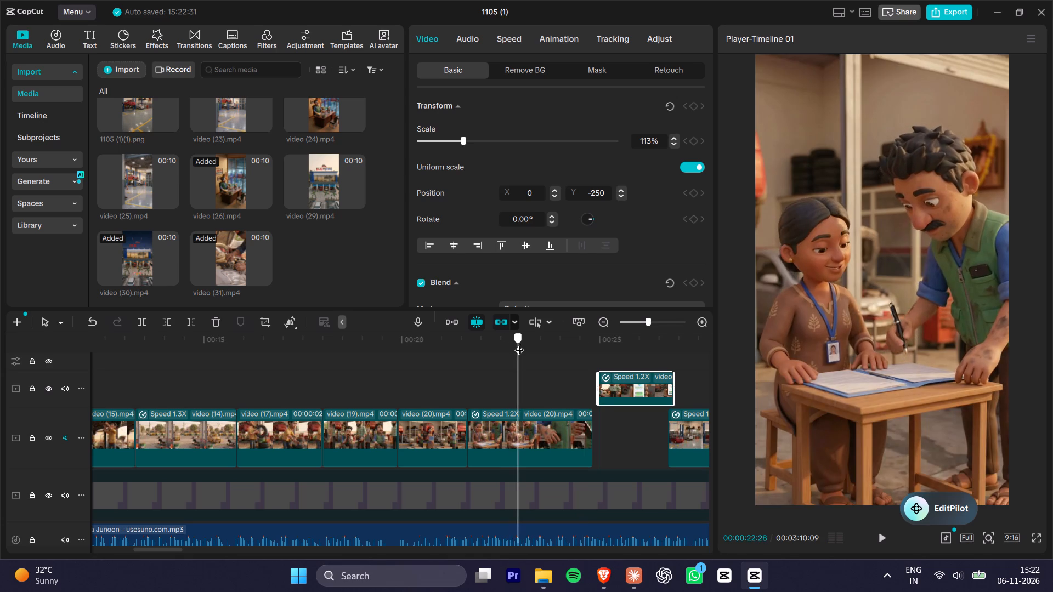
pyautogui.moveTo(519, 343); pyautogui.dragTo(518, 345)
pyautogui.moveTo(518, 345); pyautogui.dragTo(525, 344)
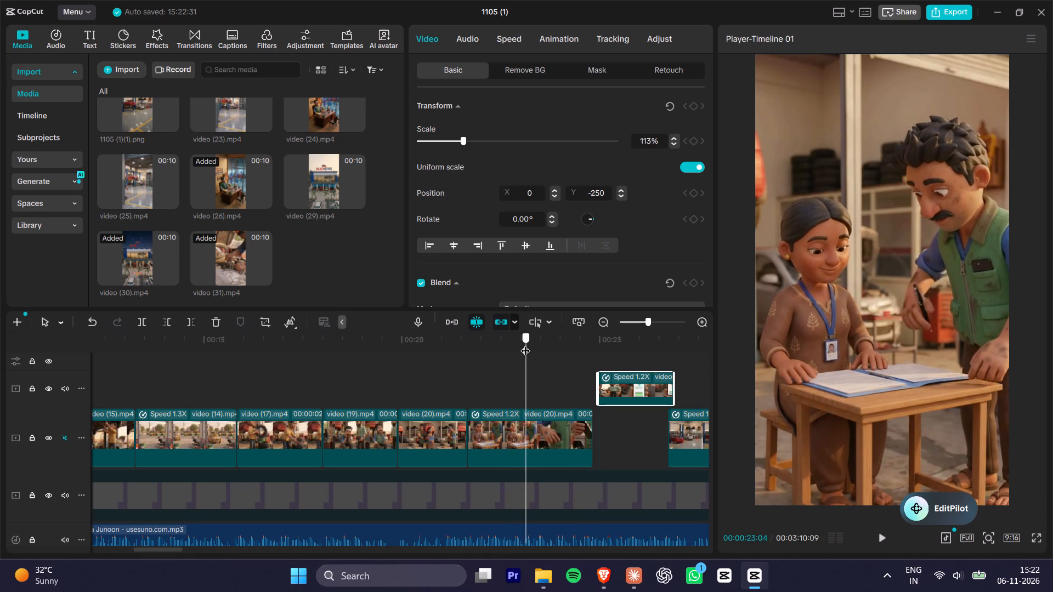
pyautogui.moveTo(525, 344); pyautogui.dragTo(523, 344)
# Return to the start and scrub through the opening to about 00:10, examining the video (31).mp4 engine-repair shot.
pyautogui.keyDown('alt'); pyautogui.scroll(-6, 492, 391); pyautogui.keyUp('alt')
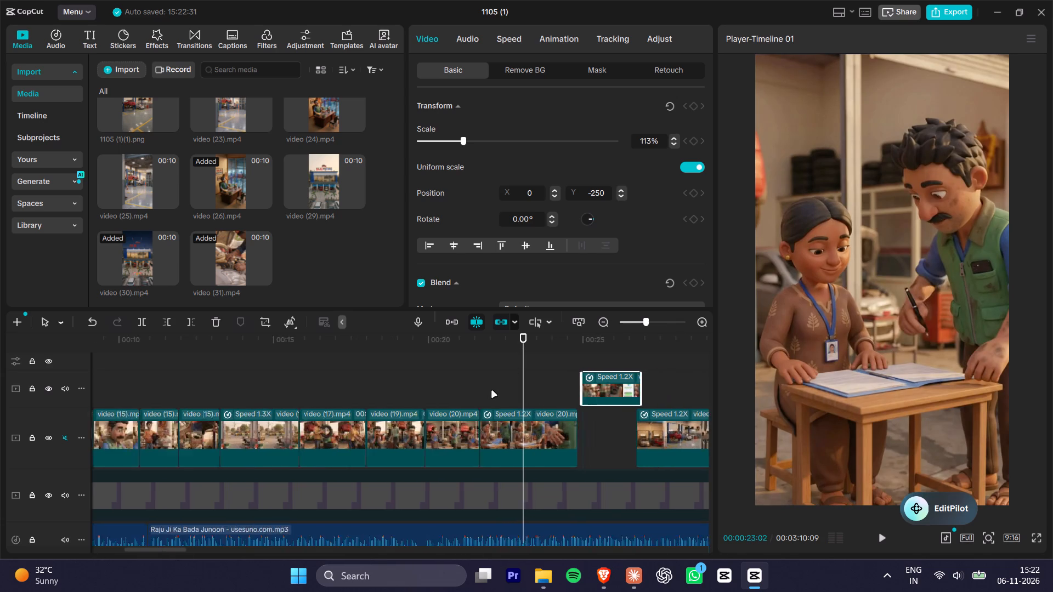
pyautogui.keyDown('alt'); pyautogui.scroll(-8, 492, 391); pyautogui.keyUp('alt')
pyautogui.moveTo(231, 348); pyautogui.dragTo(20, 383)
pyautogui.keyDown('alt'); pyautogui.scroll(4, 153, 424); pyautogui.keyUp('alt')
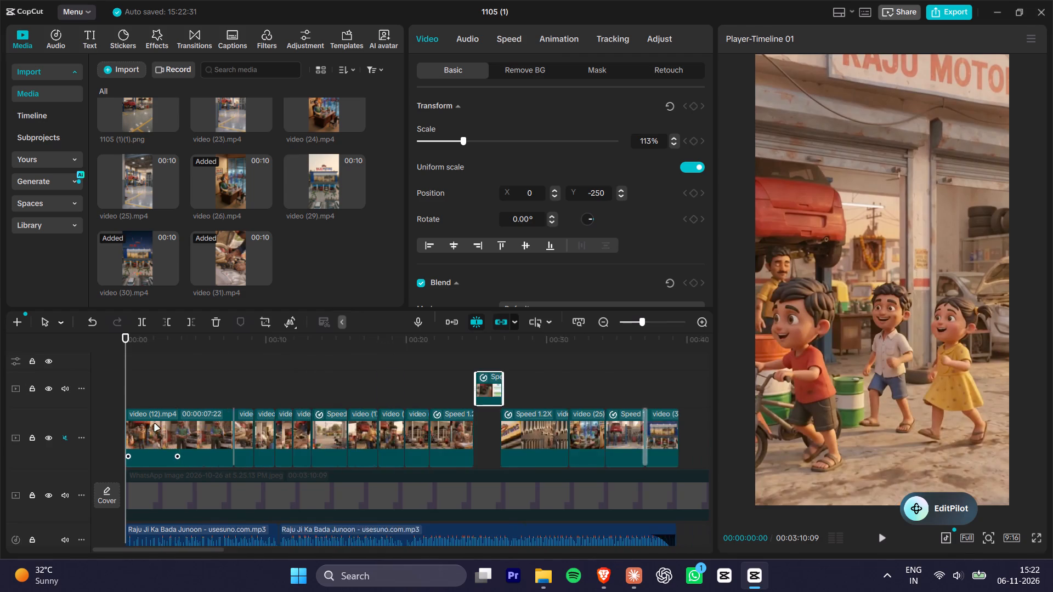
pyautogui.keyDown('alt'); pyautogui.scroll(7, 155, 424); pyautogui.keyUp('alt')
pyautogui.moveTo(137, 343); pyautogui.dragTo(295, 349)
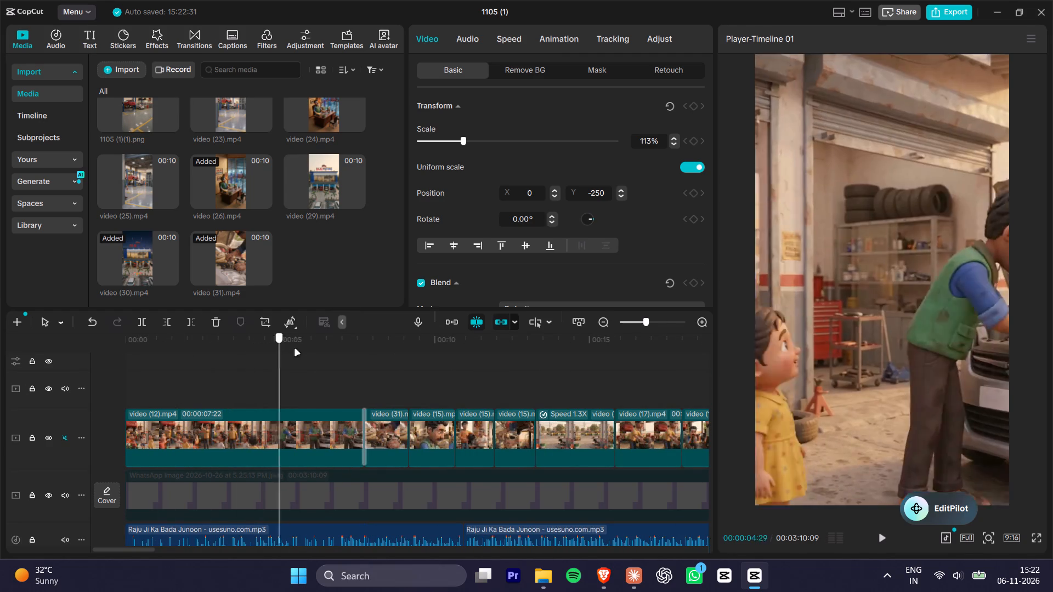
pyautogui.moveTo(295, 349); pyautogui.dragTo(412, 386)
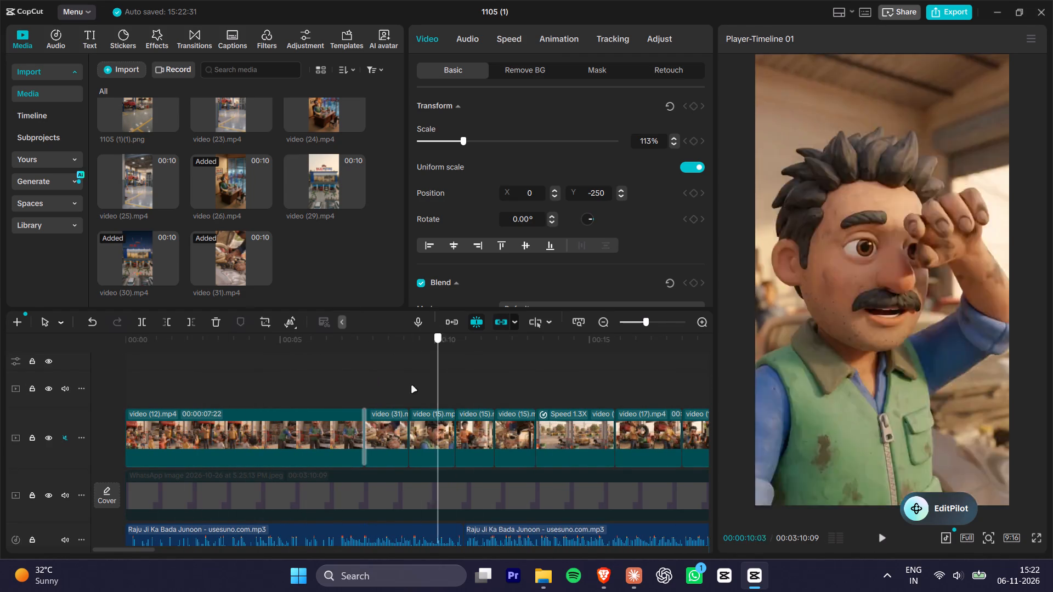
pyautogui.moveTo(412, 386); pyautogui.dragTo(411, 399)
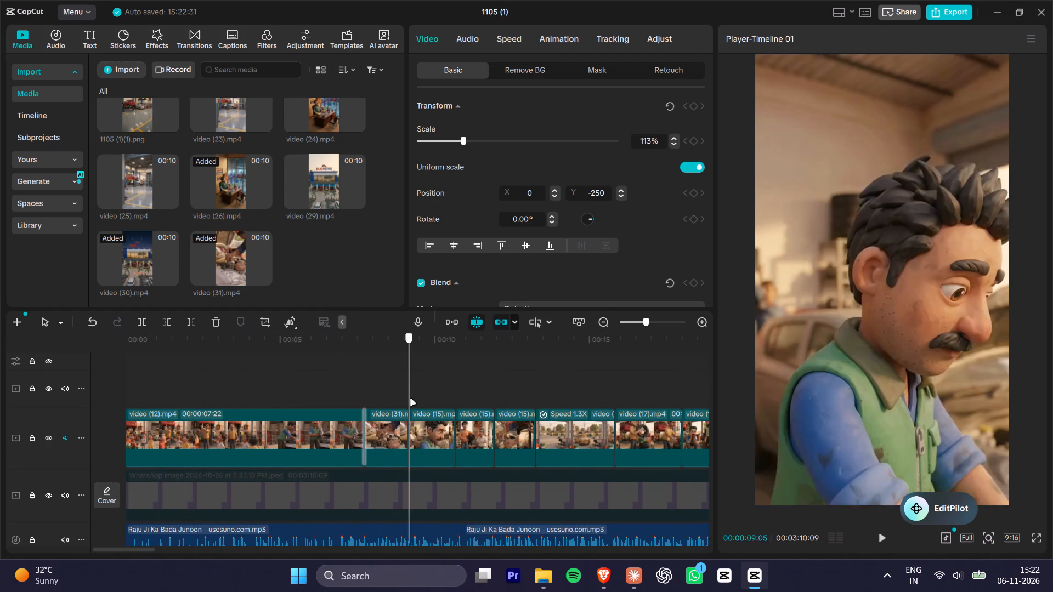
pyautogui.moveTo(411, 399); pyautogui.dragTo(379, 420)
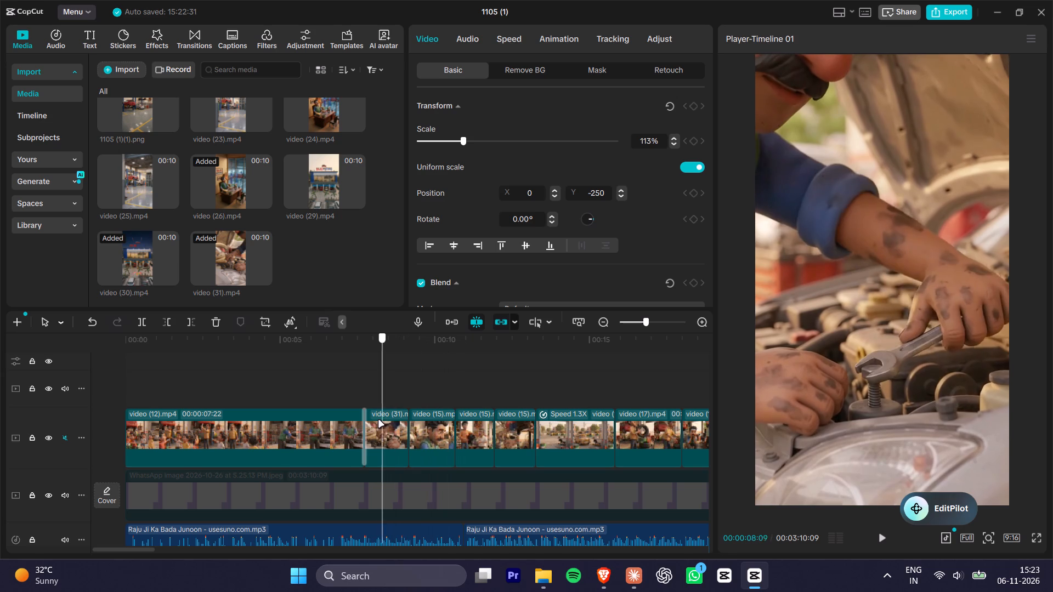
pyautogui.moveTo(379, 420); pyautogui.dragTo(397, 418)
pyautogui.click(381, 426)
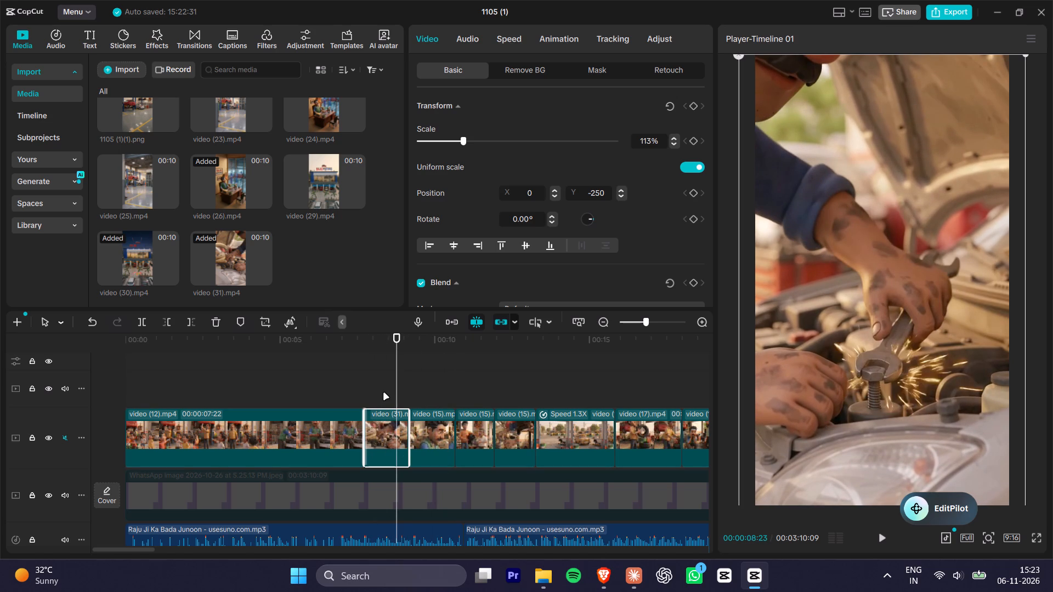
# Replay the video (31).mp4 engine-repair shot from about 00:08 to 00:09, examining the sparks near the wrench and the following cut.
pyautogui.click(375, 342)
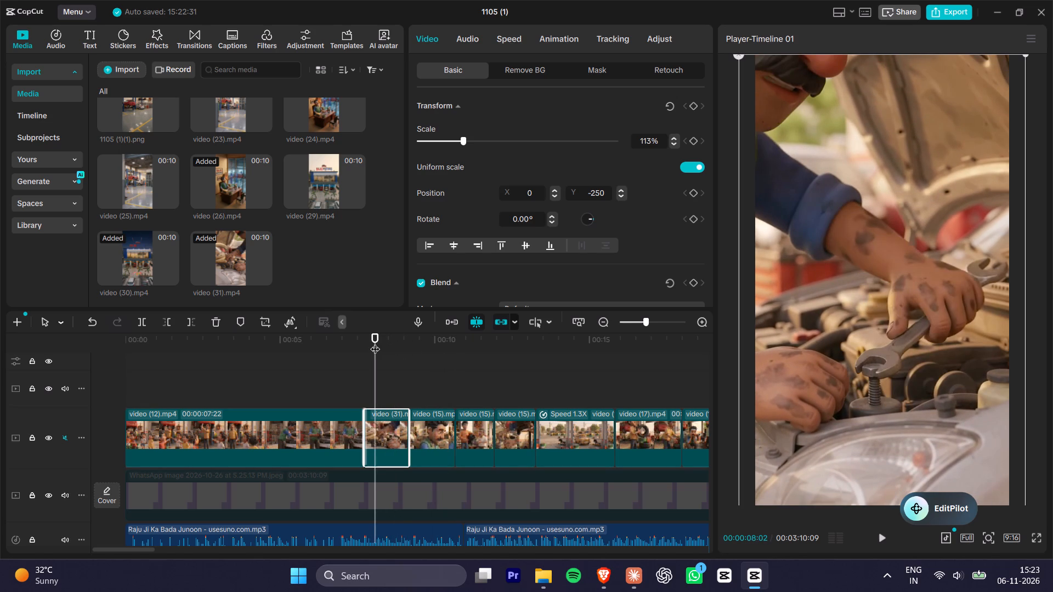
pyautogui.press('space')
pyautogui.press('space')
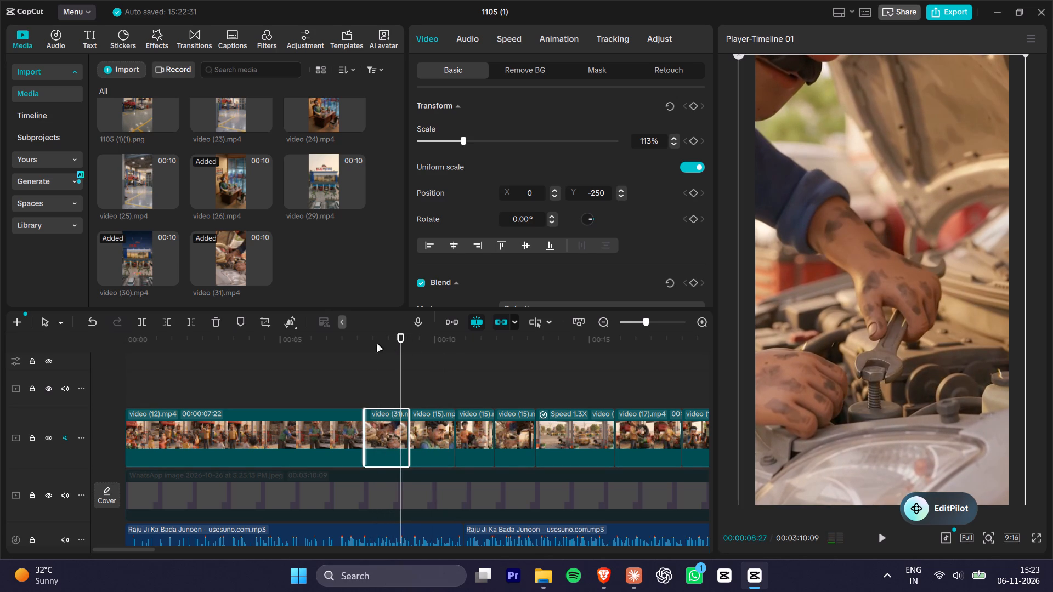
pyautogui.press('space')
pyautogui.press('space')
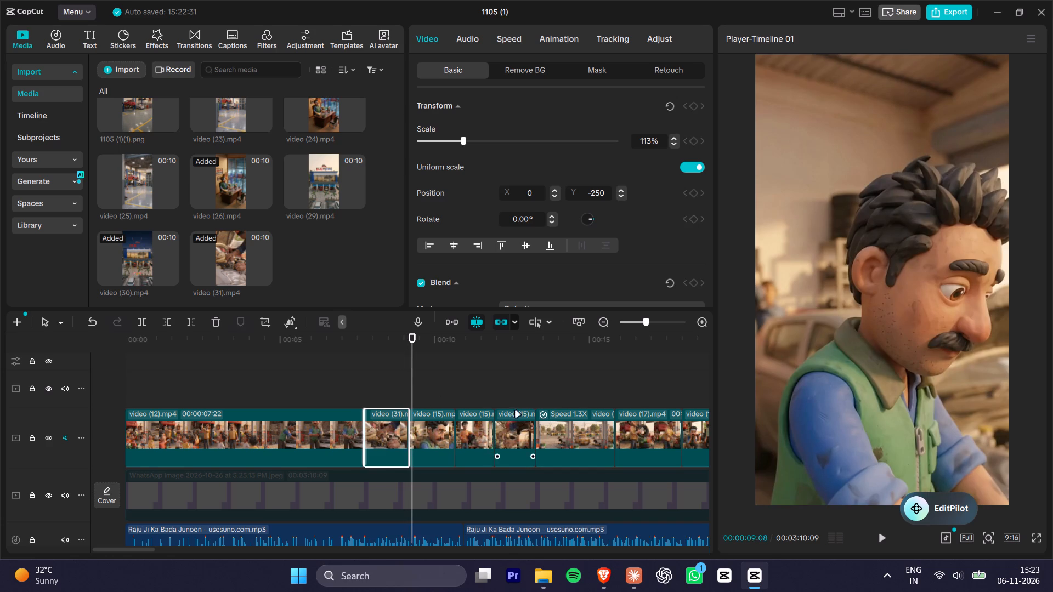
pyautogui.keyDown('alt'); pyautogui.scroll(8, 399, 369); pyautogui.keyUp('alt')
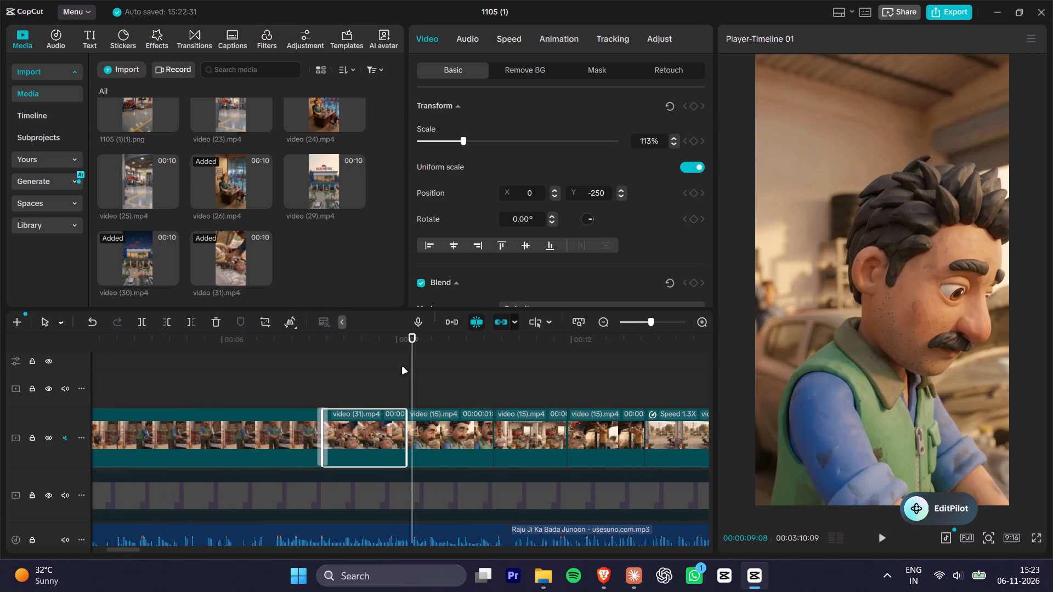
pyautogui.click(387, 344)
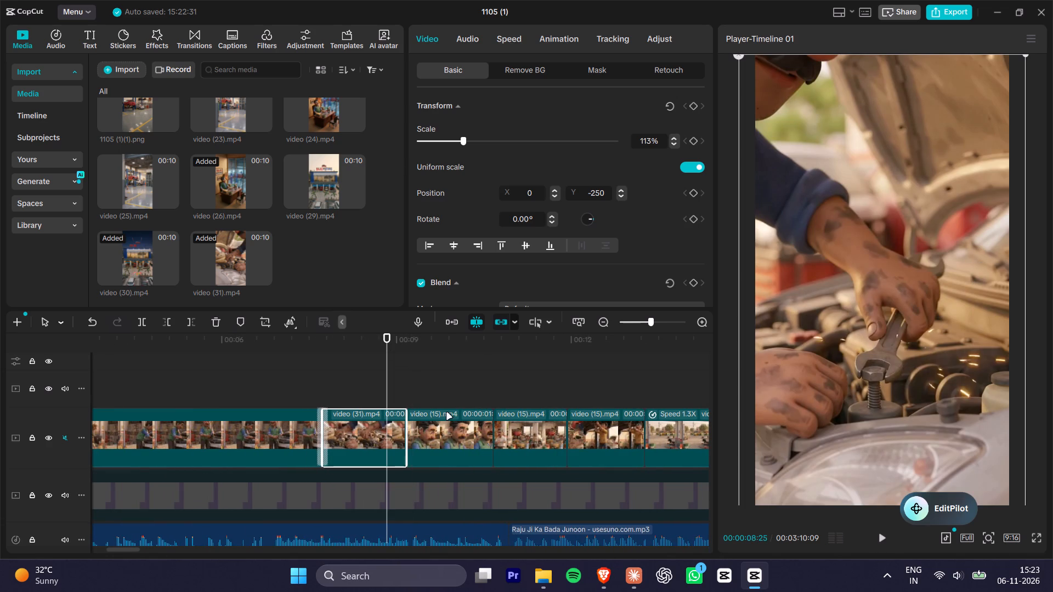
pyautogui.keyDown('alt'); pyautogui.scroll(-14, 448, 413); pyautogui.keyUp('alt')
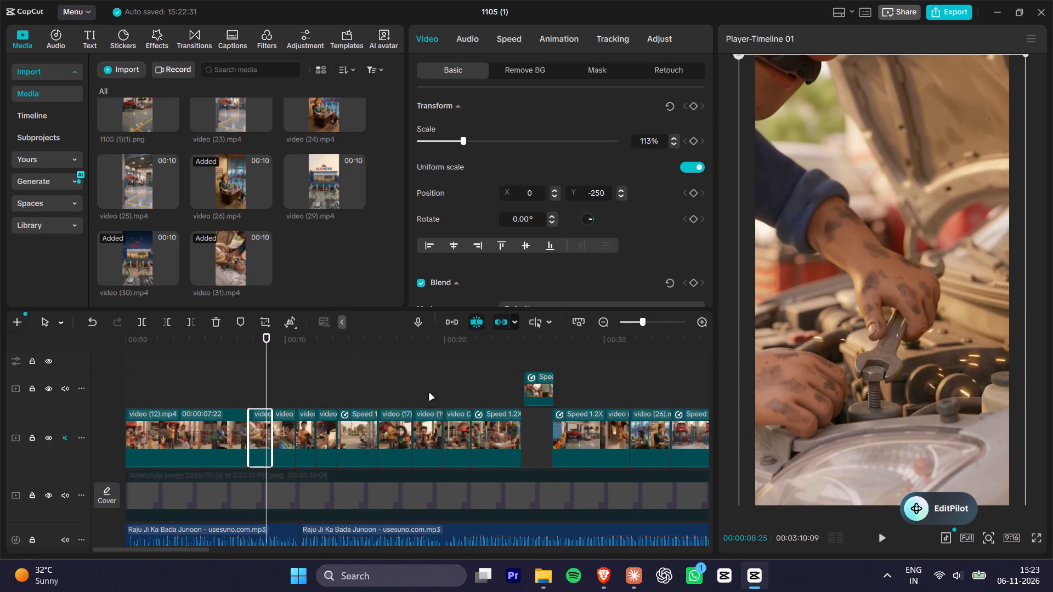
# Switch to Google Vids in the browser and draft the video edit prompt "remove the spark from this video near wrench".
pyautogui.rightClick(258, 424)
pyautogui.hotkey('alt', 'Tab')
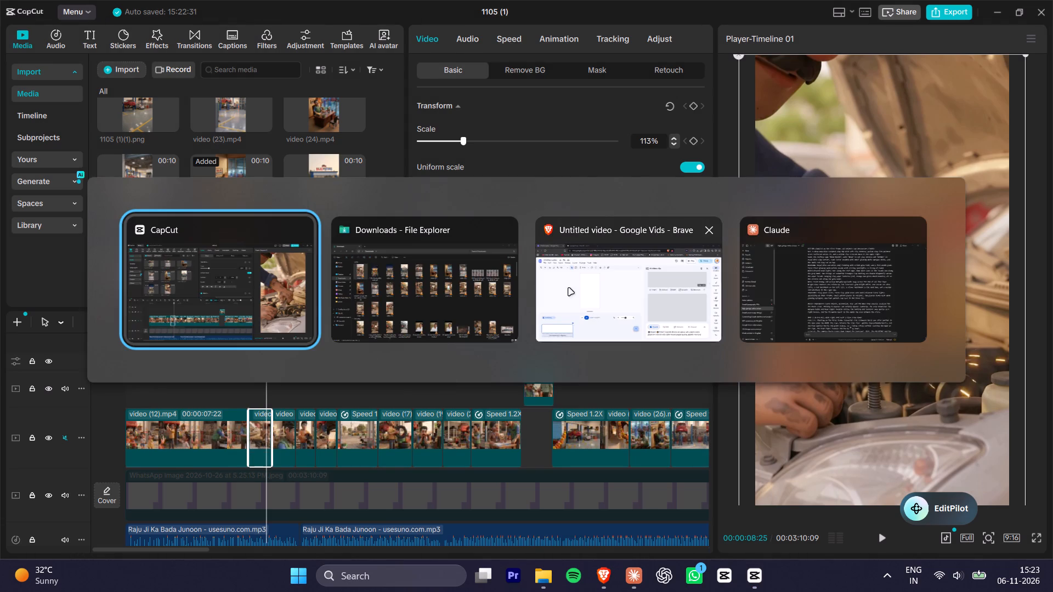
pyautogui.keyDown('alt'); pyautogui.click(551, 289); pyautogui.keyUp('alt')
pyautogui.scroll(2, 743, 322)
pyautogui.scroll(-2, 816, 347)
pyautogui.click(809, 382)
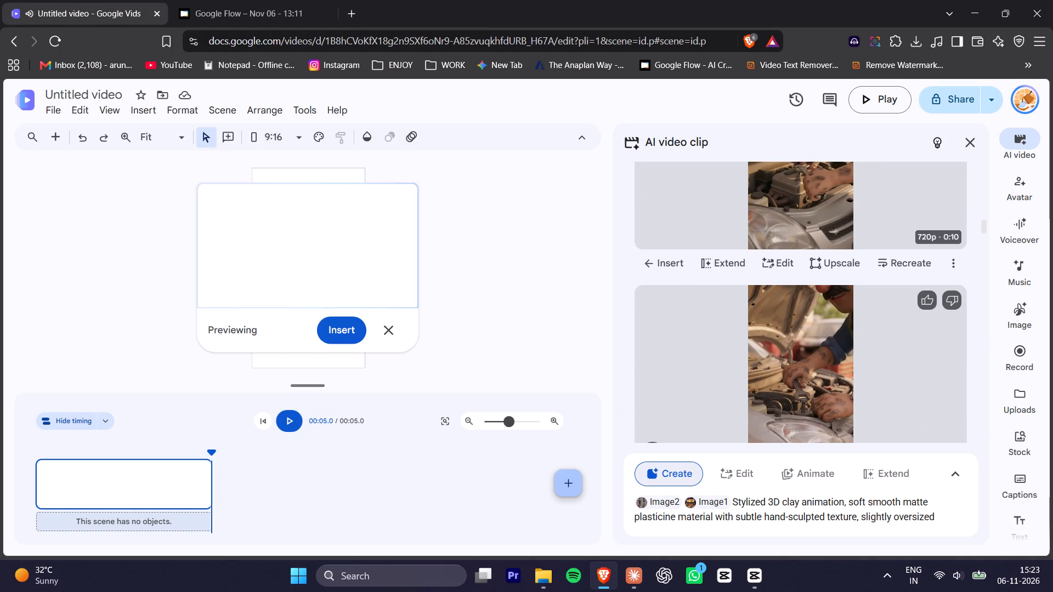
pyautogui.click(743, 474)
pyautogui.click(716, 390)
pyautogui.write('re')
pyautogui.write('move the spac')
pyautogui.press('BackSpace')
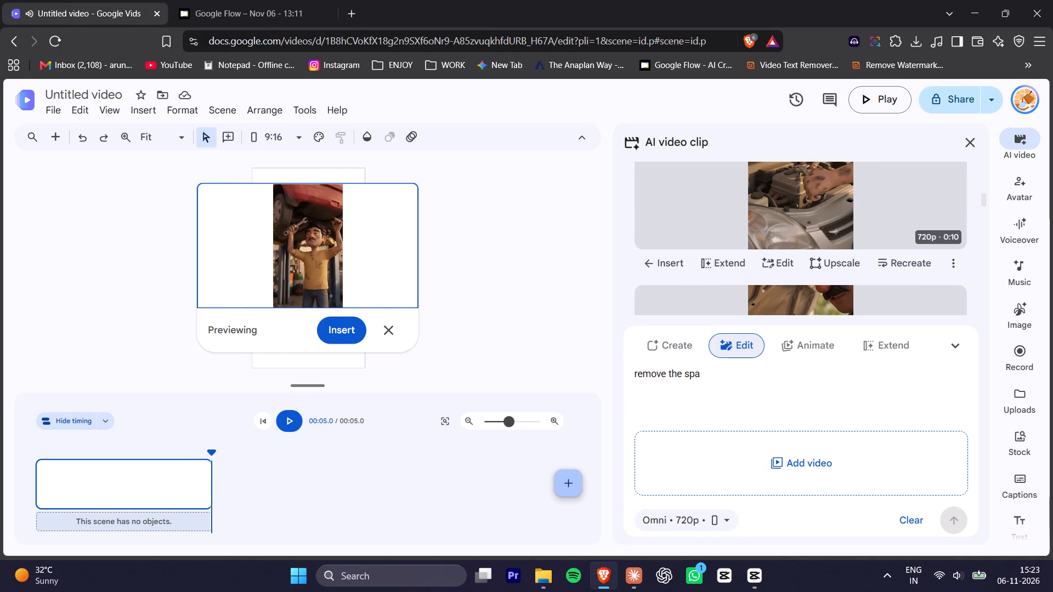
pyautogui.click(388, 326)
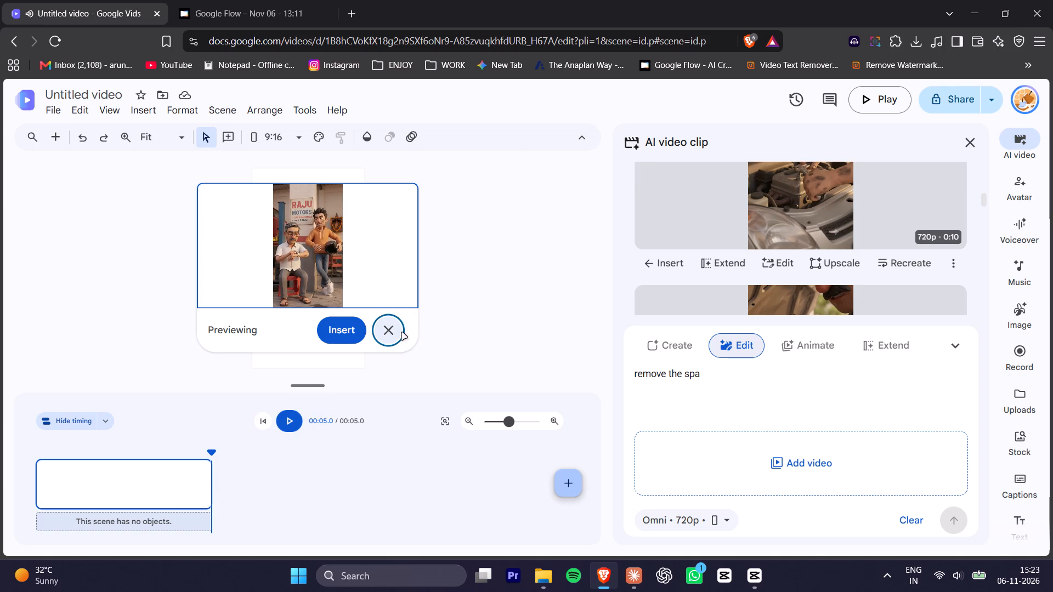
pyautogui.click(731, 370)
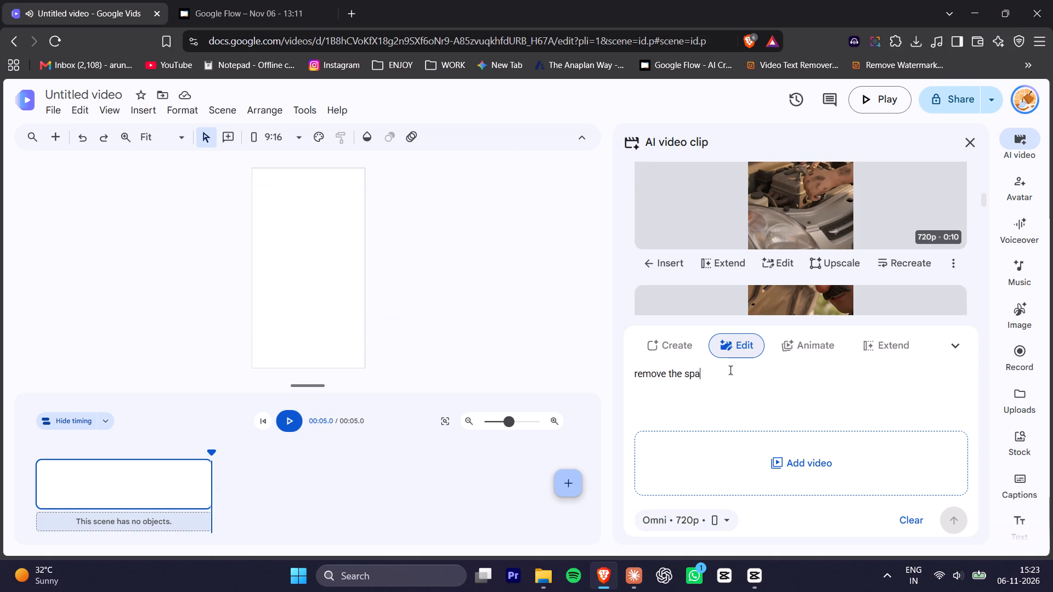
pyautogui.write('rk from this video')
pyautogui.press('space')
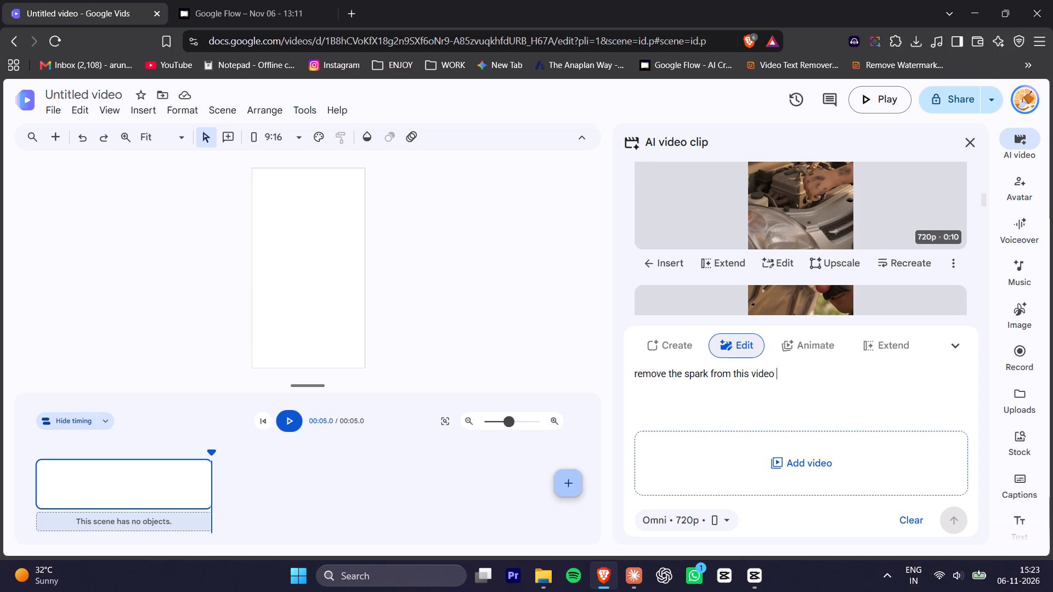
pyautogui.write('bear wr')
pyautogui.write('ench')
pyautogui.press('Return')
pyautogui.click(785, 369)
pyautogui.press('Left')
pyautogui.press('BackSpace')
pyautogui.press('n')
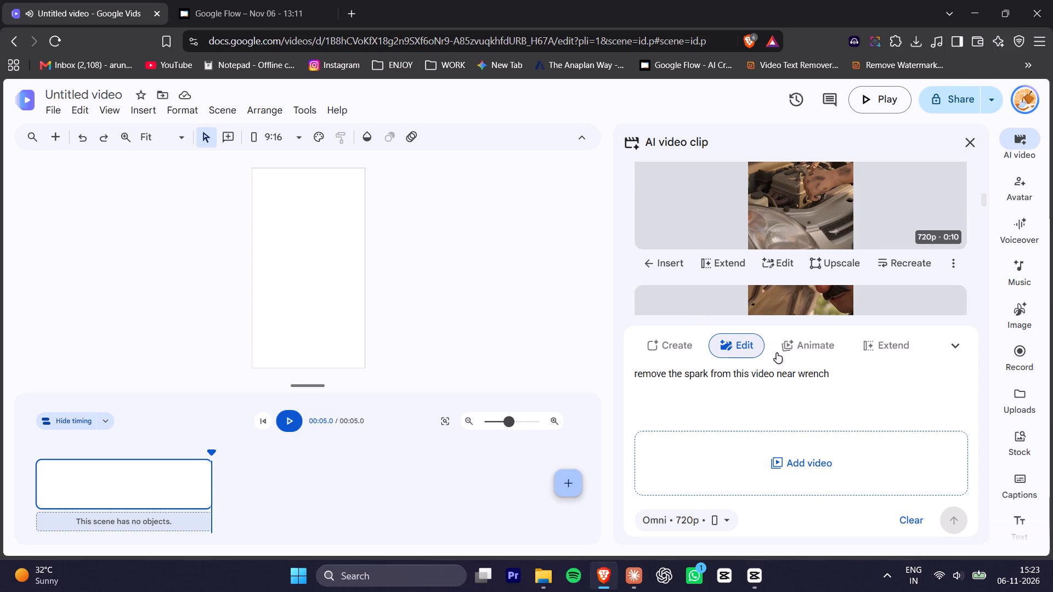
# Attach the generated engine-repair clip to the video edit, move the spark-removal prompt text into it, and submit it.
pyautogui.click(828, 375)
pyautogui.hotkey('ctrl', 'a')
pyautogui.hotkey('ctrl', 'x')
pyautogui.click(524, 282)
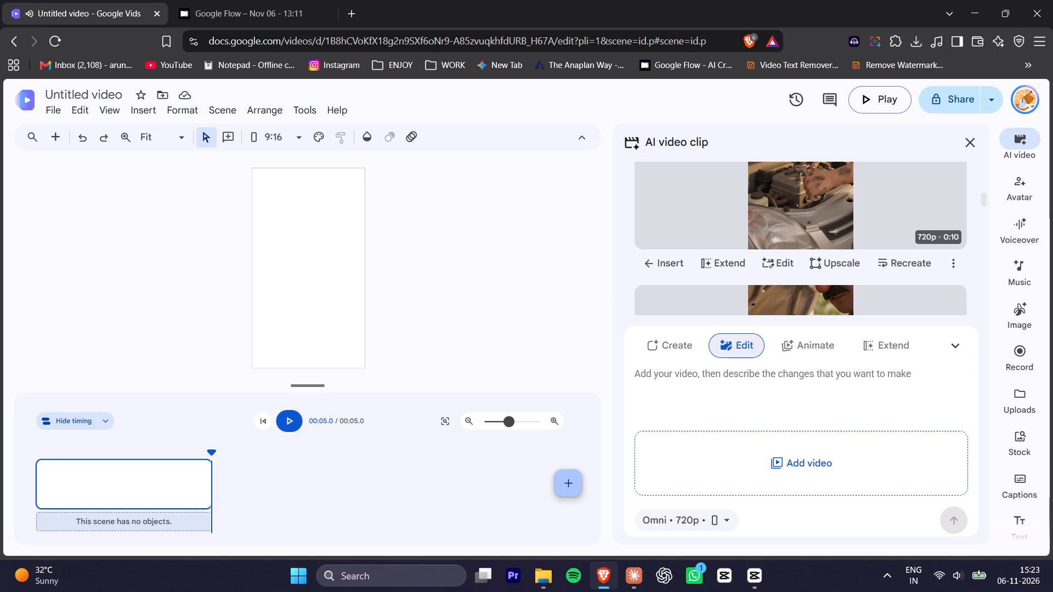
pyautogui.click(943, 347)
pyautogui.scroll(-1, 789, 388)
pyautogui.scroll(-2, 755, 359)
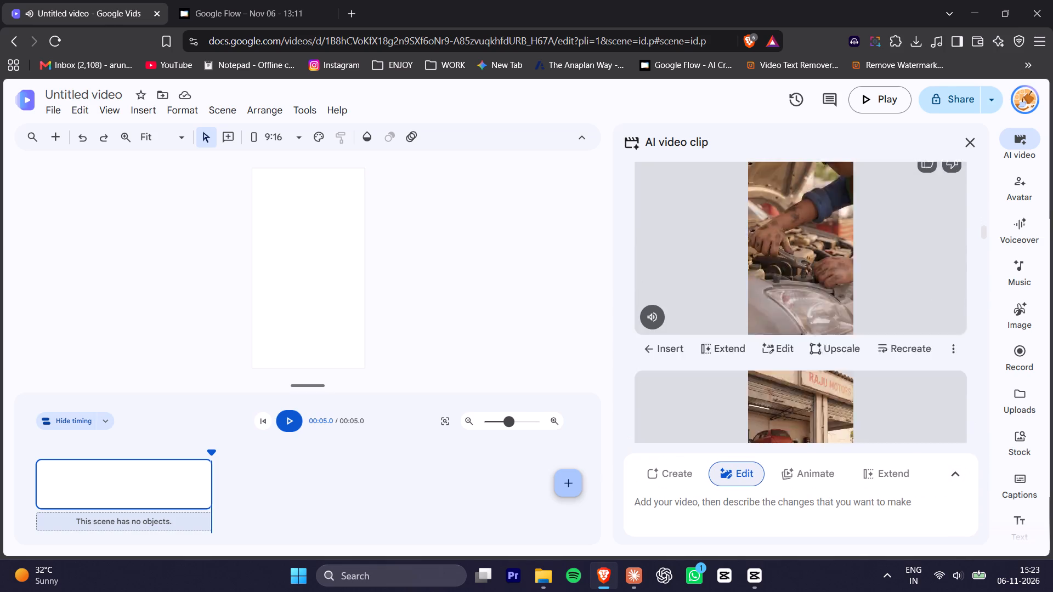
pyautogui.click(784, 290)
pyautogui.click(739, 388)
pyautogui.hotkey('ctrl', 'a')
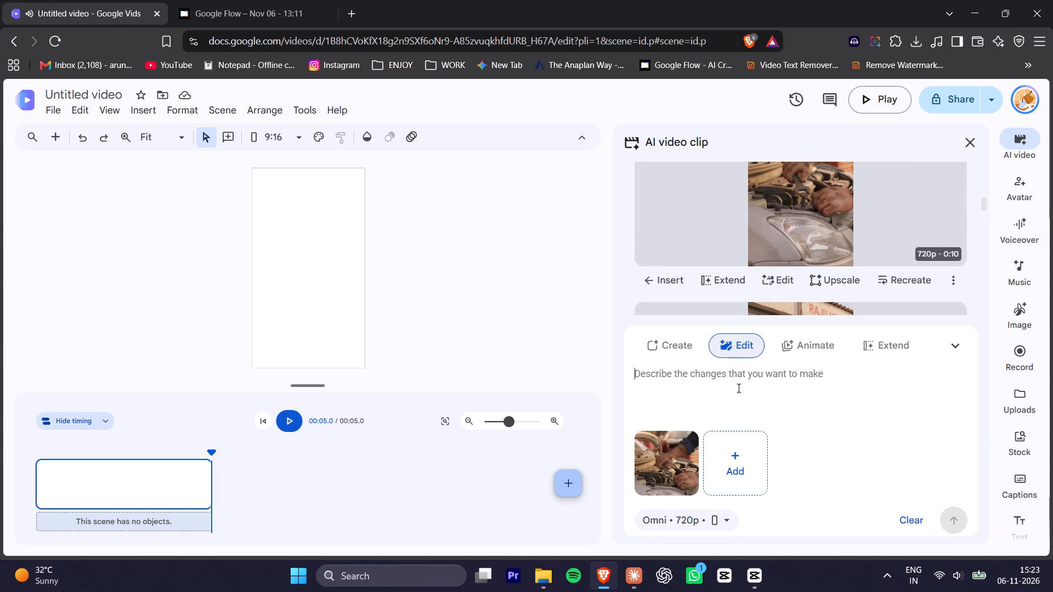
pyautogui.hotkey('ctrl', 'b')
pyautogui.hotkey('ctrl', 'v')
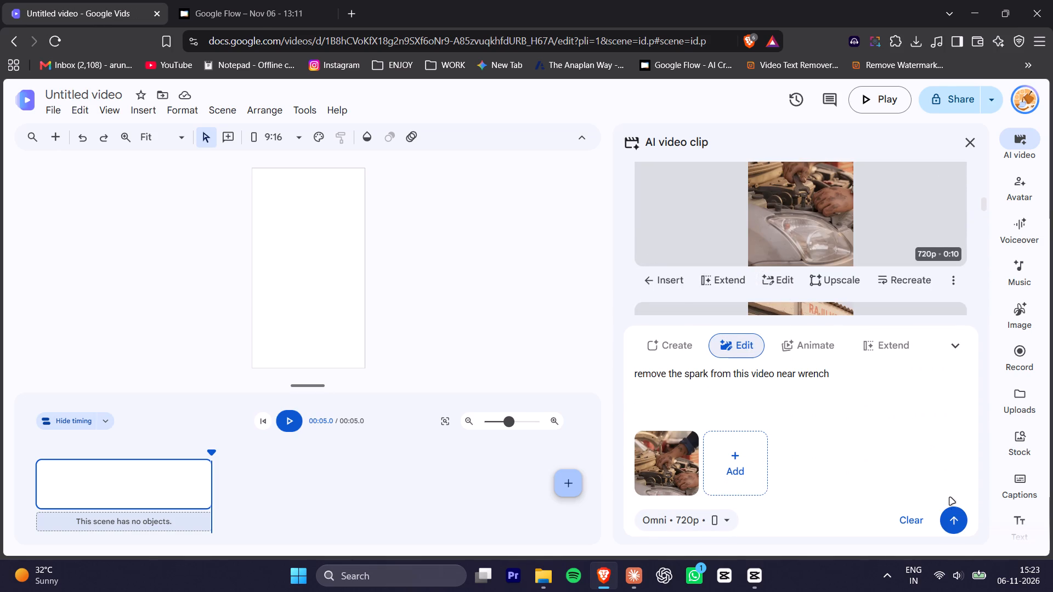
pyautogui.click(956, 525)
# Switch back to CapCut and review the shots after the engine repair, from about 00:09 to 00:14.
pyautogui.hotkey('alt', 'Tab')
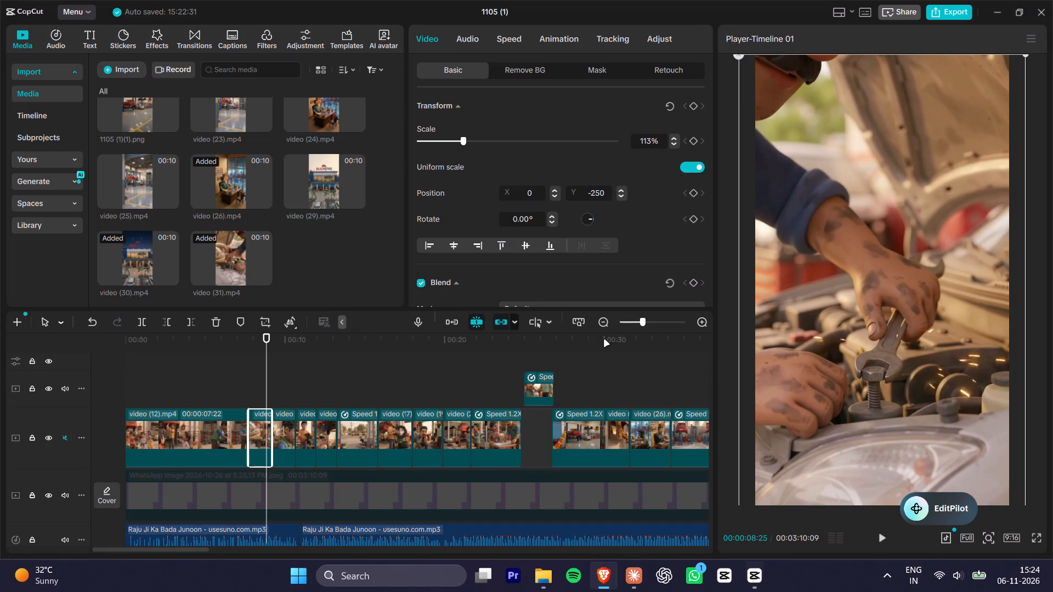
pyautogui.click(271, 346)
pyautogui.press('space')
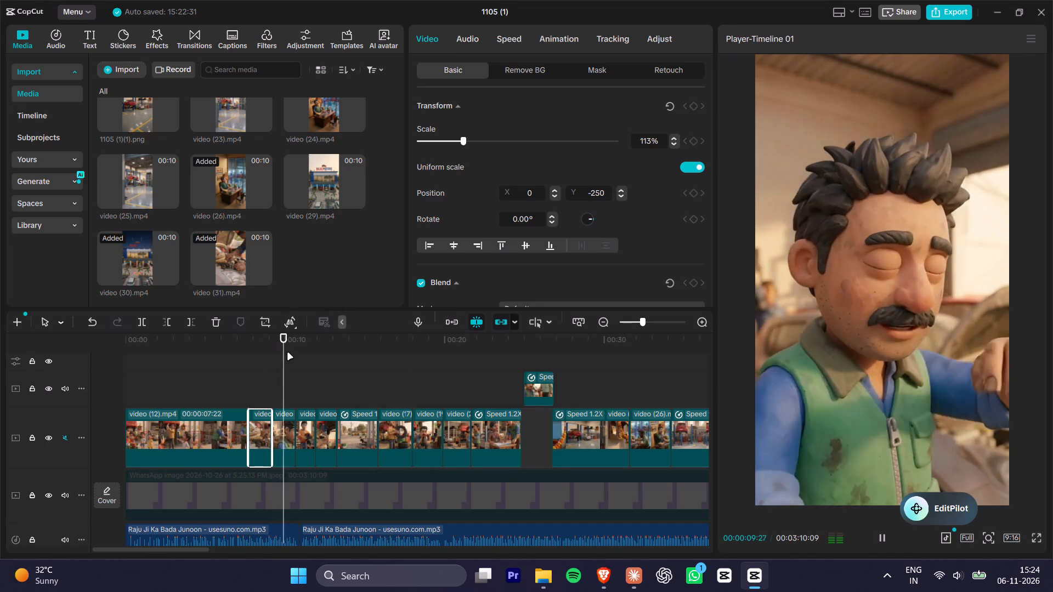
pyautogui.press('space')
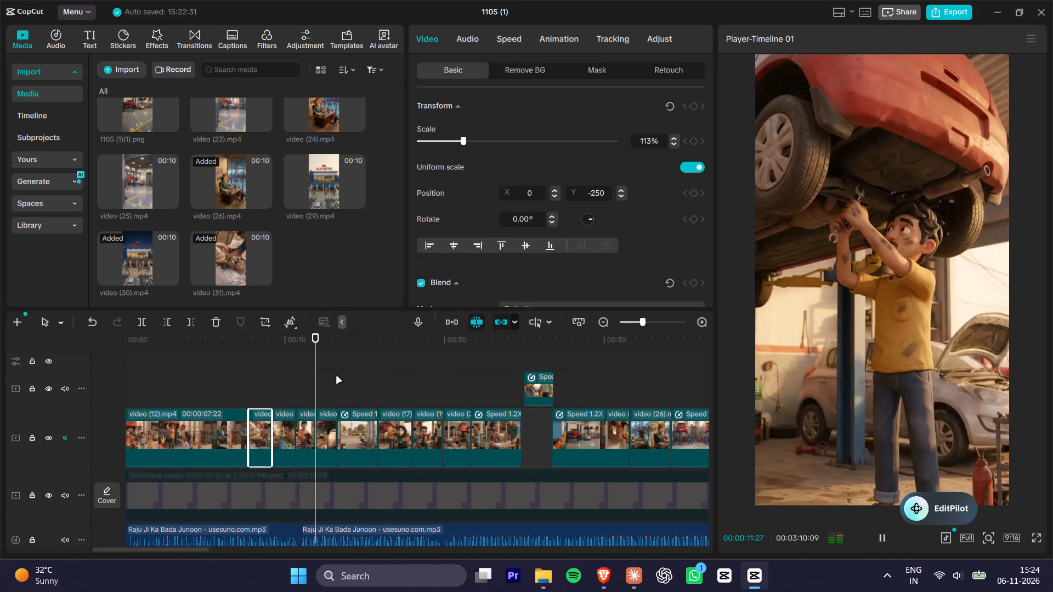
pyautogui.press('space')
pyautogui.press('space')
pyautogui.press('space')
pyautogui.press('space')
pyautogui.press('space')
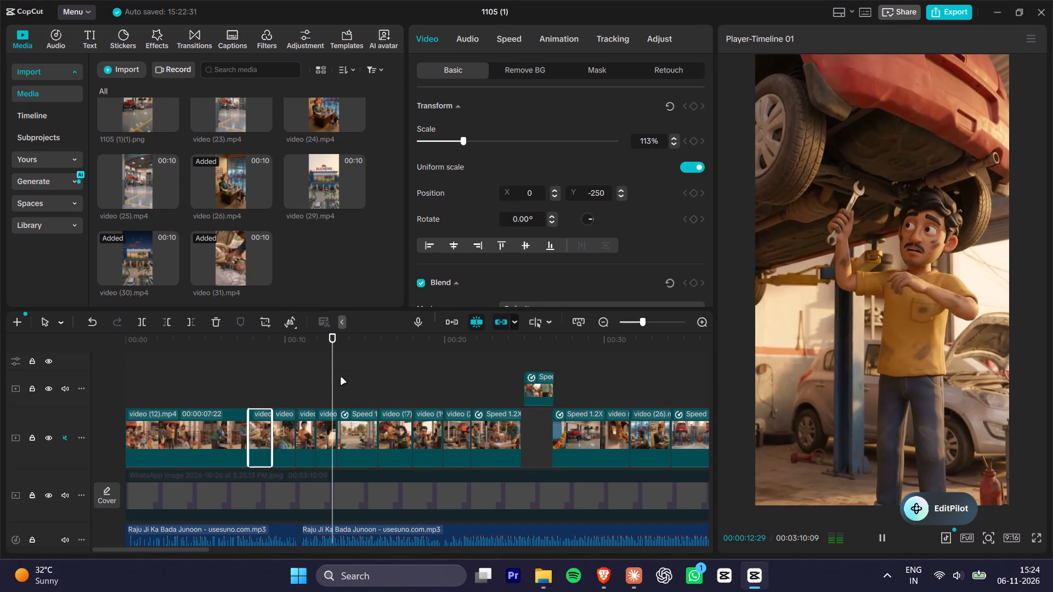
pyautogui.press('space')
pyautogui.press('space')
pyautogui.press('space')
pyautogui.press('space')
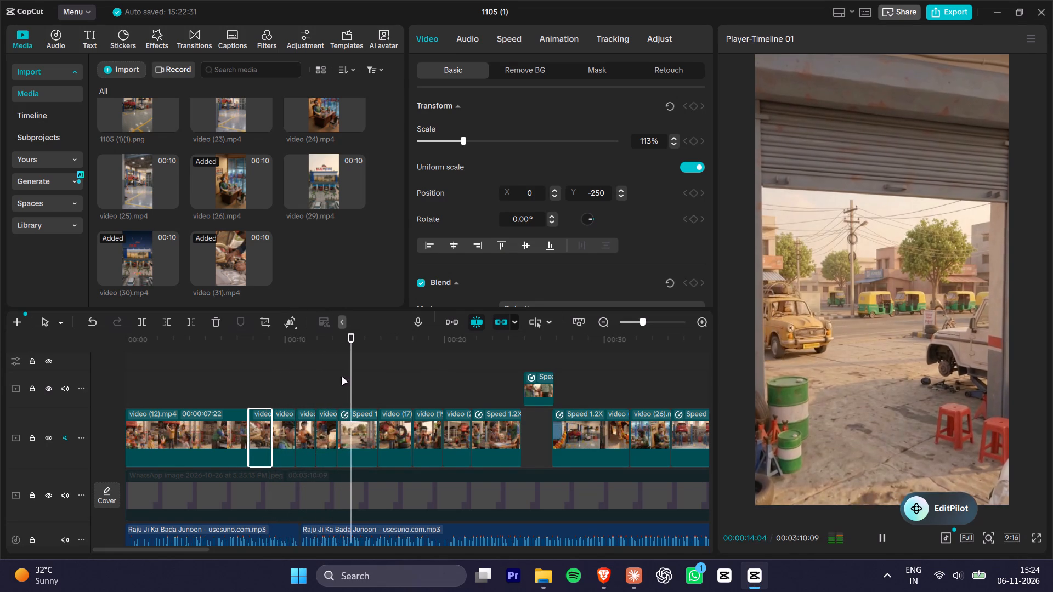
# Continue reviewing playback from about 00:14 to 00:23, examining the woman's arrival and the document-signing shots.
pyautogui.keyDown('alt'); pyautogui.scroll(-4, 386, 367); pyautogui.keyUp('alt')
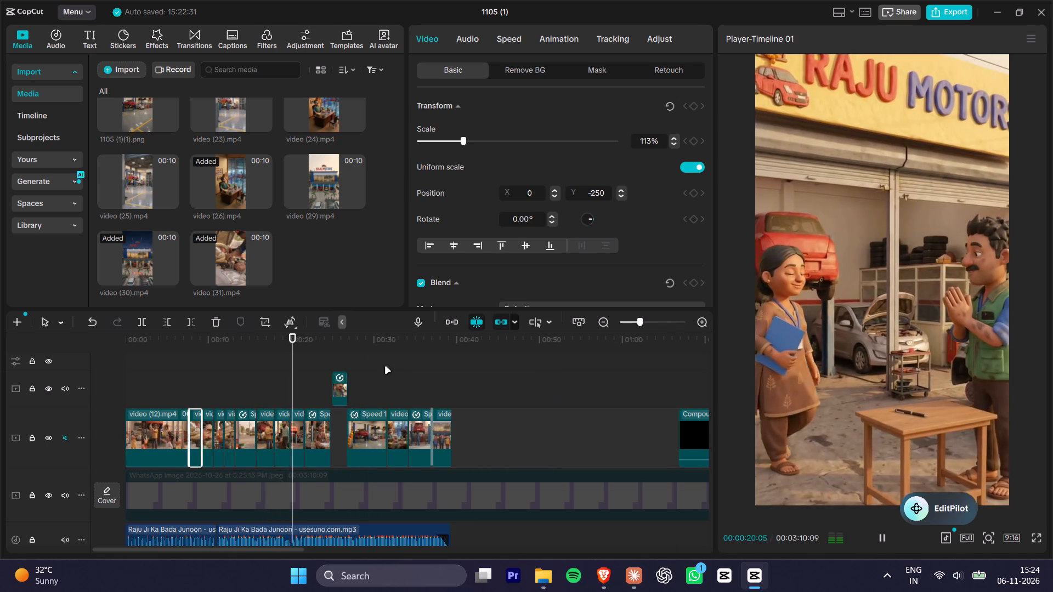
pyautogui.press('space')
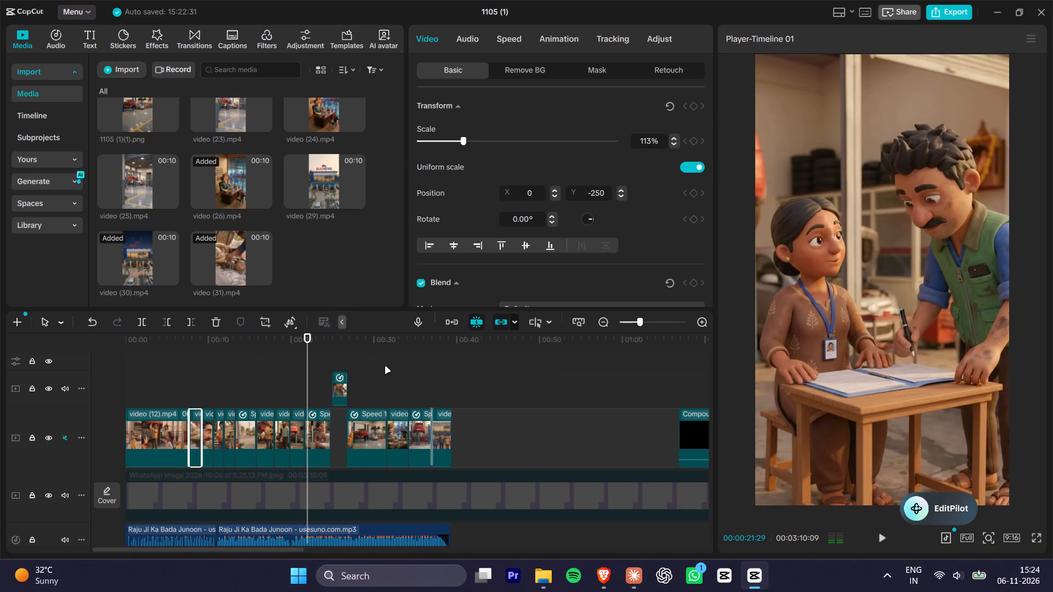
pyautogui.press('space')
pyautogui.press('space')
pyautogui.press('space')
pyautogui.press('space')
pyautogui.keyDown('alt'); pyautogui.scroll(7, 332, 391); pyautogui.keyUp('alt')
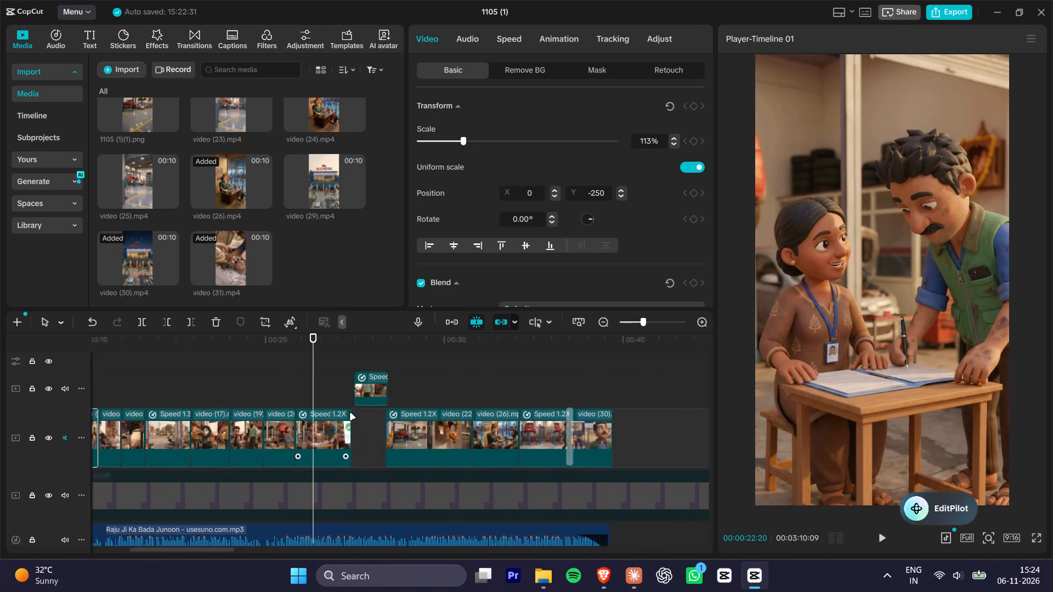
pyautogui.keyDown('alt'); pyautogui.scroll(10, 350, 413); pyautogui.keyUp('alt')
pyautogui.press('space')
pyautogui.press('space')
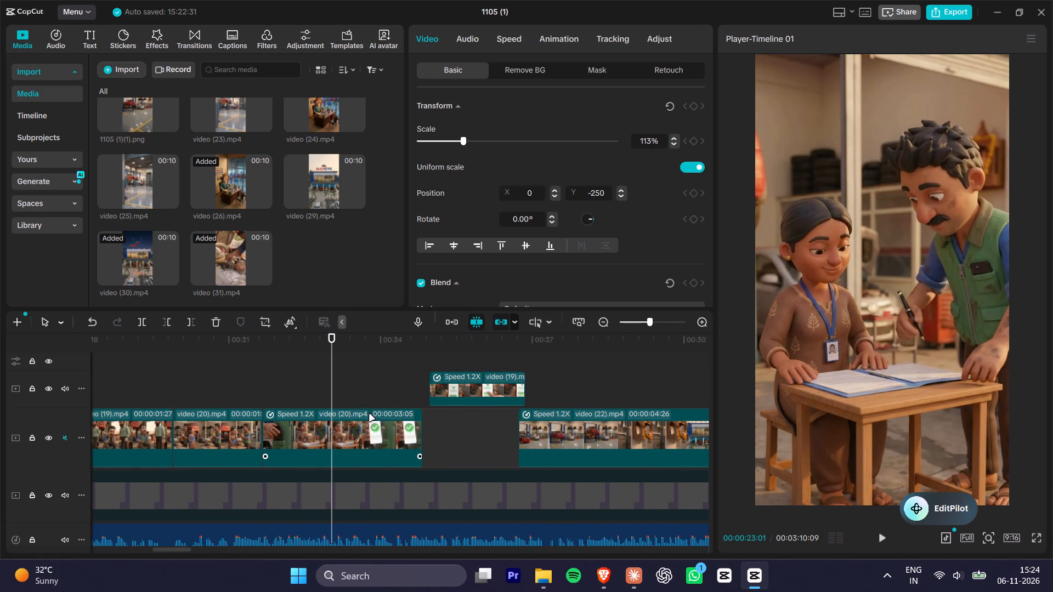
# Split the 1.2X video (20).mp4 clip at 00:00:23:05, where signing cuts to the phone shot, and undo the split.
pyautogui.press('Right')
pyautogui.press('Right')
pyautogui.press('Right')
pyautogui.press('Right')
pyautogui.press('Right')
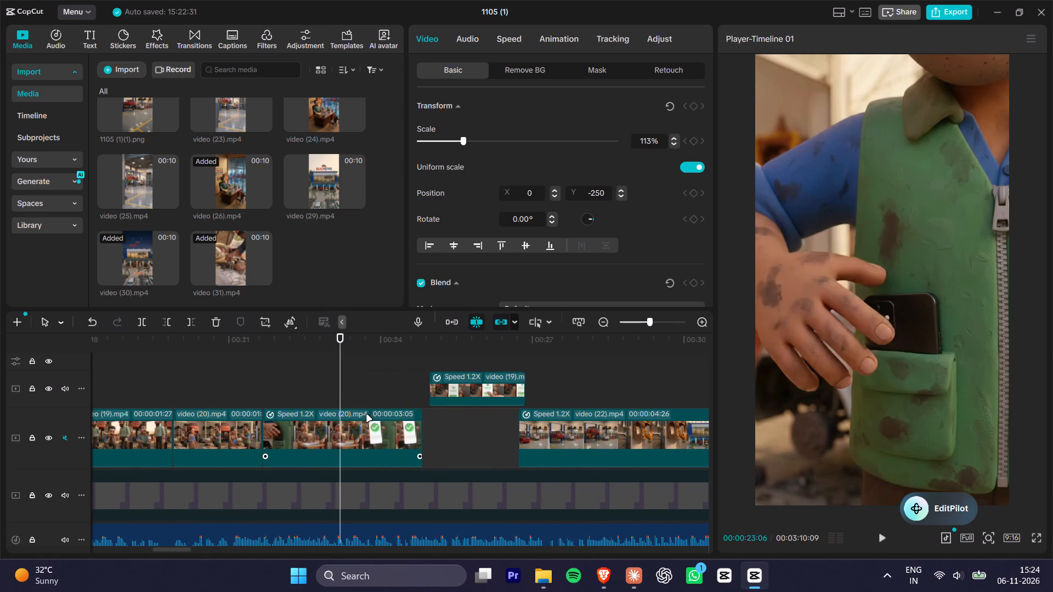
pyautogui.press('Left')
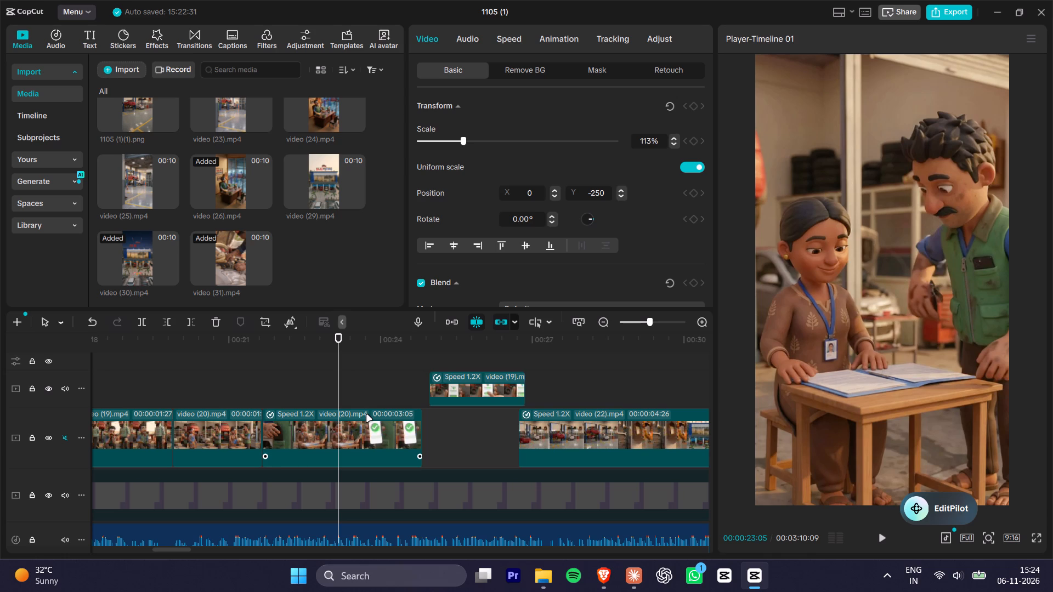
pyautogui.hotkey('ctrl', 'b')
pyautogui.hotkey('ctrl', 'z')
# Replay the footage from about 00:20 to 00:24, examining the signing shots and the cut to the phone shot.
pyautogui.press('space')
pyautogui.press('space')
pyautogui.press('space')
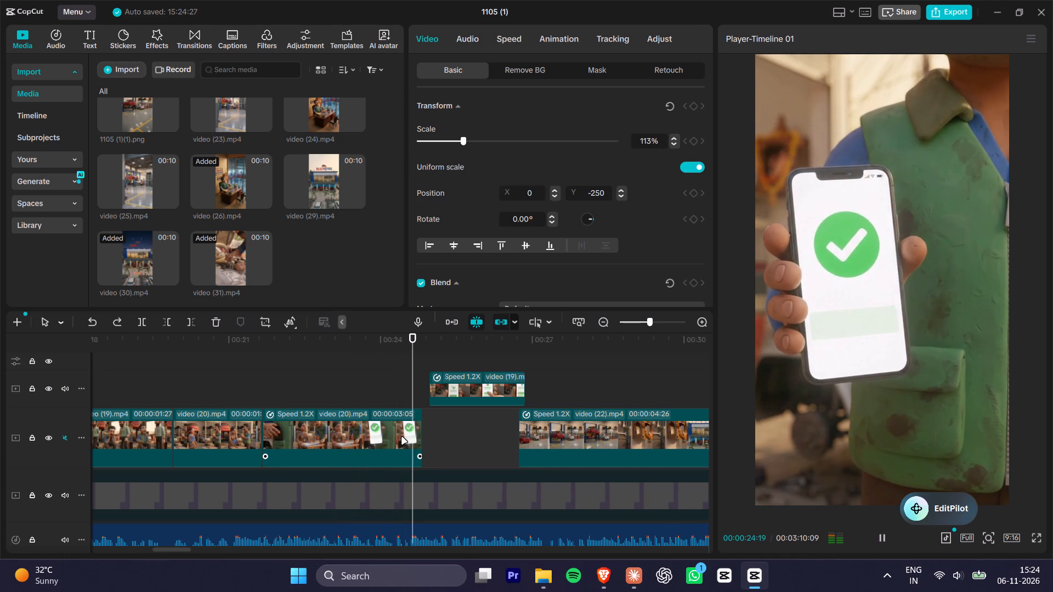
pyautogui.press('space')
pyautogui.moveTo(244, 348); pyautogui.dragTo(175, 348)
pyautogui.press('space')
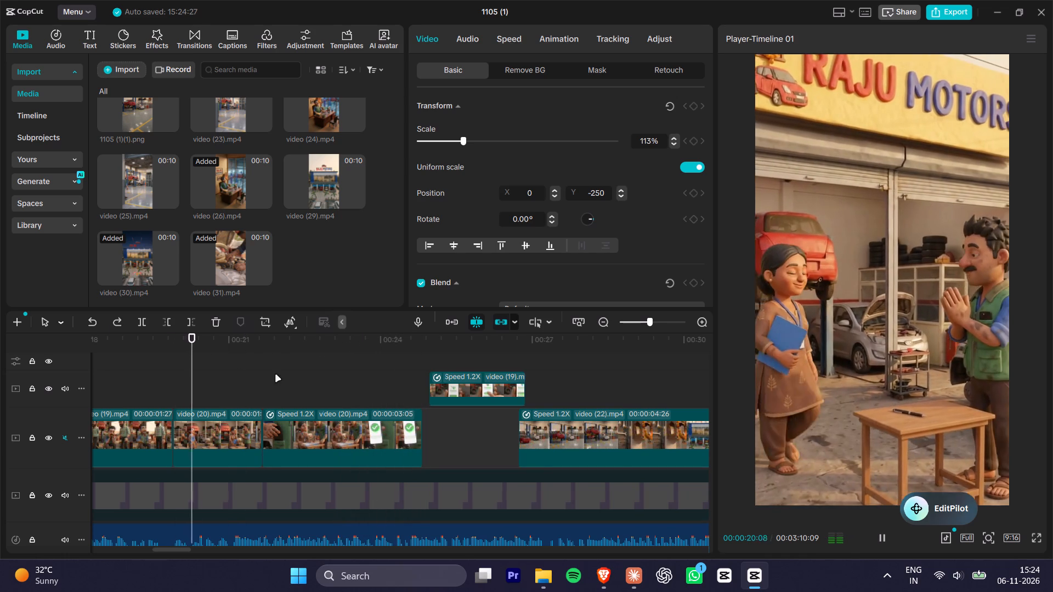
pyautogui.keyDown('alt'); pyautogui.scroll(-7, 315, 396); pyautogui.keyUp('alt')
pyautogui.press('space')
pyautogui.press('space')
pyautogui.press('space')
pyautogui.press('space')
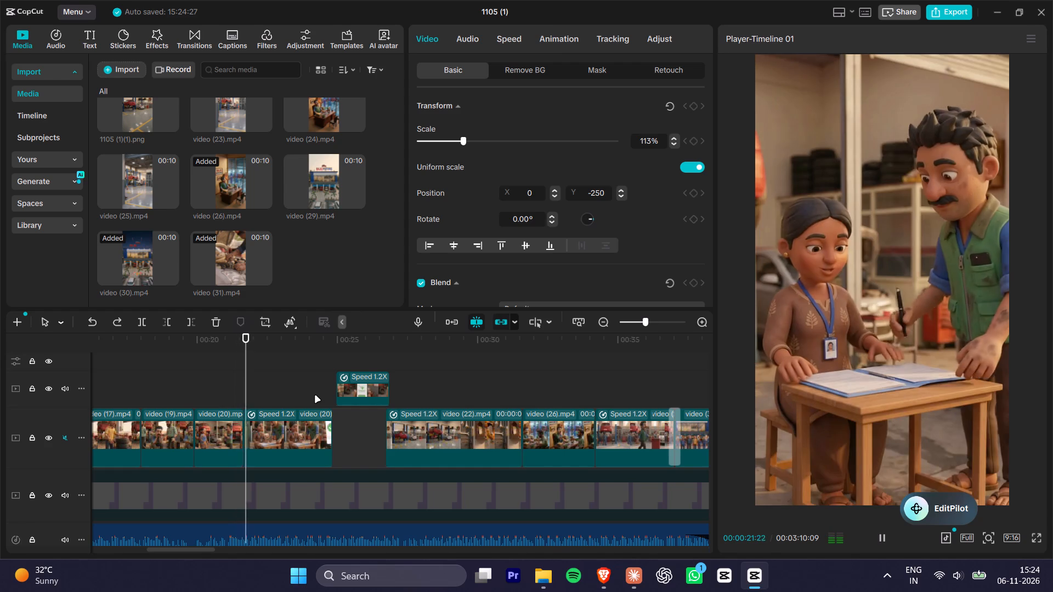
pyautogui.press('space')
pyautogui.press('space')
pyautogui.press('space')
pyautogui.press('space')
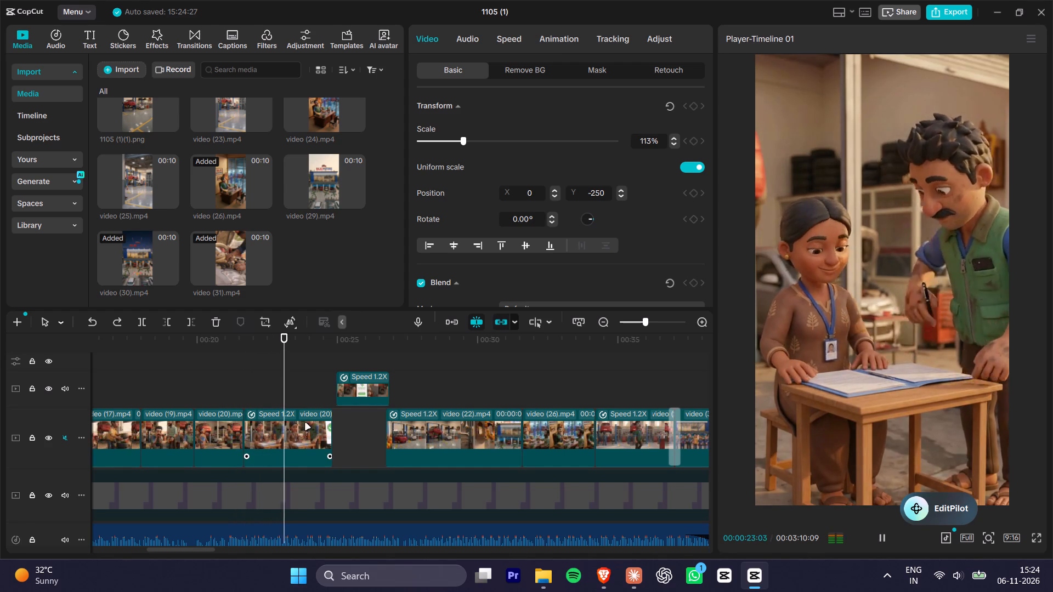
pyautogui.press('space')
pyautogui.press('space')
pyautogui.press('space')
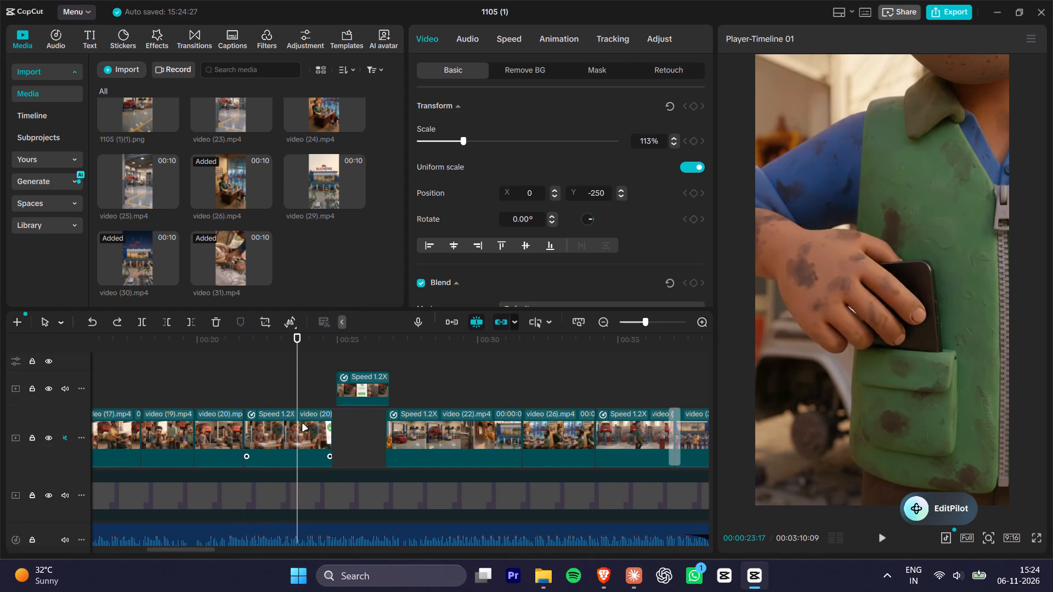
# Split the 1.2X video (20).mp4 clip at 00:00:23:05, where the signing shot gives way to the phone shot.
pyautogui.click(304, 430)
pyautogui.press('Left')
pyautogui.press('Left')
pyautogui.press('Left')
pyautogui.press('Left')
pyautogui.press('Left')
pyautogui.press('Left')
pyautogui.press('Left')
pyautogui.press('Left')
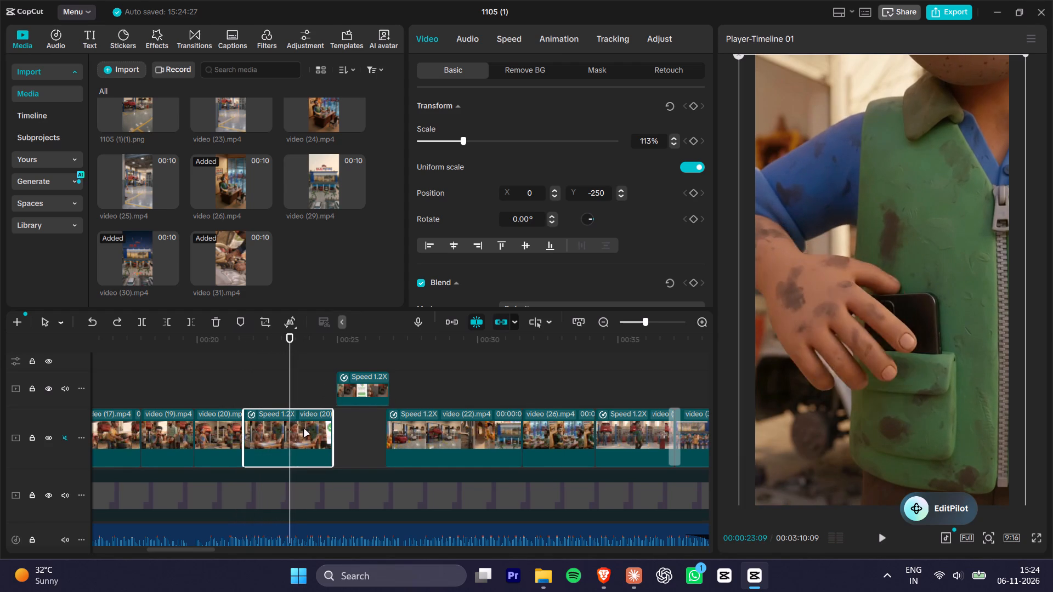
pyautogui.press('Left')
pyautogui.press('Left')
pyautogui.press('Left')
pyautogui.press('Left')
pyautogui.press('Left')
pyautogui.press('Right')
pyautogui.press('Right')
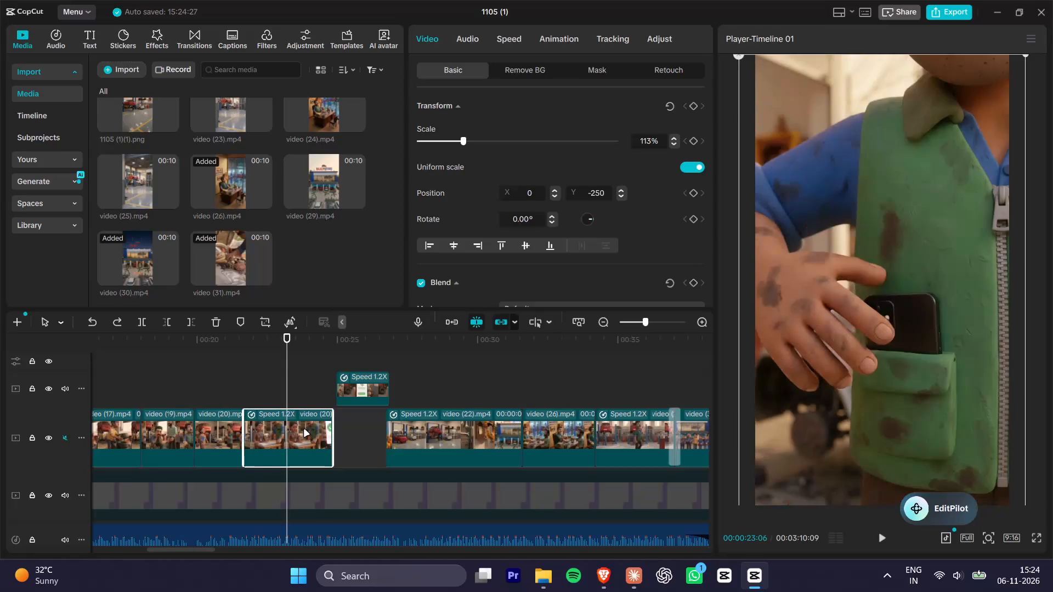
pyautogui.press('Left')
pyautogui.hotkey('ctrl', 'b')
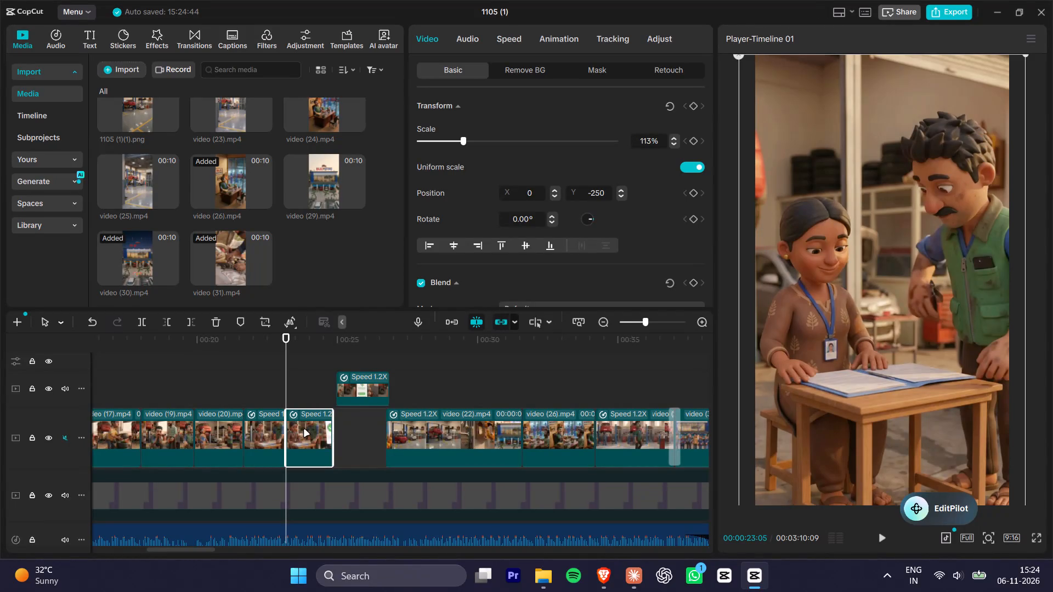
# Trim one frame off the start of the split phone segment, making it 00:00:01:19 long, and check its opening.
pyautogui.keyDown('alt'); pyautogui.scroll(10, 304, 430); pyautogui.keyUp('alt')
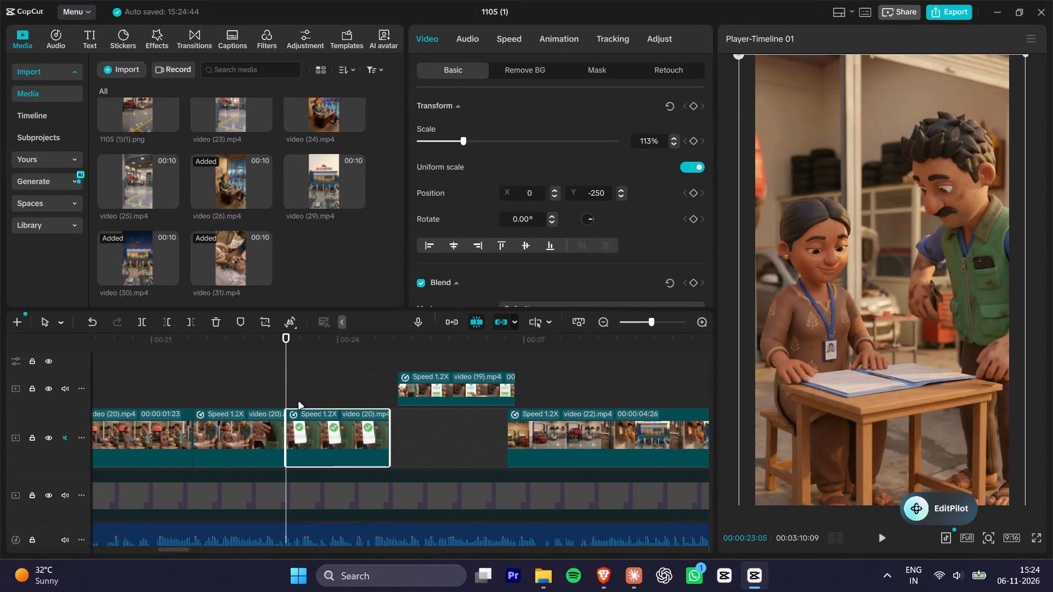
pyautogui.keyDown('alt'); pyautogui.scroll(10, 299, 402); pyautogui.keyUp('alt')
pyautogui.click(301, 437)
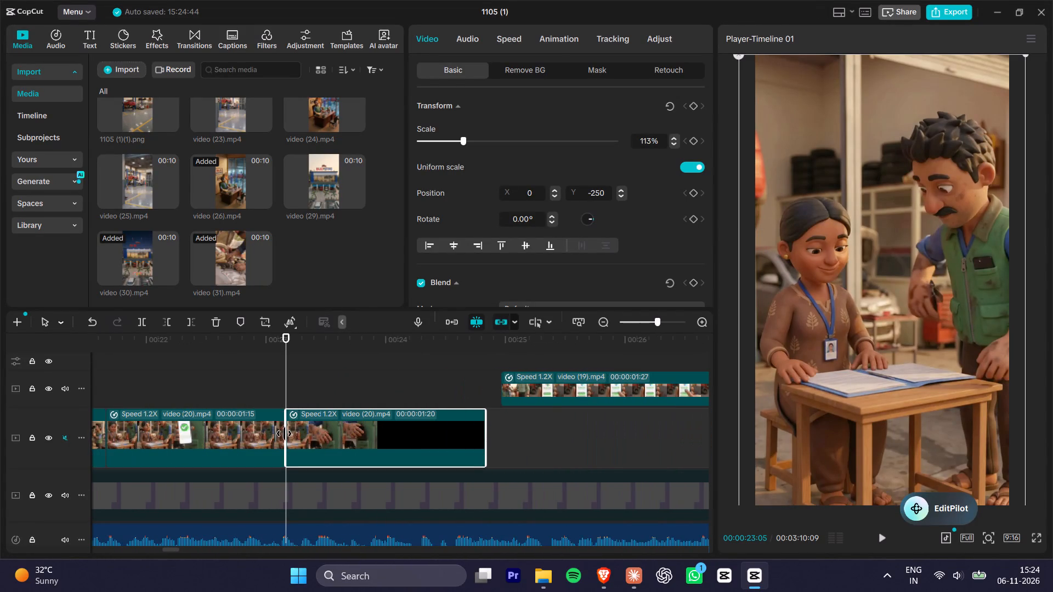
pyautogui.moveTo(284, 434); pyautogui.dragTo(290, 433)
pyautogui.press('space')
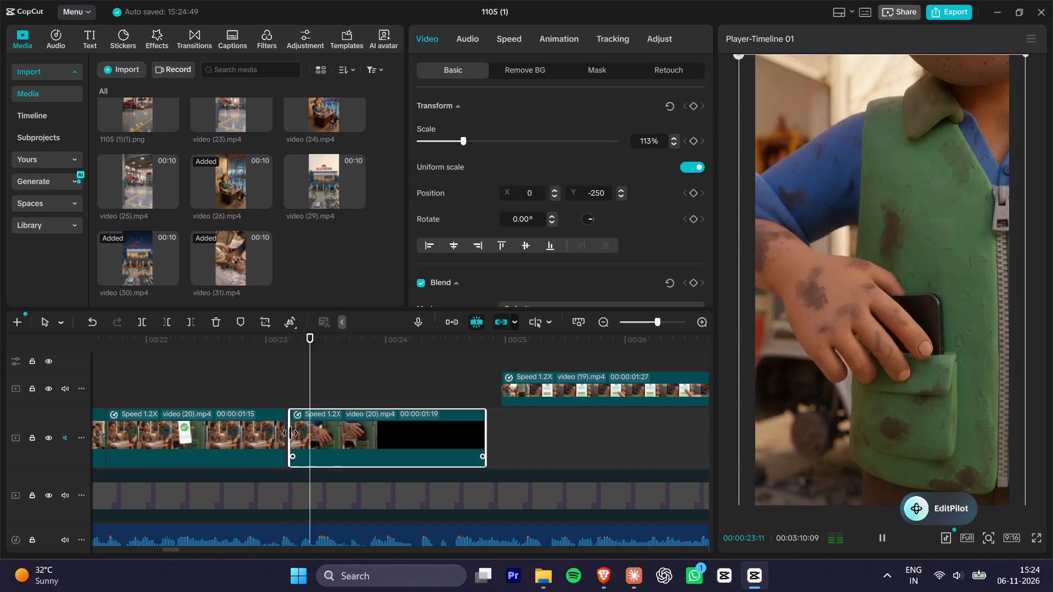
pyautogui.press('space')
pyautogui.click(286, 340)
# Swap the phone shots: place 1.2X video (19).mp4 directly after the signing clip and the split video (20).mp4 segment on the upper track from about 00:25.
pyautogui.moveTo(347, 437); pyautogui.dragTo(348, 437)
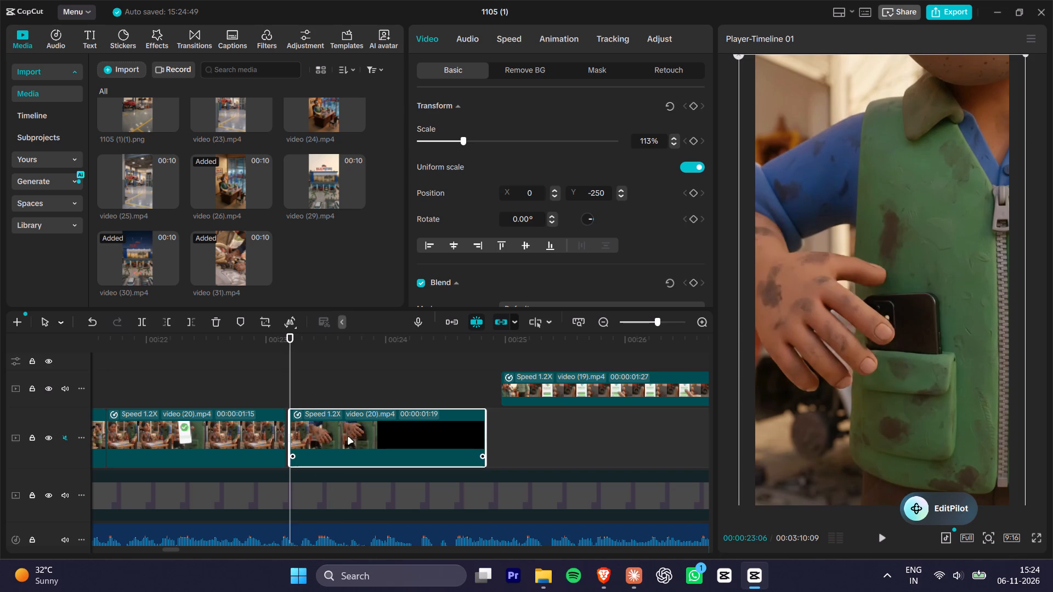
pyautogui.moveTo(348, 437); pyautogui.dragTo(360, 440)
pyautogui.press('space')
pyautogui.press('space')
pyautogui.press('space')
pyautogui.press('space')
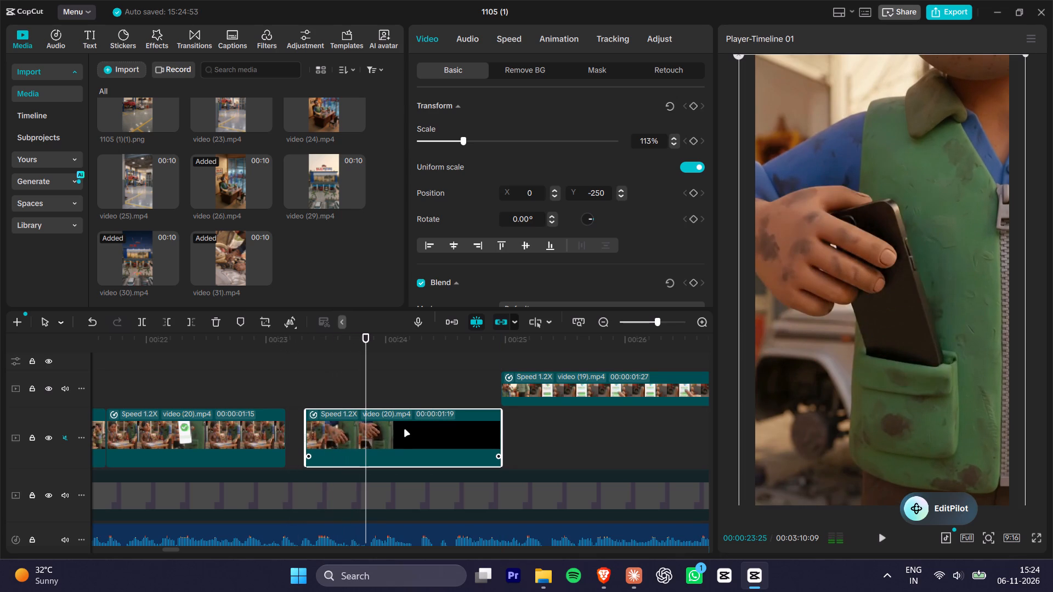
pyautogui.moveTo(403, 435); pyautogui.dragTo(183, 374)
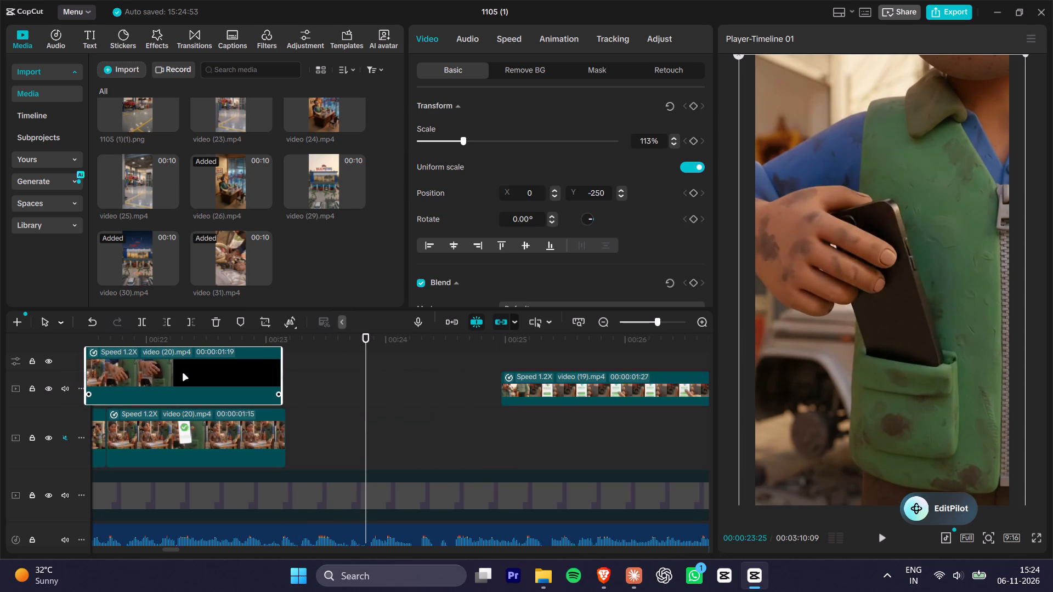
pyautogui.moveTo(183, 374); pyautogui.dragTo(189, 373)
pyautogui.moveTo(546, 389); pyautogui.dragTo(368, 443)
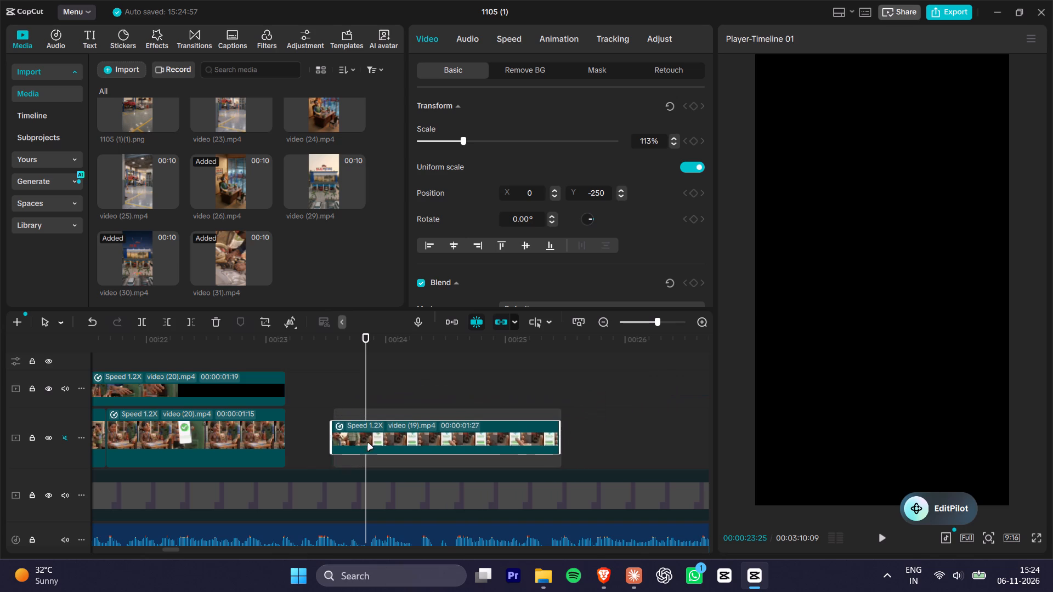
pyautogui.moveTo(368, 443); pyautogui.dragTo(328, 442)
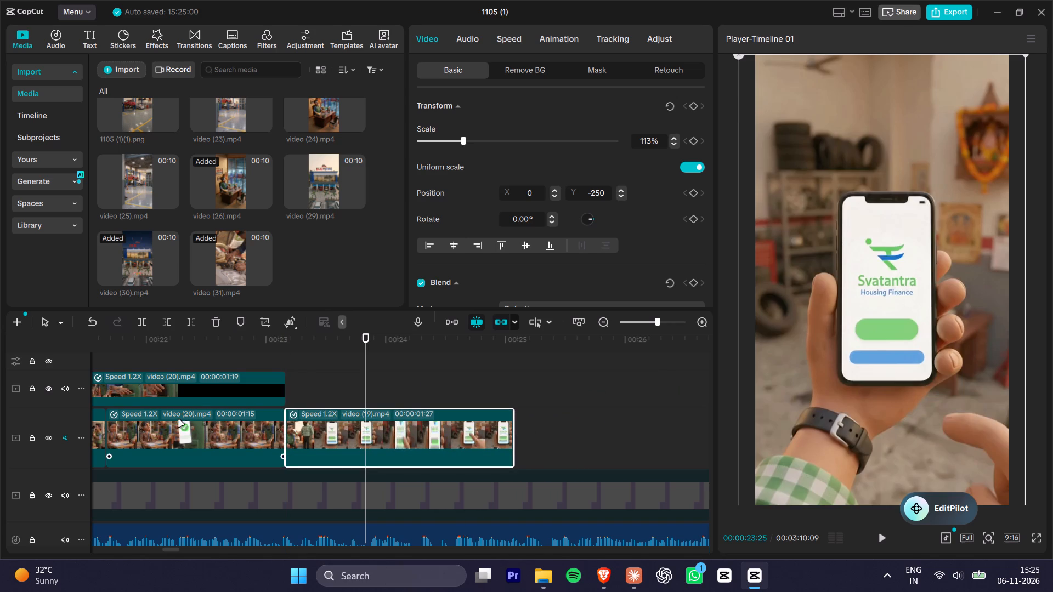
pyautogui.moveTo(211, 388); pyautogui.dragTo(635, 385)
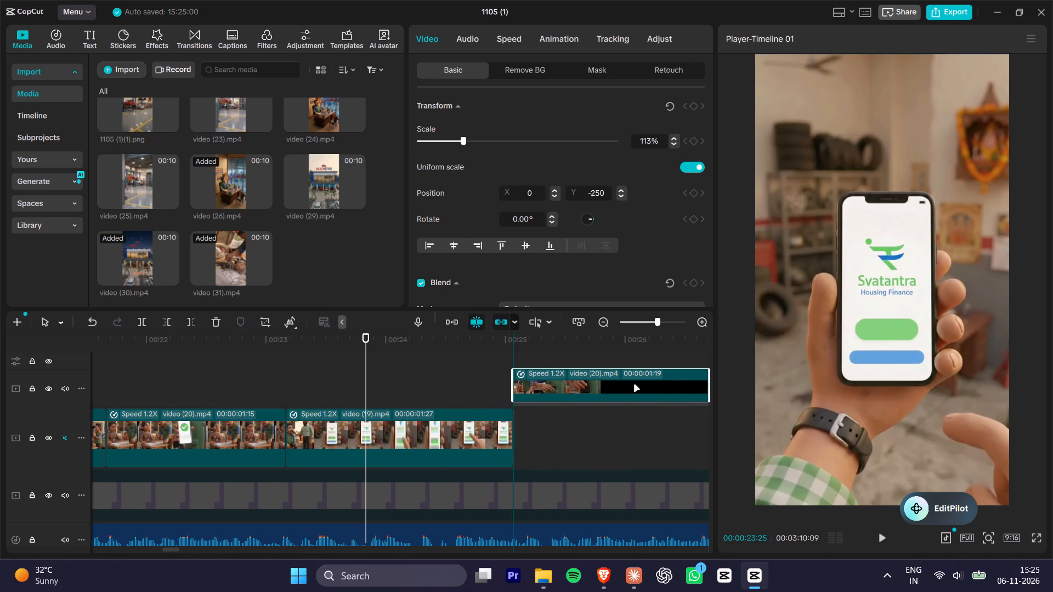
# Play the reordered phone shots from about 00:23 to 00:28, examining video (19).mp4, the upper-track video (20).mp4 segment and the garage cut.
pyautogui.click(285, 344)
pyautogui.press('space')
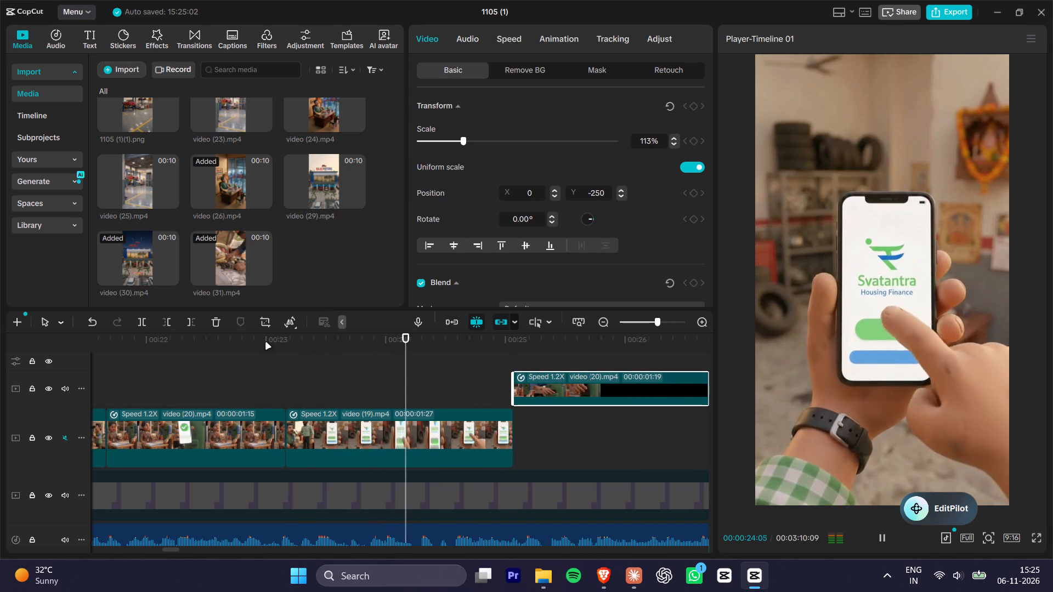
pyautogui.click(266, 343)
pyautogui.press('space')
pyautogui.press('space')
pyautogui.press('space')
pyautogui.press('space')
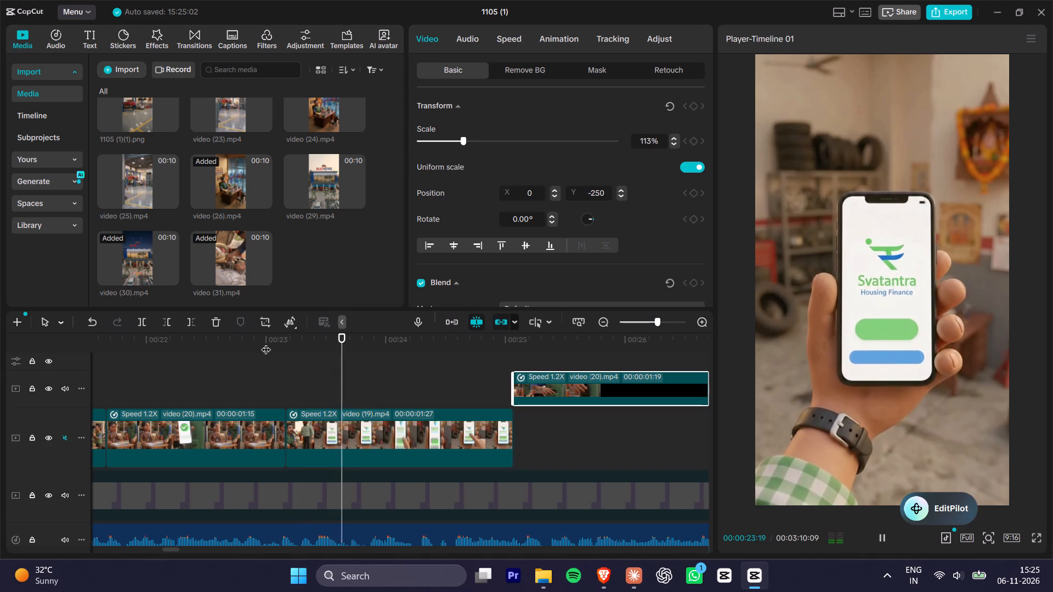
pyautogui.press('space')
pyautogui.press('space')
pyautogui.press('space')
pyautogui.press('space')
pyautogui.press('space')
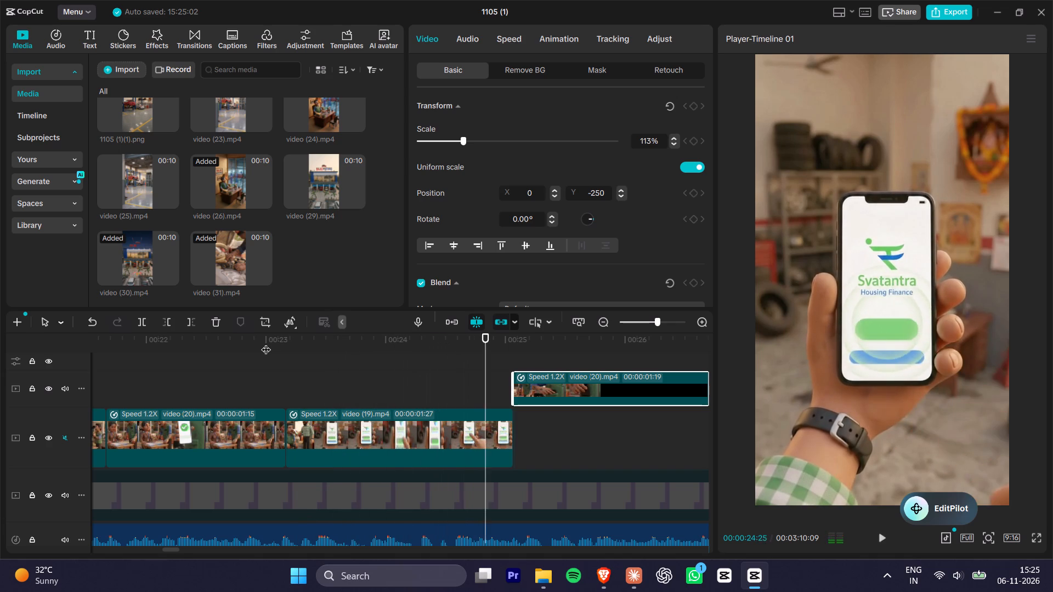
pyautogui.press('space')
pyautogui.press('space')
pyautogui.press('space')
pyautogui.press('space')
pyautogui.keyDown('alt'); pyautogui.scroll(-4, 414, 399); pyautogui.keyUp('alt')
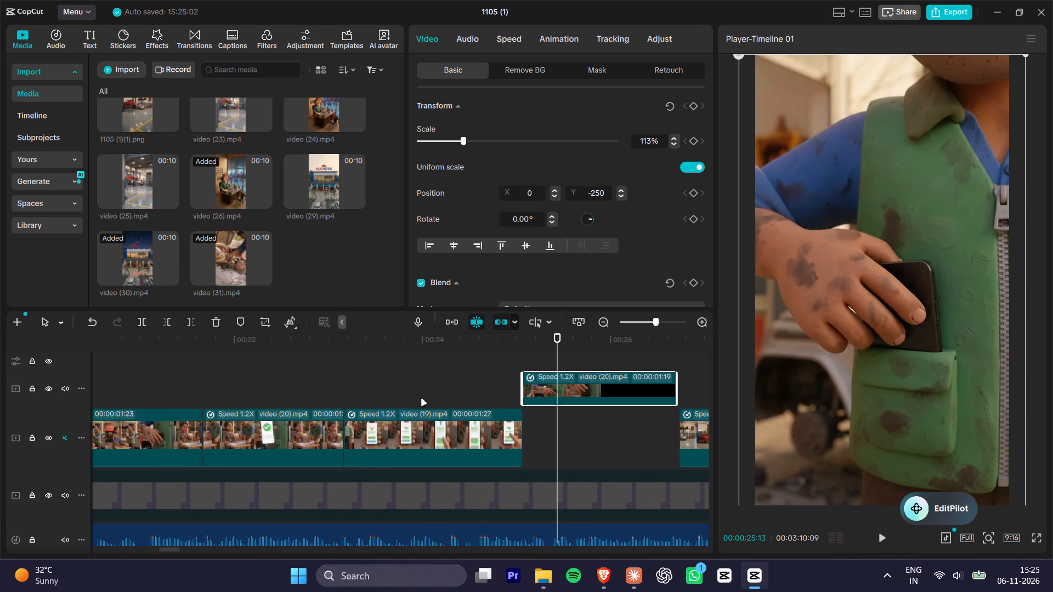
pyautogui.keyDown('alt'); pyautogui.scroll(-7, 422, 399); pyautogui.keyUp('alt')
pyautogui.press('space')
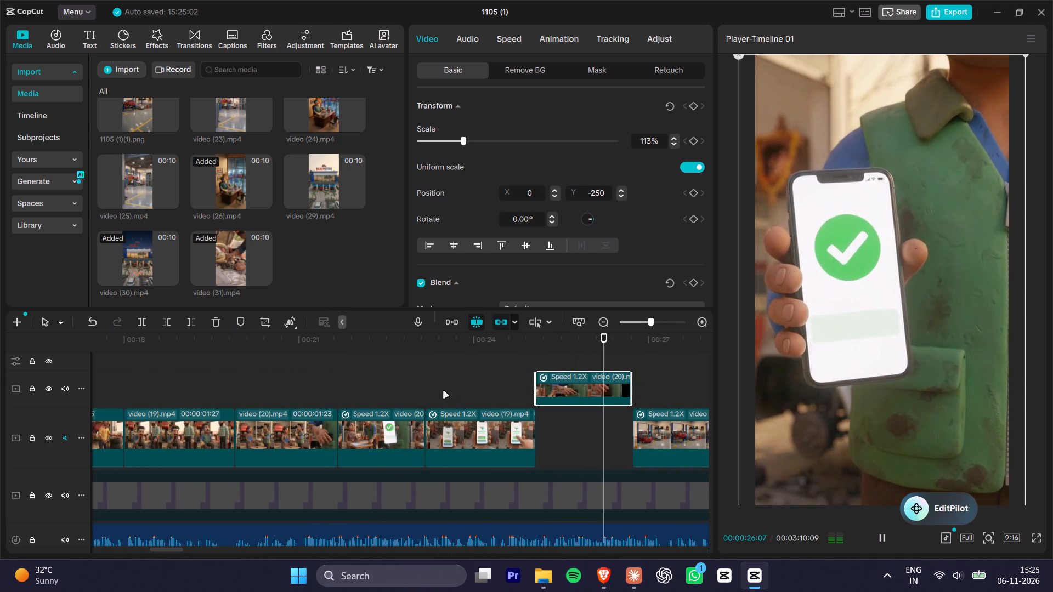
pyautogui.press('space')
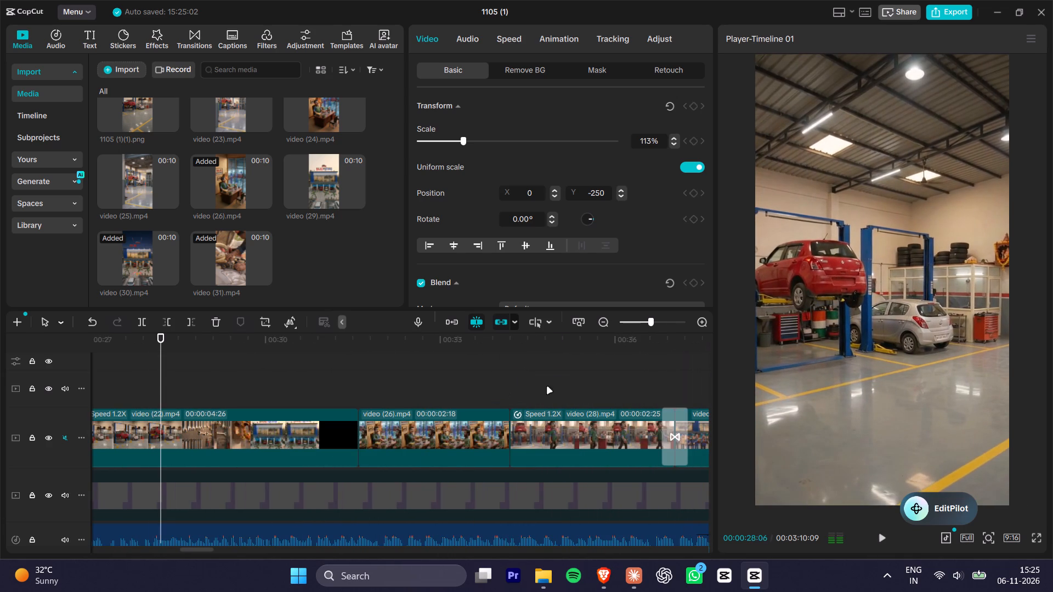
# Replay the cut from the video (19).mp4 phone shot to the upper-track video (20).mp4 segment, from about 00:24 to 00:25.
pyautogui.keyDown('alt'); pyautogui.scroll(1, 193, 368); pyautogui.keyUp('alt')
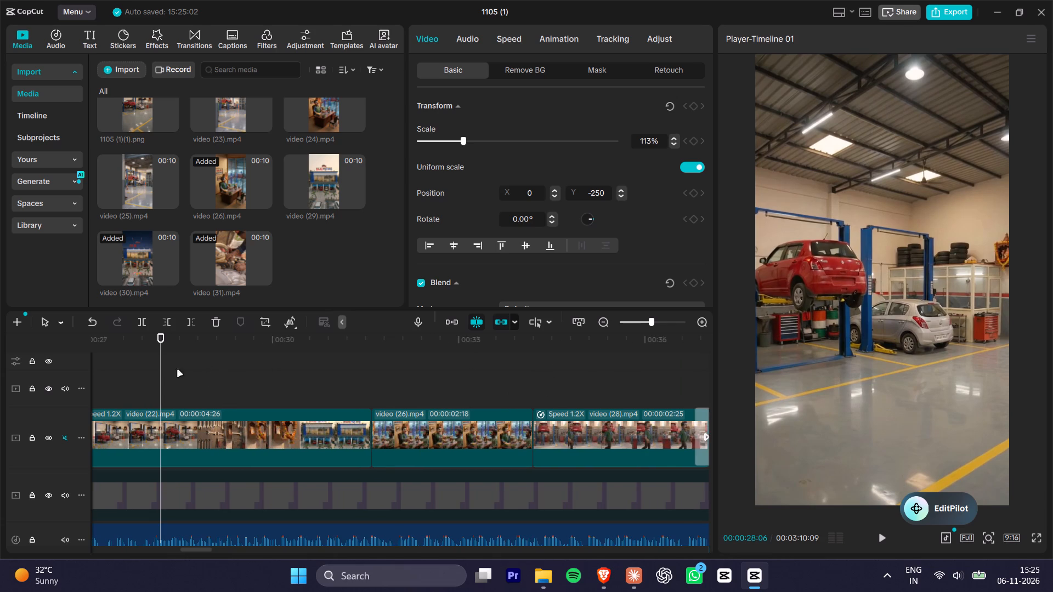
pyautogui.keyDown('ctrl'); pyautogui.scroll(-2, 214, 377); pyautogui.keyUp('ctrl')
pyautogui.keyDown('ctrl'); pyautogui.scroll(6, 267, 378); pyautogui.keyUp('ctrl')
pyautogui.click(247, 344)
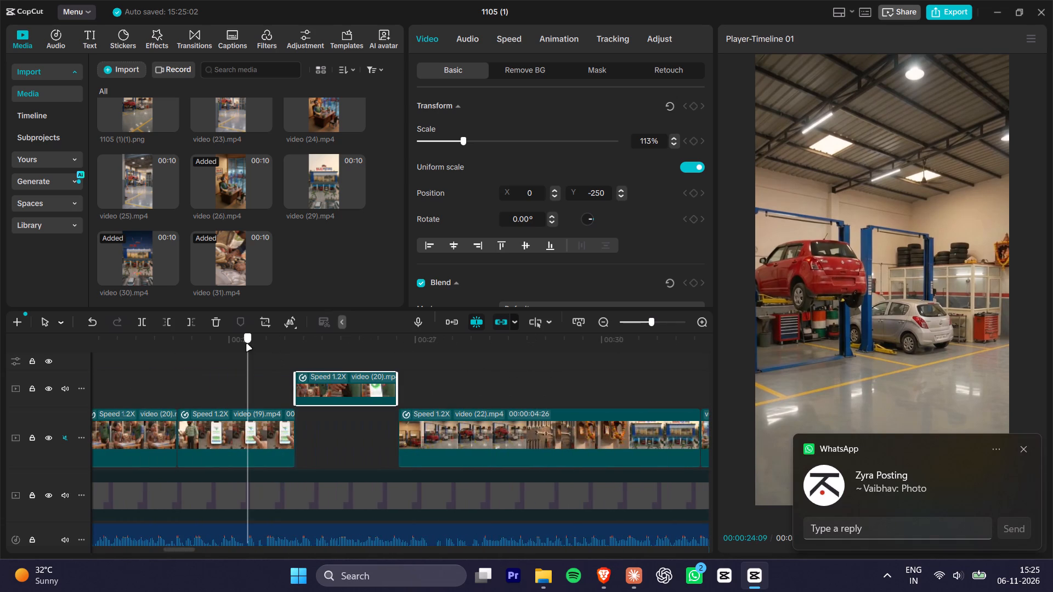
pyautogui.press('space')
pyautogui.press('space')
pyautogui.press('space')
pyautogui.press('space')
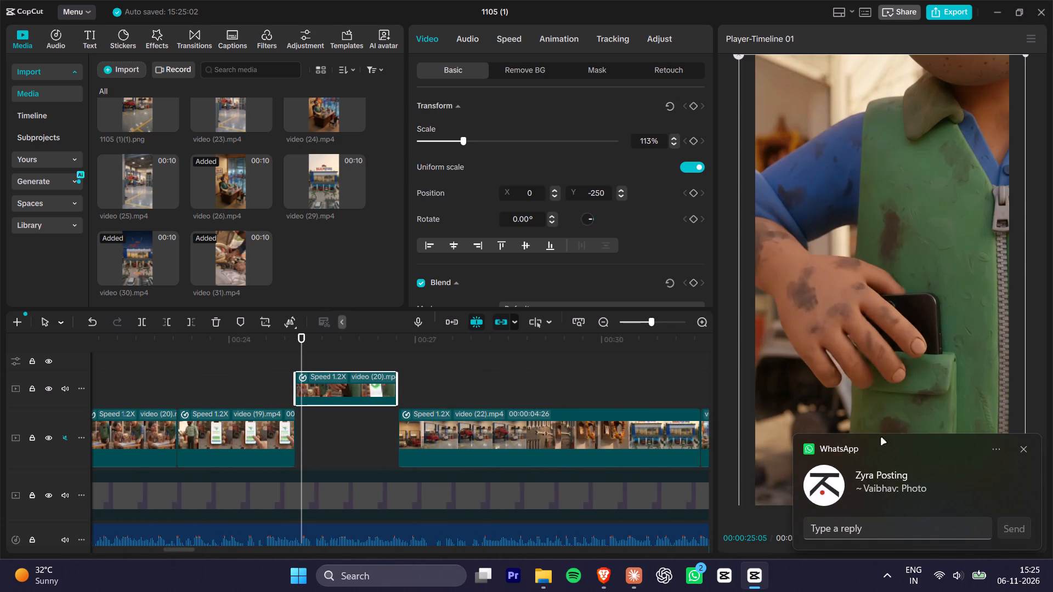
pyautogui.click(1022, 449)
pyautogui.click(241, 432)
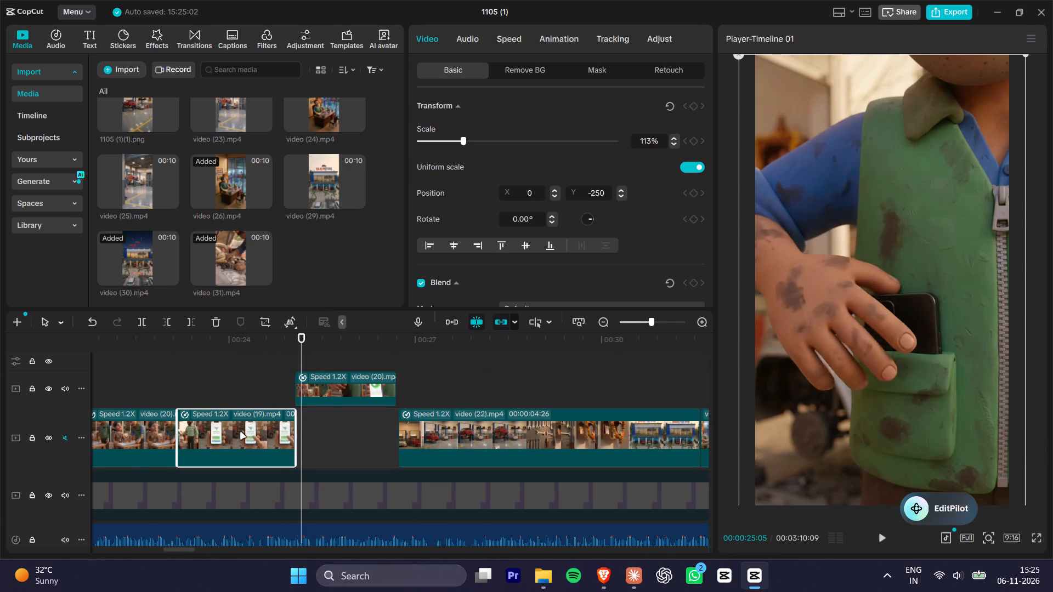
# Switch to Google Vids in the Brave browser and look back through the earlier generated AI video clips of the garage story.
pyautogui.hotkey('alt', 'Tab')
pyautogui.scroll(10, 825, 332)
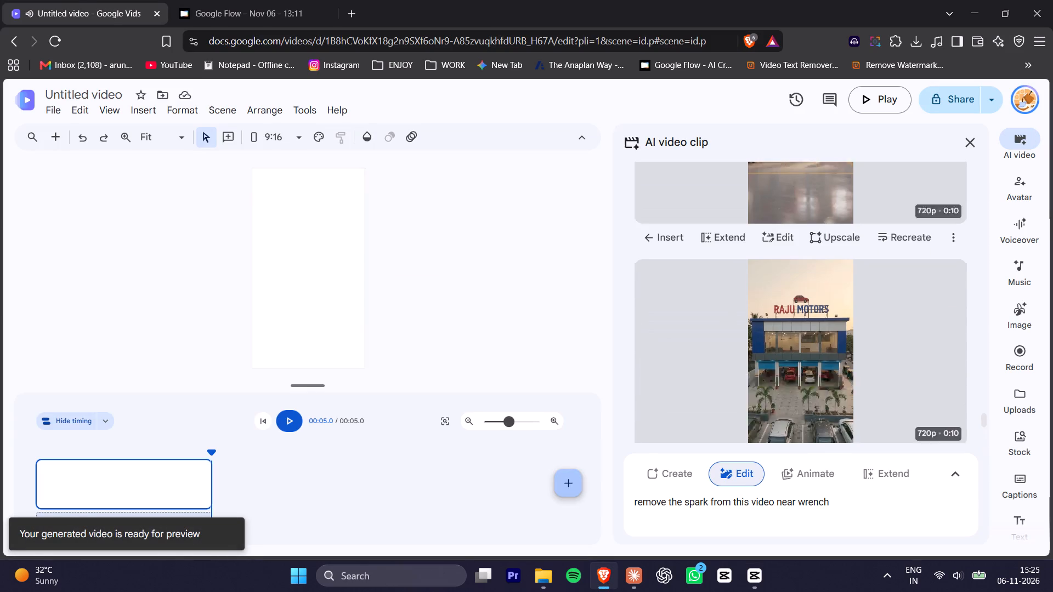
pyautogui.scroll(1, 826, 331)
pyautogui.scroll(3, 544, 318)
pyautogui.scroll(12, 721, 307)
pyautogui.scroll(3, 667, 294)
pyautogui.scroll(3, 591, 293)
pyautogui.scroll(3, 729, 308)
pyautogui.scroll(-3, 734, 306)
pyautogui.scroll(5, 734, 306)
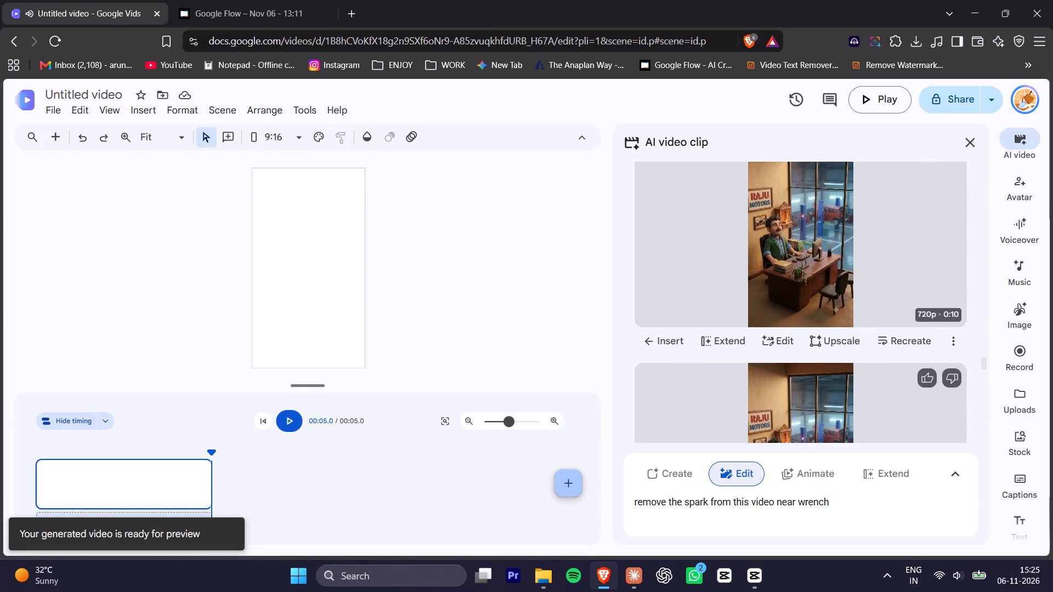
pyautogui.scroll(3, 734, 306)
pyautogui.scroll(20, 734, 306)
pyautogui.scroll(1, 734, 306)
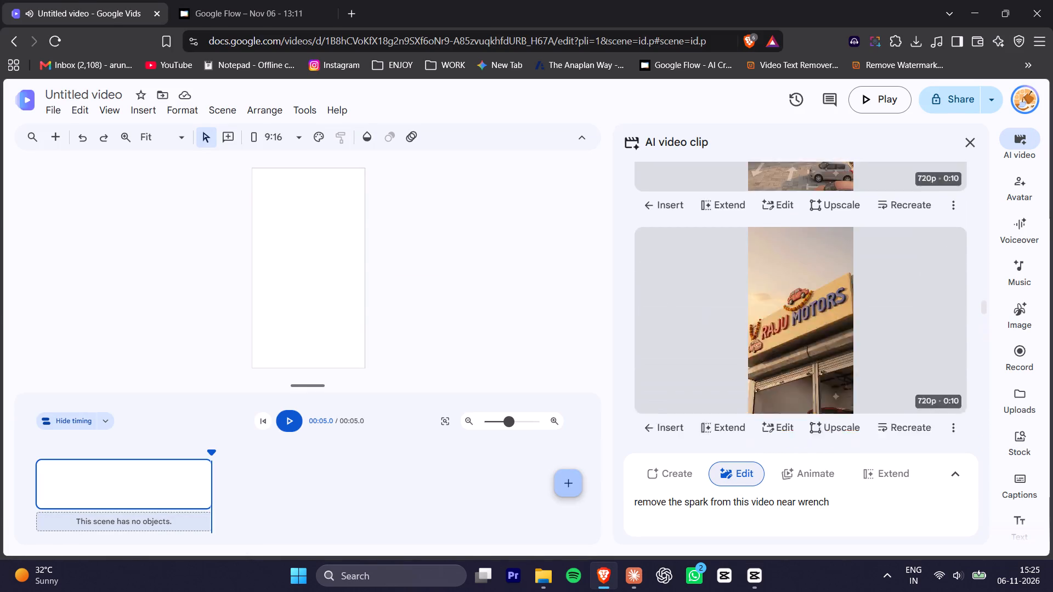
pyautogui.scroll(9, 797, 319)
pyautogui.scroll(8, 680, 268)
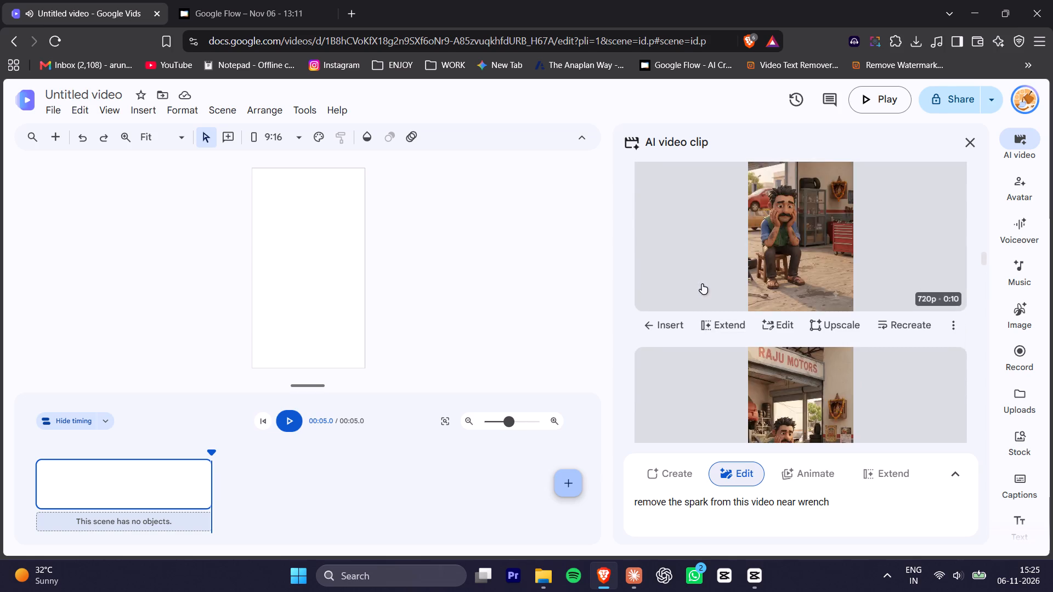
pyautogui.scroll(19, 702, 284)
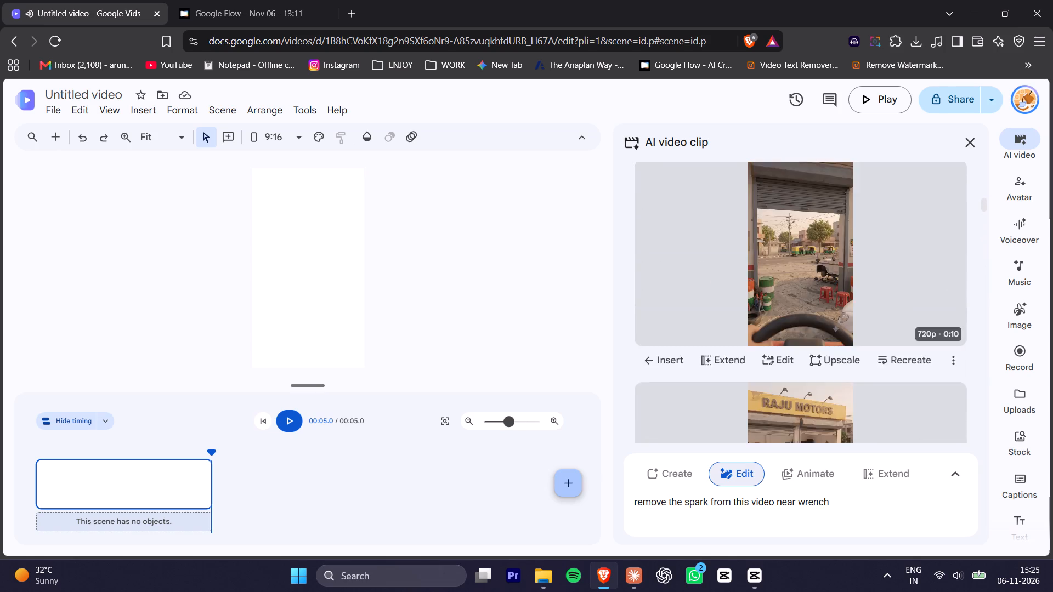
pyautogui.scroll(8, 720, 310)
pyautogui.scroll(2, 656, 304)
pyautogui.scroll(1, 581, 293)
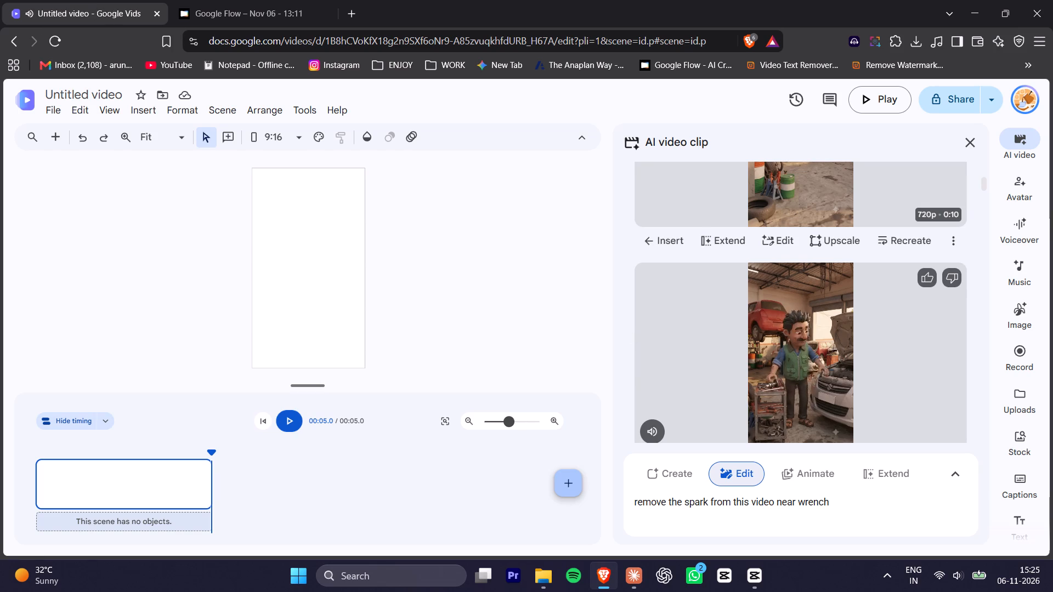
# Switch to Google Vids and attach the generated clip of the standing man showing his phone to the seated mechanic for editing.
pyautogui.scroll(5, 678, 318)
pyautogui.scroll(7, 570, 319)
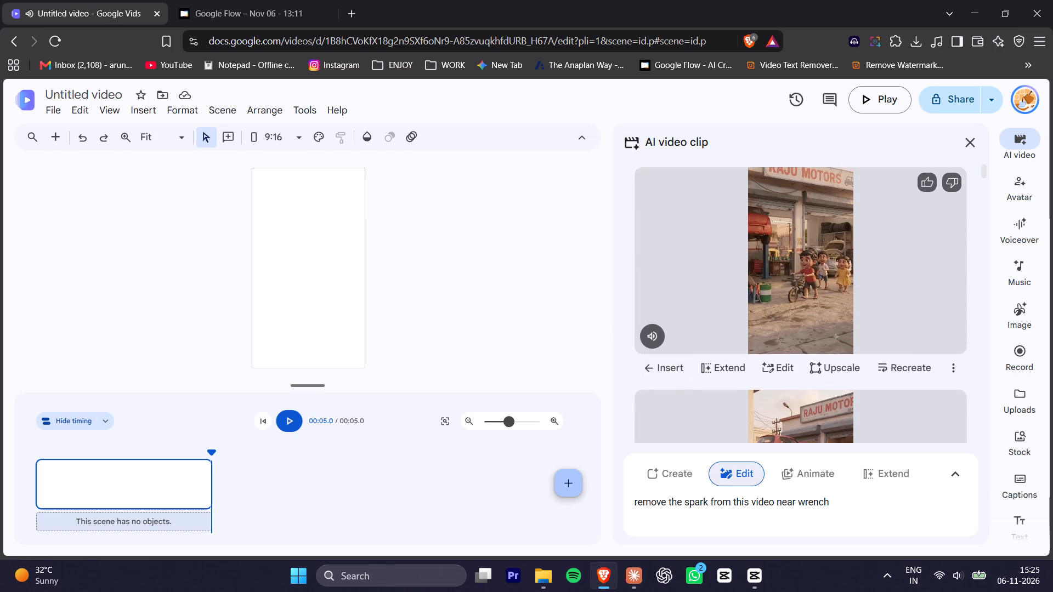
pyautogui.scroll(-17, 661, 301)
pyautogui.scroll(7, 661, 291)
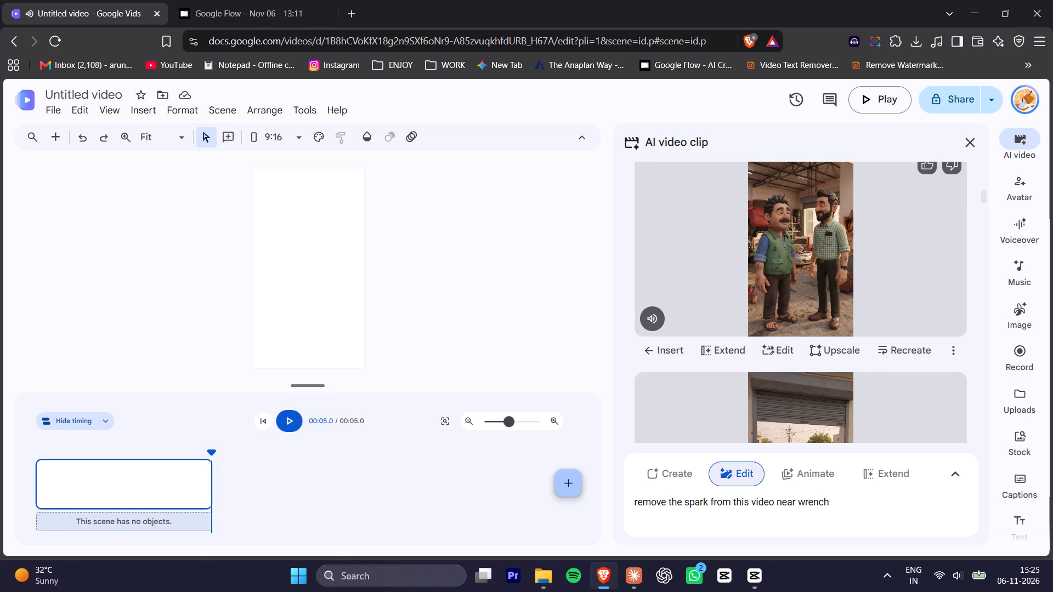
pyautogui.scroll(-18, 864, 295)
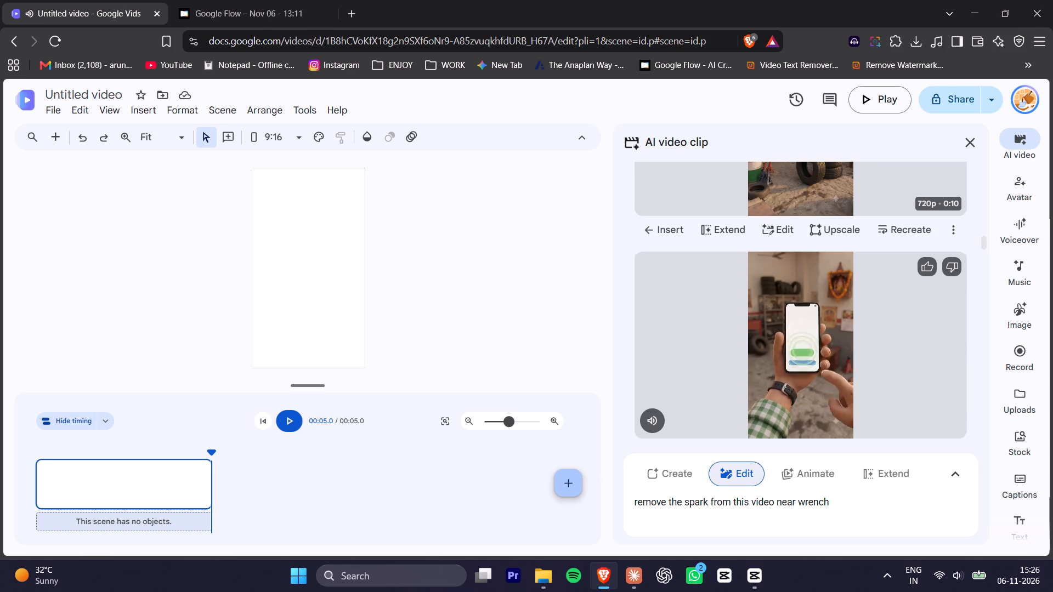
pyautogui.scroll(-7, 841, 357)
pyautogui.scroll(-2, 795, 332)
pyautogui.scroll(3, 795, 332)
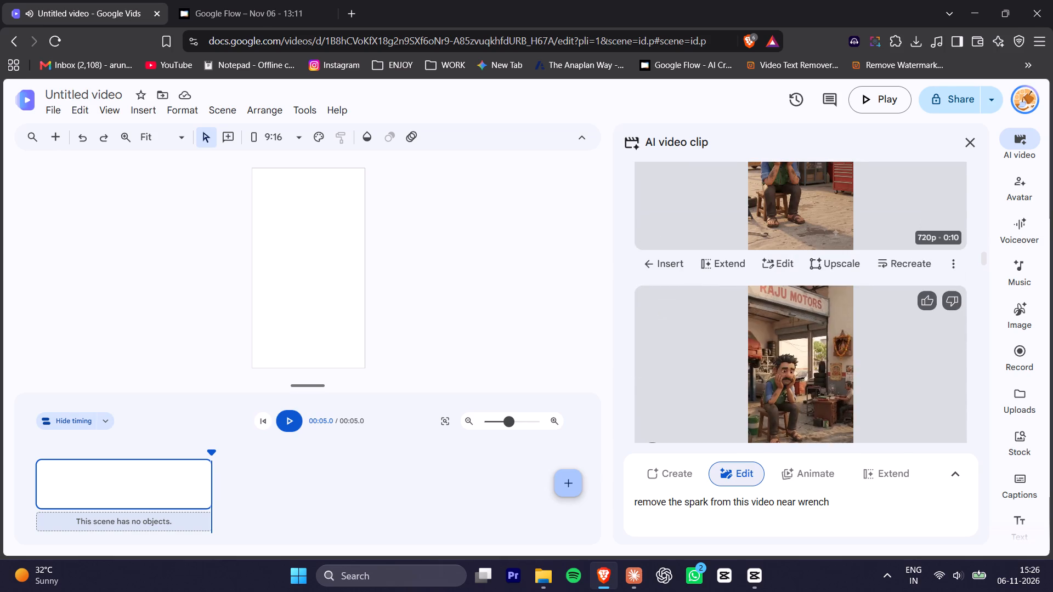
pyautogui.scroll(-1, 795, 332)
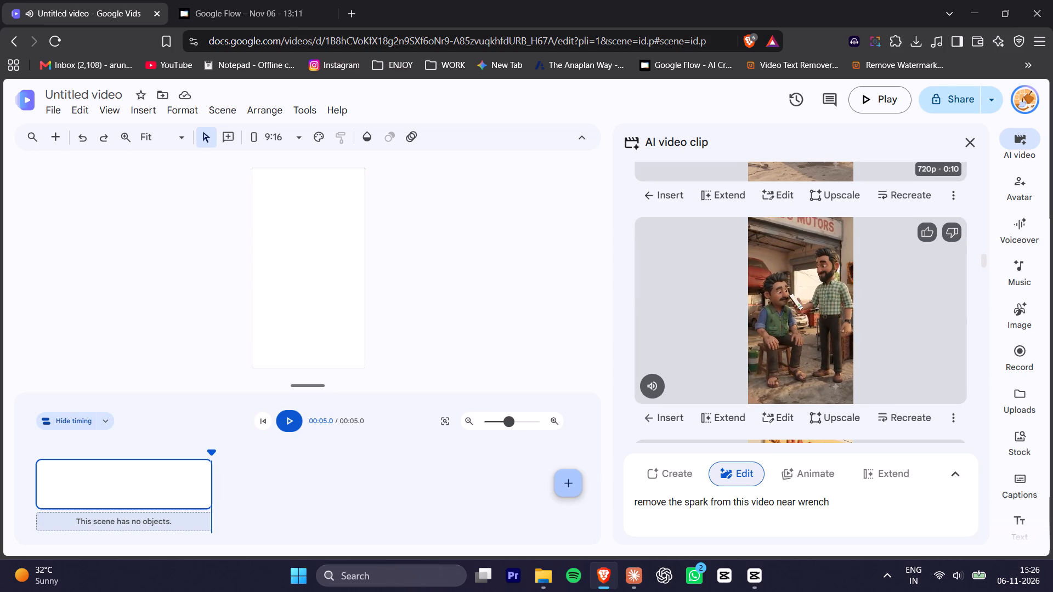
pyautogui.click(781, 415)
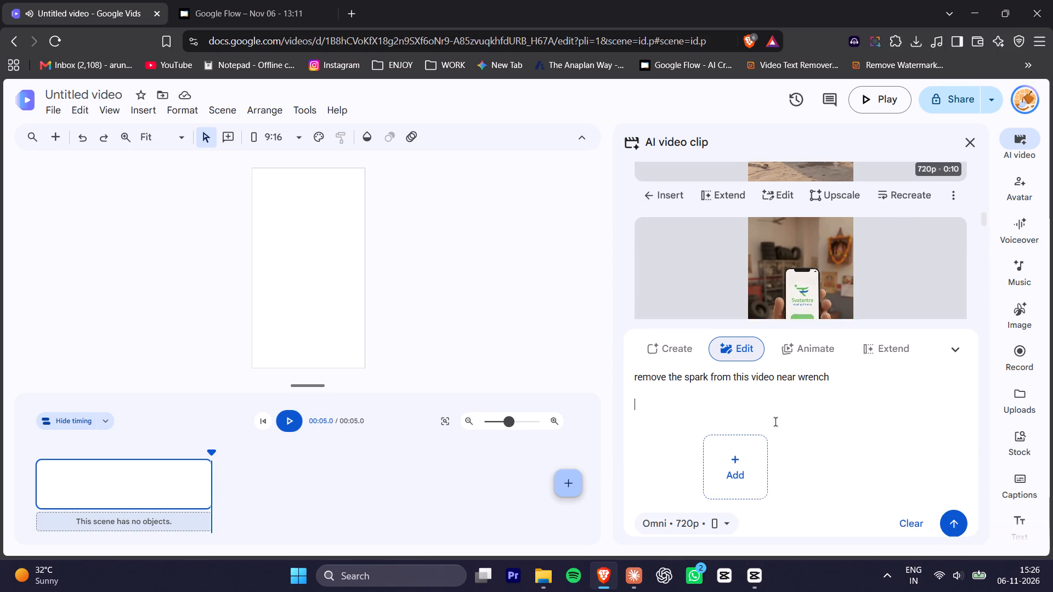
# Replace the edit prompt with "in this phone show the lone approved in and loan amount 26 lakh".
pyautogui.click(768, 387)
pyautogui.hotkey('ctrl', 'a')
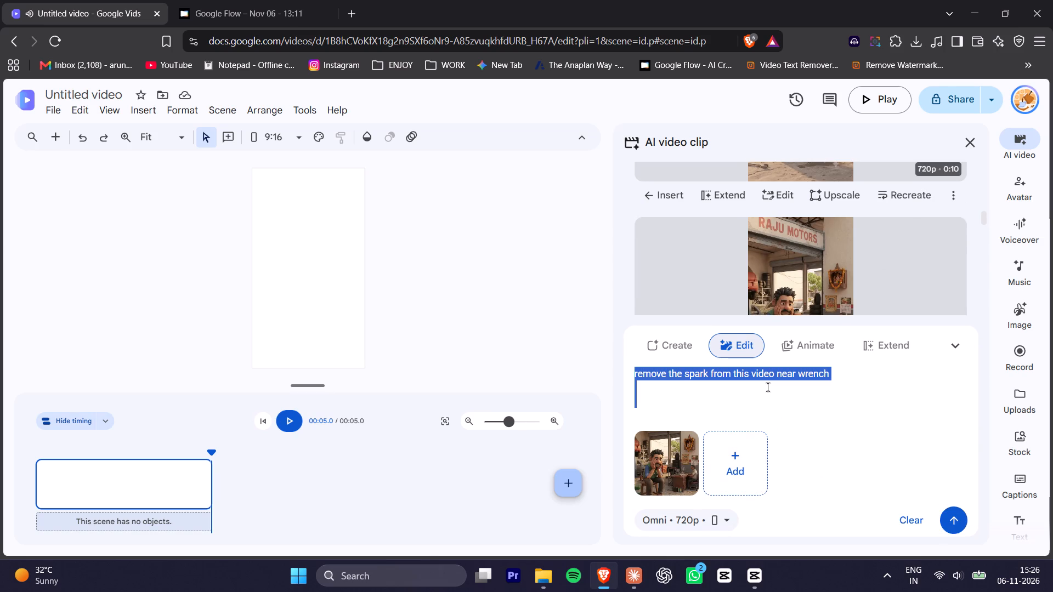
pyautogui.write('in this phone')
pyautogui.press('space')
pyautogui.write('show the lone approved')
pyautogui.press('space')
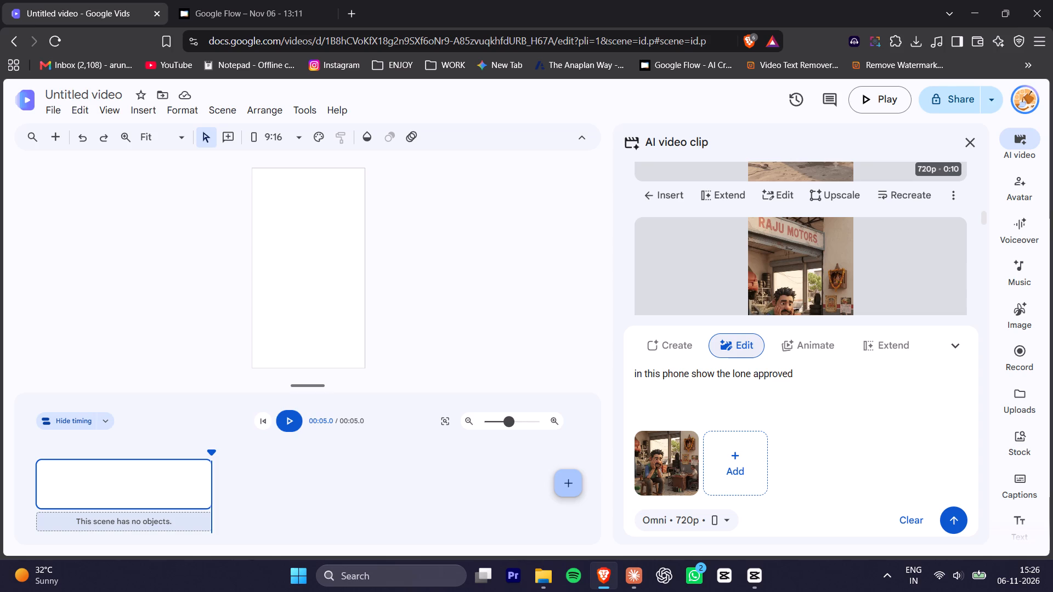
pyautogui.write('in th')
pyautogui.press('BackSpace')
pyautogui.press('BackSpace')
pyautogui.write('and loan amoutn')
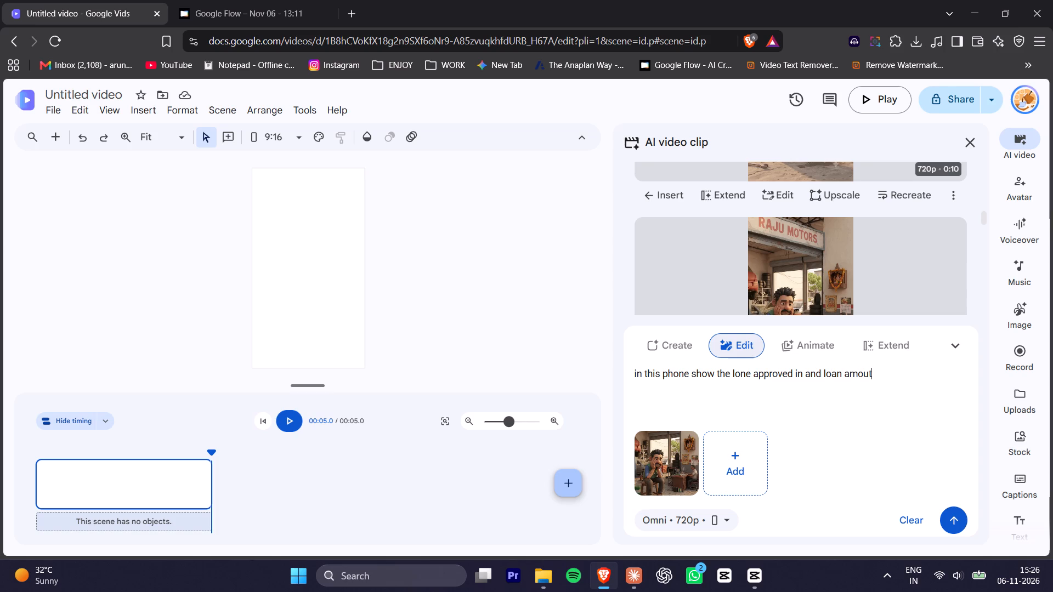
pyautogui.press('space')
pyautogui.press('BackSpace')
pyautogui.press('BackSpace')
pyautogui.press('BackSpace')
pyautogui.write('nt')
pyautogui.press('space')
pyautogui.press('2')
pyautogui.press('6')
pyautogui.press('space')
pyautogui.write('lakg')
pyautogui.press('BackSpace')
pyautogui.press('h')
# Change the loan amount in the edit prompt to 26,00,000.
pyautogui.click(891, 378)
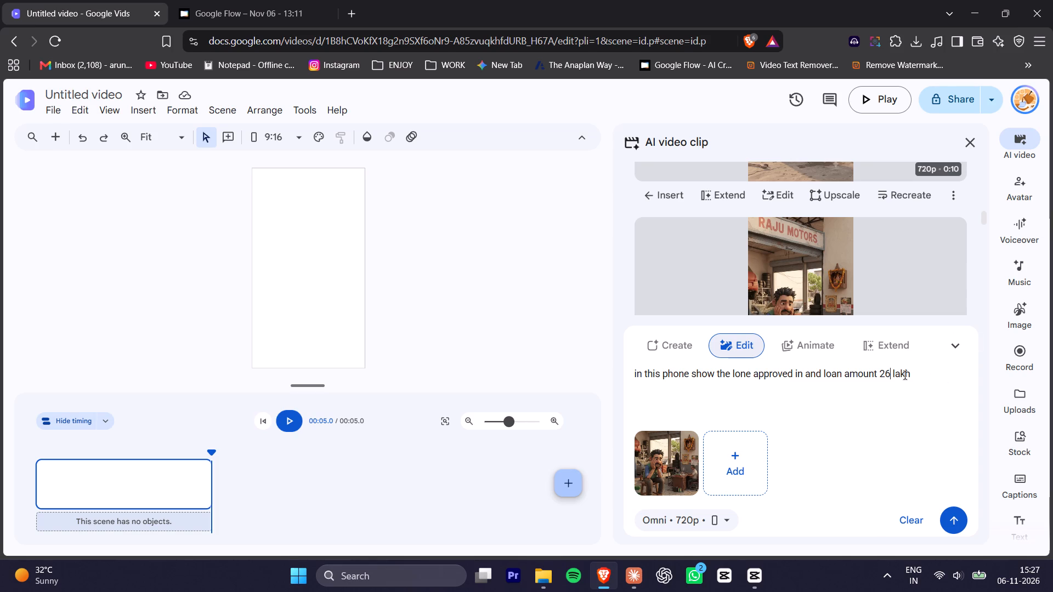
pyautogui.doubleClick(903, 374)
pyautogui.press('0')
pyautogui.press('BackSpace')
pyautogui.press('BackSpace')
pyautogui.write('00000')
pyautogui.press('Left')
pyautogui.press('Left')
pyautogui.press(',')
pyautogui.press('BackSpace')
pyautogui.press('Left')
pyautogui.press(',')
pyautogui.press('Left')
pyautogui.press('Left')
pyautogui.press('Left')
pyautogui.press(',')
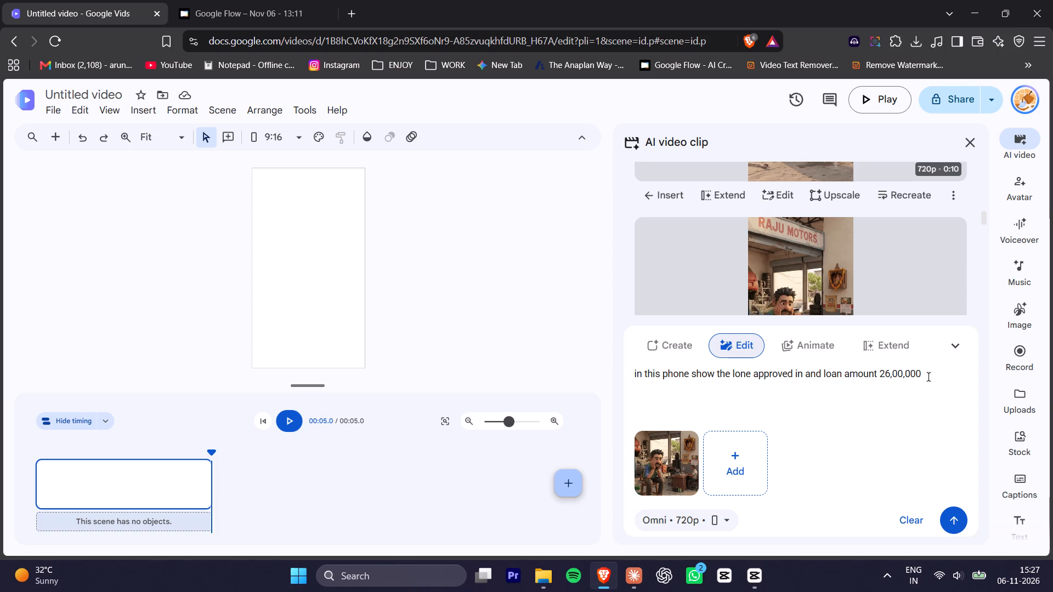
# Append "below the logo" to the edit prompt, generate the edited phone clip, and check its progress.
pyautogui.click(929, 377)
pyautogui.press('space')
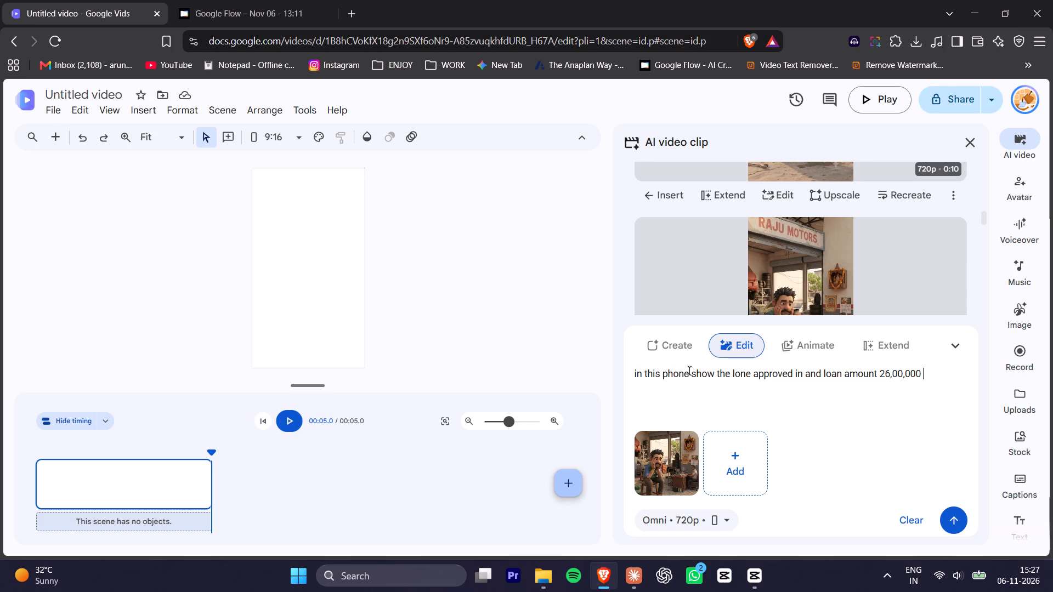
pyautogui.click(689, 371)
pyautogui.click(720, 375)
pyautogui.click(946, 371)
pyautogui.write('with')
pyautogui.press('BackSpace')
pyautogui.press('BackSpace')
pyautogui.press('BackSpace')
pyautogui.press('BackSpace')
pyautogui.write('below the logo')
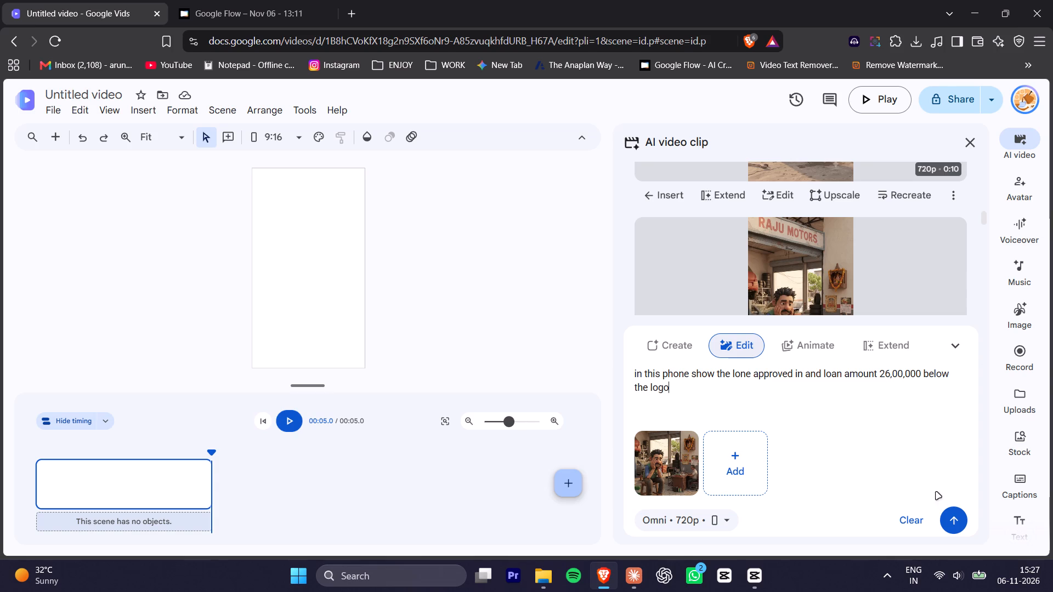
pyautogui.click(950, 520)
pyautogui.scroll(-7, 723, 323)
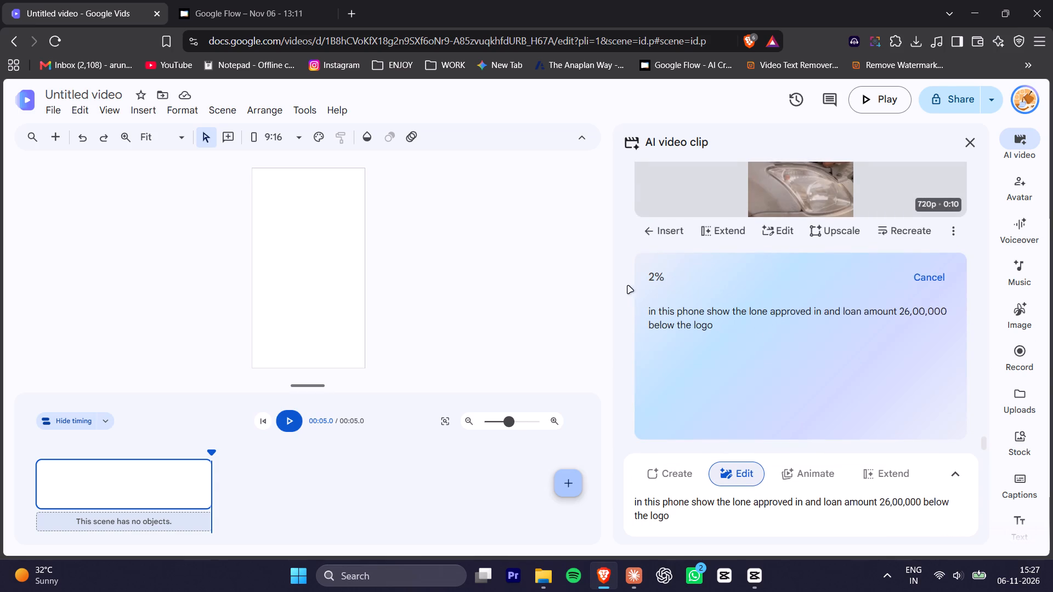
pyautogui.scroll(2, 739, 311)
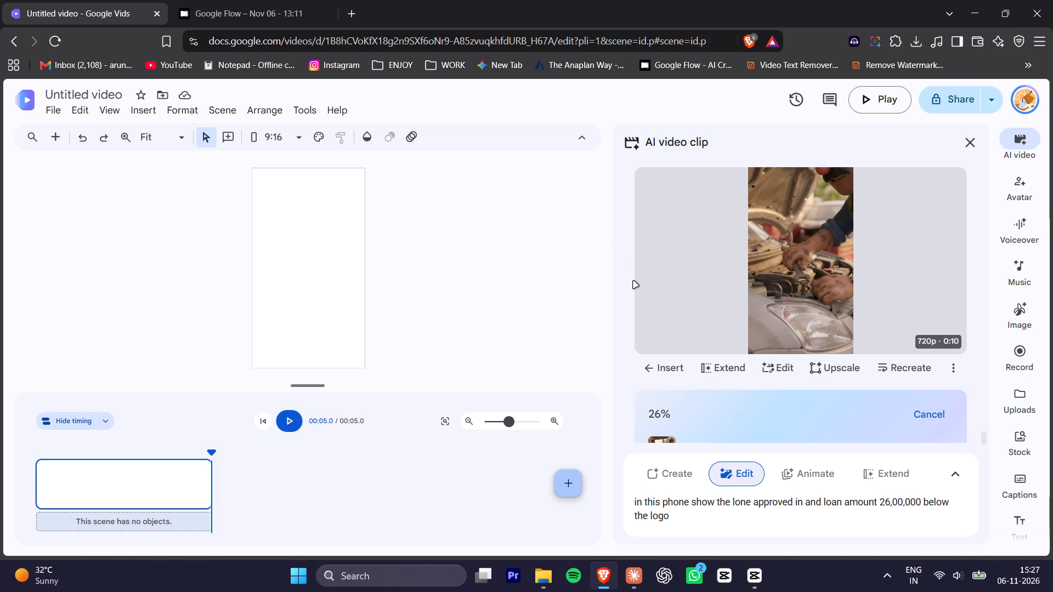
pyautogui.click(602, 243)
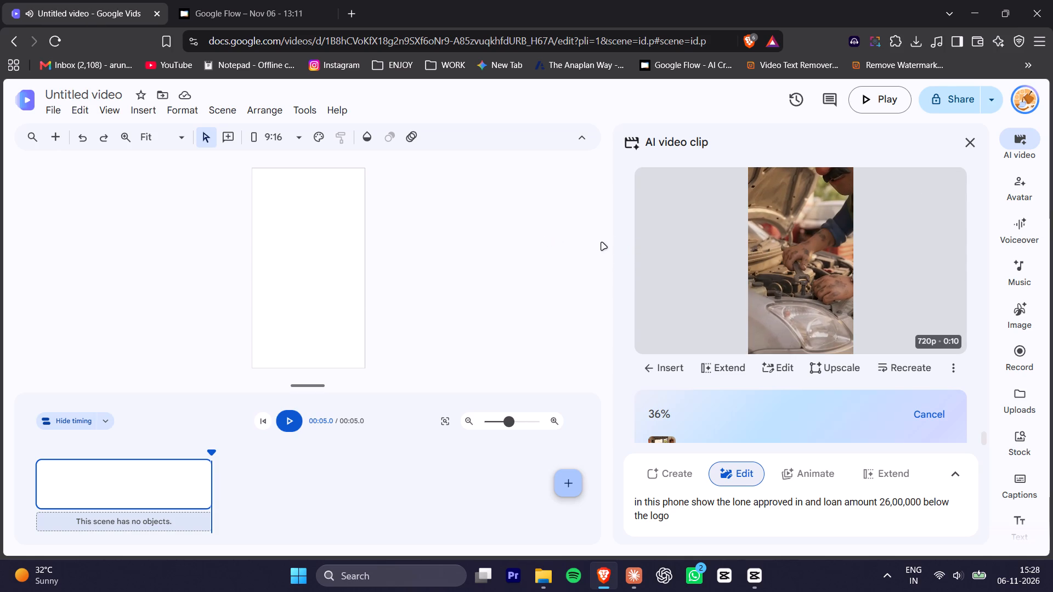
# Switch to CapCut and review the opening of the timeline, stepping back frame by frame from about 00:00:10:27 through the worried mechanic shot.
pyautogui.hotkey('alt', 'Tab')
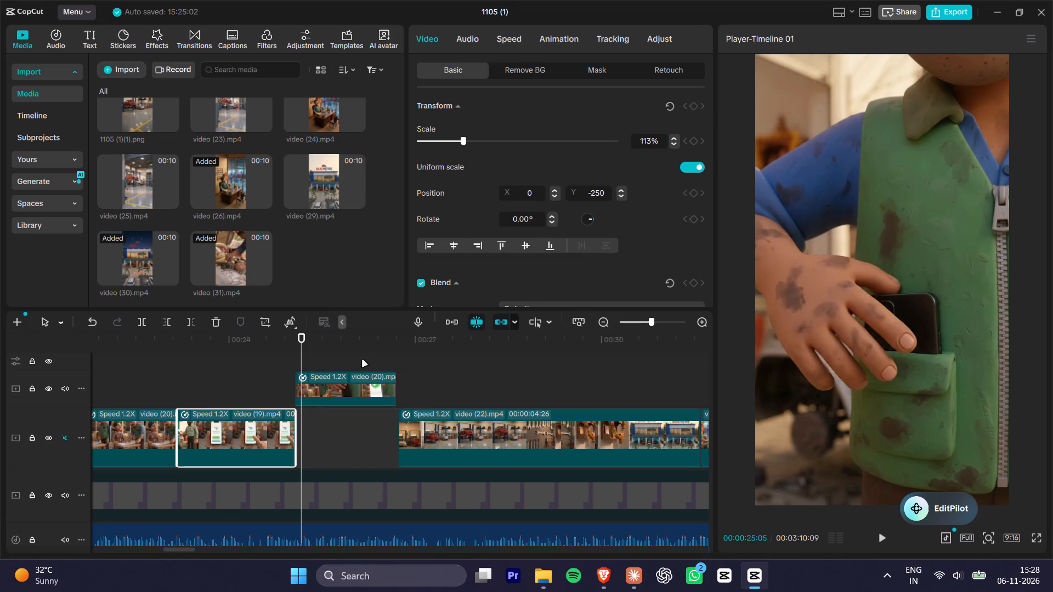
pyautogui.keyDown('alt'); pyautogui.scroll(-7, 363, 360); pyautogui.keyUp('alt')
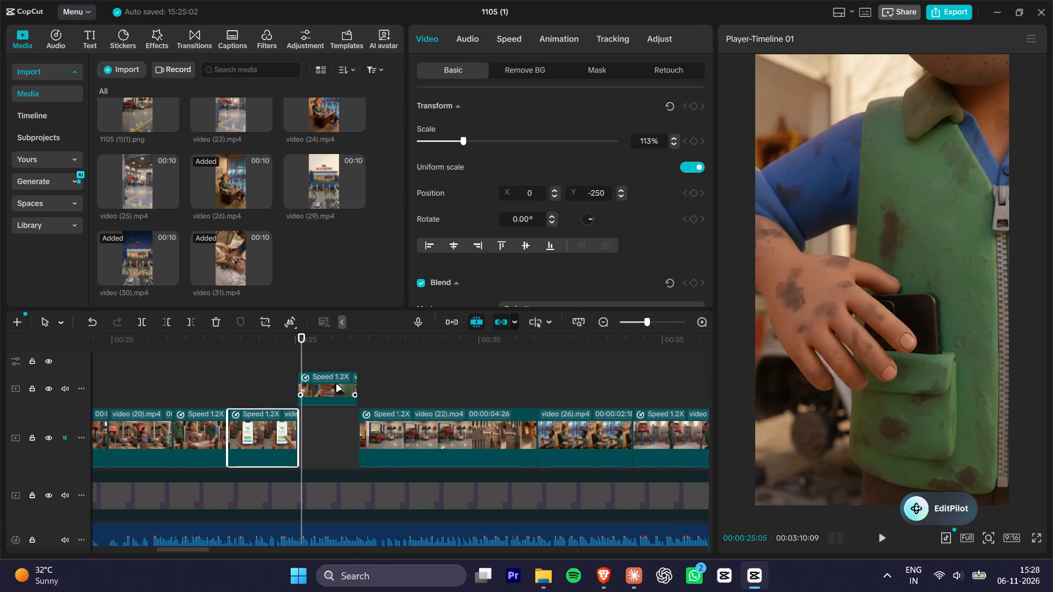
pyautogui.keyDown('alt'); pyautogui.scroll(-7, 337, 385); pyautogui.keyUp('alt')
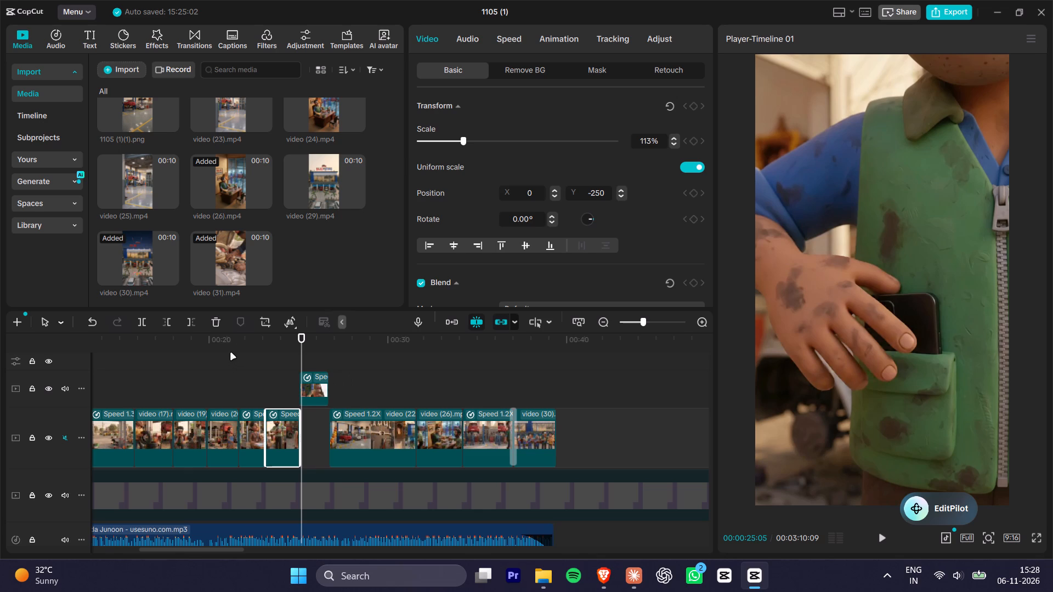
pyautogui.moveTo(228, 341); pyautogui.dragTo(0, 403)
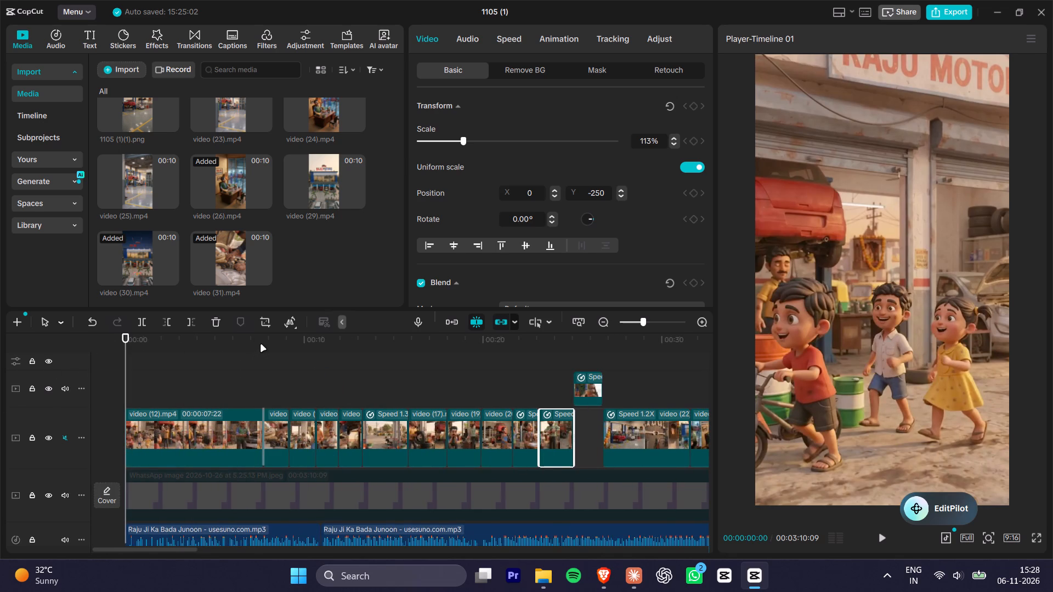
pyautogui.keyDown('alt'); pyautogui.scroll(-6, 322, 409); pyautogui.keyUp('alt')
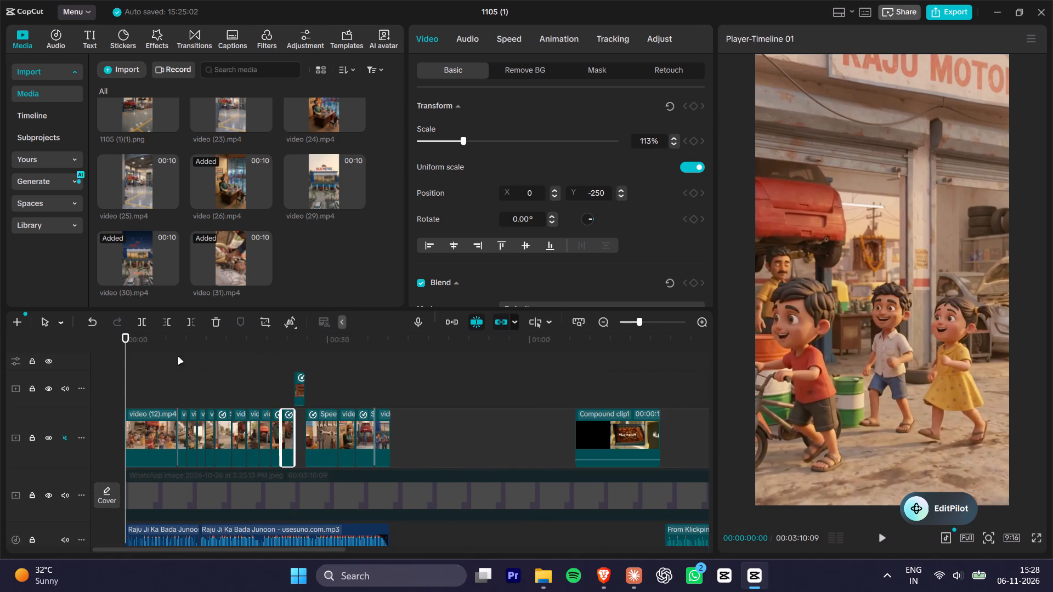
pyautogui.moveTo(151, 338); pyautogui.dragTo(172, 341)
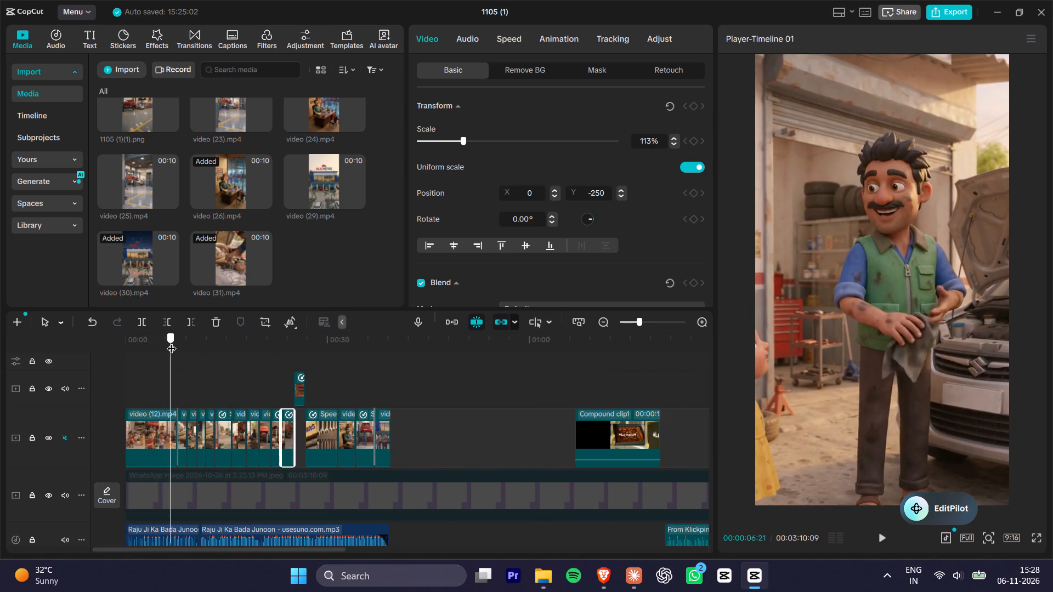
pyautogui.moveTo(172, 341); pyautogui.dragTo(196, 348)
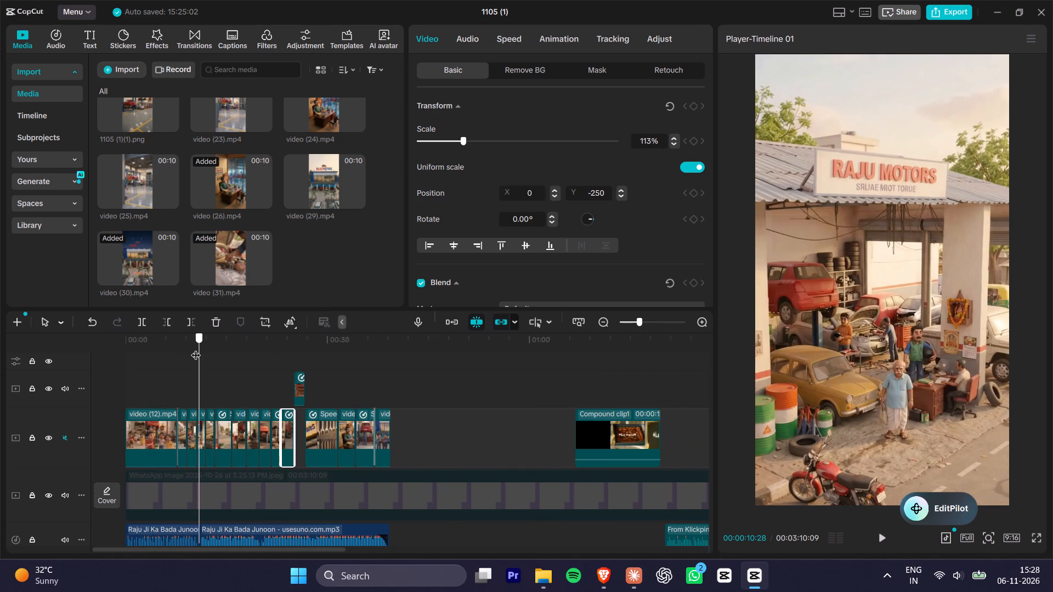
pyautogui.moveTo(196, 348); pyautogui.dragTo(204, 348)
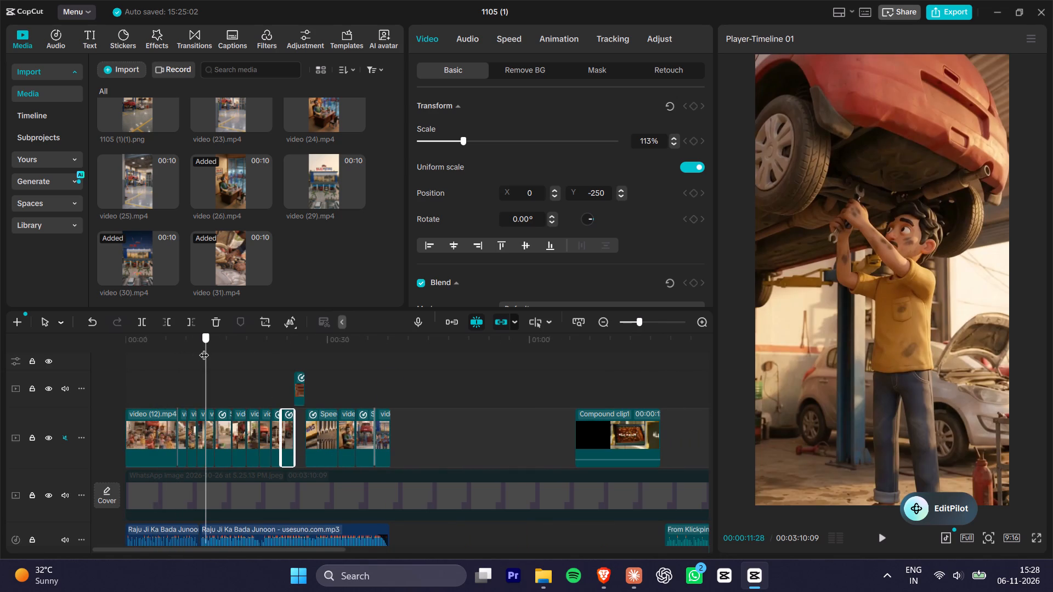
pyautogui.moveTo(204, 348); pyautogui.dragTo(197, 349)
pyautogui.press('Left')
pyautogui.press('Left')
pyautogui.press('Left')
pyautogui.press('Left')
pyautogui.press('Left')
pyautogui.press('Left')
pyautogui.press('Left')
pyautogui.press('Left')
pyautogui.press('Left')
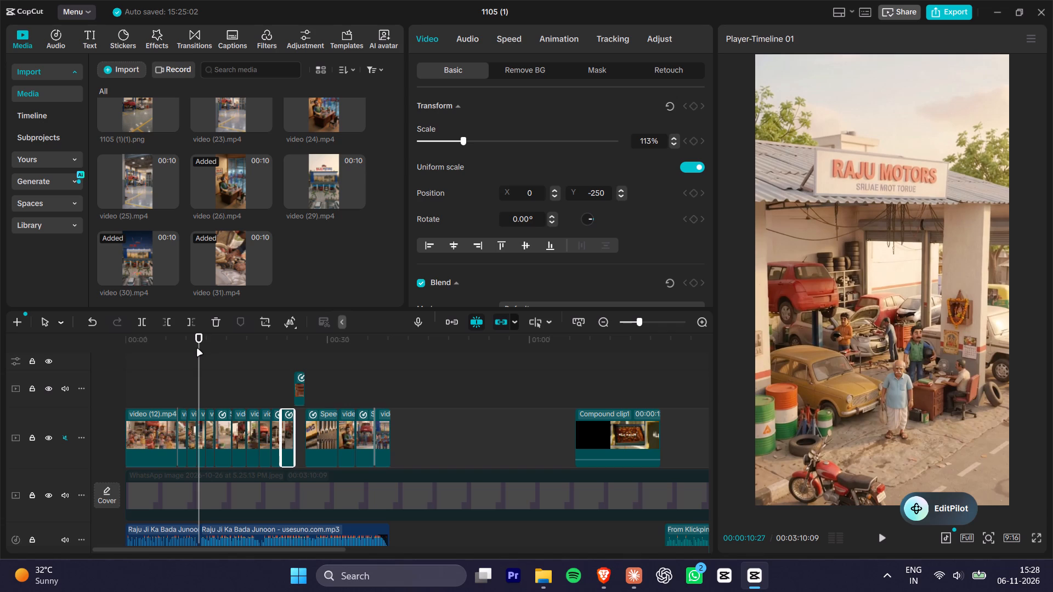
pyautogui.press('Left')
pyautogui.press('Left')
pyautogui.press('Left')
pyautogui.press('Left')
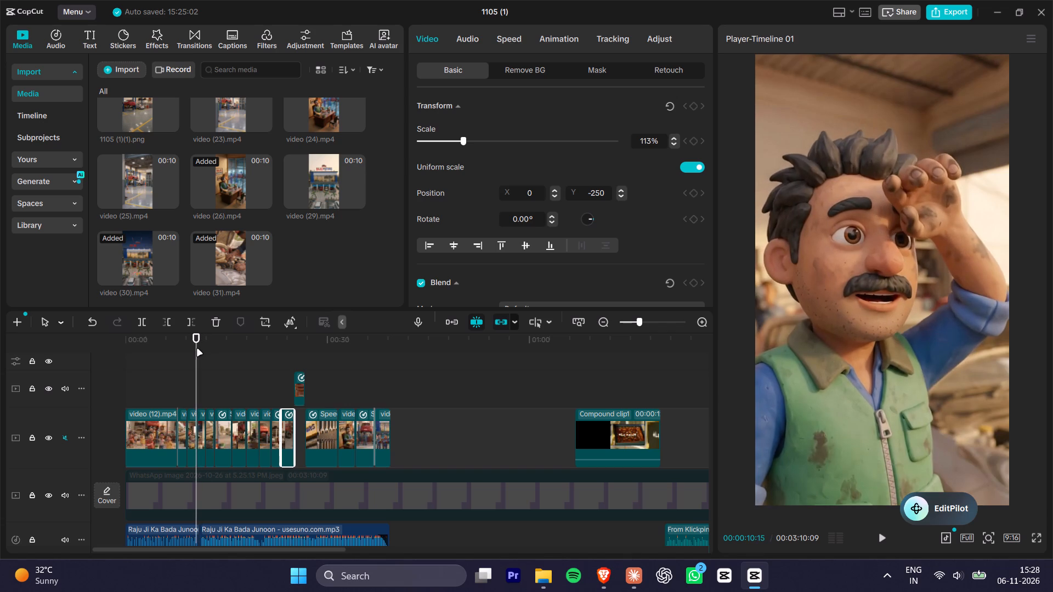
pyautogui.press('Left')
pyautogui.press('Left')
pyautogui.press('Left')
pyautogui.press('Left')
pyautogui.press('Left')
pyautogui.press('Left')
pyautogui.press('Left')
pyautogui.press('Left')
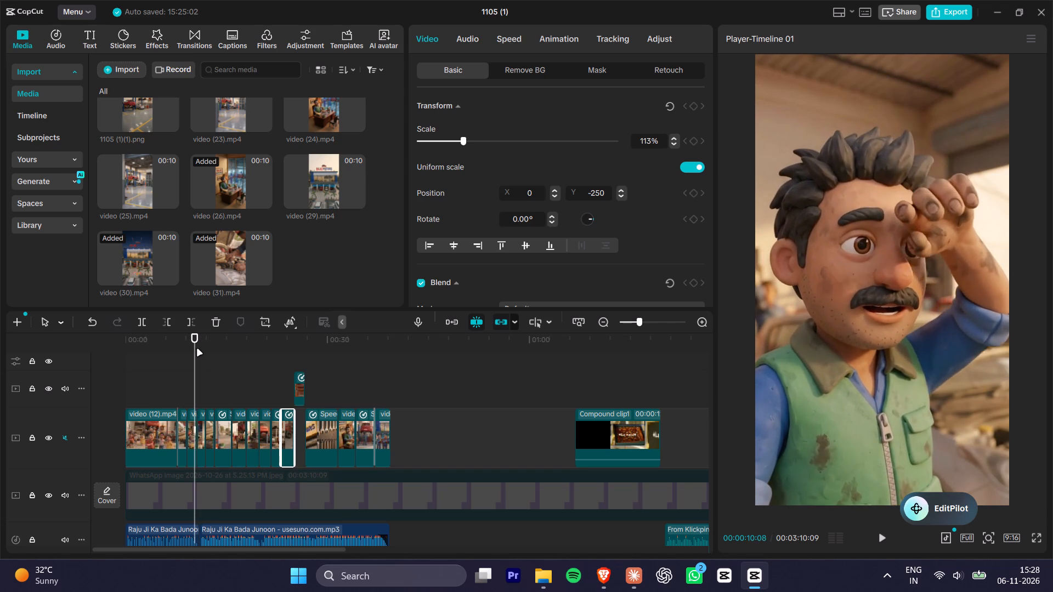
pyautogui.press('Left')
pyautogui.press('Left')
pyautogui.press('Left')
pyautogui.press('Left')
pyautogui.press('Left')
pyautogui.press('Left')
pyautogui.press('Left')
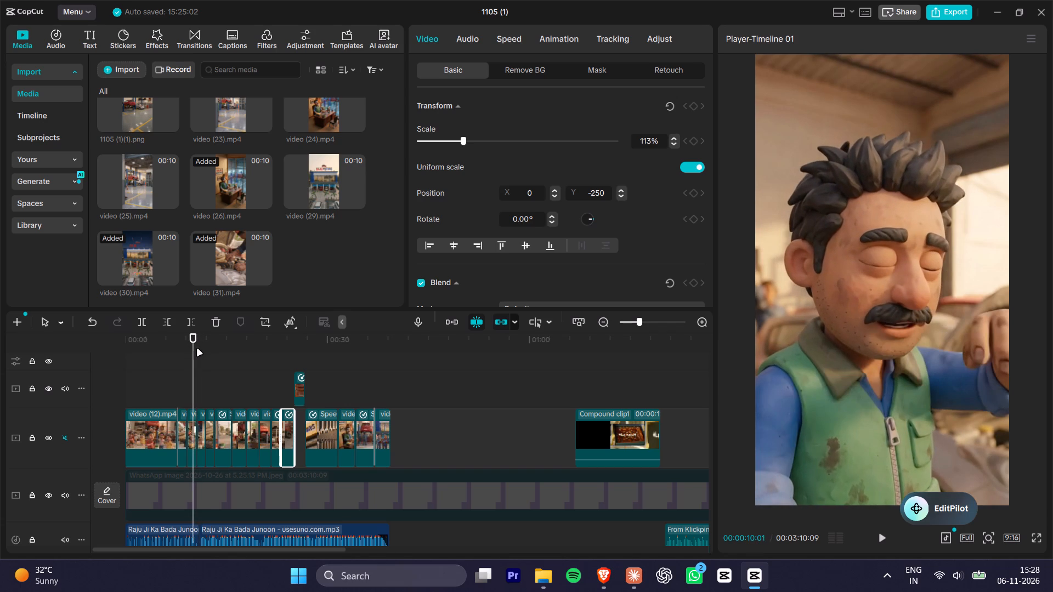
pyautogui.press('Left')
pyautogui.press('Left')
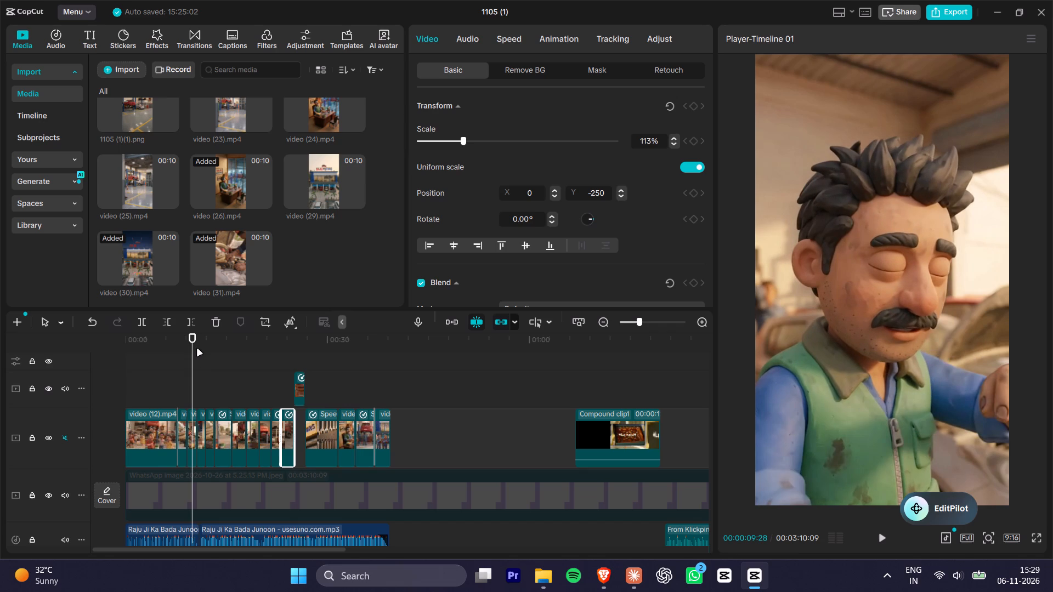
# Set the timeline range's out point at 00:00:09:05, during the shot of the mechanic looking down.
pyautogui.keyDown('alt'); pyautogui.scroll(14, 197, 349); pyautogui.keyUp('alt')
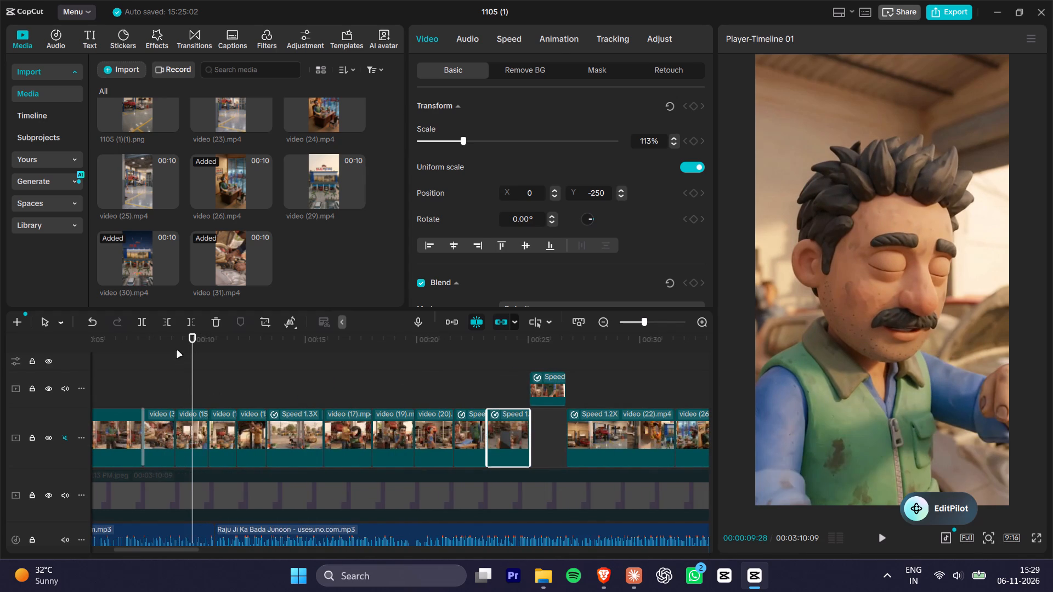
pyautogui.click(177, 348)
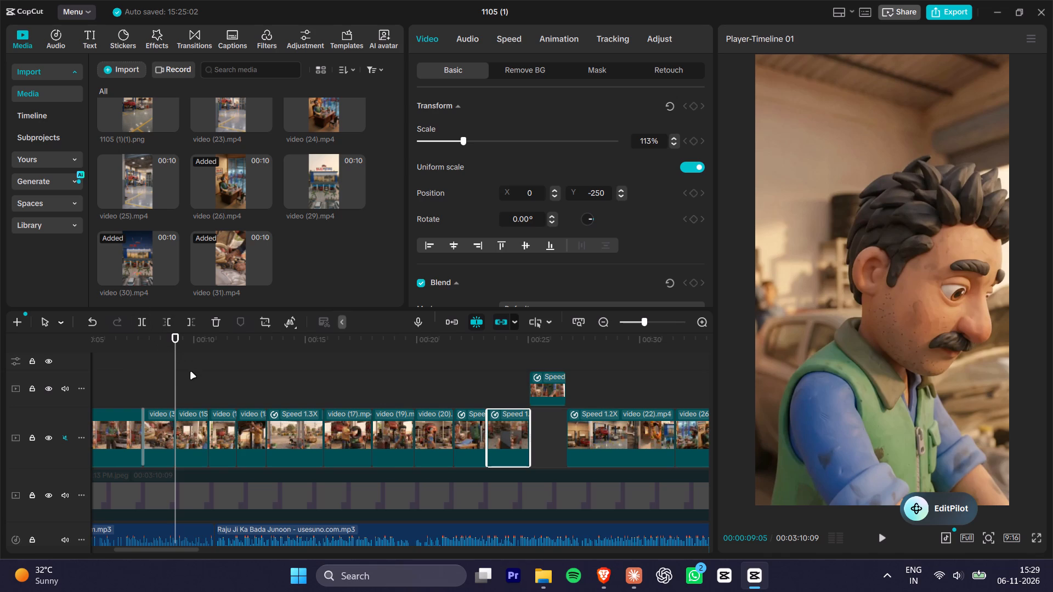
pyautogui.press('o')
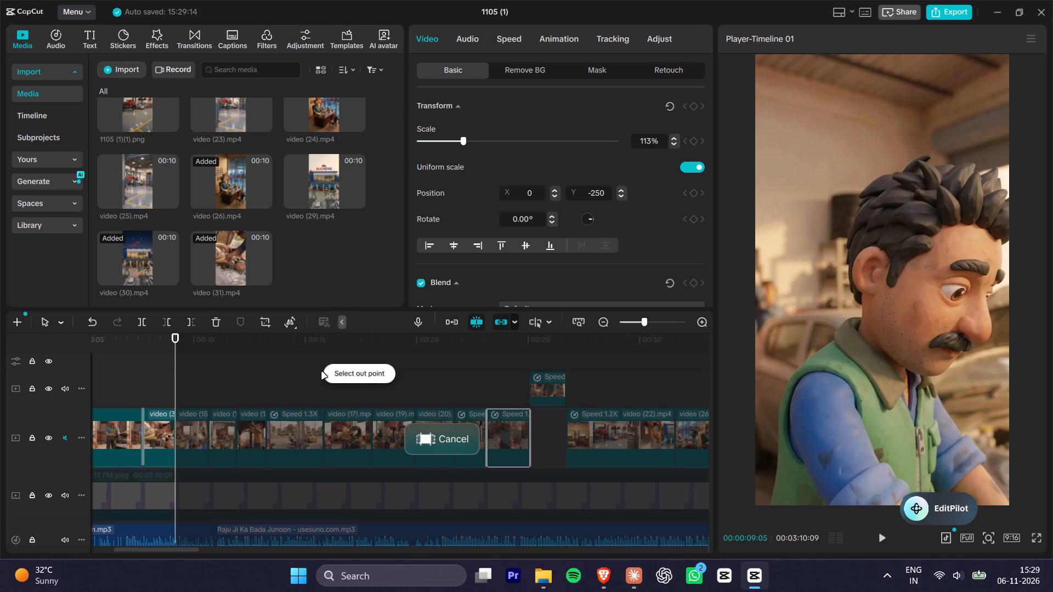
# Open the export settings for the selected opening range and name the file "first".
pyautogui.hotkey('ctrl', 'm')
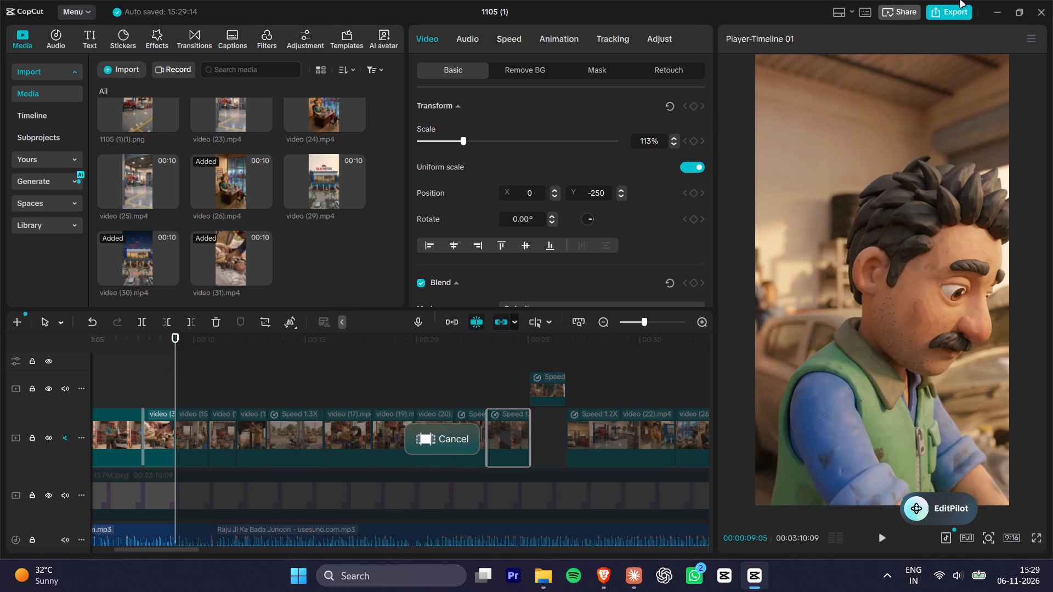
pyautogui.click(946, 10)
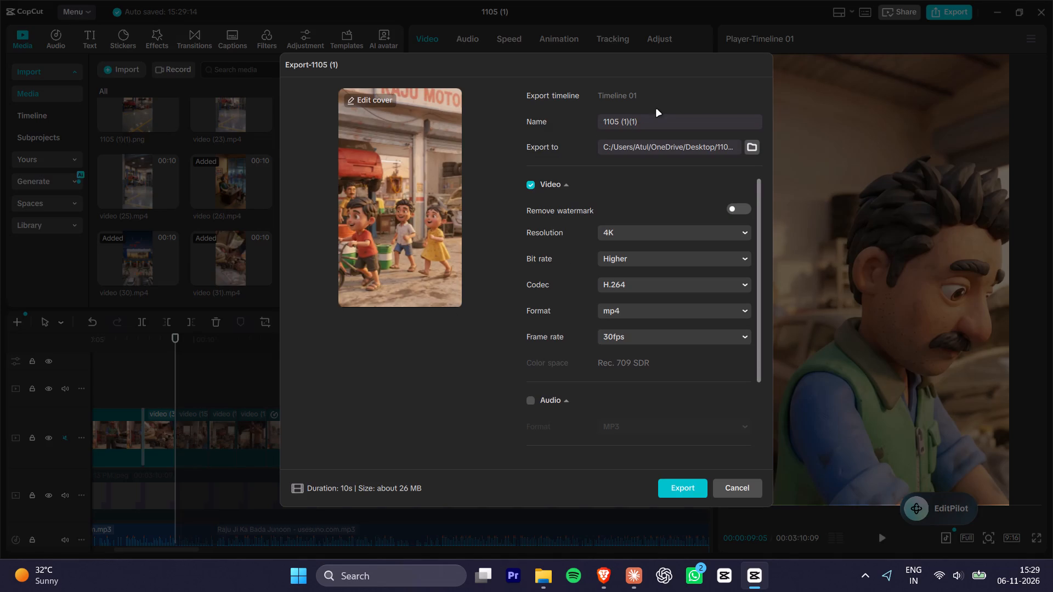
pyautogui.moveTo(650, 119); pyautogui.dragTo(528, 130)
pyautogui.press('Delete')
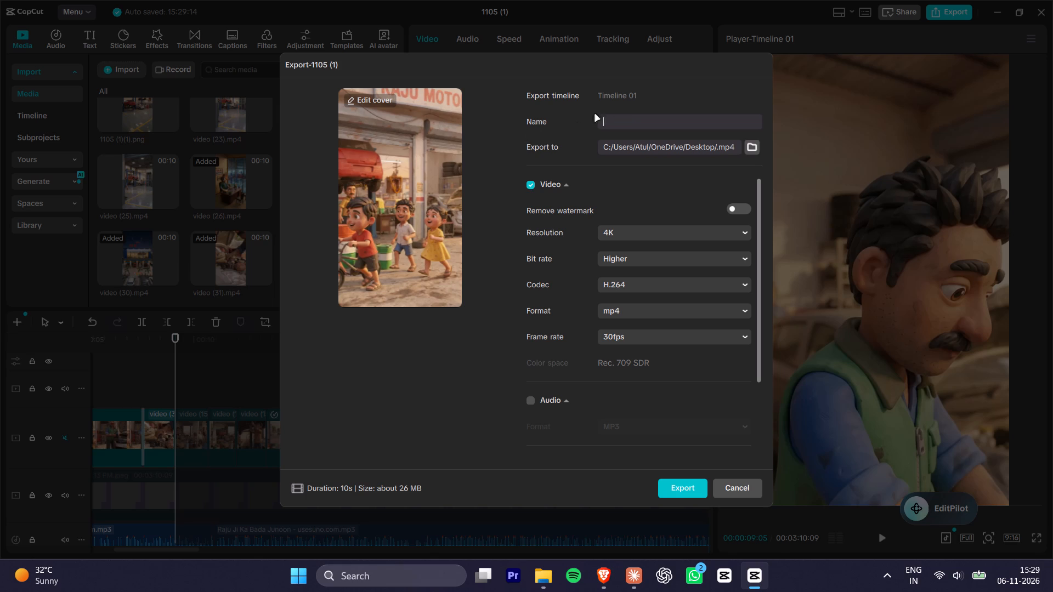
pyautogui.write('10 sec')
pyautogui.press('BackSpace')
pyautogui.press('BackSpace')
pyautogui.press('BackSpace')
pyautogui.press('BackSpace')
pyautogui.press('BackSpace')
pyautogui.press('BackSpace')
pyautogui.press('BackSpace')
pyautogui.press('BackSpace')
pyautogui.press('BackSpace')
pyautogui.press('BackSpace')
pyautogui.press('BackSpace')
pyautogui.press('BackSpace')
pyautogui.press('BackSpace')
pyautogui.press('BackSpace')
pyautogui.press('BackSpace')
pyautogui.press('BackSpace')
pyautogui.press('BackSpace')
pyautogui.press('BackSpace')
pyautogui.press('BackSpace')
pyautogui.write('first')
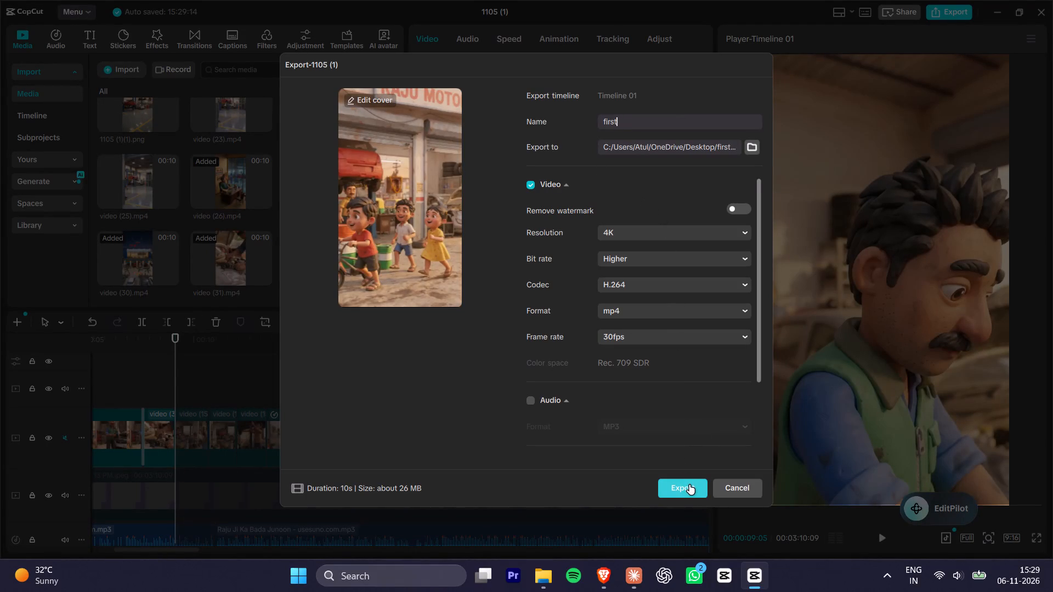
# Set the export resolution to 2K, export the opening range, and close the finished export.
pyautogui.click(643, 234)
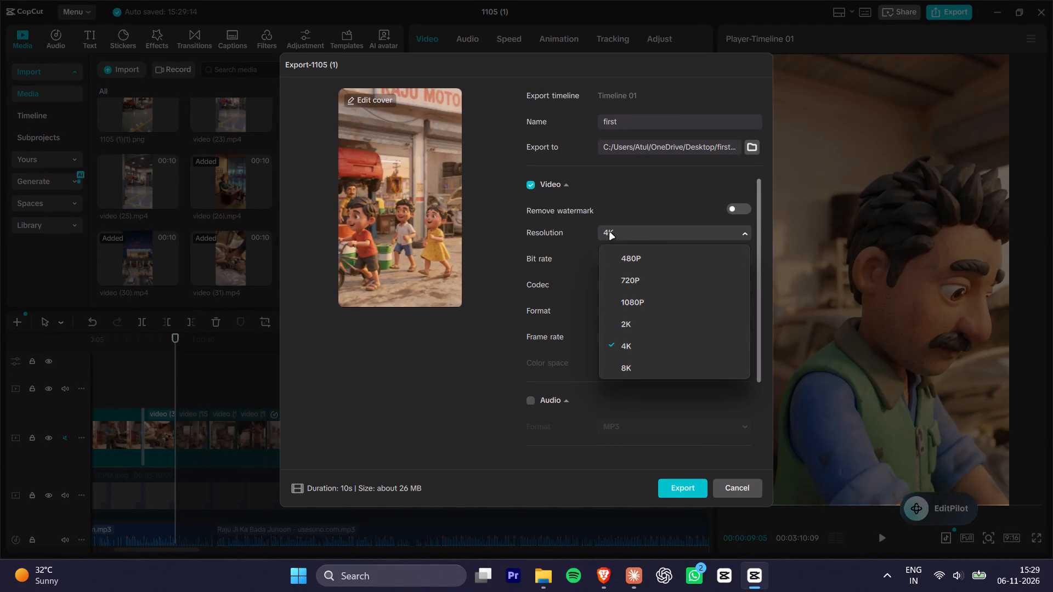
pyautogui.click(633, 321)
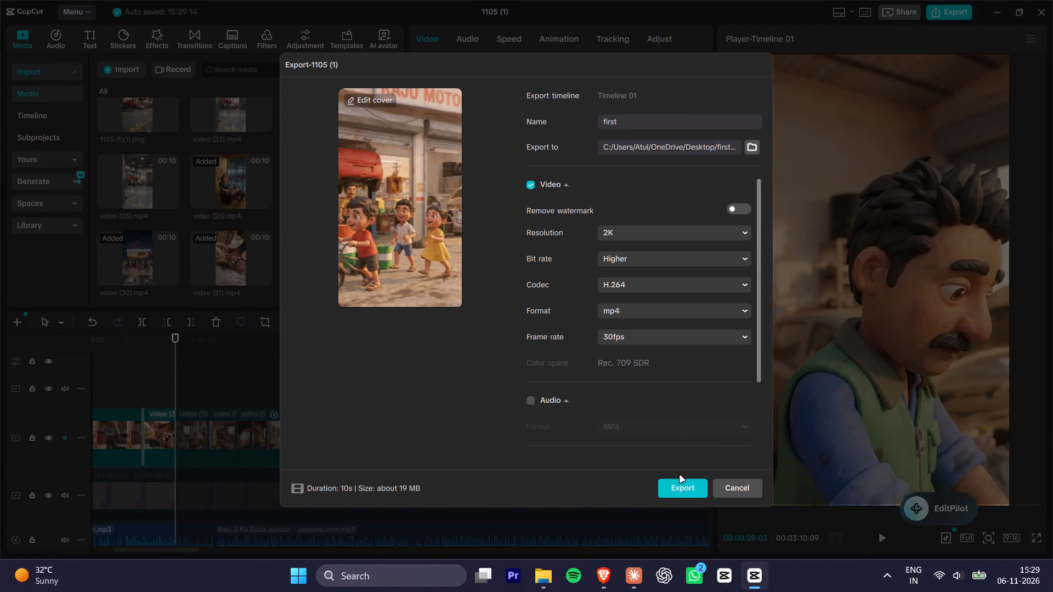
pyautogui.click(681, 482)
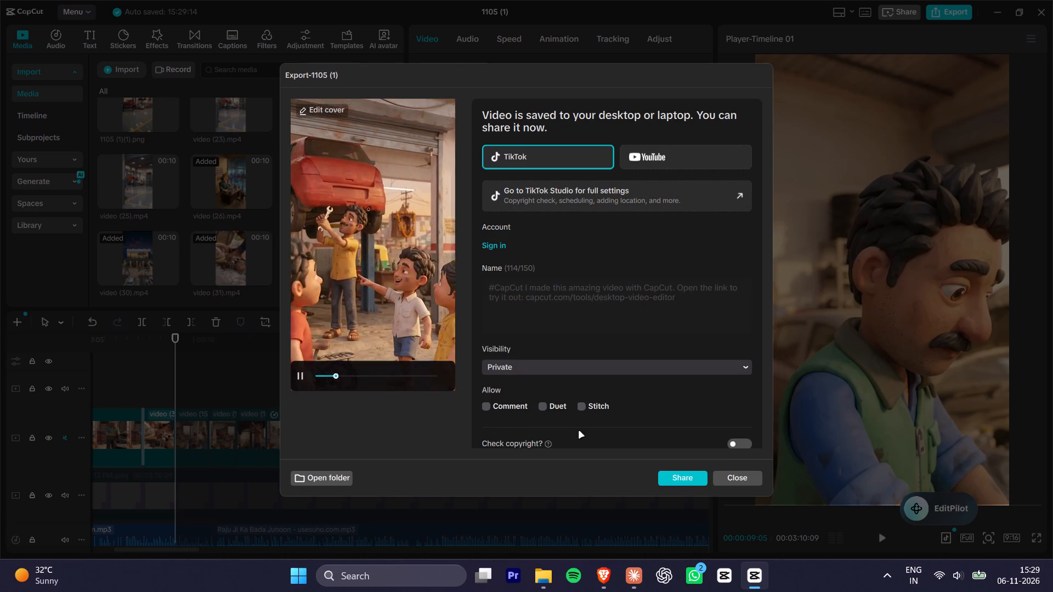
pyautogui.click(723, 478)
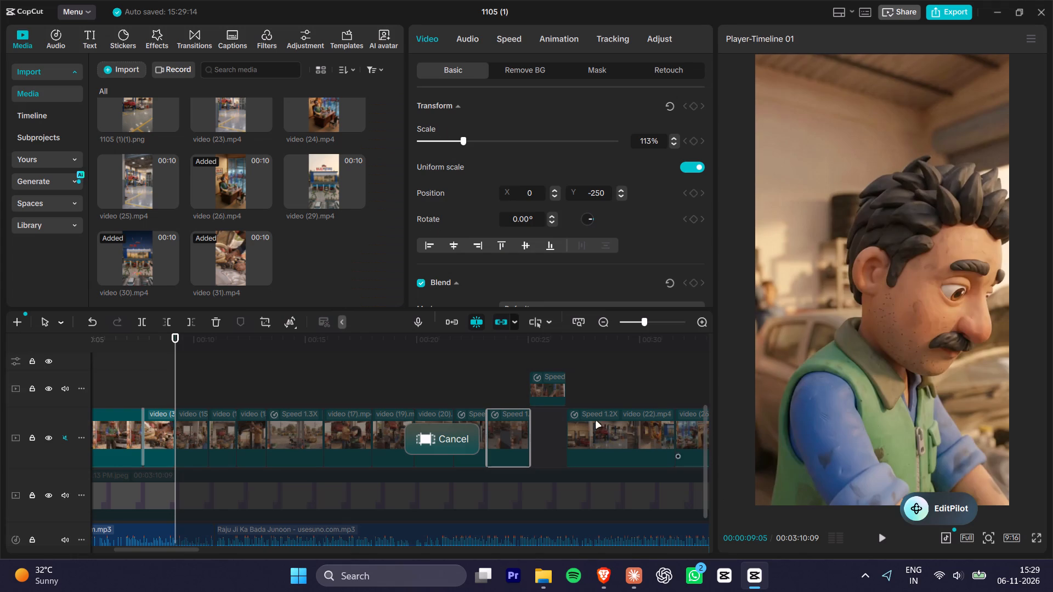
# Set the timeline range's in point at 00:00:09:05 and its out point at 00:00:18:00, at the end of video (17).
pyautogui.press('i')
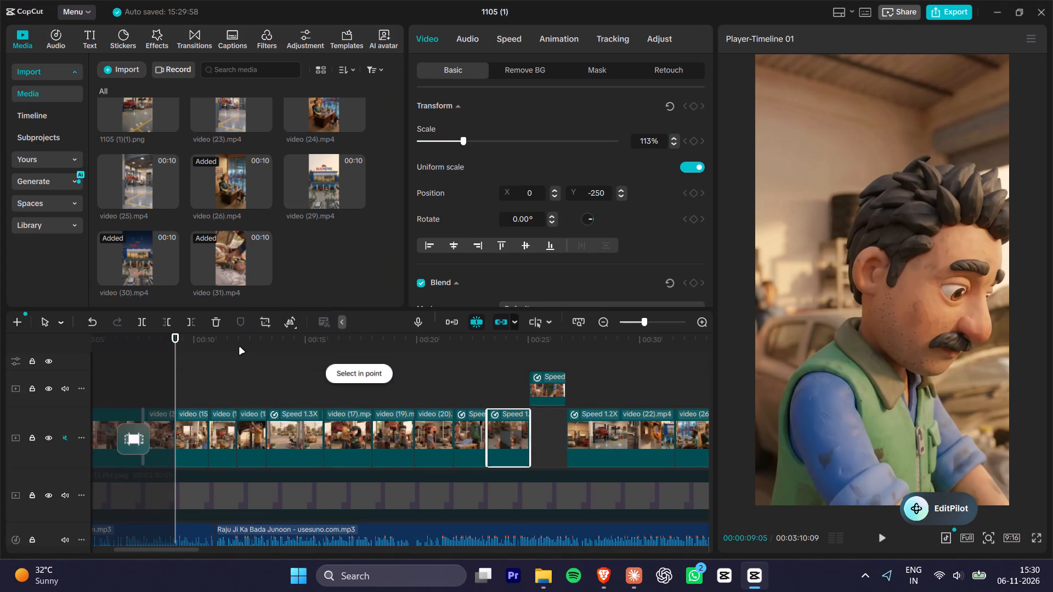
pyautogui.moveTo(240, 348); pyautogui.dragTo(250, 348)
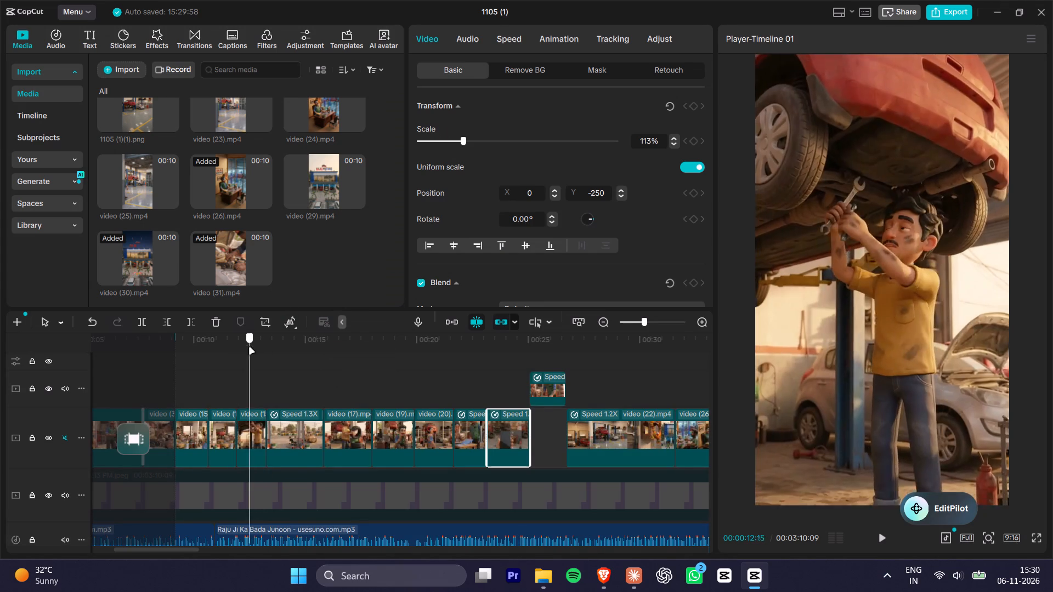
pyautogui.moveTo(250, 348); pyautogui.dragTo(325, 359)
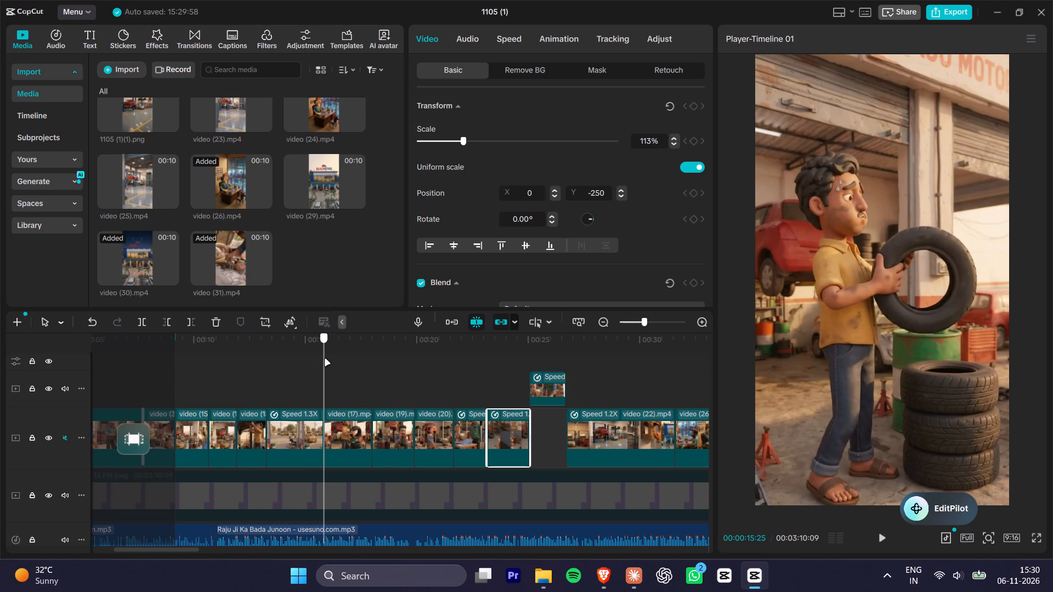
pyautogui.moveTo(325, 359); pyautogui.dragTo(369, 365)
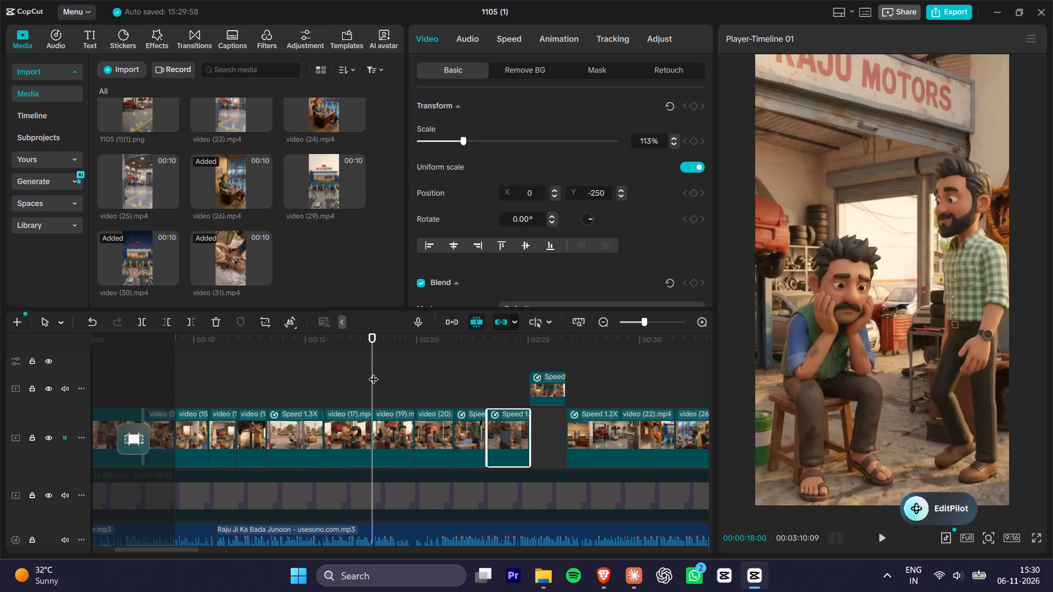
pyautogui.press('o')
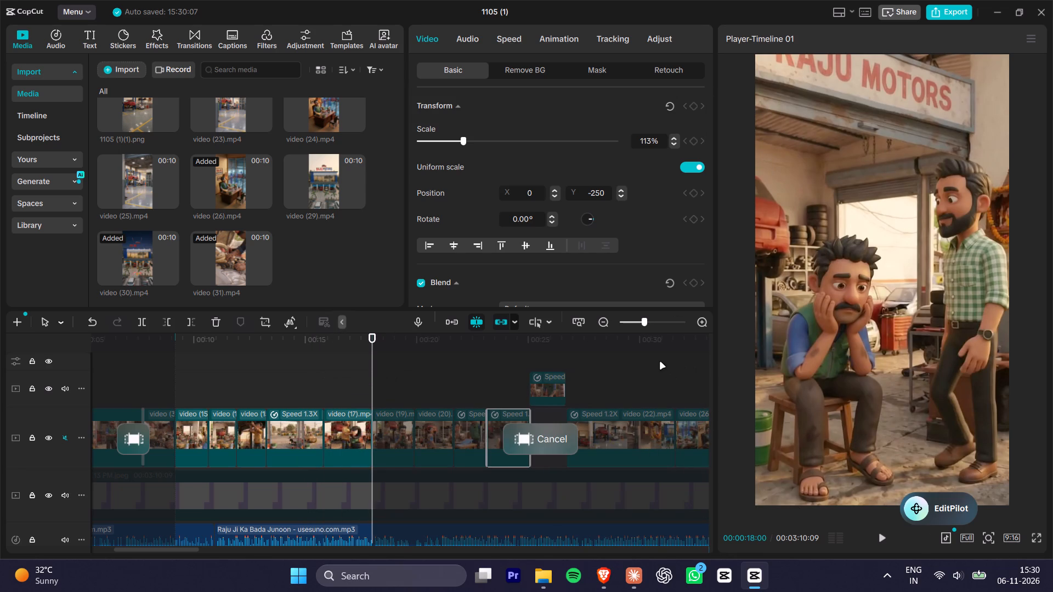
# Export the second range with the file name "second" and close the finished export.
pyautogui.click(952, 10)
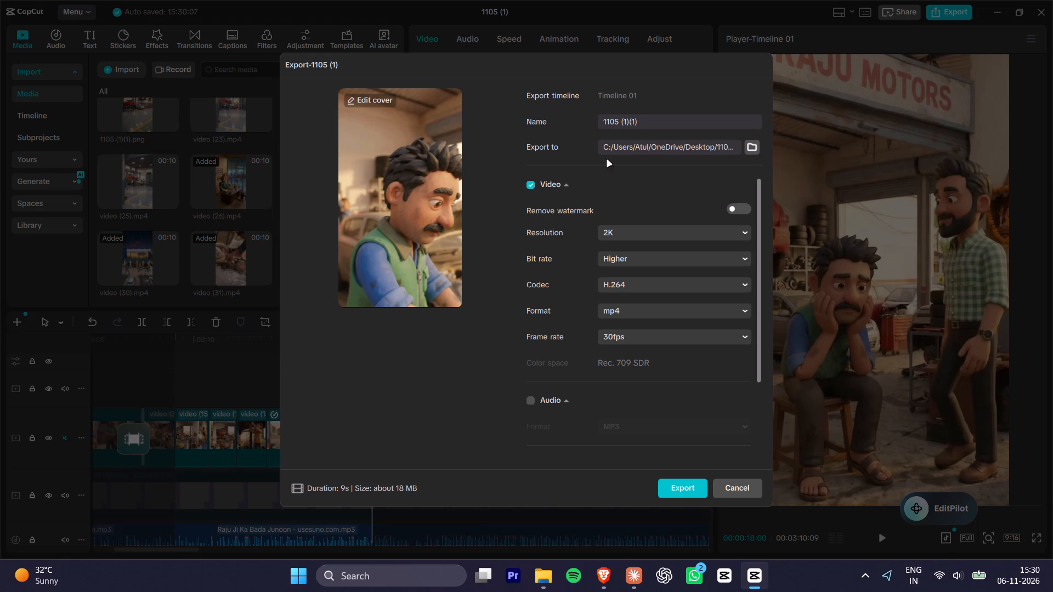
pyautogui.moveTo(651, 129); pyautogui.dragTo(520, 142)
pyautogui.write('second')
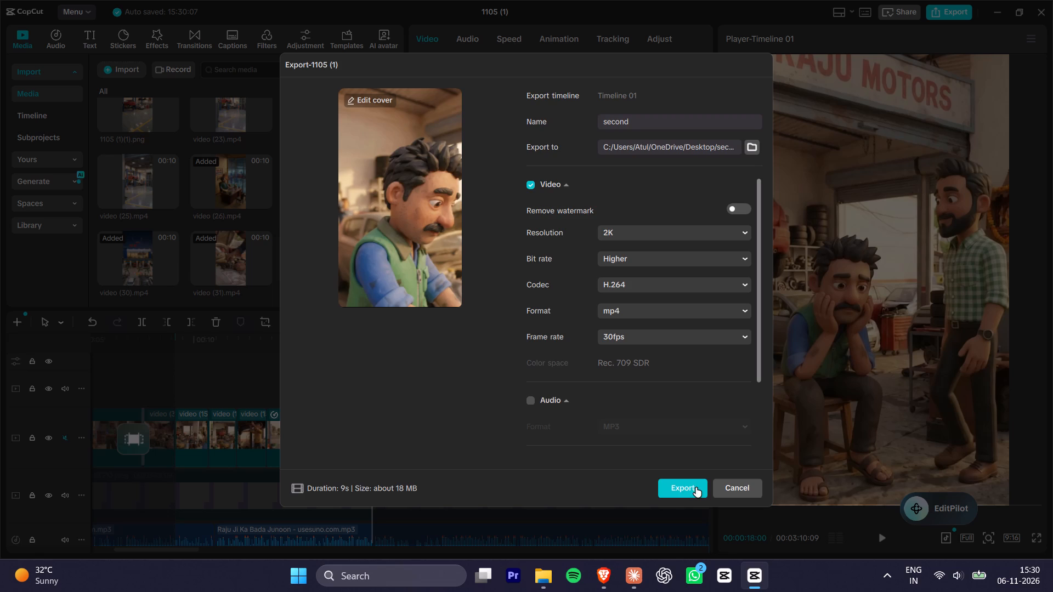
pyautogui.click(685, 492)
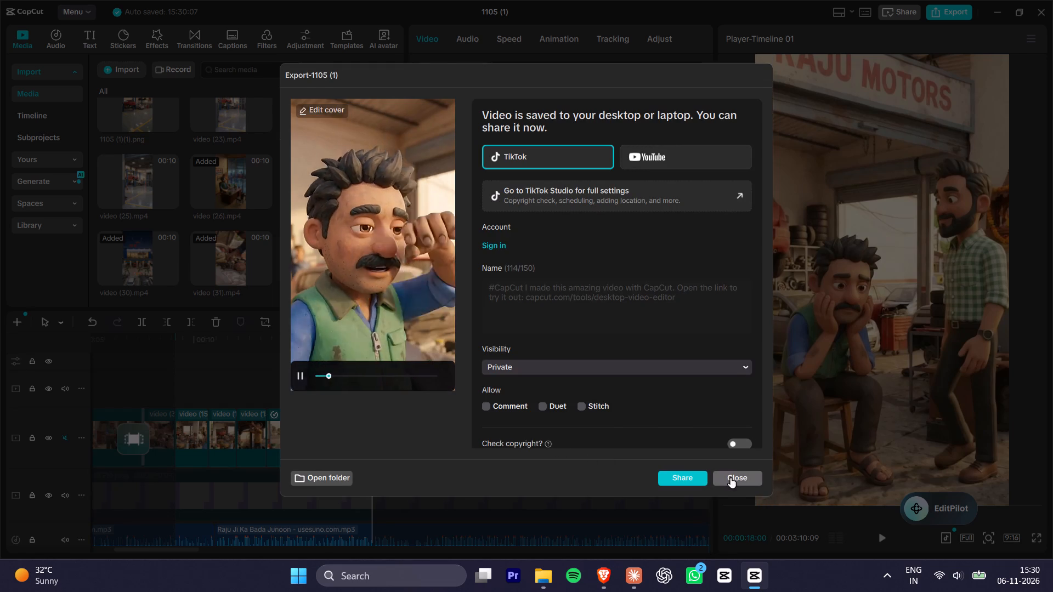
pyautogui.click(731, 478)
# Set the timeline range's in point at 00:00:18:00 and its out point at 00:00:26:21, where the upper-track phone clip ends.
pyautogui.press('i')
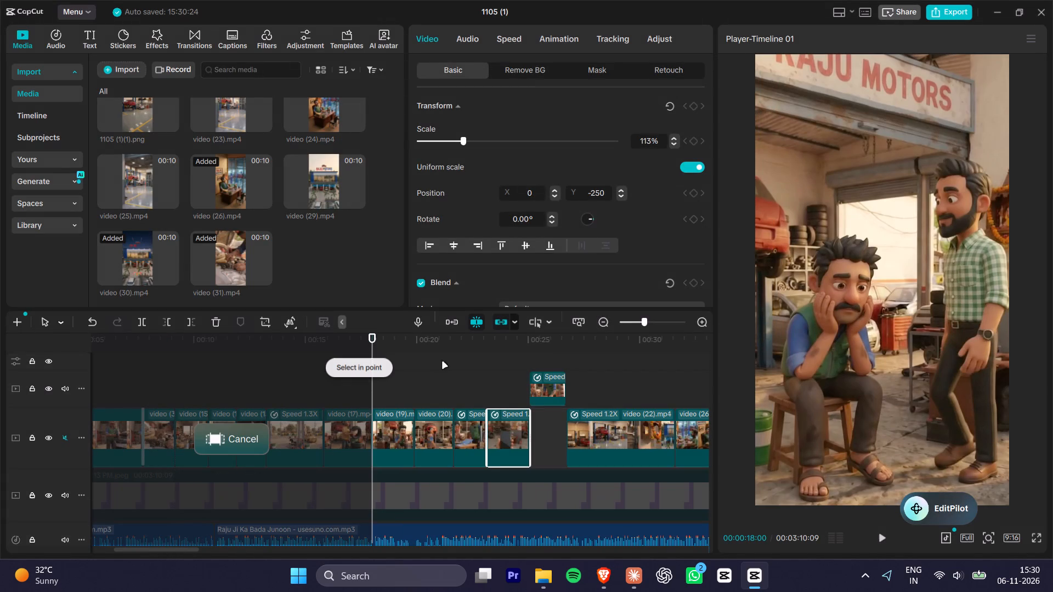
pyautogui.moveTo(424, 351); pyautogui.dragTo(434, 349)
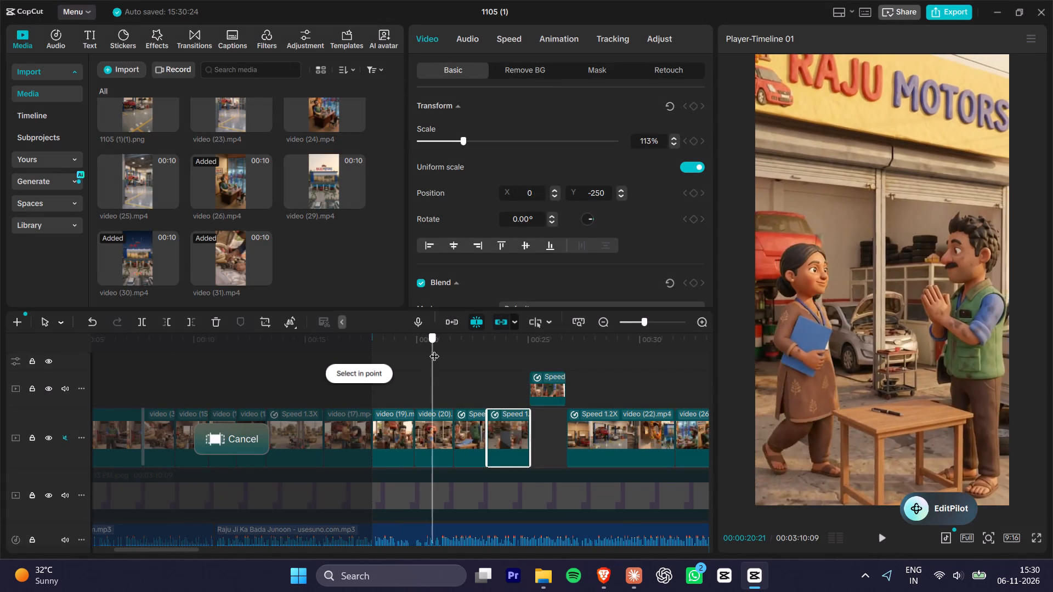
pyautogui.moveTo(434, 349); pyautogui.dragTo(550, 368)
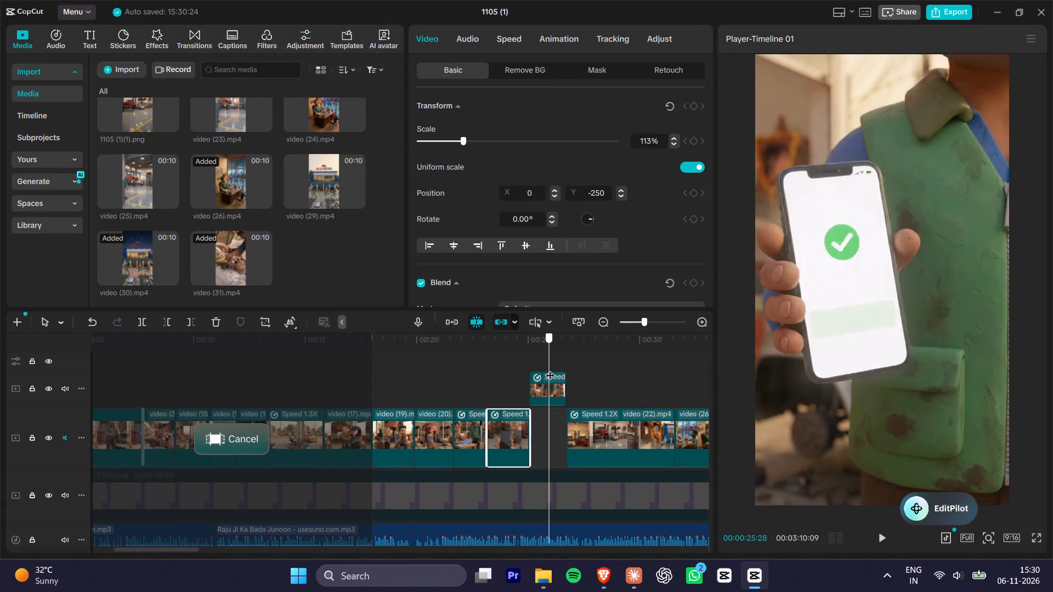
pyautogui.moveTo(550, 368); pyautogui.dragTo(567, 375)
pyautogui.press('o')
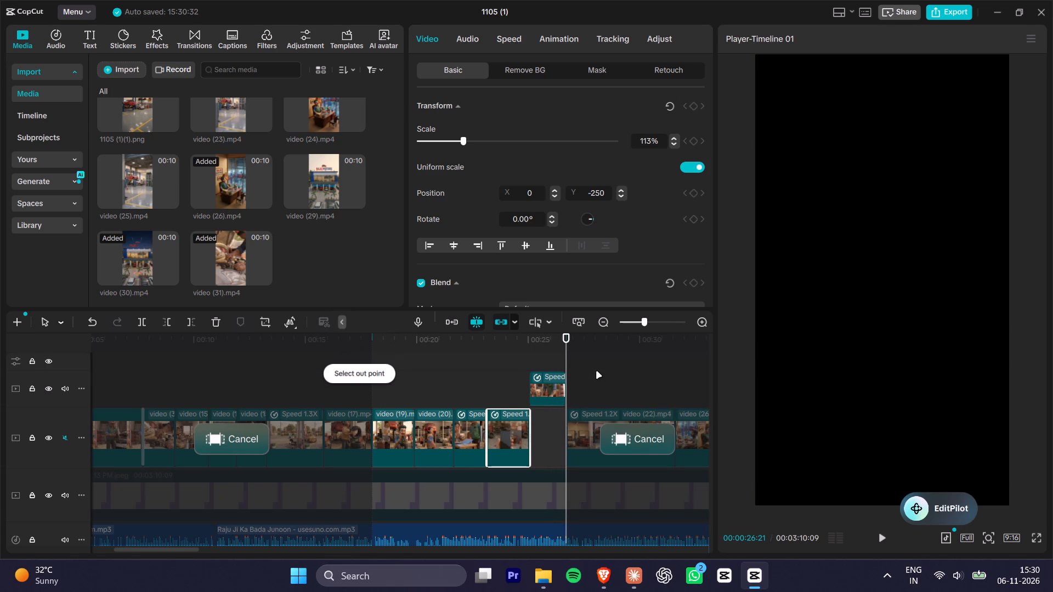
# Move the video (20) phone clip from the upper track down into the main track's empty space before video (22).
pyautogui.click(557, 344)
pyautogui.press('space')
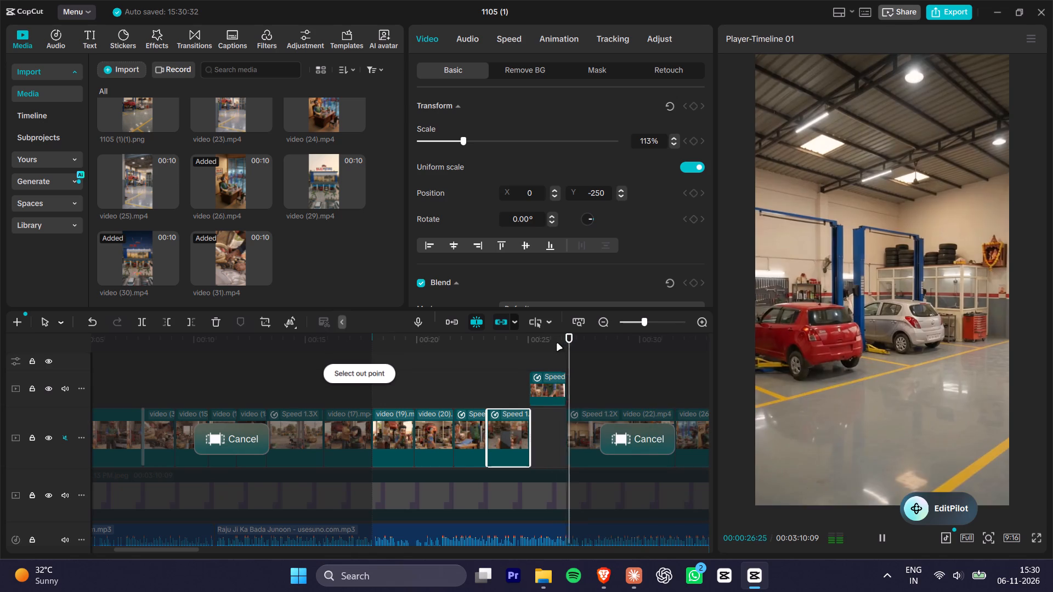
pyautogui.press('space')
pyautogui.keyDown('alt'); pyautogui.scroll(18, 582, 352); pyautogui.keyUp('alt')
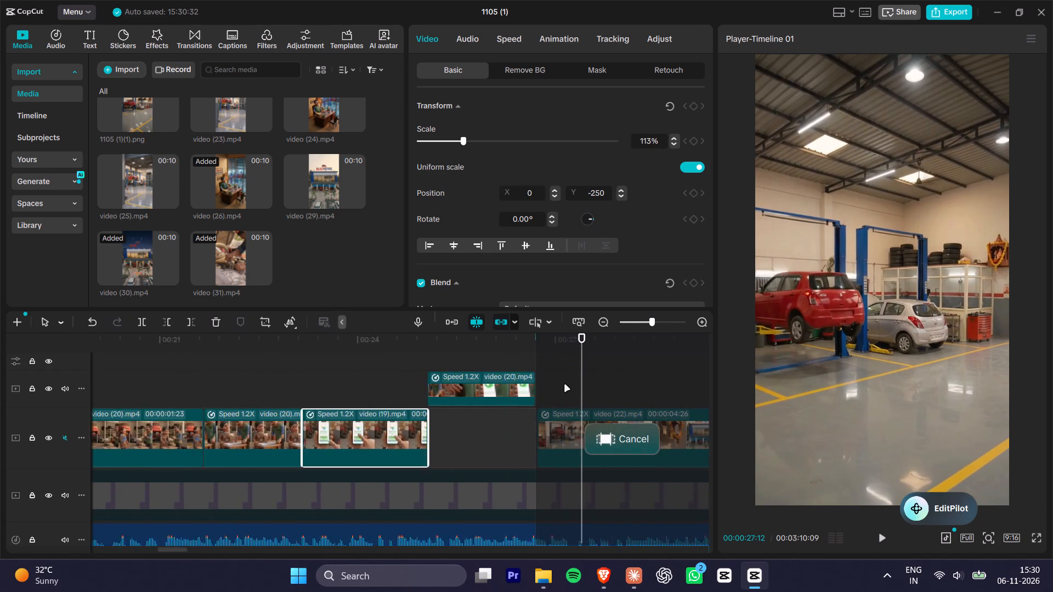
pyautogui.keyDown('alt'); pyautogui.scroll(19, 565, 385); pyautogui.keyUp('alt')
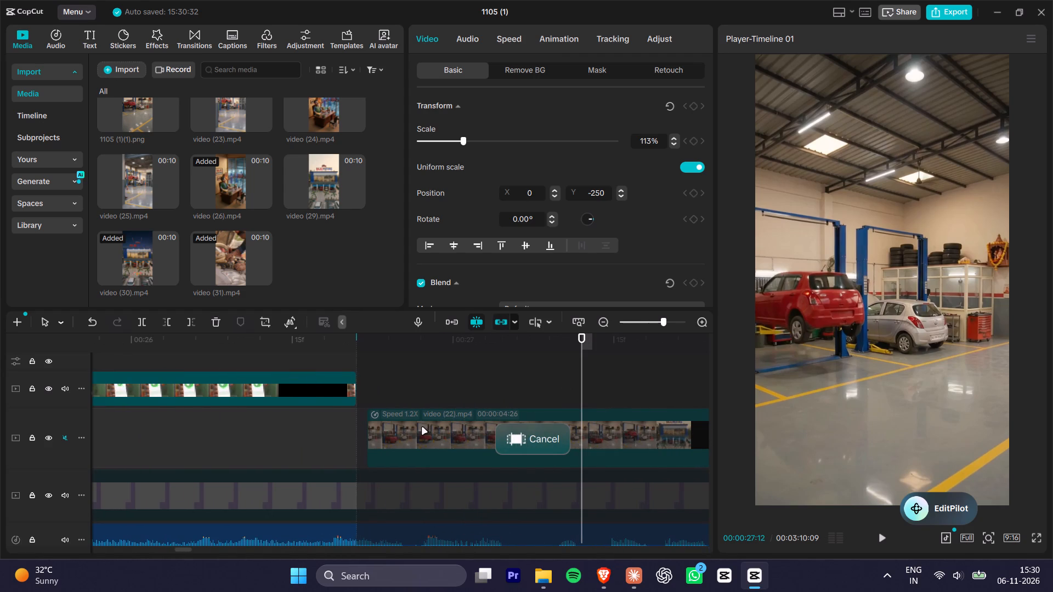
pyautogui.click(422, 428)
pyautogui.click(335, 384)
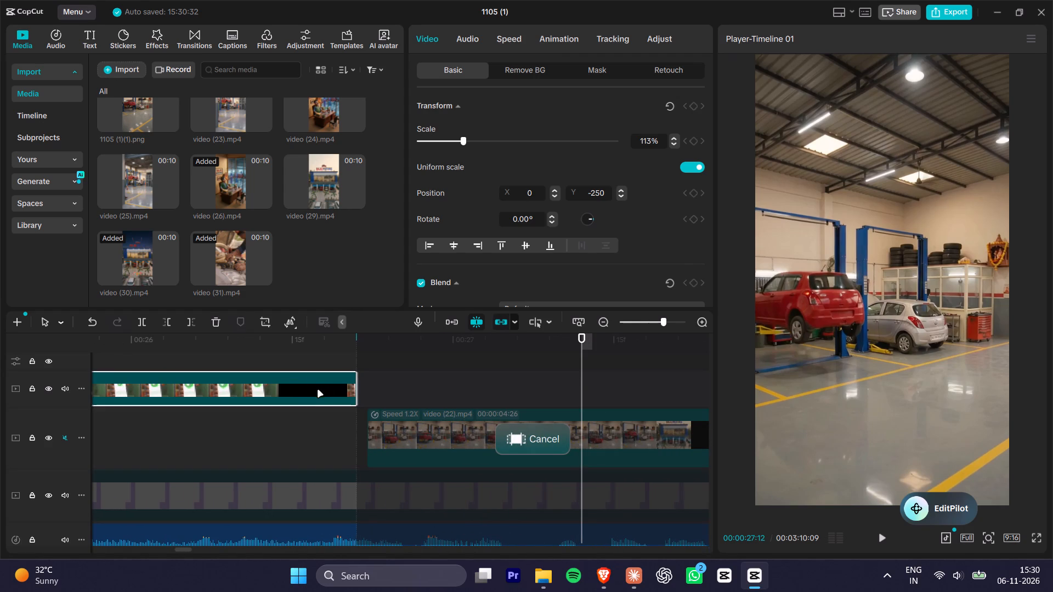
pyautogui.moveTo(316, 390); pyautogui.dragTo(318, 444)
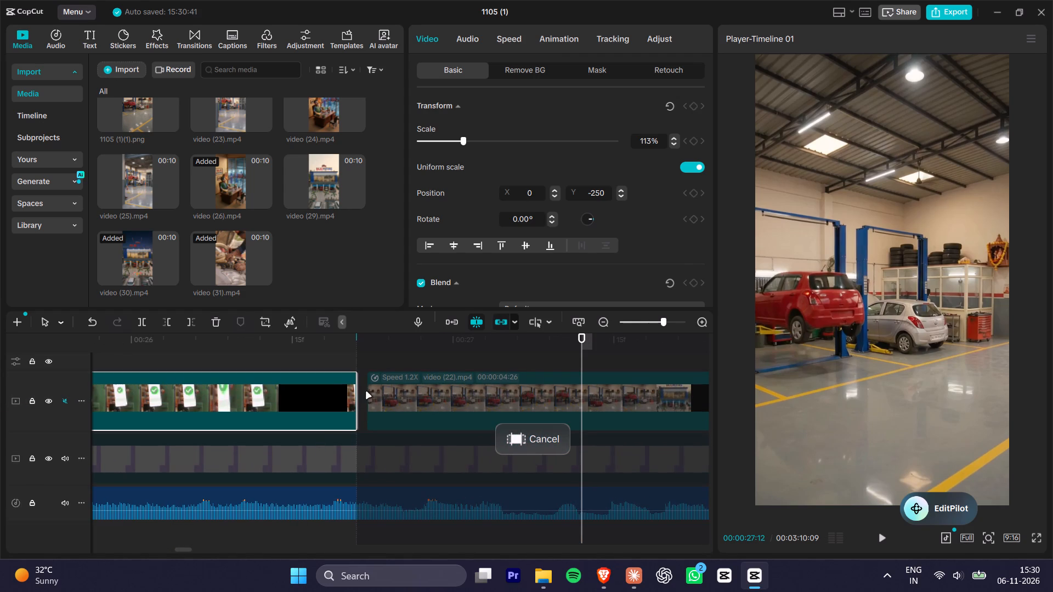
# Delete the small gap between the video (20) phone clip and video (22) on the main track.
pyautogui.rightClick(366, 392)
pyautogui.click(386, 402)
# Play back the join between the video (20) phone clip and the video (22) workshop shot.
pyautogui.keyDown('alt'); pyautogui.scroll(-4, 390, 390); pyautogui.keyUp('alt')
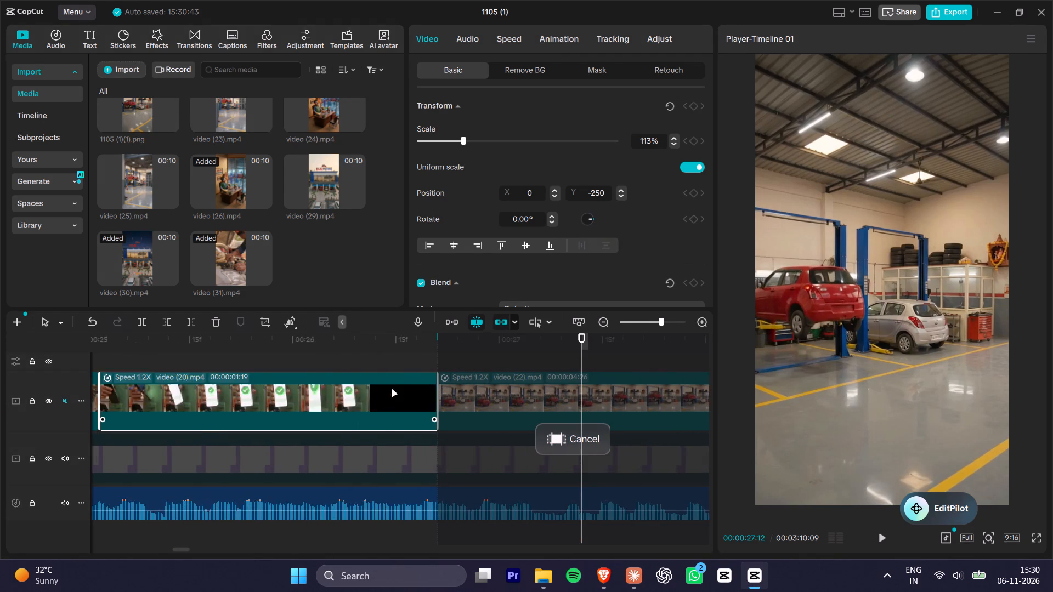
pyautogui.keyDown('alt'); pyautogui.scroll(-6, 392, 390); pyautogui.keyUp('alt')
pyautogui.click(458, 344)
pyautogui.press('space')
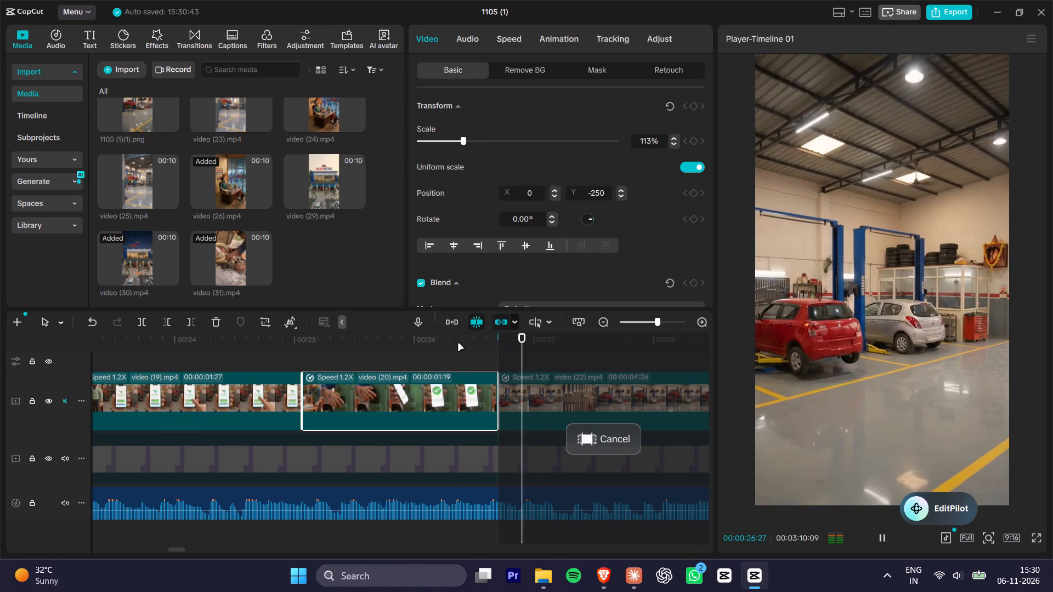
pyautogui.press('space')
pyautogui.press('space')
pyautogui.press('space')
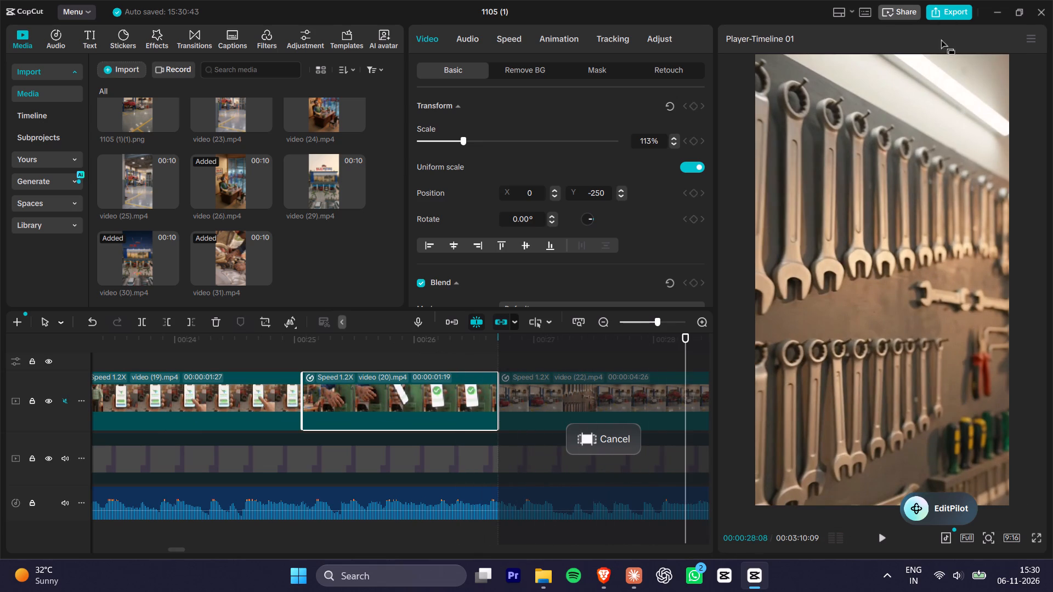
# Export the marked timeline range as a 2K, 30fps mp4 named third.
pyautogui.keyDown('alt'); pyautogui.scroll(-20, 530, 343); pyautogui.keyUp('alt')
pyautogui.keyDown('alt'); pyautogui.scroll(-7, 530, 343); pyautogui.keyUp('alt')
pyautogui.keyDown('ctrl'); pyautogui.scroll(-4, 503, 414); pyautogui.keyUp('ctrl')
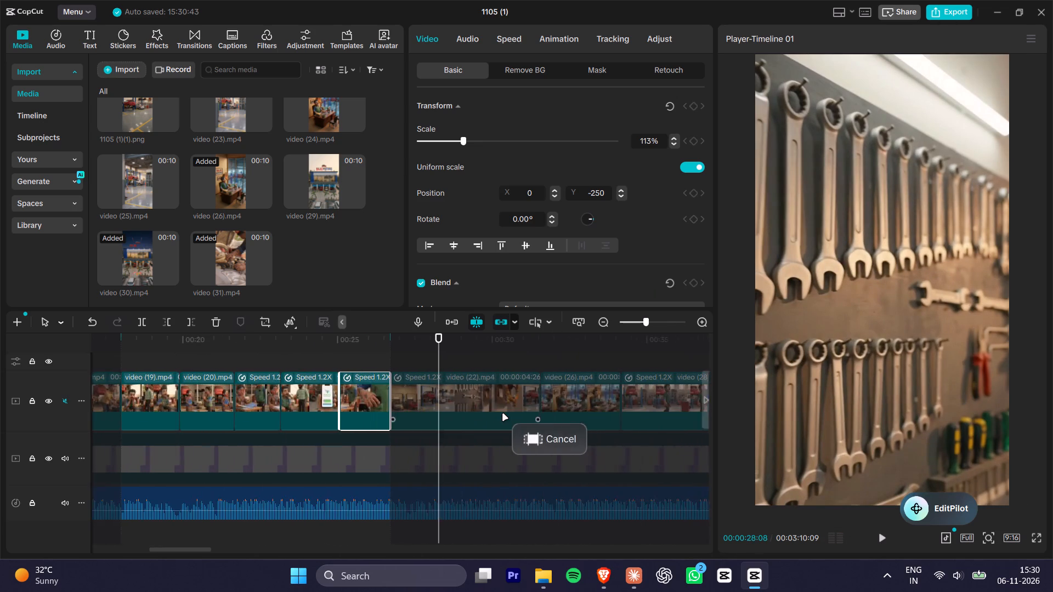
pyautogui.keyDown('ctrl'); pyautogui.scroll(-3, 503, 414); pyautogui.keyUp('ctrl')
pyautogui.click(945, 14)
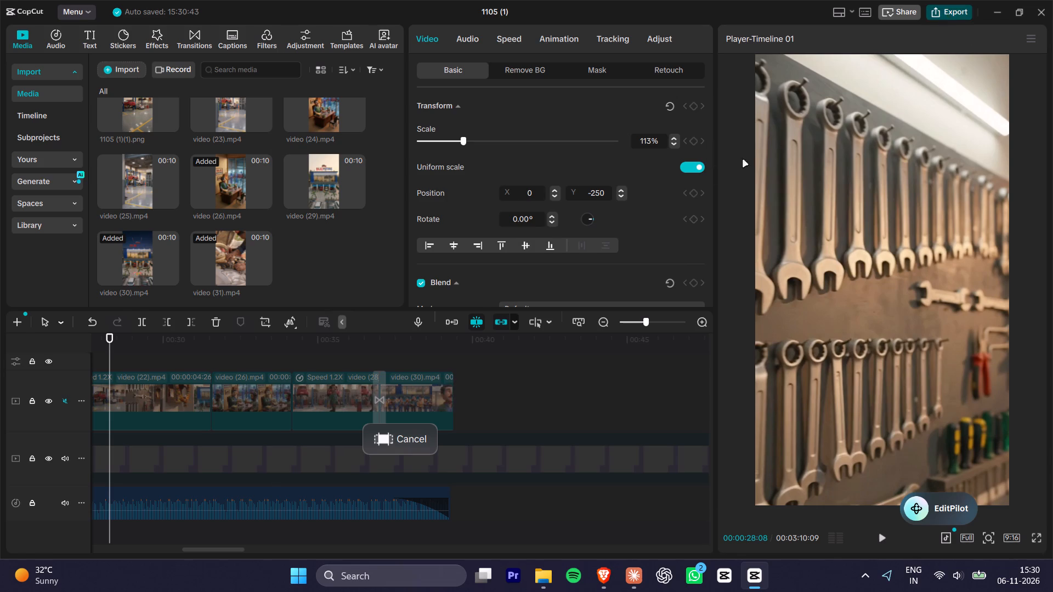
pyautogui.moveTo(656, 113); pyautogui.dragTo(505, 133)
pyautogui.moveTo(647, 123); pyautogui.dragTo(529, 128)
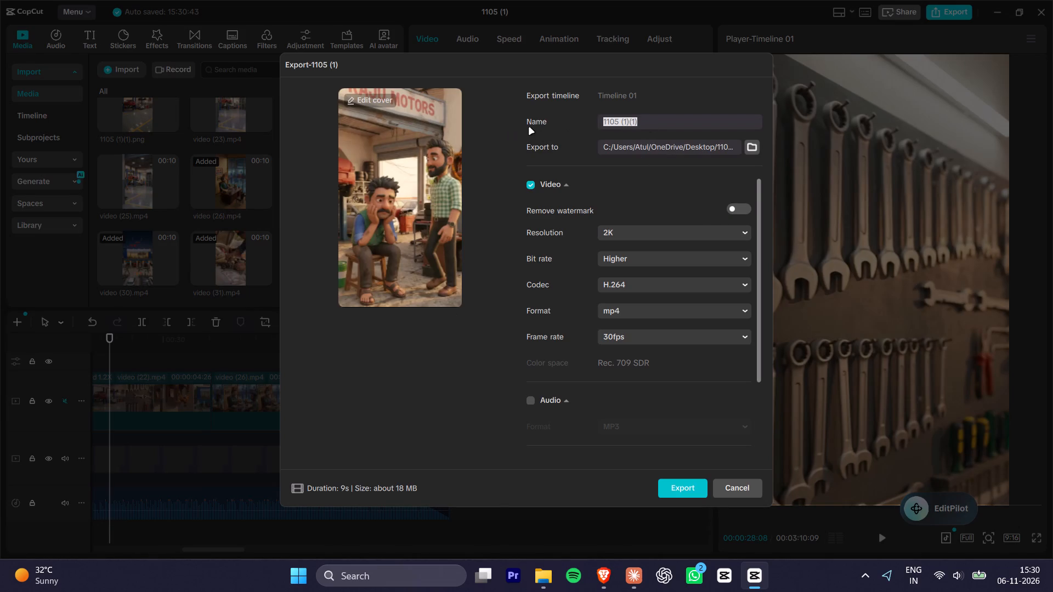
pyautogui.moveTo(529, 128); pyautogui.dragTo(526, 129)
pyautogui.write('third')
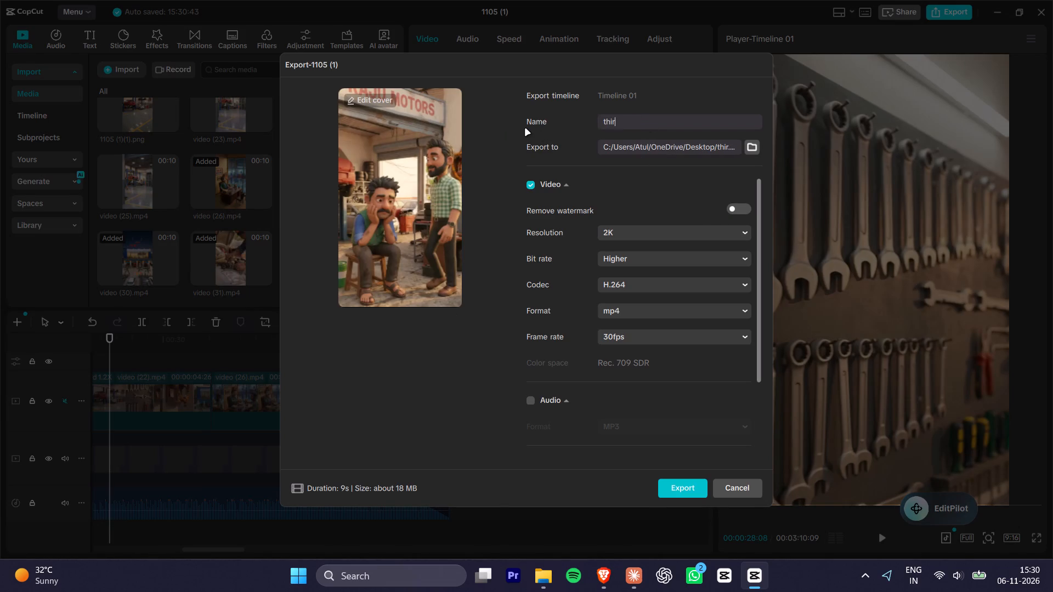
pyautogui.press('Return')
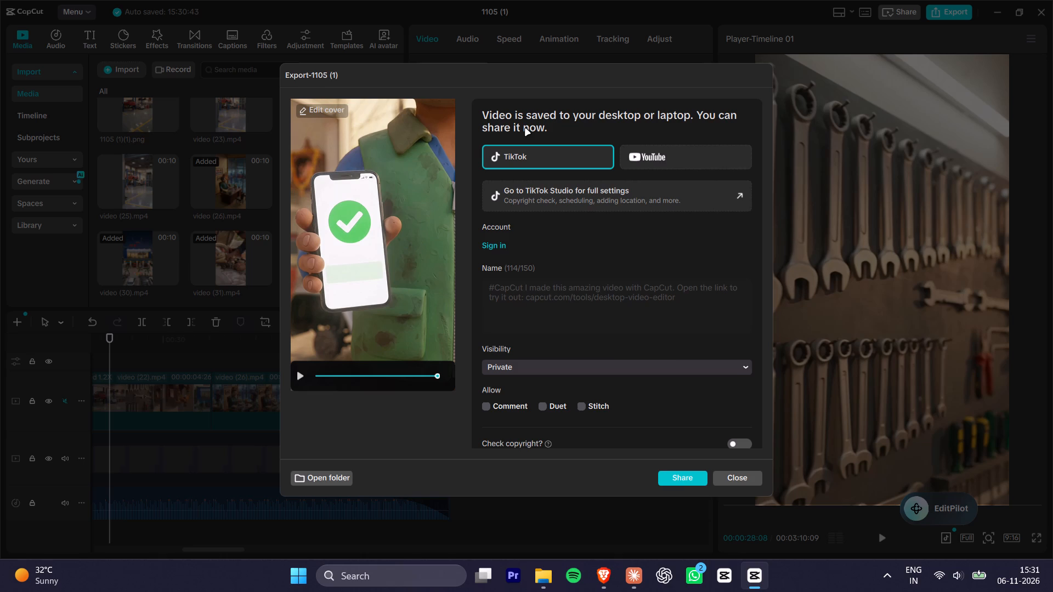
pyautogui.click(734, 483)
# Set the timeline range's in point at 00:00:26:21, where video (22) starts, and its out point at 00:00:34:05, where video (26) ends.
pyautogui.keyDown('alt'); pyautogui.scroll(-5, 192, 384); pyautogui.keyUp('alt')
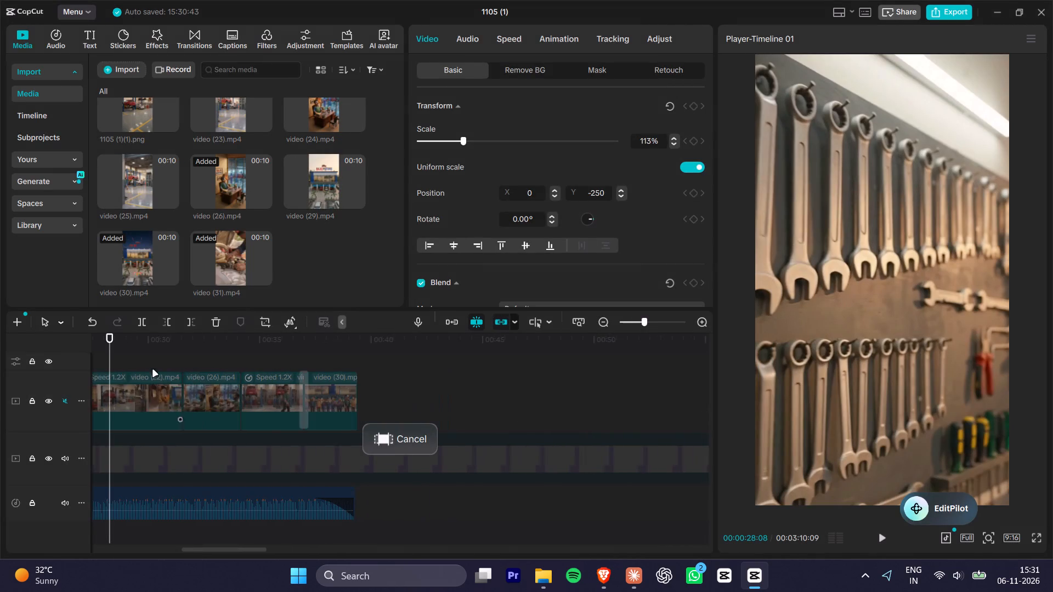
pyautogui.keyDown('alt'); pyautogui.scroll(-2, 153, 370); pyautogui.keyUp('alt')
pyautogui.moveTo(134, 340); pyautogui.dragTo(233, 354)
pyautogui.keyDown('alt'); pyautogui.scroll(16, 251, 377); pyautogui.keyUp('alt')
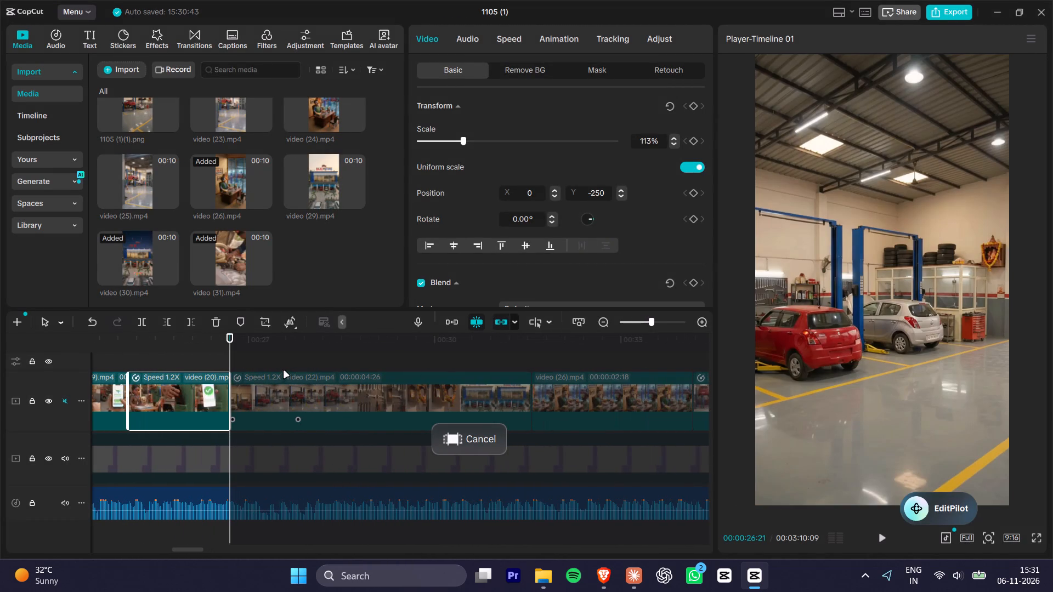
pyautogui.press('i')
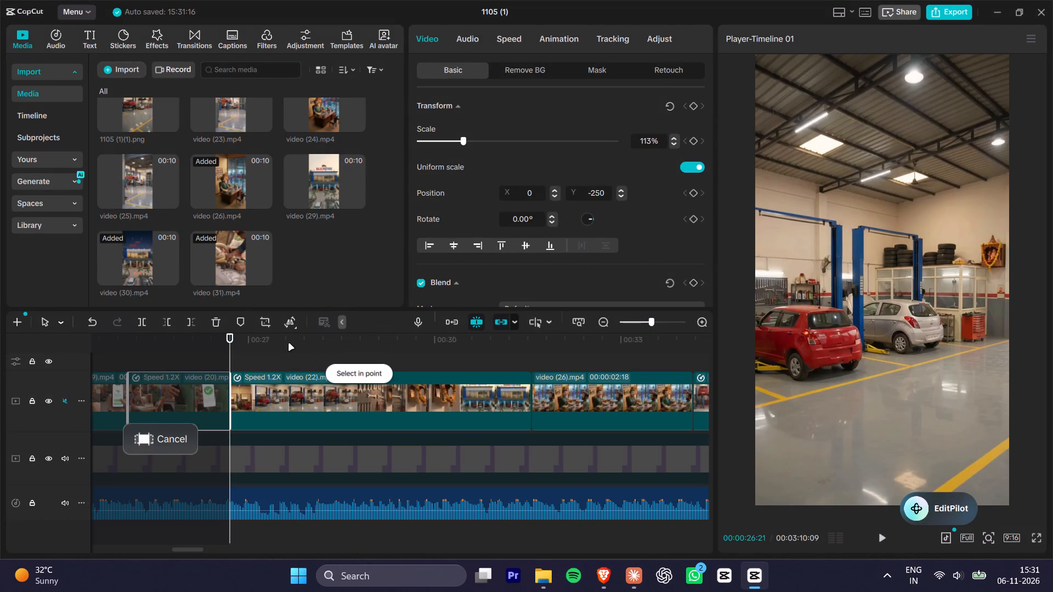
pyautogui.moveTo(289, 344); pyautogui.dragTo(458, 338)
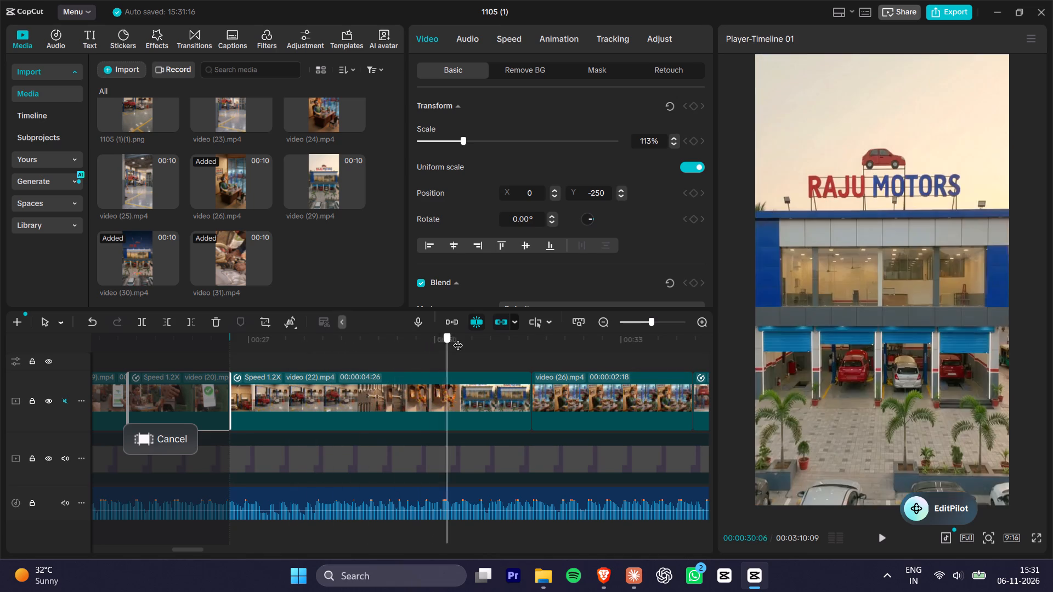
pyautogui.moveTo(458, 338); pyautogui.dragTo(584, 335)
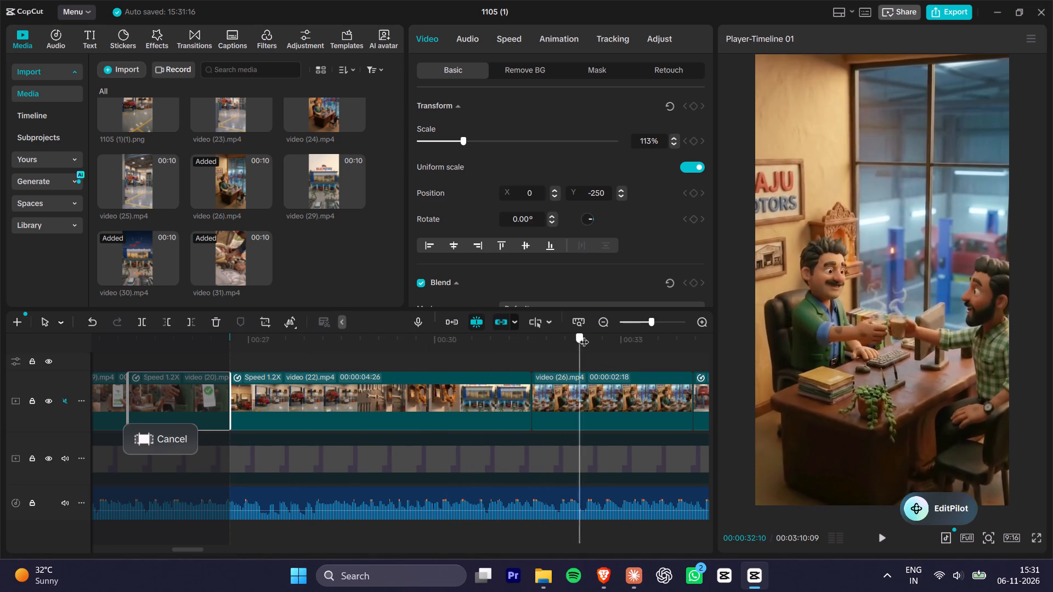
pyautogui.moveTo(584, 335); pyautogui.dragTo(687, 332)
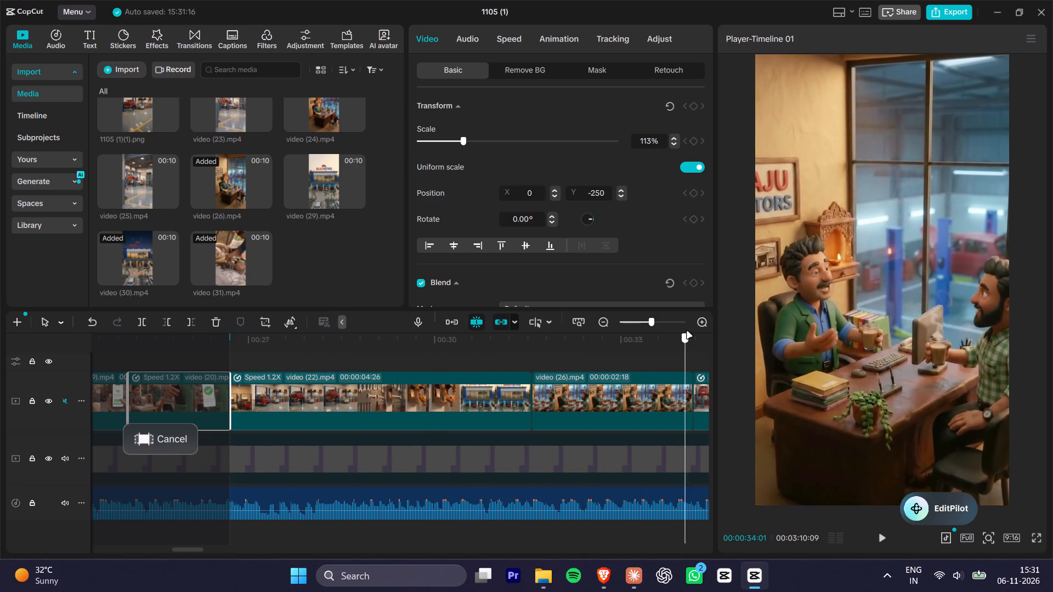
pyautogui.moveTo(687, 332); pyautogui.dragTo(692, 333)
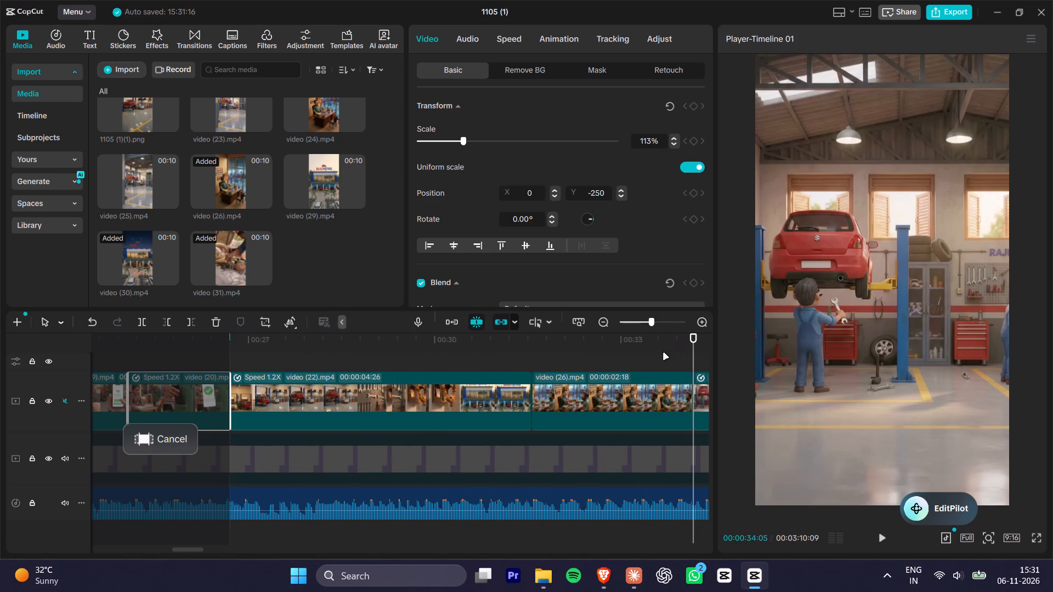
pyautogui.press('o')
# Export the marked range as a 2K, 30fps mp4 named fourth.
pyautogui.click(948, 11)
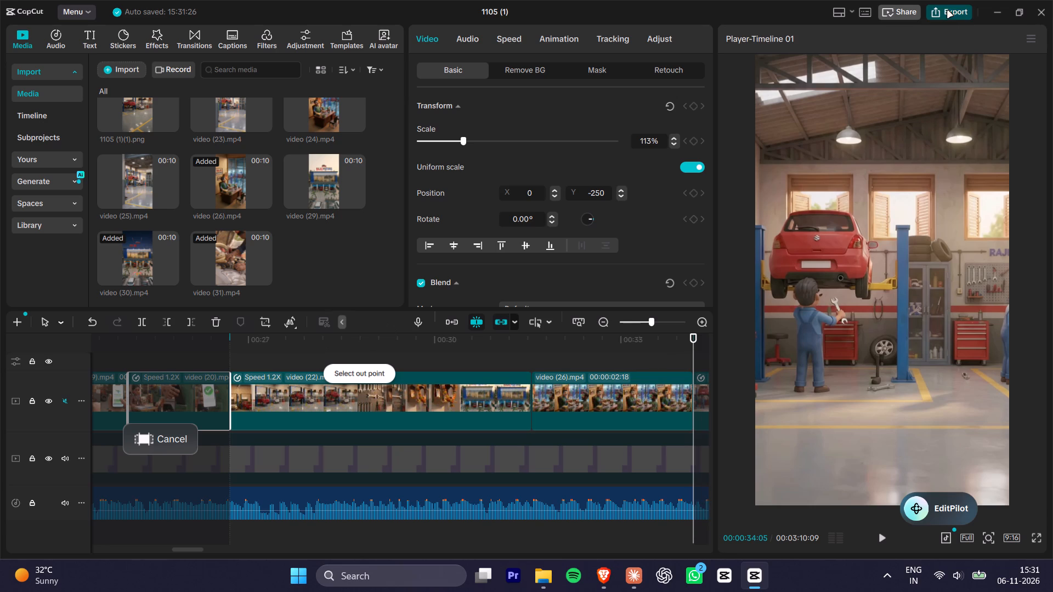
pyautogui.moveTo(660, 121); pyautogui.dragTo(505, 137)
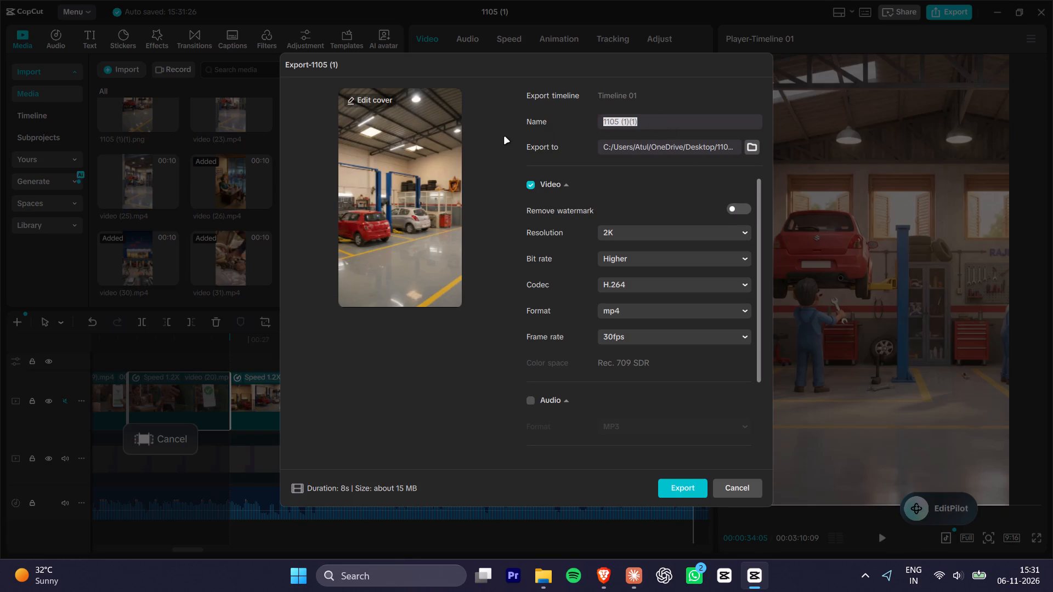
pyautogui.write('fourth')
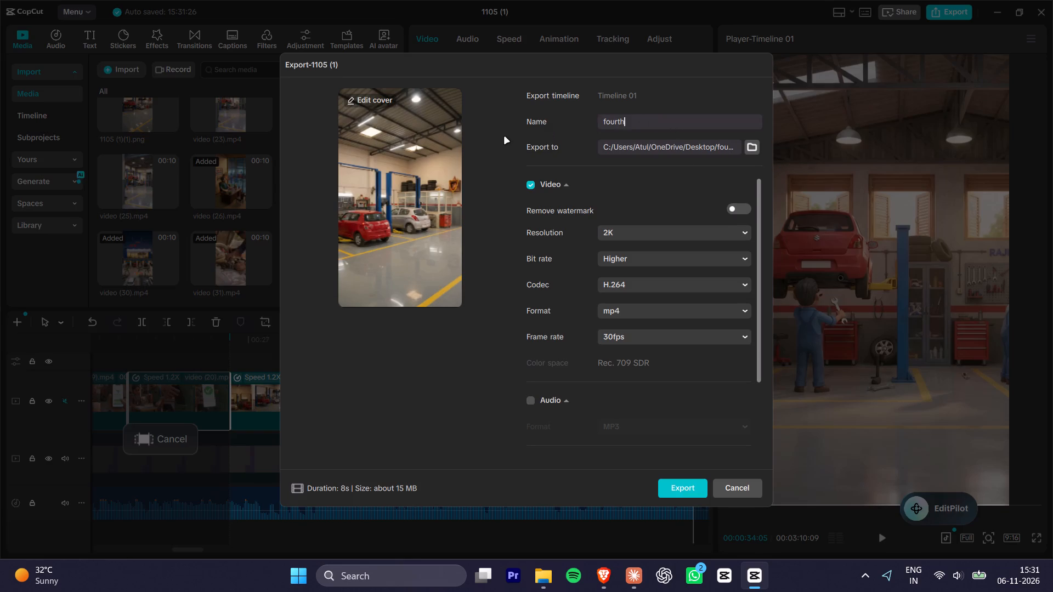
pyautogui.press('Return')
pyautogui.click(737, 478)
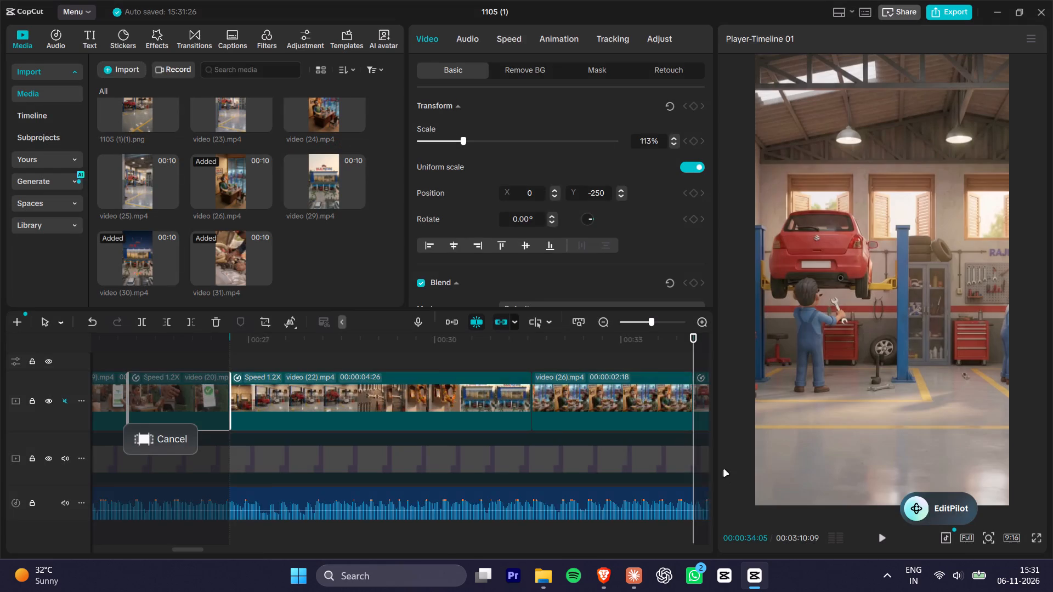
# Set the timeline range's in point at 00:00:34:05, where video (28) starts, and its out point at 00:00:39:12, after video (30).
pyautogui.keyDown('alt'); pyautogui.scroll(-2, 587, 396); pyautogui.keyUp('alt')
pyautogui.keyDown('ctrl'); pyautogui.scroll(-5, 587, 396); pyautogui.keyUp('ctrl')
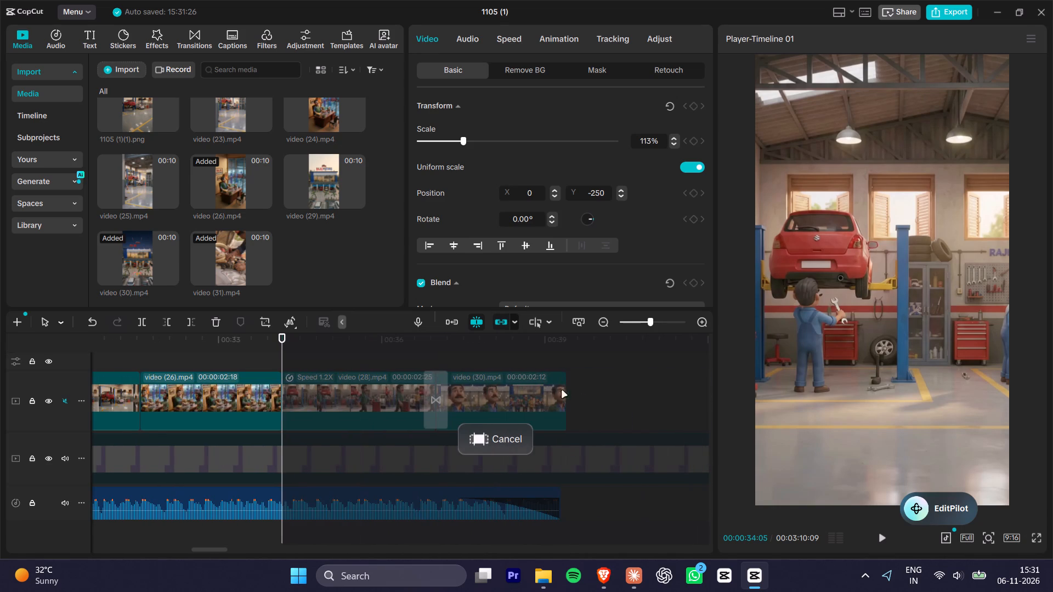
pyautogui.press('i')
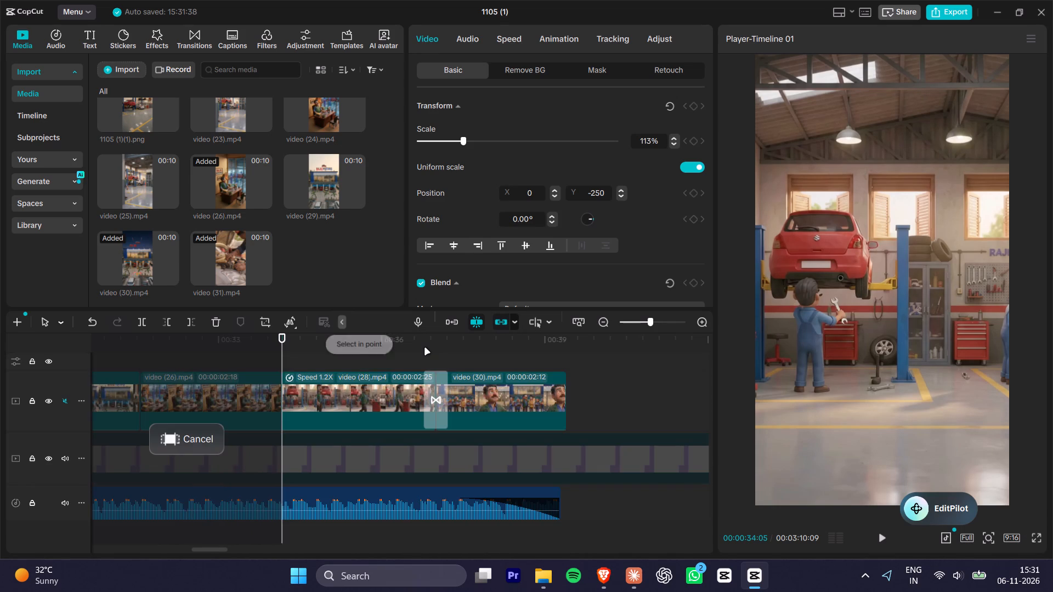
pyautogui.moveTo(424, 348); pyautogui.dragTo(565, 347)
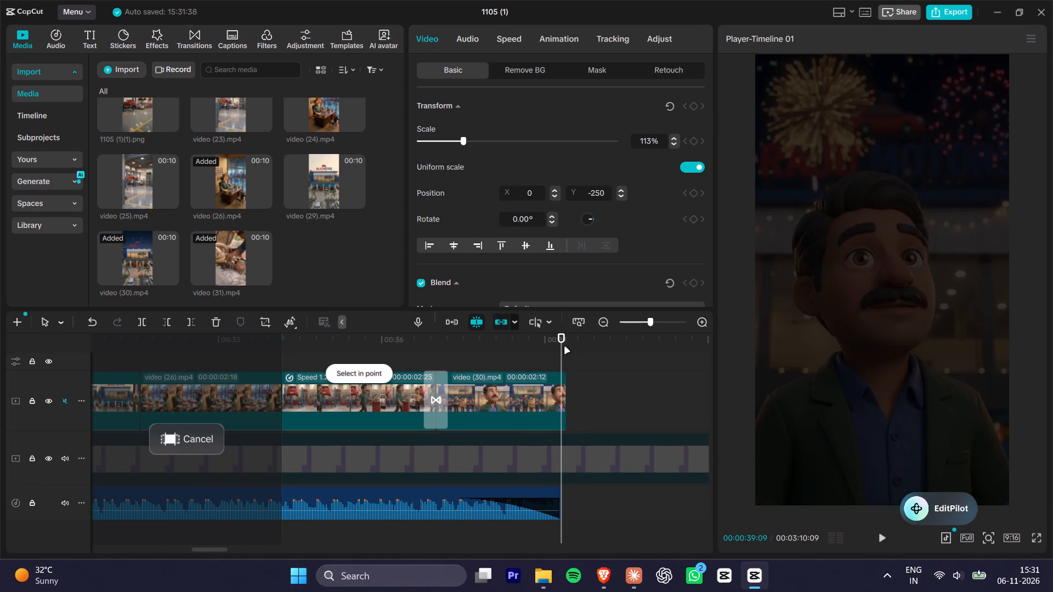
pyautogui.click(569, 339)
pyautogui.press('o')
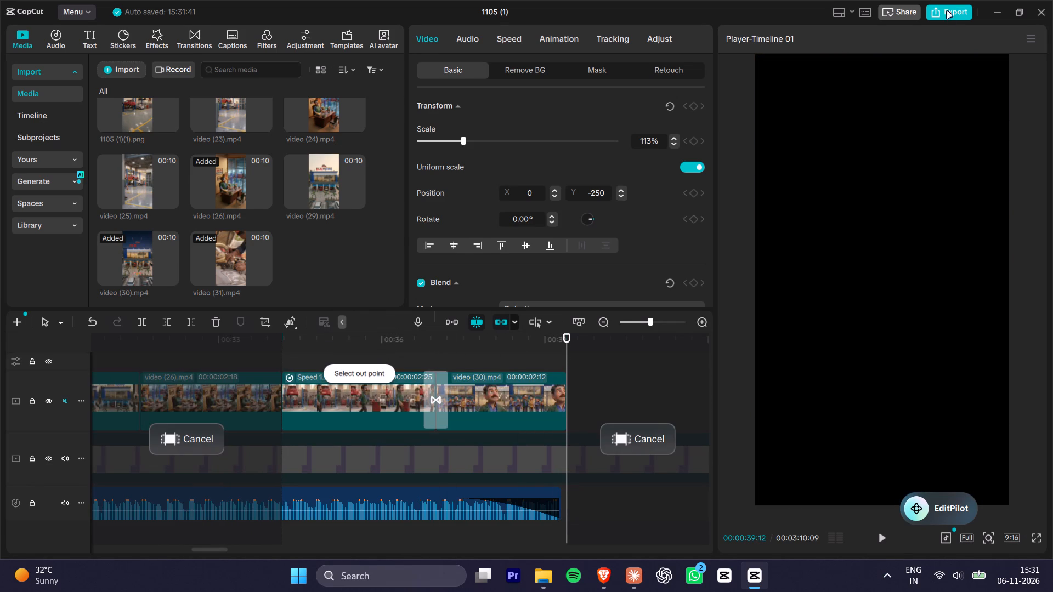
# Export the marked range as a 2K, 30fps mp4 named last.
pyautogui.click(950, 20)
pyautogui.write('las')
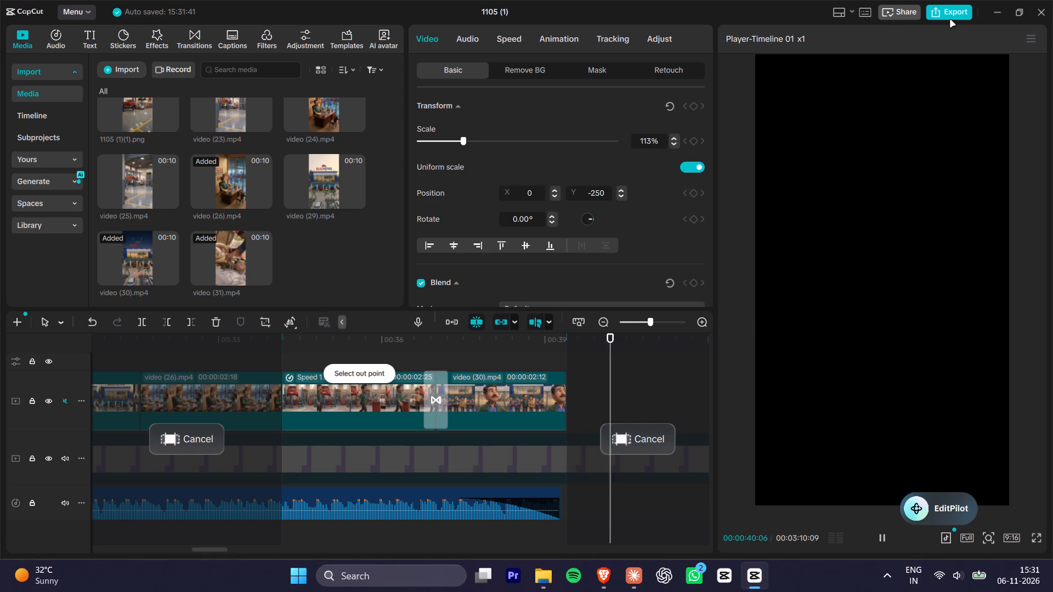
pyautogui.press('space')
pyautogui.click(958, 16)
pyautogui.moveTo(690, 122); pyautogui.dragTo(636, 123)
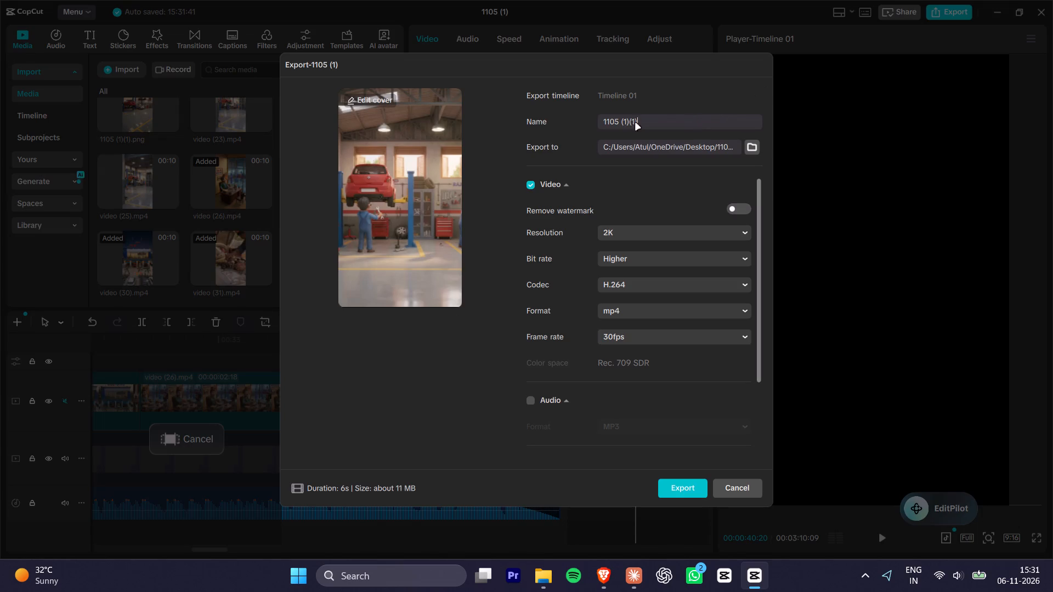
pyautogui.moveTo(636, 123); pyautogui.dragTo(490, 143)
pyautogui.write('last')
pyautogui.click(680, 488)
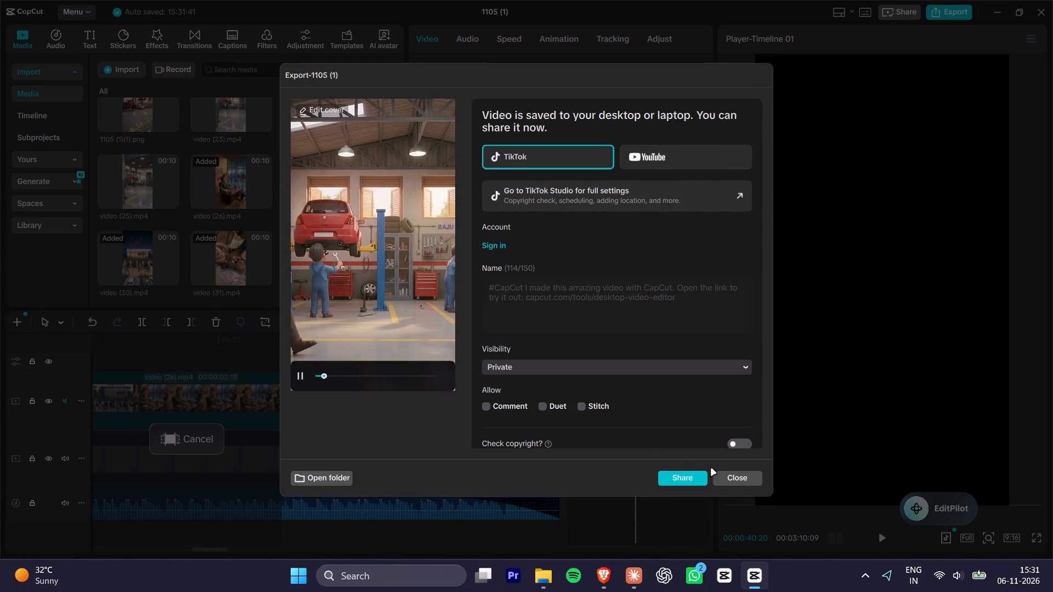
pyautogui.click(729, 477)
# Clear the in and out range from the timeline.
pyautogui.hotkey('alt', 'Tab')
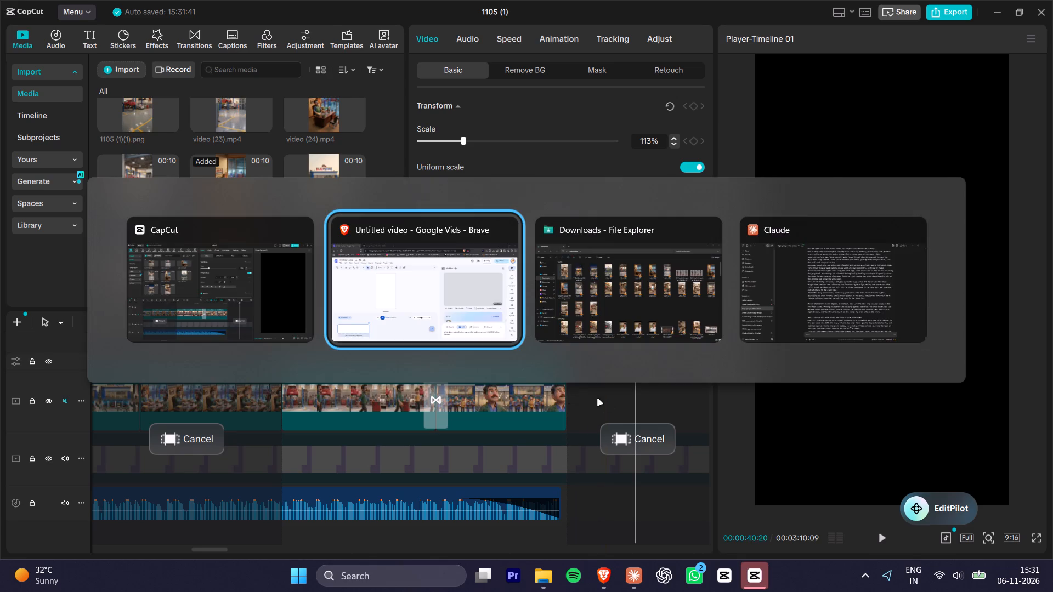
pyautogui.hotkey('alt', 'Tab')
pyautogui.click(633, 445)
pyautogui.hotkey('alt', 'Tab')
pyautogui.hotkey('alt', 'Tab')
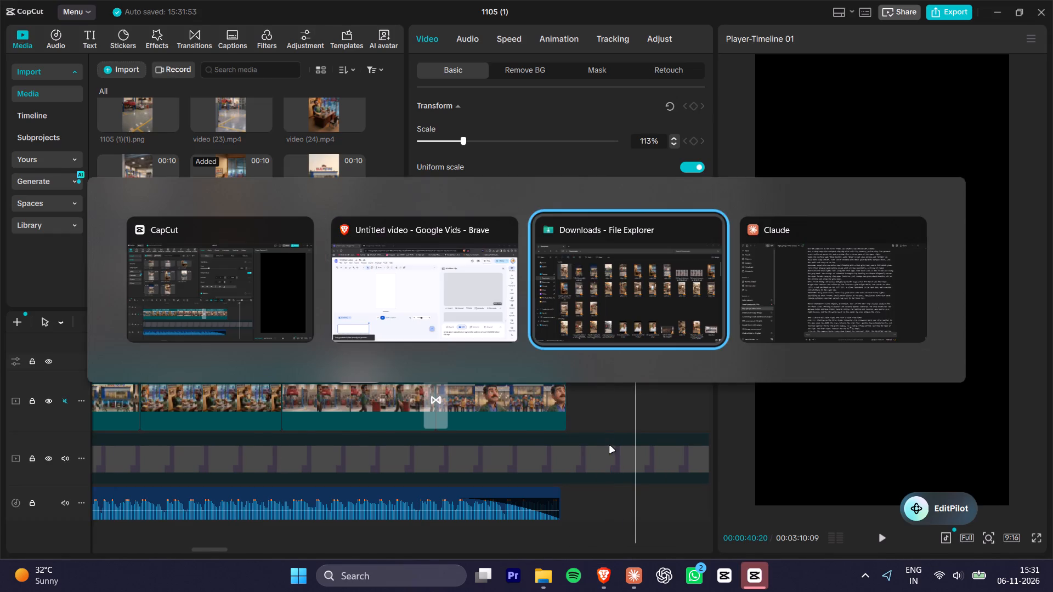
pyautogui.click(763, 585)
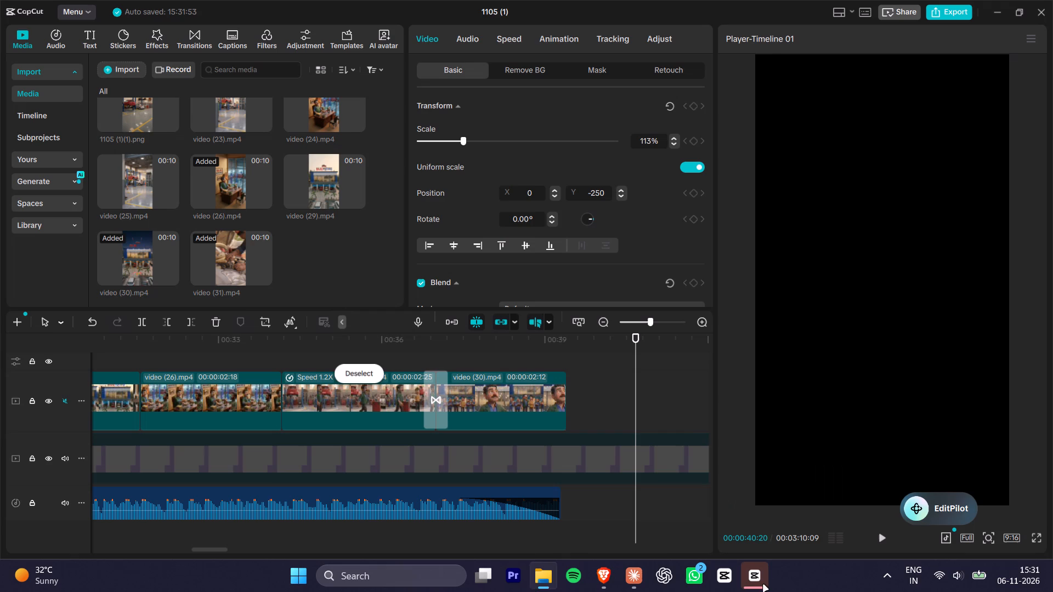
# Turn off the timeline's preview axis and toggle the main-track magnet.
pyautogui.click(534, 322)
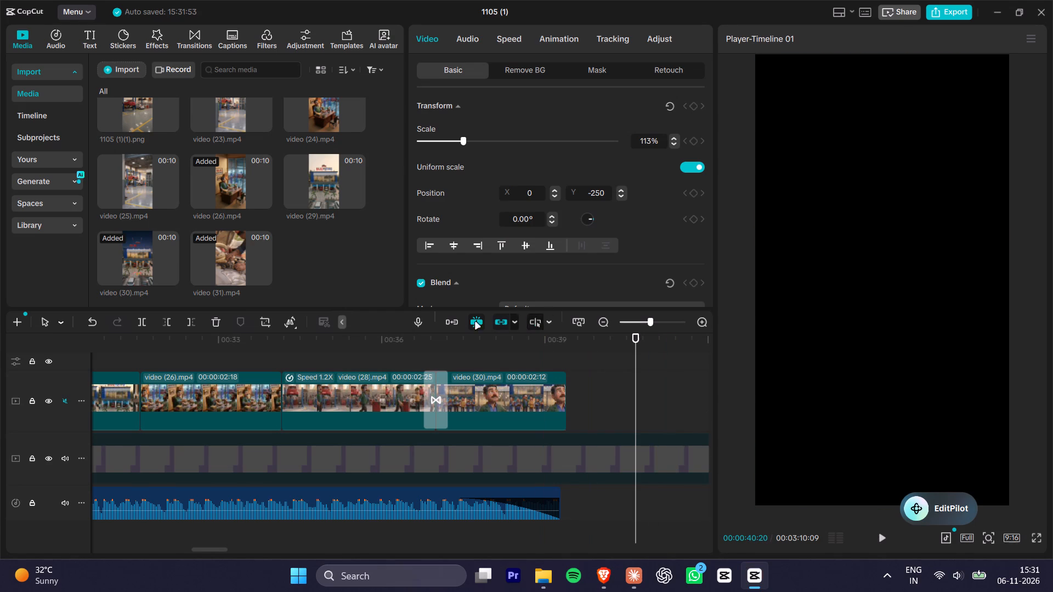
pyautogui.click(448, 322)
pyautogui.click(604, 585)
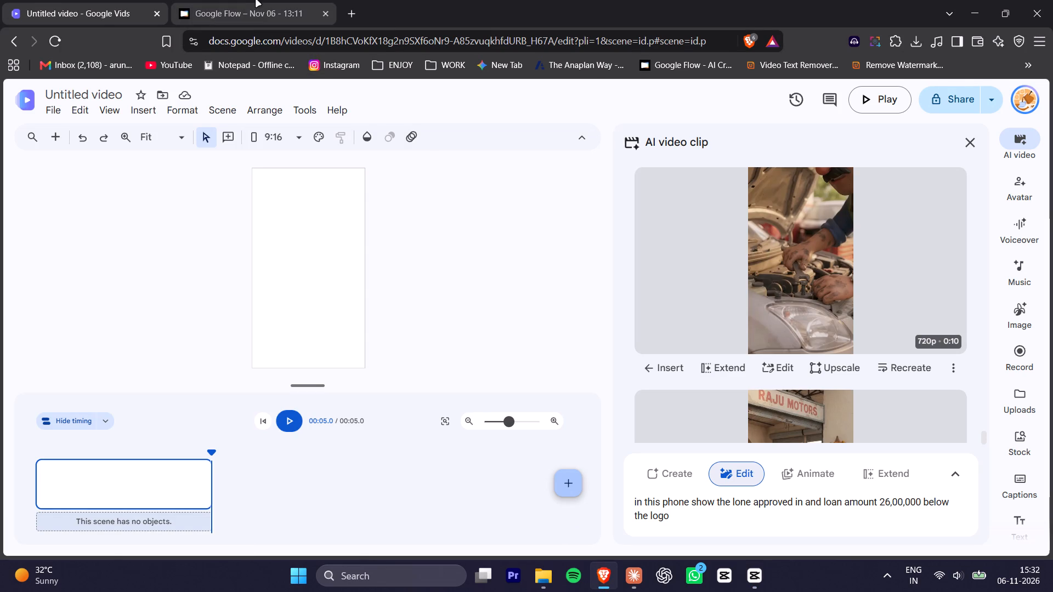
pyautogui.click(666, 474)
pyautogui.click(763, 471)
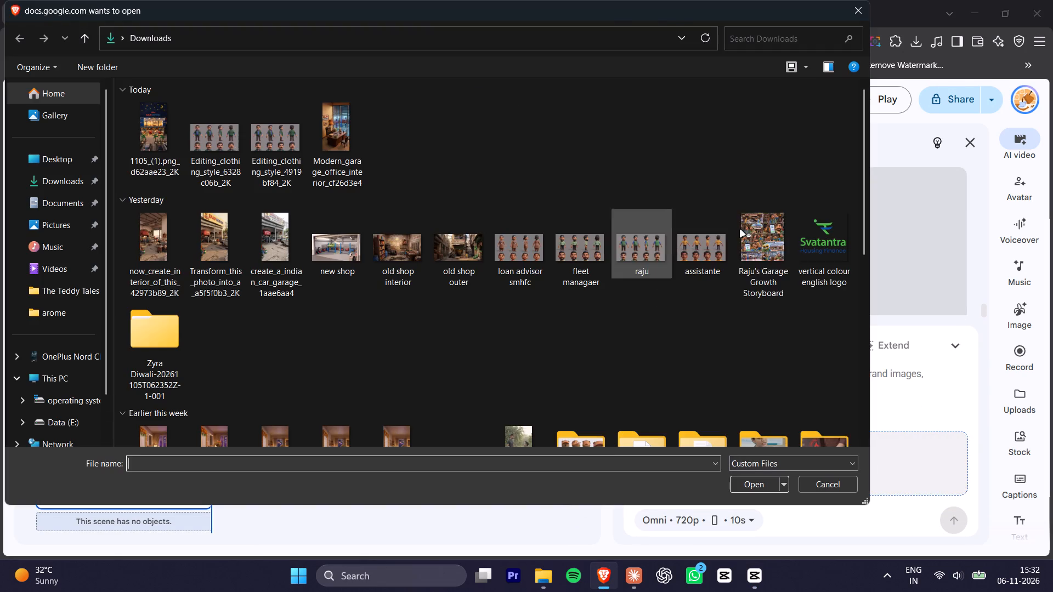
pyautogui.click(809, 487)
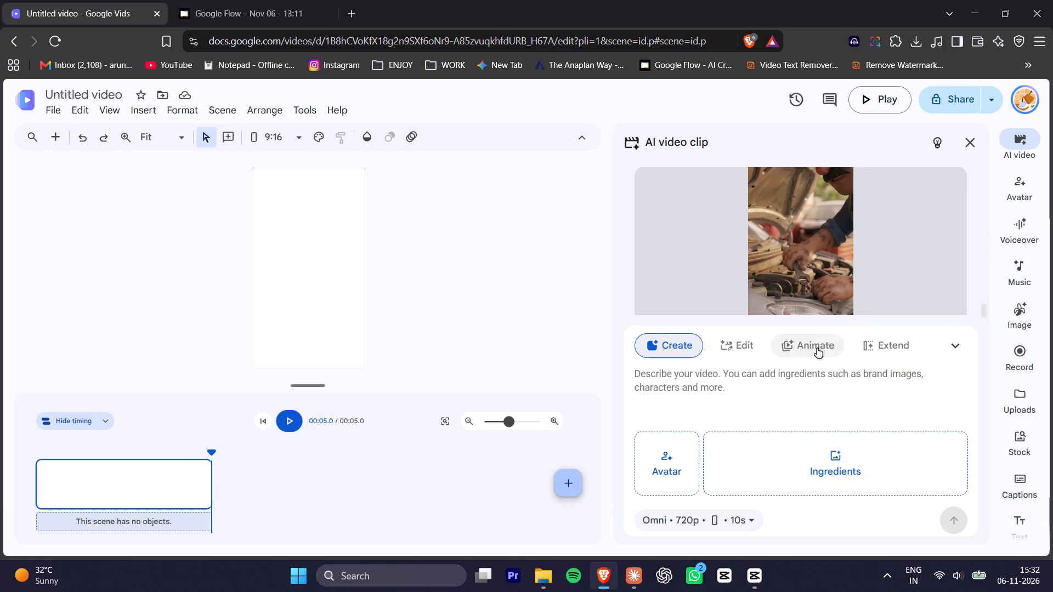
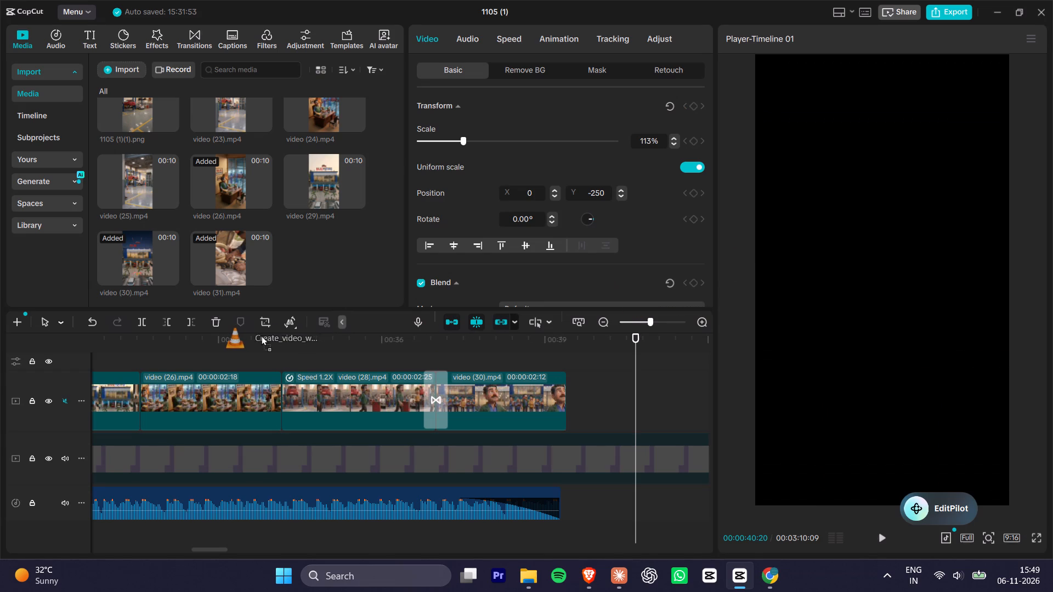
pyautogui.moveTo(261, 335); pyautogui.dragTo(302, 339)
# Move the dynamic-shots clip to the timeline start on a new track above the main video, and mute that track.
pyautogui.keyDown('alt'); pyautogui.scroll(-20, 394, 364); pyautogui.keyUp('alt')
pyautogui.keyDown('alt'); pyautogui.scroll(-1, 394, 364); pyautogui.keyUp('alt')
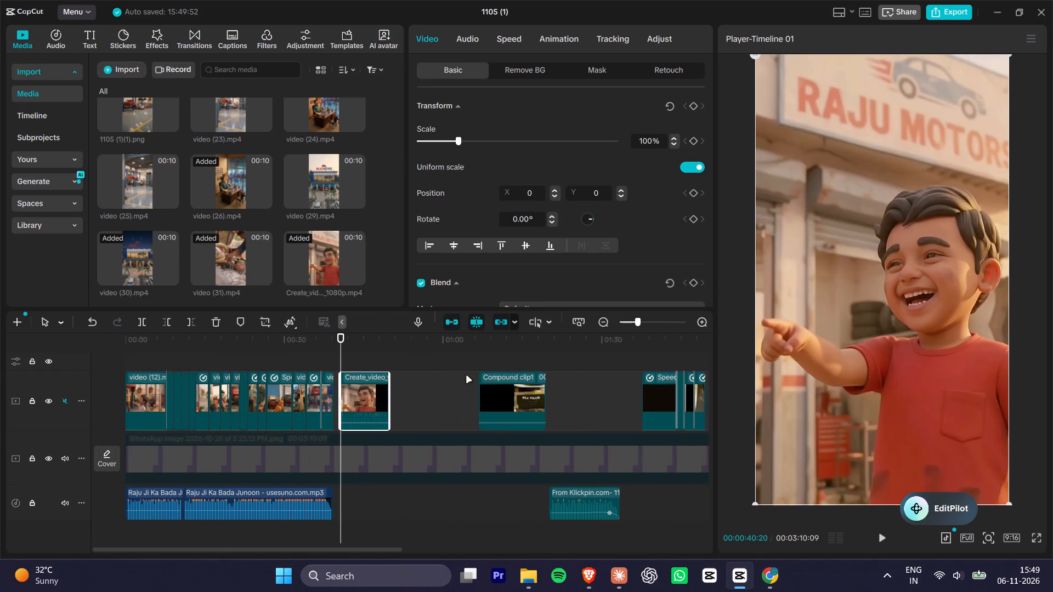
pyautogui.moveTo(374, 399); pyautogui.dragTo(175, 356)
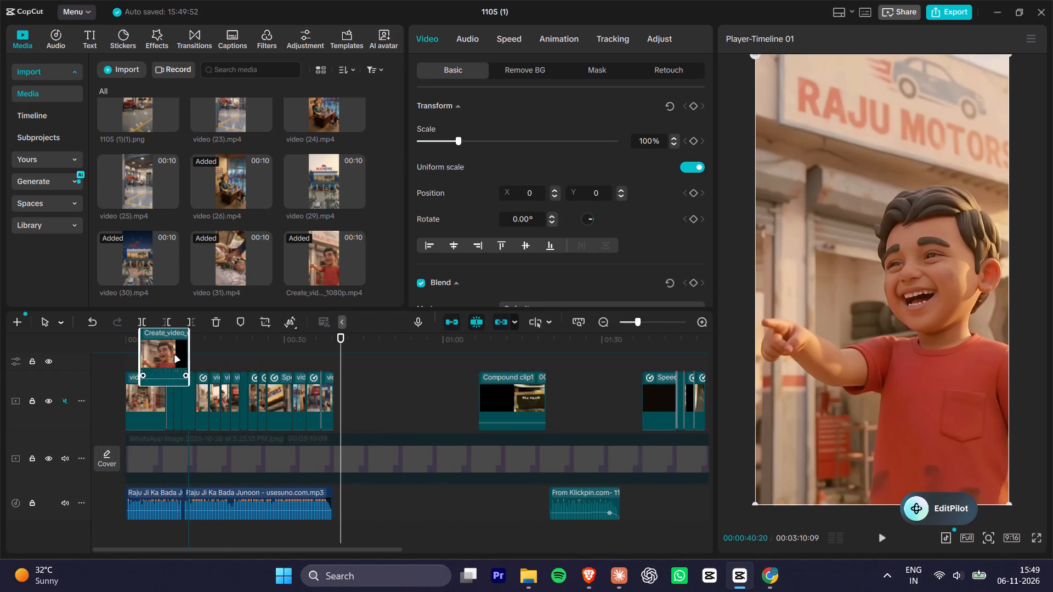
pyautogui.moveTo(175, 356); pyautogui.dragTo(115, 353)
pyautogui.moveTo(140, 369); pyautogui.dragTo(141, 399)
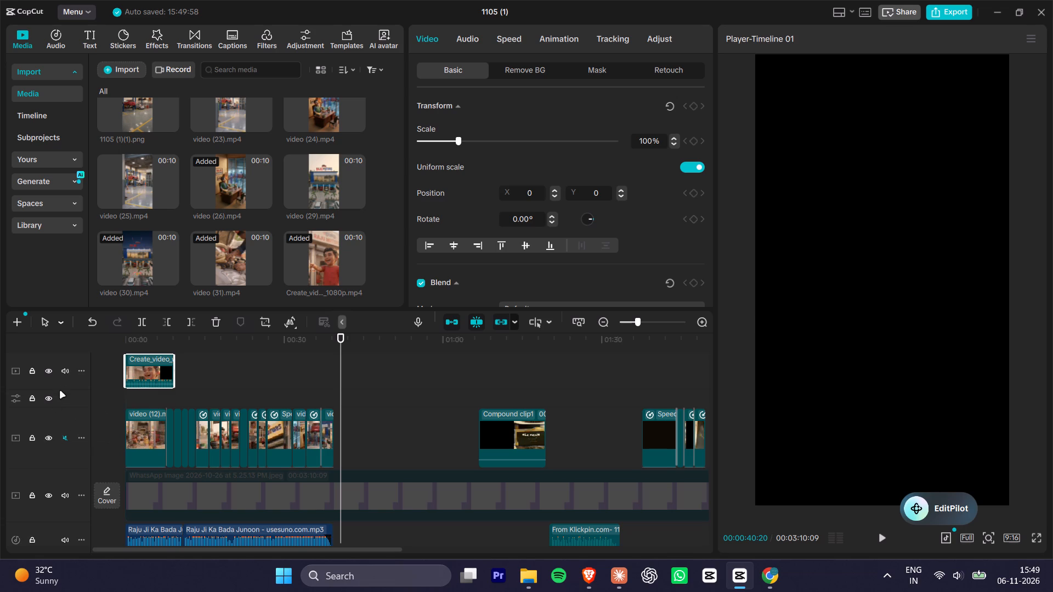
pyautogui.click(62, 370)
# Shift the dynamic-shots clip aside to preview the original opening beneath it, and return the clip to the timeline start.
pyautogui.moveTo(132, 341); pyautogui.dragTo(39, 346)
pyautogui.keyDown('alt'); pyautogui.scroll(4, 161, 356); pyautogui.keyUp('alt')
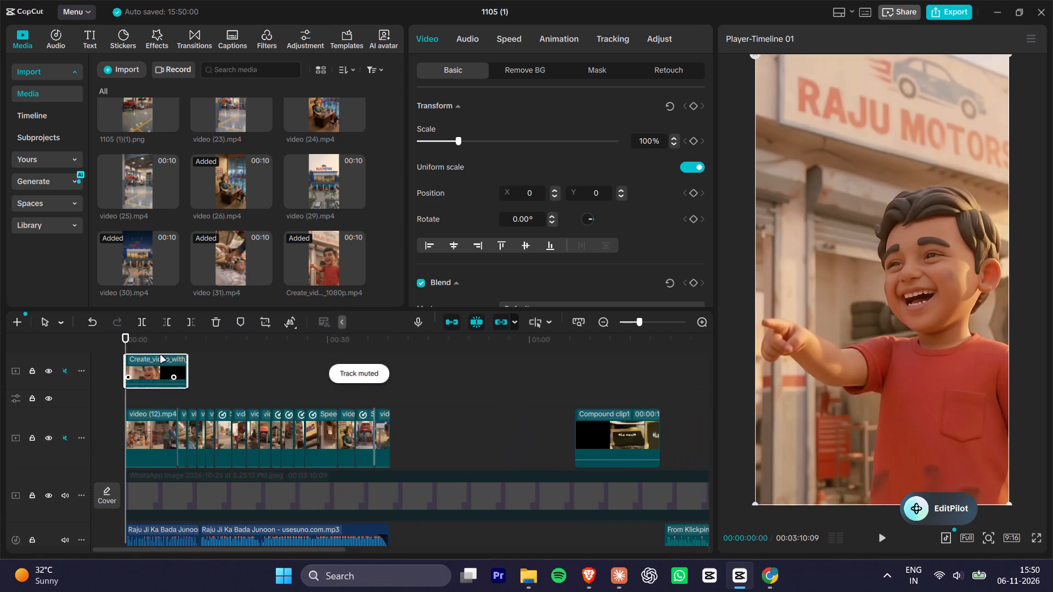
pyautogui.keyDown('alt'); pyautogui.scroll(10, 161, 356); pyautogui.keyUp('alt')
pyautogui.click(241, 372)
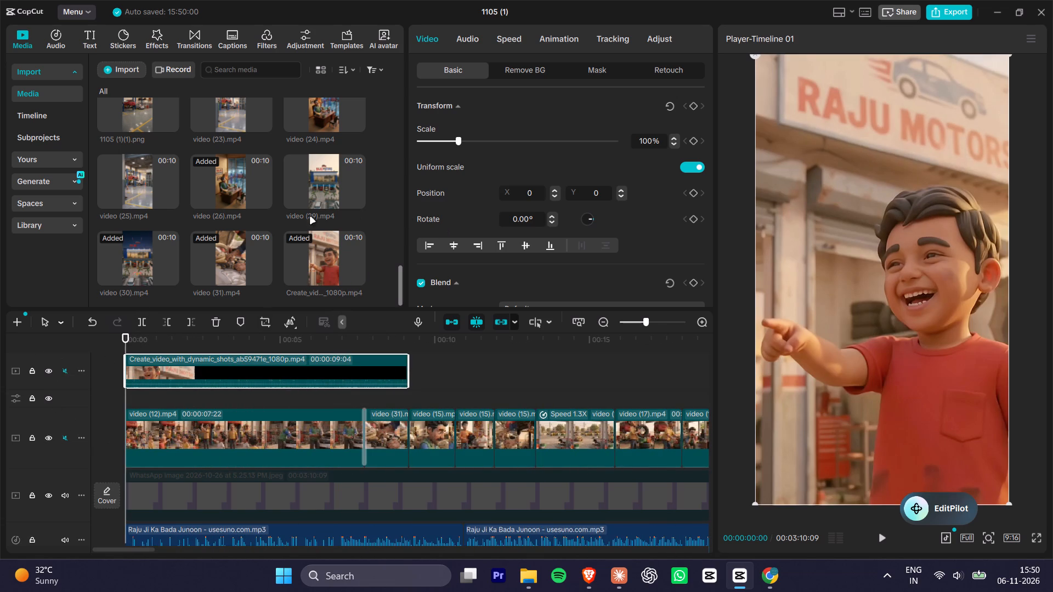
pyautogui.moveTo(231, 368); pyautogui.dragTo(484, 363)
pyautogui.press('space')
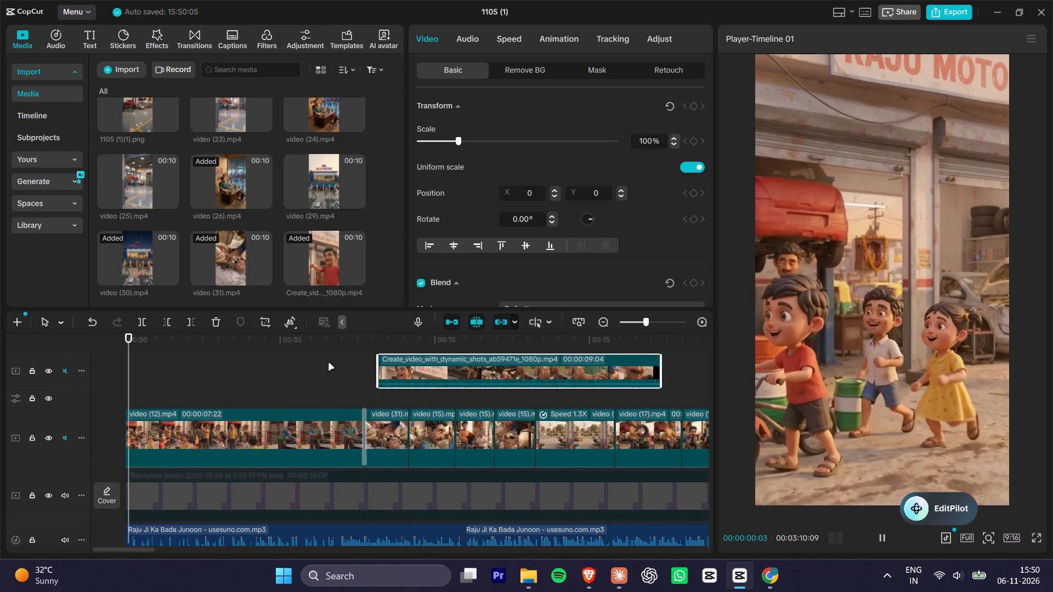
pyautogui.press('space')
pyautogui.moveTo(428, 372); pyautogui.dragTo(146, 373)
# Play the dynamic-shots clip from the timeline start to examine its first few shots.
pyautogui.moveTo(144, 344); pyautogui.dragTo(97, 343)
pyautogui.press('space')
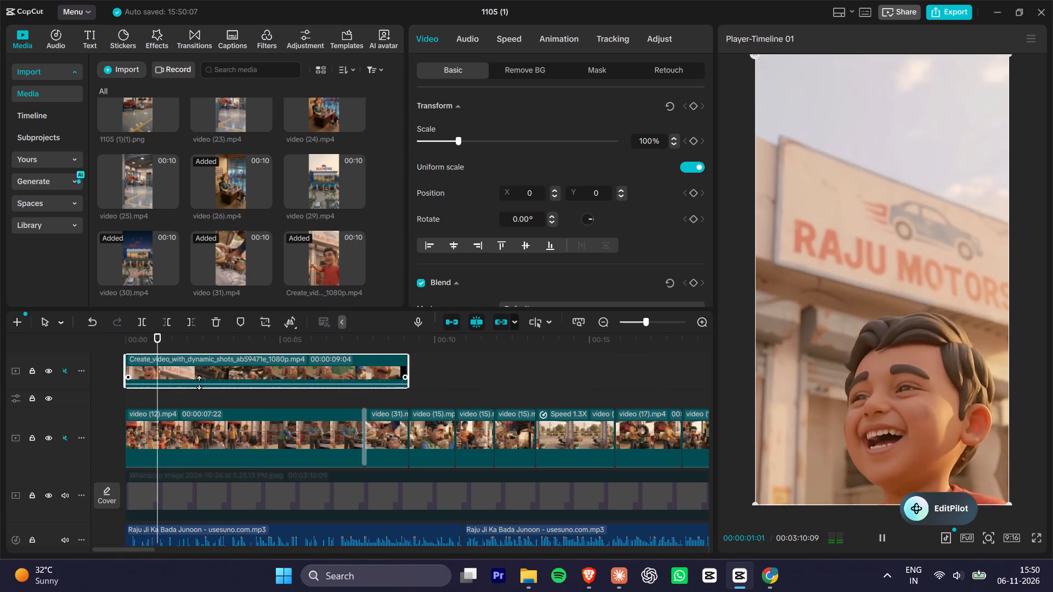
pyautogui.press('space')
pyautogui.press('space')
pyautogui.press('space')
pyautogui.press('space')
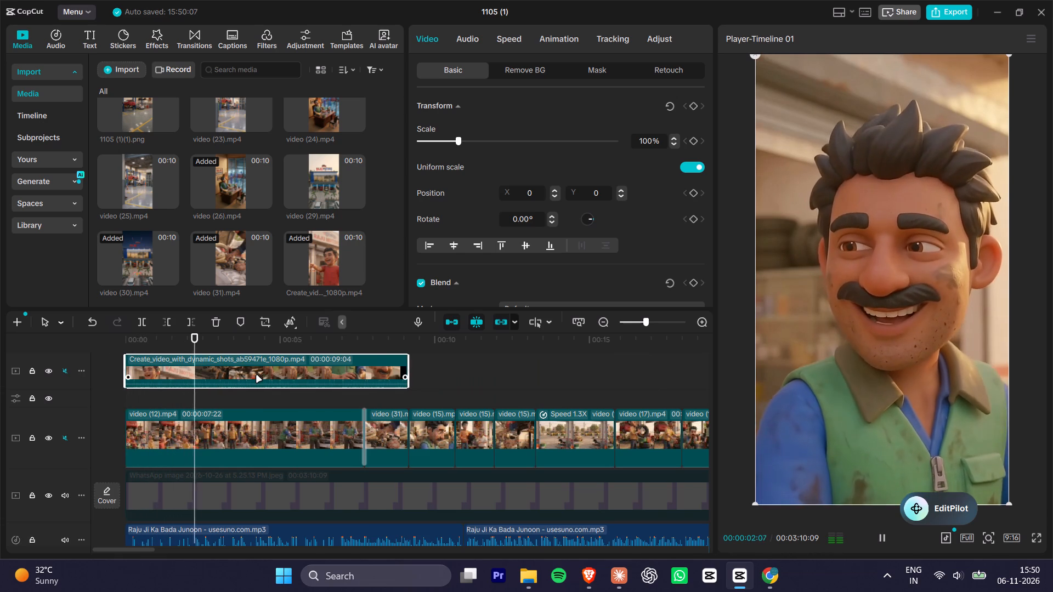
pyautogui.press('space')
pyautogui.press('space')
pyautogui.press('space')
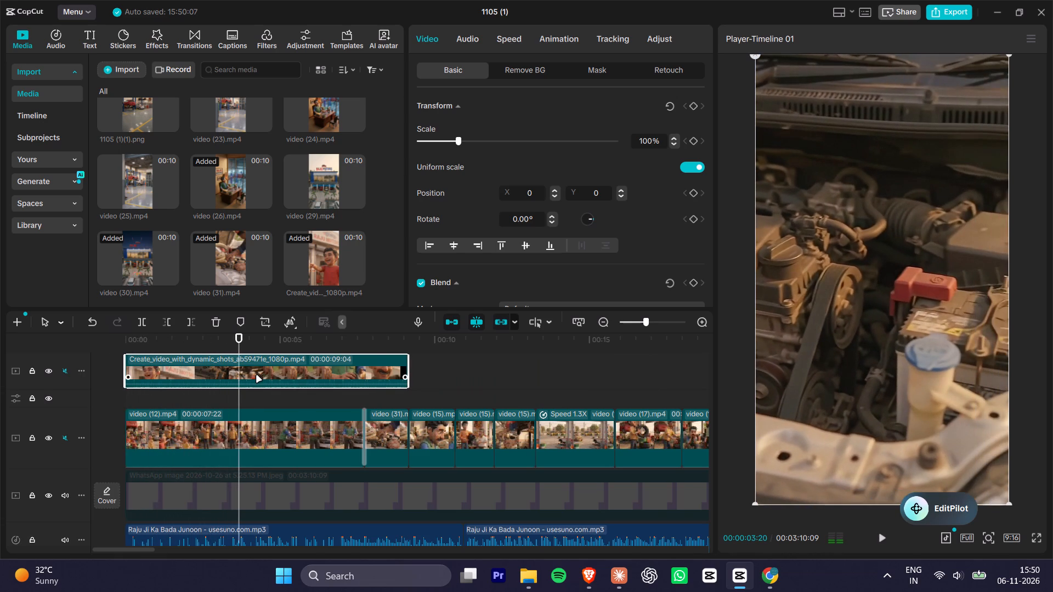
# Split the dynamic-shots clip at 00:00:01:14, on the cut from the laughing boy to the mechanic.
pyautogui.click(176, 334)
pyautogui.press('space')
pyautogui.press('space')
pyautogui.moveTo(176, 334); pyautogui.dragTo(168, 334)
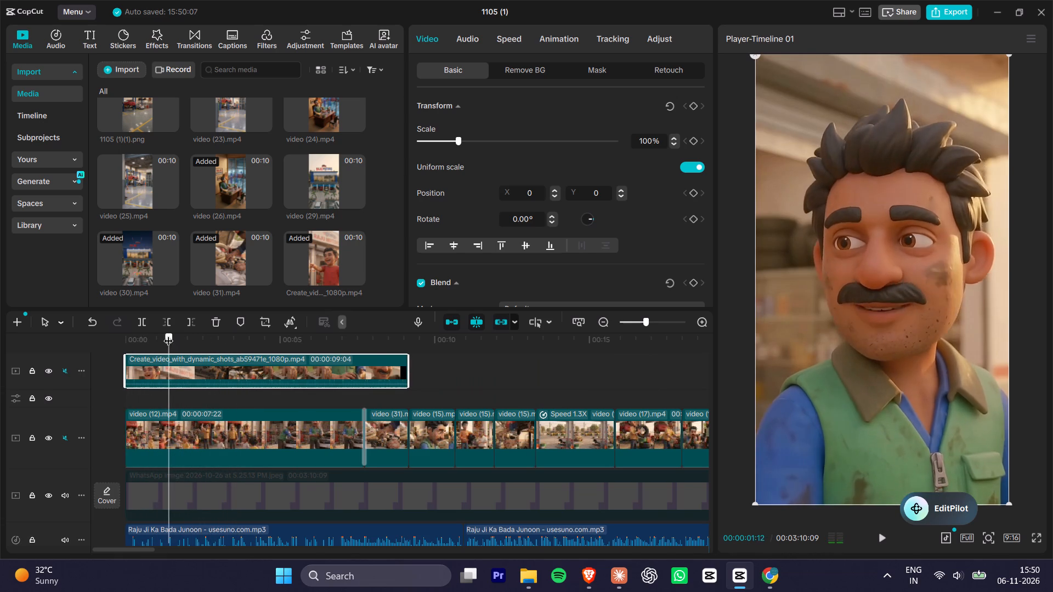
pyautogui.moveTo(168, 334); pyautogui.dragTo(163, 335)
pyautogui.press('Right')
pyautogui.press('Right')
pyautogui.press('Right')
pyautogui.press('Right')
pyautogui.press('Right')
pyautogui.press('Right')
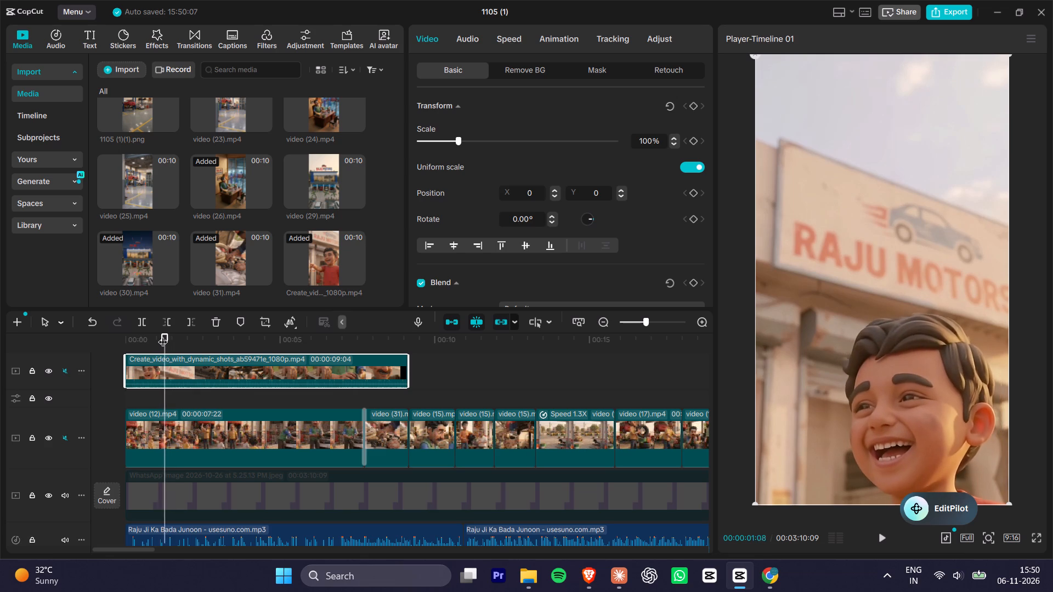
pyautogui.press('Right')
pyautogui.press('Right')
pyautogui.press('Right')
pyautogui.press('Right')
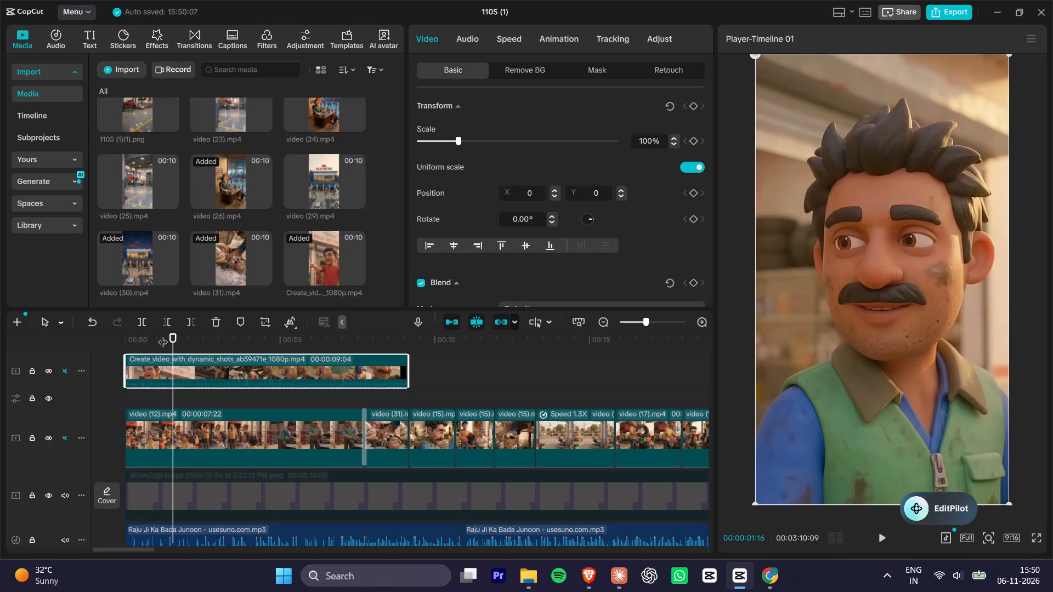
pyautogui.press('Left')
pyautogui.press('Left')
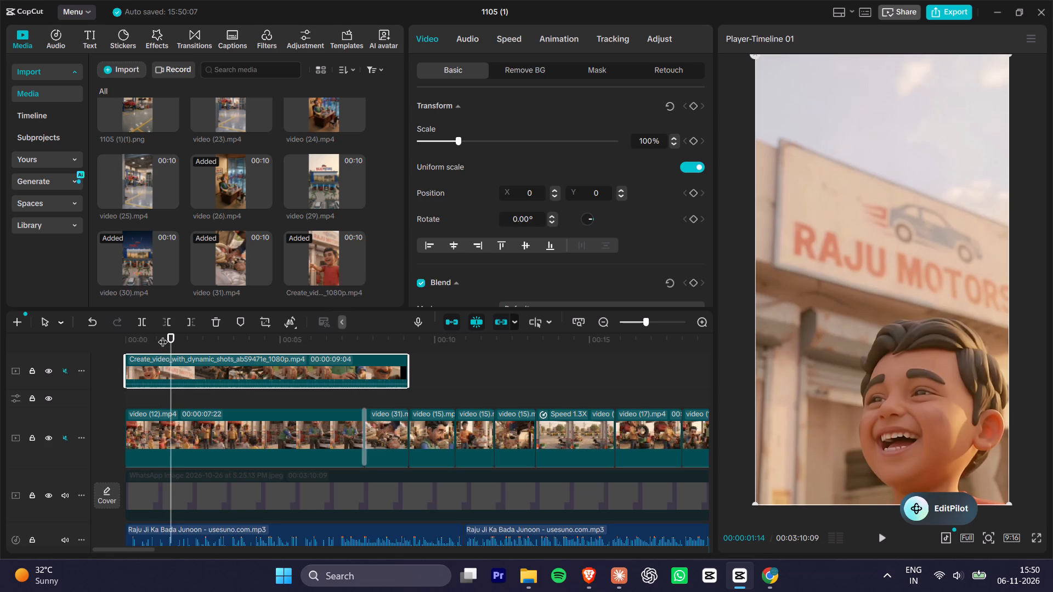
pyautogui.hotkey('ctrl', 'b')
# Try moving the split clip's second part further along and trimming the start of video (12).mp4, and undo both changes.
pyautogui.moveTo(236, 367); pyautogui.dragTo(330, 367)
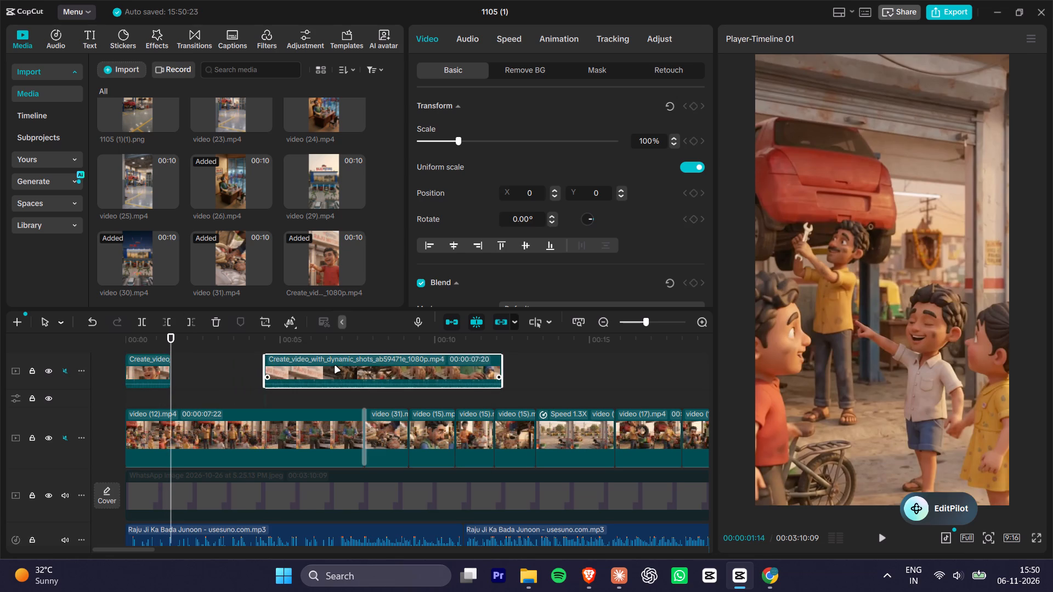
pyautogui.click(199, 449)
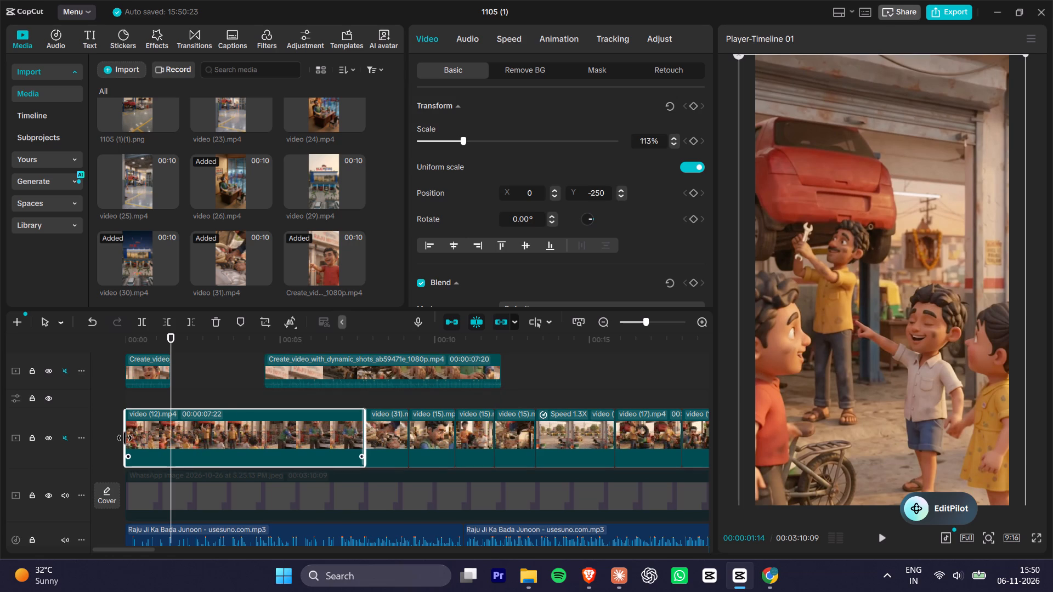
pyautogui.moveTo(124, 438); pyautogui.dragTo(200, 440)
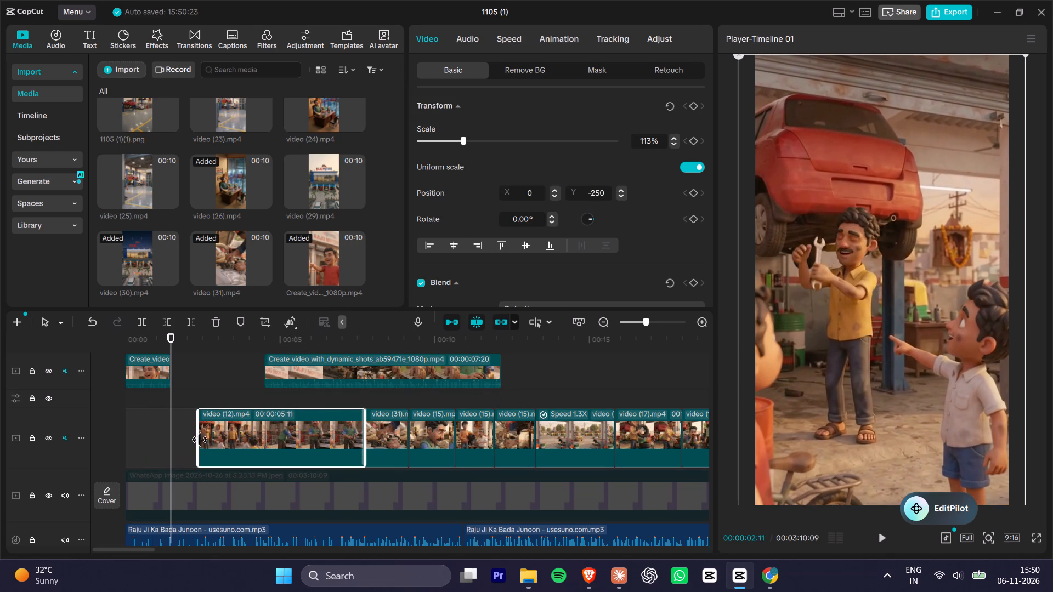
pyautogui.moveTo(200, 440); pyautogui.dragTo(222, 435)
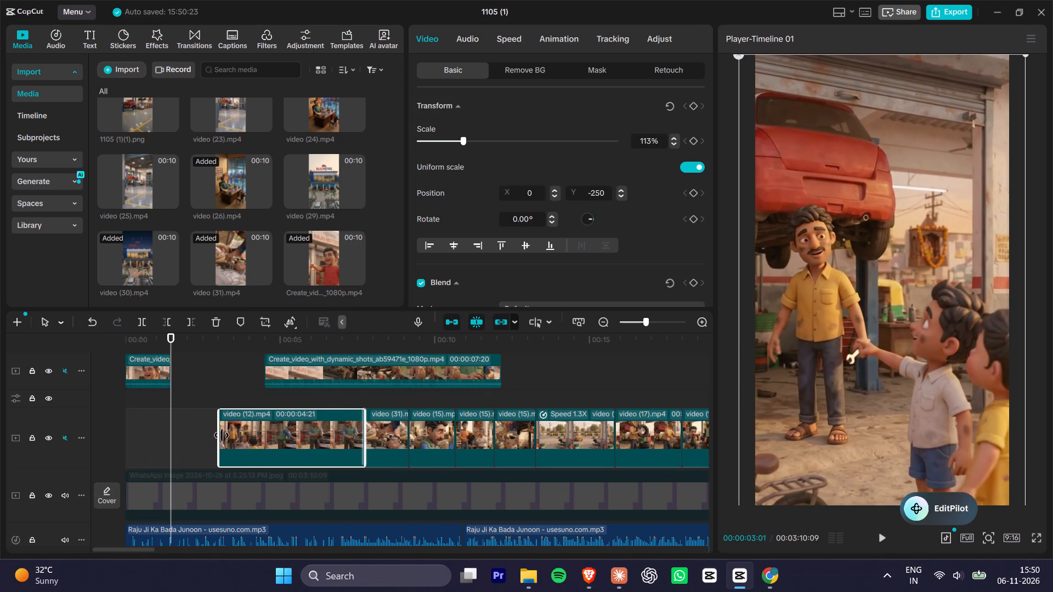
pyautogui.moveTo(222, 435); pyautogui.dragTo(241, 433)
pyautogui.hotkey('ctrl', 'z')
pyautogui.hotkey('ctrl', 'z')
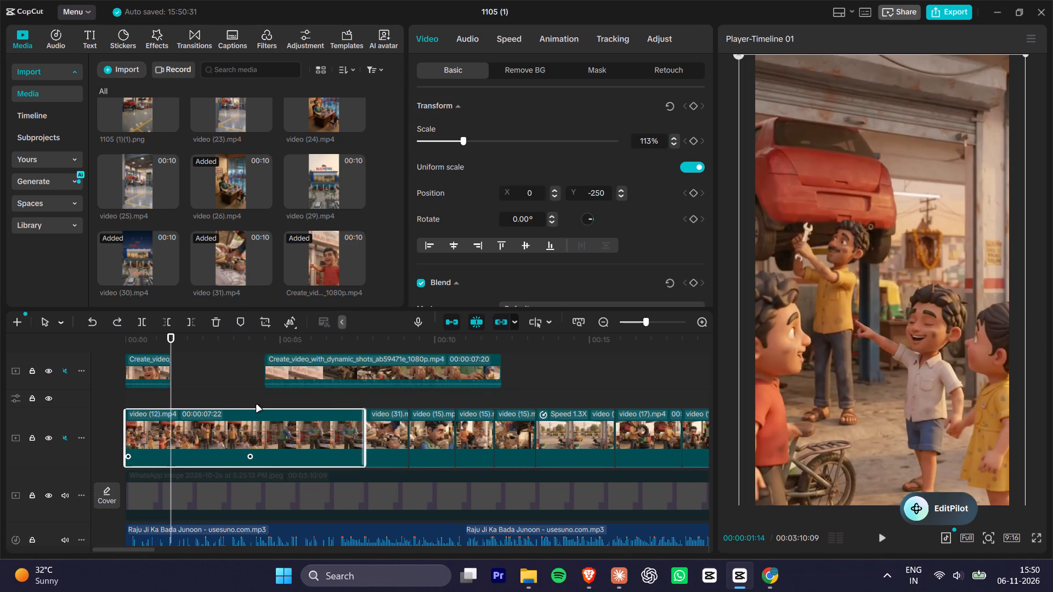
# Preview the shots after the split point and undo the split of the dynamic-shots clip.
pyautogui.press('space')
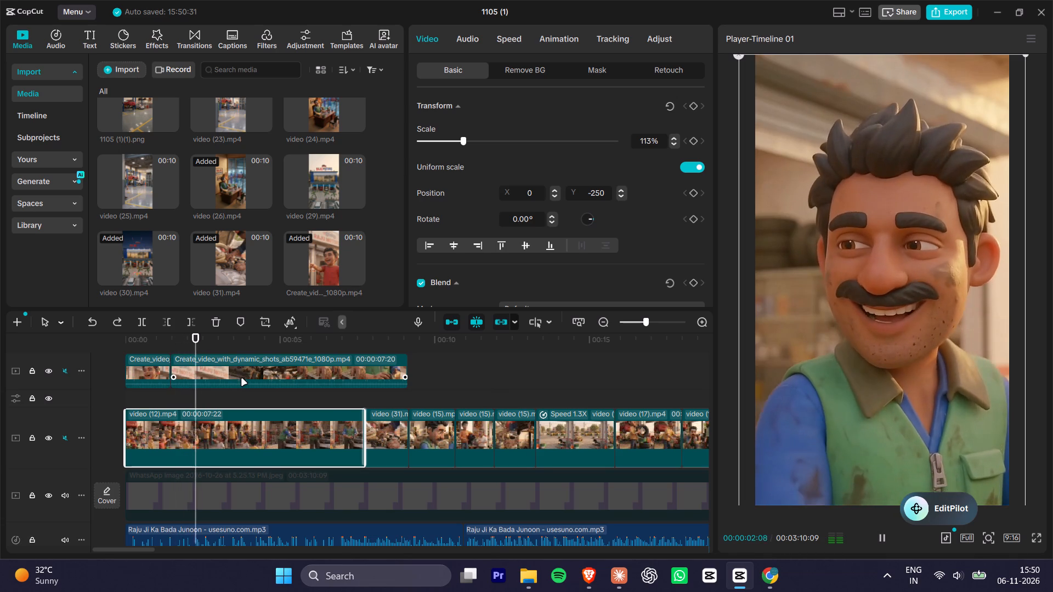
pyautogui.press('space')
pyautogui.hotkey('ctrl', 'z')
# Switch to Google Flow and check the progress of the two pending video generations.
pyautogui.hotkey('alt', 'Tab')
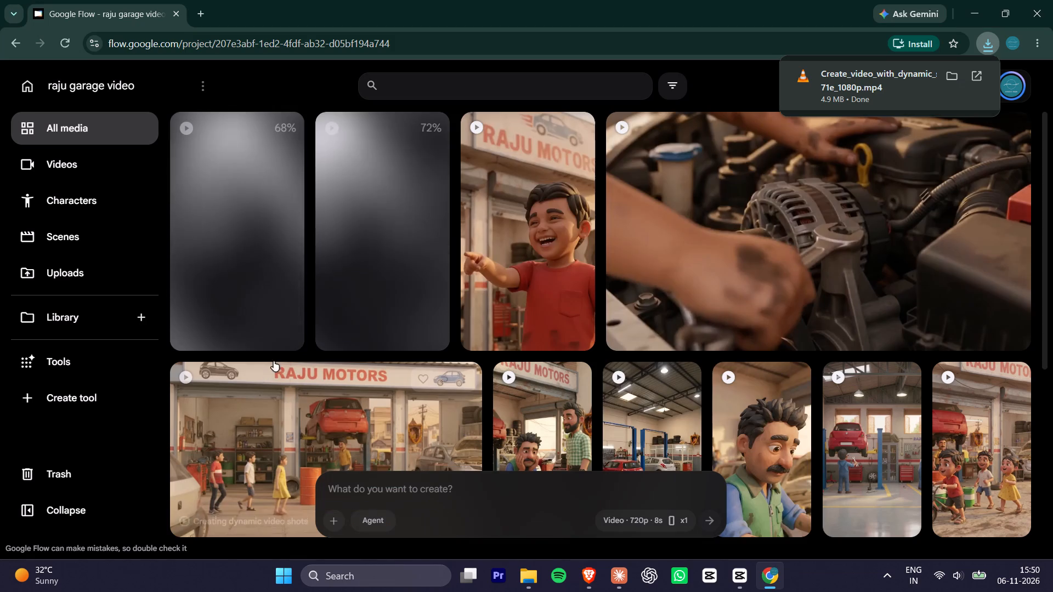
pyautogui.click(316, 99)
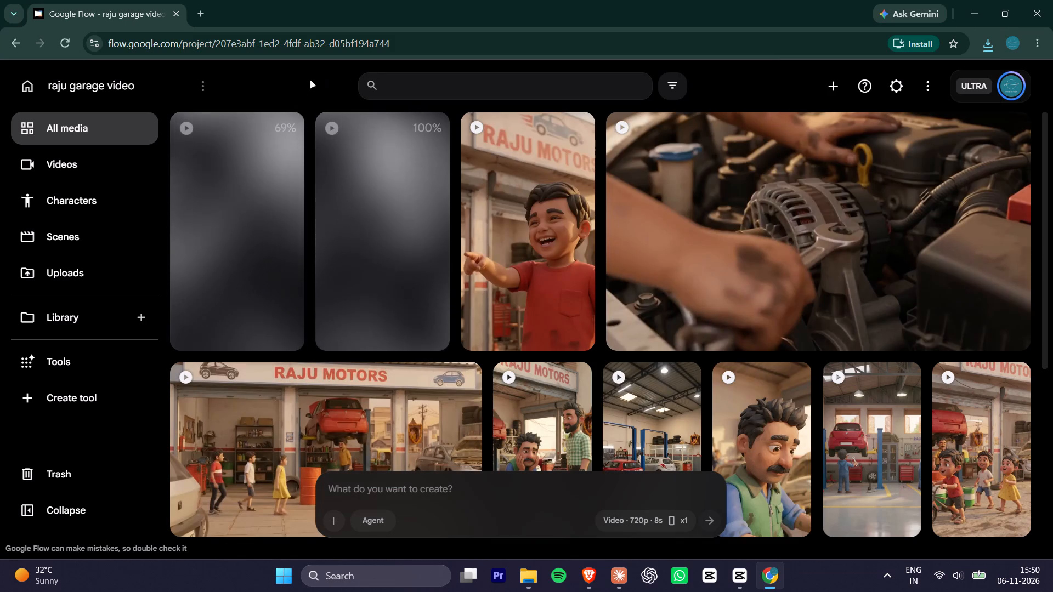
# Switch to CapCut and split the dynamic-shots clip at 00:00:05:03, on the cut from the lifted red car to the wrench close-up.
pyautogui.hotkey('alt', 'Tab')
pyautogui.click(190, 345)
pyautogui.press('space')
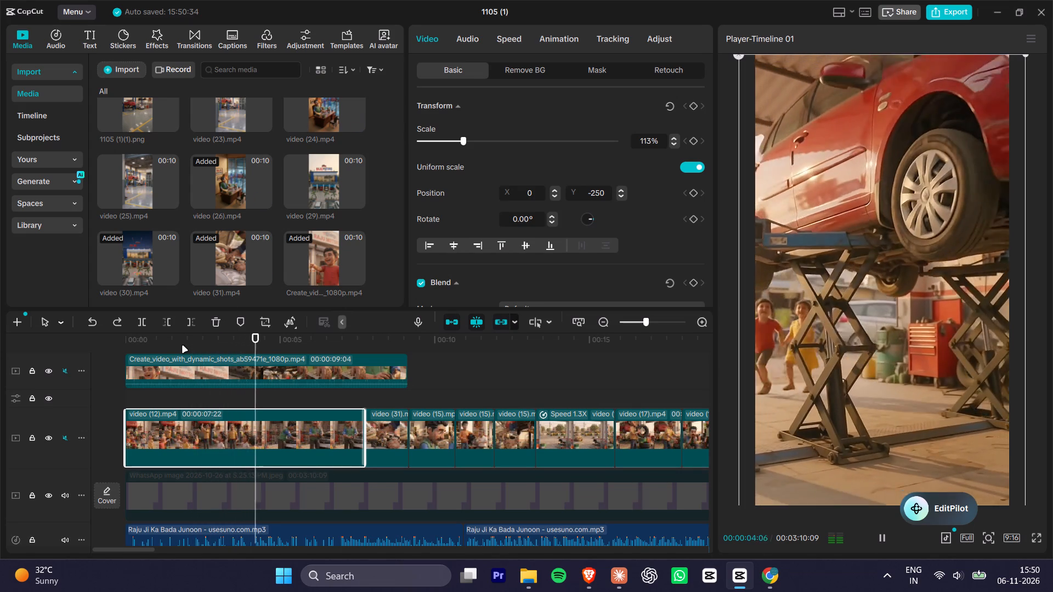
pyautogui.press('space')
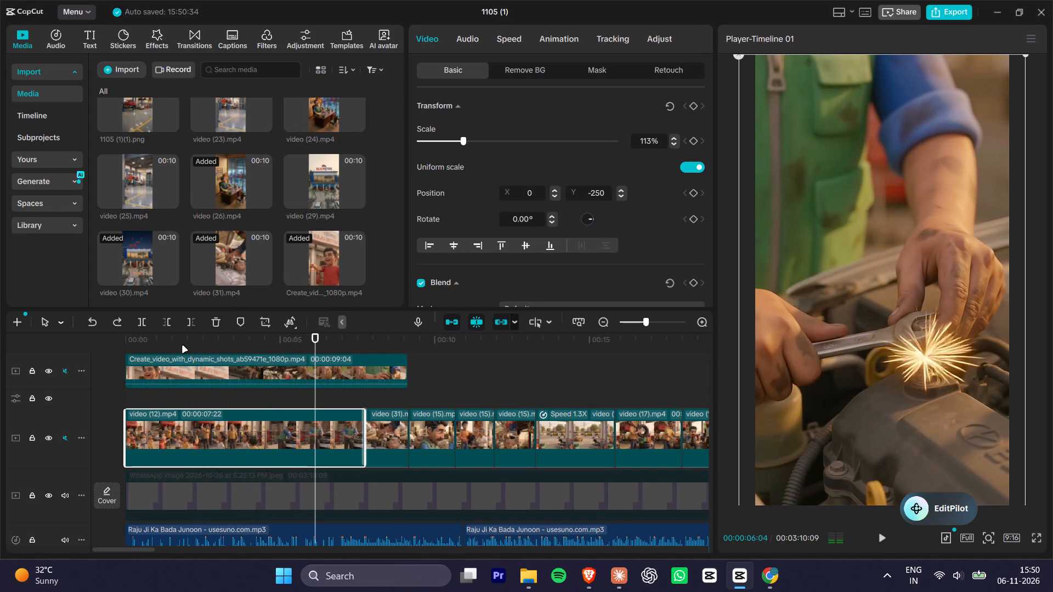
pyautogui.moveTo(224, 339); pyautogui.dragTo(260, 343)
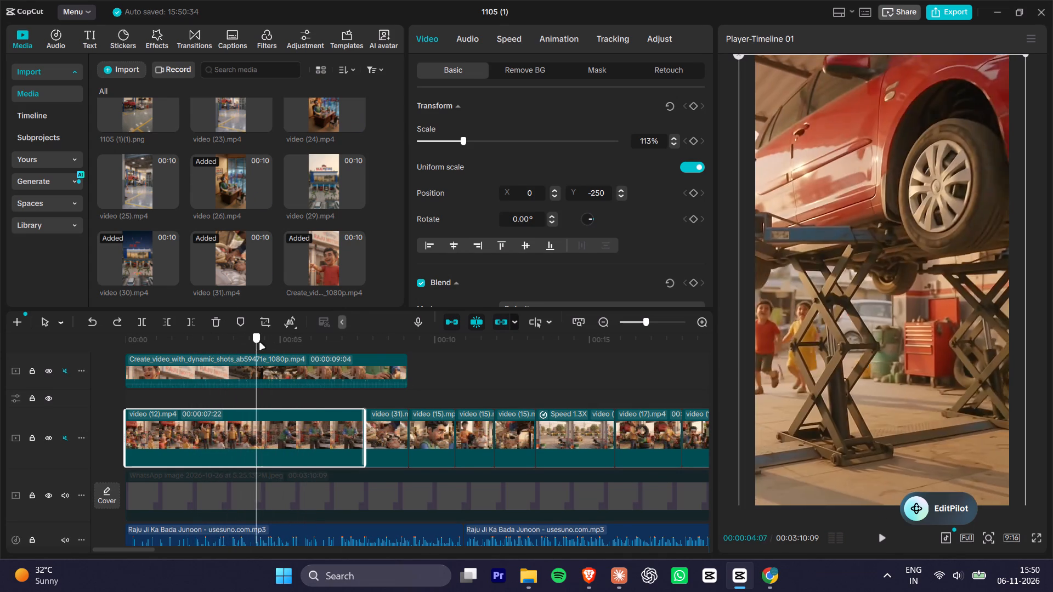
pyautogui.moveTo(260, 343); pyautogui.dragTo(288, 341)
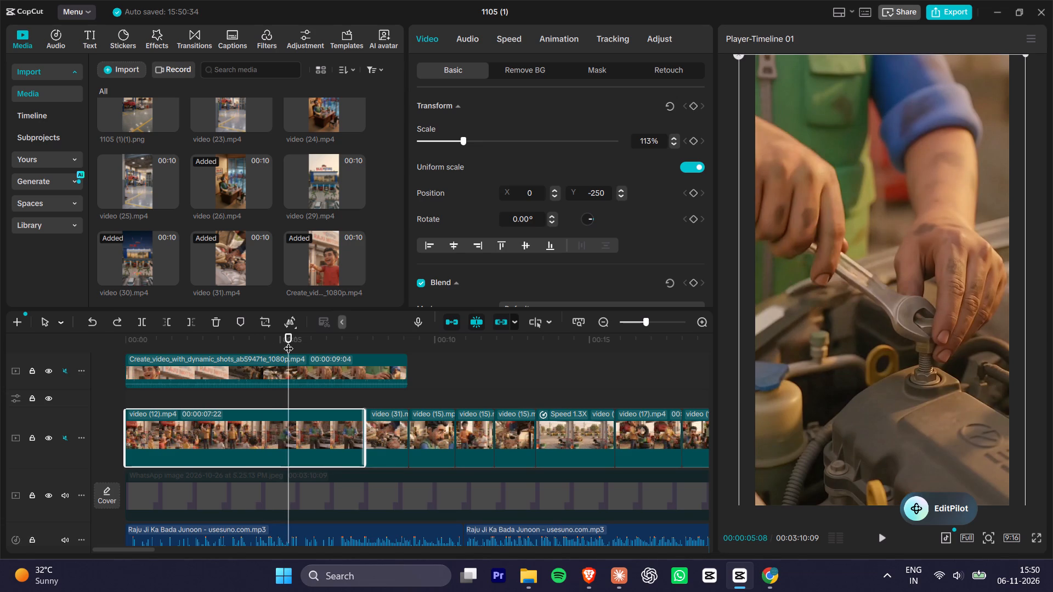
pyautogui.press('Left')
pyautogui.press('Left')
pyautogui.press('Left')
pyautogui.press('Left')
pyautogui.press('Left')
pyautogui.press('Left')
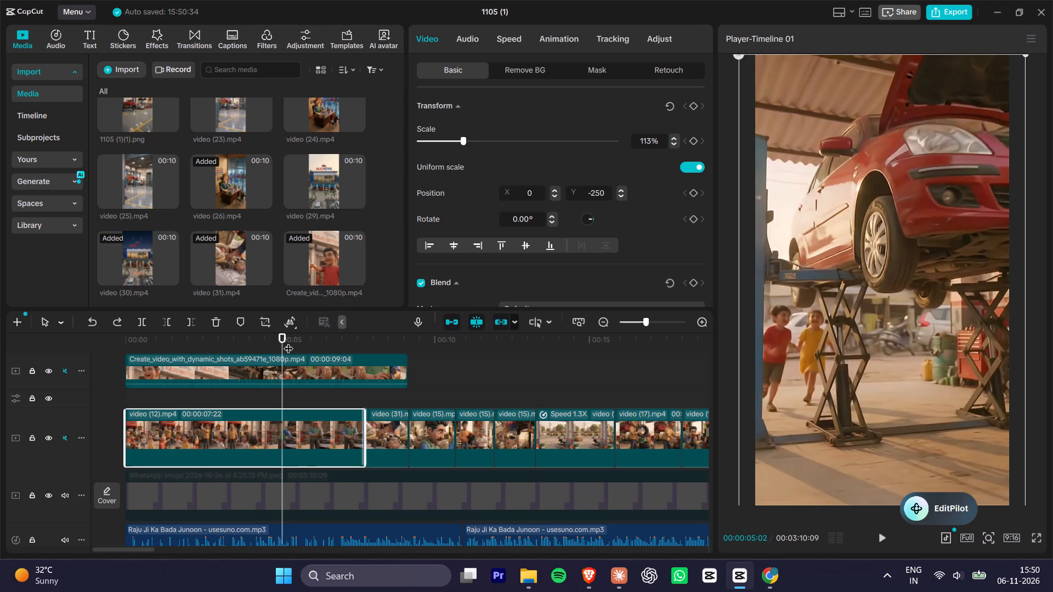
pyautogui.press('Left')
pyautogui.press('Right')
pyautogui.press('Right')
pyautogui.press('Right')
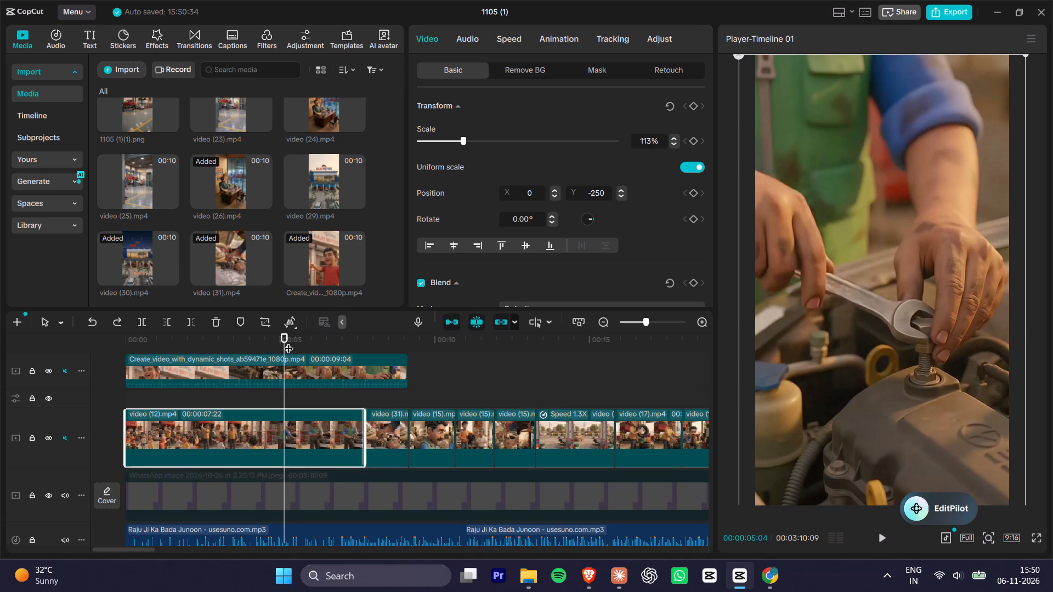
pyautogui.press('Left')
pyautogui.hotkey('ctrl', 'b')
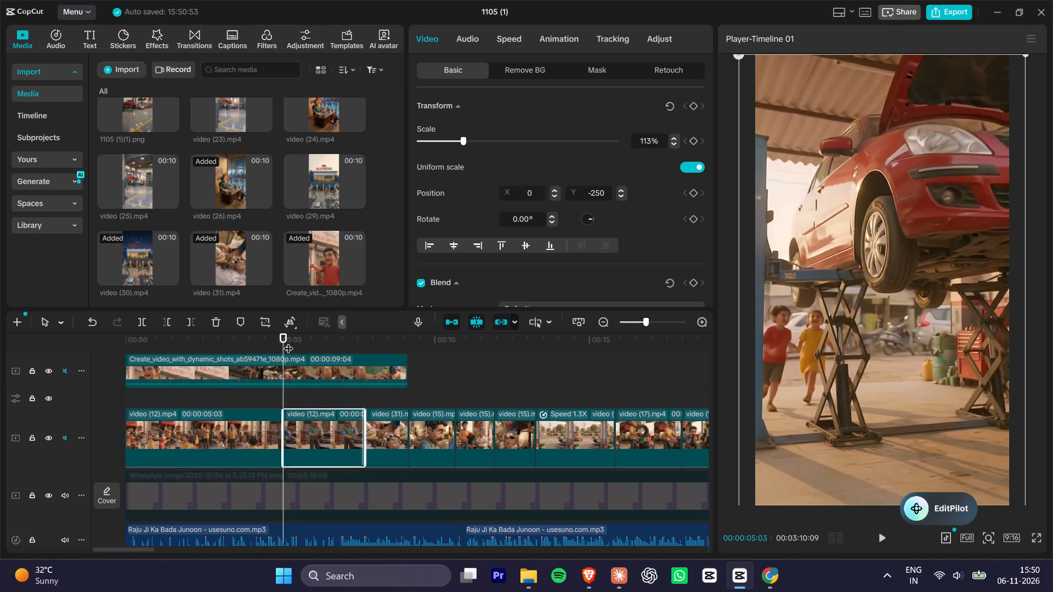
pyautogui.hotkey('ctrl', 'z')
pyautogui.click(305, 374)
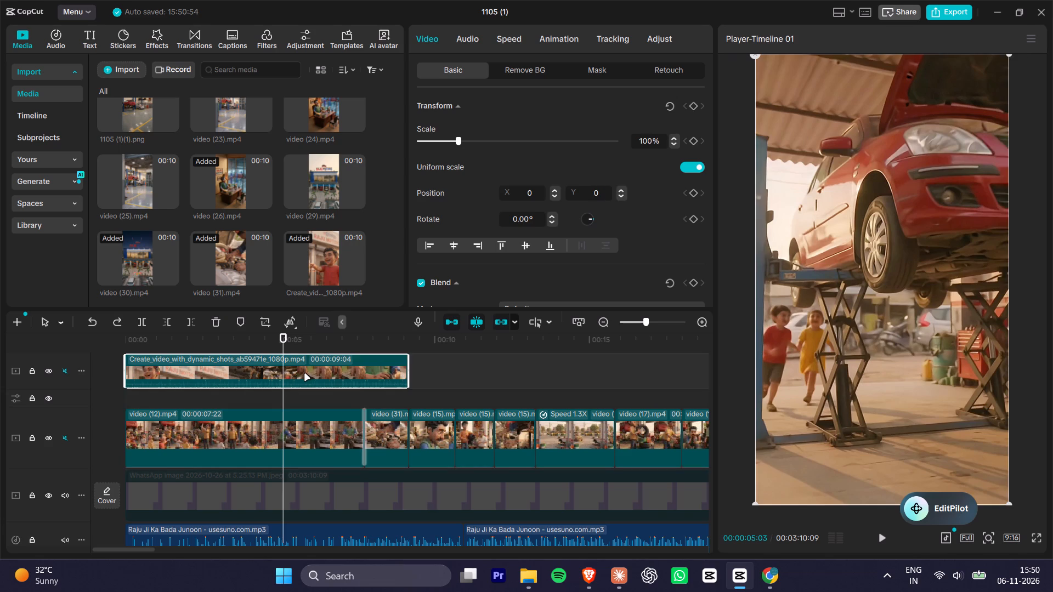
pyautogui.hotkey('ctrl', 'b')
# Split the dynamic-shots clip again at 00:00:07:17, on the cut from the clapping girl to the mechanic wiping his hands.
pyautogui.press('Right')
pyautogui.press('Right')
pyautogui.press('Right')
pyautogui.press('Right')
pyautogui.press('Right')
pyautogui.press('Right')
pyautogui.press('Right')
pyautogui.press('Right')
pyautogui.press('Right')
pyautogui.press('Right')
pyautogui.press('Right')
pyautogui.press('Right')
pyautogui.press('Right')
pyautogui.press('Right')
pyautogui.press('Right')
pyautogui.press('Right')
pyautogui.press('Right')
pyautogui.press('Right')
pyautogui.press('Right')
pyautogui.press('Right')
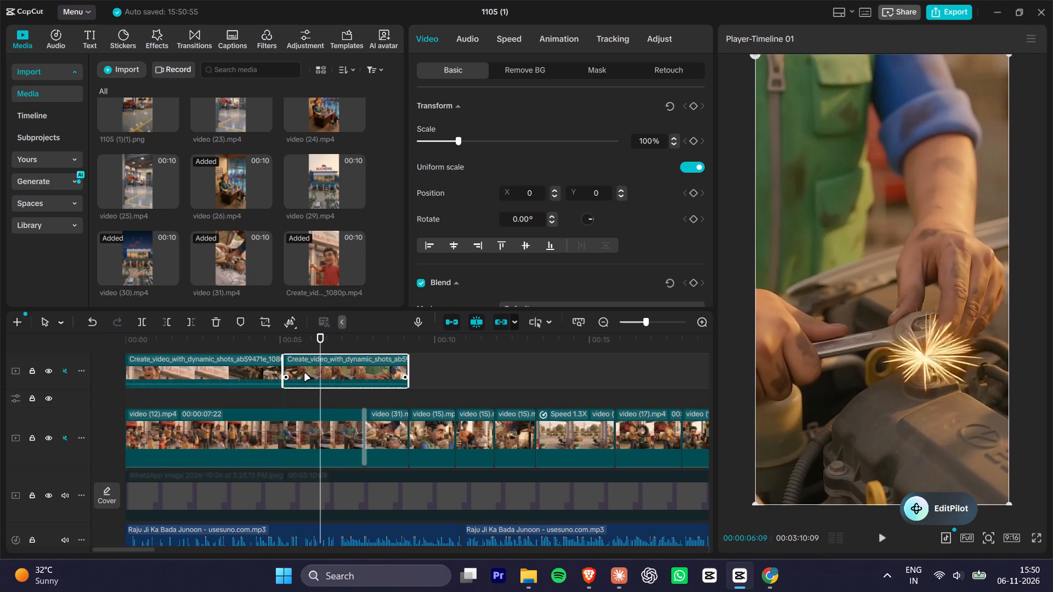
pyautogui.press('Right')
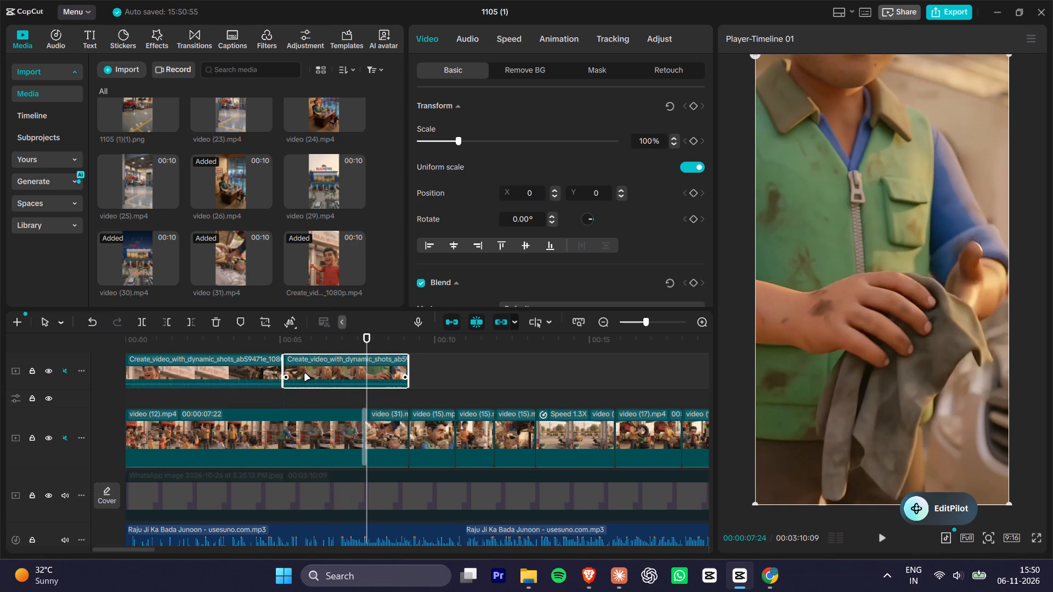
pyautogui.press('Left')
pyautogui.press('Left')
pyautogui.press('Left')
pyautogui.press('Left')
pyautogui.press('Left')
pyautogui.press('Left')
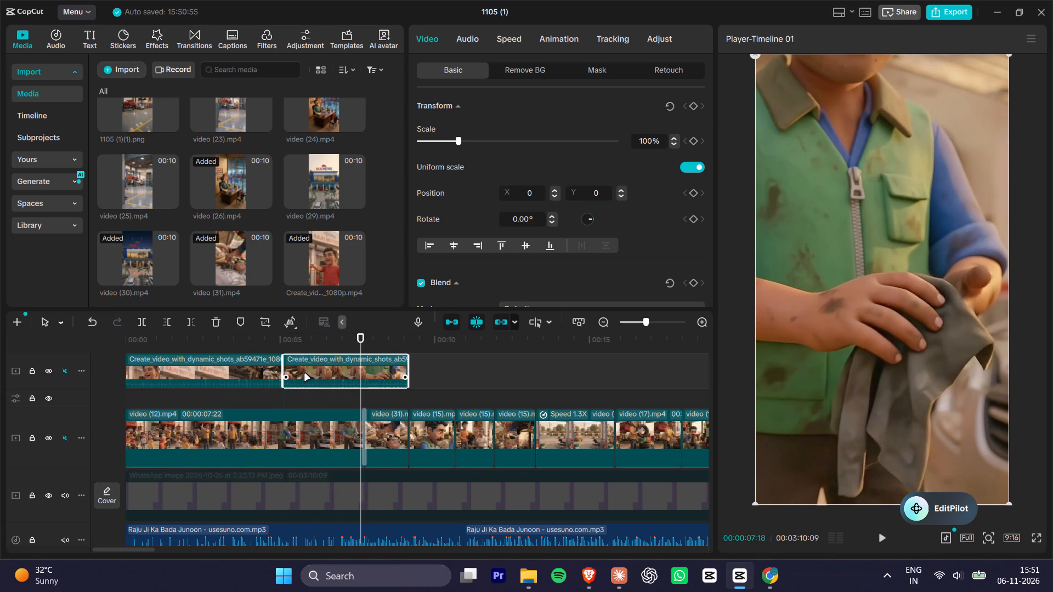
pyautogui.press('Left')
pyautogui.press('Left')
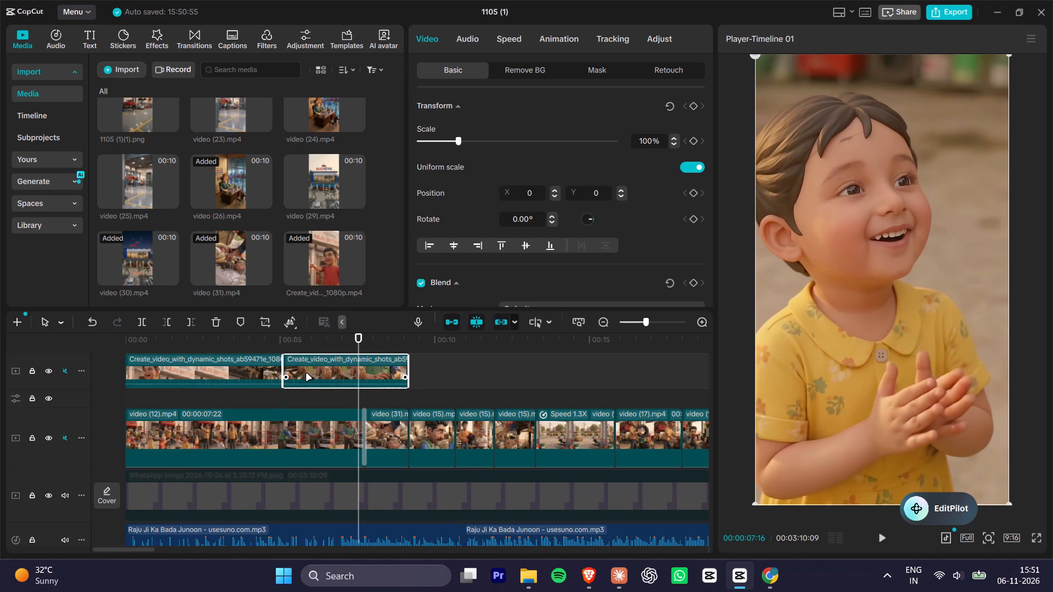
pyautogui.press('Right')
pyautogui.click(356, 370)
pyautogui.hotkey('ctrl', 'b')
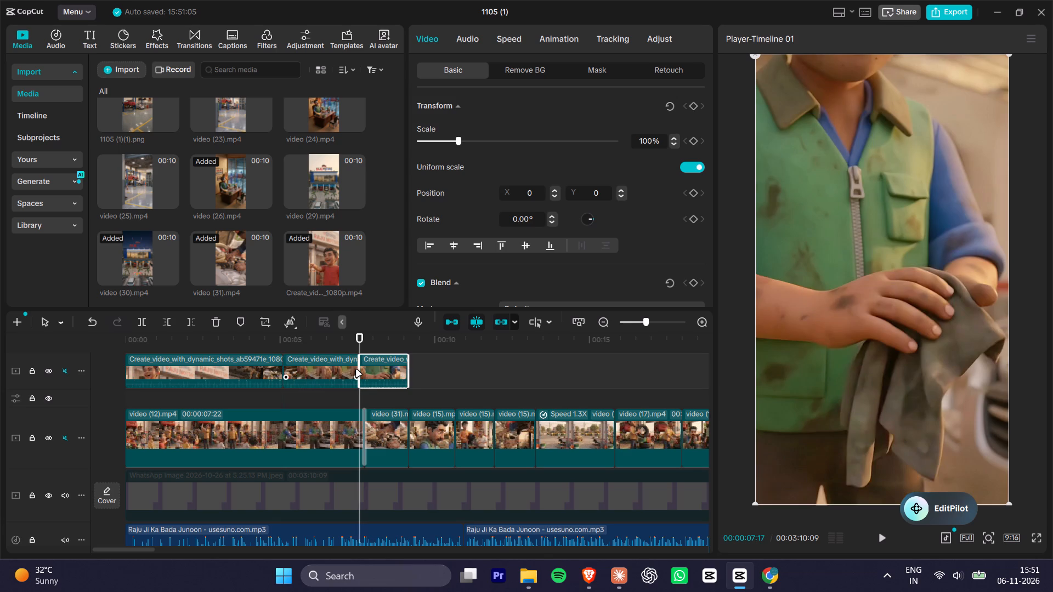
# Delete the middle part of the dynamic-shots clip between the two splits.
pyautogui.click(313, 363)
pyautogui.press('Delete')
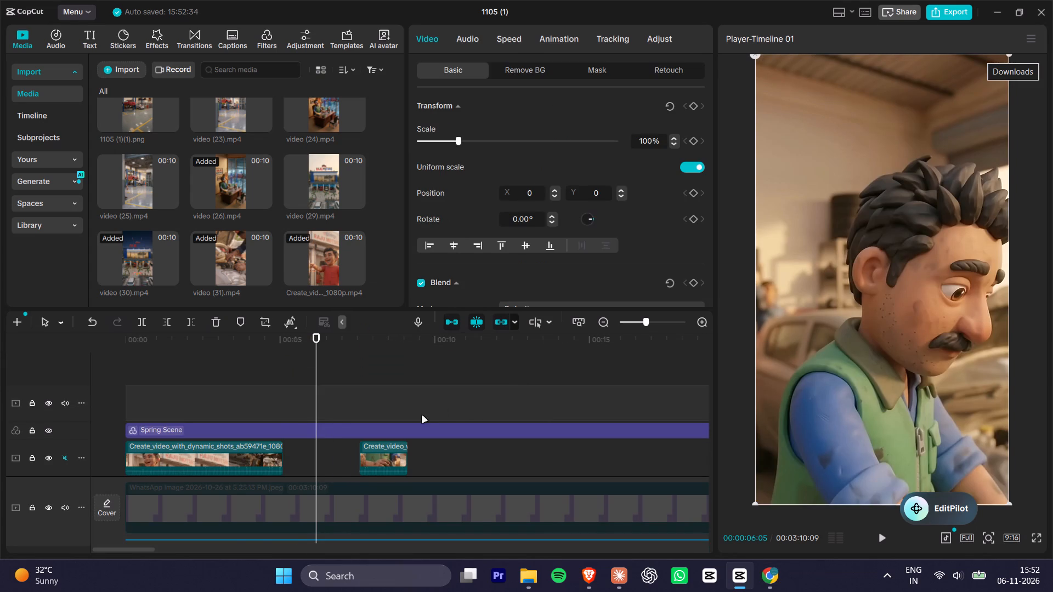
pyautogui.keyDown('alt'); pyautogui.scroll(-5, 422, 416); pyautogui.keyUp('alt')
pyautogui.moveTo(267, 397); pyautogui.dragTo(322, 399)
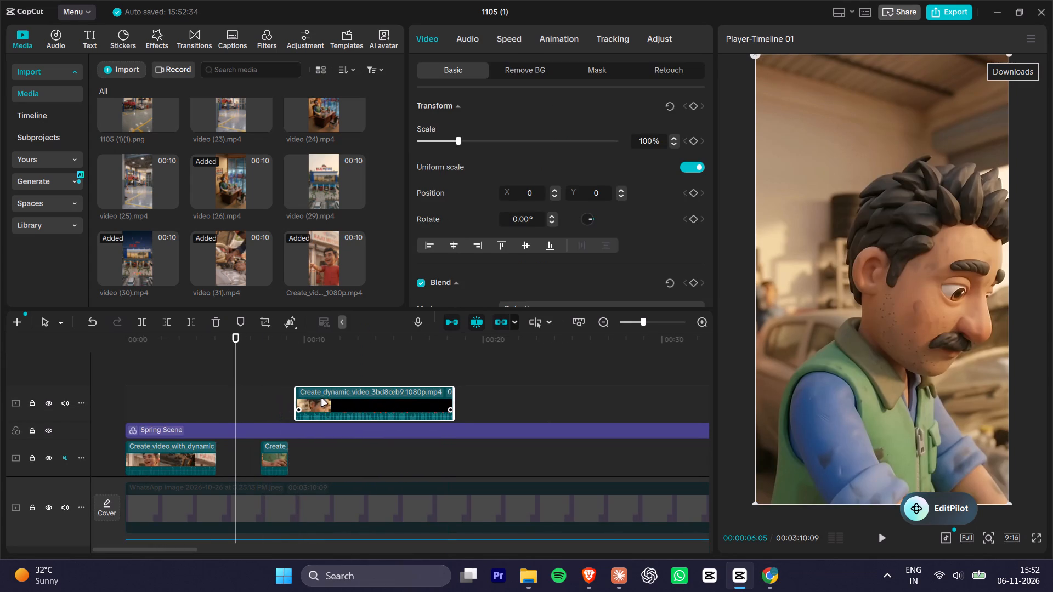
pyautogui.moveTo(322, 399); pyautogui.dragTo(321, 399)
# Play the start of the Create_dynamic_video clip, and move it onto the dynamic-shots track directly after the last part.
pyautogui.press('space')
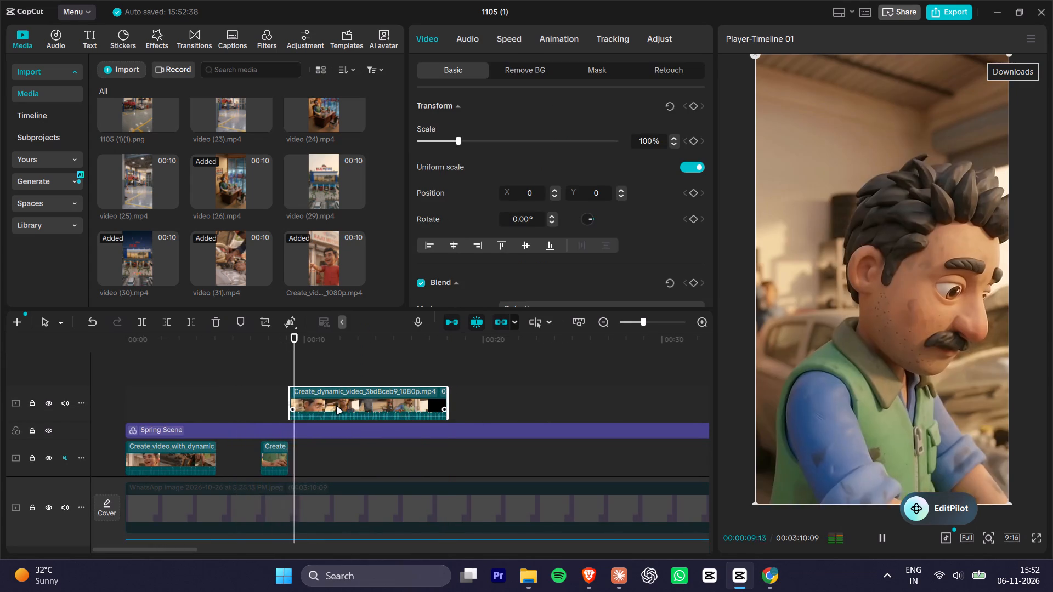
pyautogui.press('space')
pyautogui.click(331, 405)
pyautogui.moveTo(331, 405); pyautogui.dragTo(335, 416)
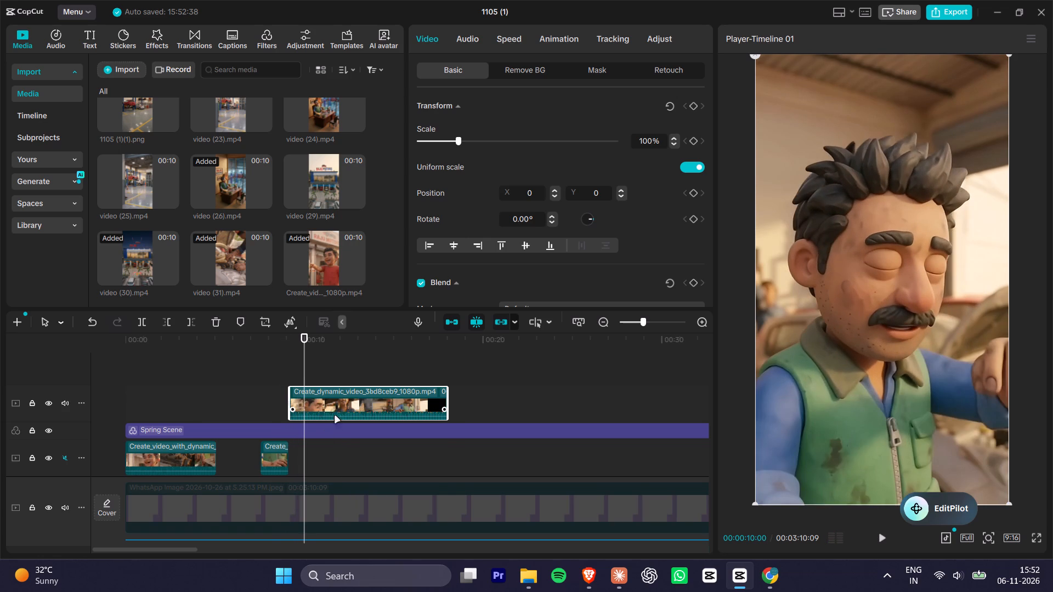
pyautogui.moveTo(335, 416); pyautogui.dragTo(335, 468)
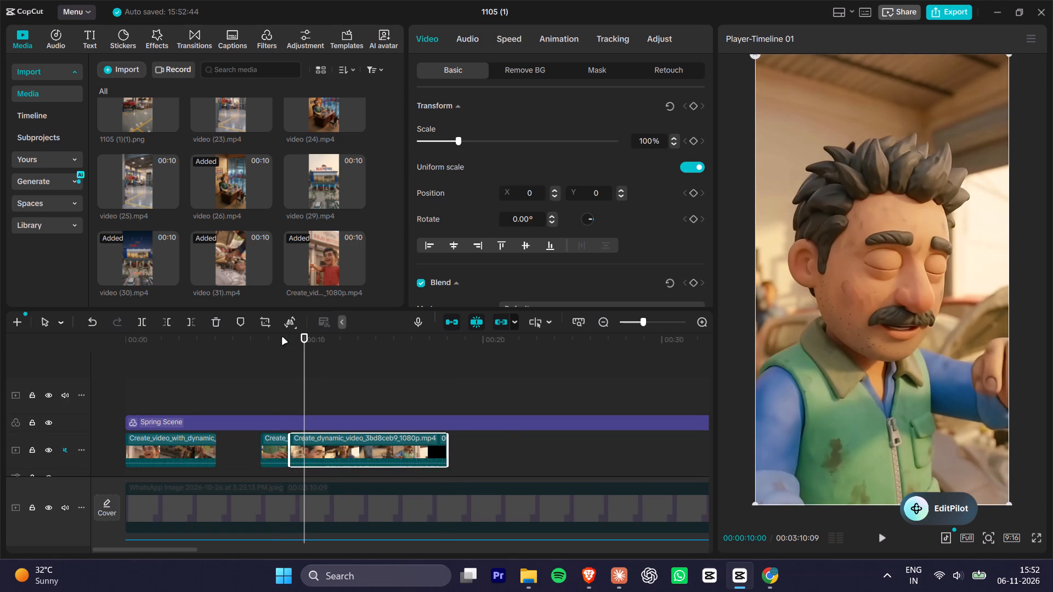
# Split the Create_dynamic_video clip at 00:00:11:10 and delete the portion before the cut.
pyautogui.click(278, 335)
pyautogui.keyDown('alt'); pyautogui.scroll(12, 328, 390); pyautogui.keyUp('alt')
pyautogui.press('space')
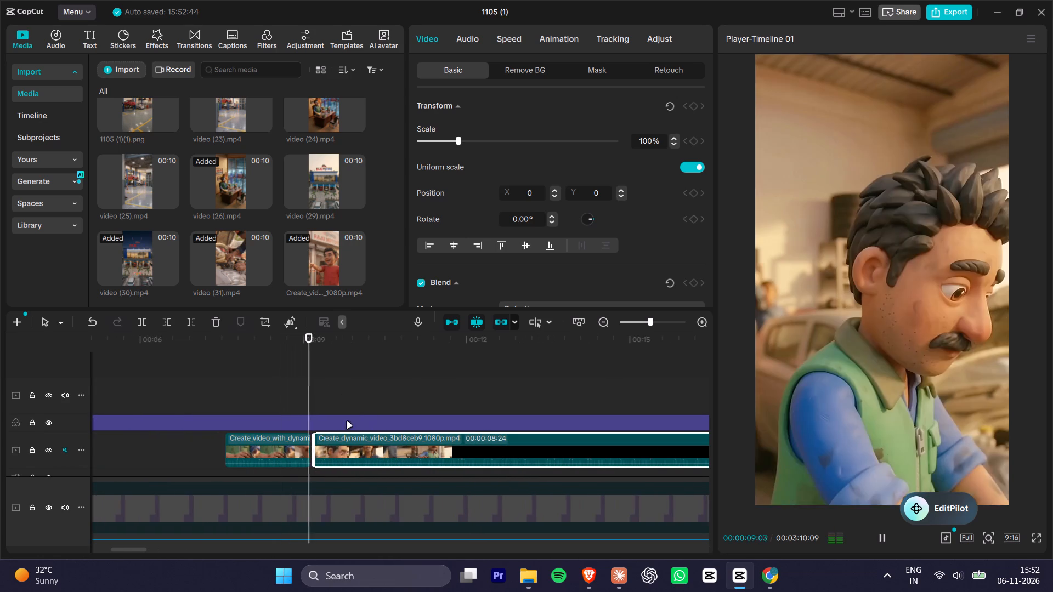
pyautogui.click(407, 451)
pyautogui.press('space')
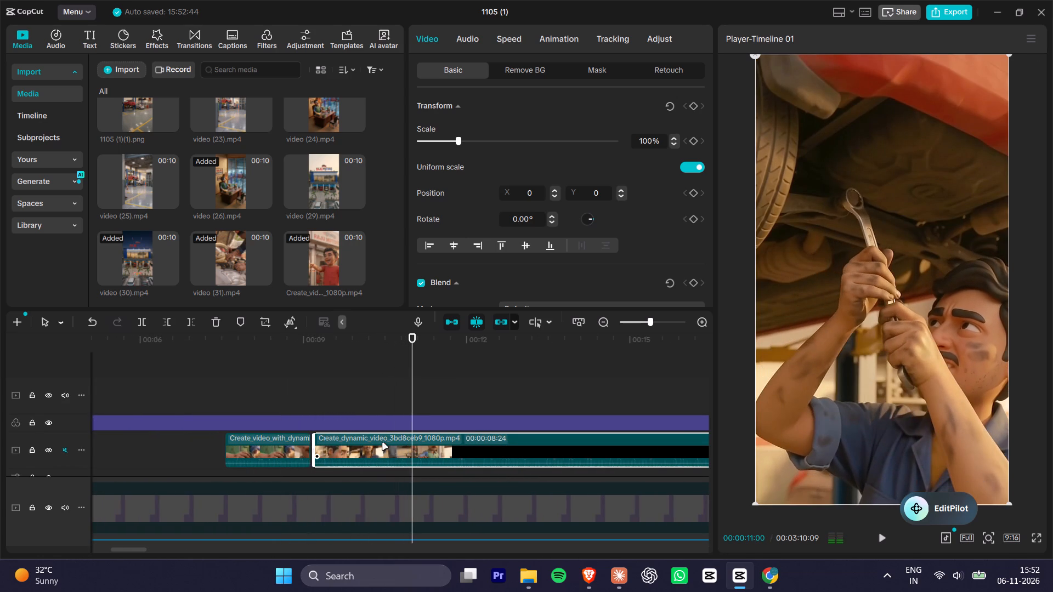
pyautogui.moveTo(351, 339); pyautogui.dragTo(444, 354)
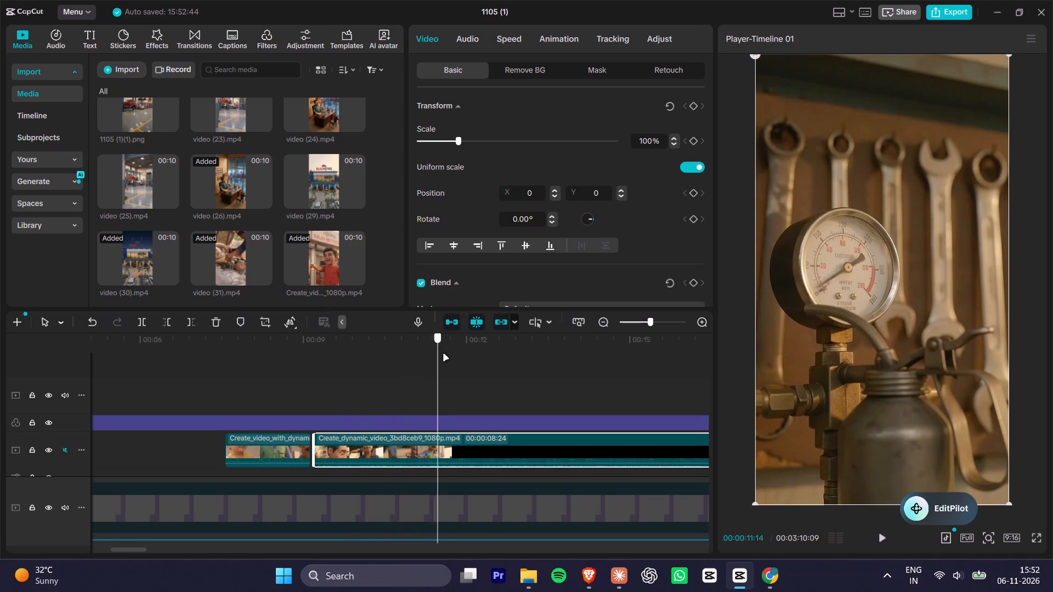
pyautogui.moveTo(444, 354); pyautogui.dragTo(423, 360)
pyautogui.press('Right')
pyautogui.press('Right')
pyautogui.press('Right')
pyautogui.press('Right')
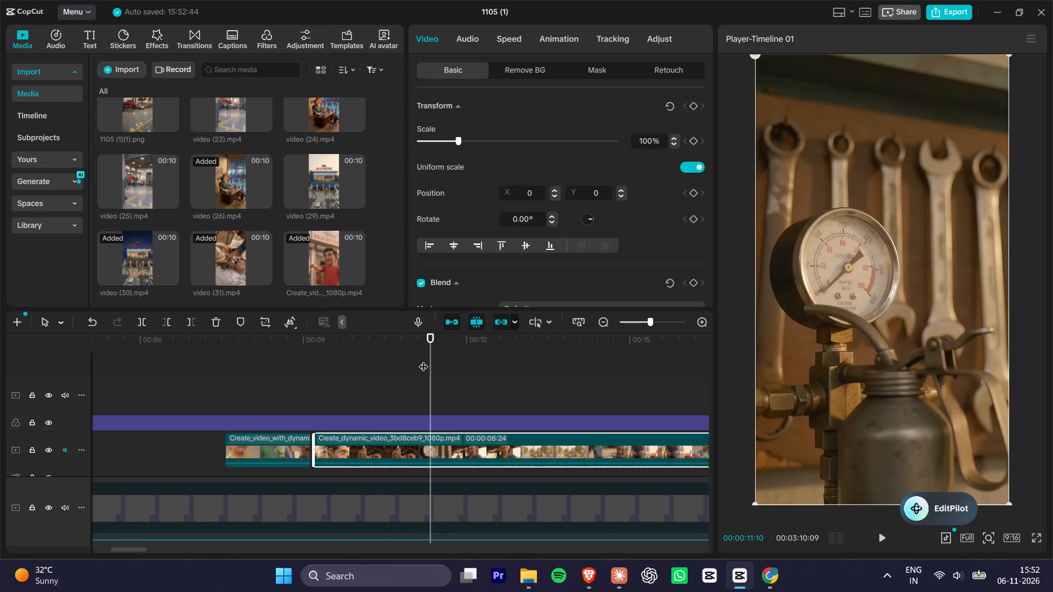
pyautogui.click(482, 448)
pyautogui.hotkey('ctrl', 'b')
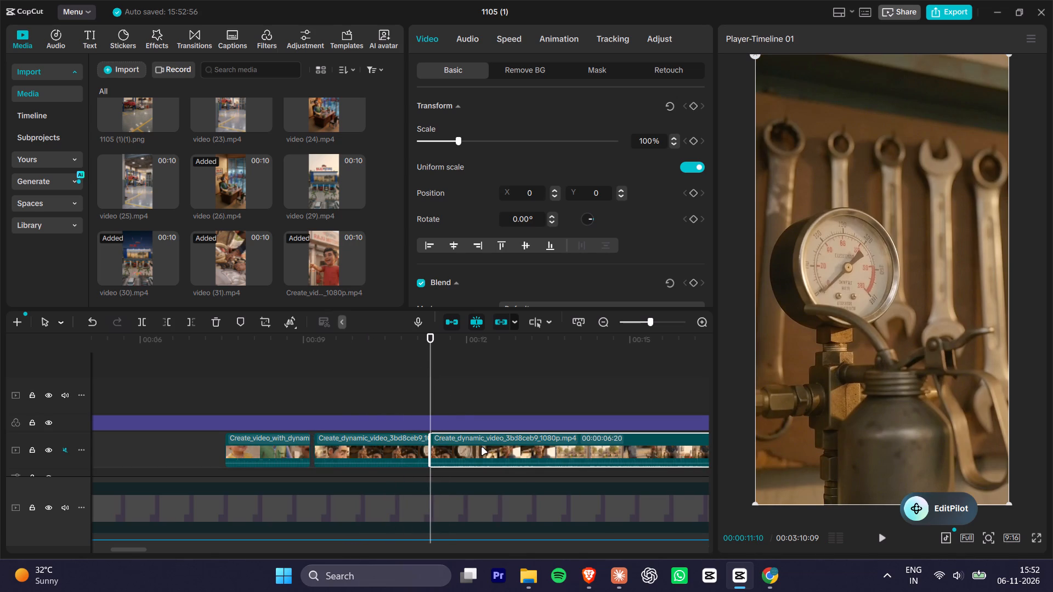
pyautogui.click(353, 447)
pyautogui.press('Delete')
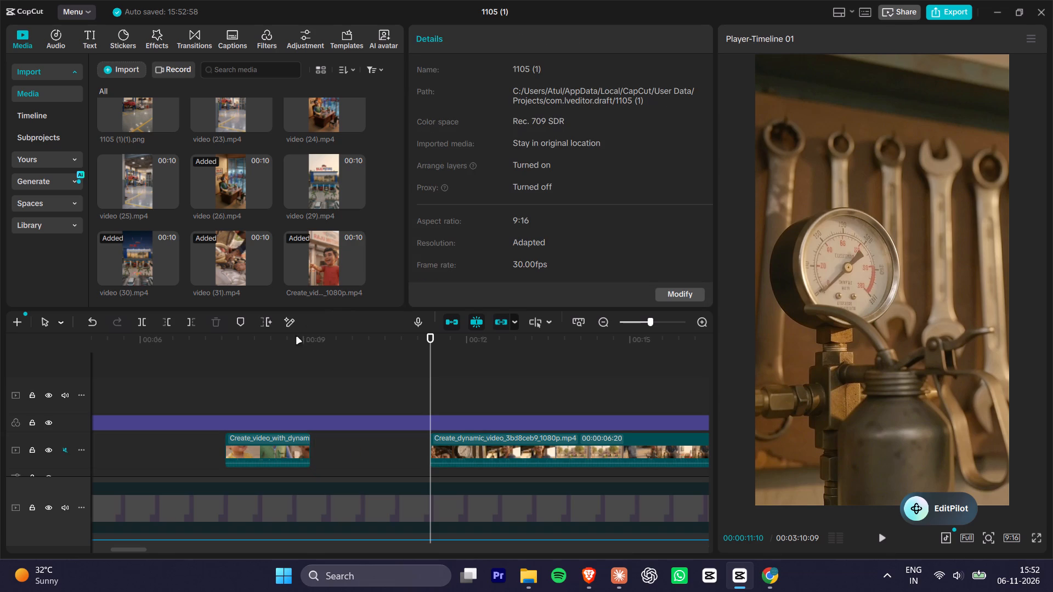
# Review the footage around the new gap, undoing and redoing the deletion of the opening portion to compare.
pyautogui.click(281, 337)
pyautogui.press('space')
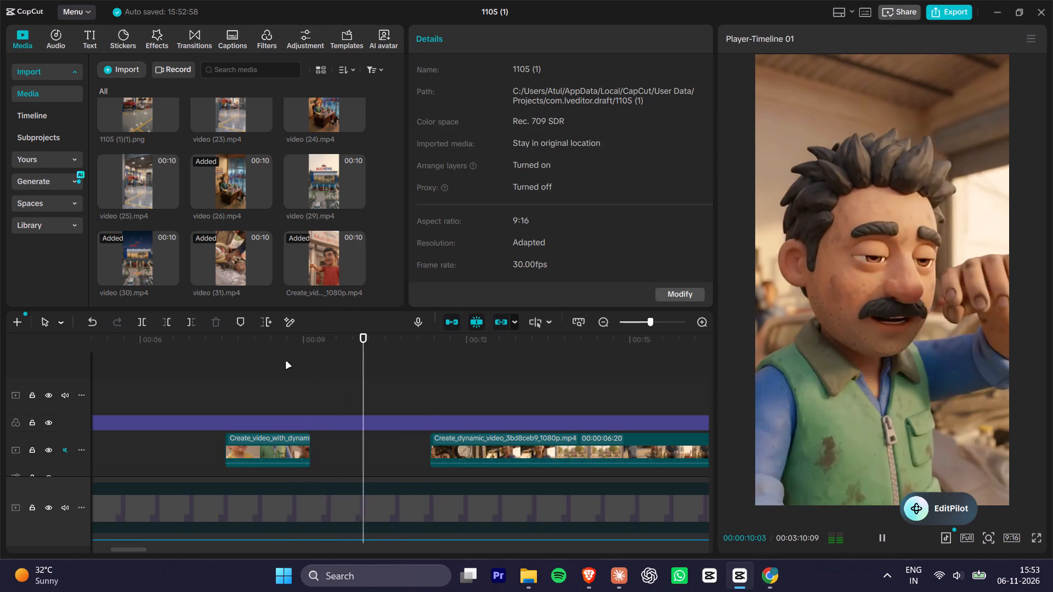
pyautogui.moveTo(264, 356); pyautogui.dragTo(272, 356)
pyautogui.moveTo(273, 348); pyautogui.dragTo(301, 353)
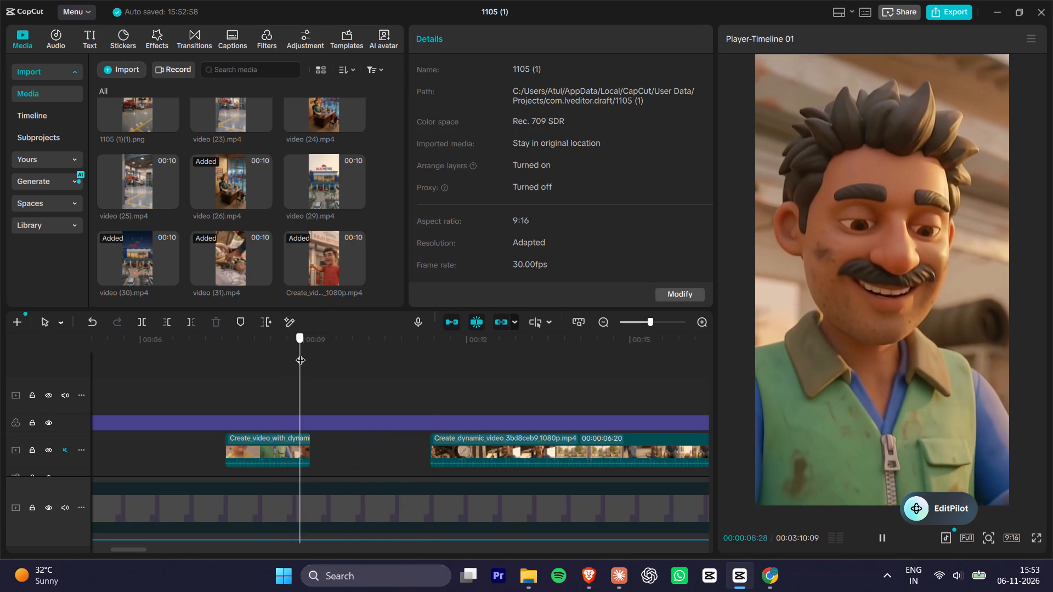
pyautogui.moveTo(301, 353); pyautogui.dragTo(317, 356)
pyautogui.hotkey('ctrl', 'z')
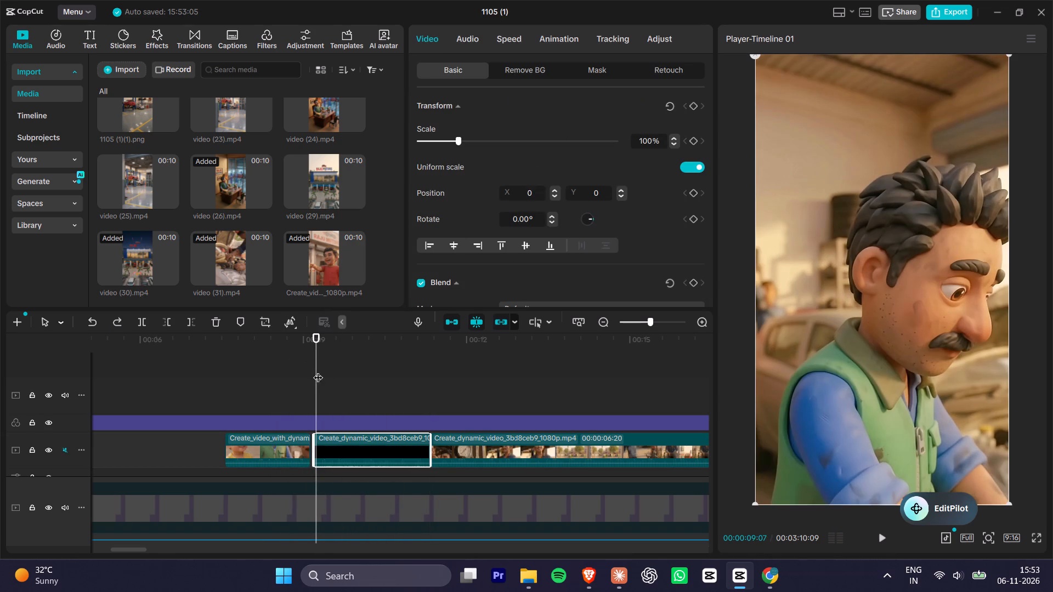
pyautogui.hotkey('ctrl', 'shift', 'z')
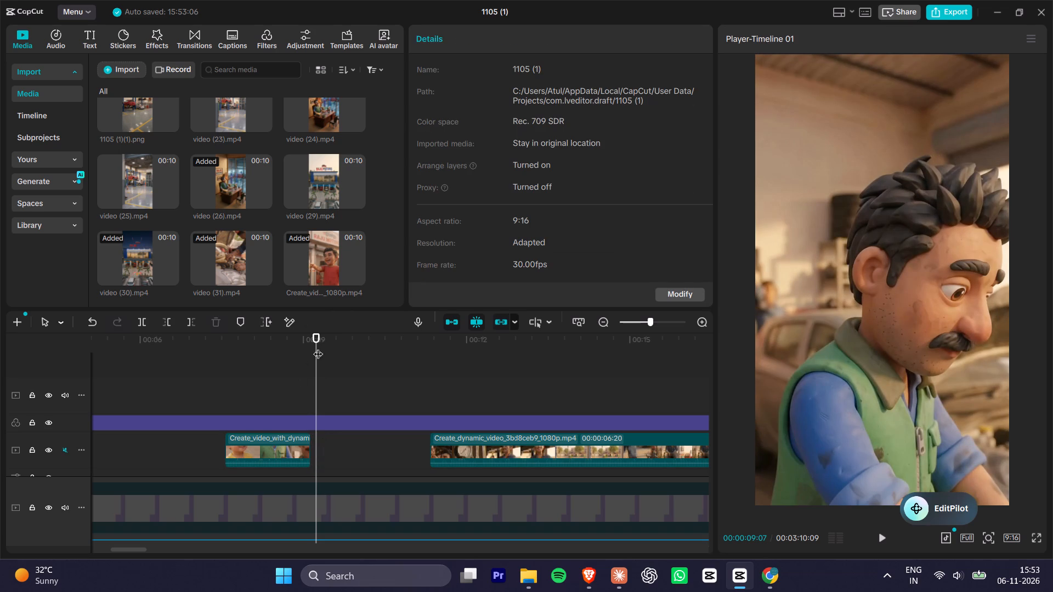
# Play from the last dynamic-shots part through the gap into the Create_dynamic_video clip to judge where its used portion should start.
pyautogui.moveTo(319, 341); pyautogui.dragTo(280, 346)
pyautogui.press('space')
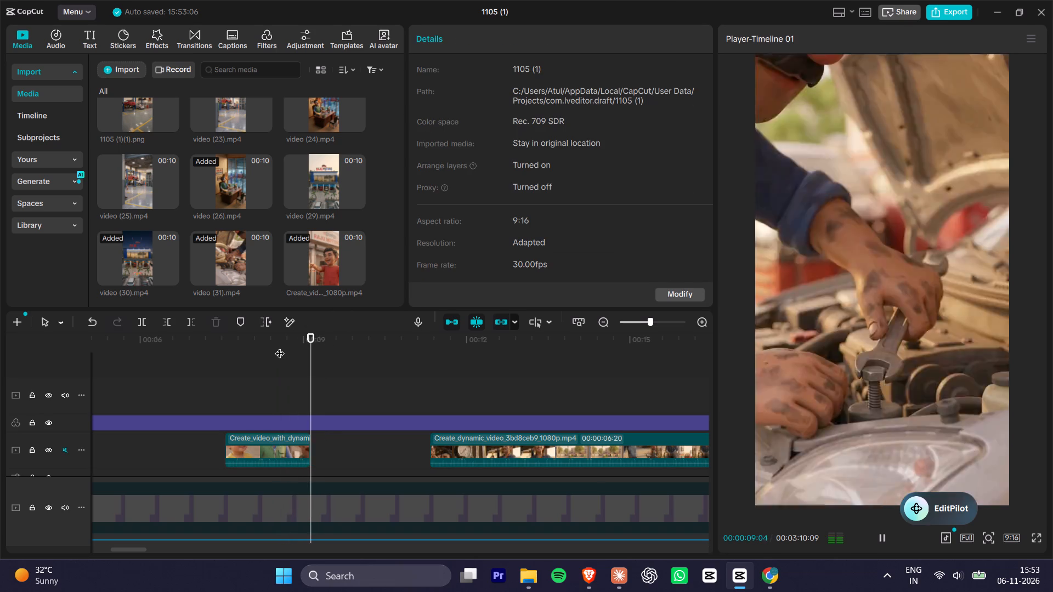
pyautogui.press('space')
pyautogui.press('space')
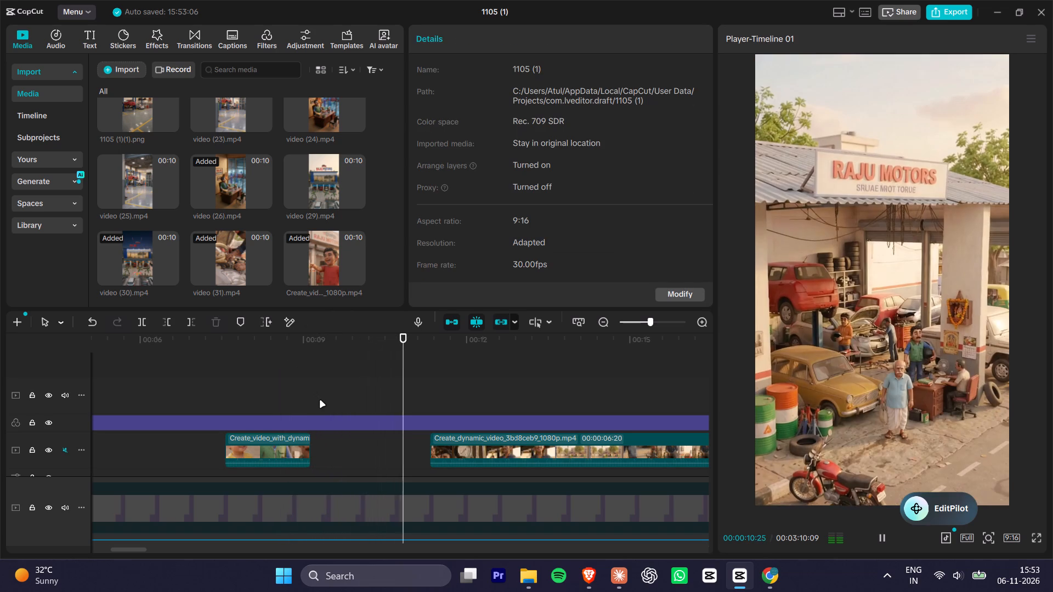
pyautogui.press('space')
pyautogui.press('space')
pyautogui.press('space')
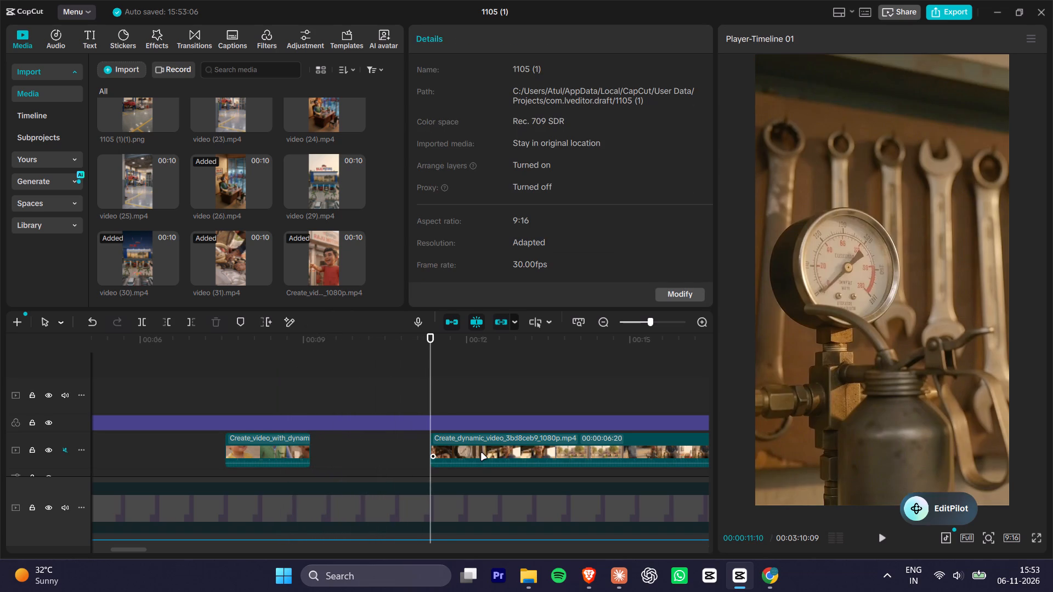
pyautogui.press('space')
pyautogui.press('space')
pyautogui.press('space')
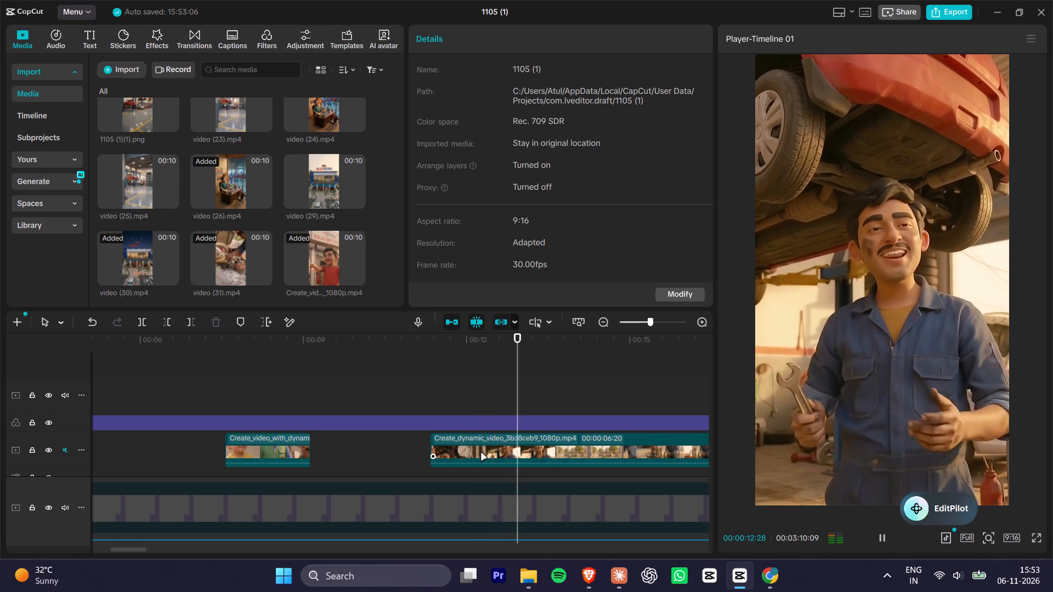
pyautogui.press('space')
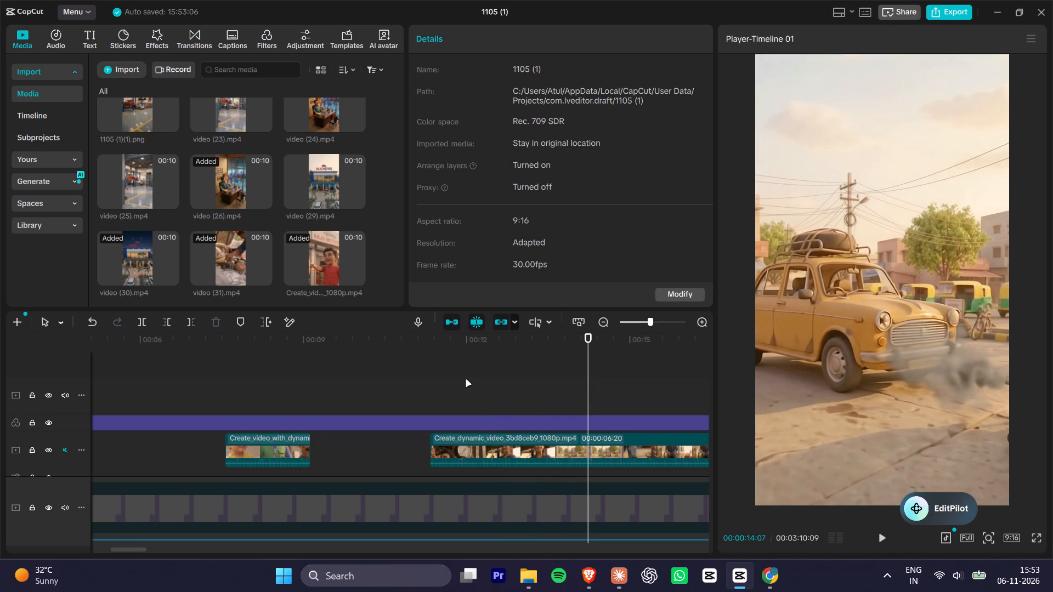
# Split the remaining Create_dynamic_video clip at 00:00:13:06 and delete the portion before the cut.
pyautogui.moveTo(522, 340); pyautogui.dragTo(535, 341)
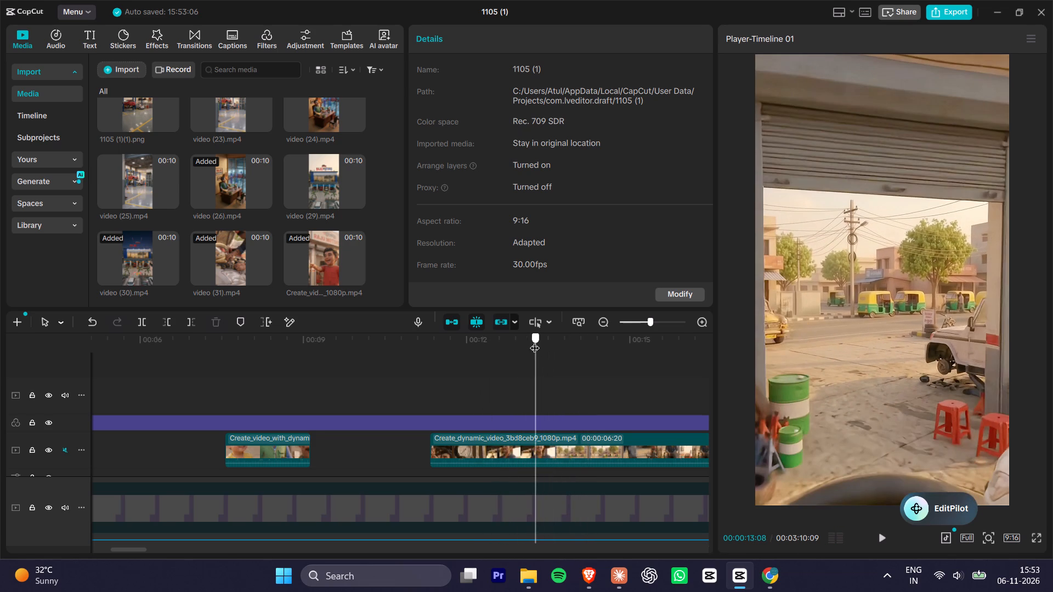
pyautogui.moveTo(535, 341); pyautogui.dragTo(533, 341)
pyautogui.click(546, 452)
pyautogui.press('Left')
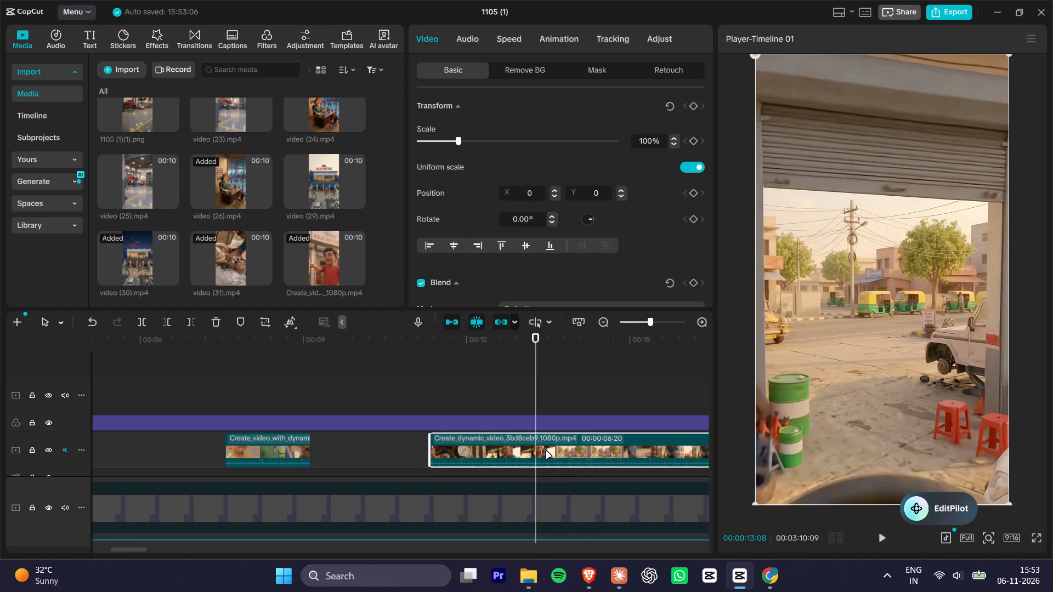
pyautogui.press('Left')
pyautogui.press('Left')
pyautogui.press('Left')
pyautogui.press('Right')
pyautogui.press('Right')
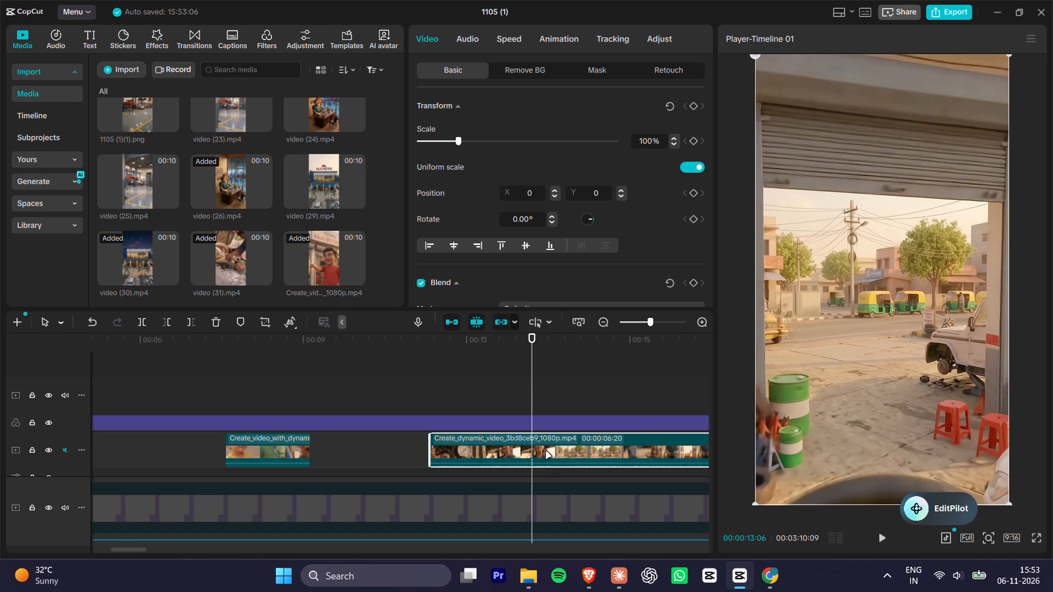
pyautogui.hotkey('ctrl', 'b')
pyautogui.click(502, 449)
pyautogui.press('Delete')
# Review the transition into the shortened Create_dynamic_video clip and its shots through to the end.
pyautogui.press('space')
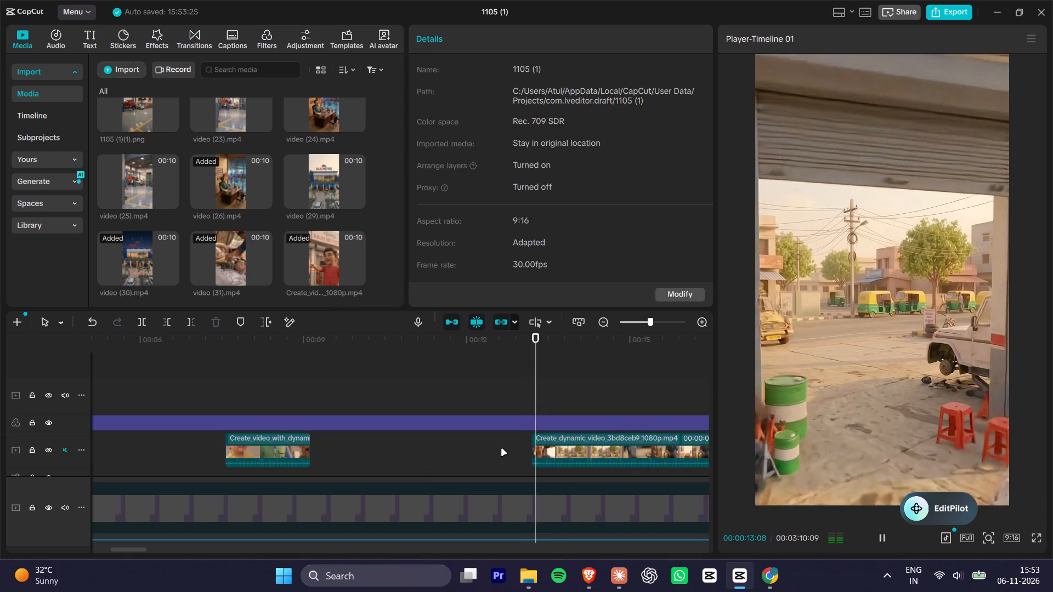
pyautogui.press('space')
pyautogui.click(490, 342)
pyautogui.press('space')
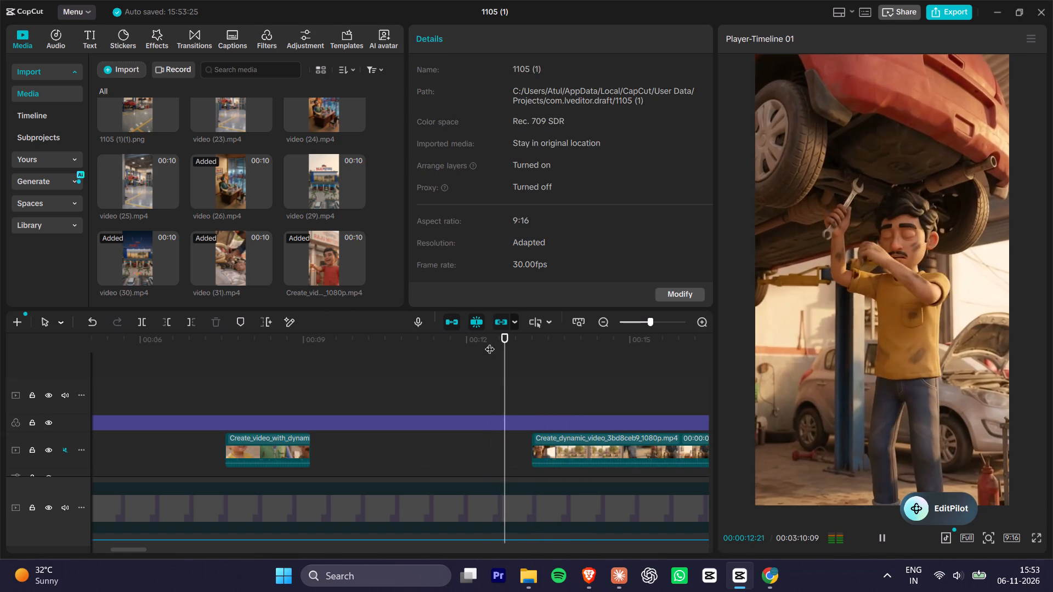
pyautogui.press('space')
pyautogui.press('space')
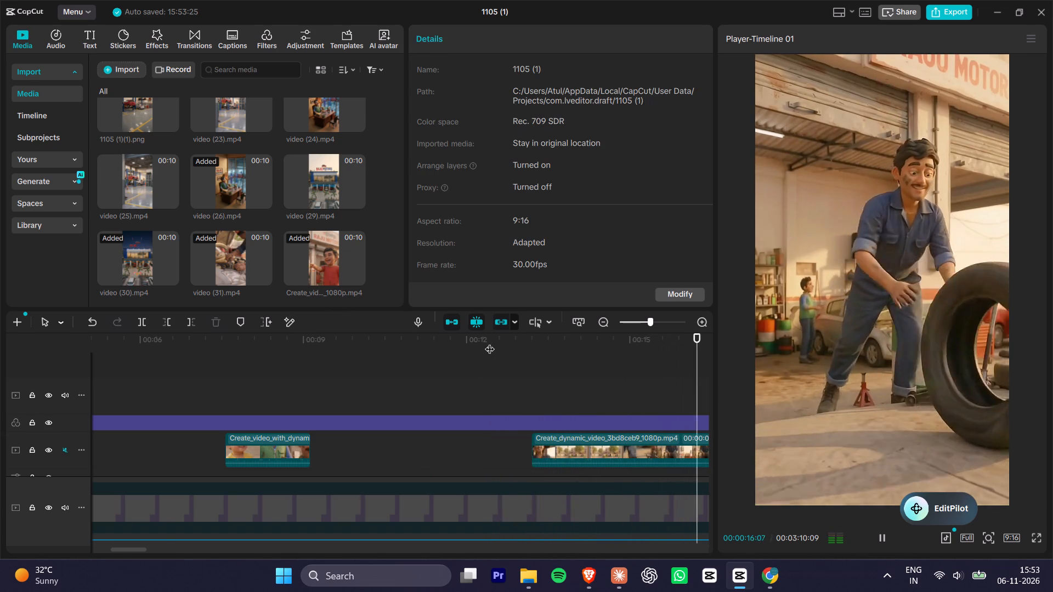
pyautogui.press('space')
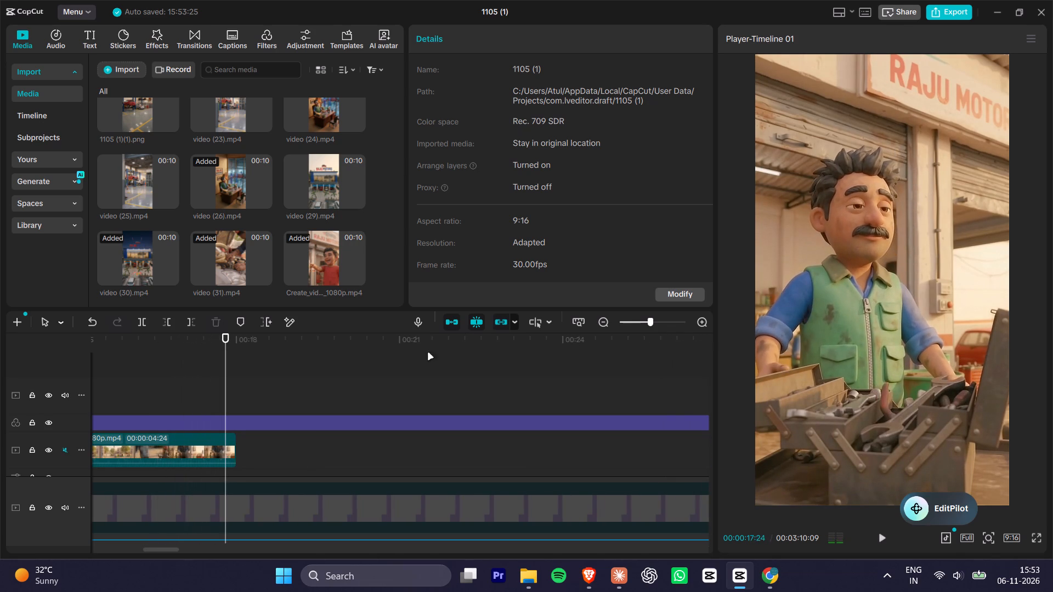
pyautogui.press('space')
pyautogui.press('space')
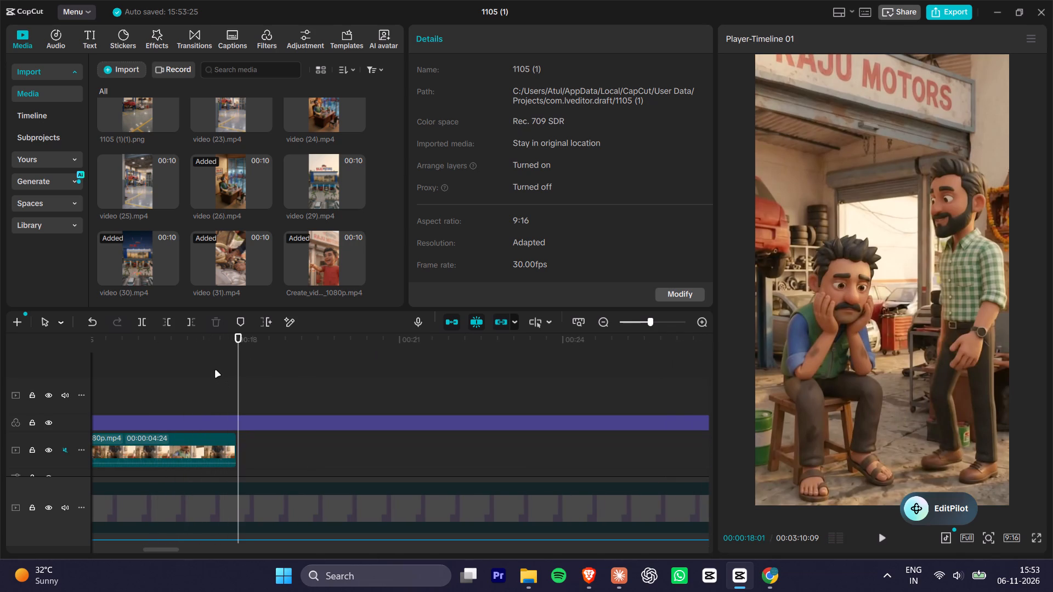
pyautogui.moveTo(175, 344); pyautogui.dragTo(200, 345)
pyautogui.press('space')
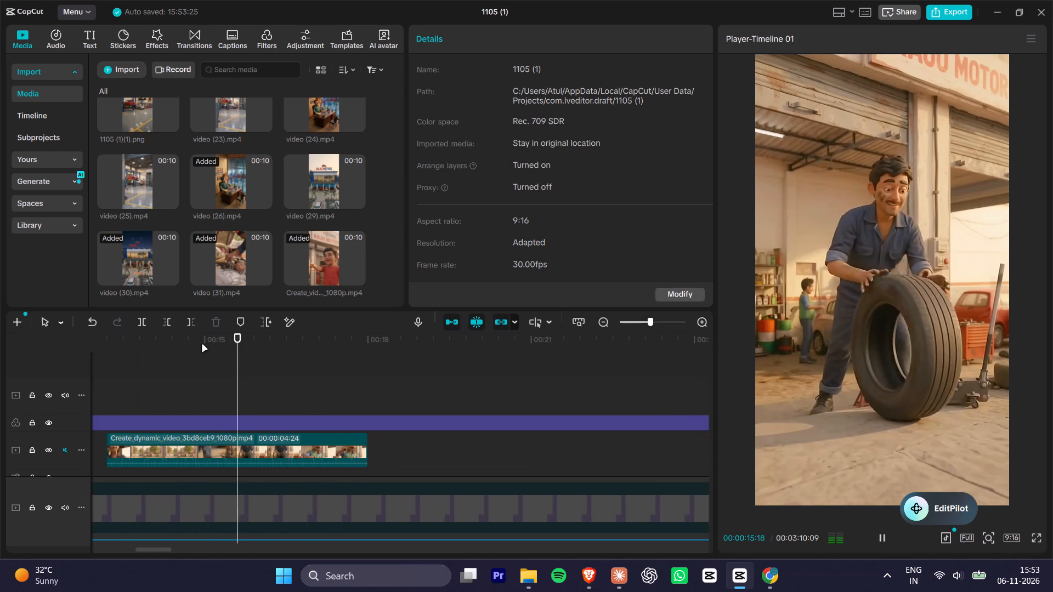
pyautogui.press('space')
pyautogui.moveTo(196, 347); pyautogui.dragTo(193, 347)
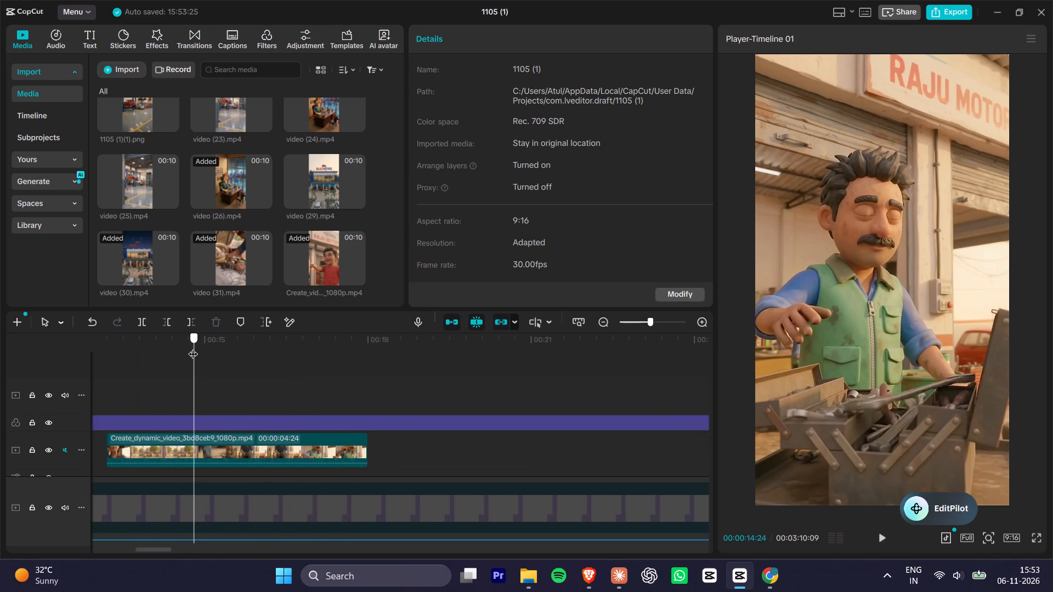
pyautogui.moveTo(193, 347); pyautogui.dragTo(158, 353)
pyautogui.click(155, 357)
pyautogui.press('space')
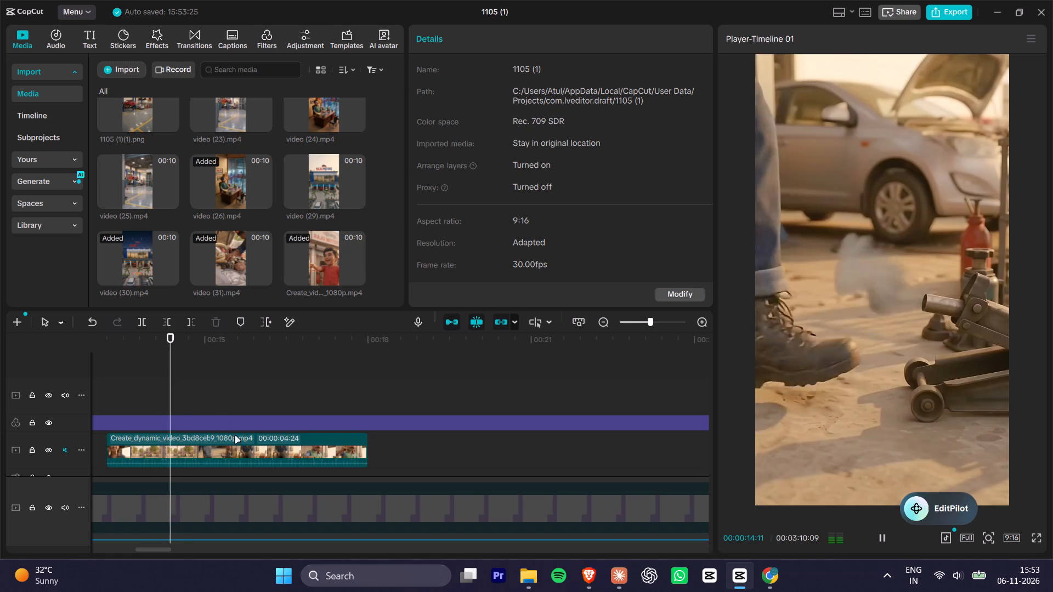
pyautogui.press('space')
# Play the Create_dynamic_video clip from about 00:00:14:11 to 00:00:15:21, comparing its shots with the main-track clips below.
pyautogui.click(237, 449)
pyautogui.click(210, 445)
pyautogui.scroll(-2, 210, 445)
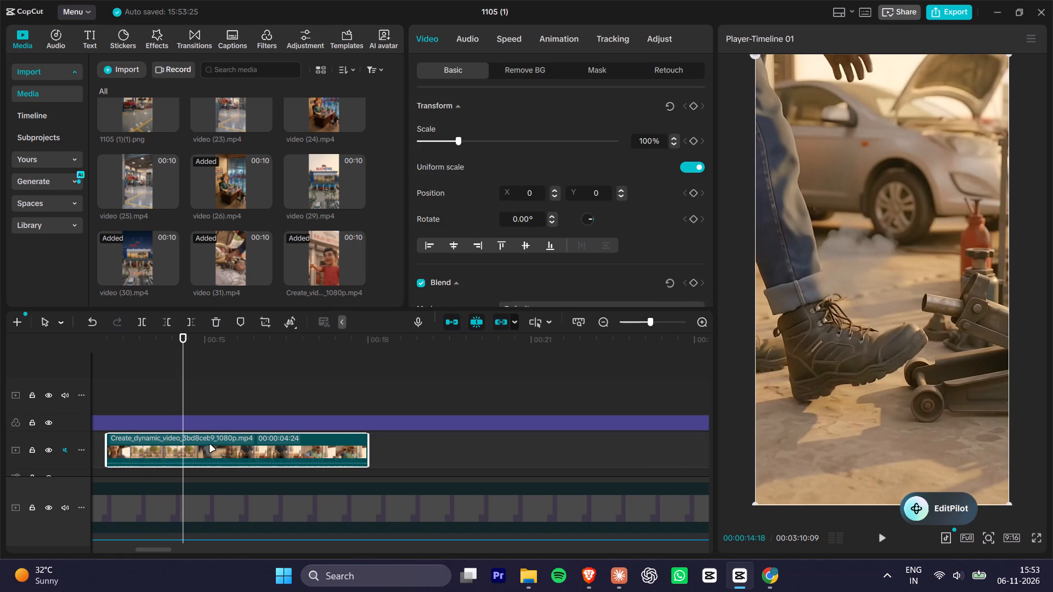
pyautogui.keyDown('shift'); pyautogui.scroll(-6, 224, 441); pyautogui.keyUp('shift')
pyautogui.press('space')
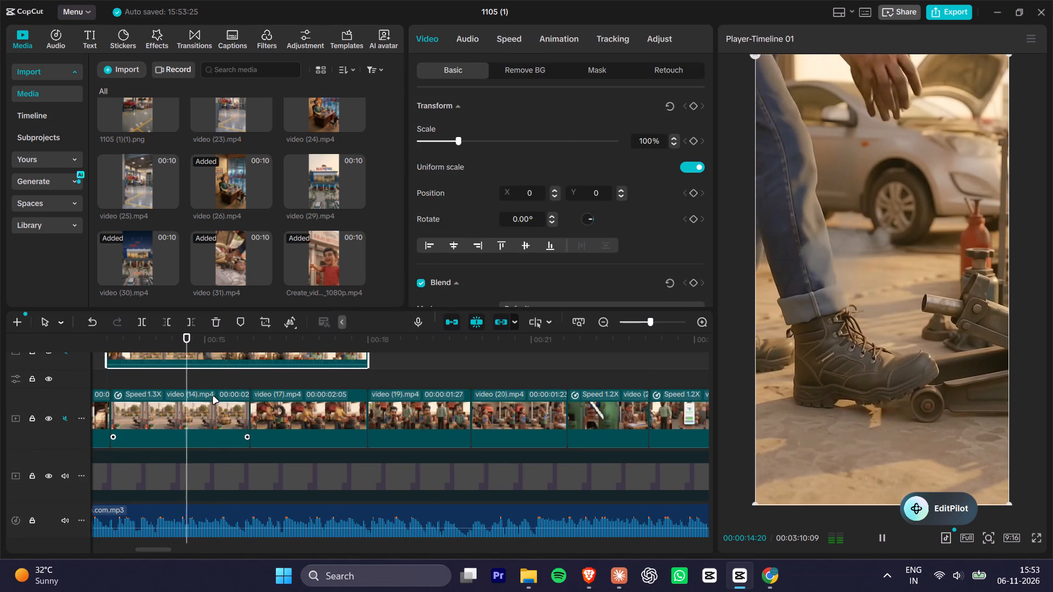
pyautogui.press('space')
pyautogui.click(239, 365)
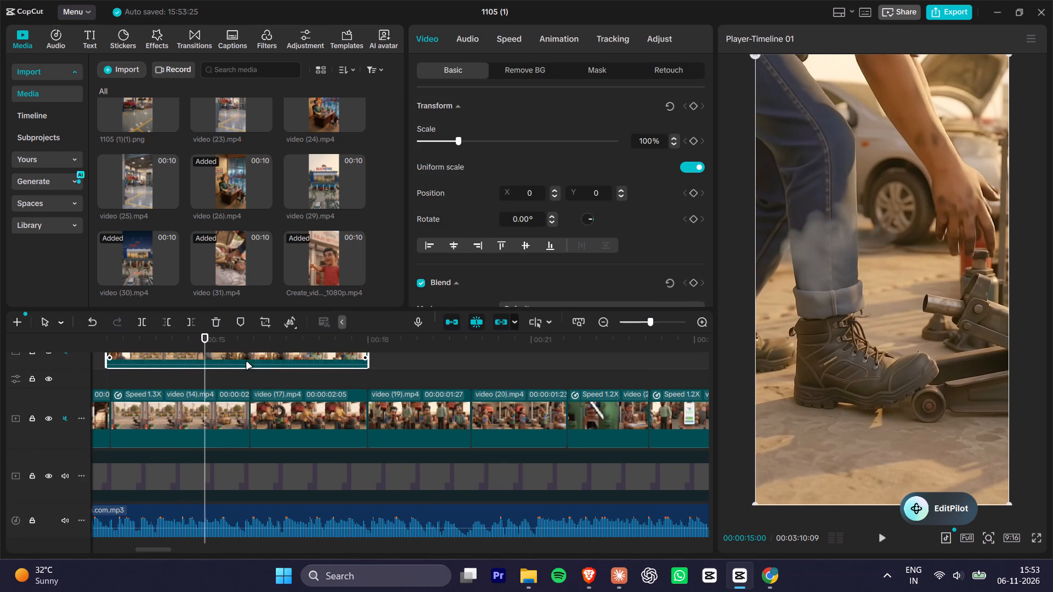
pyautogui.press('space')
pyautogui.press('space')
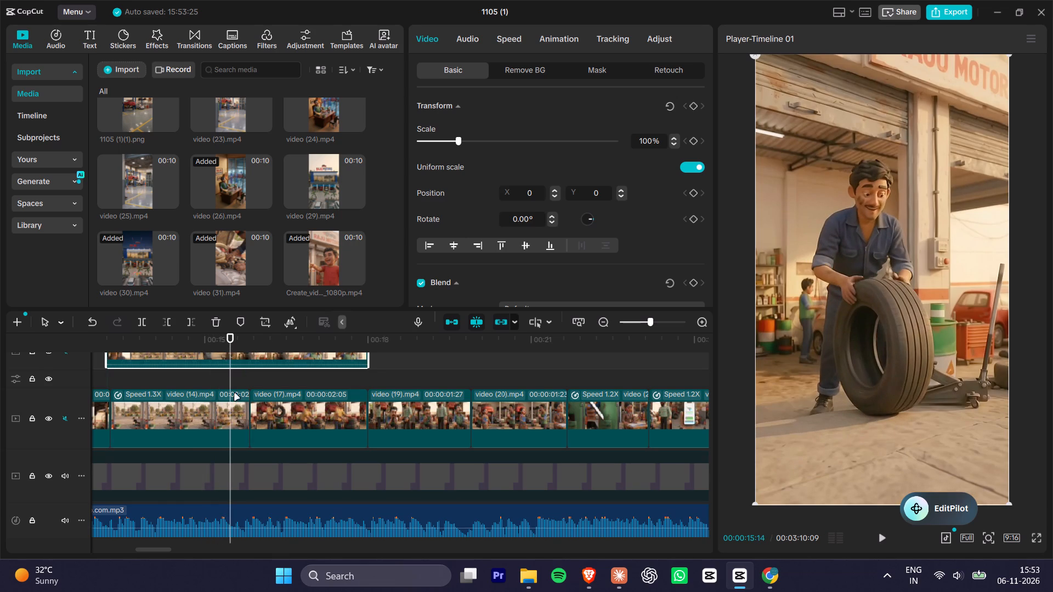
pyautogui.keyDown('ctrl'); pyautogui.scroll(1, 281, 385); pyautogui.keyUp('ctrl')
pyautogui.keyDown('shift'); pyautogui.scroll(1, 318, 389); pyautogui.keyUp('shift')
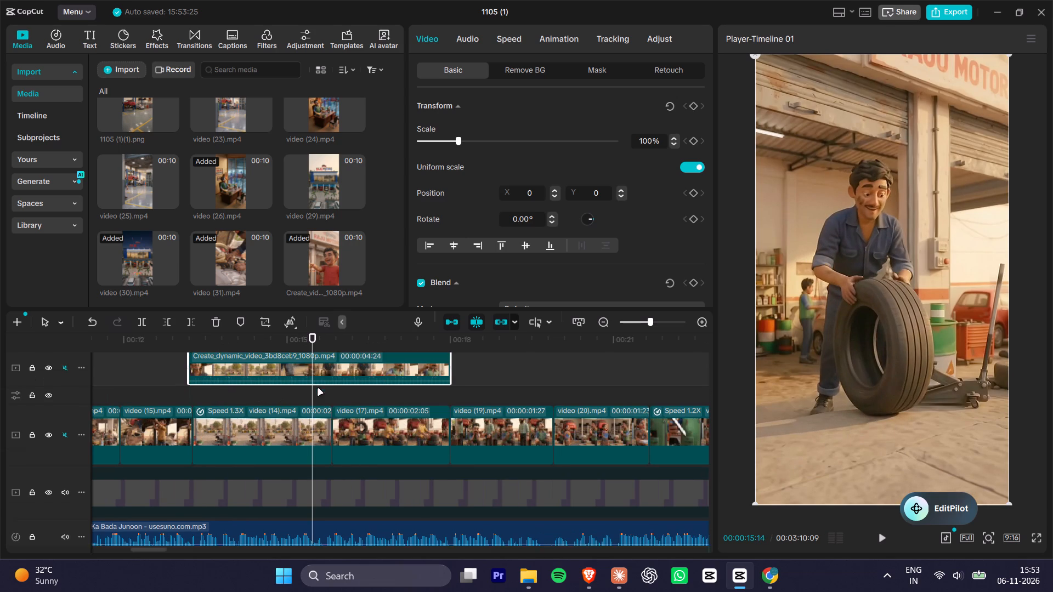
pyautogui.keyDown('shift'); pyautogui.scroll(1, 318, 389); pyautogui.keyUp('shift')
pyautogui.press('space')
pyautogui.press('space')
pyautogui.click(373, 383)
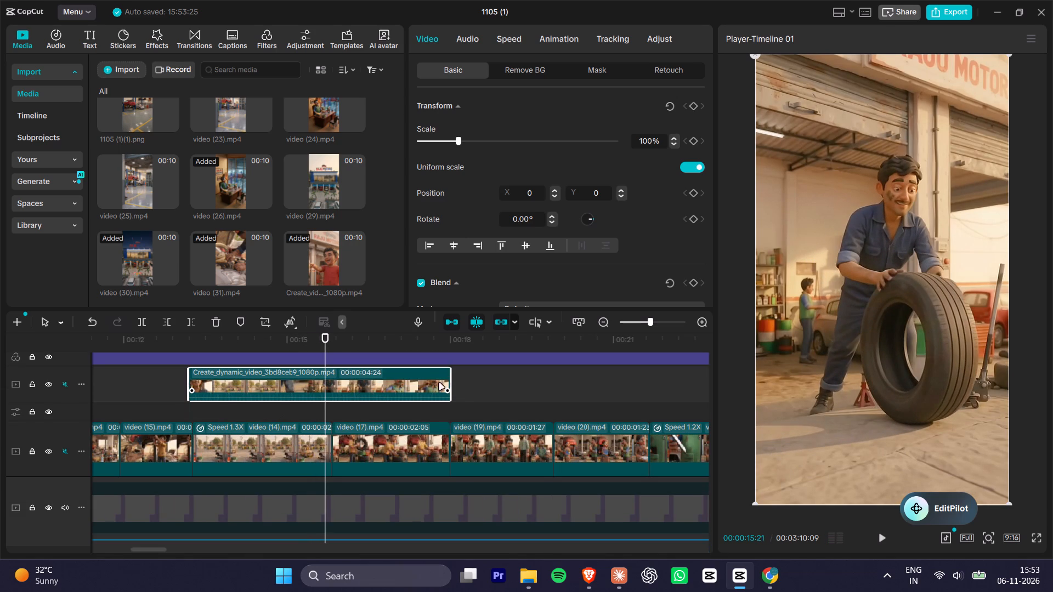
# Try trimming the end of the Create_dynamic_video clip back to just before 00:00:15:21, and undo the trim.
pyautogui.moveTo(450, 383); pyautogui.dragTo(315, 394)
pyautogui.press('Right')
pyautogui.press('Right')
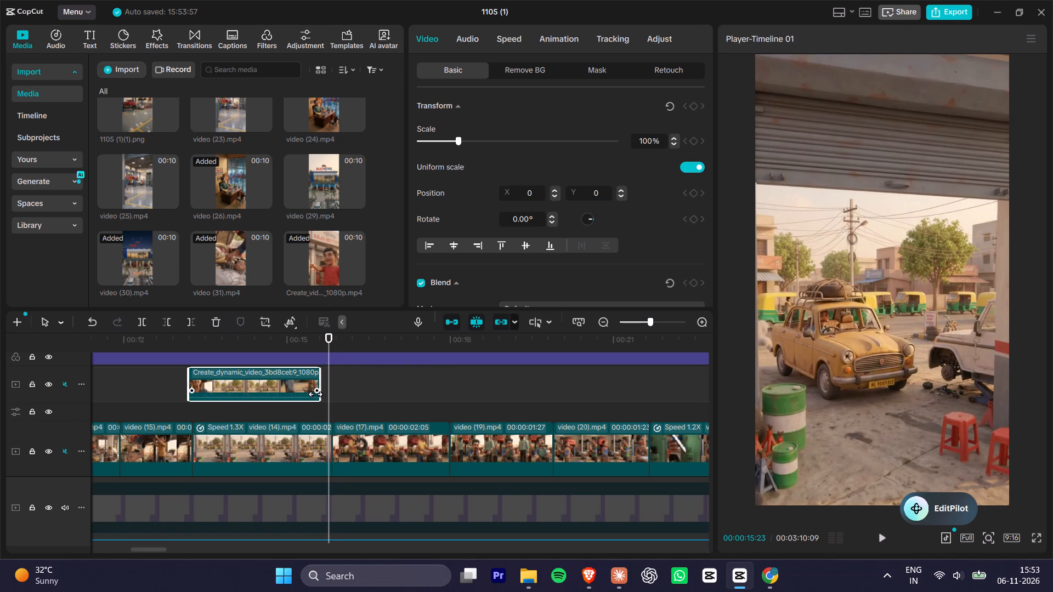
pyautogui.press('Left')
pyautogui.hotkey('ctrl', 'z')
# Play the rest of the Create_dynamic_video clip and its transition into video (19) on the main track.
pyautogui.press('space')
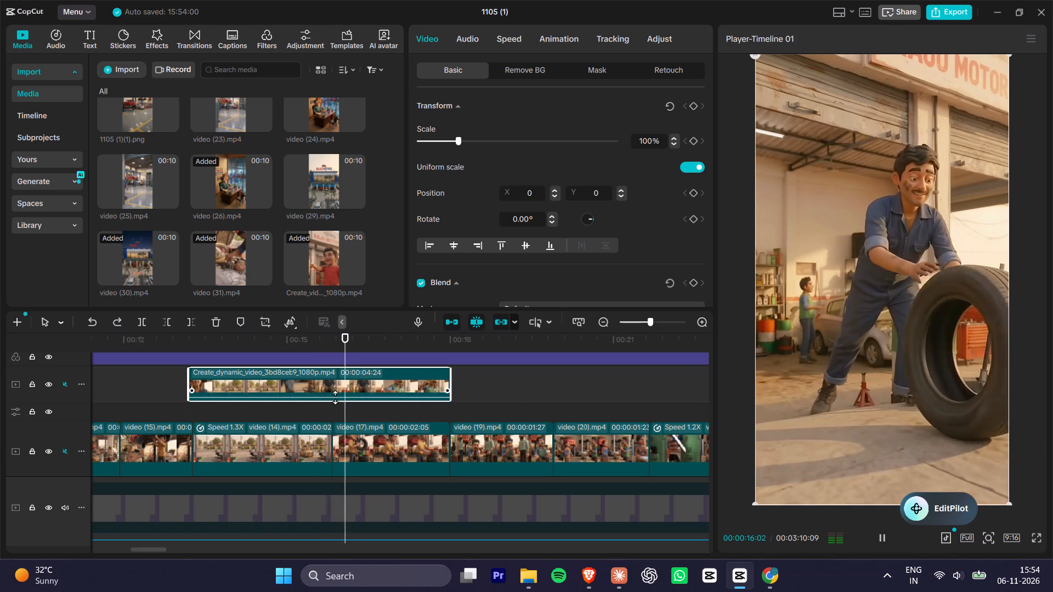
pyautogui.press('space')
pyautogui.press('space')
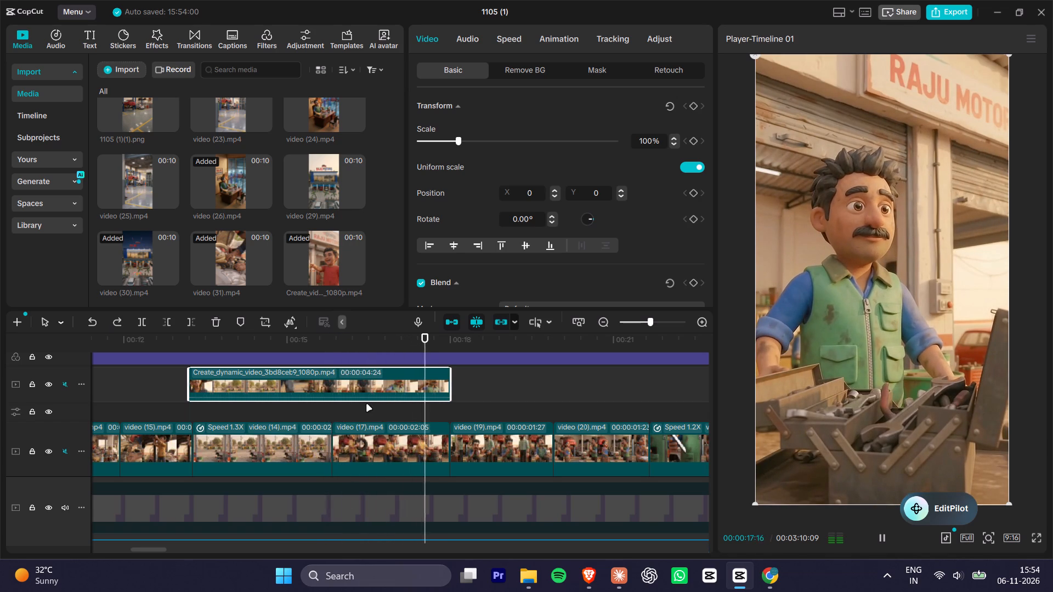
pyautogui.press('space')
pyautogui.press('space')
pyautogui.press('space')
pyautogui.press('space')
pyautogui.press('space')
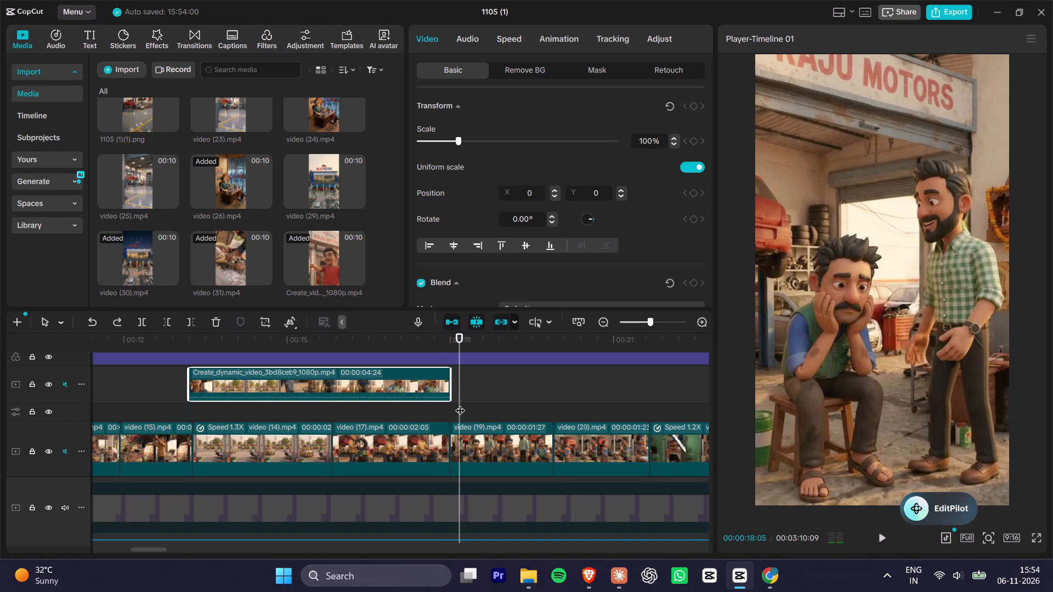
pyautogui.press('space')
pyautogui.press('space')
# Return to the start of the timeline and play the opening second of the first dynamic-shots clip.
pyautogui.click(444, 331)
pyautogui.moveTo(446, 335); pyautogui.dragTo(0, 384)
pyautogui.click(0, 384)
pyautogui.press('space')
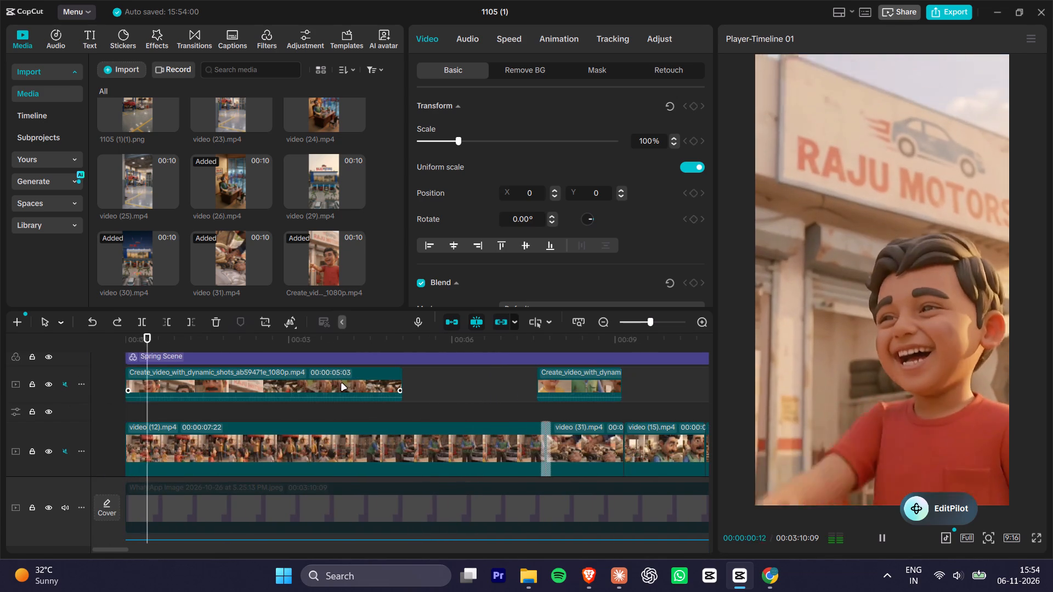
pyautogui.press('space')
pyautogui.moveTo(178, 339); pyautogui.dragTo(36, 369)
pyautogui.press('space')
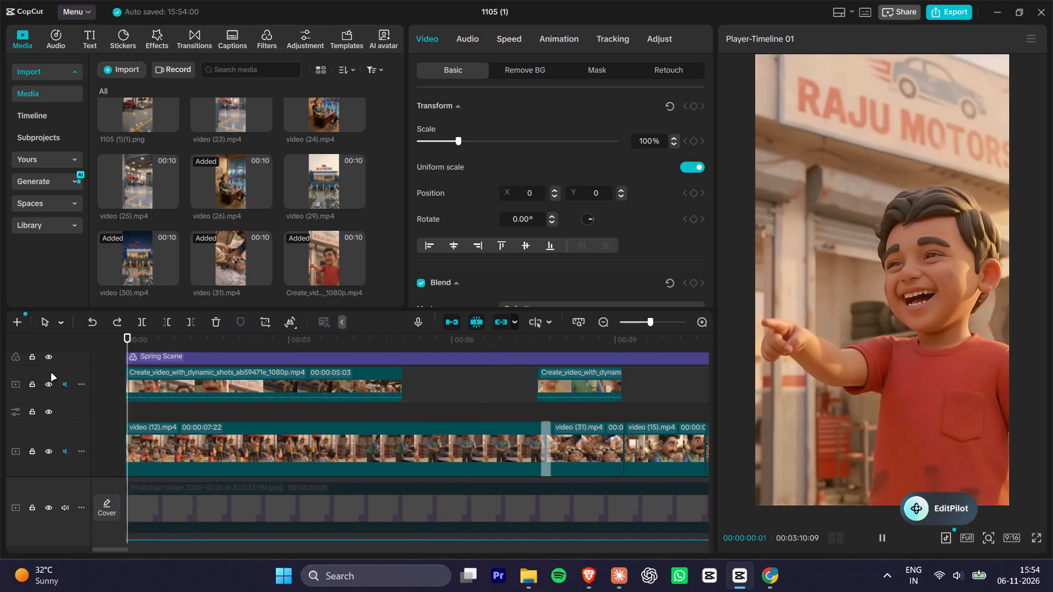
pyautogui.press('space')
# Open the audio settings of the opening dynamic-shots clip and unmute the track holding the dynamic clips.
pyautogui.click(231, 388)
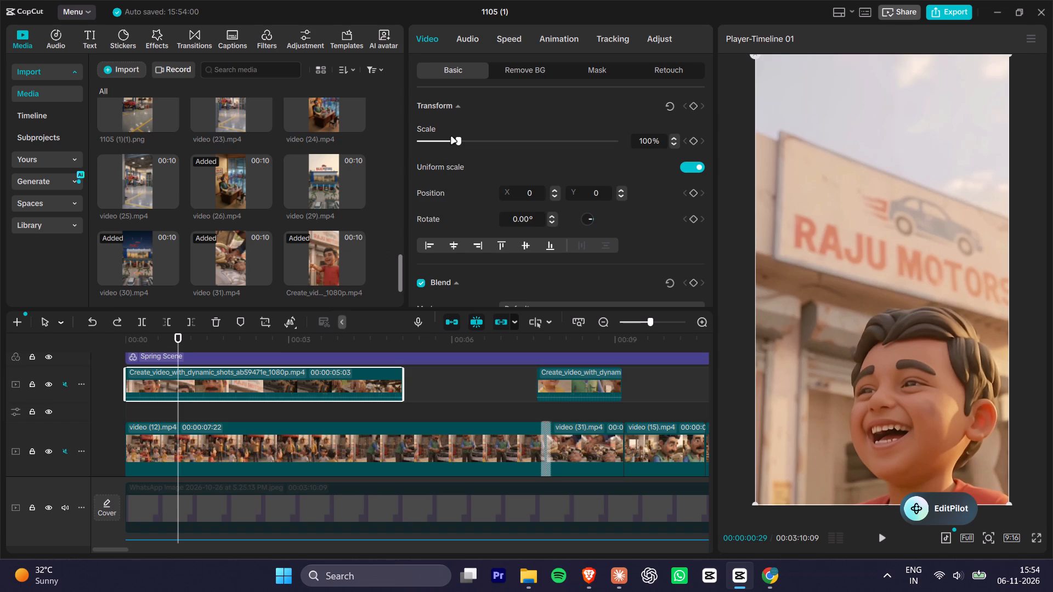
pyautogui.click(172, 453)
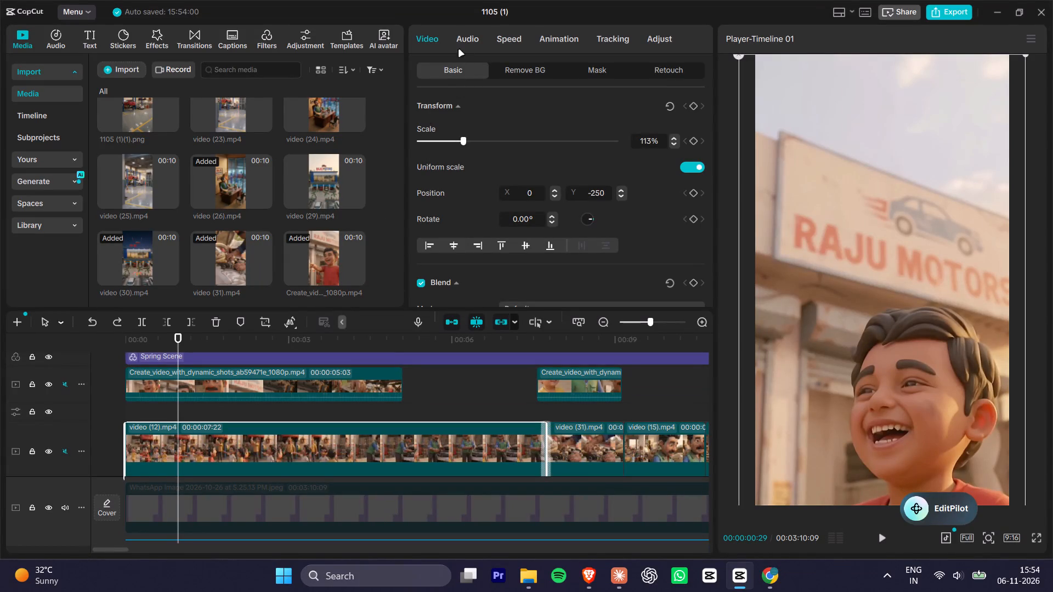
pyautogui.click(223, 389)
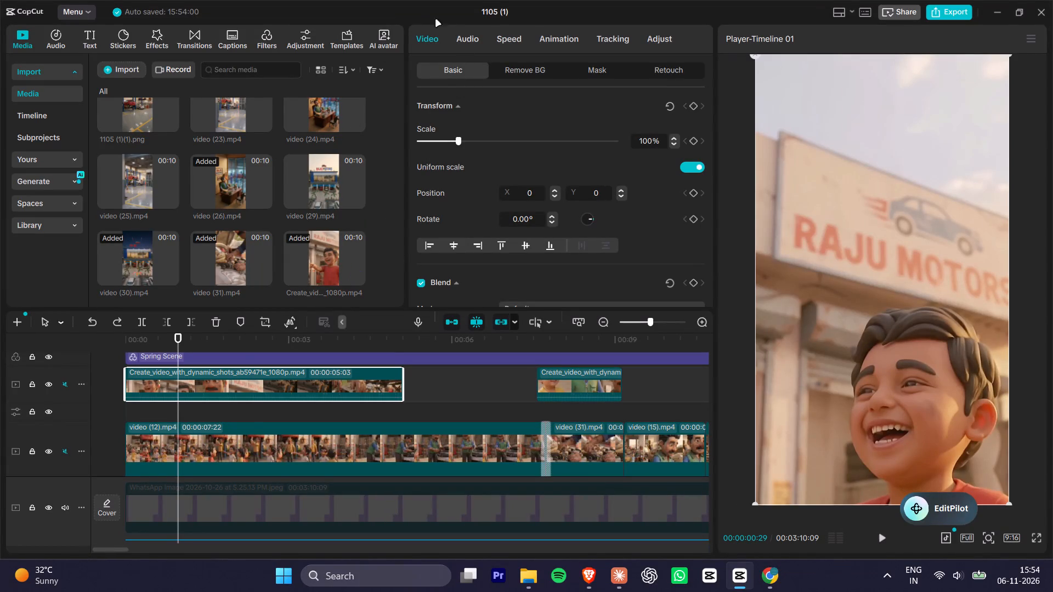
pyautogui.click(472, 39)
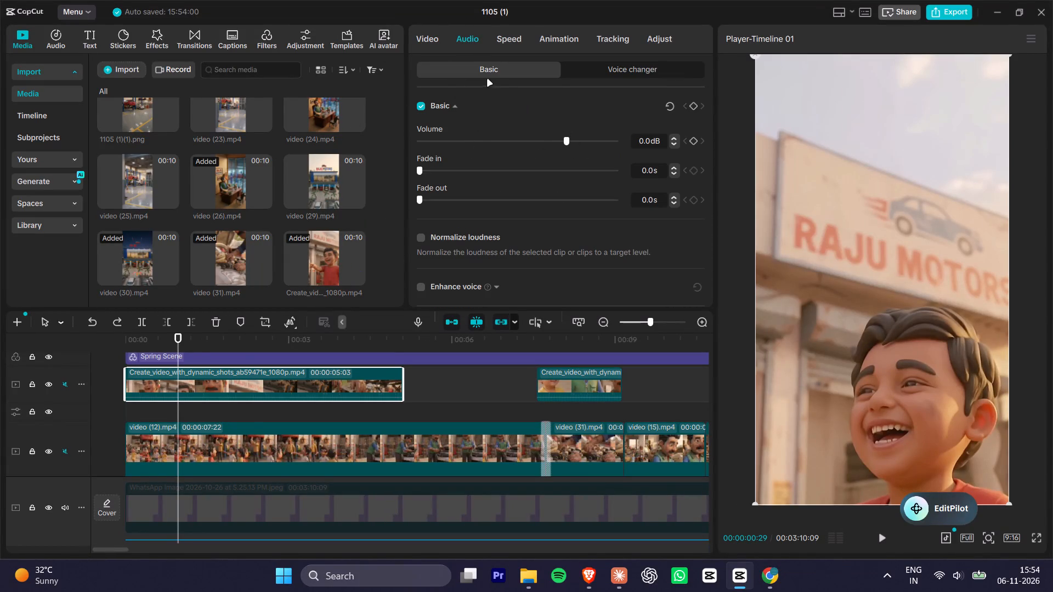
pyautogui.click(63, 383)
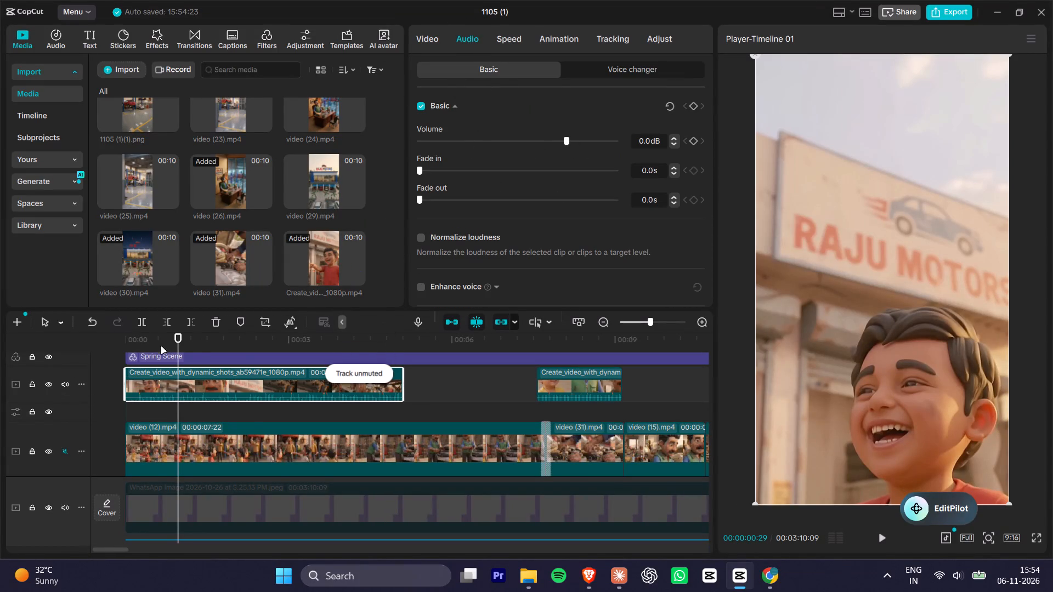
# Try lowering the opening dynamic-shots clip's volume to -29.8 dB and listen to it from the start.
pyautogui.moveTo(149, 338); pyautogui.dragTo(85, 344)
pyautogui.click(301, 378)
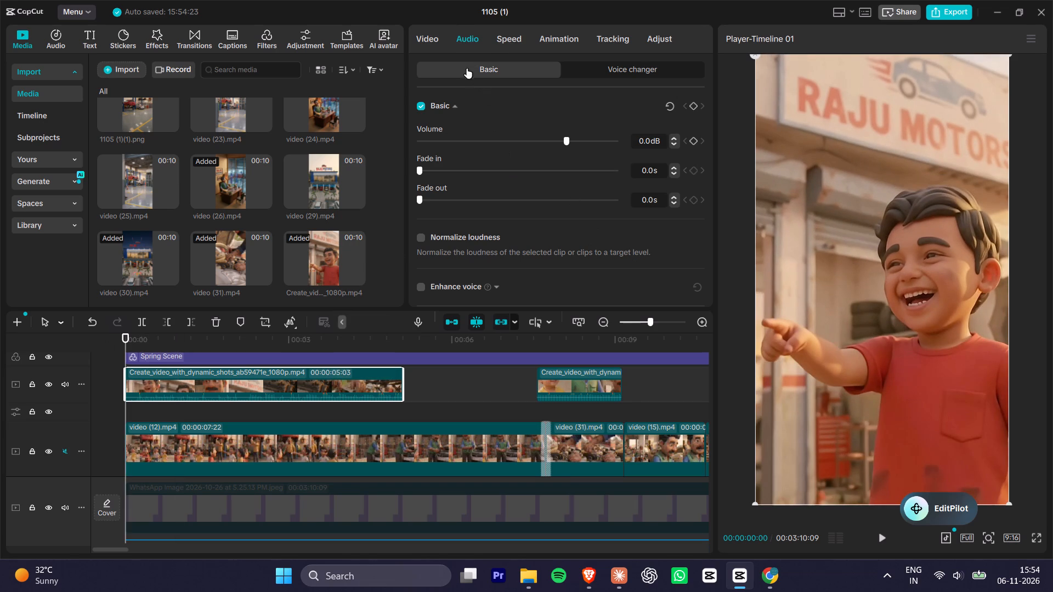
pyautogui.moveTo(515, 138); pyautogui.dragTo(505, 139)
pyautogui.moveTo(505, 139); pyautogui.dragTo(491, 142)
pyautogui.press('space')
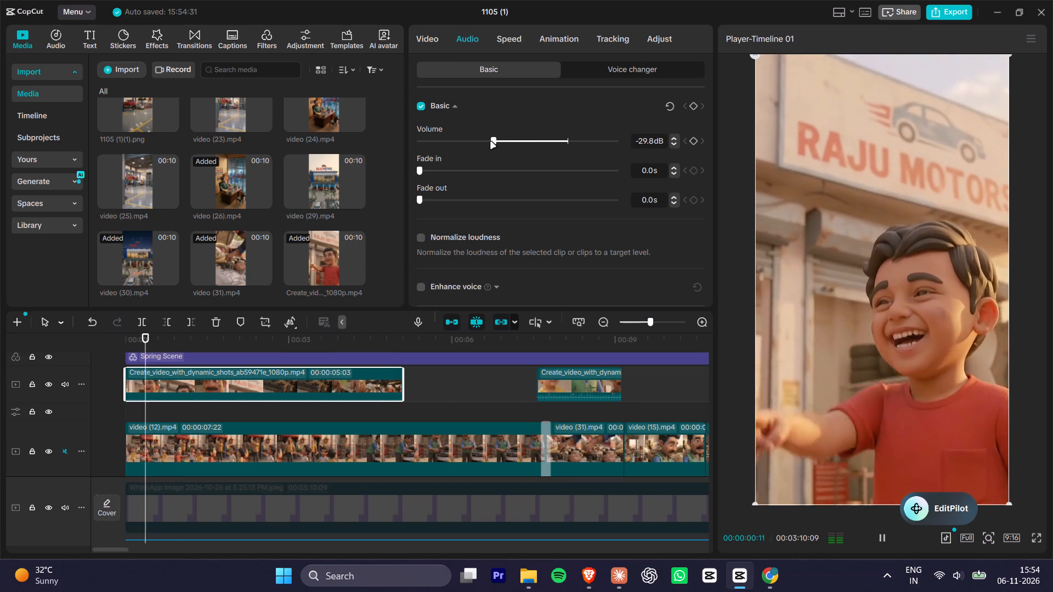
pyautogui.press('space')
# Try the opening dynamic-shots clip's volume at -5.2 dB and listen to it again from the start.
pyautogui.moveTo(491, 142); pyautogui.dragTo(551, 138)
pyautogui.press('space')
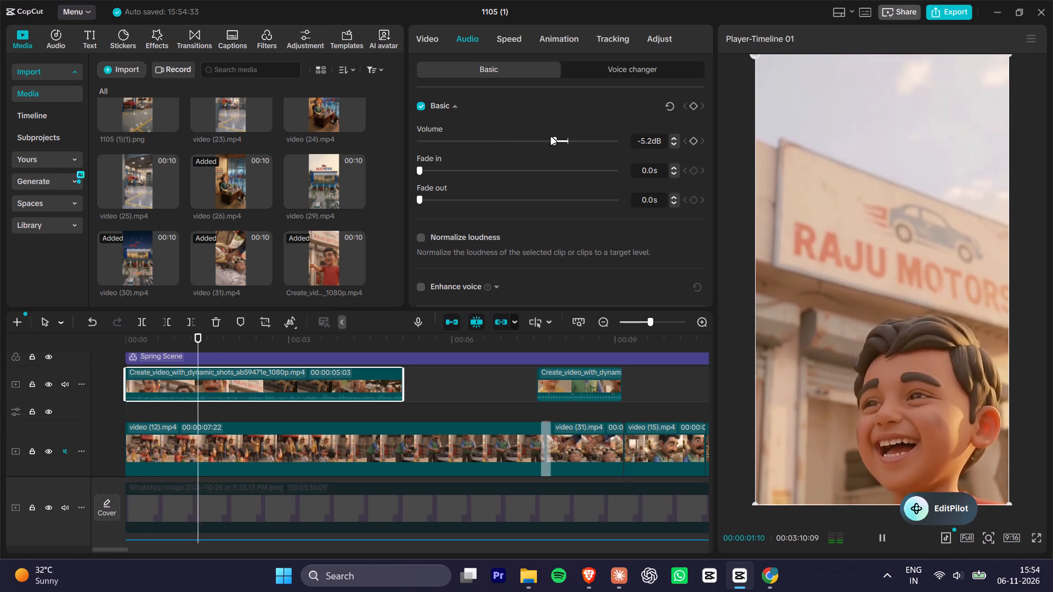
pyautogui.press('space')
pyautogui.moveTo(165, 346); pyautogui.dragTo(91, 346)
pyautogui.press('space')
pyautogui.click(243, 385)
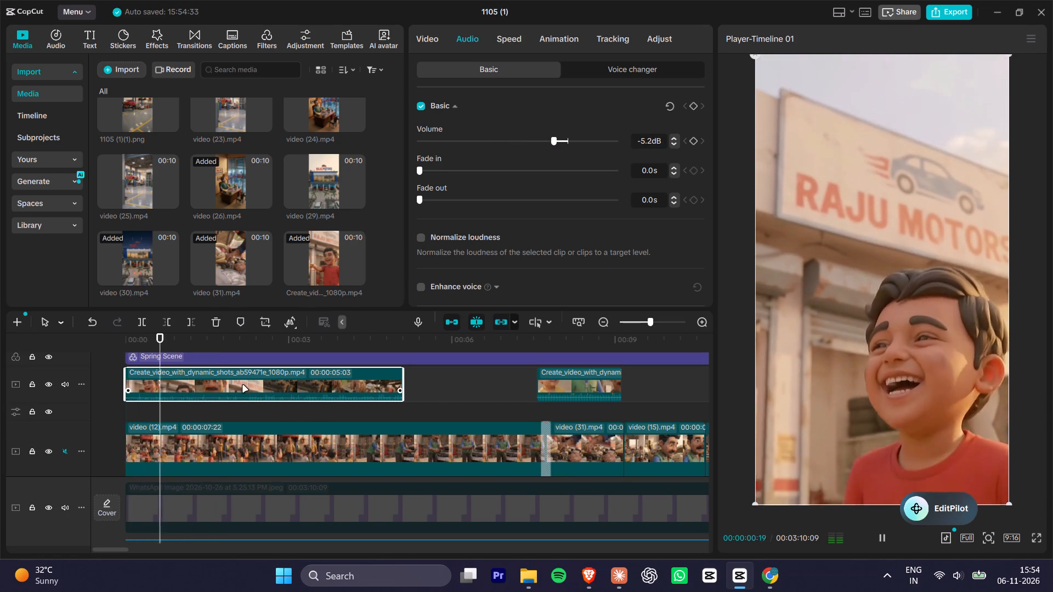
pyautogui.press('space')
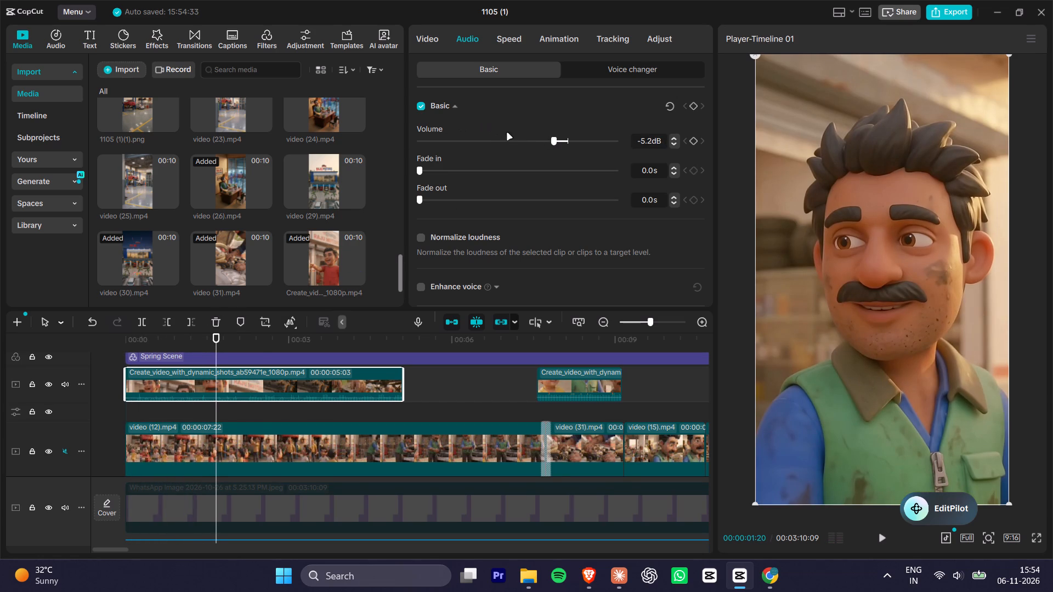
# Silence the opening dynamic-shots clip by lowering its volume to -∞ dB, and replay it from the start.
pyautogui.moveTo(525, 139); pyautogui.dragTo(324, 166)
pyautogui.moveTo(154, 336); pyautogui.dragTo(151, 335)
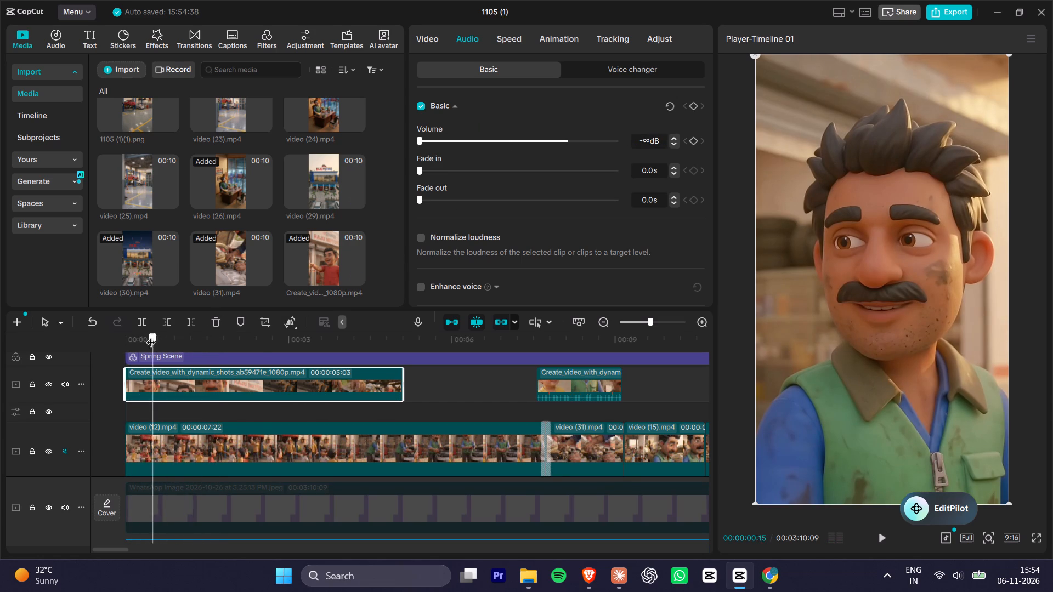
pyautogui.moveTo(151, 335); pyautogui.dragTo(47, 349)
pyautogui.press('space')
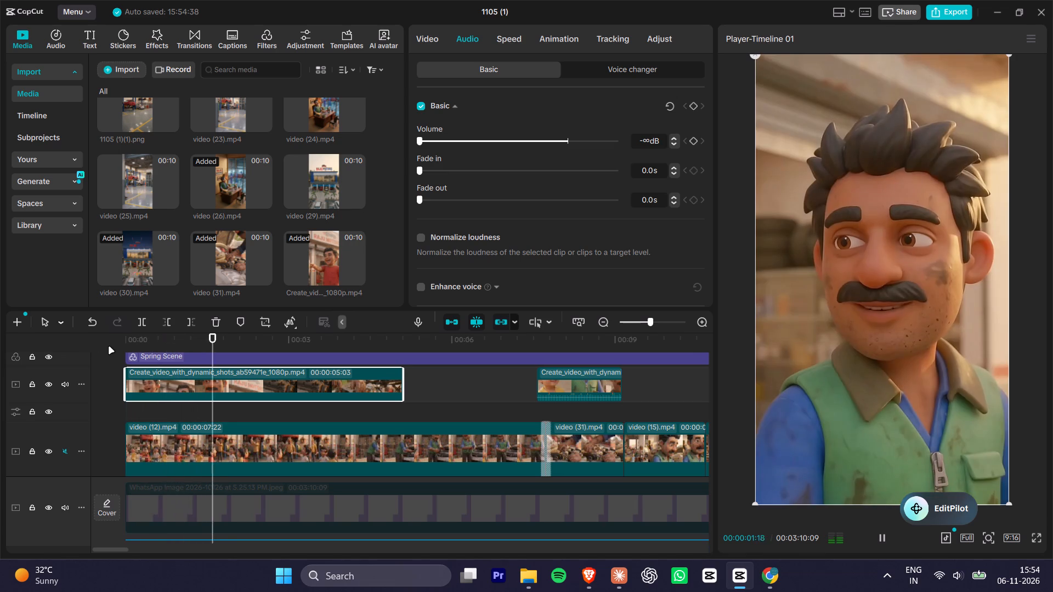
pyautogui.press('space')
# Review the opening dynamic-shots clip's final car-lift shot and its cut into video (12), between about 00:00:03:04 and 00:00:06:03.
pyautogui.press('space')
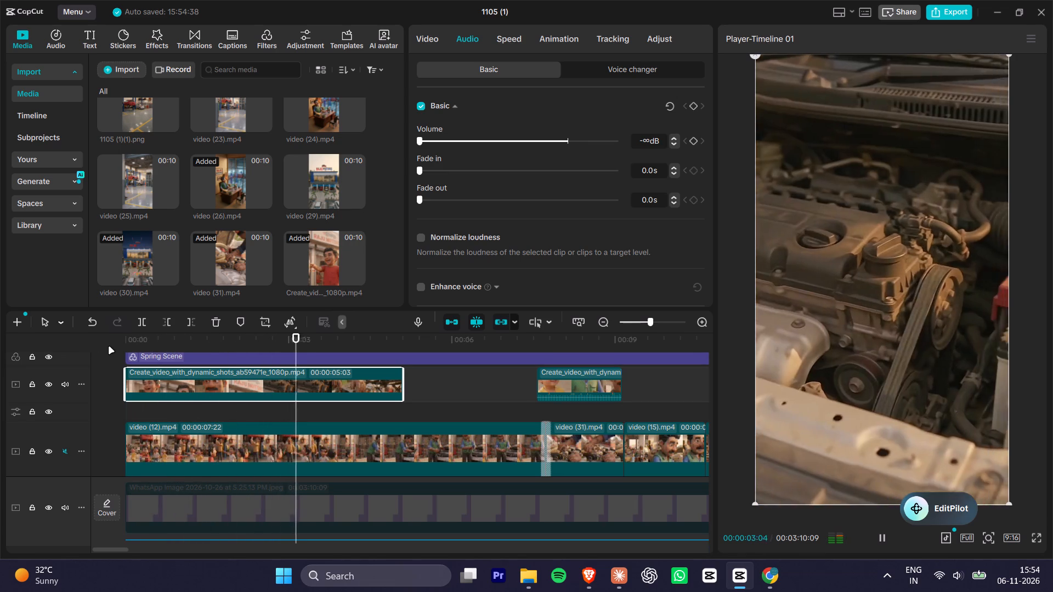
pyautogui.press('space')
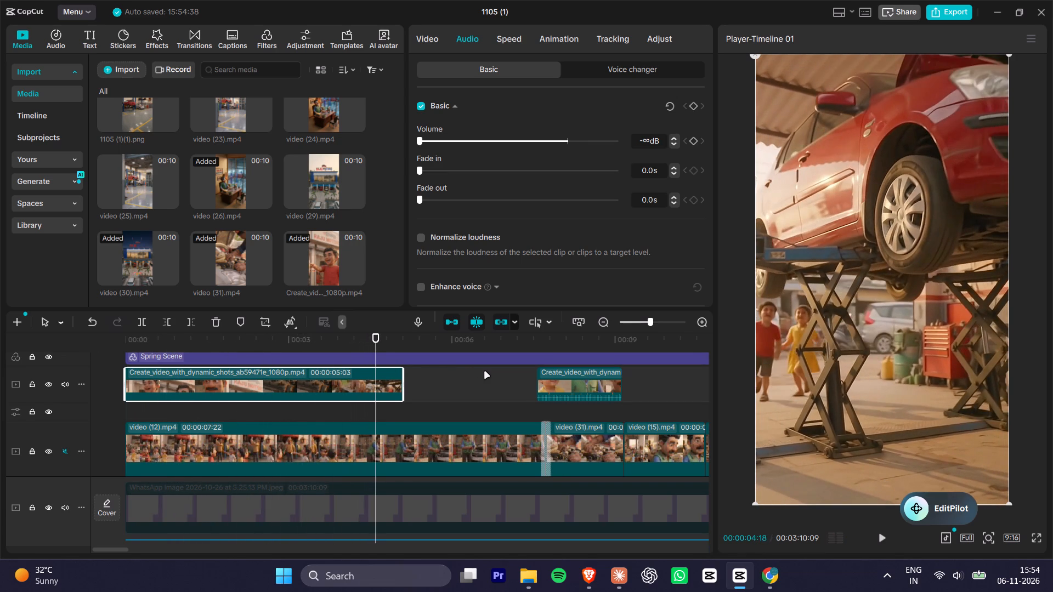
pyautogui.press('space')
pyautogui.press('space')
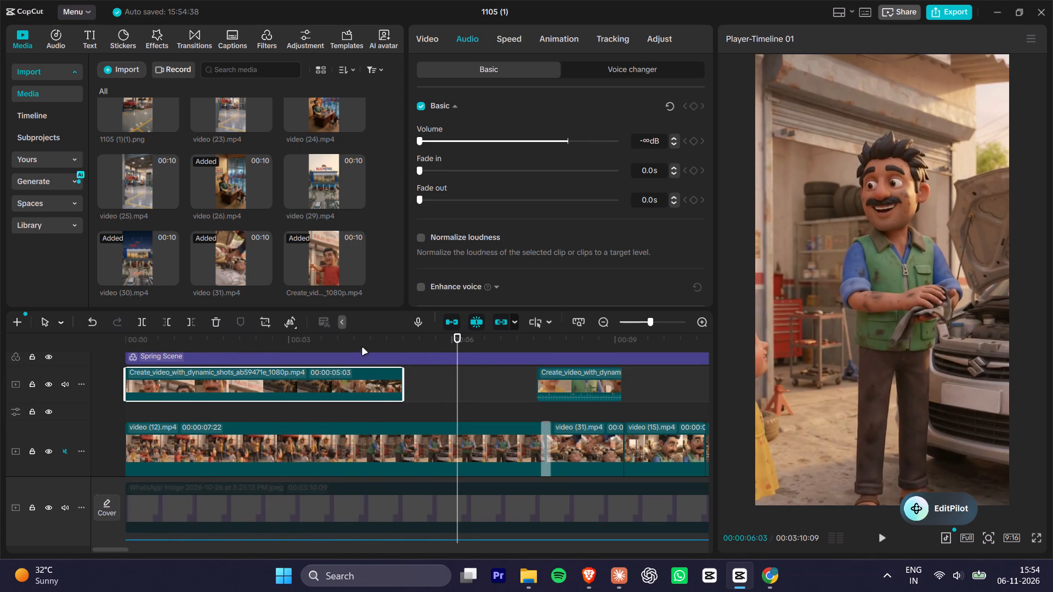
pyautogui.click(363, 348)
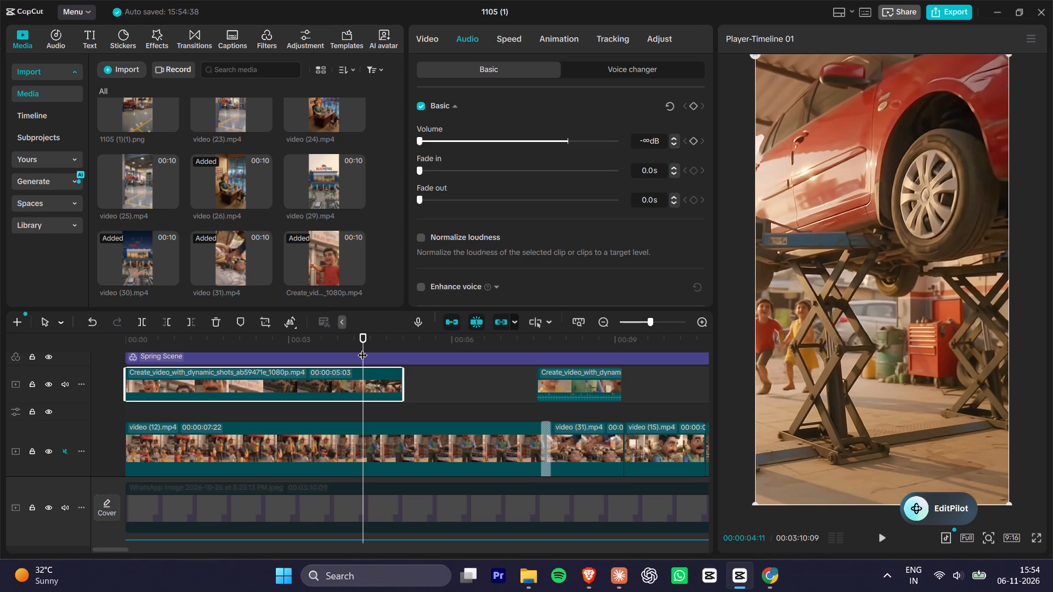
pyautogui.press('space')
pyautogui.press('space')
pyautogui.press('space')
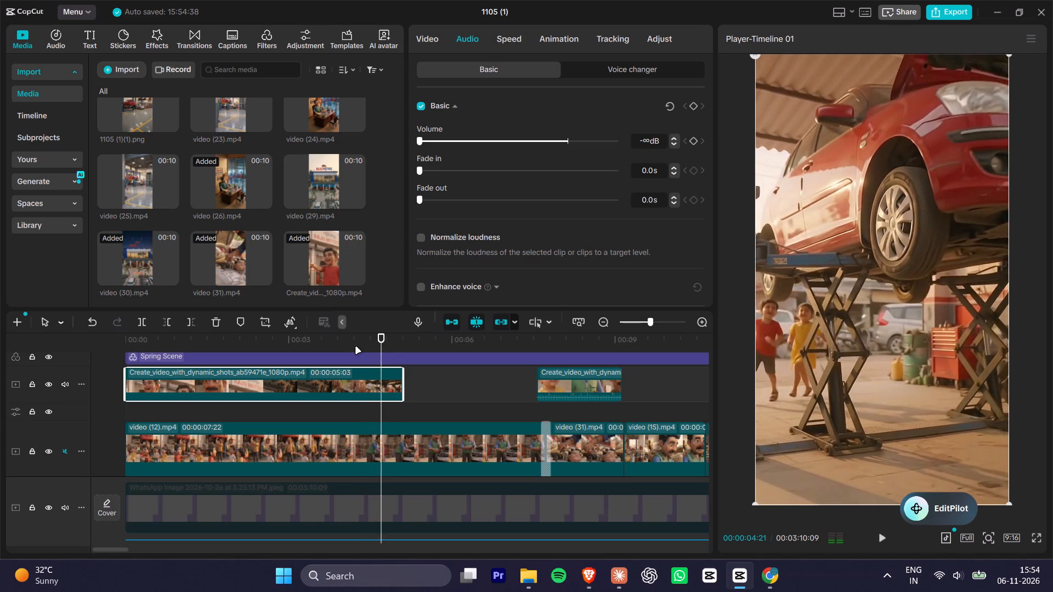
pyautogui.press('space')
pyautogui.press('space')
pyautogui.press('space')
pyautogui.press('space')
pyautogui.press('space')
pyautogui.press('space')
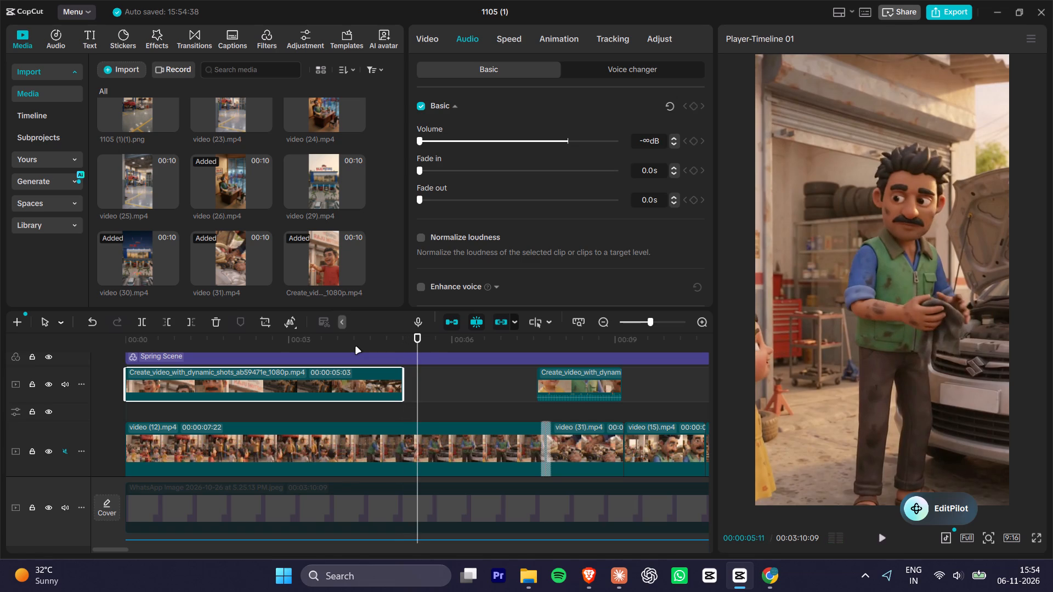
pyautogui.press('space')
pyautogui.moveTo(367, 348); pyautogui.dragTo(381, 345)
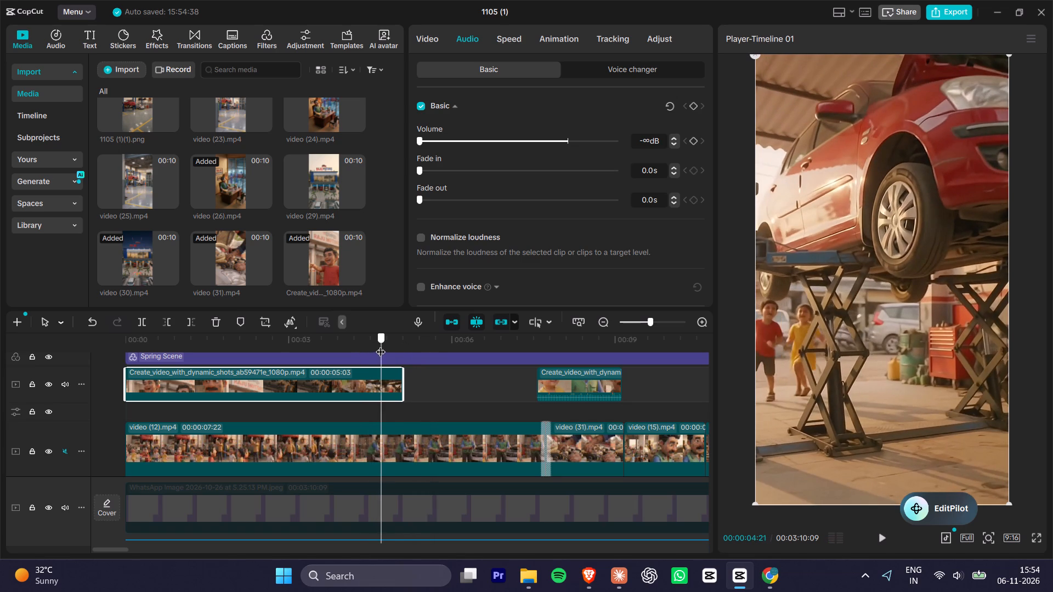
pyautogui.moveTo(381, 345); pyautogui.dragTo(397, 343)
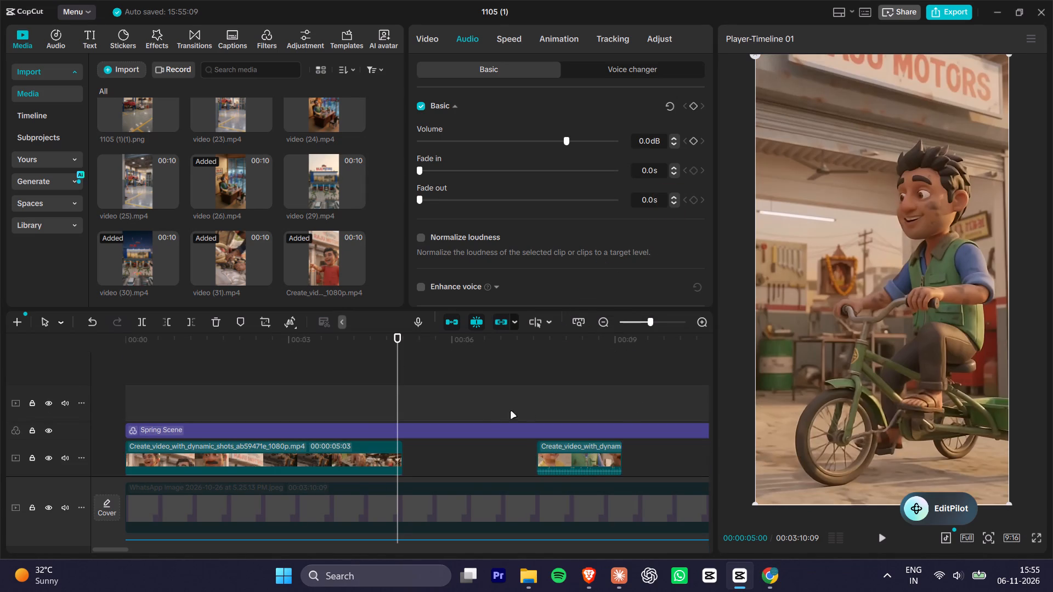
# Find where the new clip's open-bonnet mechanic shot begins, split the clip there at 00:00:09:15 and delete the part before it.
pyautogui.keyDown('alt'); pyautogui.scroll(-6, 493, 411); pyautogui.keyUp('alt')
pyautogui.press('space')
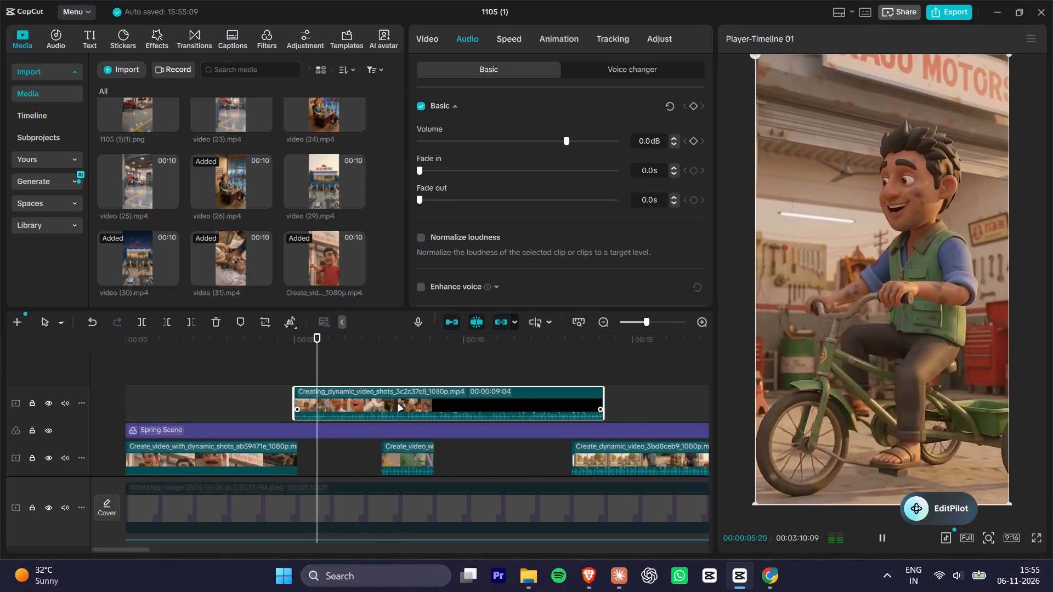
pyautogui.moveTo(384, 341); pyautogui.dragTo(394, 340)
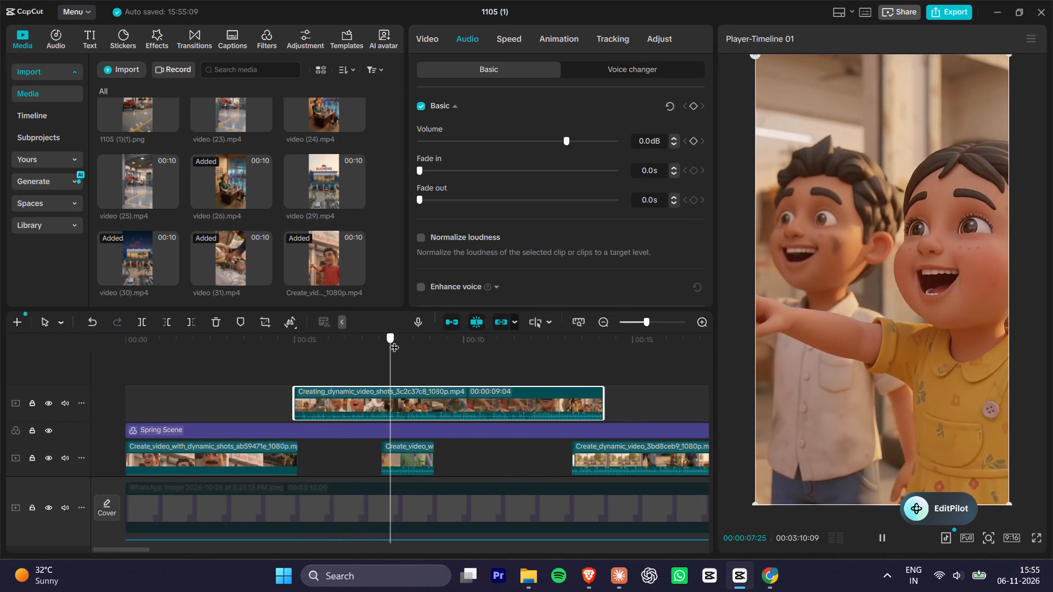
pyautogui.moveTo(394, 340); pyautogui.dragTo(462, 346)
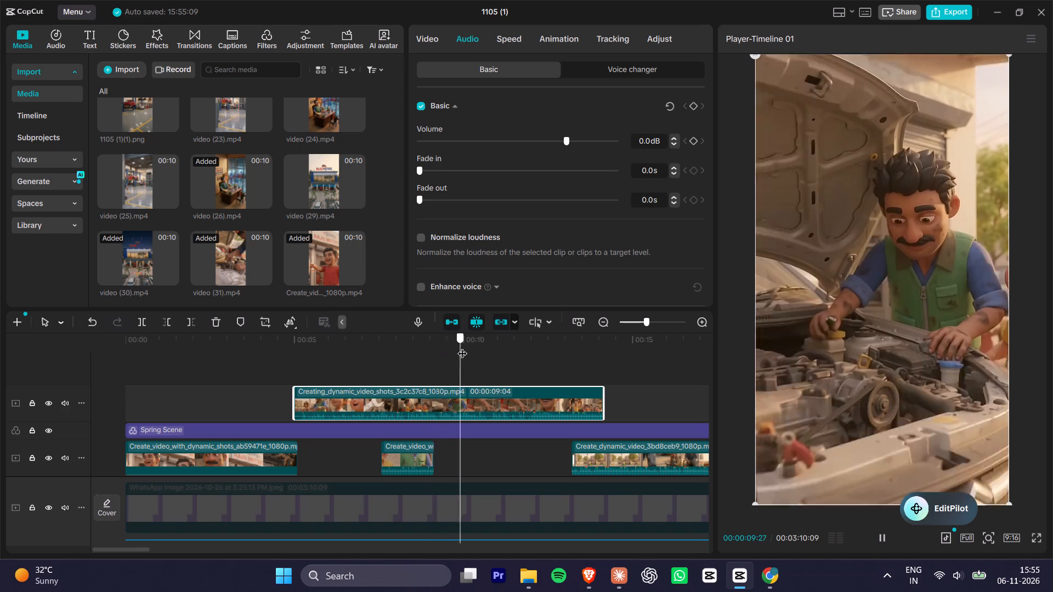
pyautogui.moveTo(462, 346); pyautogui.dragTo(469, 348)
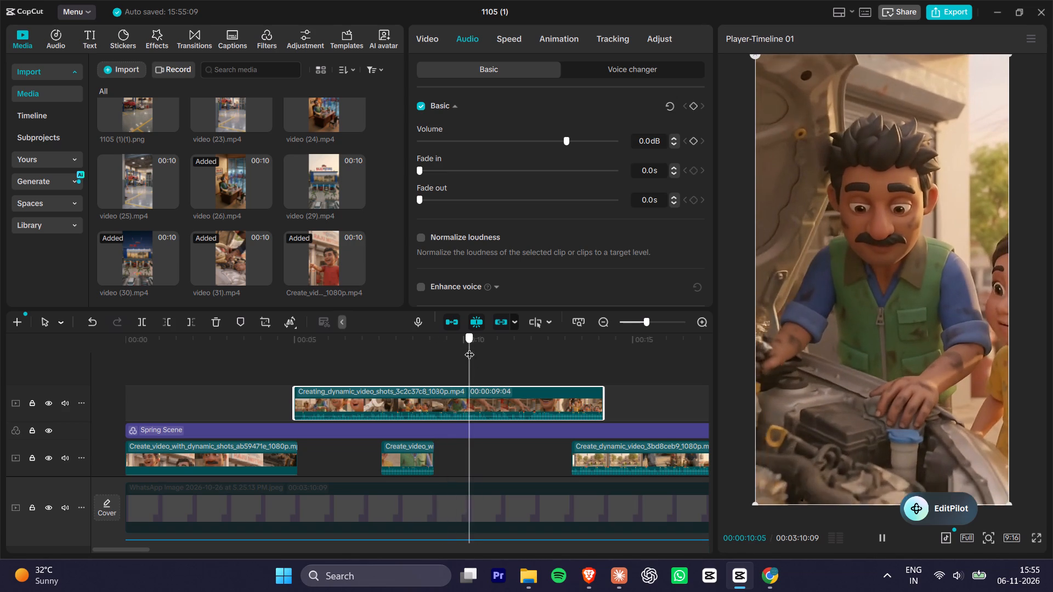
pyautogui.moveTo(469, 348); pyautogui.dragTo(456, 351)
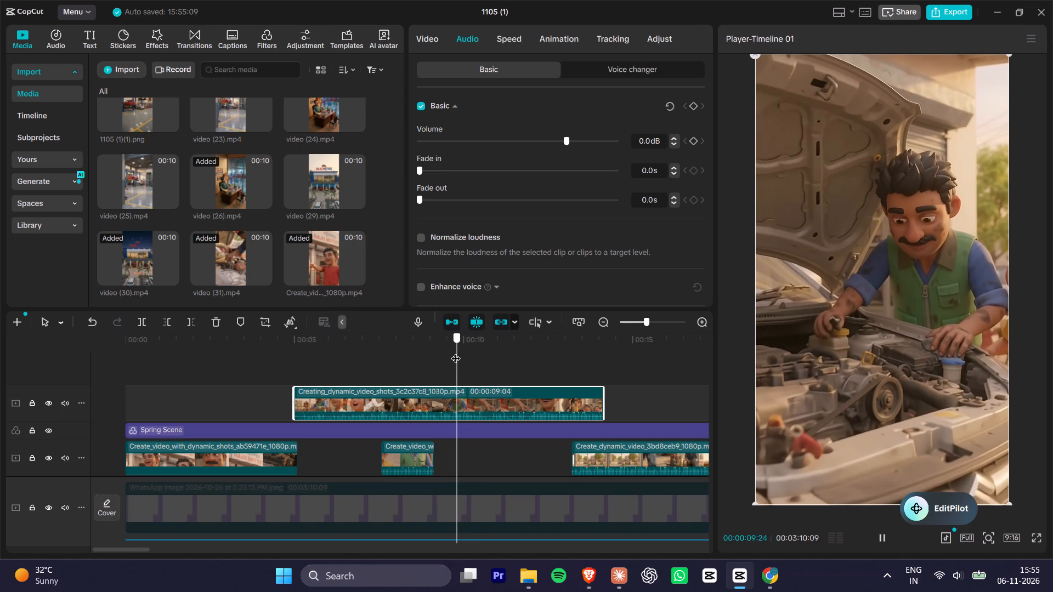
pyautogui.moveTo(456, 351); pyautogui.dragTo(449, 352)
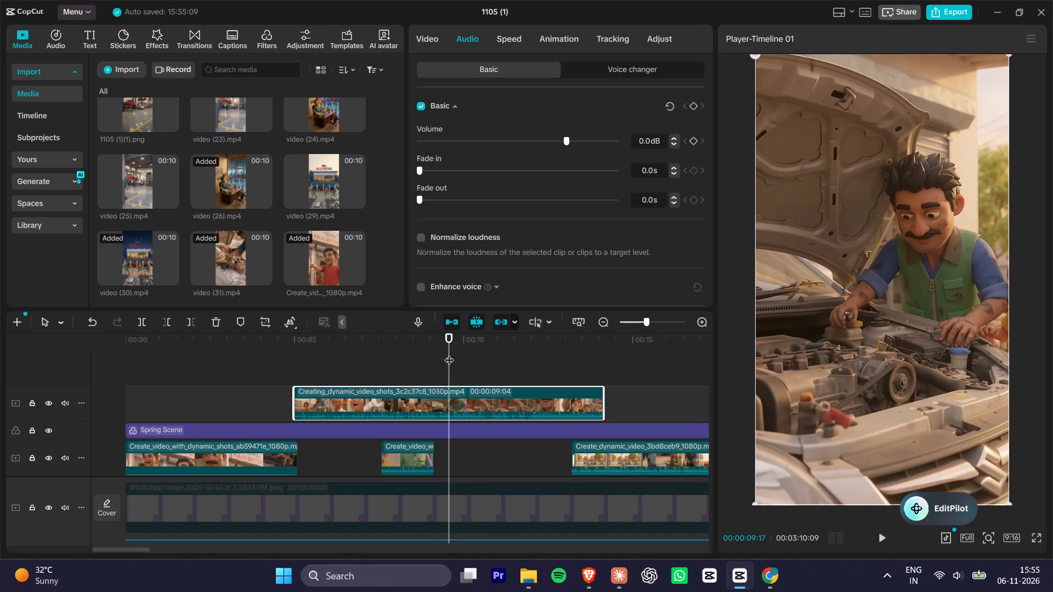
pyautogui.press('Left')
pyautogui.press('Left')
pyautogui.press('Left')
pyautogui.press('Left')
pyautogui.press('Left')
pyautogui.press('Left')
pyautogui.press('Left')
pyautogui.press('Left')
pyautogui.press('Left')
pyautogui.press('Right')
pyautogui.press('Right')
pyautogui.press('Right')
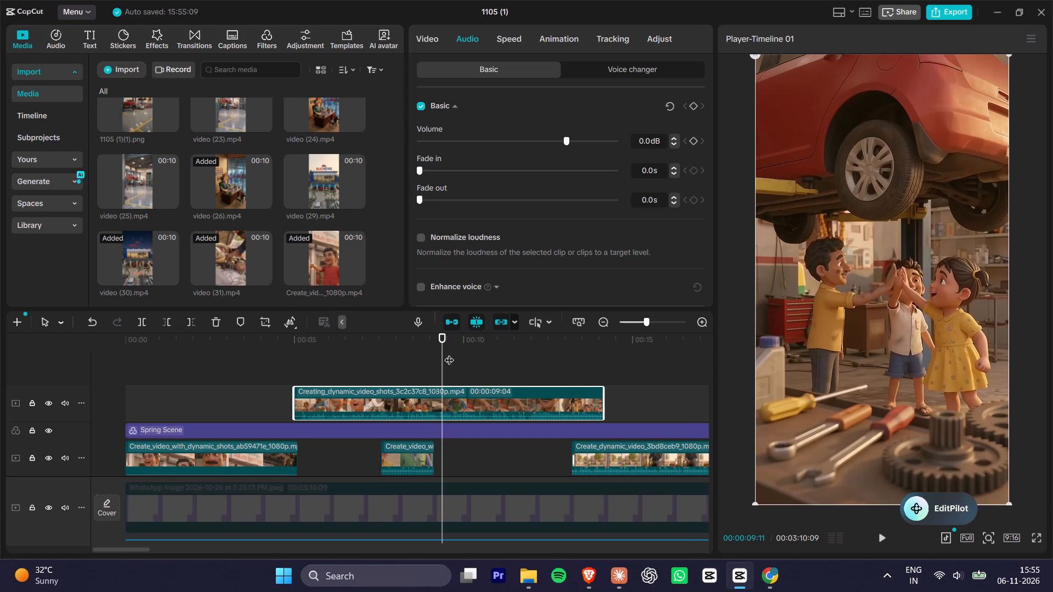
pyautogui.press('Right')
pyautogui.press('Right')
pyautogui.press('Right')
pyautogui.press('Right')
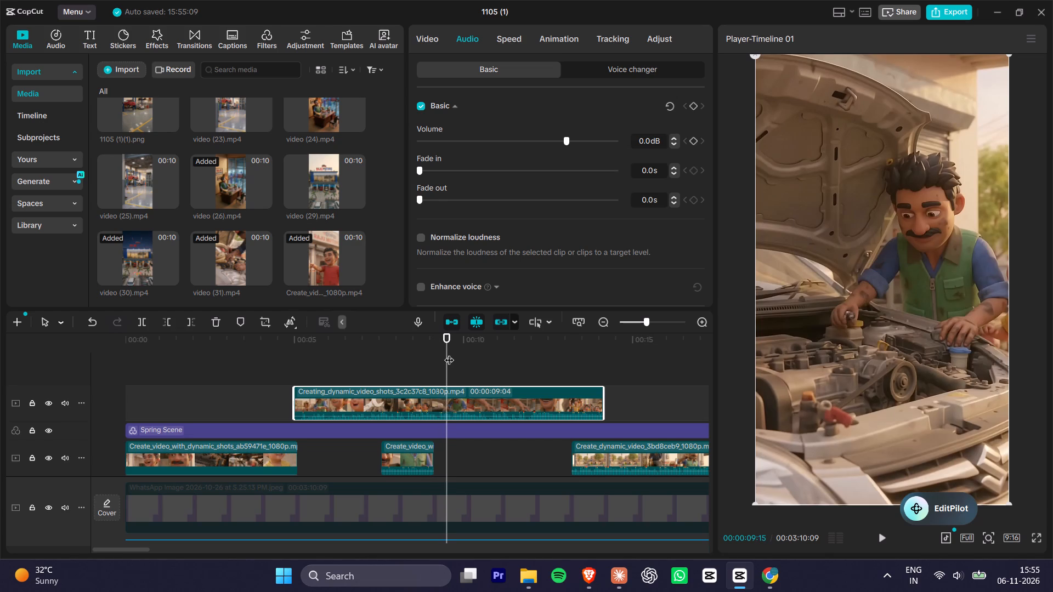
pyautogui.hotkey('ctrl', 'b')
pyautogui.click(392, 408)
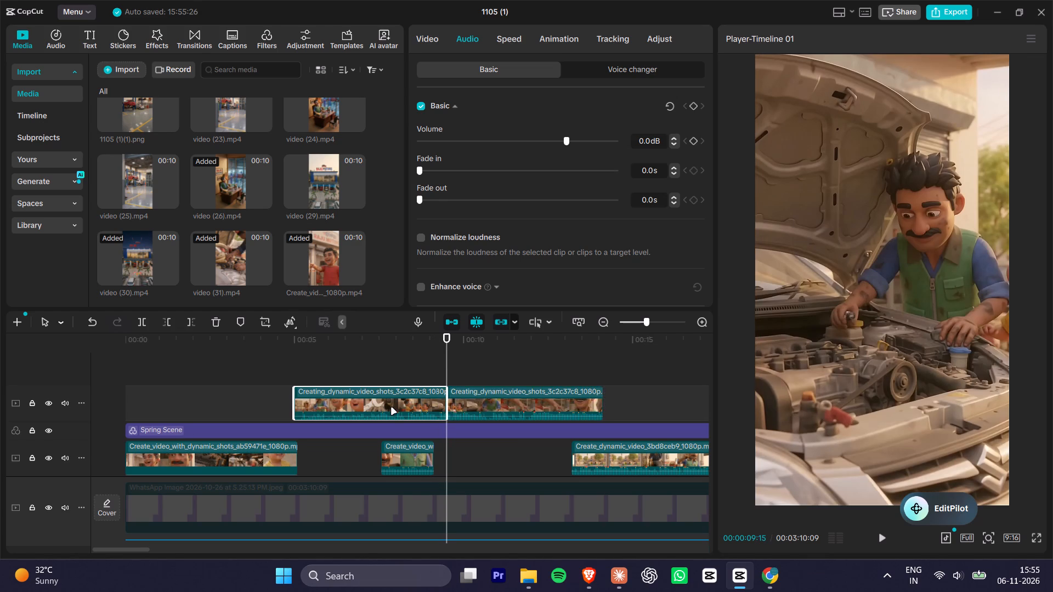
pyautogui.press('Delete')
# Review the shots in the remaining part of the new clip, from 00:00:09:15 to its end.
pyautogui.press('space')
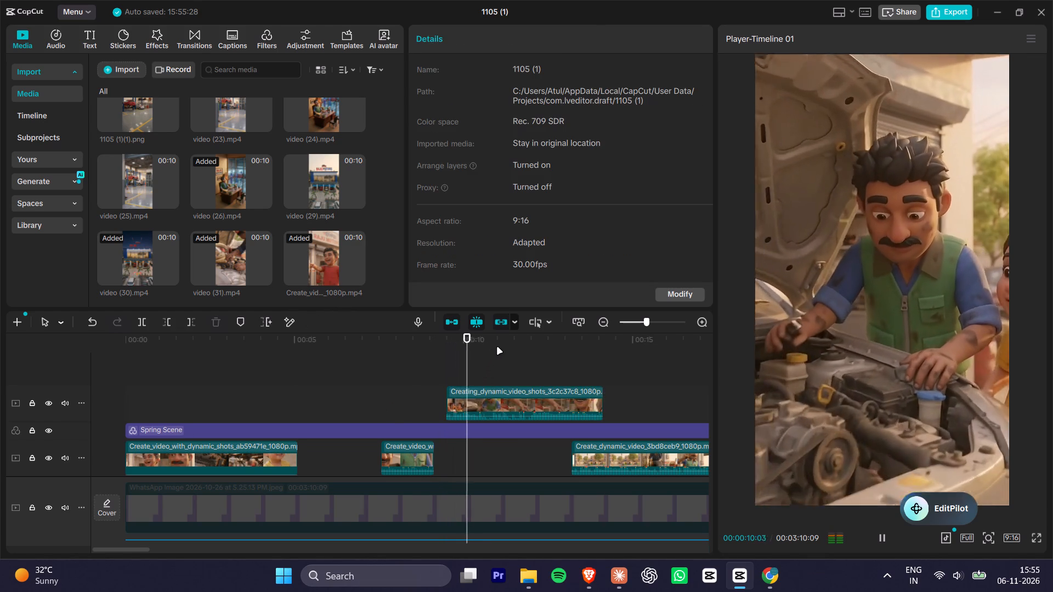
pyautogui.press('space')
pyautogui.press('space')
pyautogui.press('space')
pyautogui.moveTo(497, 348); pyautogui.dragTo(504, 346)
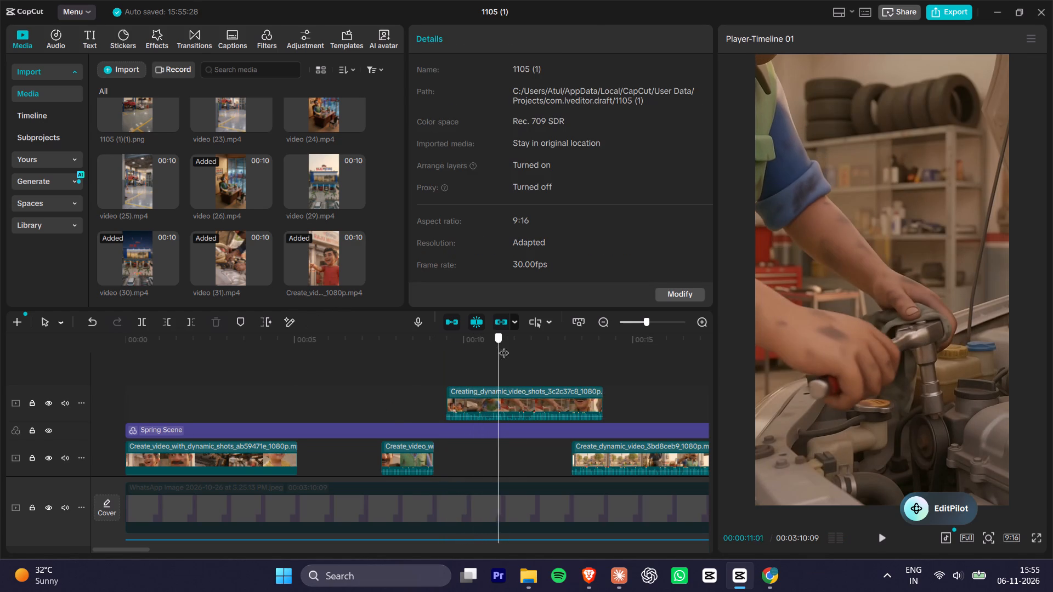
pyautogui.moveTo(504, 346); pyautogui.dragTo(561, 334)
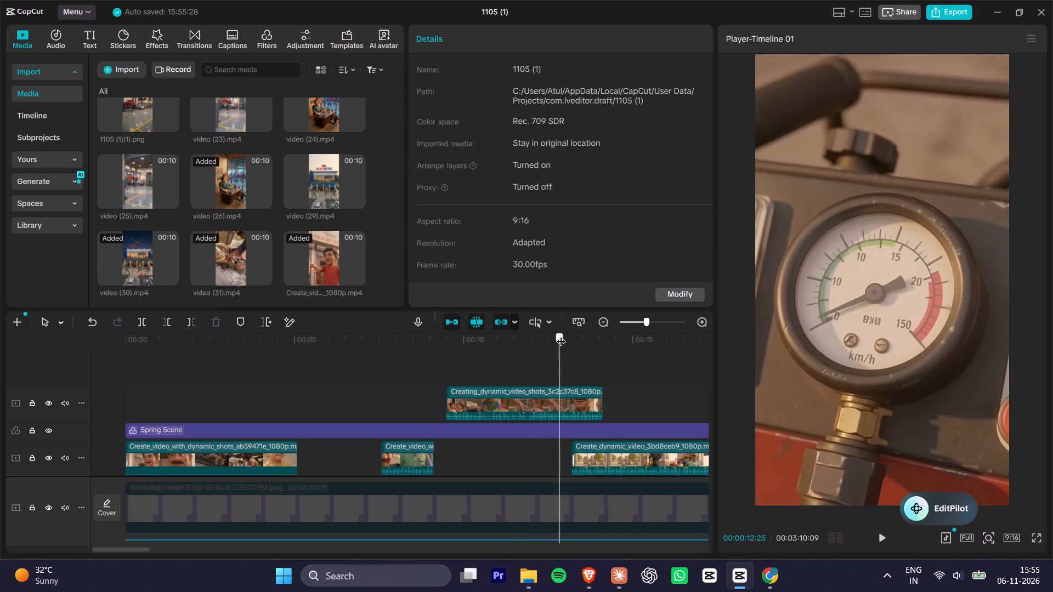
pyautogui.moveTo(561, 334); pyautogui.dragTo(602, 326)
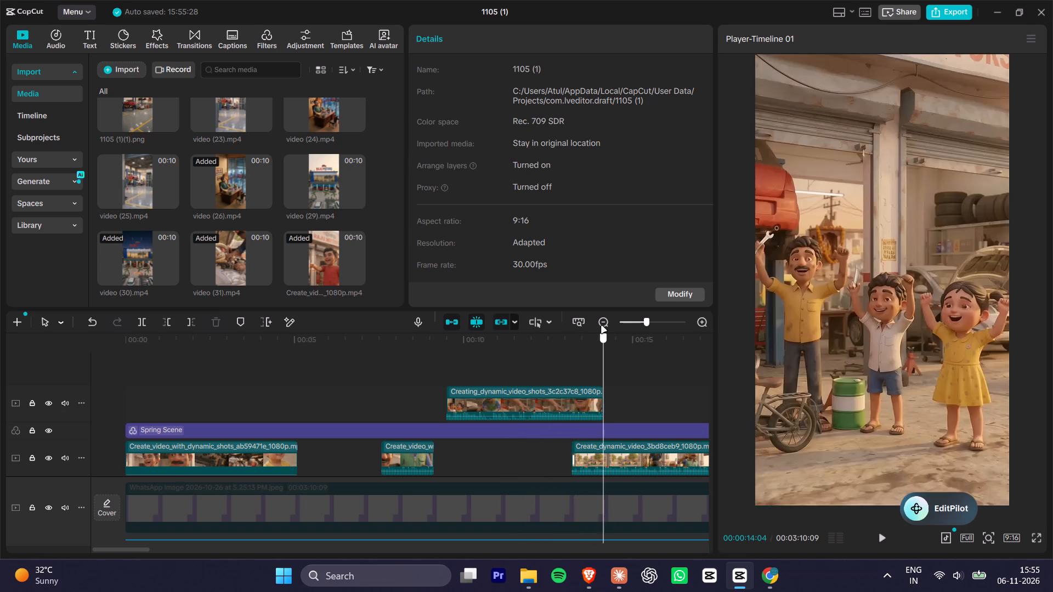
# Replay the opening dynamic-shots clip from the start through its engine and car-lift shots.
pyautogui.moveTo(602, 326); pyautogui.dragTo(14, 343)
pyautogui.press('space')
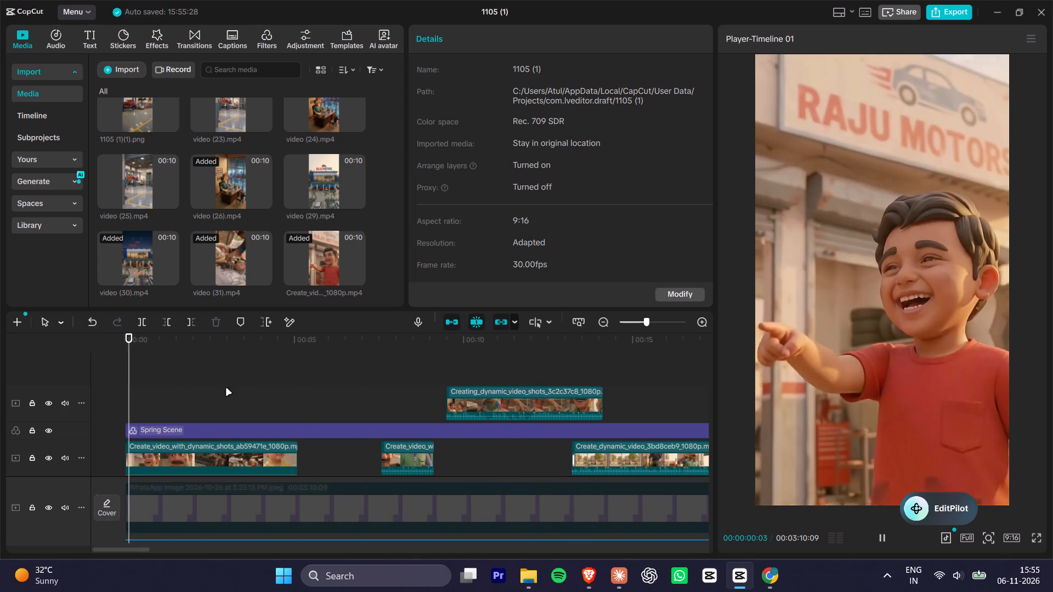
pyautogui.press('space')
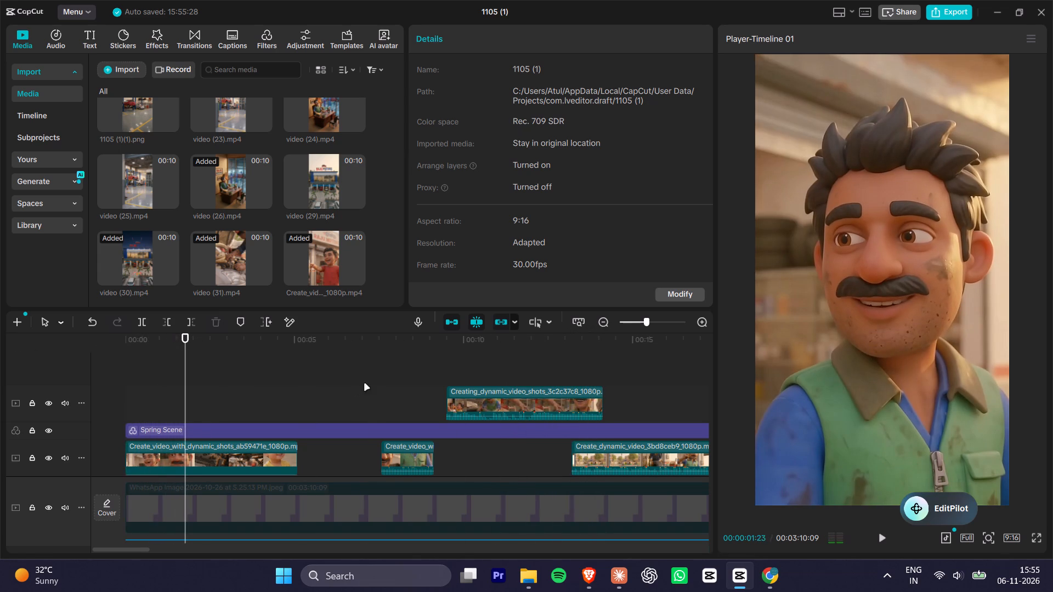
pyautogui.press('space')
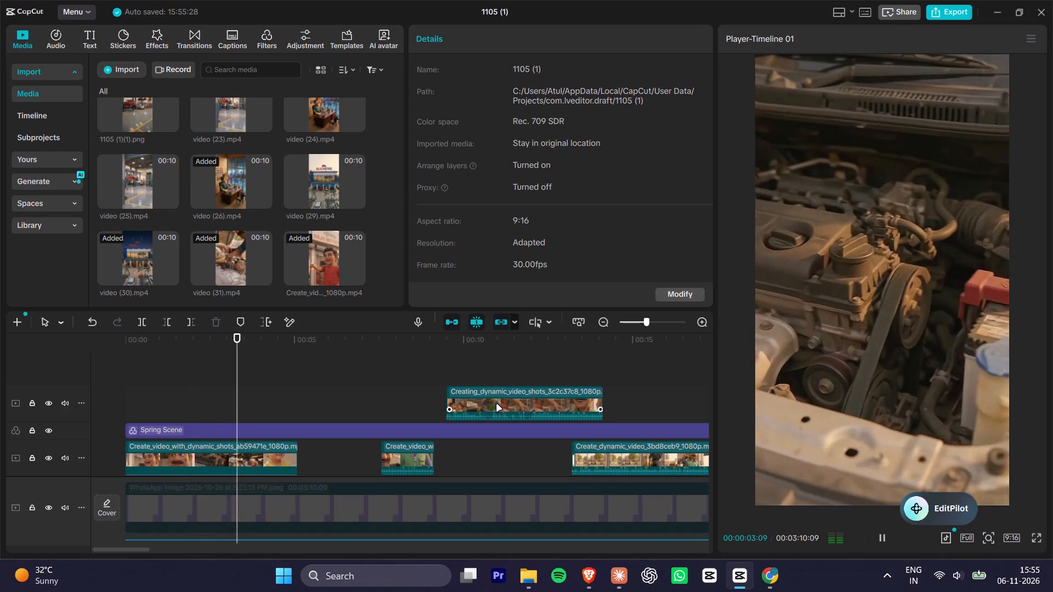
pyautogui.press('space')
pyautogui.press('space')
pyautogui.press('space')
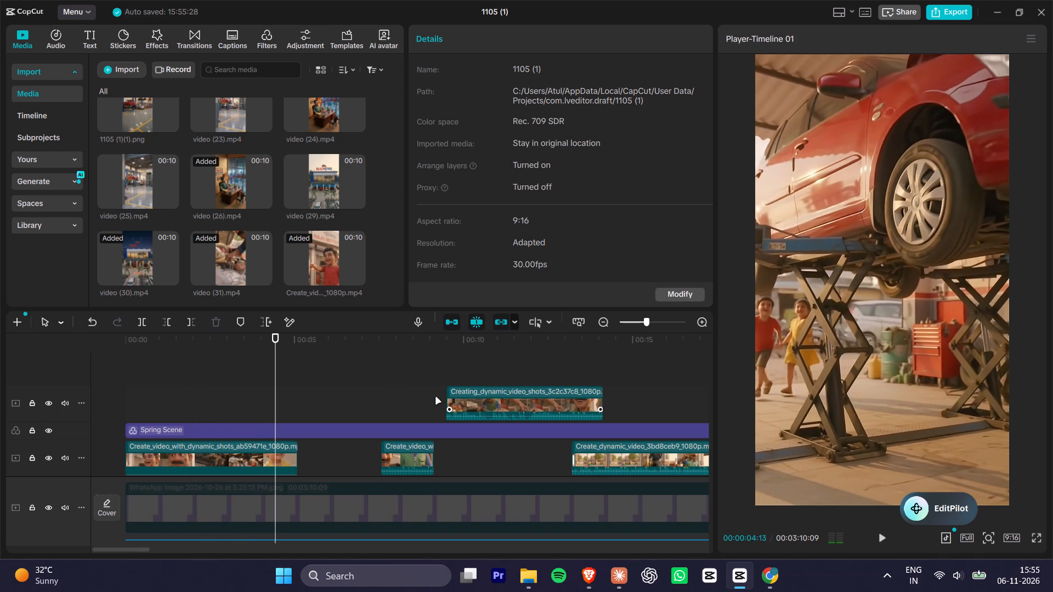
# Recheck the opening dynamic-shots clip from about 00:00:03:00 and trim its end back to 00:00:04:05.
pyautogui.click(228, 343)
pyautogui.press('space')
pyautogui.press('space')
pyautogui.click(269, 459)
pyautogui.press('space')
pyautogui.press('space')
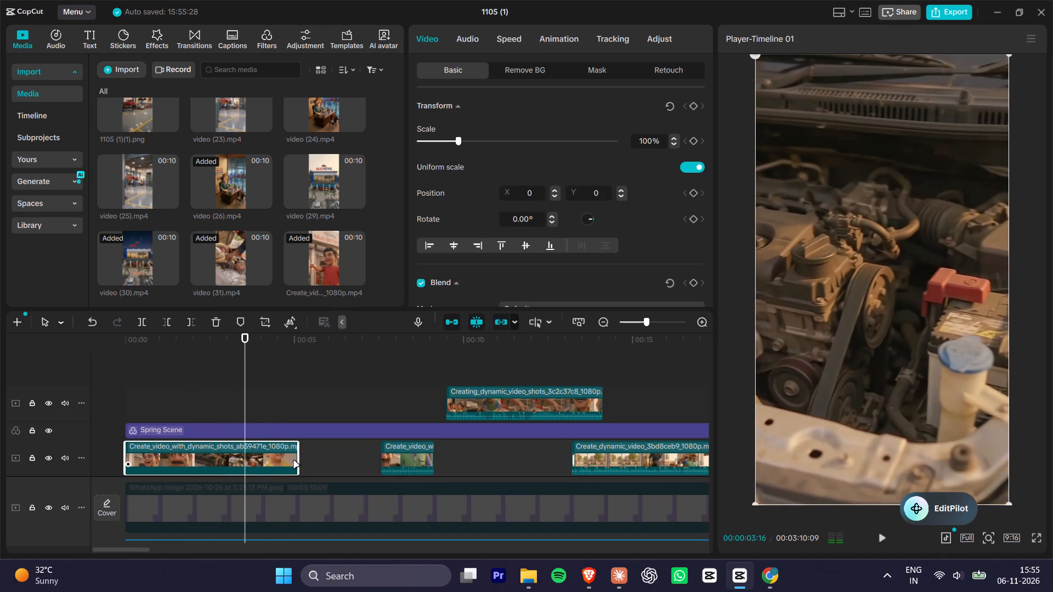
pyautogui.press('space')
pyautogui.press('space')
pyautogui.press('space')
pyautogui.press('space')
pyautogui.moveTo(298, 459); pyautogui.dragTo(269, 464)
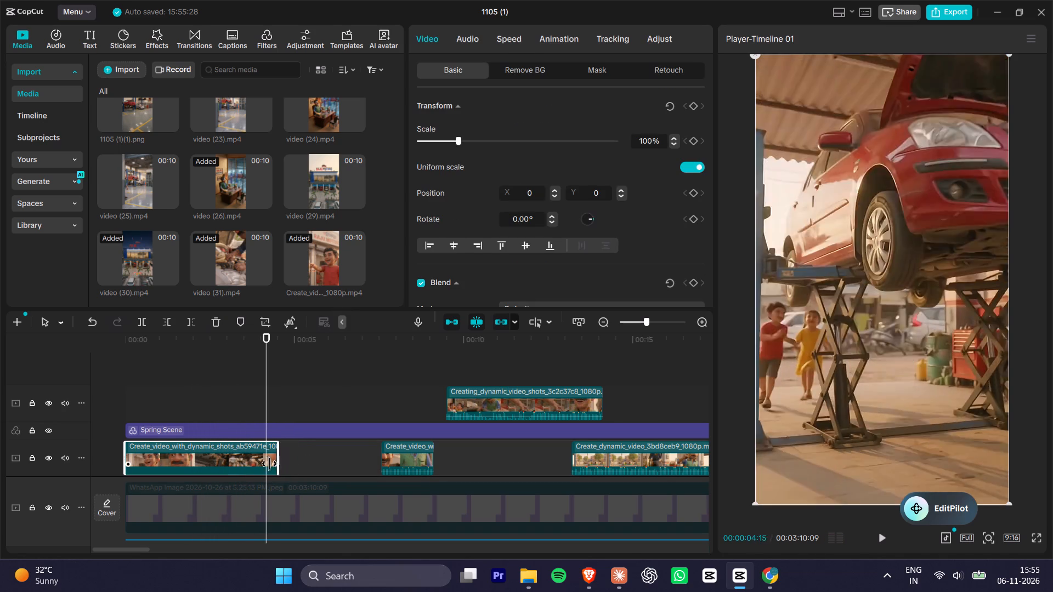
pyautogui.moveTo(269, 464); pyautogui.dragTo(261, 464)
# Split the opening dynamic-shots clip at 00:00:03:29, where the engine shot ends, and delete the remaining car-lift frames.
pyautogui.keyDown('alt'); pyautogui.scroll(6, 261, 464); pyautogui.keyUp('alt')
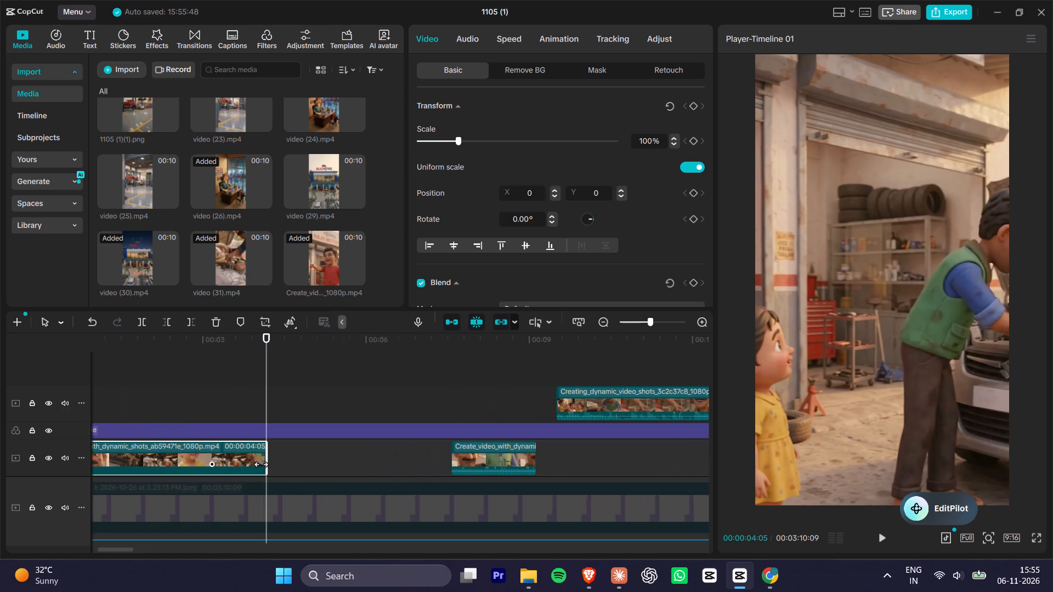
pyautogui.press('Left')
pyautogui.press('Left')
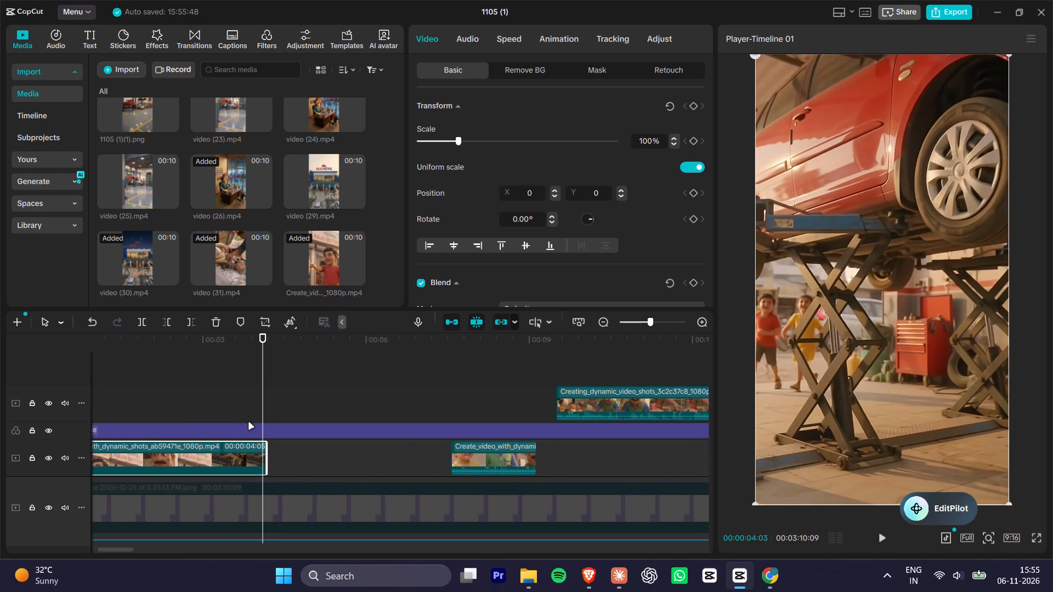
pyautogui.press('Left')
pyautogui.press('Left')
pyautogui.press('Left')
pyautogui.press('Left')
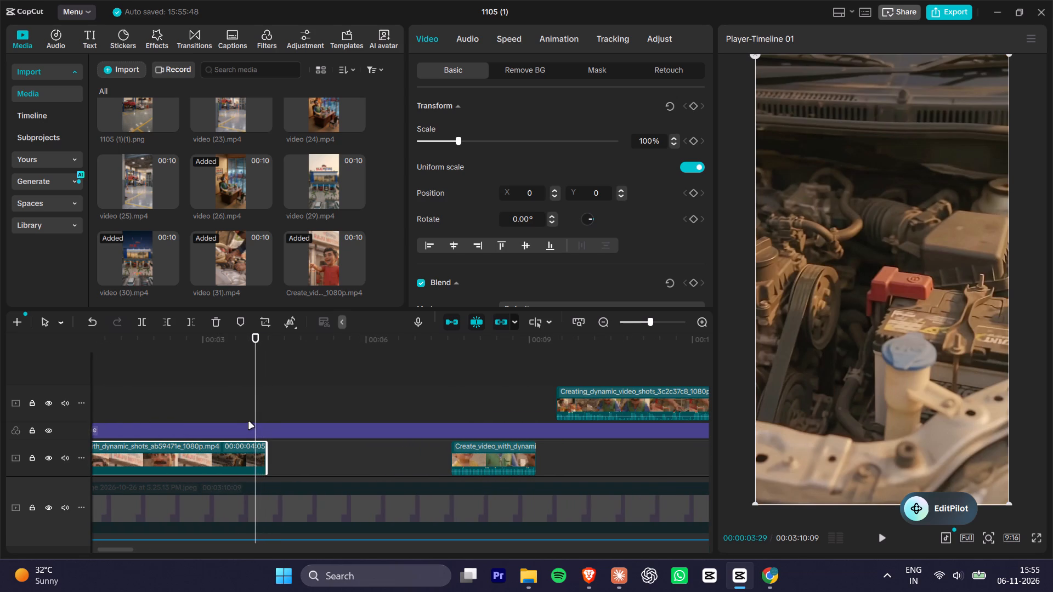
pyautogui.press('Right')
pyautogui.press('Left')
pyautogui.hotkey('ctrl', 'b')
pyautogui.press('Delete')
# Move the mechanic clip on the upper track to start at 00:00:03:29, directly after the opening clip, and play the join.
pyautogui.moveTo(600, 391); pyautogui.dragTo(373, 390)
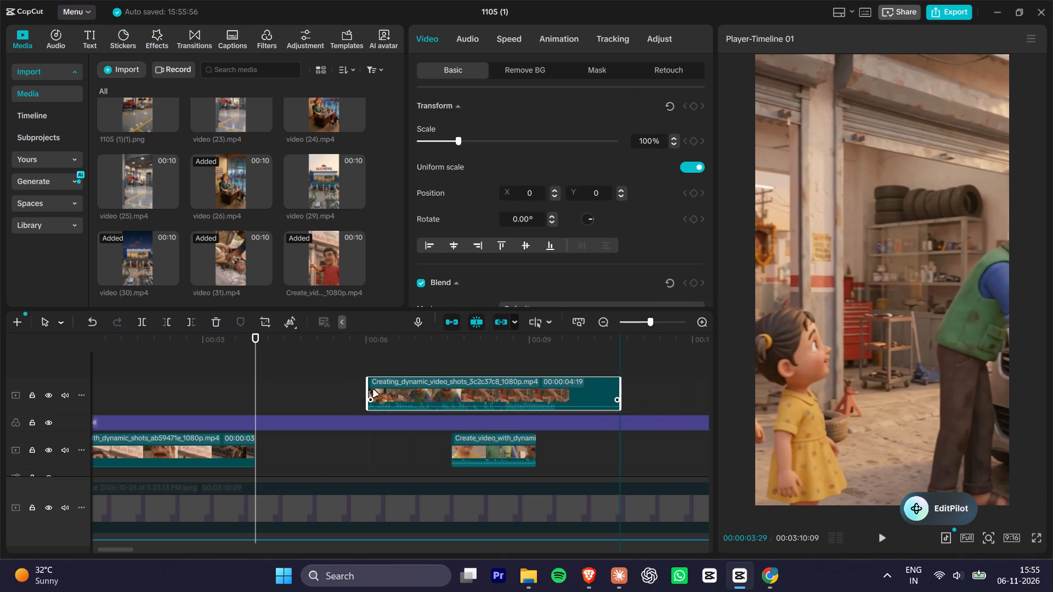
pyautogui.moveTo(373, 390); pyautogui.dragTo(301, 402)
pyautogui.click(207, 345)
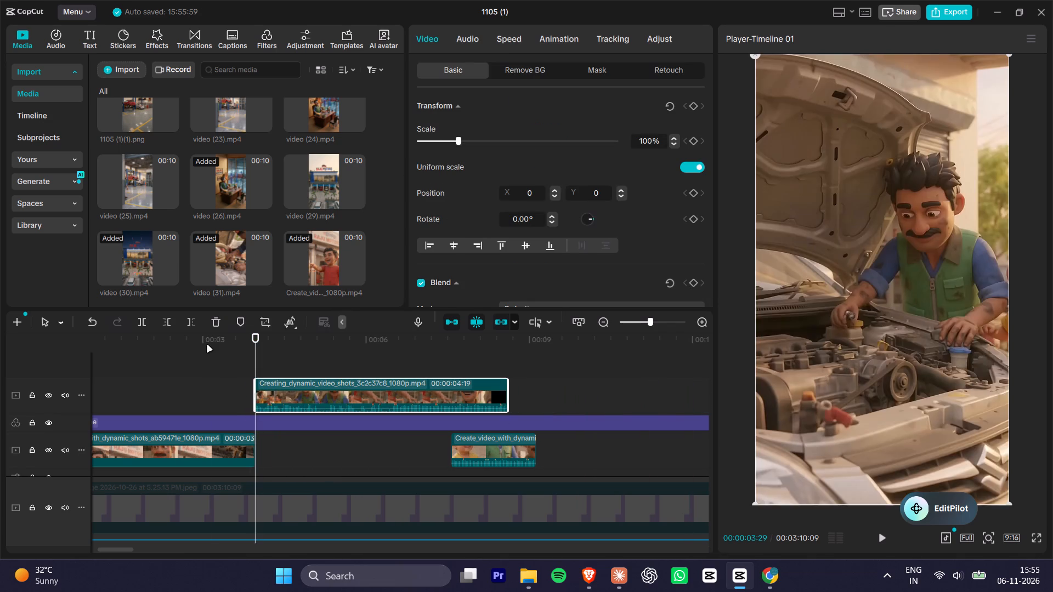
pyautogui.press('space')
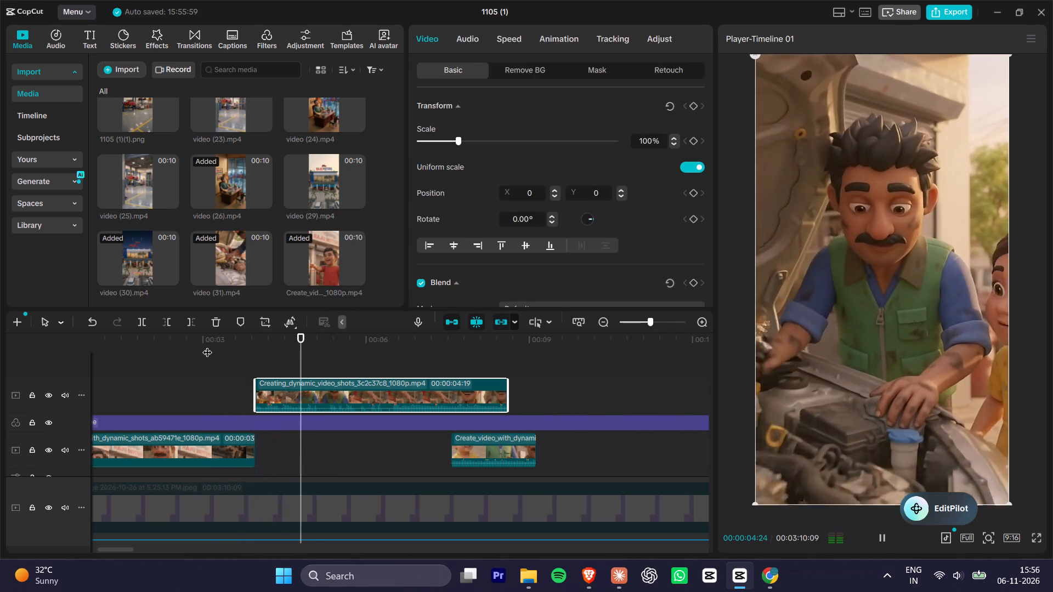
pyautogui.press('space')
# Silence the mechanic clip by lowering its volume to -∞ dB, and replay it from just before its start.
pyautogui.click(348, 396)
pyautogui.click(465, 43)
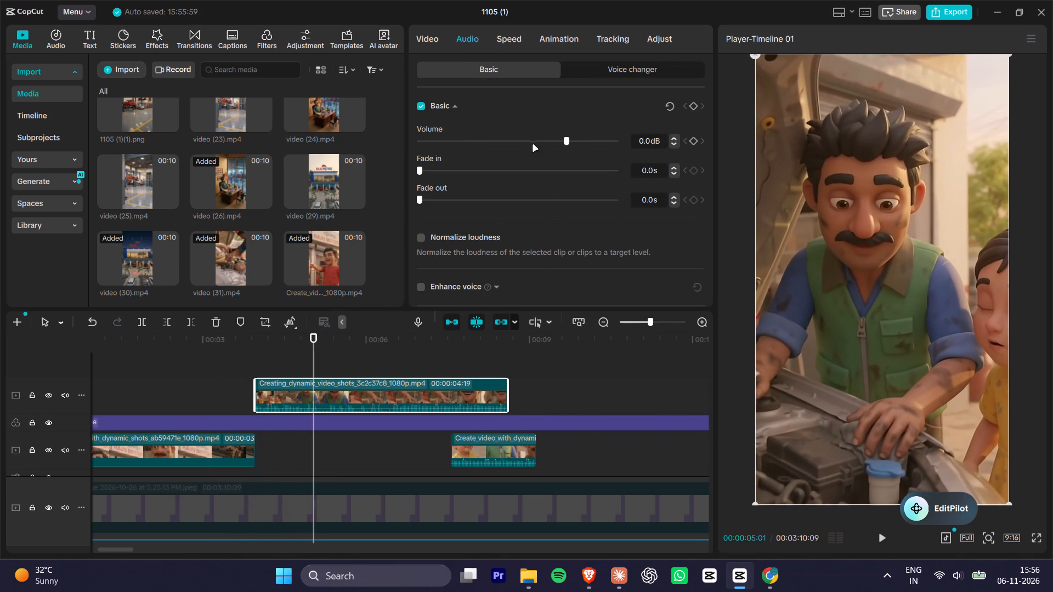
pyautogui.moveTo(526, 136); pyautogui.dragTo(303, 191)
pyautogui.click(233, 343)
pyautogui.press('space')
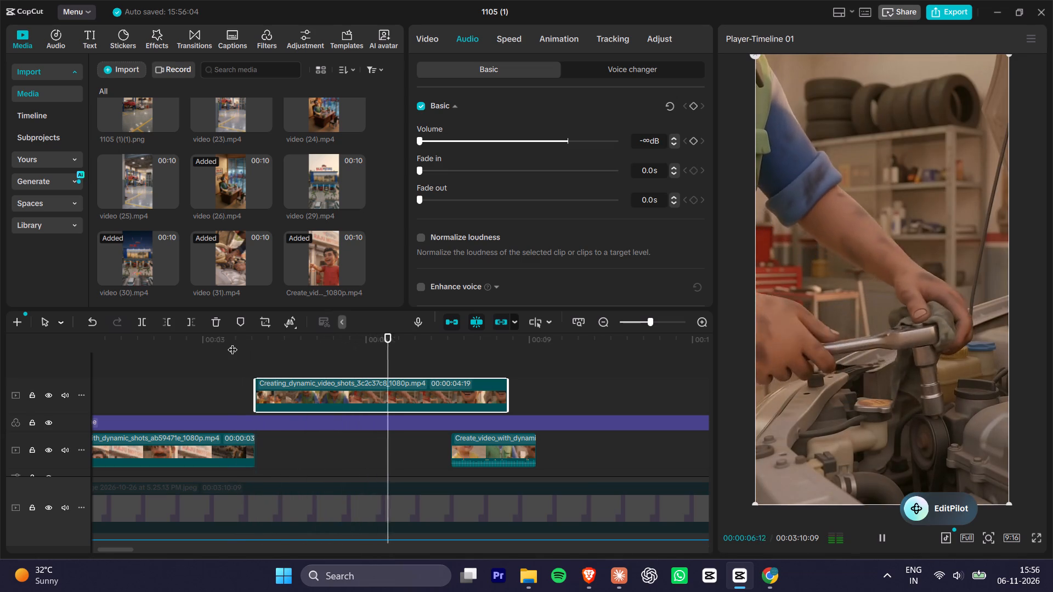
pyautogui.press('space')
# Review the mechanic clip's bonnet and wrench shots between about 00:00:04:20 and 00:00:06:23.
pyautogui.moveTo(315, 341); pyautogui.dragTo(337, 338)
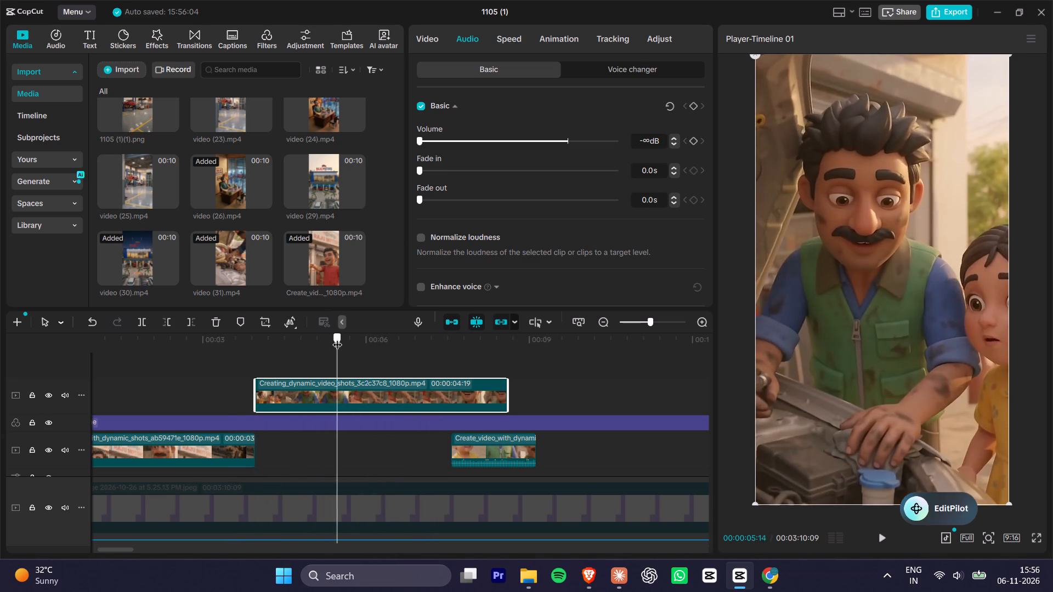
pyautogui.moveTo(337, 338); pyautogui.dragTo(409, 329)
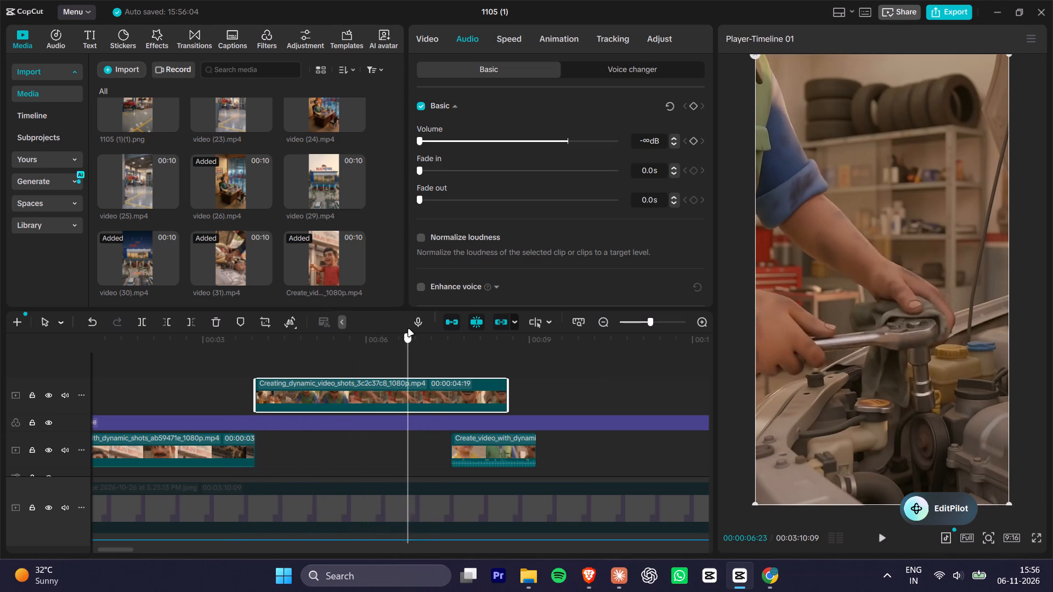
pyautogui.moveTo(409, 329); pyautogui.dragTo(396, 336)
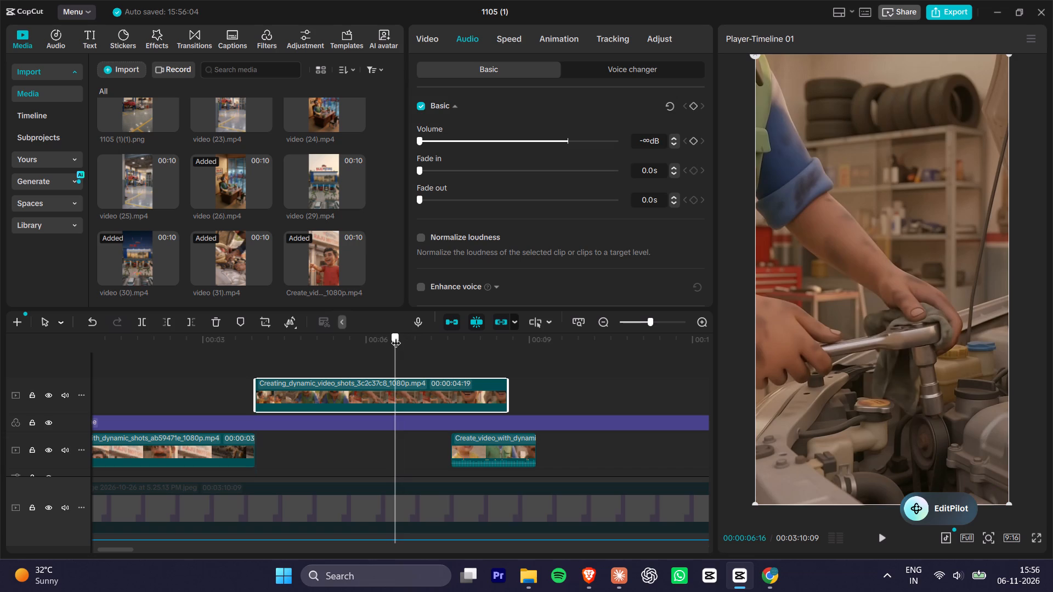
pyautogui.moveTo(396, 336); pyautogui.dragTo(366, 343)
pyautogui.moveTo(366, 343); pyautogui.dragTo(296, 350)
pyautogui.press('space')
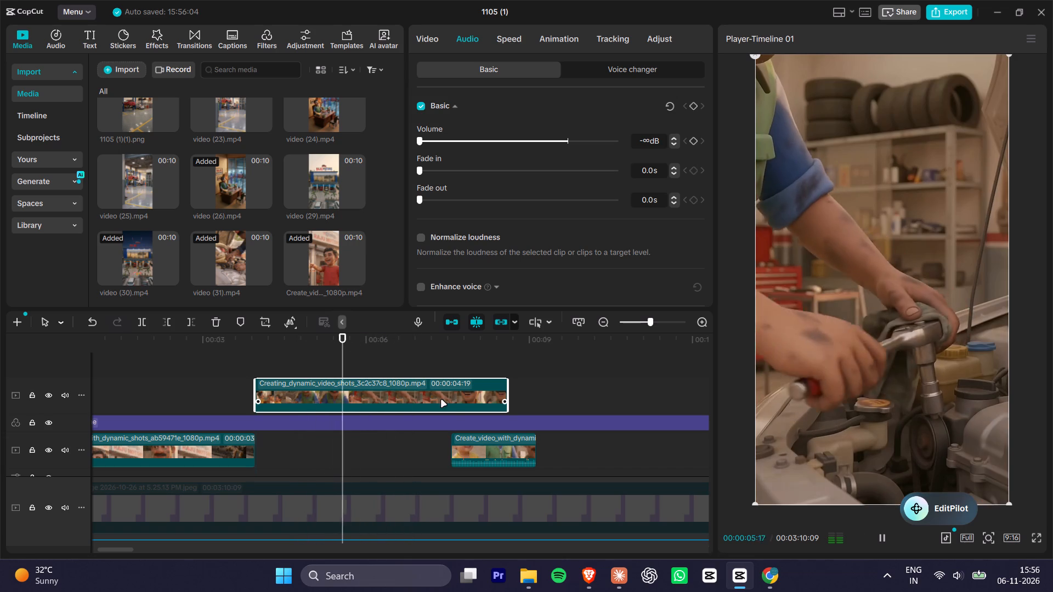
pyautogui.press('space')
# Shift the mechanic clip earlier on the upper track, split it at 00:00:05:08 where the pressure-gauge shot ends, and delete the remainder.
pyautogui.moveTo(466, 391); pyautogui.dragTo(352, 384)
pyautogui.click(468, 343)
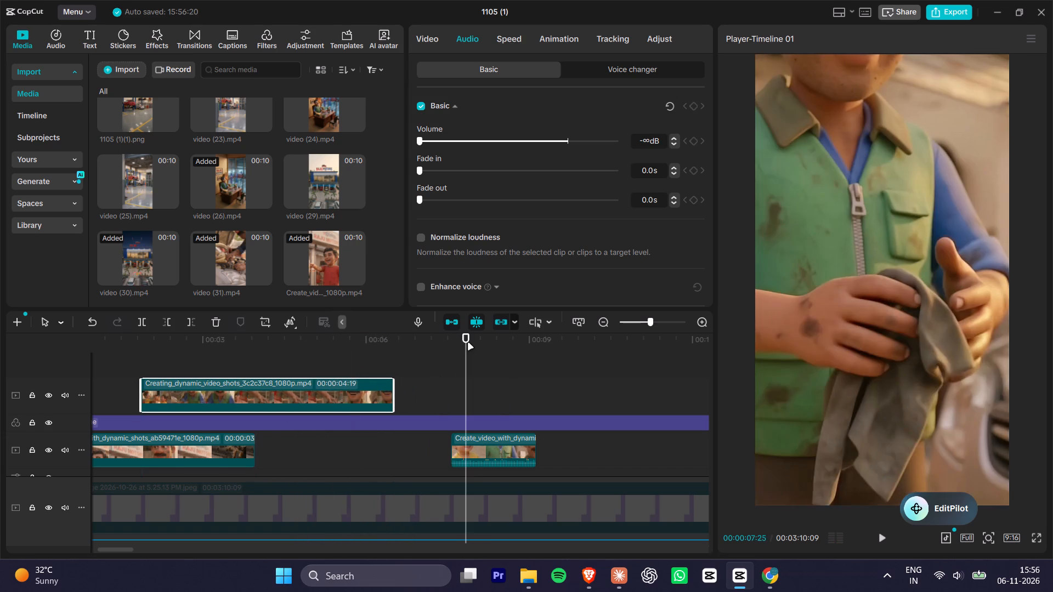
pyautogui.press('space')
pyautogui.press('space')
pyautogui.moveTo(294, 343); pyautogui.dragTo(280, 346)
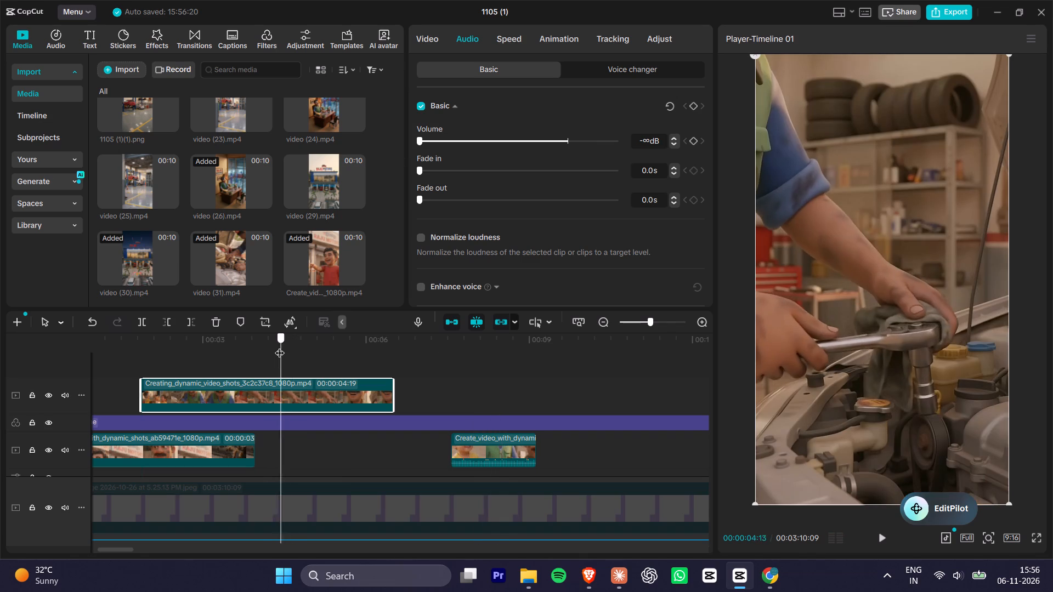
pyautogui.moveTo(280, 346); pyautogui.dragTo(323, 348)
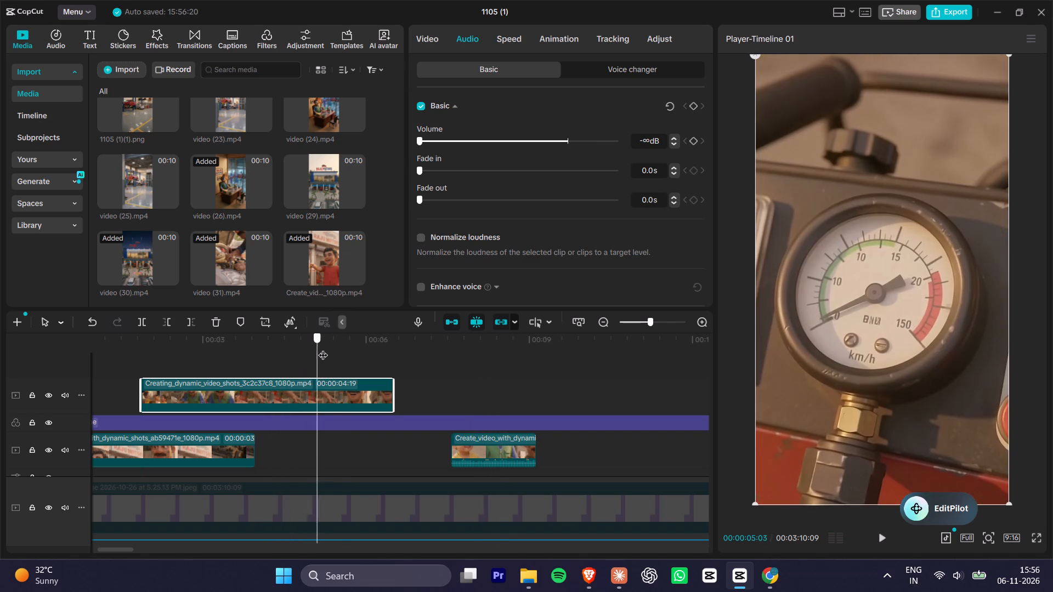
pyautogui.moveTo(323, 348); pyautogui.dragTo(323, 353)
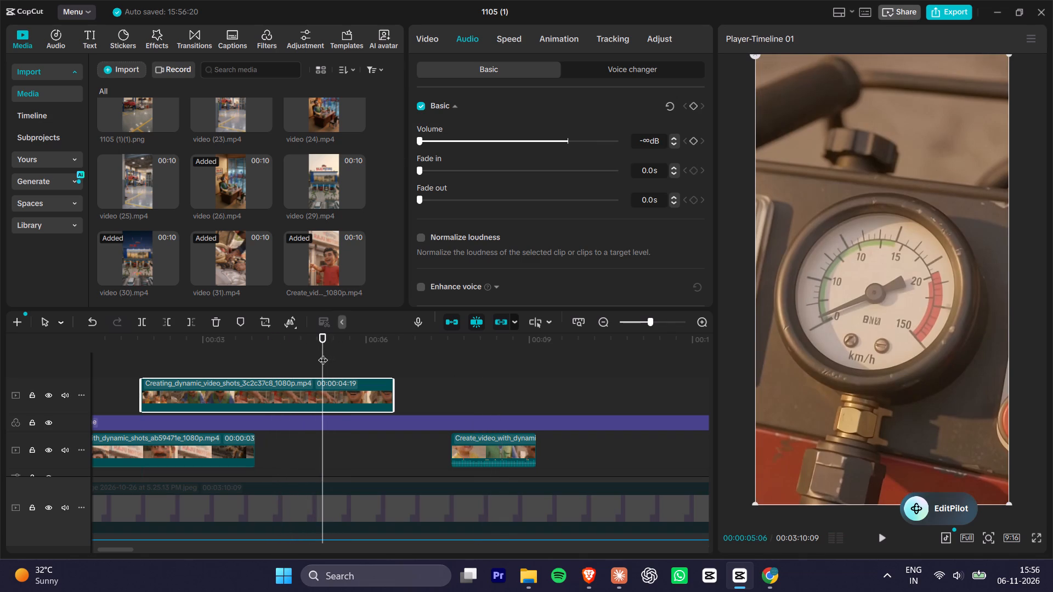
pyautogui.press('Right')
pyautogui.press('Right')
pyautogui.press('Right')
pyautogui.press('Left')
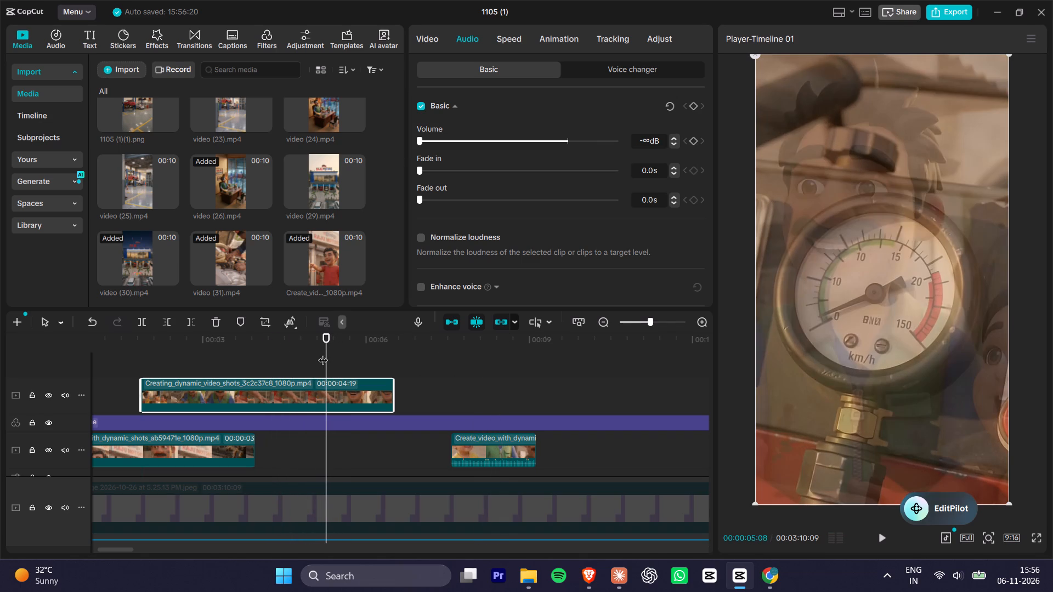
pyautogui.hotkey('ctrl', 'b')
pyautogui.click(352, 394)
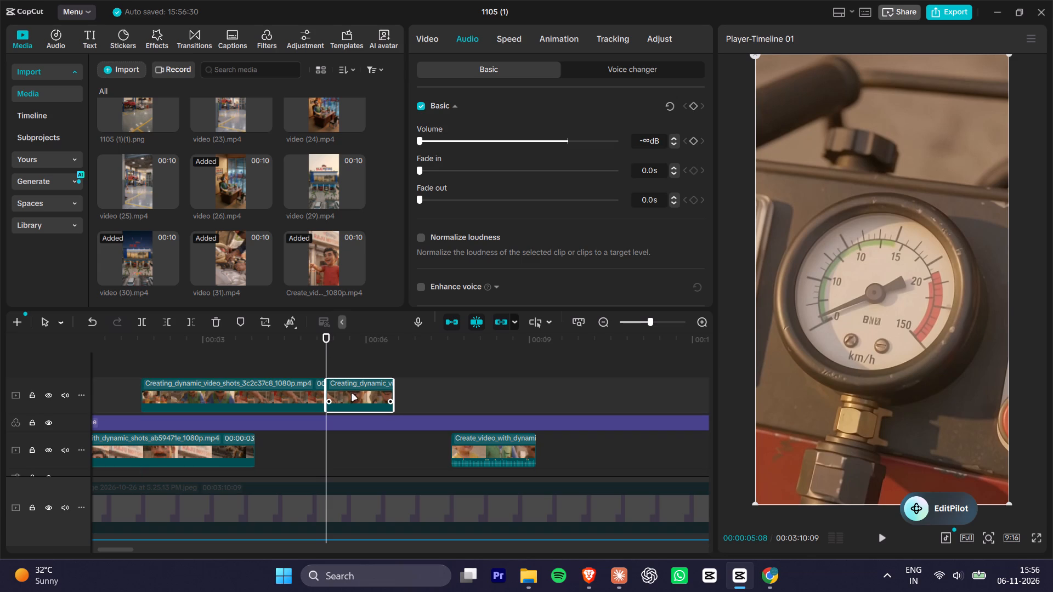
pyautogui.press('Delete')
# Move the trimmed mechanic clip down to the opening clip's track, starting directly after that clip, and play the join.
pyautogui.moveTo(244, 388); pyautogui.dragTo(360, 449)
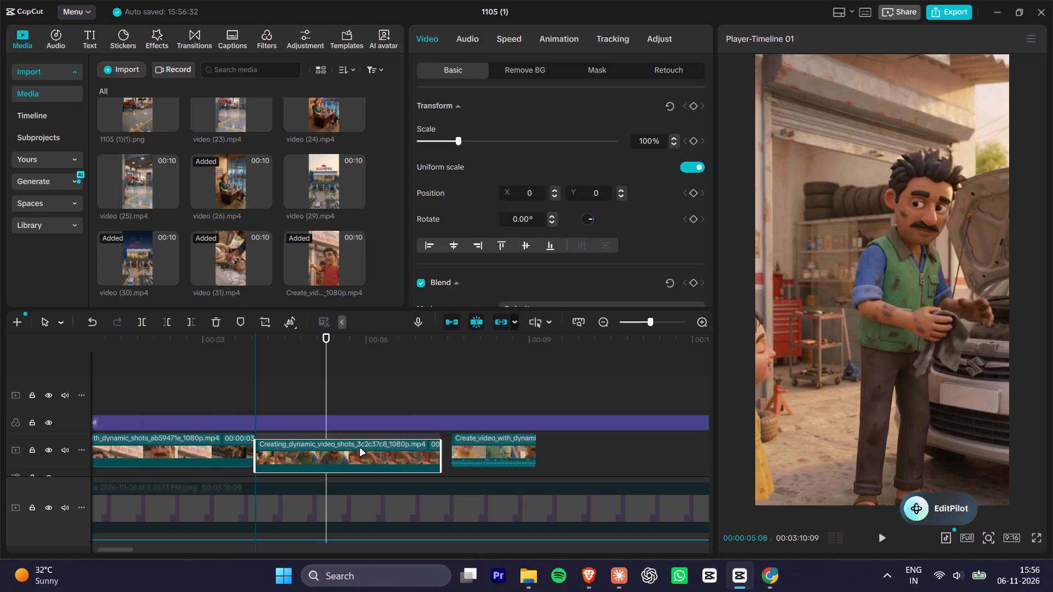
pyautogui.click(240, 343)
pyautogui.press('space')
pyautogui.press('space')
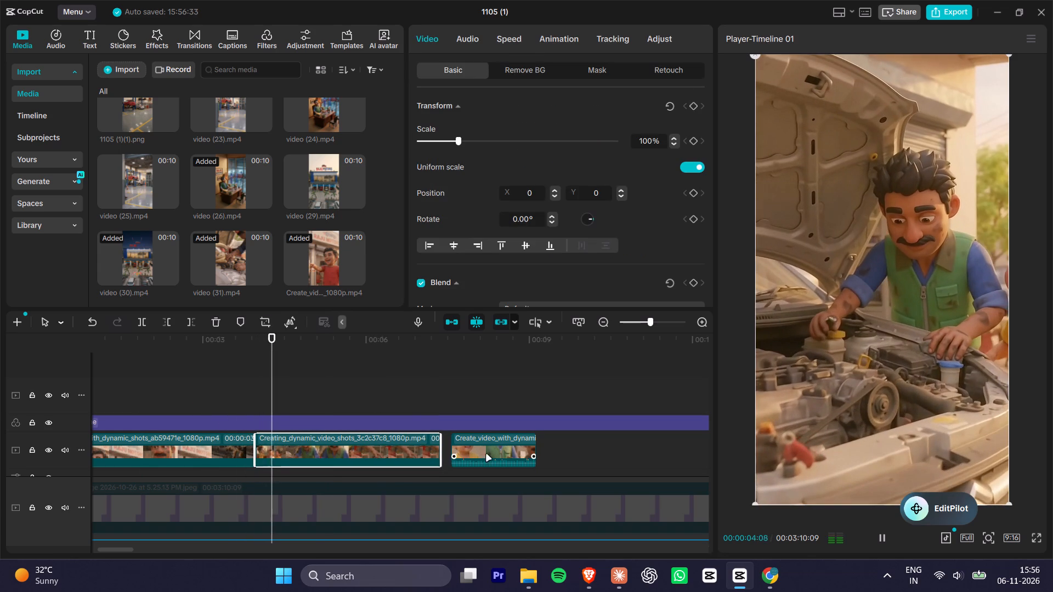
# Silence the short dynamic-shots clip that follows the mechanic clip by lowering its volume to -∞ dB.
pyautogui.click(502, 457)
pyautogui.click(475, 35)
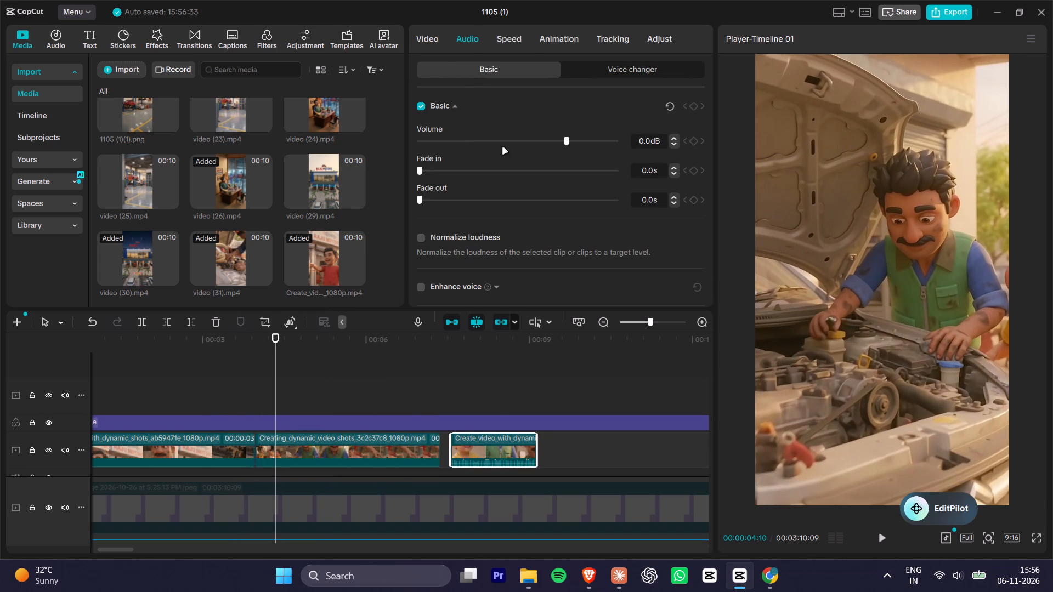
pyautogui.moveTo(503, 147); pyautogui.dragTo(335, 155)
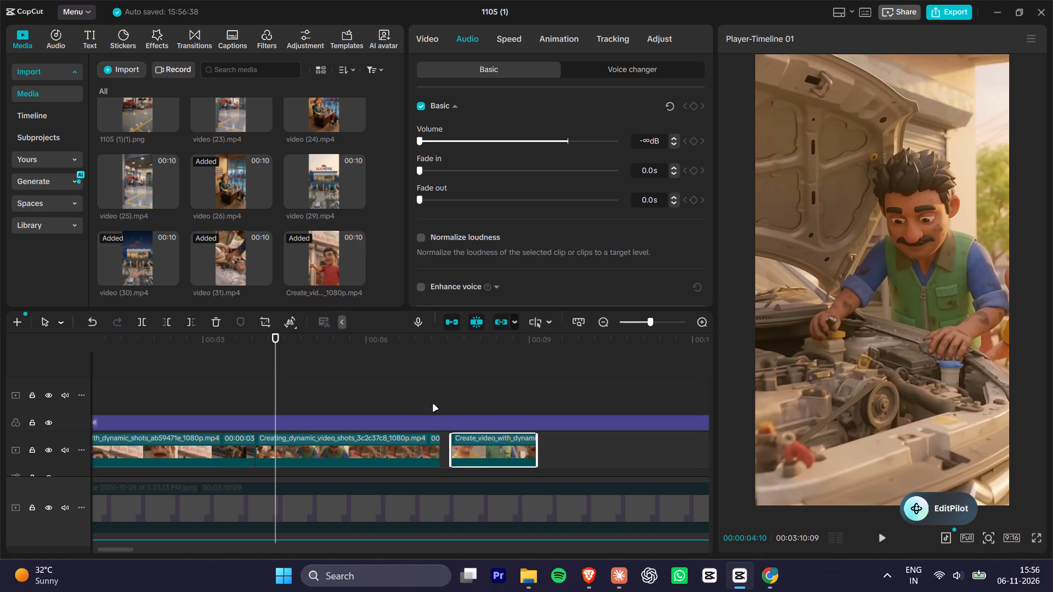
# Move the silenced short clip to start directly after the mechanic clip, checking playback before and past the join up to 00:00:11:00.
pyautogui.click(330, 356)
pyautogui.press('space')
pyautogui.click(227, 350)
pyautogui.press('space')
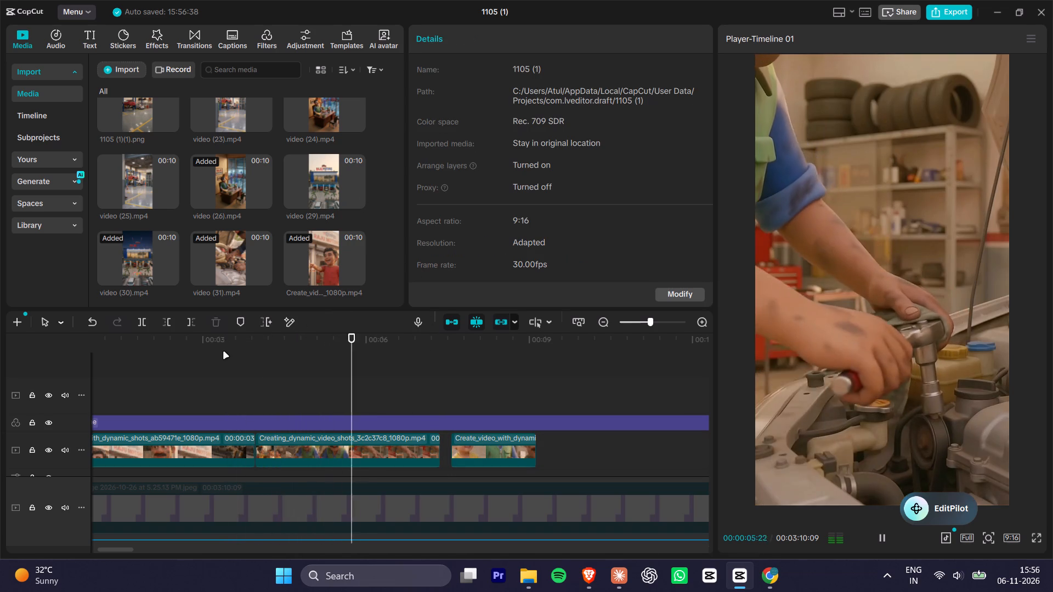
pyautogui.press('space')
pyautogui.press('space')
pyautogui.press('space')
pyautogui.moveTo(493, 445); pyautogui.dragTo(485, 446)
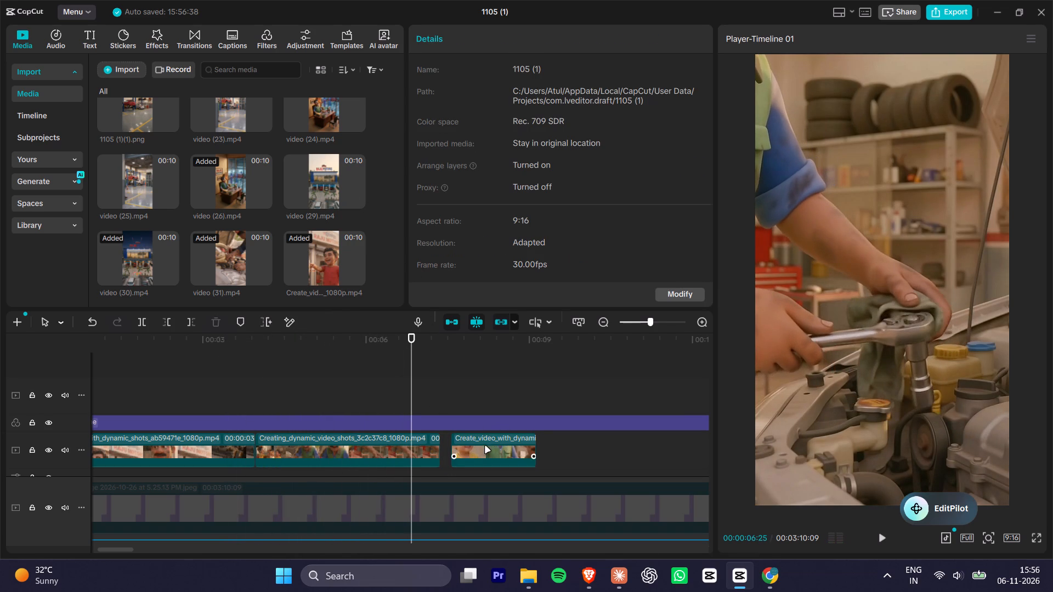
pyautogui.moveTo(485, 446); pyautogui.dragTo(482, 447)
pyautogui.press('space')
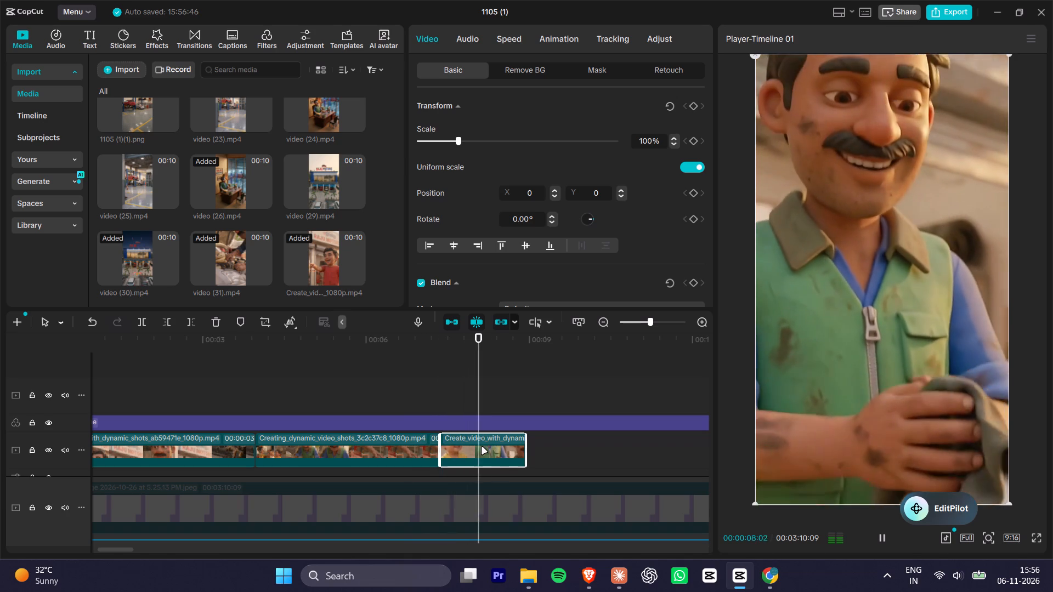
pyautogui.press('space')
pyautogui.press('space')
pyautogui.press('space')
pyautogui.press('space')
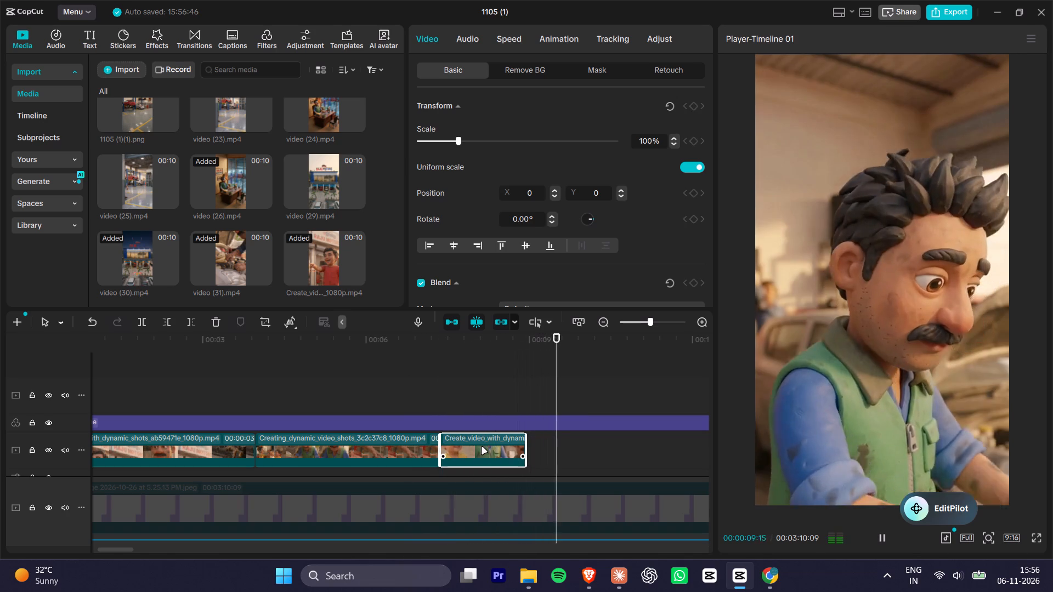
pyautogui.press('space')
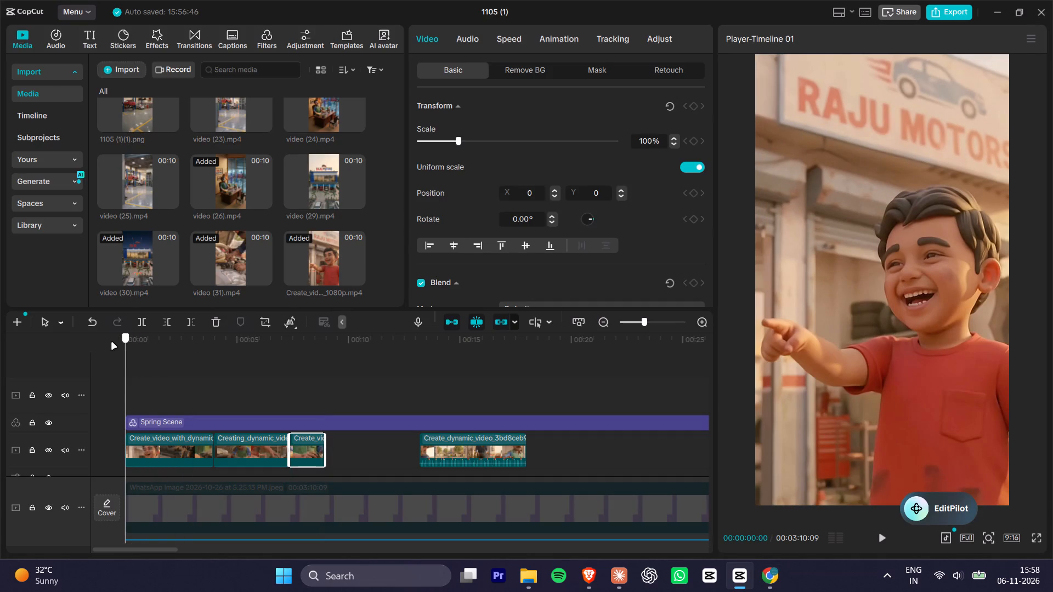
pyautogui.moveTo(112, 343); pyautogui.dragTo(146, 342)
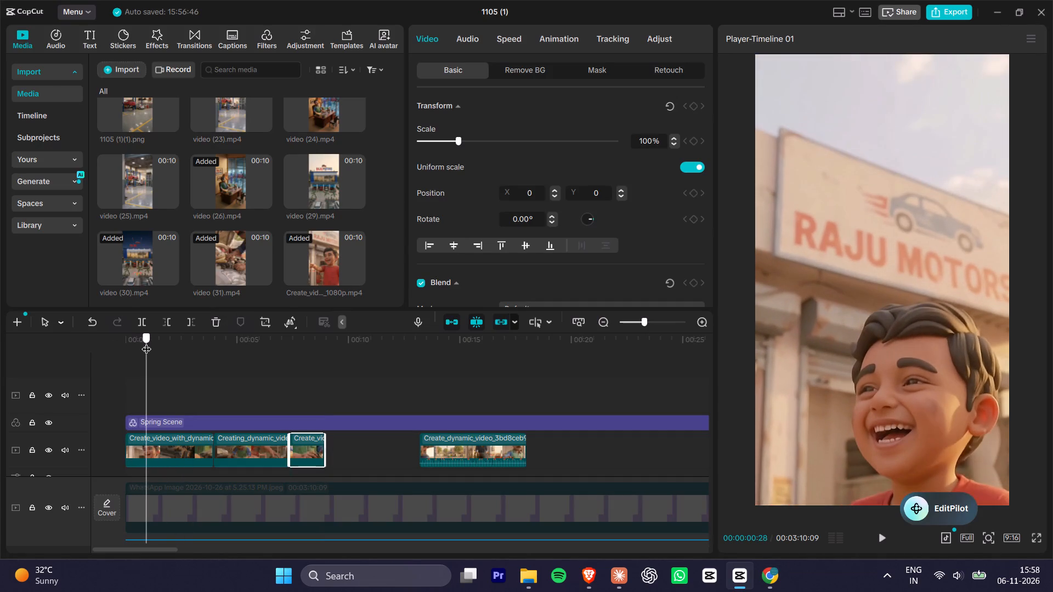
pyautogui.moveTo(146, 342); pyautogui.dragTo(319, 369)
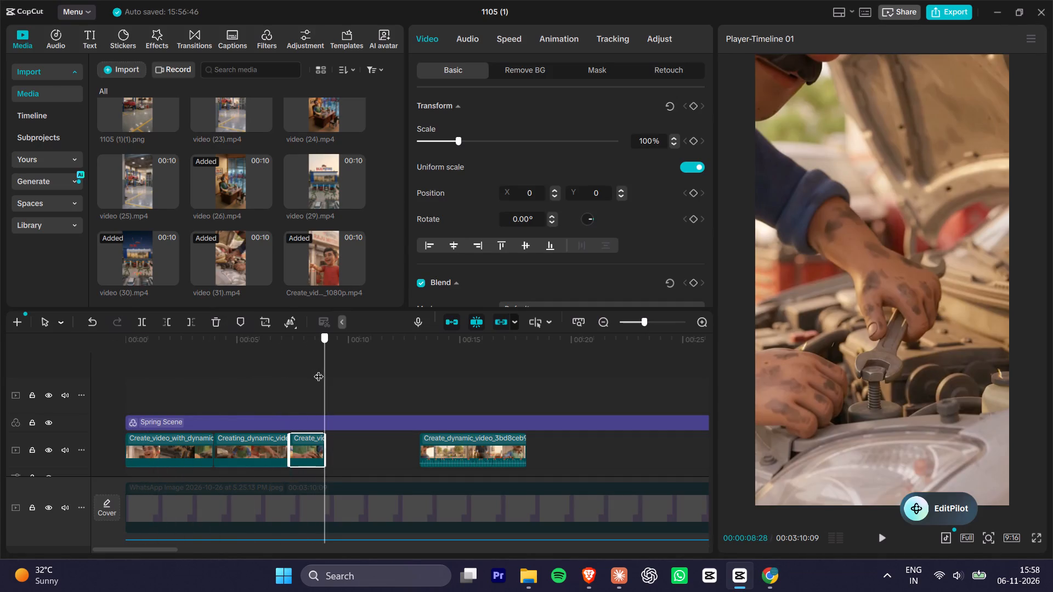
pyautogui.moveTo(319, 369); pyautogui.dragTo(163, 369)
pyautogui.press('space')
pyautogui.press('space')
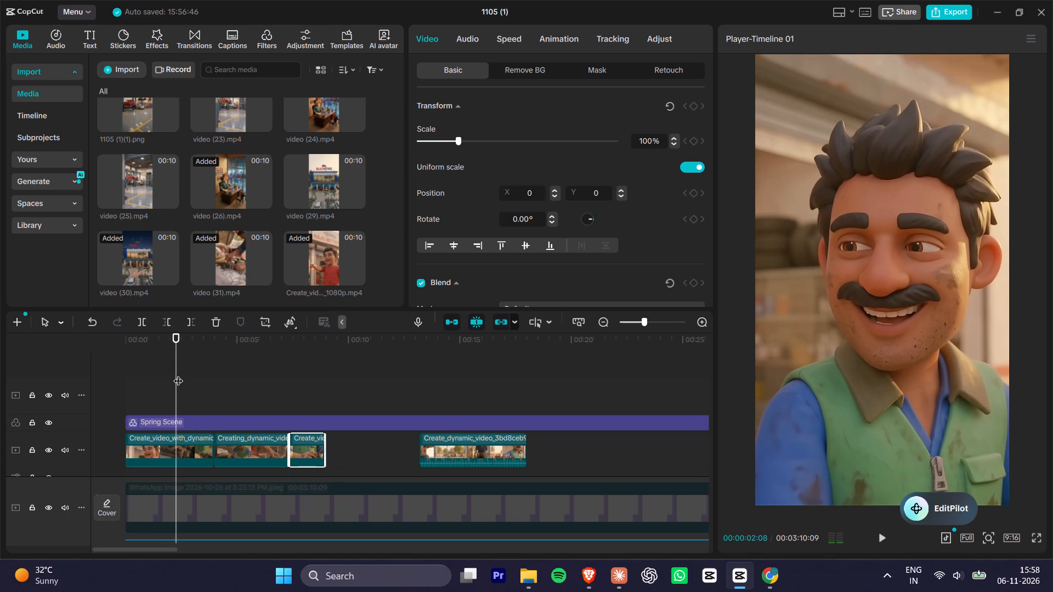
pyautogui.moveTo(188, 346); pyautogui.dragTo(188, 351)
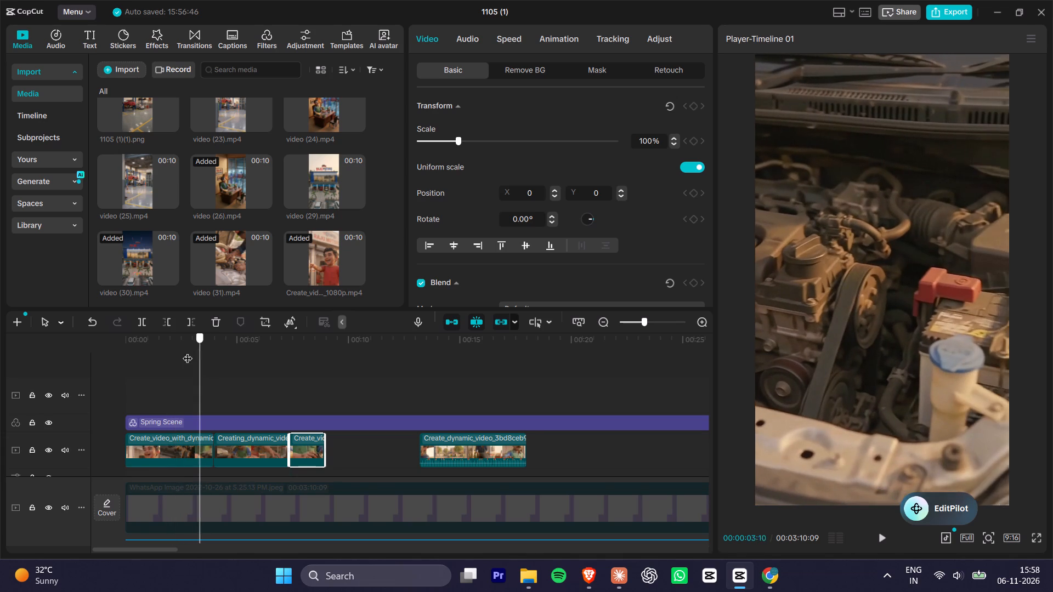
# Examine the opening clip's change from the laughing boy to the mechanic's close-up, between 00:00:00:13 and 00:00:02:27.
pyautogui.moveTo(188, 351); pyautogui.dragTo(138, 356)
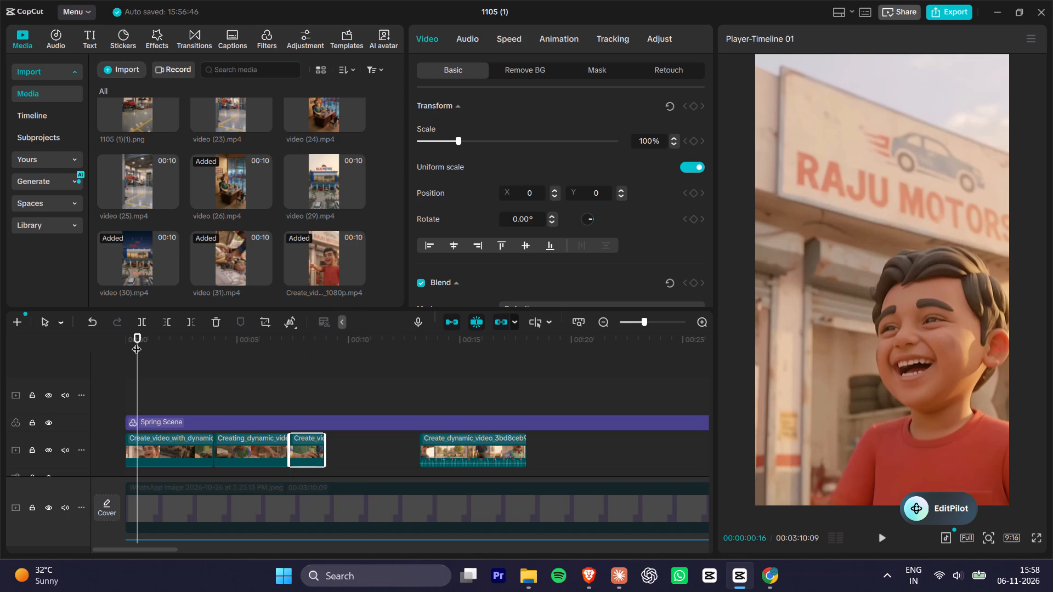
pyautogui.press('space')
pyautogui.press('space')
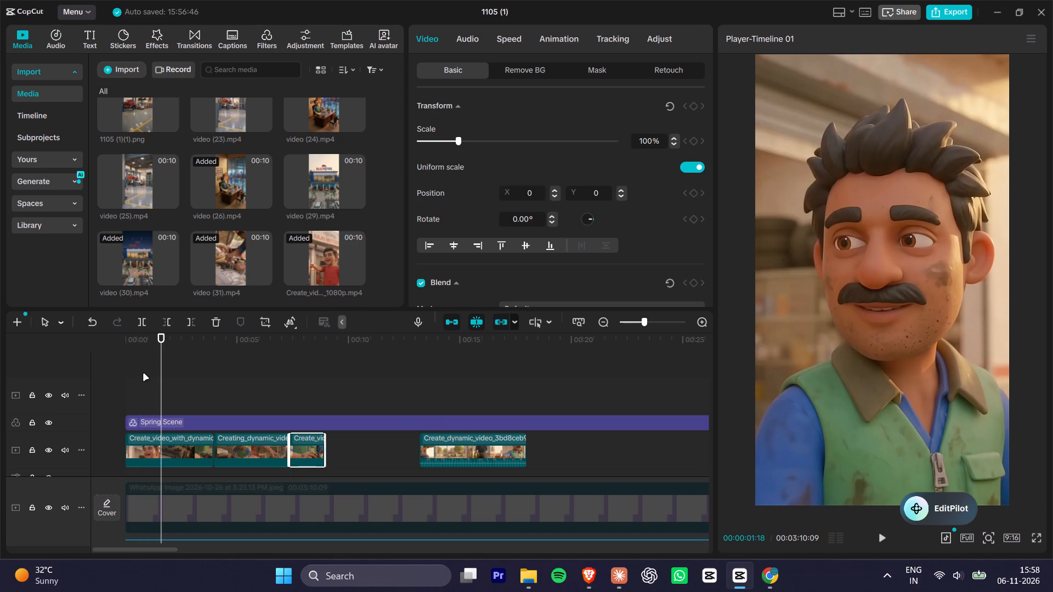
pyautogui.moveTo(160, 347); pyautogui.dragTo(175, 348)
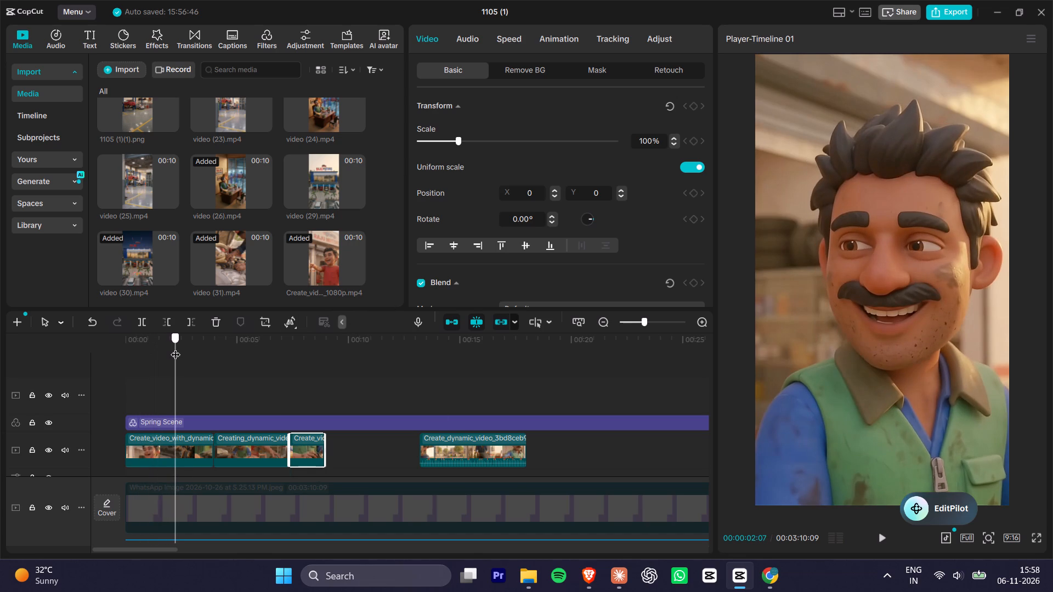
pyautogui.moveTo(175, 348); pyautogui.dragTo(195, 345)
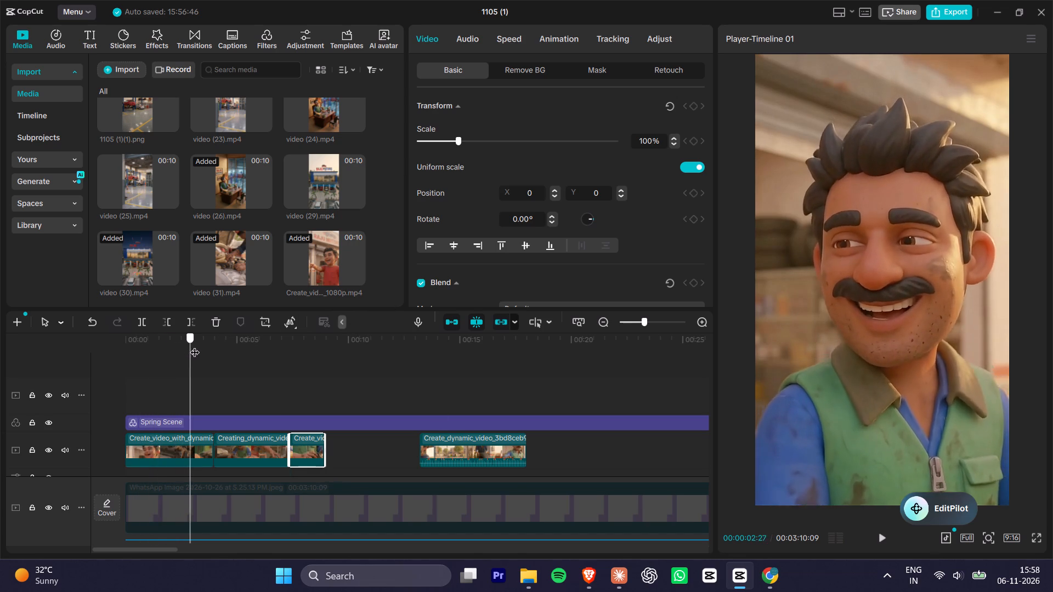
pyautogui.moveTo(195, 345); pyautogui.dragTo(158, 351)
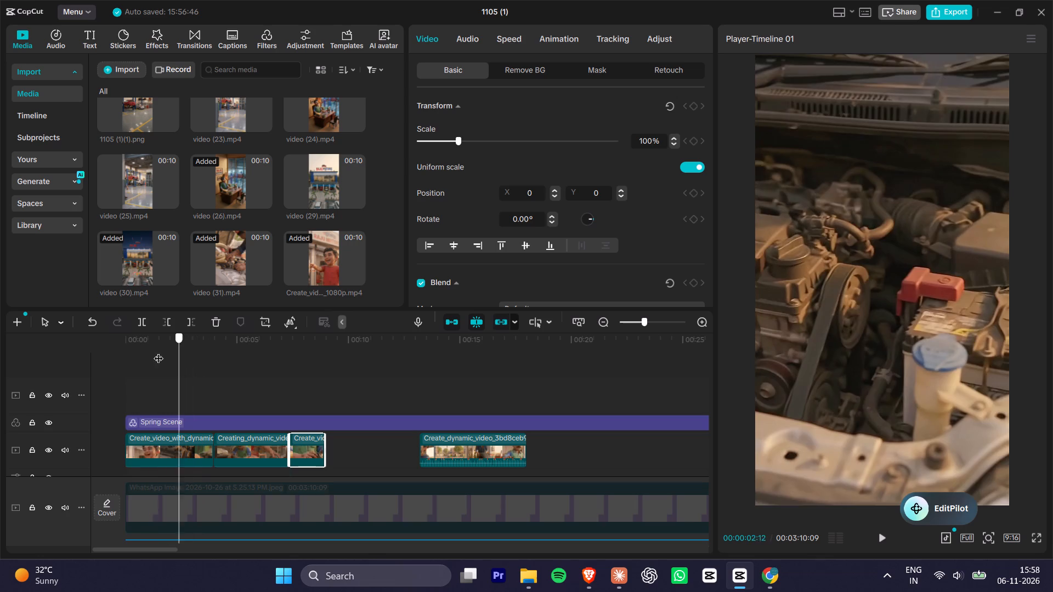
pyautogui.moveTo(158, 351); pyautogui.dragTo(159, 343)
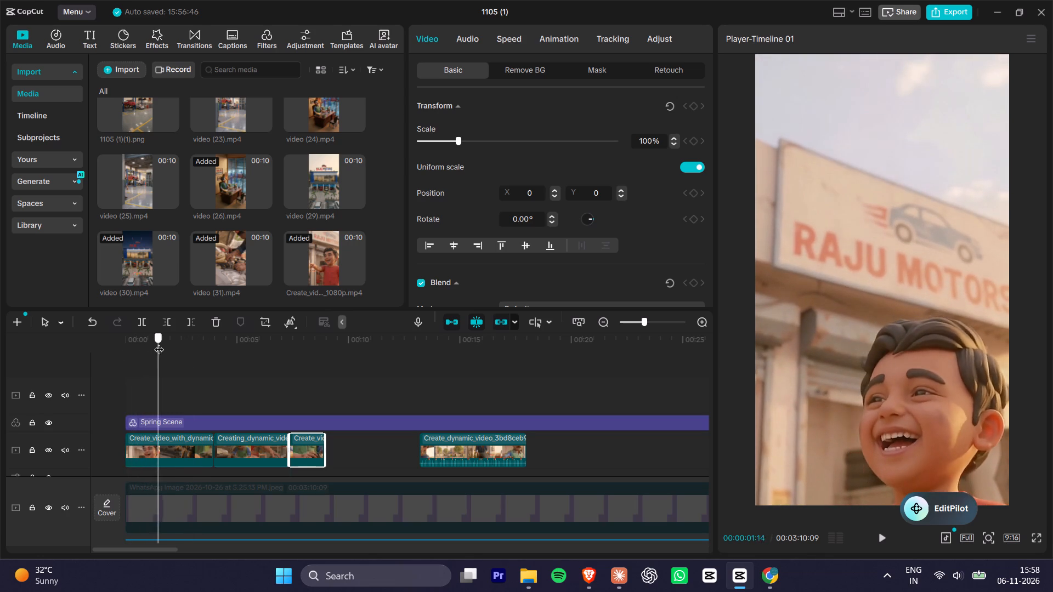
pyautogui.moveTo(159, 343); pyautogui.dragTo(169, 341)
pyautogui.moveTo(154, 346); pyautogui.dragTo(133, 349)
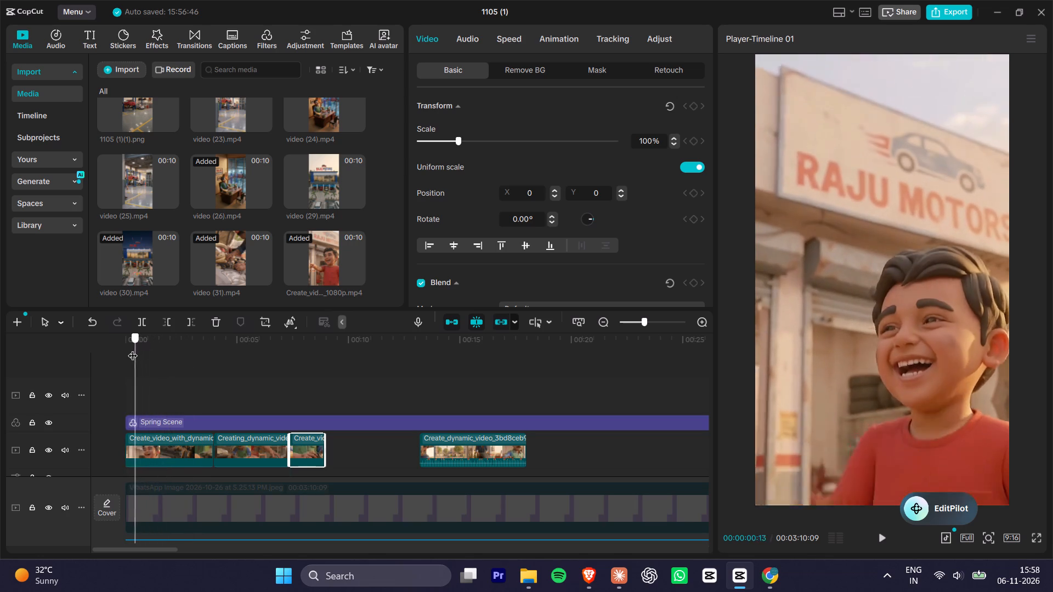
pyautogui.moveTo(133, 349); pyautogui.dragTo(152, 345)
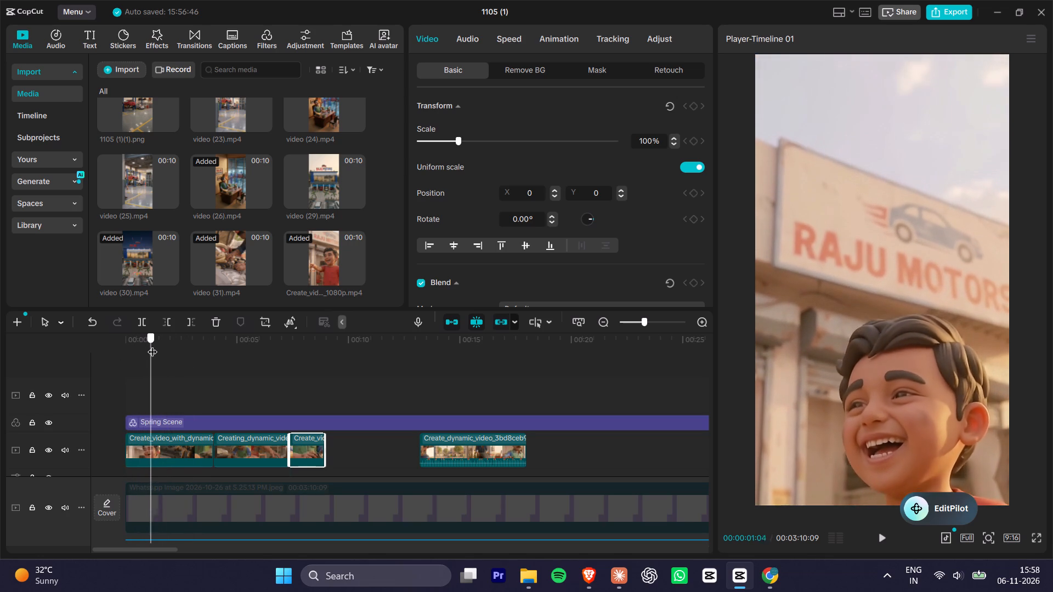
pyautogui.moveTo(152, 345); pyautogui.dragTo(170, 346)
pyautogui.moveTo(173, 339); pyautogui.dragTo(189, 343)
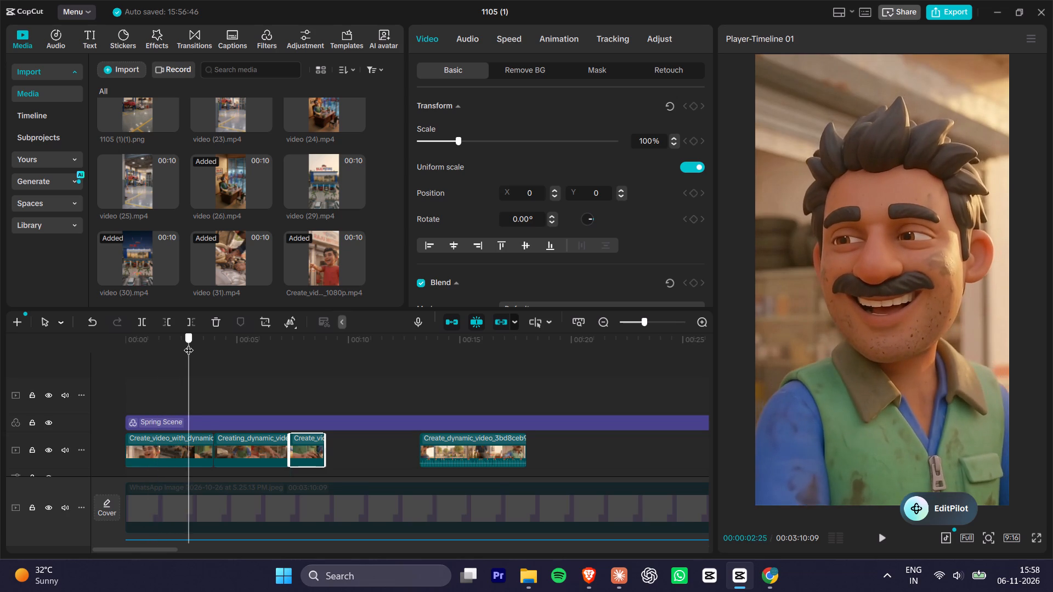
# Split the opening clip at 00:00:01:14, where the boy's shot ends and the mechanic's close-up begins.
pyautogui.moveTo(189, 343); pyautogui.dragTo(152, 353)
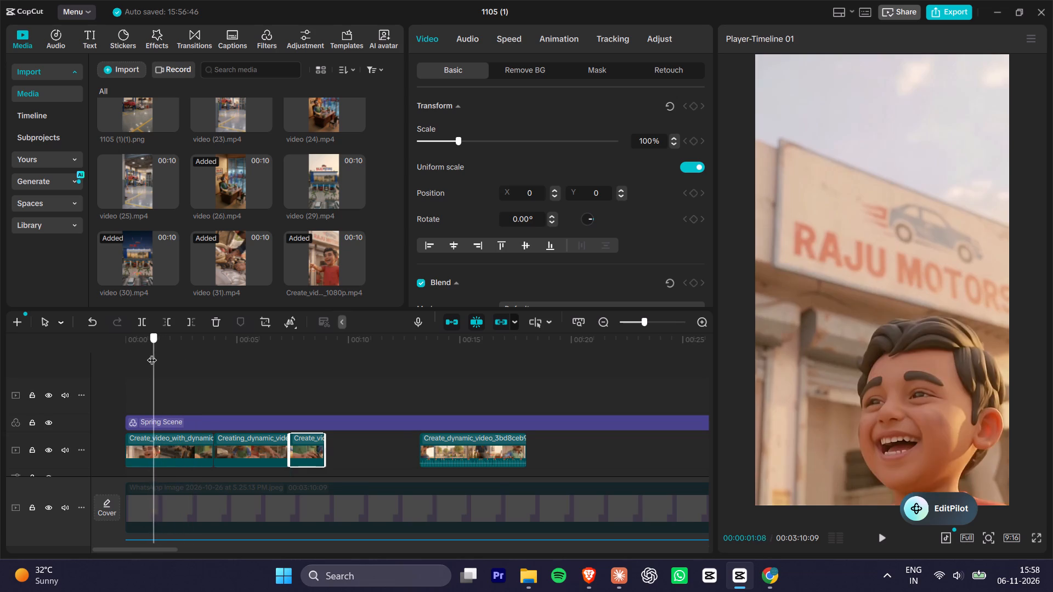
pyautogui.moveTo(152, 353); pyautogui.dragTo(159, 351)
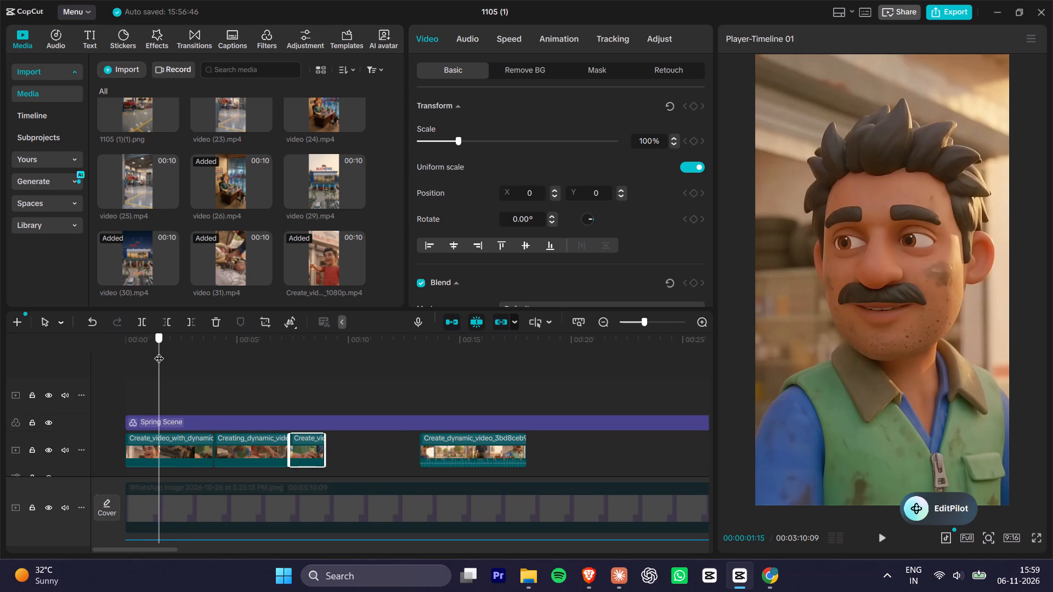
pyautogui.moveTo(159, 351); pyautogui.dragTo(157, 351)
pyautogui.click(181, 442)
pyautogui.keyDown('alt'); pyautogui.scroll(7, 180, 443); pyautogui.keyUp('alt')
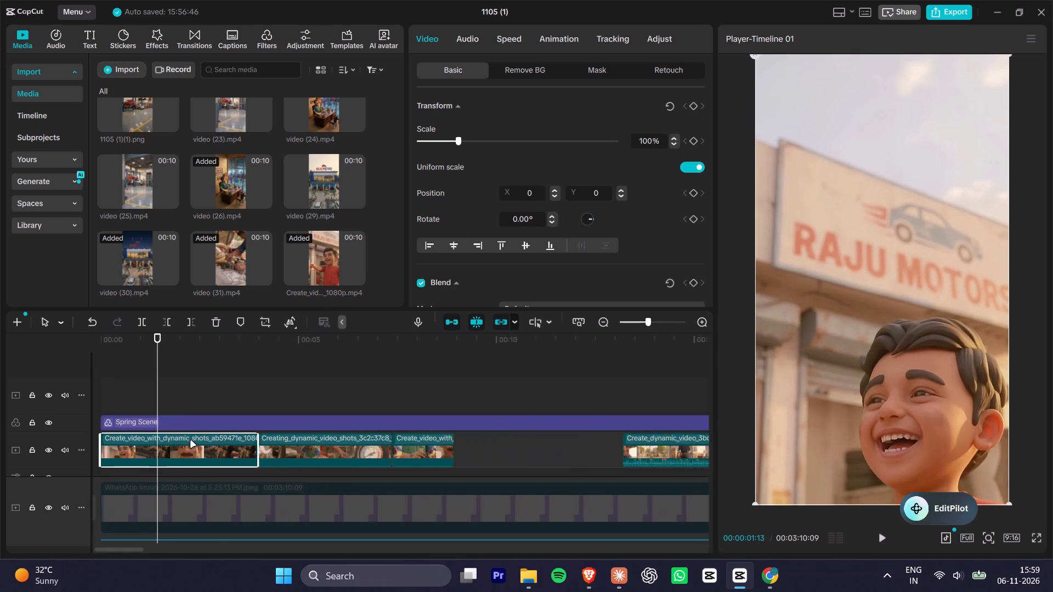
pyautogui.keyDown('alt'); pyautogui.scroll(4, 191, 441); pyautogui.keyUp('alt')
pyautogui.press('Right')
pyautogui.press('Right')
pyautogui.press('Left')
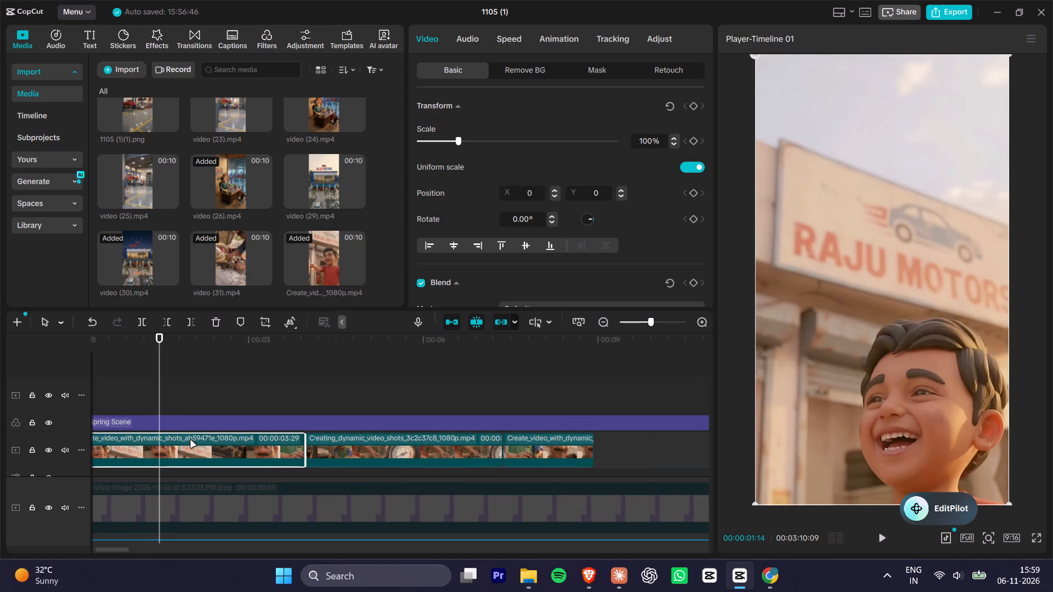
pyautogui.hotkey('ctrl', 'b')
# Reverse the boy's segment before the split.
pyautogui.click(133, 453)
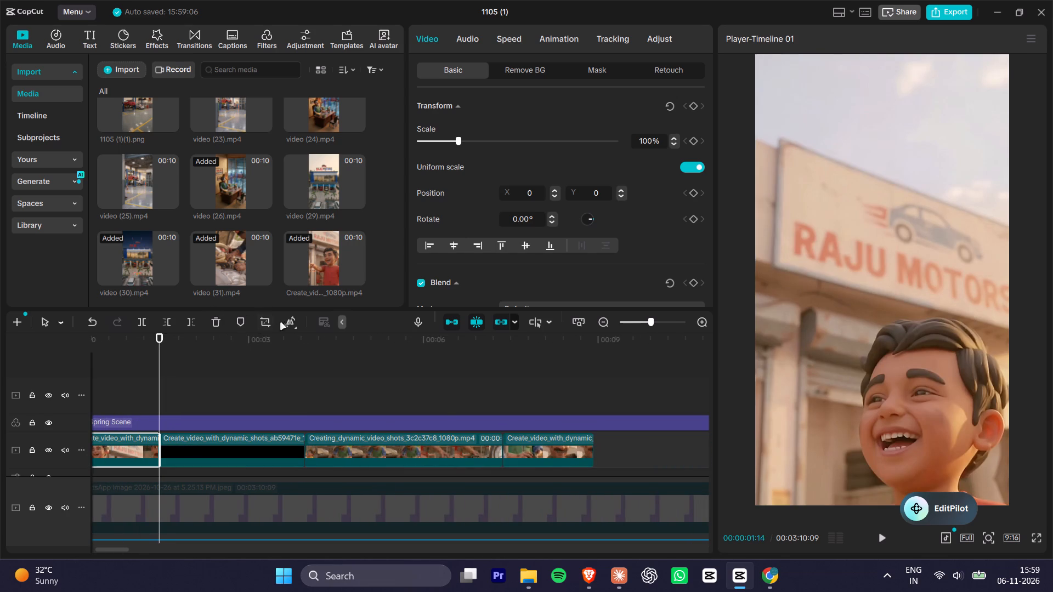
pyautogui.click(287, 323)
pyautogui.click(314, 373)
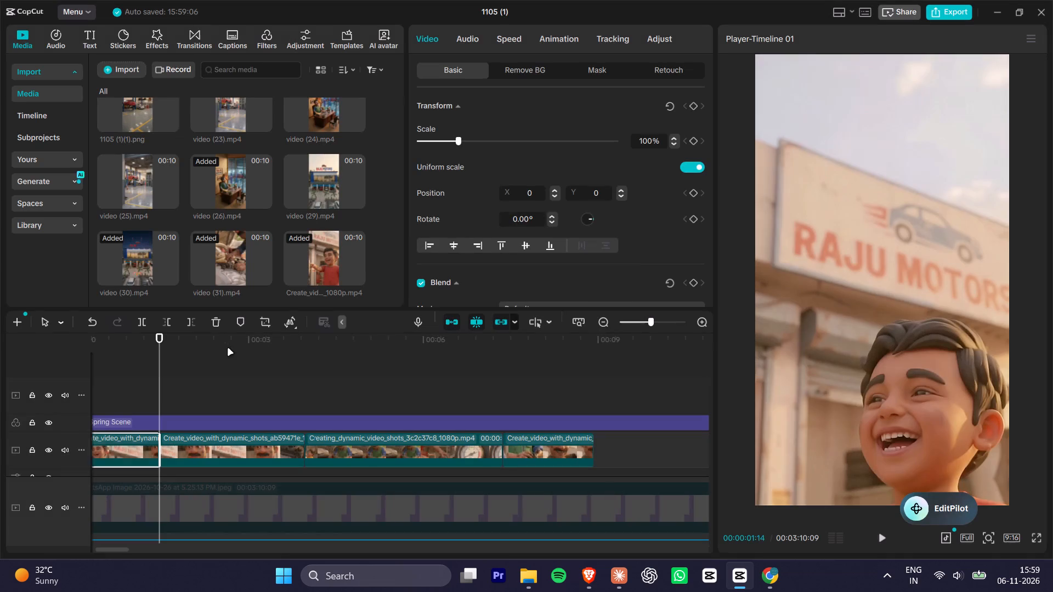
# Play the sequence from 00:00:00:00 to 00:00:04:00 to check the reversed boy segment and the mechanic shots after it.
pyautogui.moveTo(160, 352); pyautogui.dragTo(0, 357)
pyautogui.press('space')
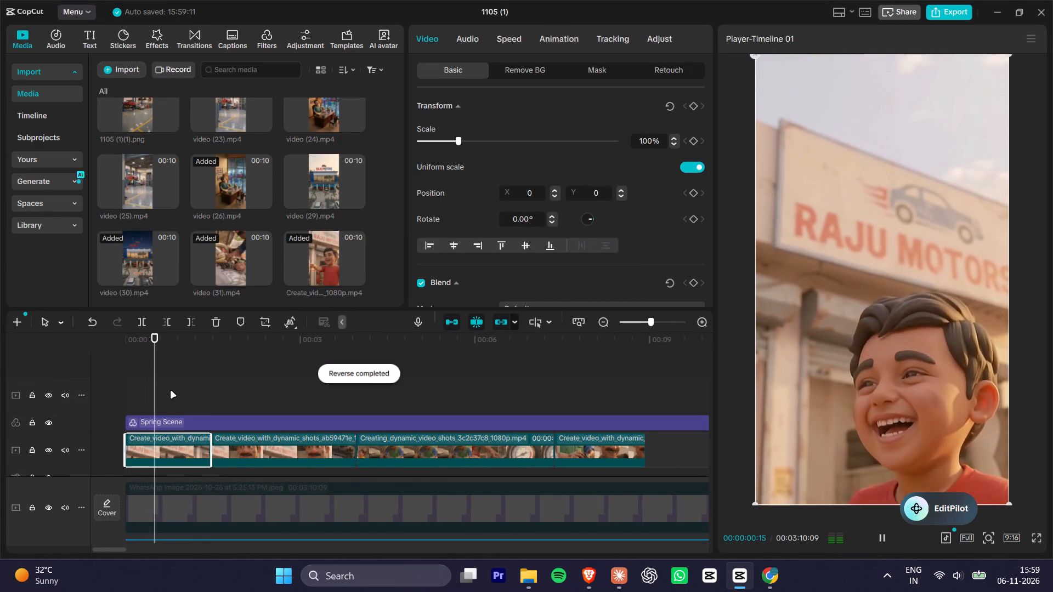
pyautogui.press('space')
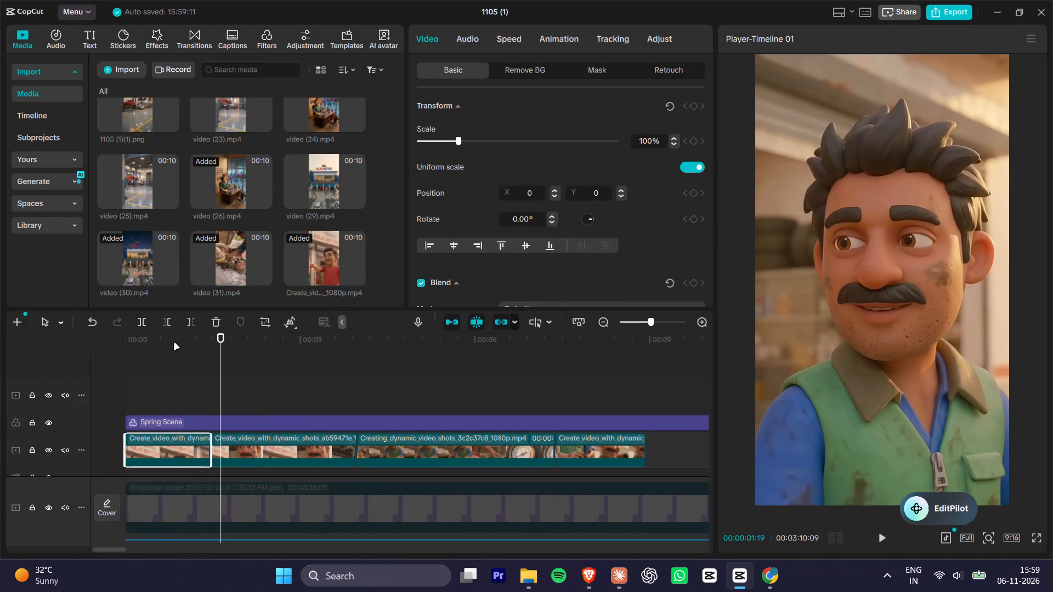
pyautogui.moveTo(172, 341); pyautogui.dragTo(63, 351)
pyautogui.press('space')
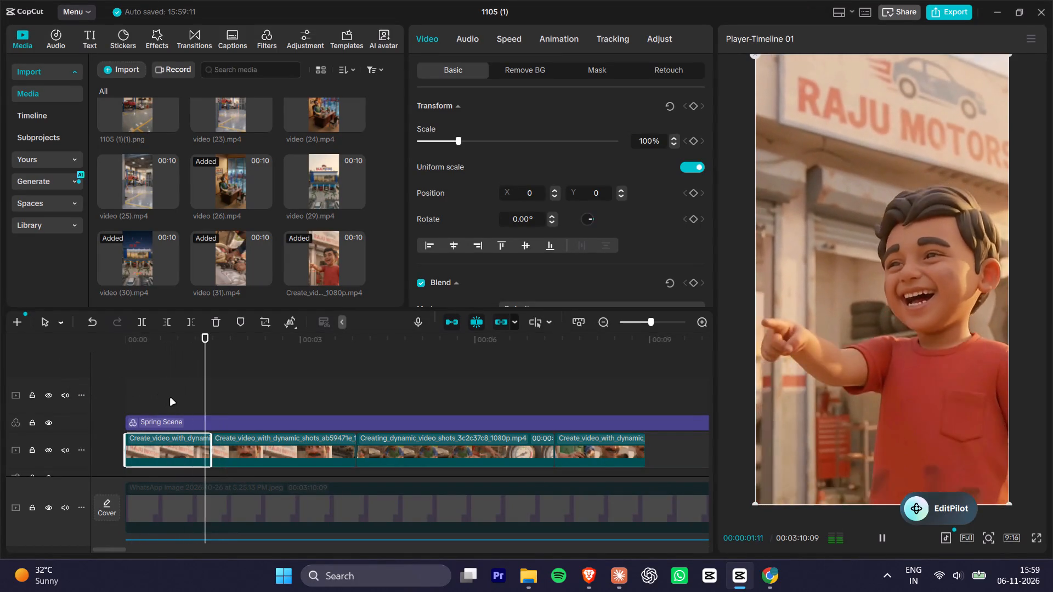
pyautogui.press('space')
pyautogui.press('space')
pyautogui.press('space')
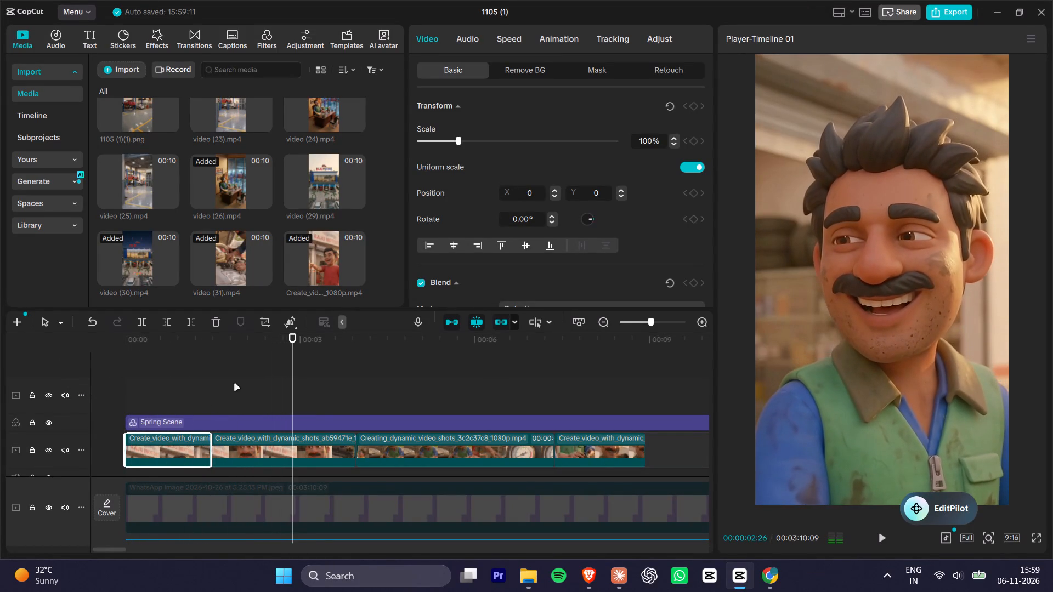
pyautogui.press('space')
pyautogui.press('space')
pyautogui.press('space')
pyautogui.press('space')
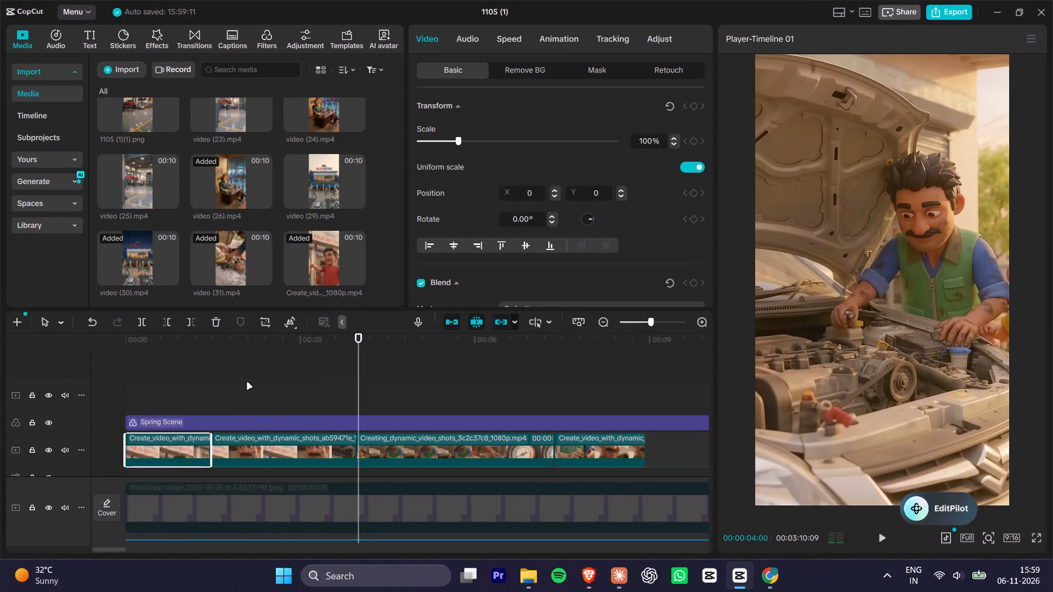
# Play the sequence onward from 00:00:04:00 to about 00:00:06:25 to check the mechanic, girl and wrench shots.
pyautogui.press('space')
pyautogui.press('space')
pyautogui.press('space')
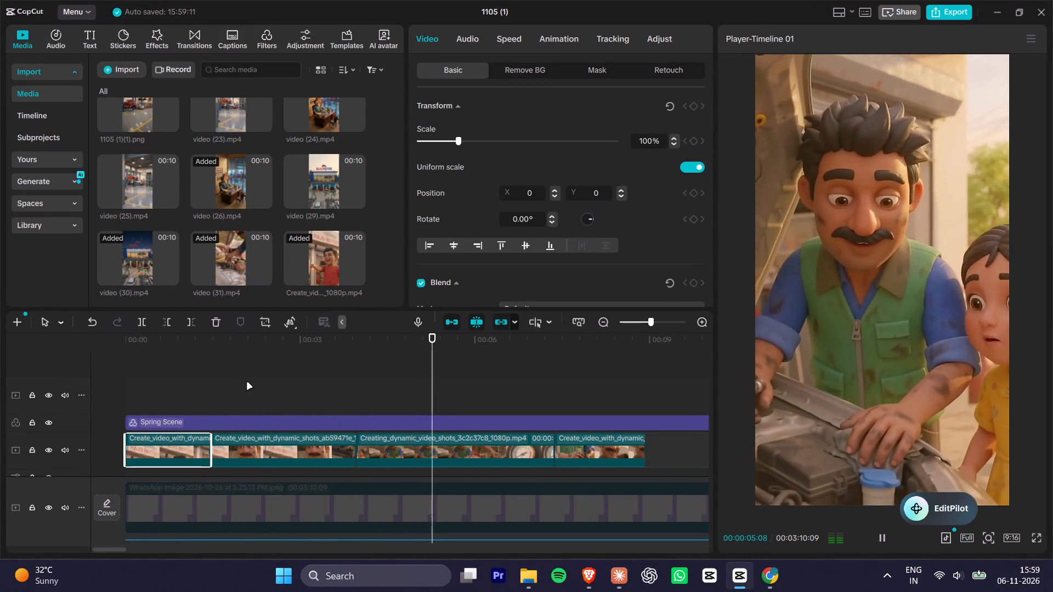
pyautogui.press('space')
pyautogui.press('space')
pyautogui.press('space')
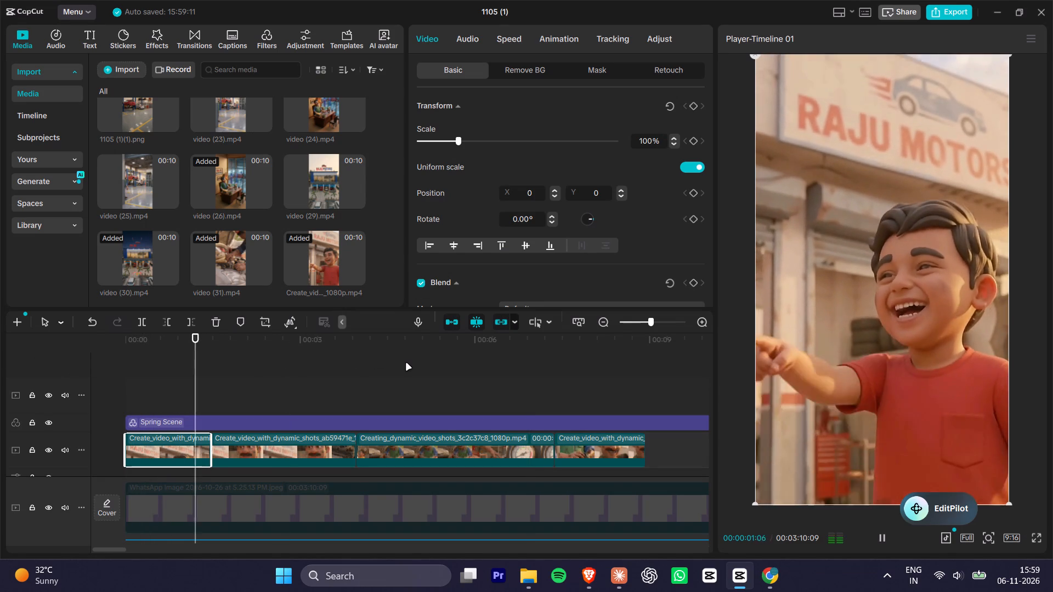
pyautogui.press('space')
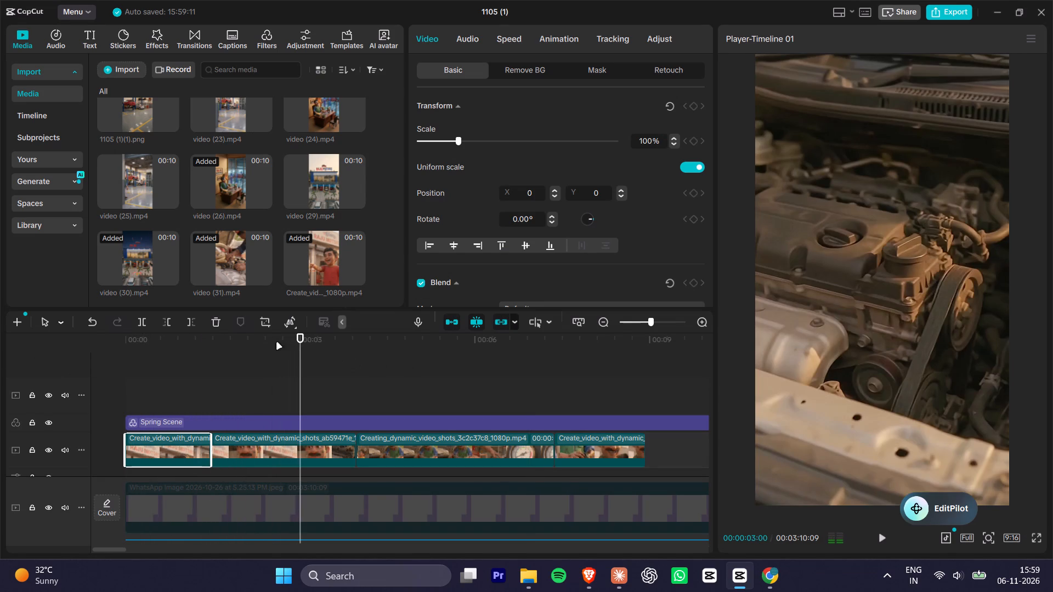
pyautogui.moveTo(228, 338); pyautogui.dragTo(214, 339)
pyautogui.keyDown('alt'); pyautogui.scroll(10, 240, 382); pyautogui.keyUp('alt')
pyautogui.click(254, 452)
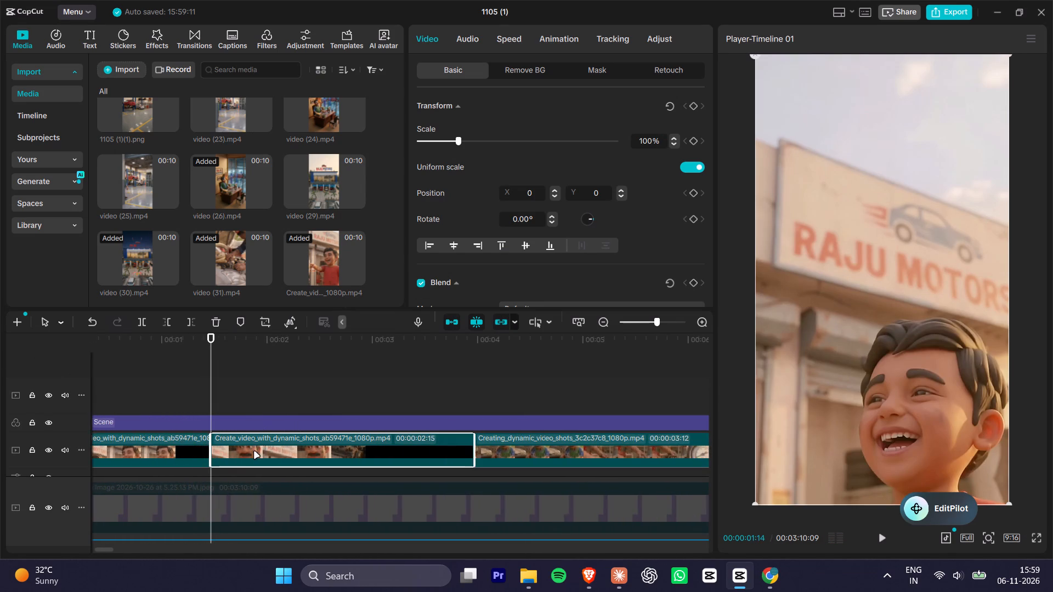
pyautogui.keyDown('alt'); pyautogui.scroll(17, 254, 452); pyautogui.keyUp('alt')
pyautogui.moveTo(210, 448); pyautogui.dragTo(219, 448)
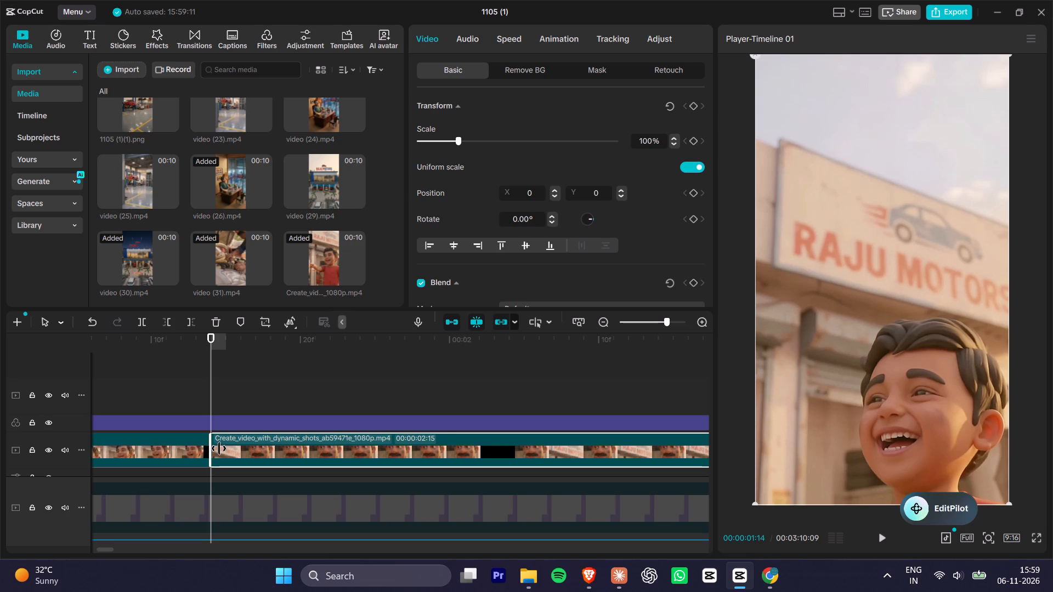
pyautogui.moveTo(219, 448); pyautogui.dragTo(220, 448)
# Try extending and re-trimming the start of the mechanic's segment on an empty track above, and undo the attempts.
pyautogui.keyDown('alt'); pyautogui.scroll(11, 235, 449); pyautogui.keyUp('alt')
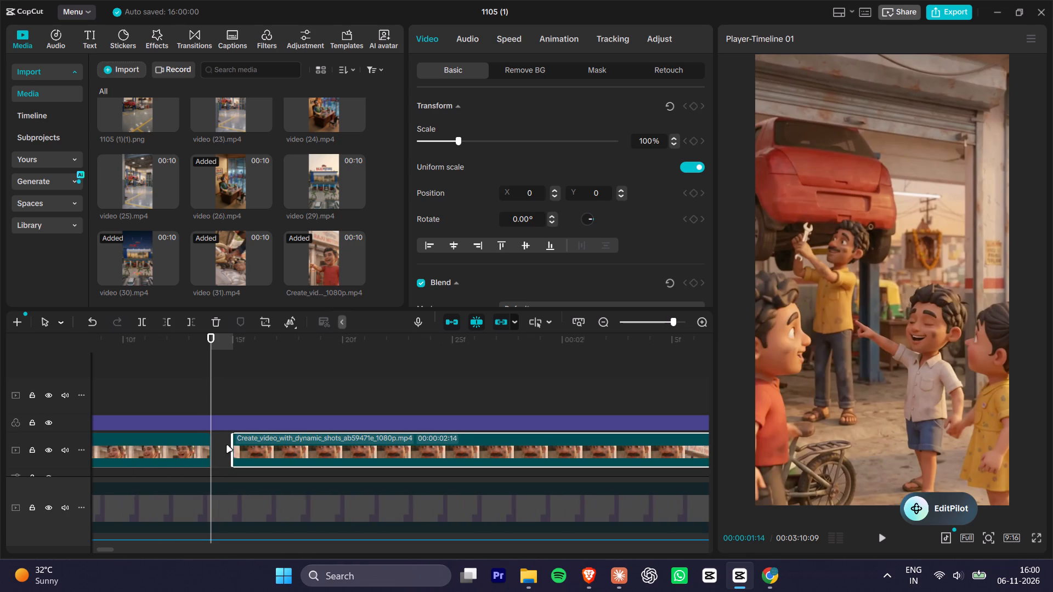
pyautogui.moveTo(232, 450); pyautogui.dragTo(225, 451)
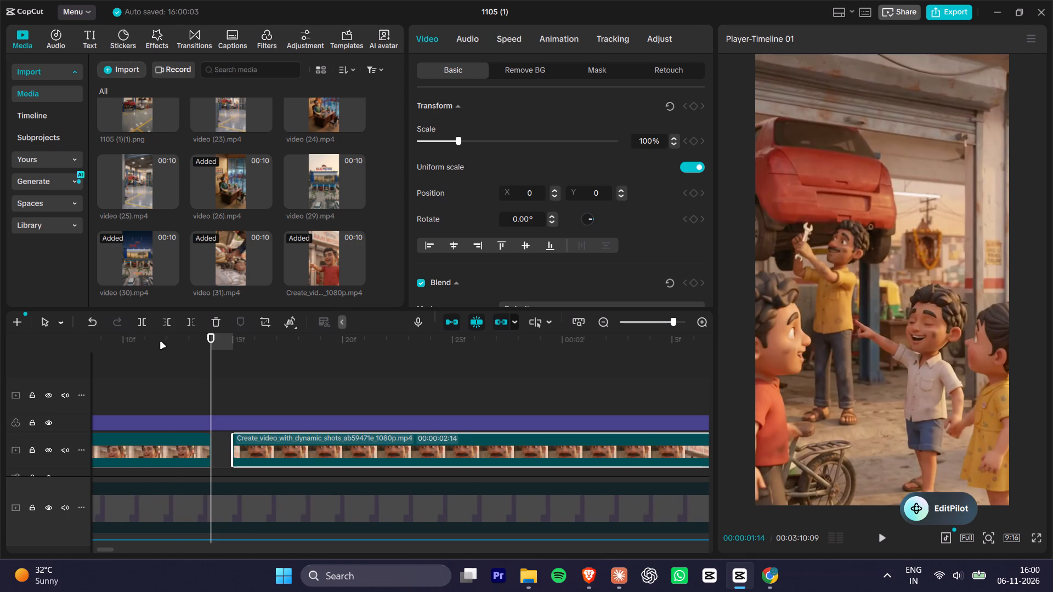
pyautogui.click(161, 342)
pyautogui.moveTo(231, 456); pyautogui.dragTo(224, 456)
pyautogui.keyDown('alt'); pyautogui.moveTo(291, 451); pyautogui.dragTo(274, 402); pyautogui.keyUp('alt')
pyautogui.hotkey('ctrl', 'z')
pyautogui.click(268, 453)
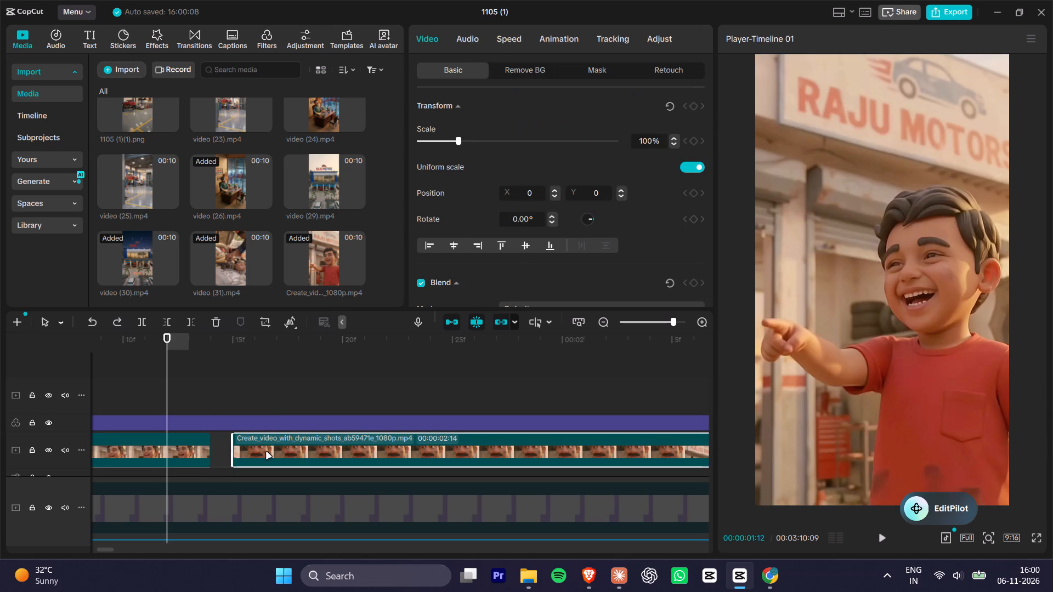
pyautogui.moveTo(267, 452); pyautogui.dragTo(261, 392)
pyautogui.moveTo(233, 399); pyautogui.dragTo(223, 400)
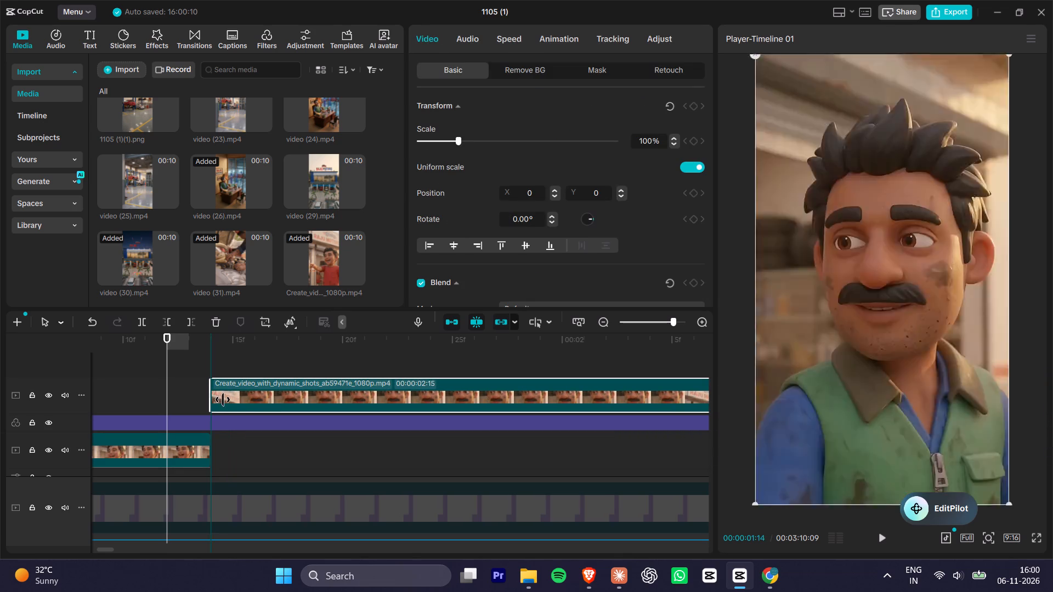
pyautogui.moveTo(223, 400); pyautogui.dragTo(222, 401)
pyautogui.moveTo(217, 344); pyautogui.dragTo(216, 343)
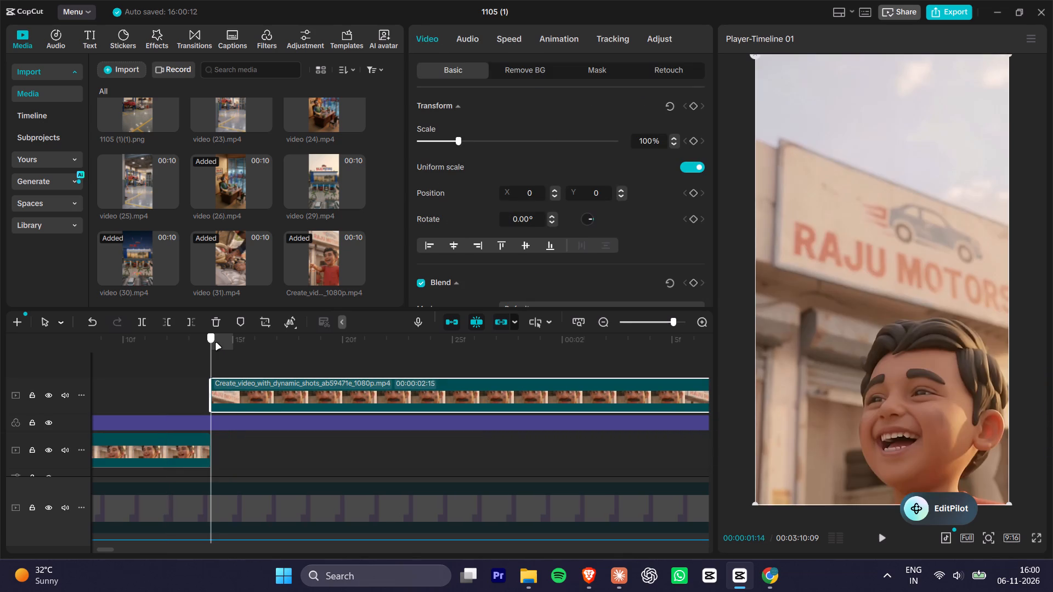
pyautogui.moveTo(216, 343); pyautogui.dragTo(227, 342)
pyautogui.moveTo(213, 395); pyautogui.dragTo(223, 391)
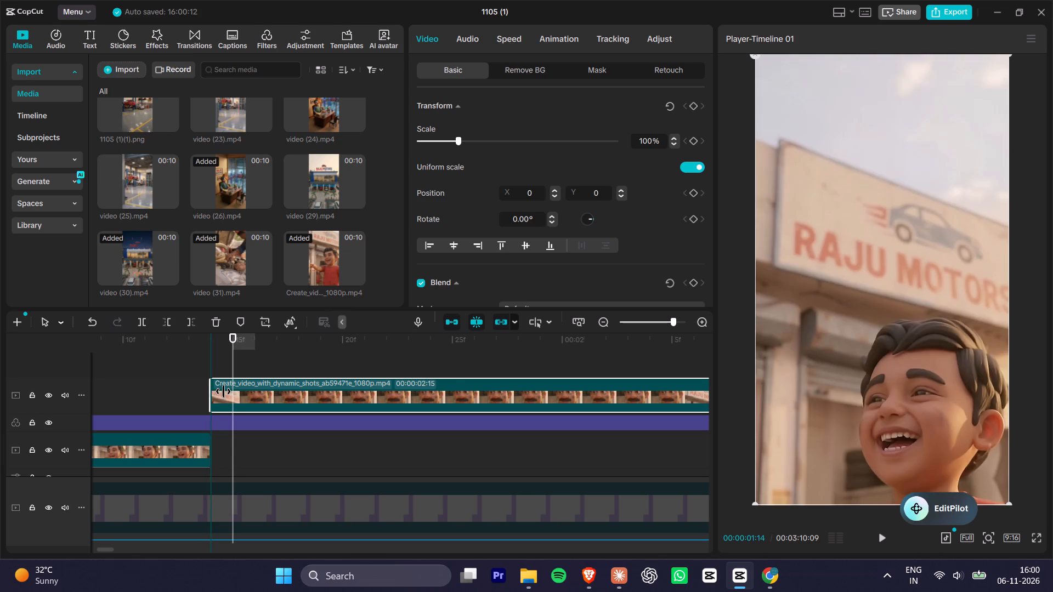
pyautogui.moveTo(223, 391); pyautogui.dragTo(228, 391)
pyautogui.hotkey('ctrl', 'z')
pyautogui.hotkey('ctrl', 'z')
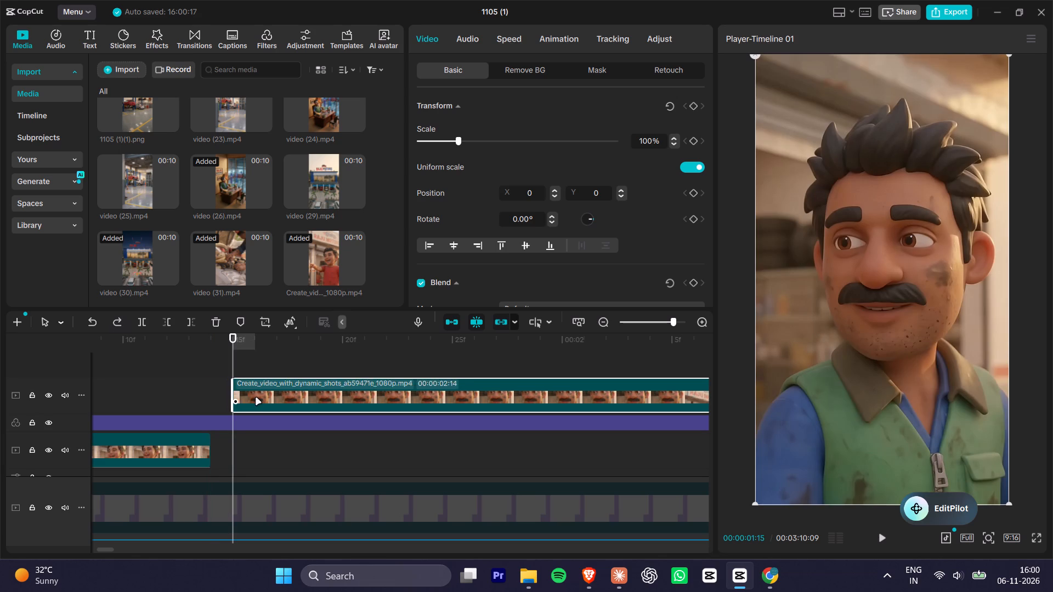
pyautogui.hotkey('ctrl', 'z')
# Close the one-frame gap by moving the mechanic's segment to start at 00:00:01:14, and play across the join.
pyautogui.moveTo(272, 446); pyautogui.dragTo(254, 448)
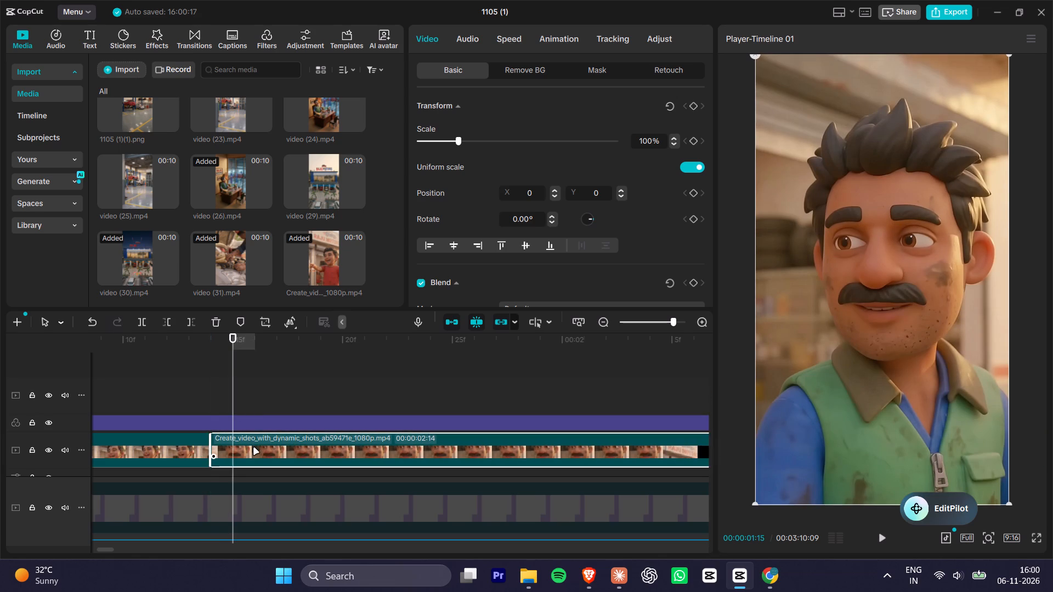
pyautogui.click(128, 383)
pyautogui.press('space')
pyautogui.press('space')
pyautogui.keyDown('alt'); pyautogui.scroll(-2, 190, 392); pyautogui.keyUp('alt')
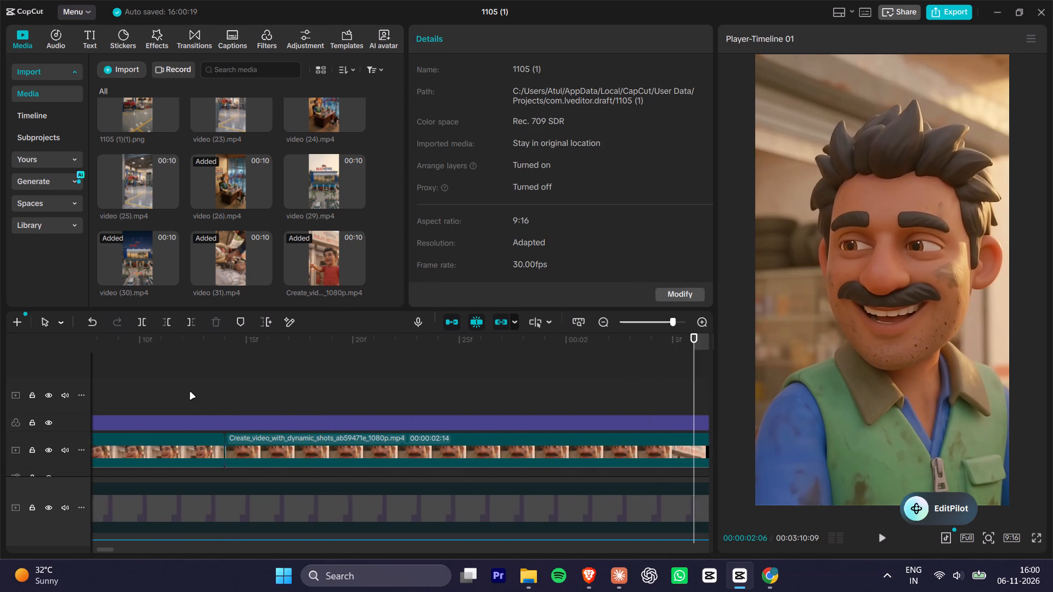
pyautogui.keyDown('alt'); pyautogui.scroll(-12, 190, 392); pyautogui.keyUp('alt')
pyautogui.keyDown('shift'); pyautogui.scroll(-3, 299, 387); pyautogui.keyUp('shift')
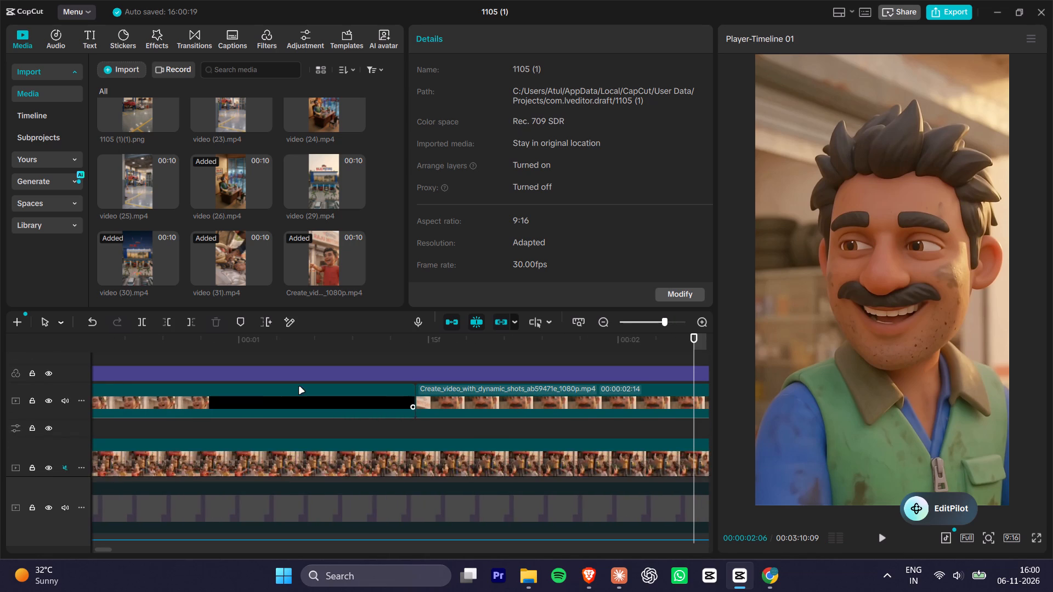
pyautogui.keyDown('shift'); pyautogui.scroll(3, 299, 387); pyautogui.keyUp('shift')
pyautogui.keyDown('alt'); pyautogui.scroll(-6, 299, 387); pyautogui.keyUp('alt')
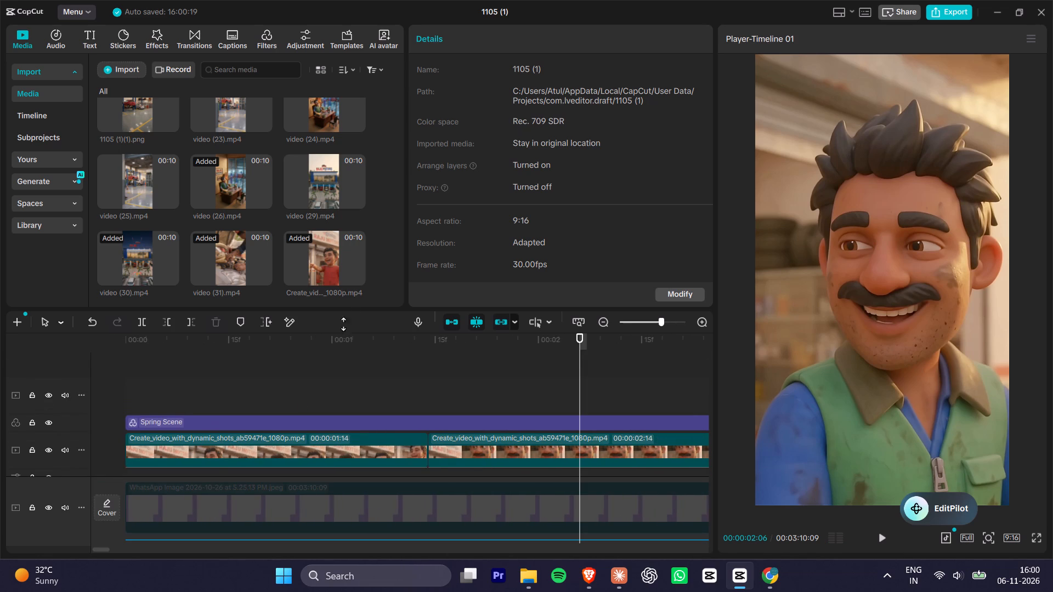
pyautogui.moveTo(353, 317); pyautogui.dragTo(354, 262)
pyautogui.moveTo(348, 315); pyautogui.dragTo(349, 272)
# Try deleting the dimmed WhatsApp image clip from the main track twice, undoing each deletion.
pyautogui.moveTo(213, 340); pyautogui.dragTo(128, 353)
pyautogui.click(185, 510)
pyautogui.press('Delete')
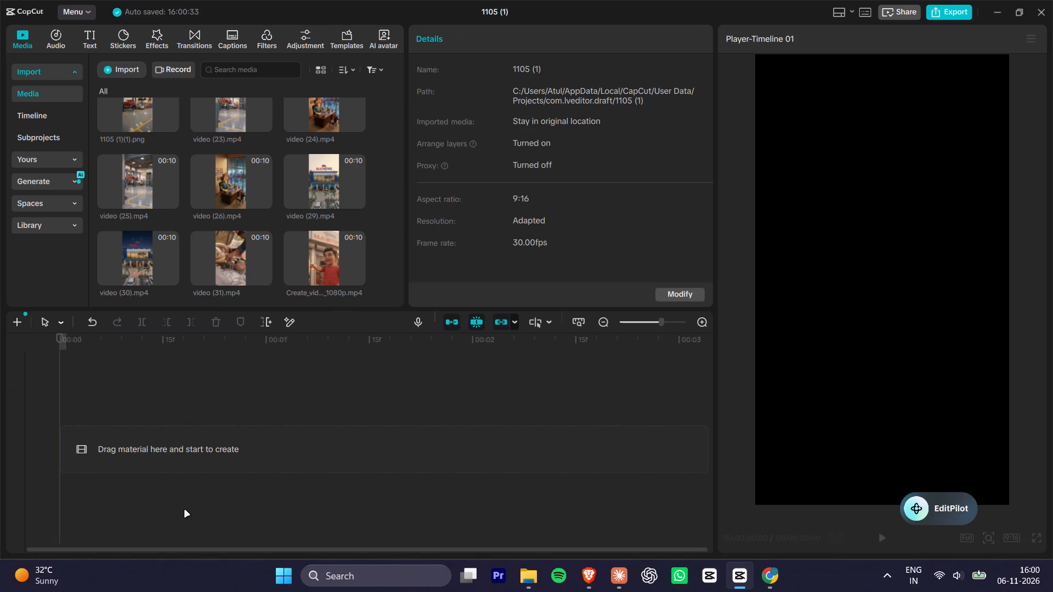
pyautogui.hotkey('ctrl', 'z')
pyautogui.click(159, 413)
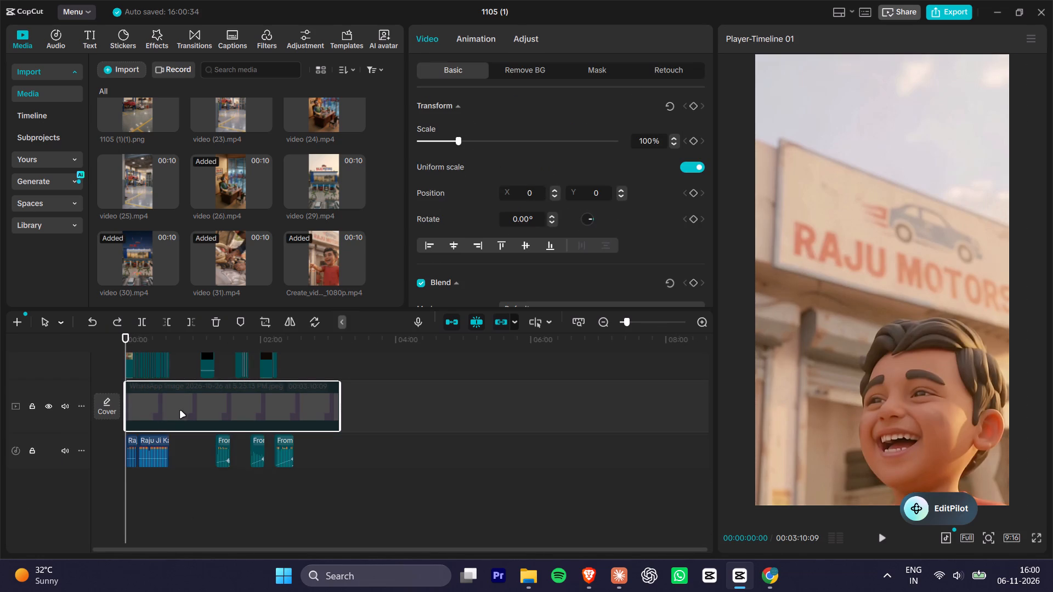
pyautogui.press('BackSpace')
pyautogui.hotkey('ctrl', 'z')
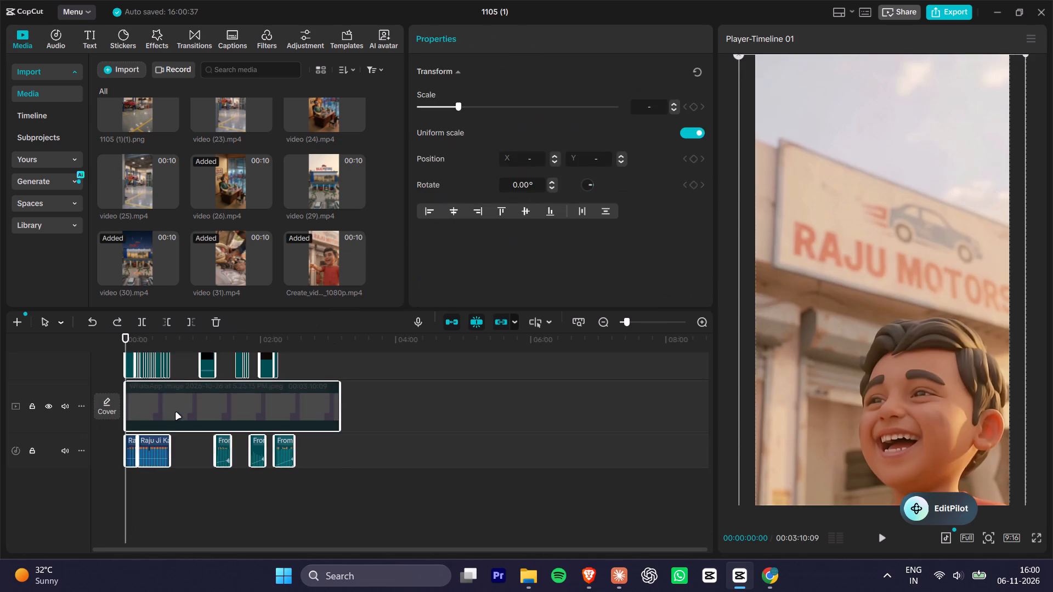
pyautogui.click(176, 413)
# Play the opening from 00:00:00:00 to 00:00:05:02 to review the boy, mechanic and engine shots in sequence.
pyautogui.moveTo(144, 339); pyautogui.dragTo(105, 341)
pyautogui.press('space')
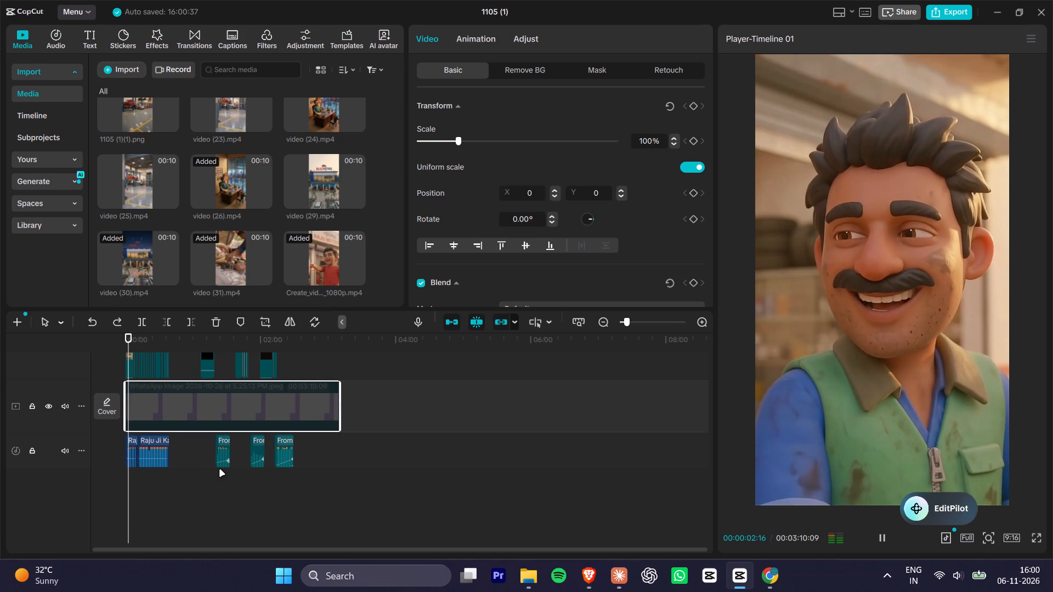
pyautogui.press('space')
pyautogui.keyDown('alt'); pyautogui.scroll(20, 148, 442); pyautogui.keyUp('alt')
pyautogui.keyDown('alt'); pyautogui.scroll(1, 148, 442); pyautogui.keyUp('alt')
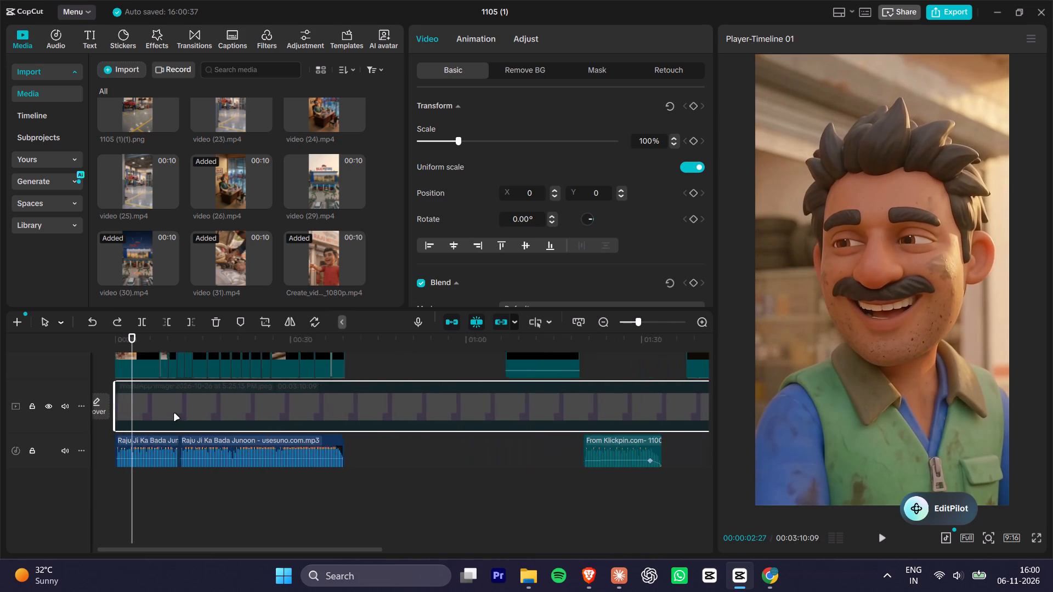
pyautogui.keyDown('alt'); pyautogui.scroll(1, 174, 414); pyautogui.keyUp('alt')
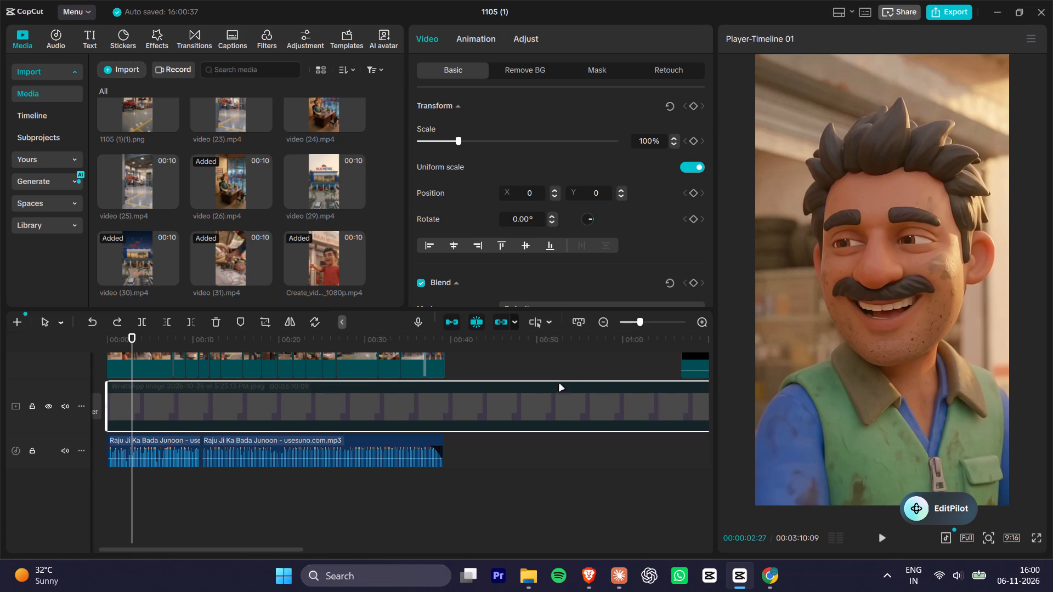
pyautogui.keyDown('shift'); pyautogui.scroll(3, 242, 410); pyautogui.keyUp('shift')
pyautogui.press('space')
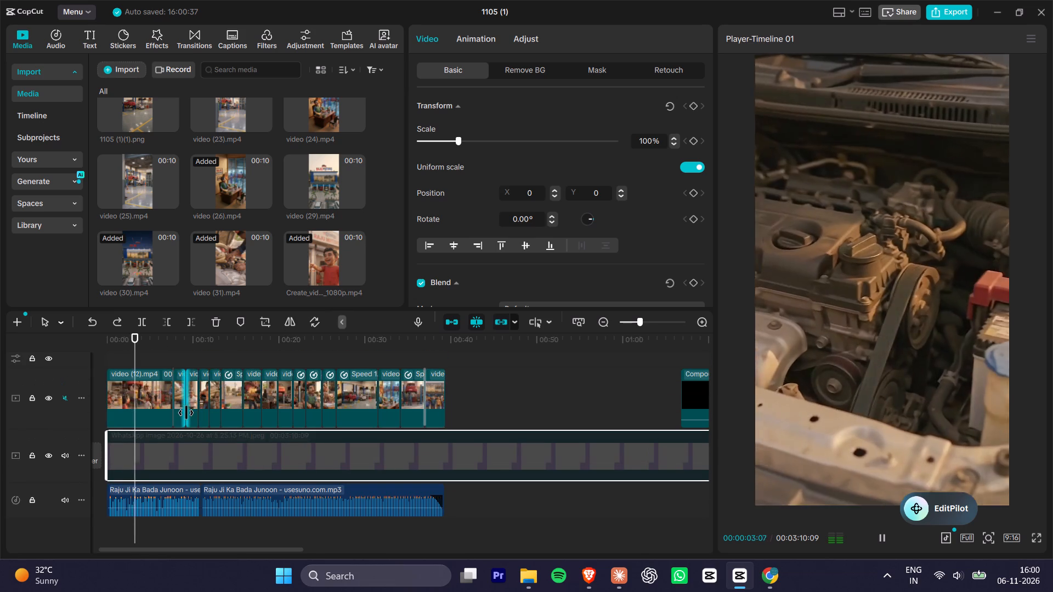
pyautogui.press('space')
pyautogui.keyDown('shift'); pyautogui.scroll(1, 246, 460); pyautogui.keyUp('shift')
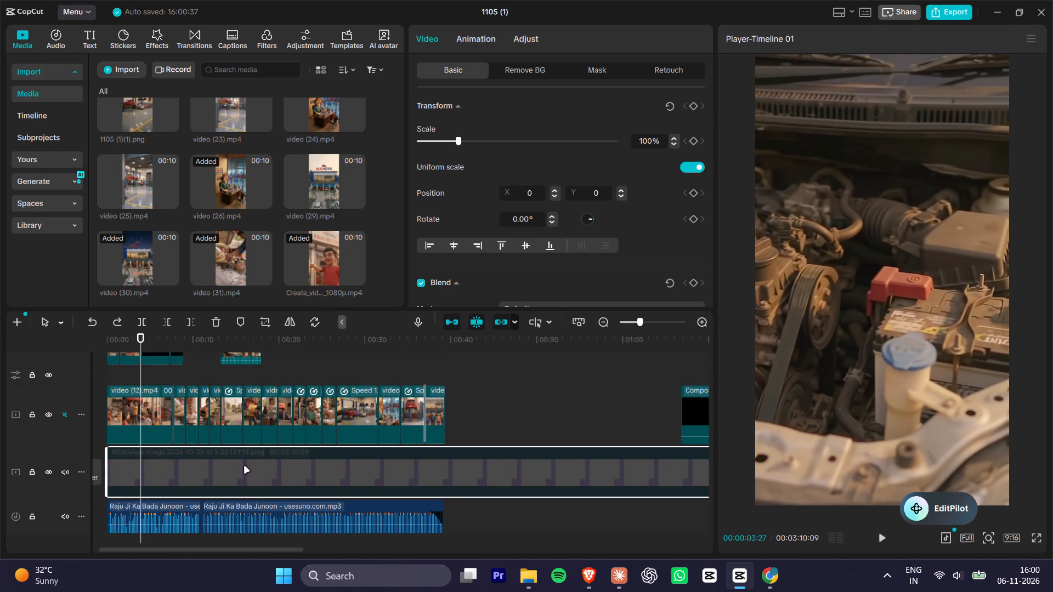
pyautogui.keyDown('shift'); pyautogui.scroll(1, 245, 466); pyautogui.keyUp('shift')
pyautogui.press('space')
pyautogui.press('space')
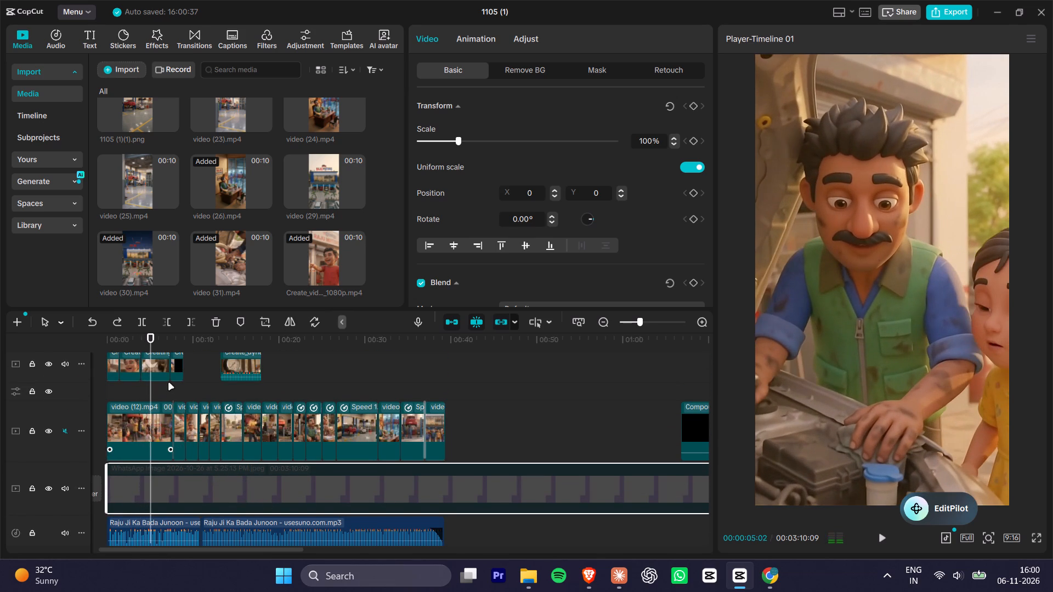
# Compare the preview at 00:00:01:04 with the adjustment track hidden and shown, leaving the track shown.
pyautogui.keyDown('alt'); pyautogui.scroll(6, 166, 385); pyautogui.keyUp('alt')
pyautogui.moveTo(117, 339); pyautogui.dragTo(10, 341)
pyautogui.press('space')
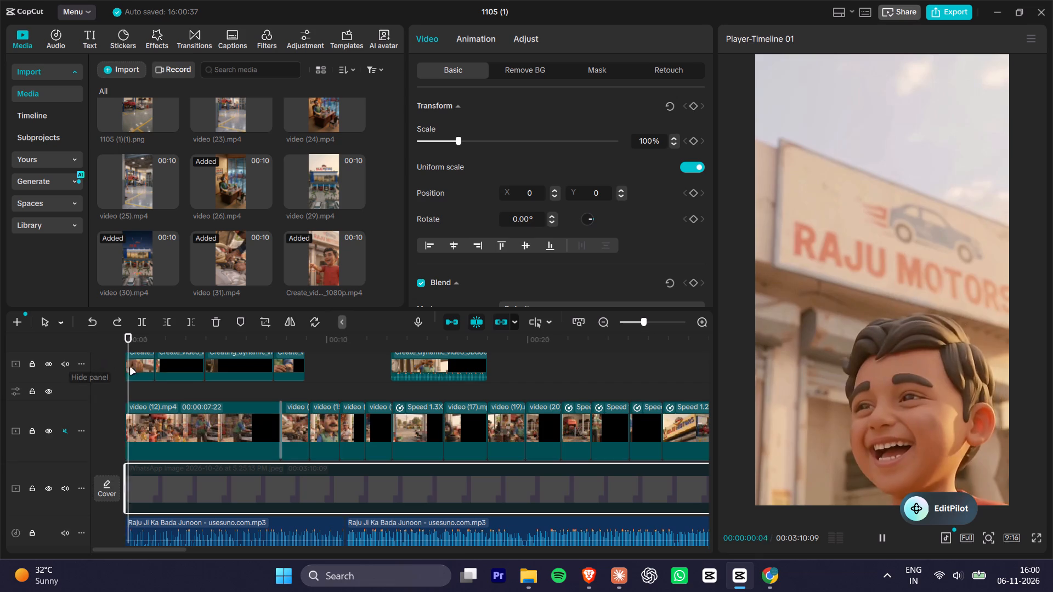
pyautogui.press('space')
pyautogui.click(67, 394)
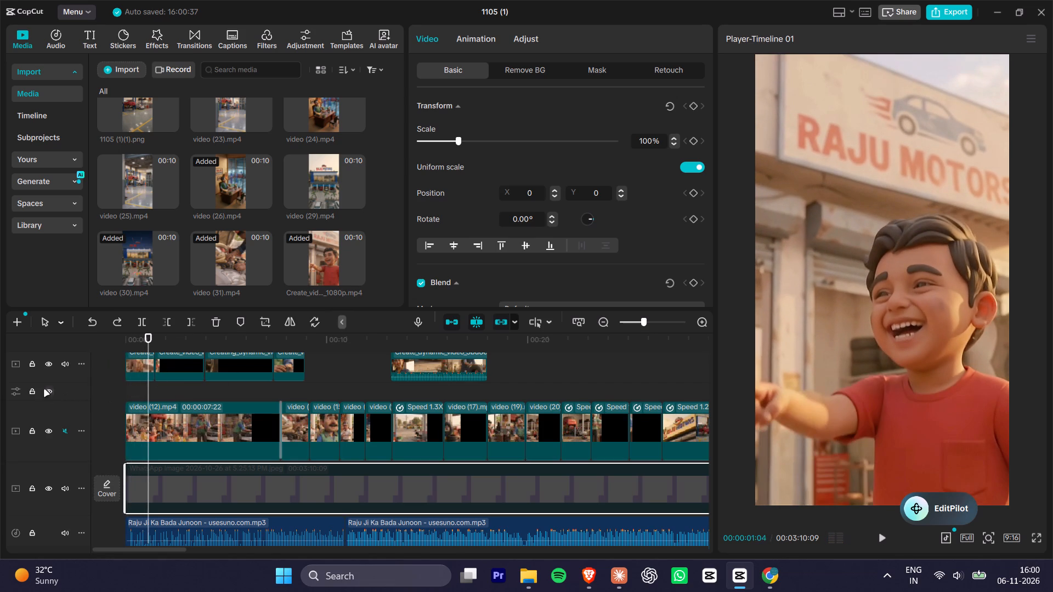
pyautogui.click(46, 391)
pyautogui.click(46, 391)
pyautogui.click(46, 391)
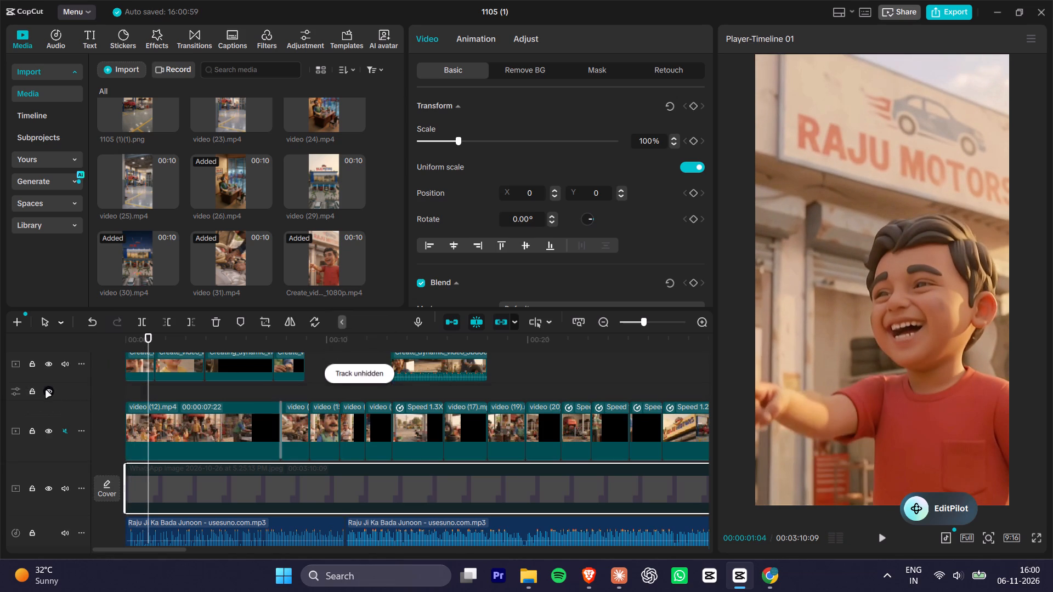
pyautogui.click(46, 391)
pyautogui.click(183, 394)
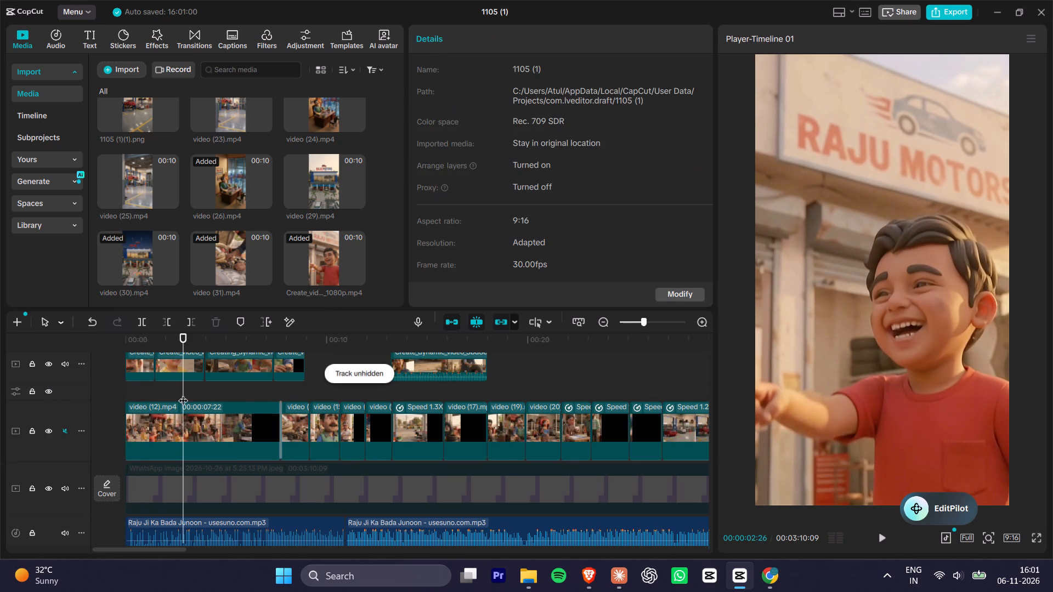
# Delete the leftover adjustment, video and From Klickpin audio clips that sit beyond 00:01:00 on the timeline.
pyautogui.keyDown('alt'); pyautogui.scroll(-10, 244, 402); pyautogui.keyUp('alt')
pyautogui.keyDown('alt'); pyautogui.scroll(-3, 438, 392); pyautogui.keyUp('alt')
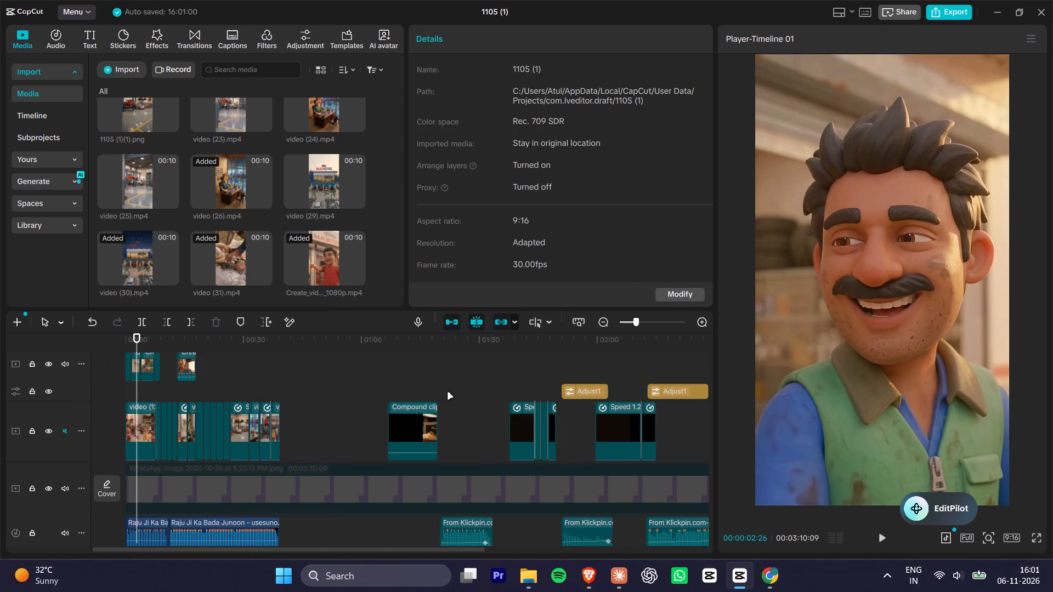
pyautogui.keyDown('alt'); pyautogui.scroll(-4, 482, 391); pyautogui.keyUp('alt')
pyautogui.moveTo(567, 388); pyautogui.dragTo(406, 390)
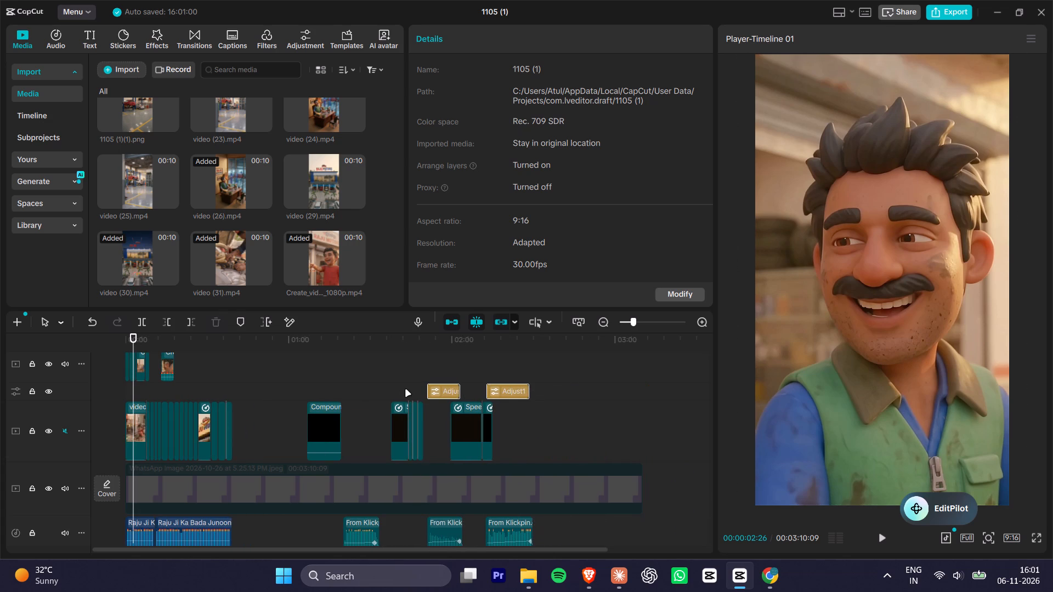
pyautogui.press('Delete')
pyautogui.moveTo(552, 382); pyautogui.dragTo(288, 418)
pyautogui.press('Delete')
pyautogui.moveTo(598, 509); pyautogui.dragTo(332, 521)
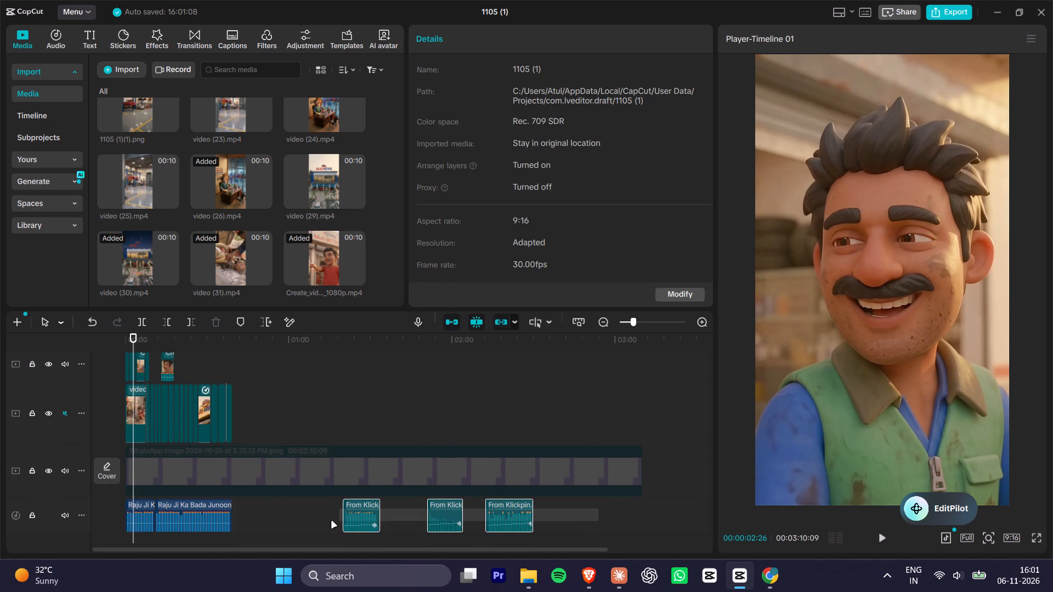
pyautogui.moveTo(332, 521); pyautogui.dragTo(331, 521)
pyautogui.press('Delete')
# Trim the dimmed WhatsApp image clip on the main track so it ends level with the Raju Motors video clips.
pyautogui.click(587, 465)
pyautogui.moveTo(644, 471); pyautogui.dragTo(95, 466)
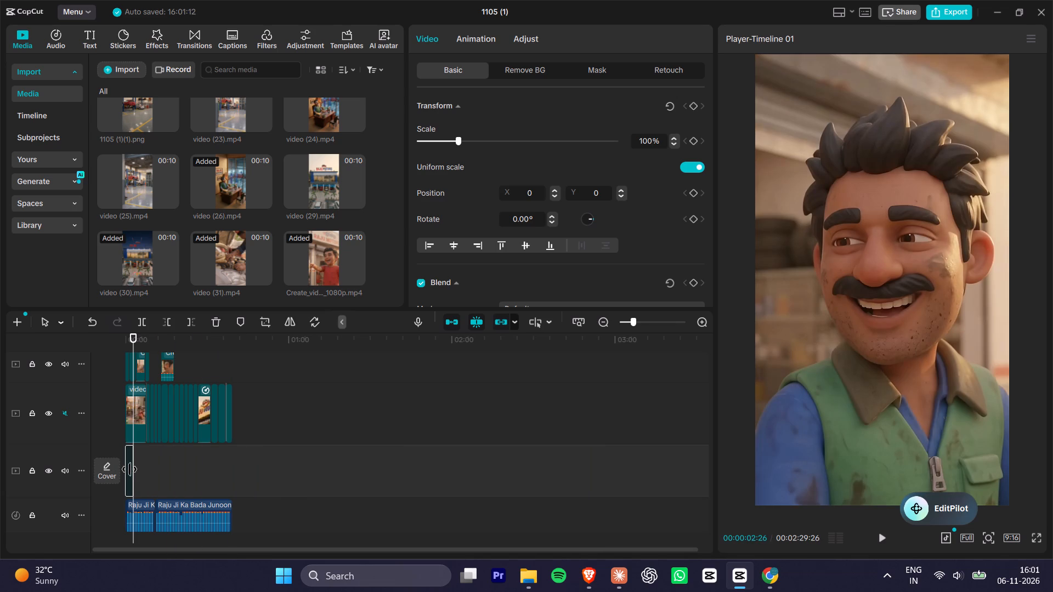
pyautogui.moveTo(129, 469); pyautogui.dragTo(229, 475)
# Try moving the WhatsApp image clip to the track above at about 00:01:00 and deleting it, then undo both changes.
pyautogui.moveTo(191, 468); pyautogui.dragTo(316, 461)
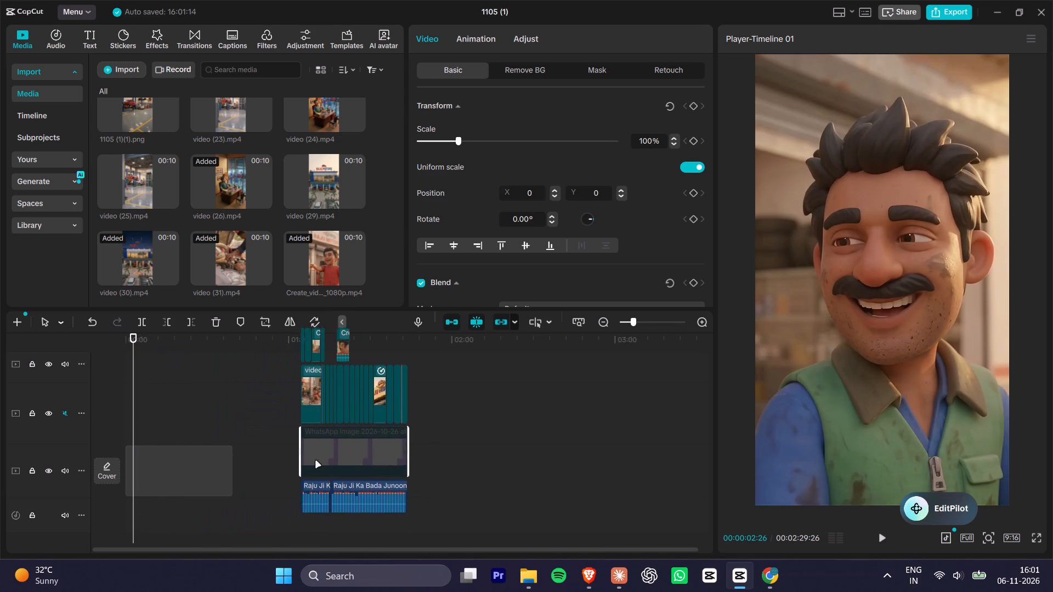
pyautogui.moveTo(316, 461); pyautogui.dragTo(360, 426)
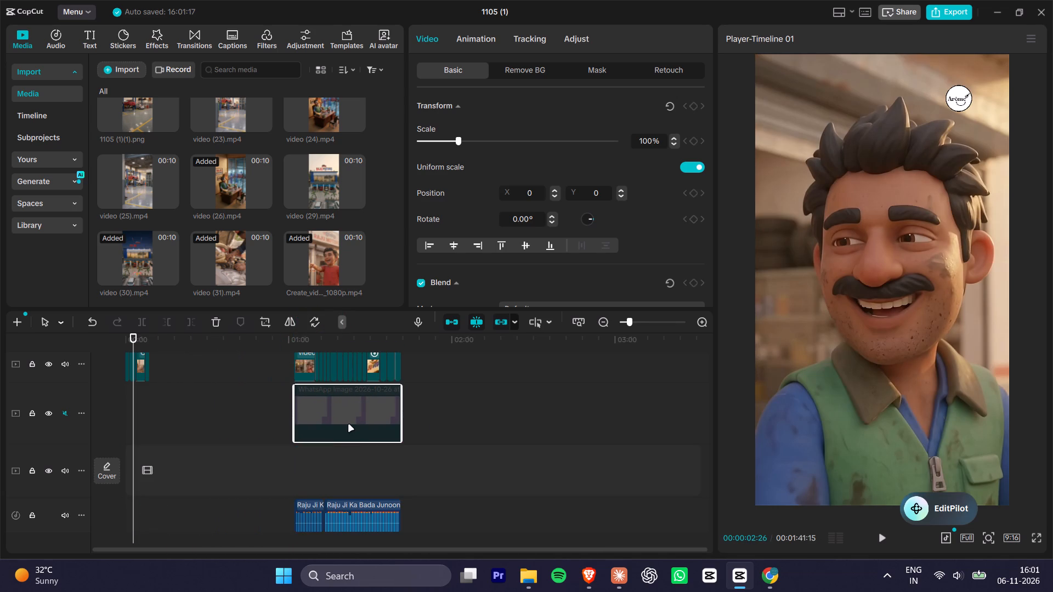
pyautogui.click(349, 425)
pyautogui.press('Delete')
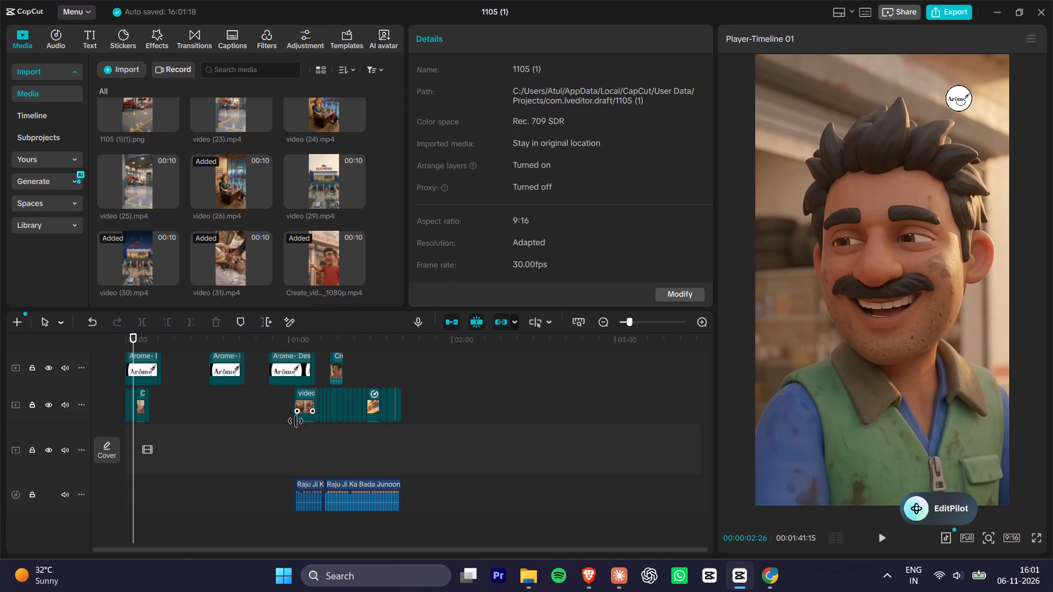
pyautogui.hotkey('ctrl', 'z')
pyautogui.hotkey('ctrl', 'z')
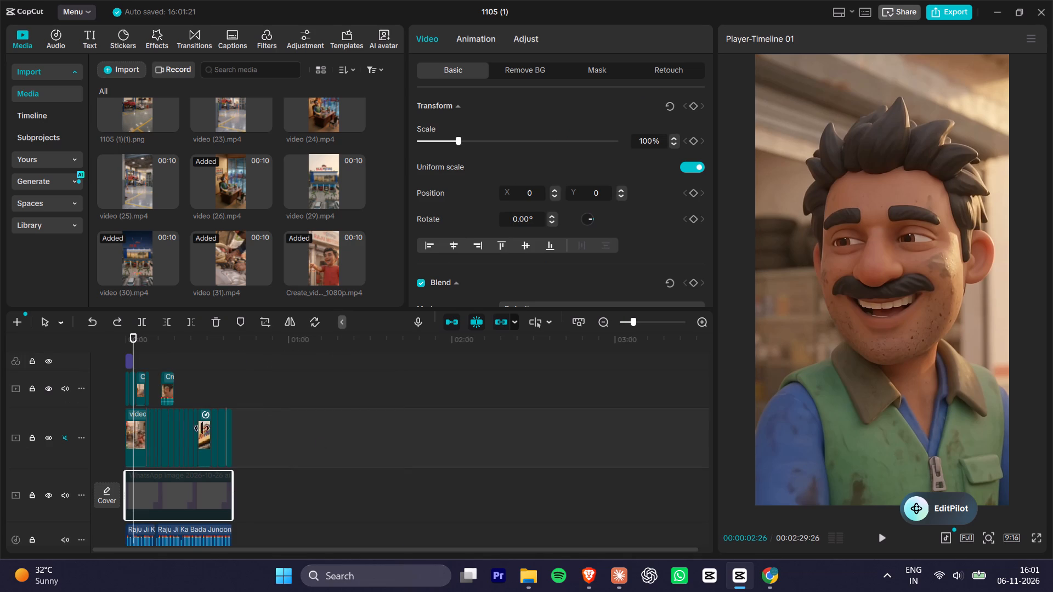
# Delete the three leftover Arome logo clips from the upper video track.
pyautogui.scroll(3, 394, 380)
pyautogui.keyDown('shift'); pyautogui.scroll(3, 368, 387); pyautogui.keyUp('shift')
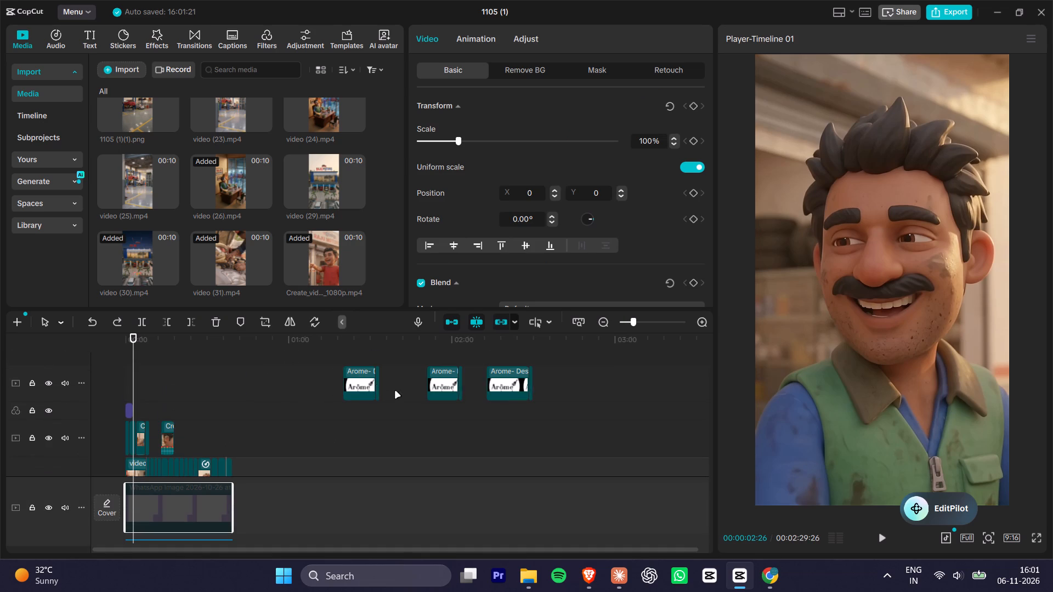
pyautogui.moveTo(291, 368); pyautogui.dragTo(585, 399)
pyautogui.press('Delete')
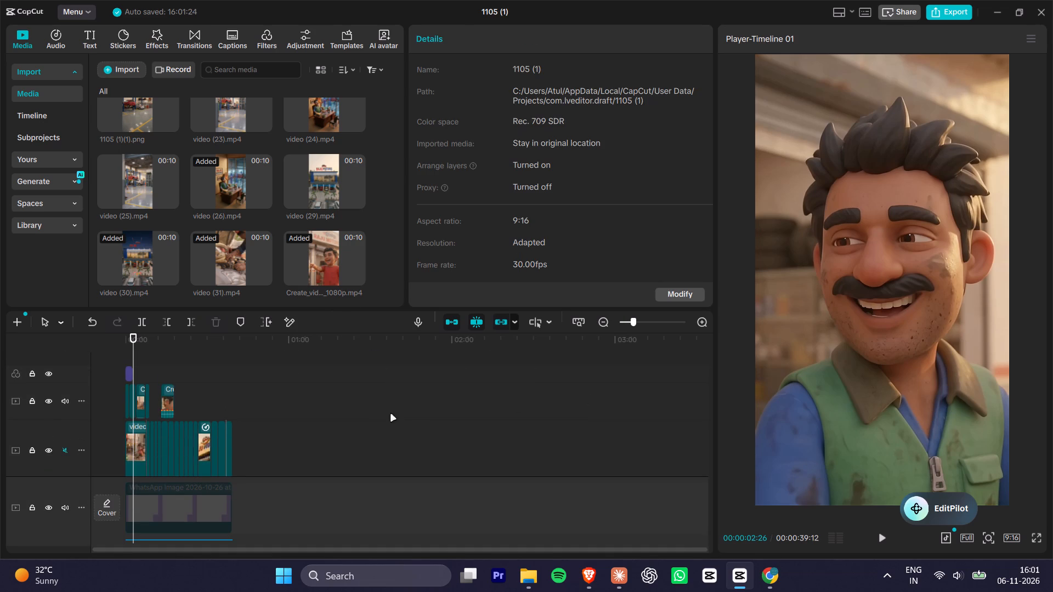
# Readjust the end of the dimmed WhatsApp image clip on the main track so it lasts 00:00:55:09.
pyautogui.keyDown('shift'); pyautogui.scroll(4, 372, 415); pyautogui.keyUp('shift')
pyautogui.keyDown('shift'); pyautogui.scroll(-7, 372, 415); pyautogui.keyUp('shift')
pyautogui.click(201, 447)
pyautogui.moveTo(234, 453); pyautogui.dragTo(146, 453)
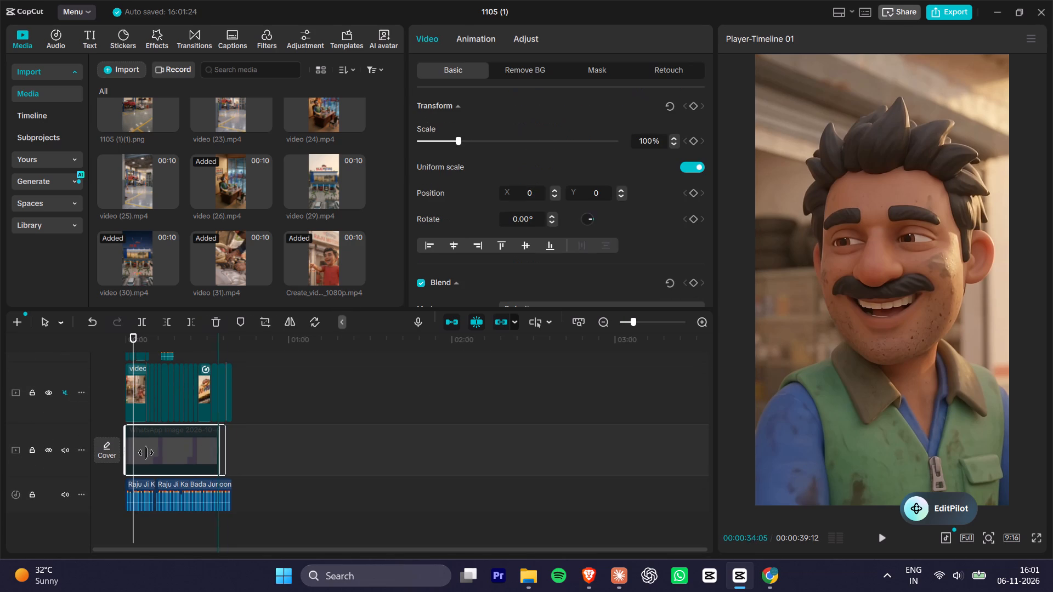
pyautogui.moveTo(146, 453); pyautogui.dragTo(101, 452)
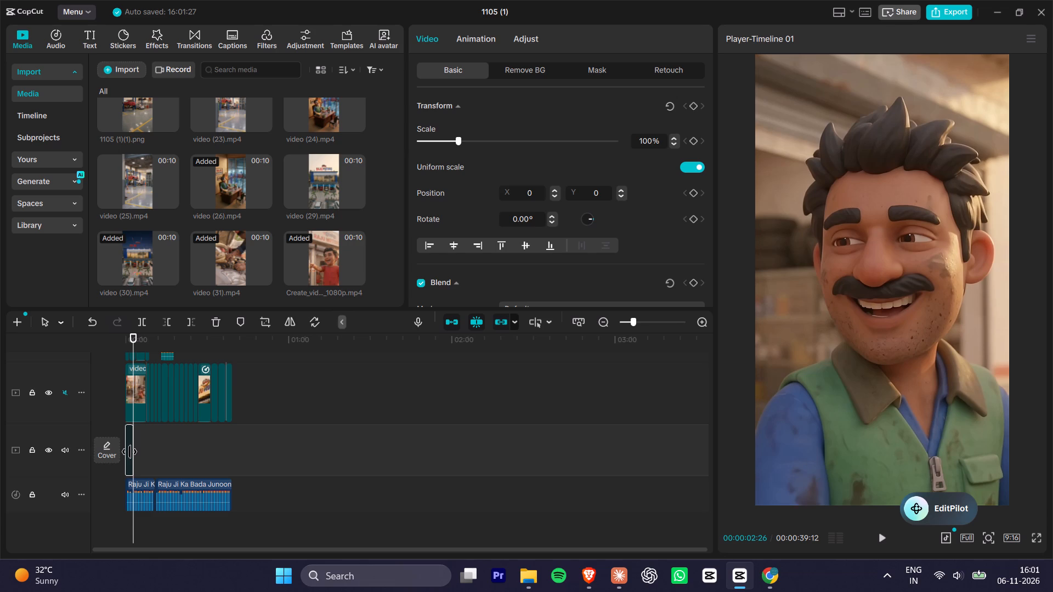
pyautogui.click(128, 452)
pyautogui.moveTo(128, 452); pyautogui.dragTo(242, 454)
pyautogui.hotkey('ctrl', 'z')
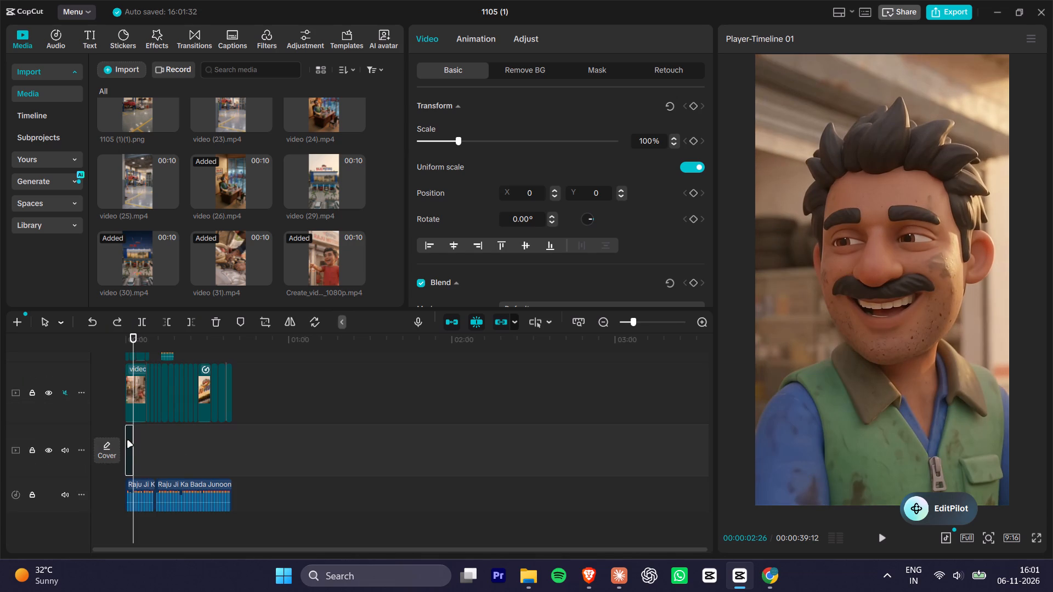
pyautogui.moveTo(133, 441); pyautogui.dragTo(386, 447)
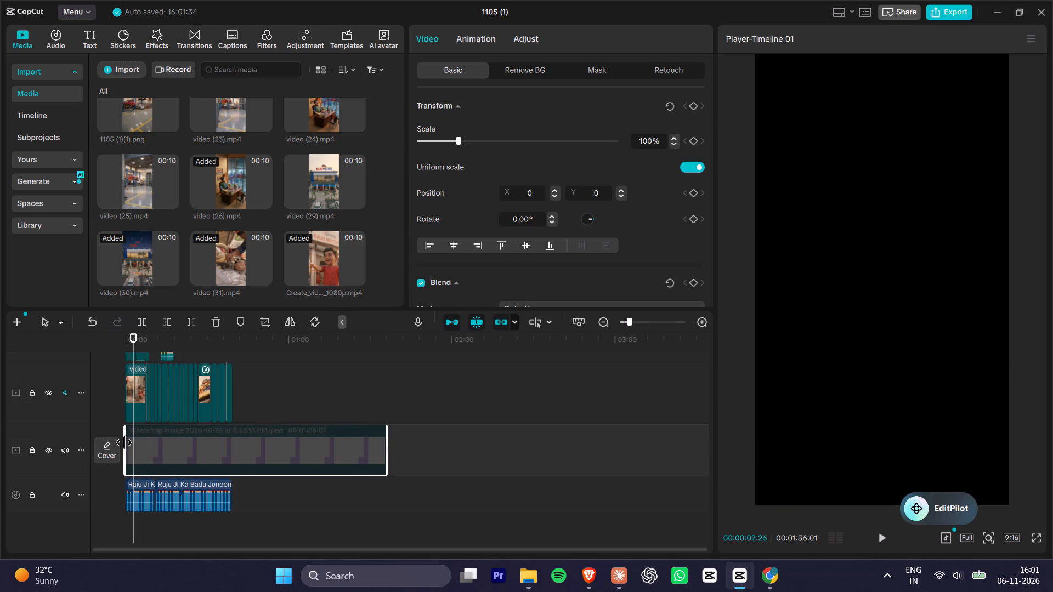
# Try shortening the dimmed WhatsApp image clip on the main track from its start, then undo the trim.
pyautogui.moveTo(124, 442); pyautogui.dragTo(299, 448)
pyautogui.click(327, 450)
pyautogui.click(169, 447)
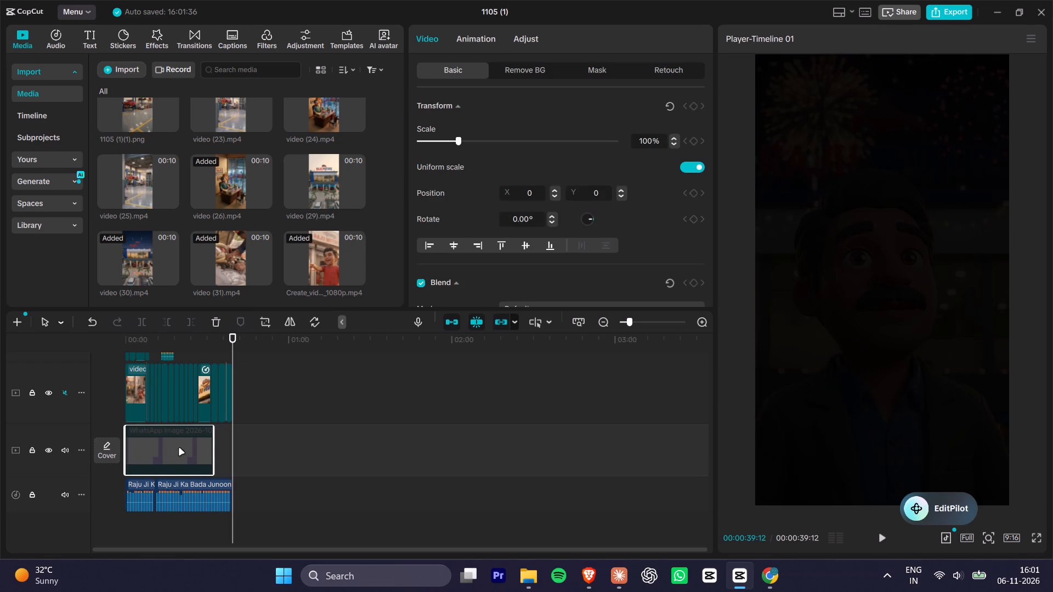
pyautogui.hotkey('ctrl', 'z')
# Trim the dimmed WhatsApp image clip on the main track from its start and readjust its end so it lasts 00:00:55:09.
pyautogui.moveTo(126, 441); pyautogui.dragTo(138, 442)
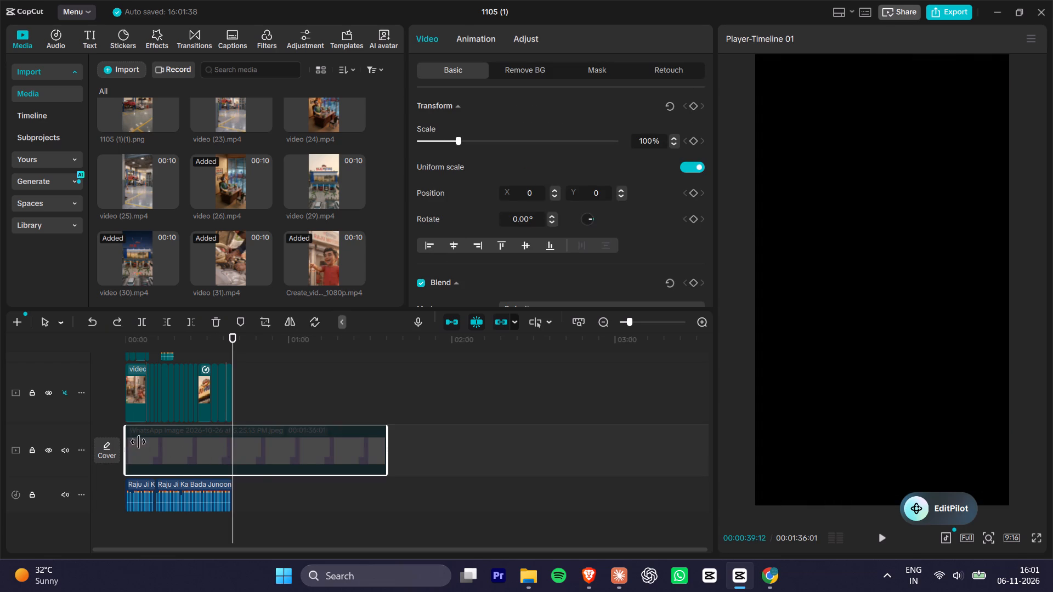
pyautogui.moveTo(138, 442); pyautogui.dragTo(268, 445)
pyautogui.moveTo(246, 449); pyautogui.dragTo(112, 448)
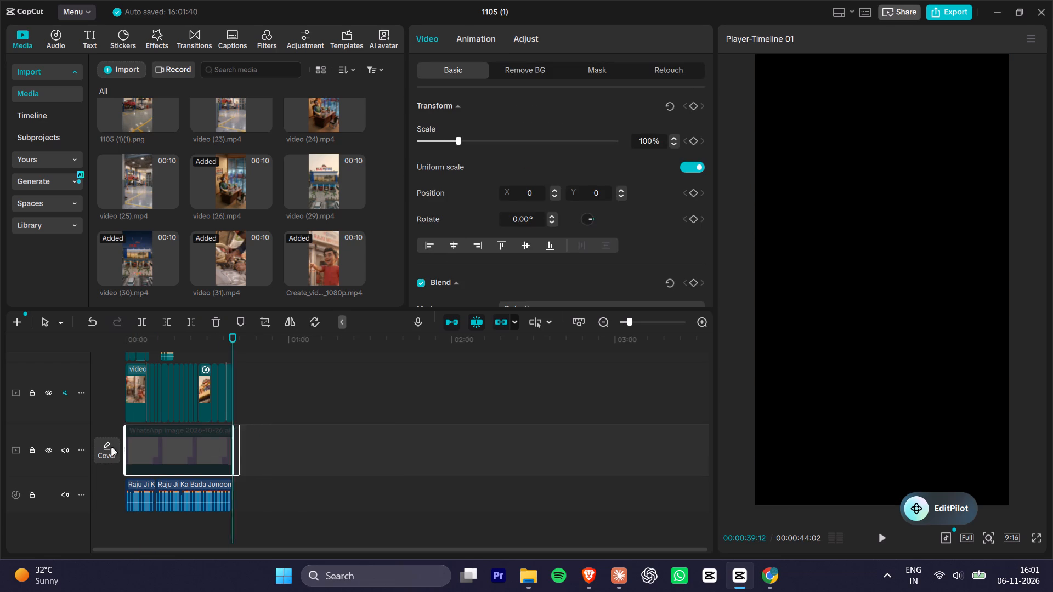
pyautogui.moveTo(112, 448); pyautogui.dragTo(79, 448)
pyautogui.moveTo(137, 343); pyautogui.dragTo(71, 347)
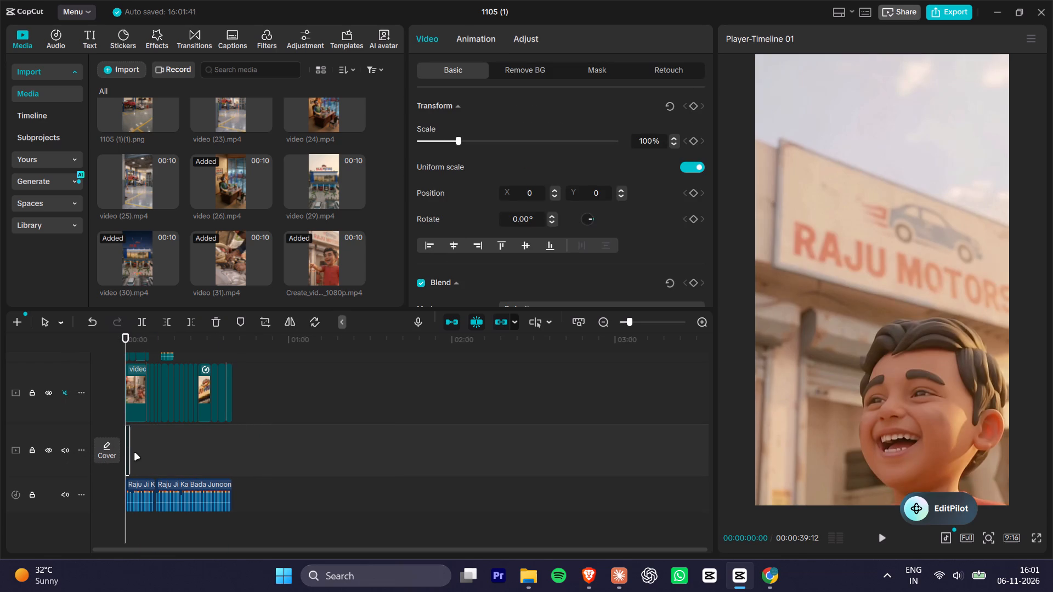
pyautogui.moveTo(128, 452); pyautogui.dragTo(271, 451)
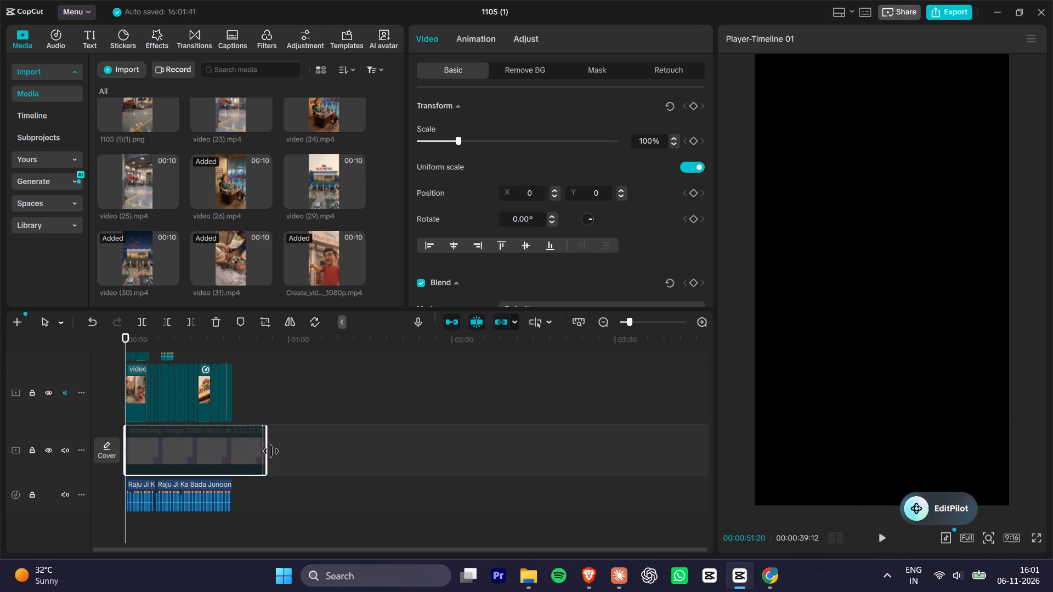
pyautogui.moveTo(271, 451); pyautogui.dragTo(275, 451)
# Play the edit from the beginning to about 00:00:10, examining the opening garage shots and the clips on the upper tracks.
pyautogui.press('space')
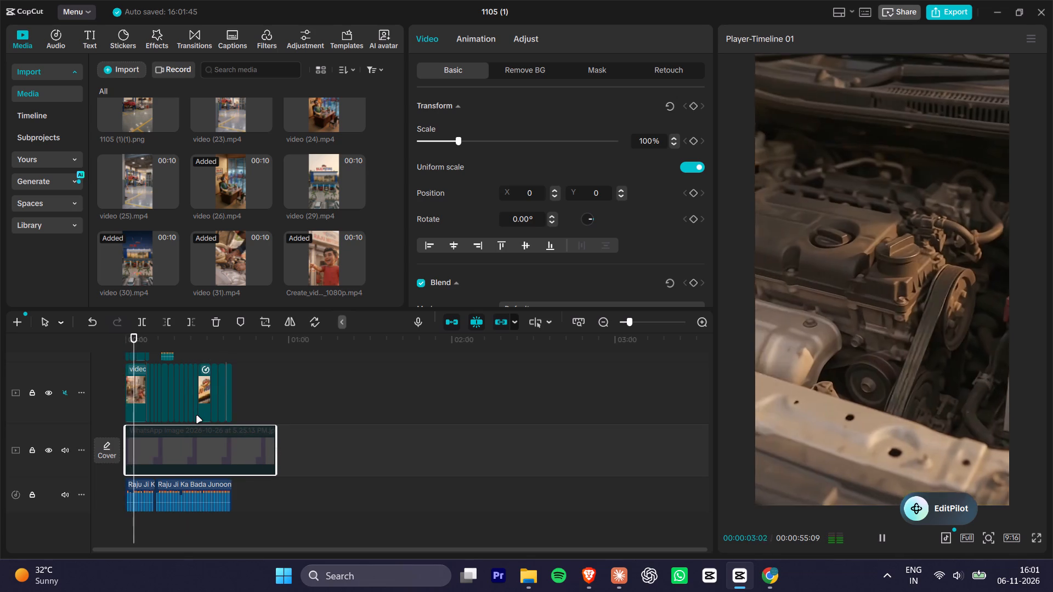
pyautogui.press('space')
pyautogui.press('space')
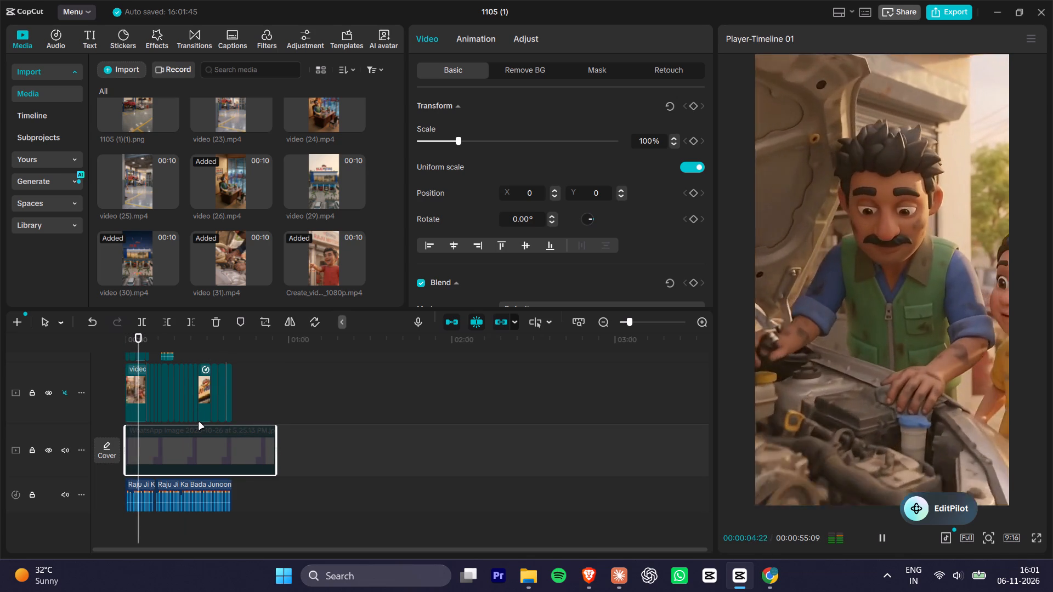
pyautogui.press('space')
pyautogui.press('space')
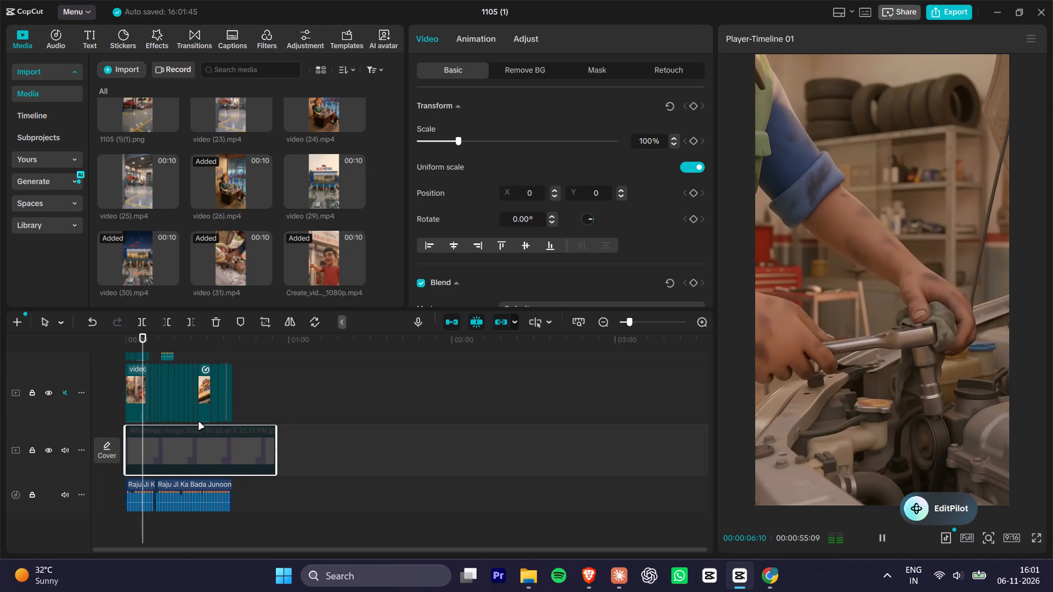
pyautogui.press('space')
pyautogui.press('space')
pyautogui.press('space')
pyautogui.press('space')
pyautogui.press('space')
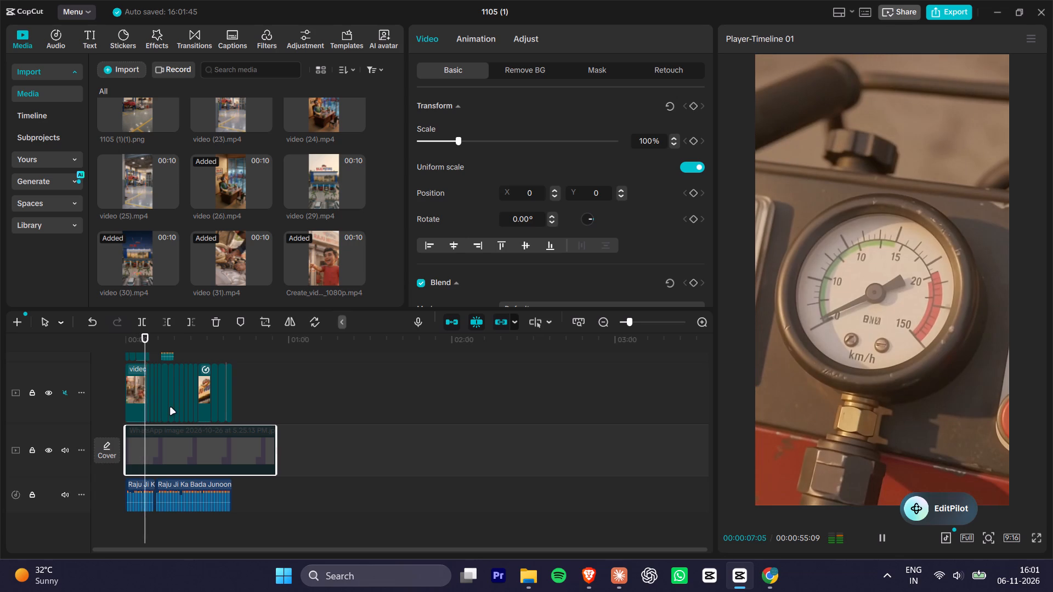
pyautogui.keyDown('alt'); pyautogui.scroll(11, 170, 407); pyautogui.keyUp('alt')
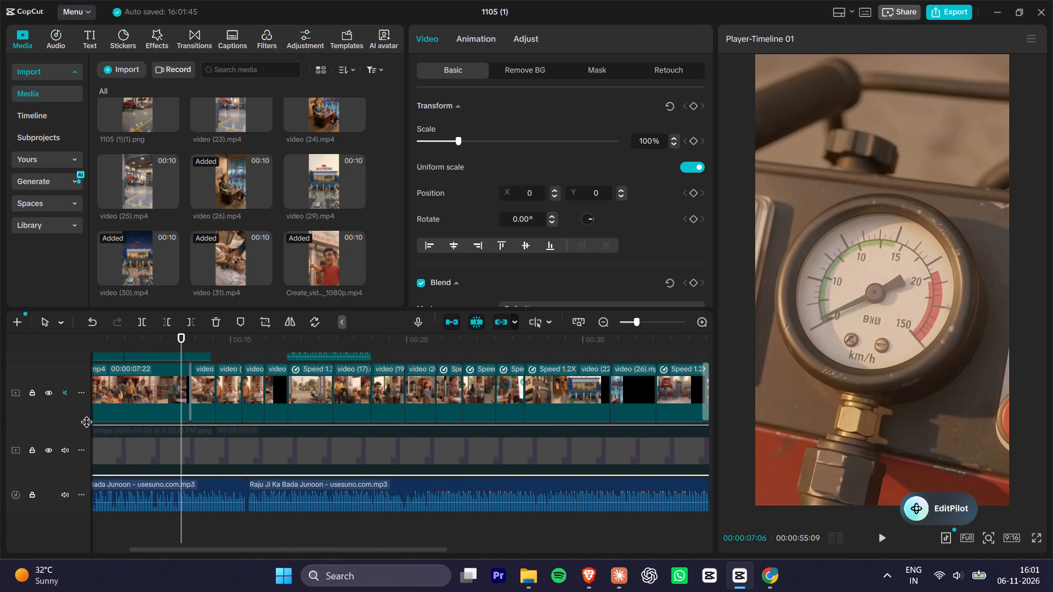
pyautogui.keyDown('shift'); pyautogui.scroll(2, 146, 401); pyautogui.keyUp('shift')
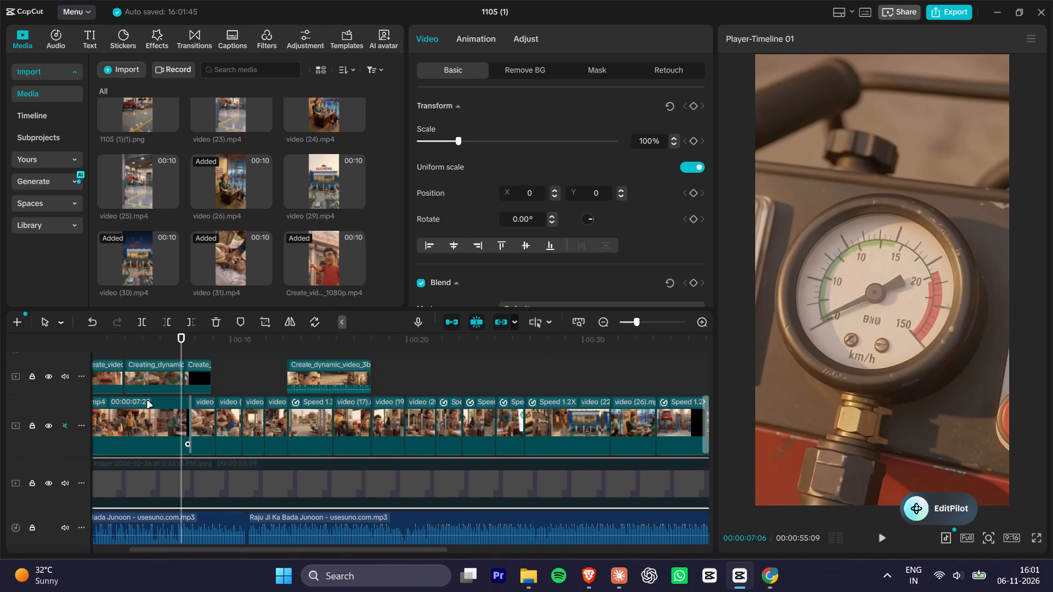
pyautogui.keyDown('shift'); pyautogui.scroll(2, 148, 401); pyautogui.keyUp('shift')
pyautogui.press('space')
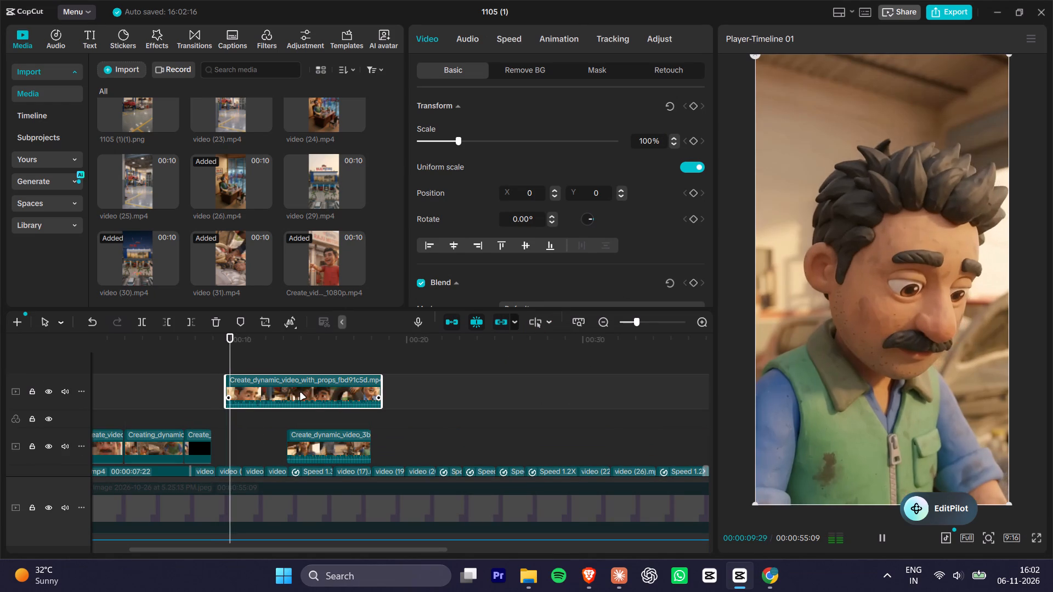
pyautogui.press('space')
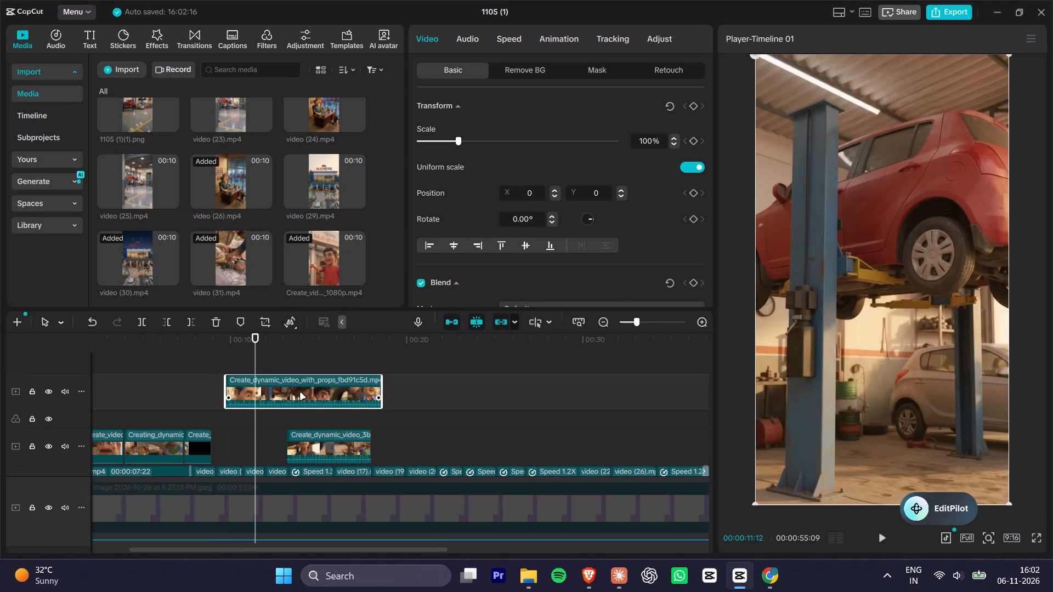
pyautogui.moveTo(235, 343); pyautogui.dragTo(225, 343)
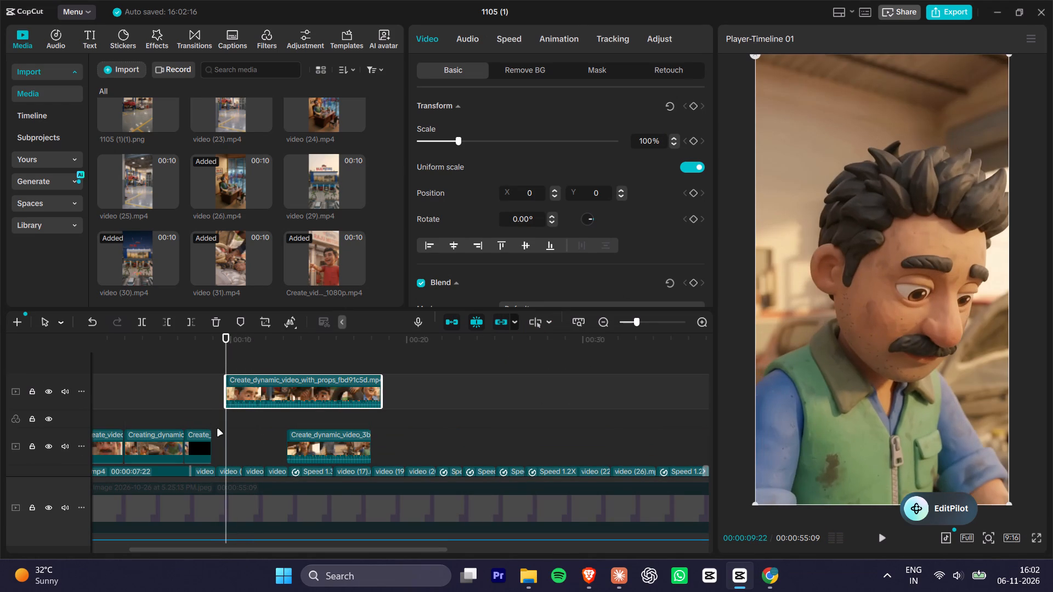
pyautogui.click(163, 339)
pyautogui.press('space')
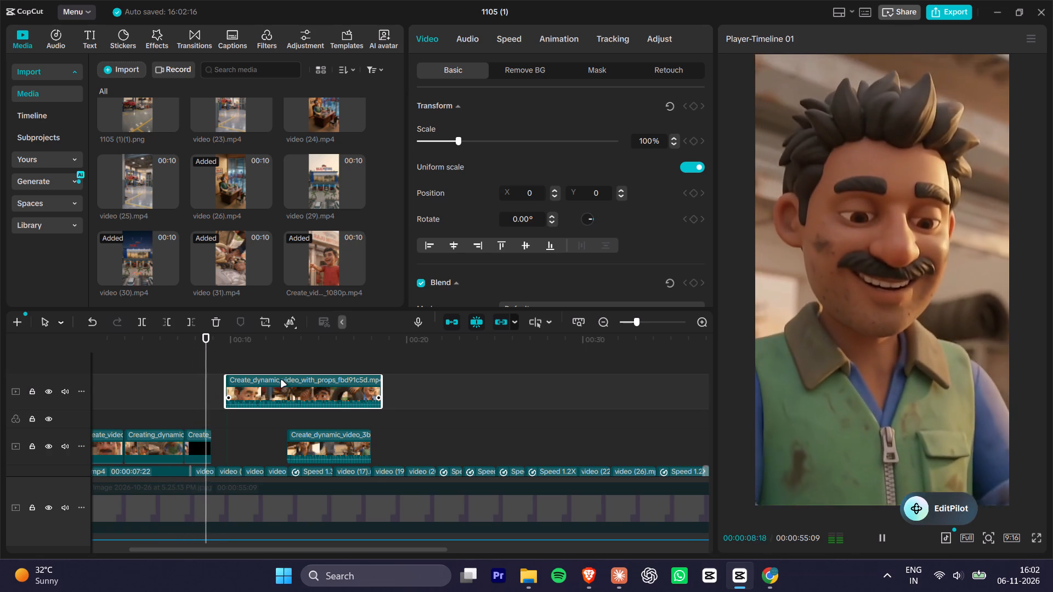
pyautogui.press('space')
# Shift the props clip to about 00:00:11:15, slow the mechanic's cloth-wiping segment to 0.80x, and play it back.
pyautogui.moveTo(286, 394); pyautogui.dragTo(318, 397)
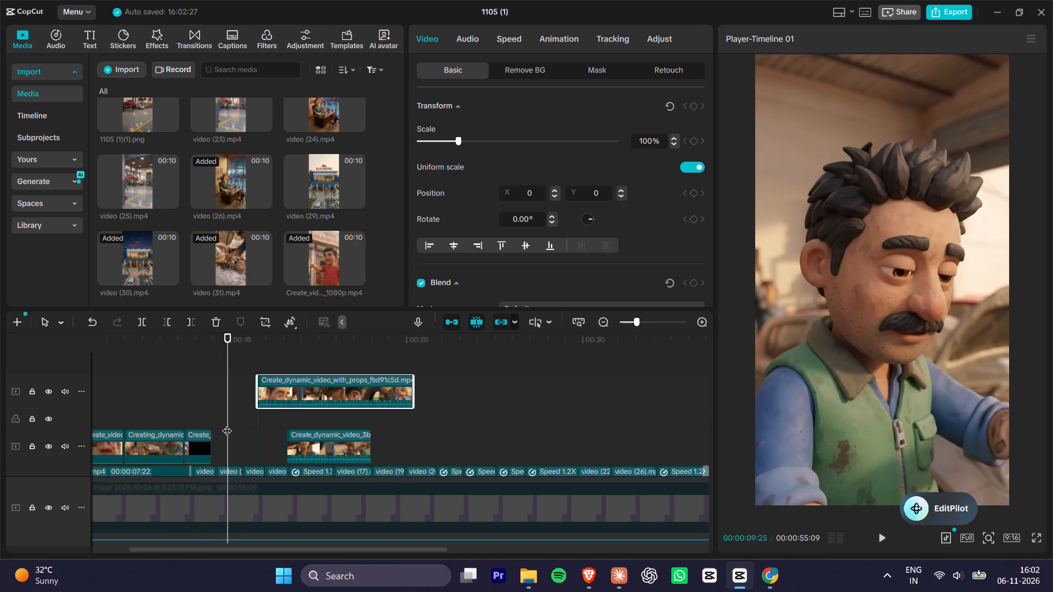
pyautogui.click(191, 446)
pyautogui.click(190, 339)
pyautogui.press('space')
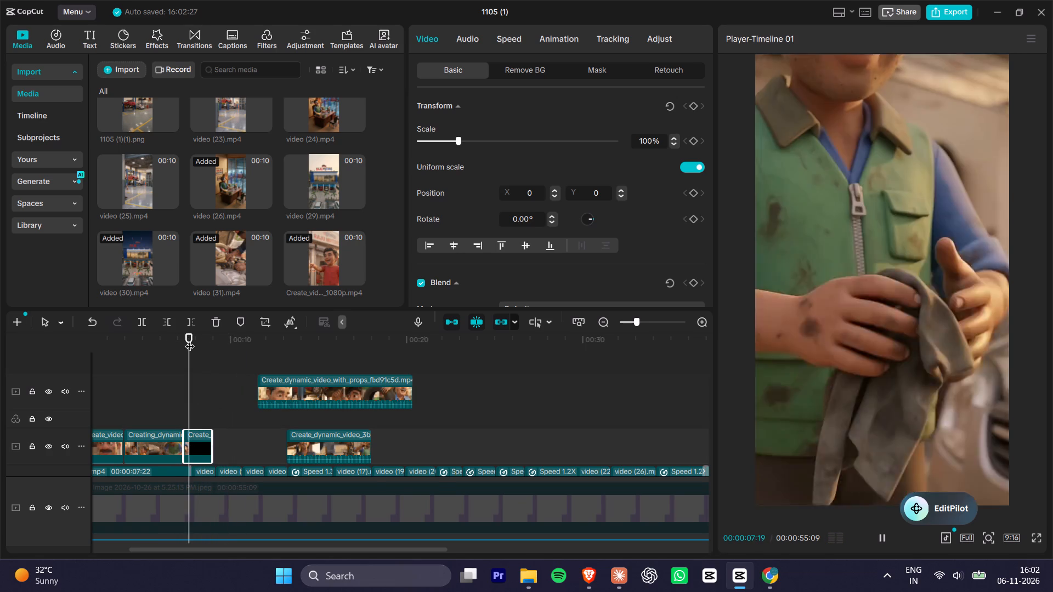
pyautogui.press('space')
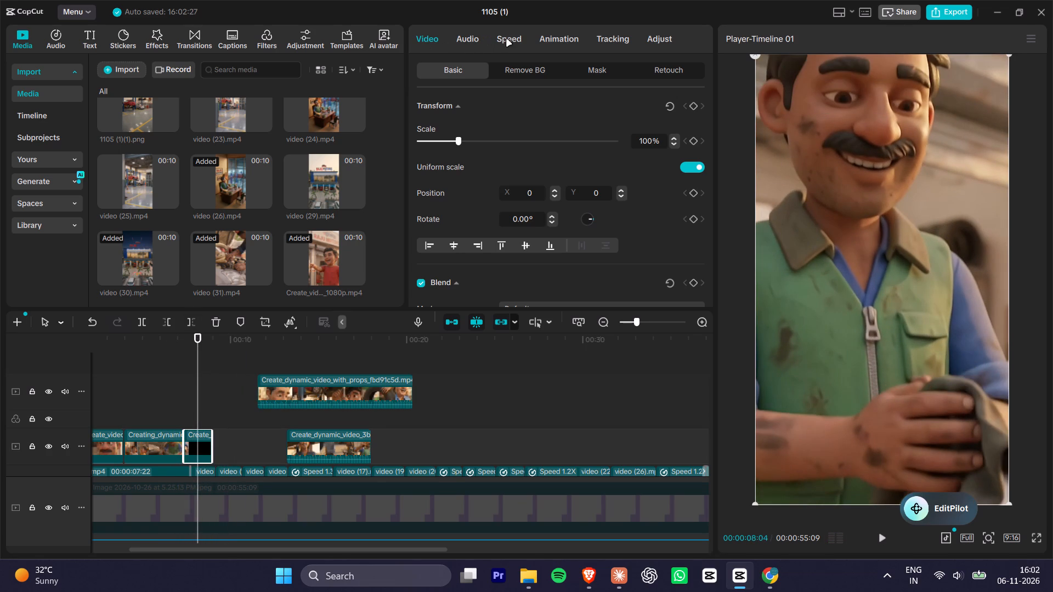
pyautogui.click(507, 40)
pyautogui.doubleClick(695, 129)
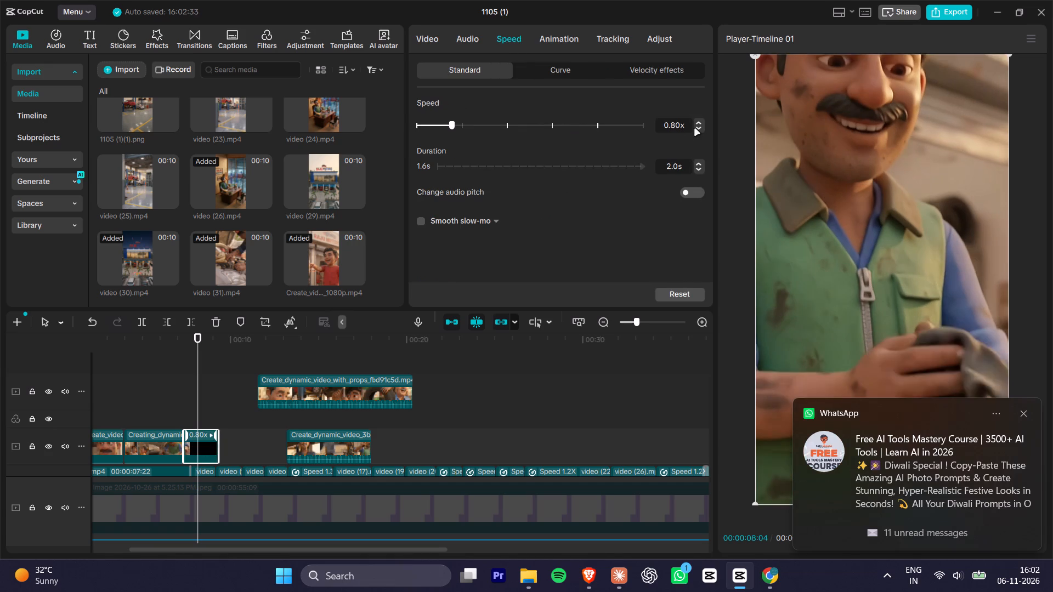
pyautogui.click(185, 342)
pyautogui.press('space')
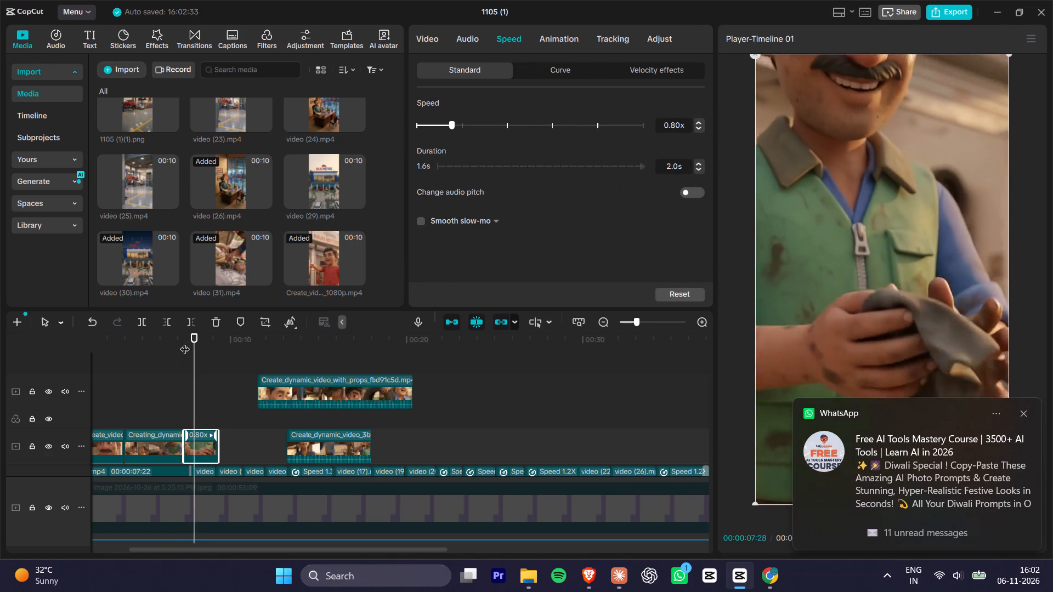
pyautogui.press('space')
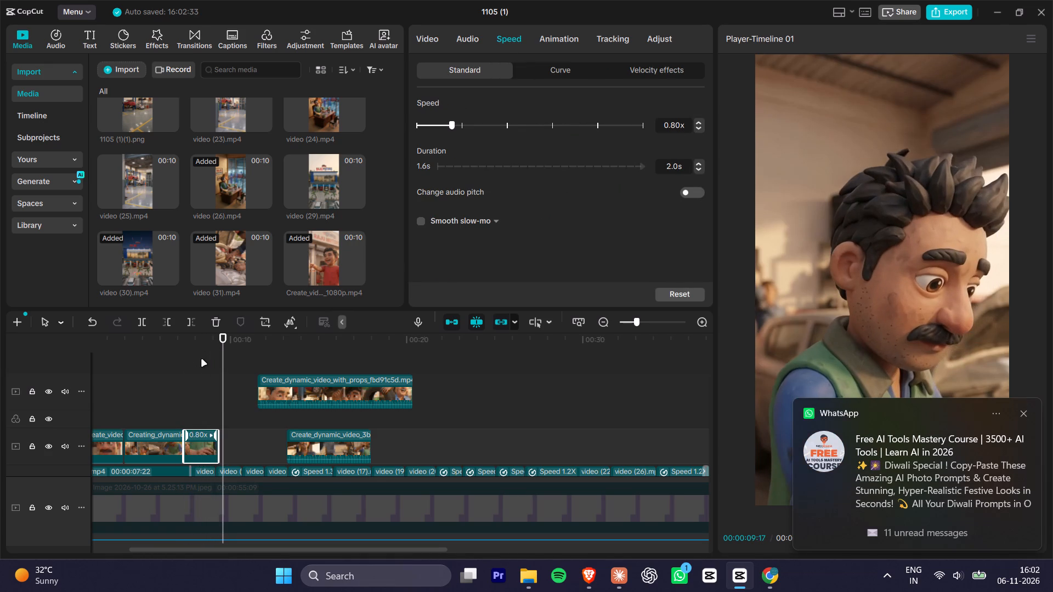
# Trim the start of the props clip to leave 7.3 s, place it directly after the slowed wiping segment, and play the join.
pyautogui.keyDown('alt'); pyautogui.scroll(4, 220, 401); pyautogui.keyUp('alt')
pyautogui.moveTo(330, 391); pyautogui.dragTo(282, 401)
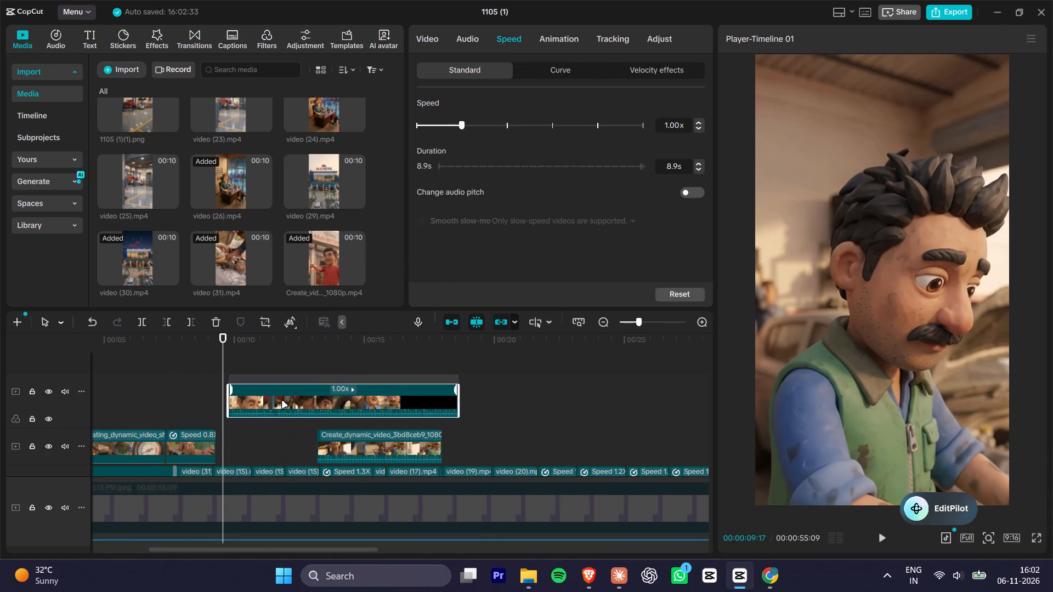
pyautogui.moveTo(282, 401); pyautogui.dragTo(273, 402)
pyautogui.click(245, 397)
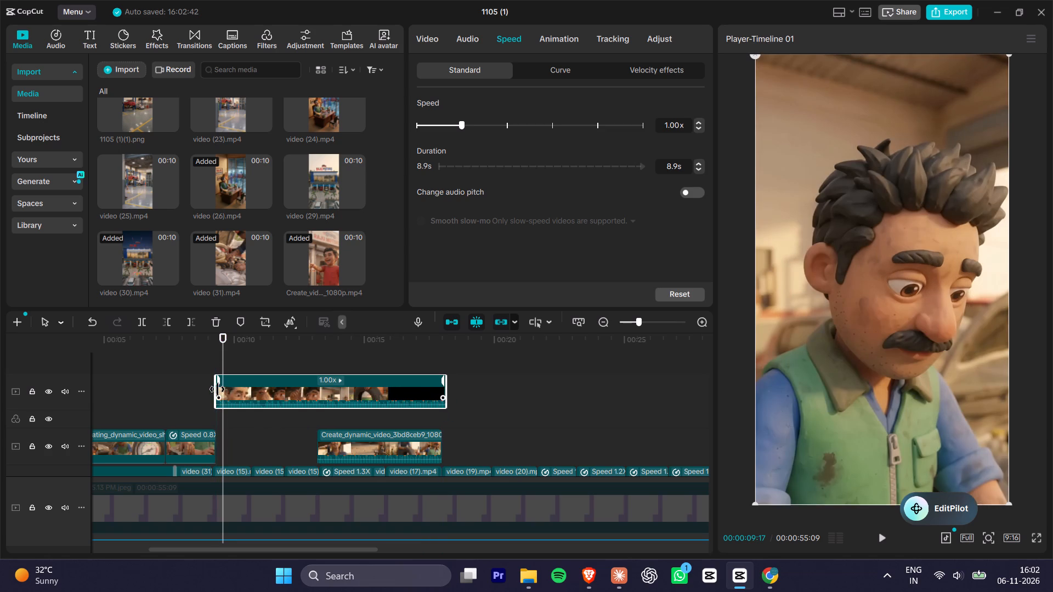
pyautogui.moveTo(217, 389); pyautogui.dragTo(249, 388)
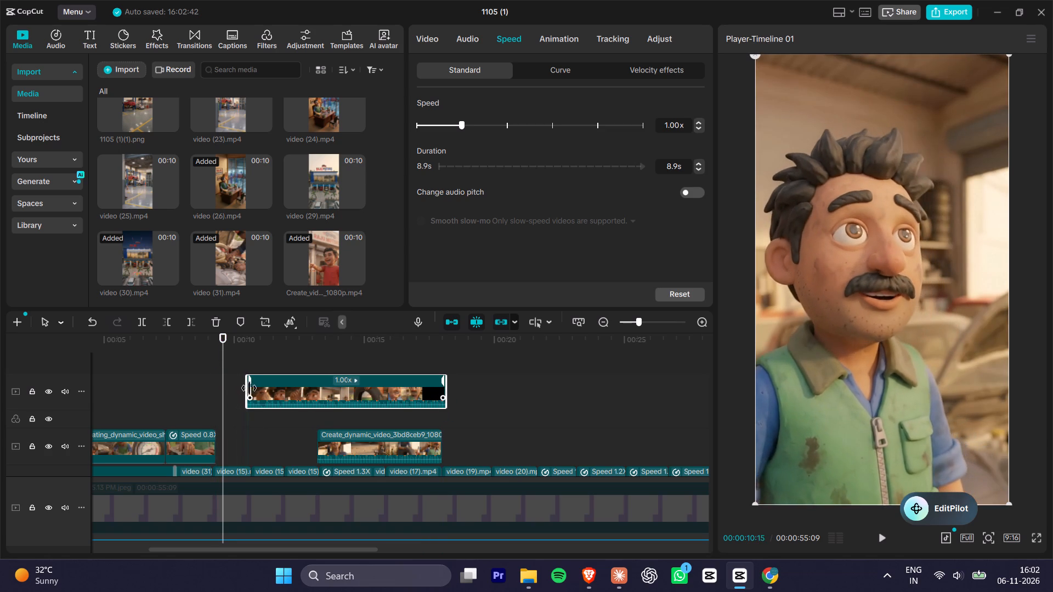
pyautogui.moveTo(249, 388); pyautogui.dragTo(258, 388)
pyautogui.moveTo(282, 394); pyautogui.dragTo(258, 399)
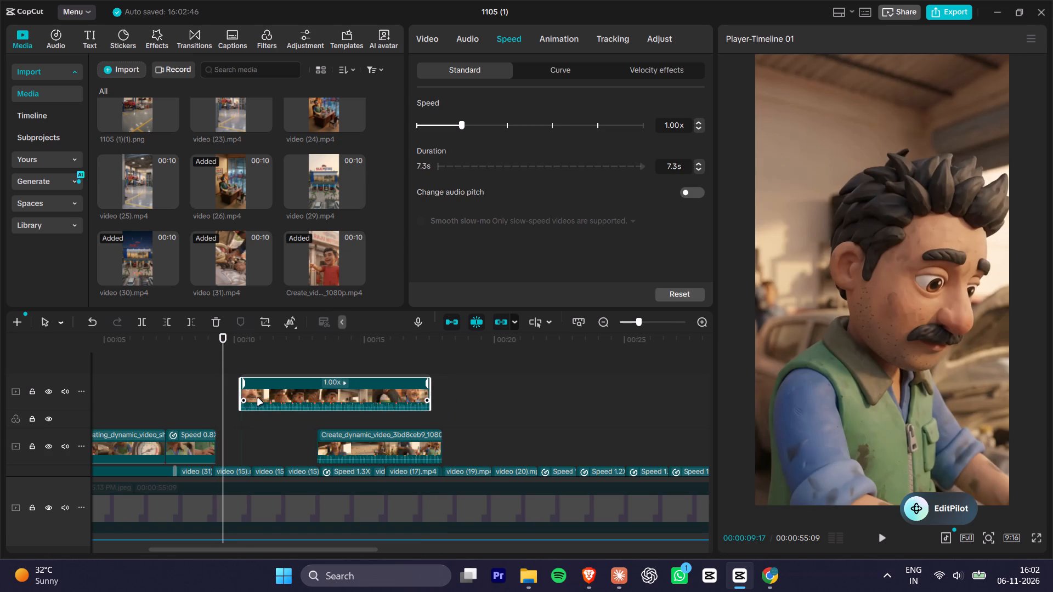
pyautogui.moveTo(258, 399); pyautogui.dragTo(241, 402)
pyautogui.click(210, 343)
pyautogui.press('space')
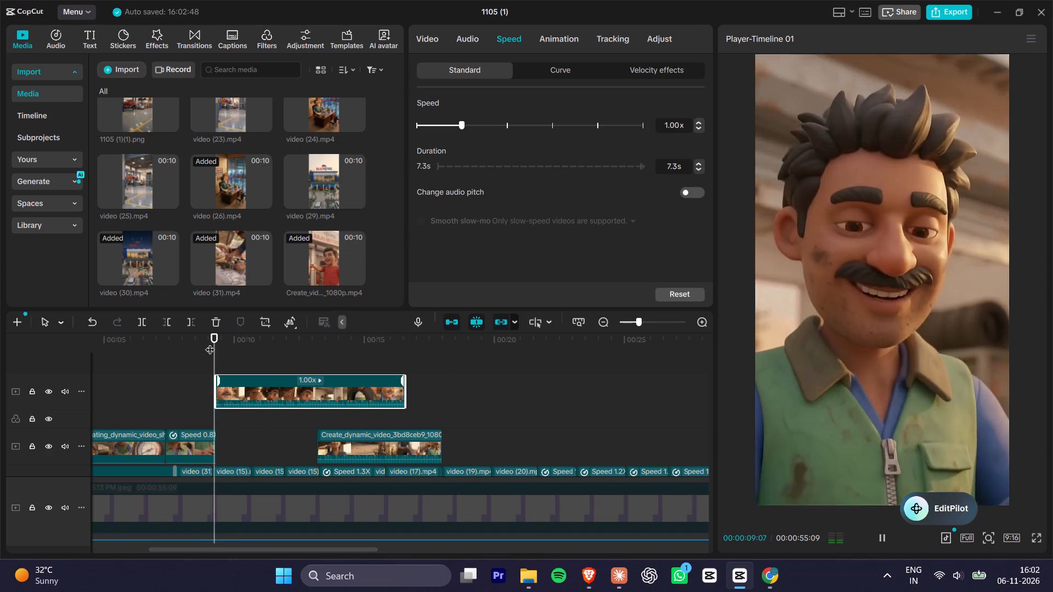
pyautogui.press('space')
# Silence the props clip and the Create_dynamic_video_3bd8ceb9 clip by lowering their volumes to -∞ dB.
pyautogui.click(268, 394)
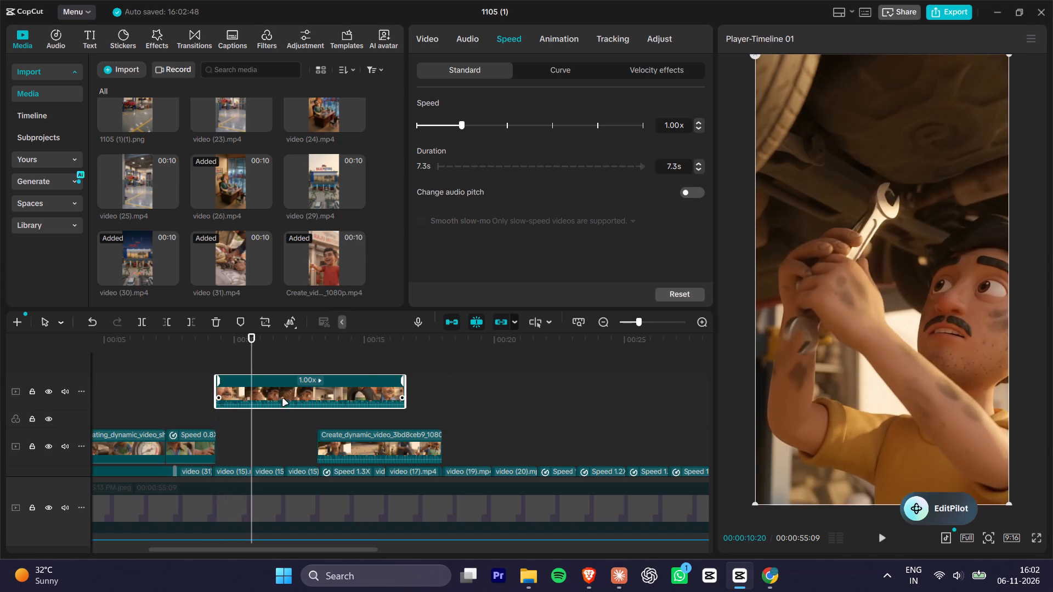
pyautogui.click(476, 39)
pyautogui.moveTo(512, 144); pyautogui.dragTo(348, 175)
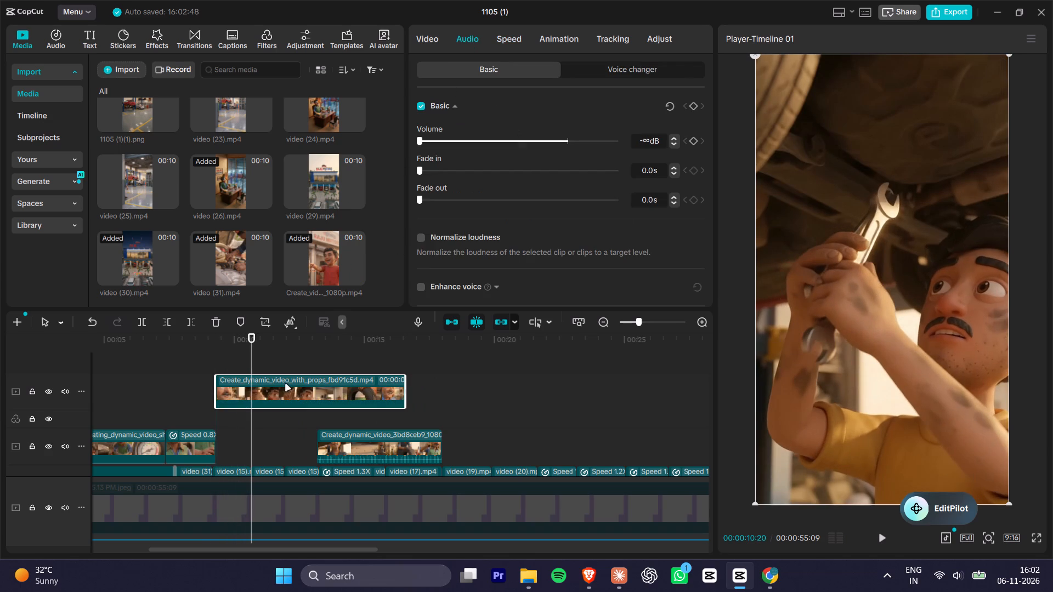
pyautogui.click(397, 443)
pyautogui.moveTo(506, 140); pyautogui.dragTo(284, 191)
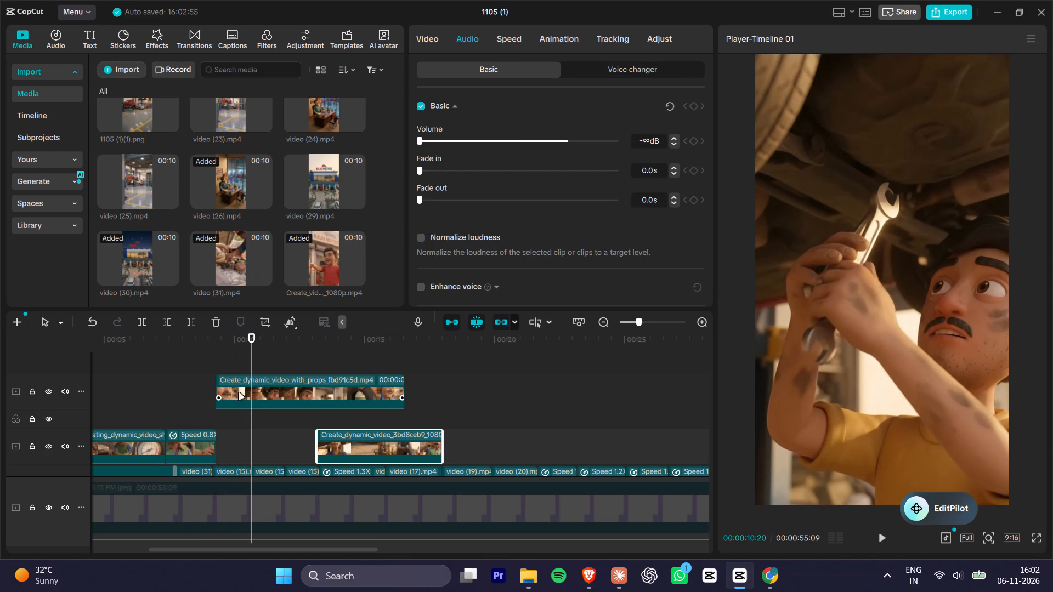
# Play from the wiping segment into the props clip up to about 00:00:11:18, and recheck the car-lift shot at 00:00:09:21.
pyautogui.click(222, 339)
pyautogui.moveTo(214, 339); pyautogui.dragTo(200, 341)
pyautogui.press('space')
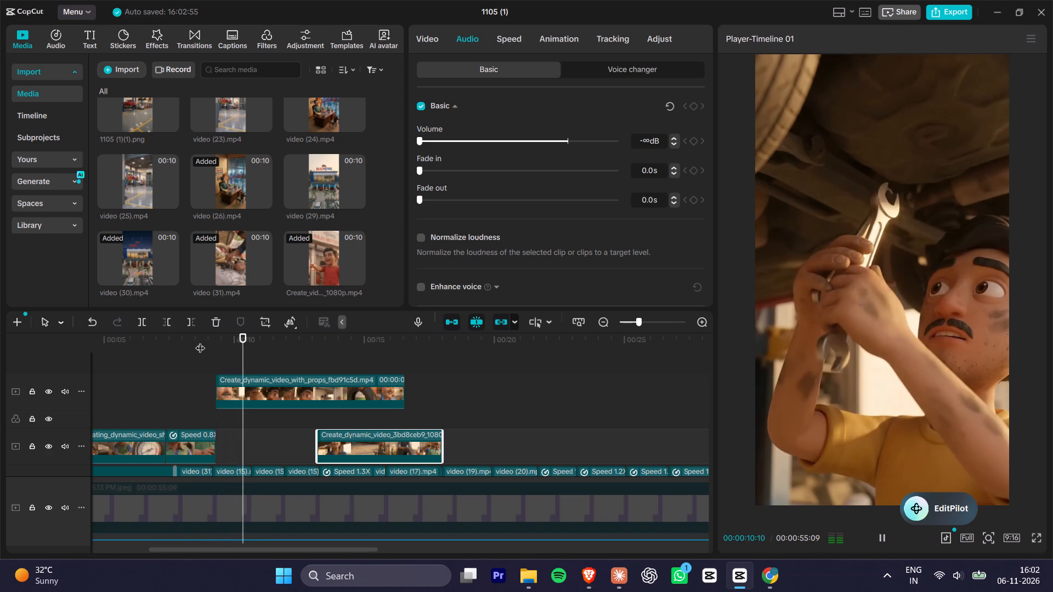
pyautogui.press('space')
pyautogui.press('space')
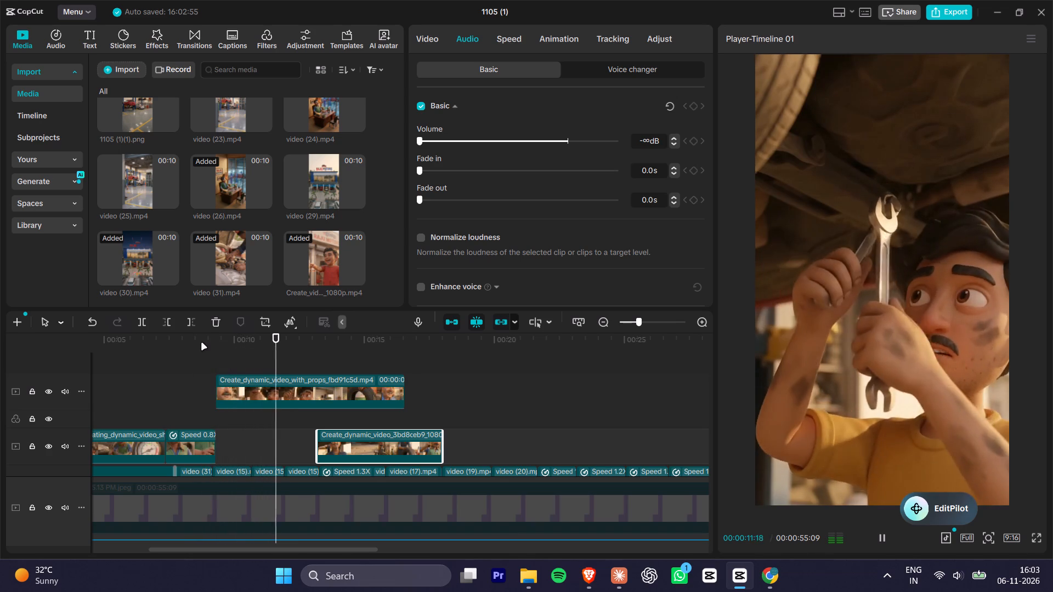
pyautogui.press('space')
pyautogui.moveTo(220, 334); pyautogui.dragTo(229, 332)
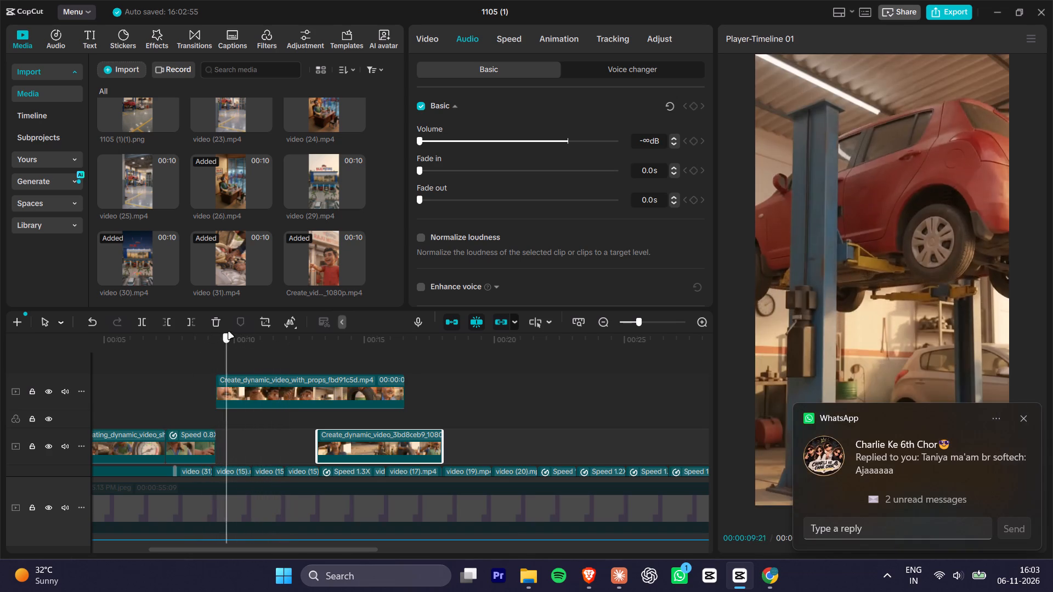
# Play the props clip from the car-lift shot through the garage, tyre and two-men shots to about 00:00:15:24.
pyautogui.moveTo(229, 332); pyautogui.dragTo(249, 331)
pyautogui.press('space')
pyautogui.press('space')
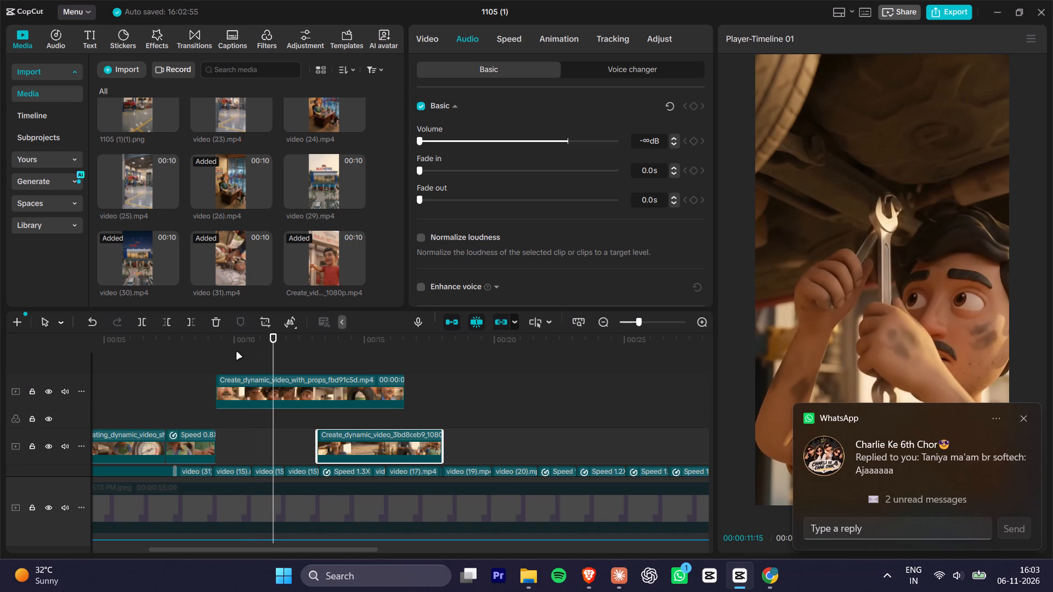
pyautogui.click(219, 339)
pyautogui.press('space')
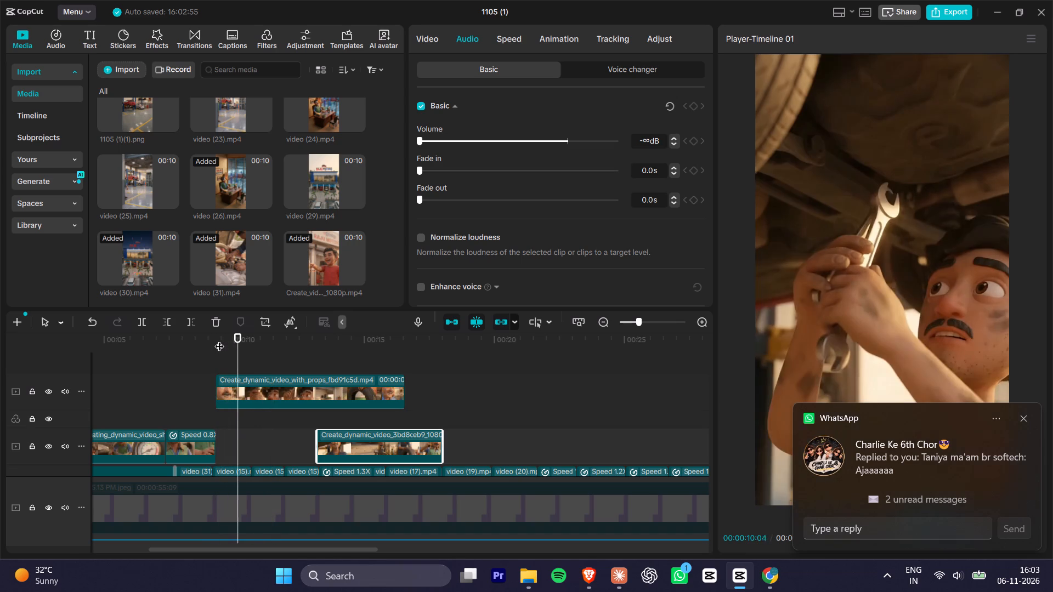
pyautogui.press('space')
pyautogui.press('space')
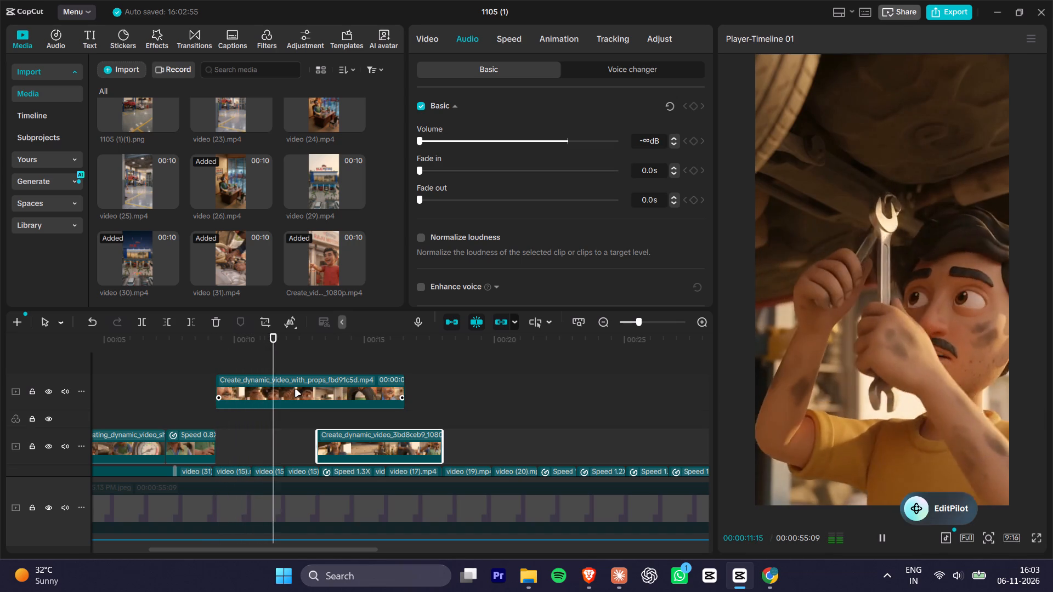
pyautogui.press('space')
pyautogui.press('space')
pyautogui.press('space')
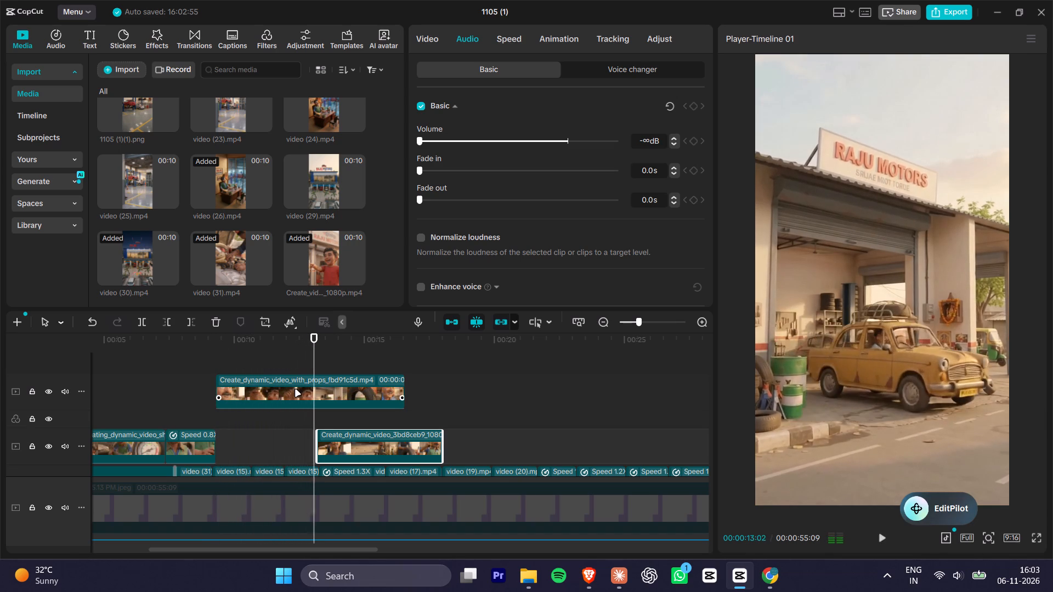
pyautogui.press('space')
pyautogui.press('space')
pyautogui.press('space')
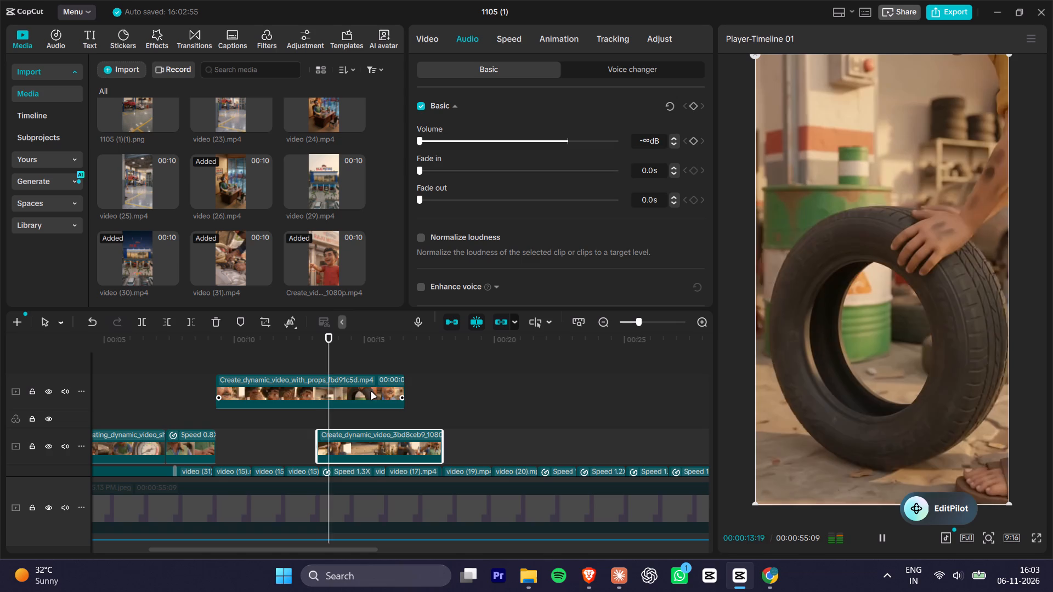
pyautogui.press('space')
pyautogui.press('space')
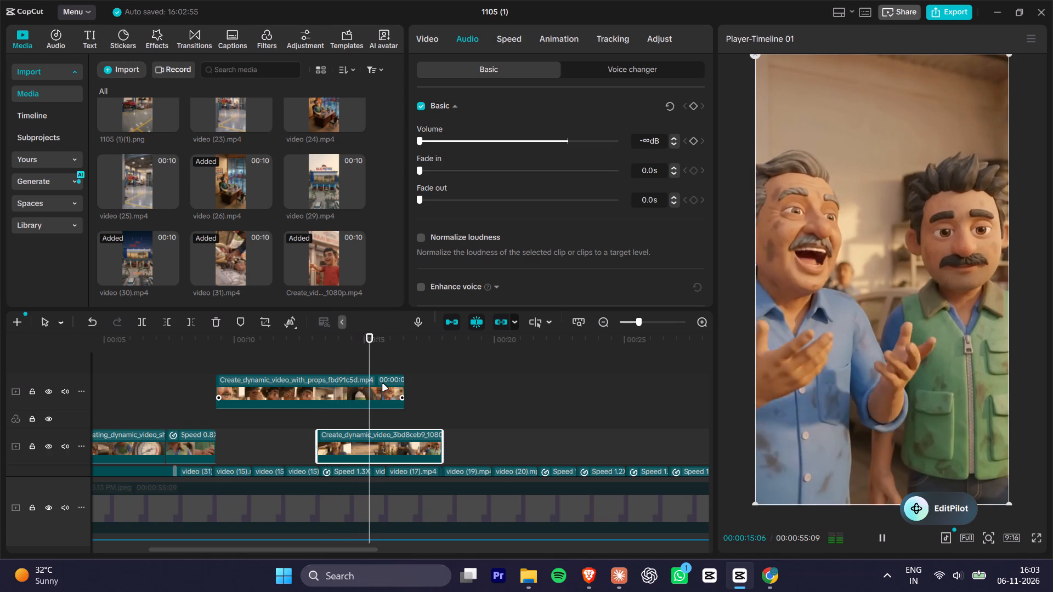
pyautogui.press('space')
pyautogui.press('space')
pyautogui.press('space')
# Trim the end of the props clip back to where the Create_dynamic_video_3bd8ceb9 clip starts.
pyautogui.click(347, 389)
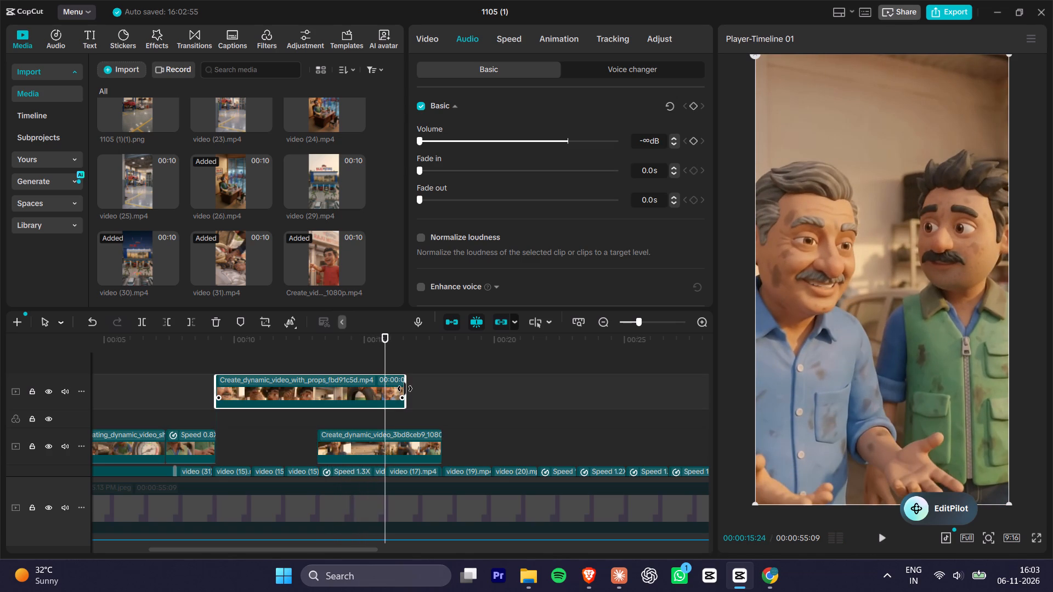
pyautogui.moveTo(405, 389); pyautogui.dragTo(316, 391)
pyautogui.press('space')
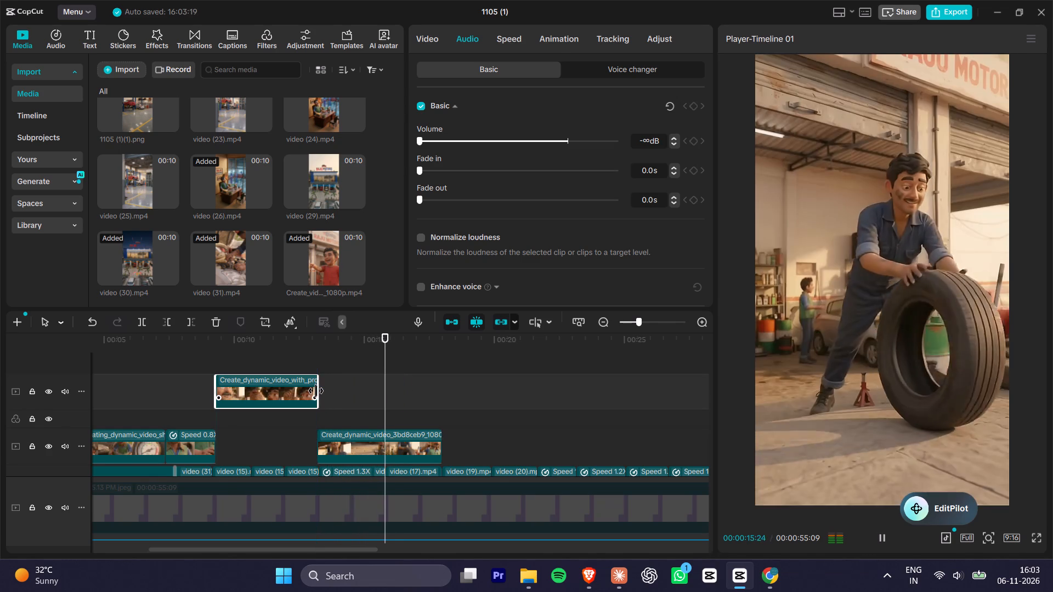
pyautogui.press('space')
# Play the shortened props clip from the wrench shot into the Raju Motors garage-front shot.
pyautogui.click(331, 343)
pyautogui.click(328, 343)
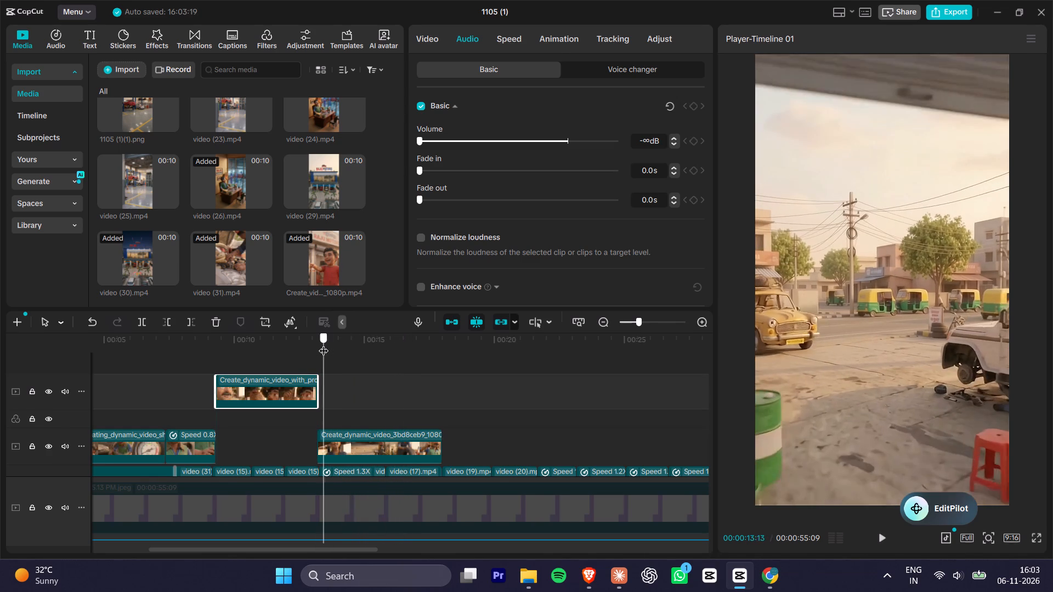
pyautogui.moveTo(324, 344); pyautogui.dragTo(238, 348)
pyautogui.press('space')
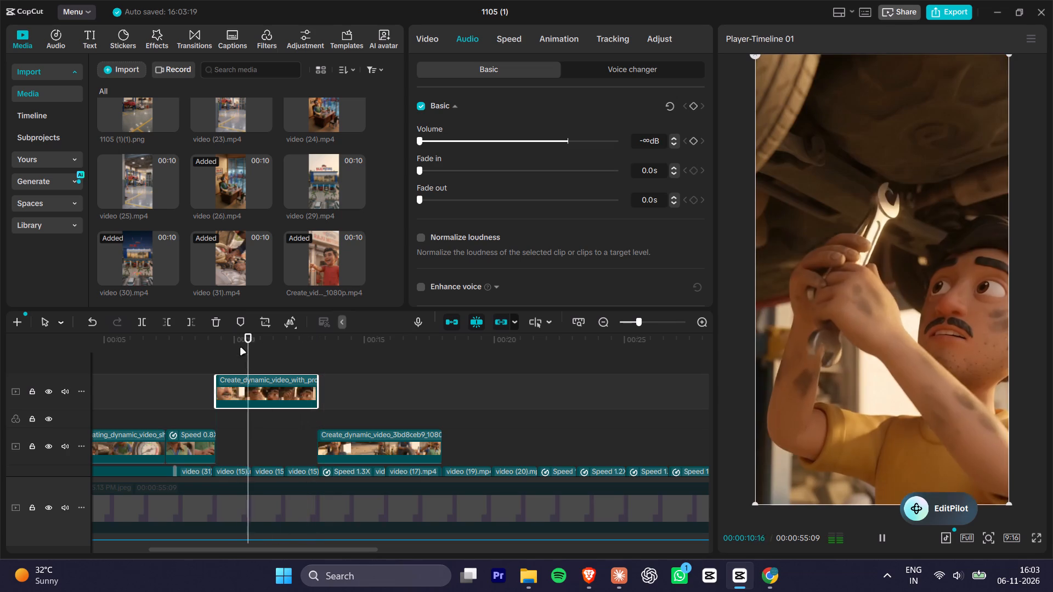
pyautogui.press('space')
pyautogui.press('space')
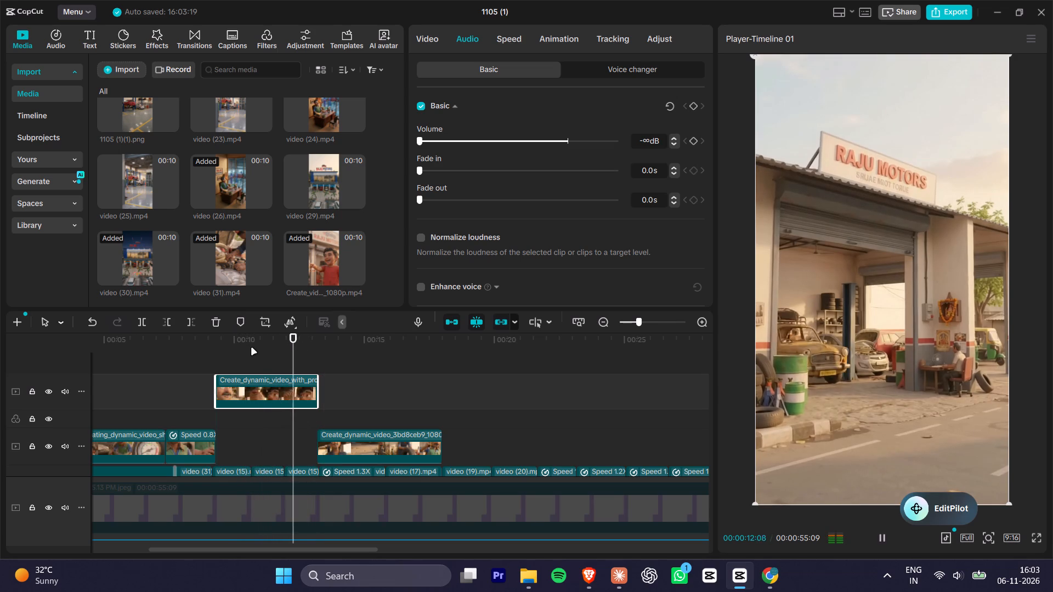
pyautogui.press('space')
pyautogui.press('space')
pyautogui.press('space')
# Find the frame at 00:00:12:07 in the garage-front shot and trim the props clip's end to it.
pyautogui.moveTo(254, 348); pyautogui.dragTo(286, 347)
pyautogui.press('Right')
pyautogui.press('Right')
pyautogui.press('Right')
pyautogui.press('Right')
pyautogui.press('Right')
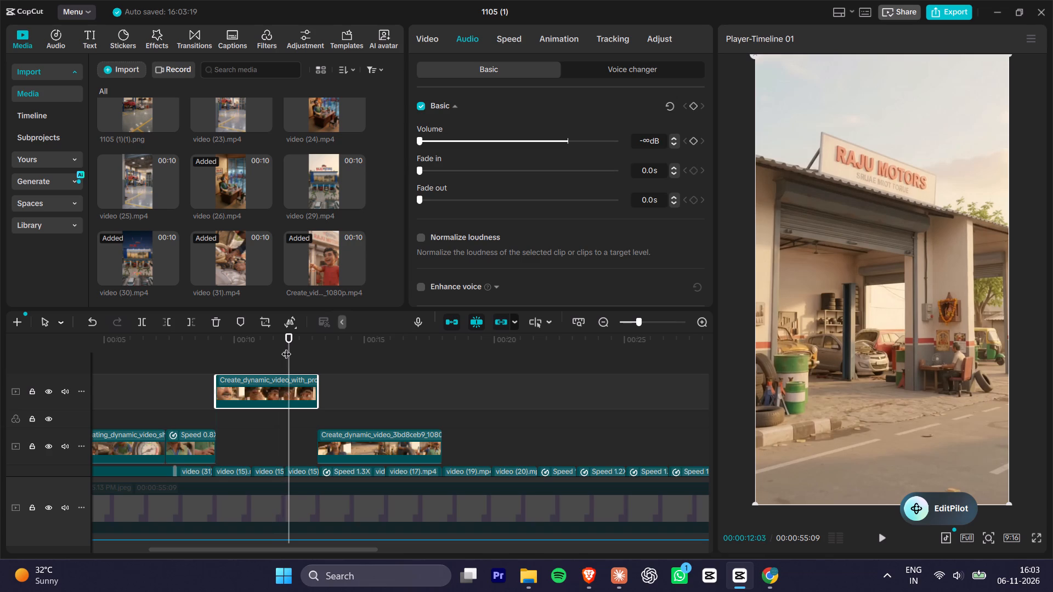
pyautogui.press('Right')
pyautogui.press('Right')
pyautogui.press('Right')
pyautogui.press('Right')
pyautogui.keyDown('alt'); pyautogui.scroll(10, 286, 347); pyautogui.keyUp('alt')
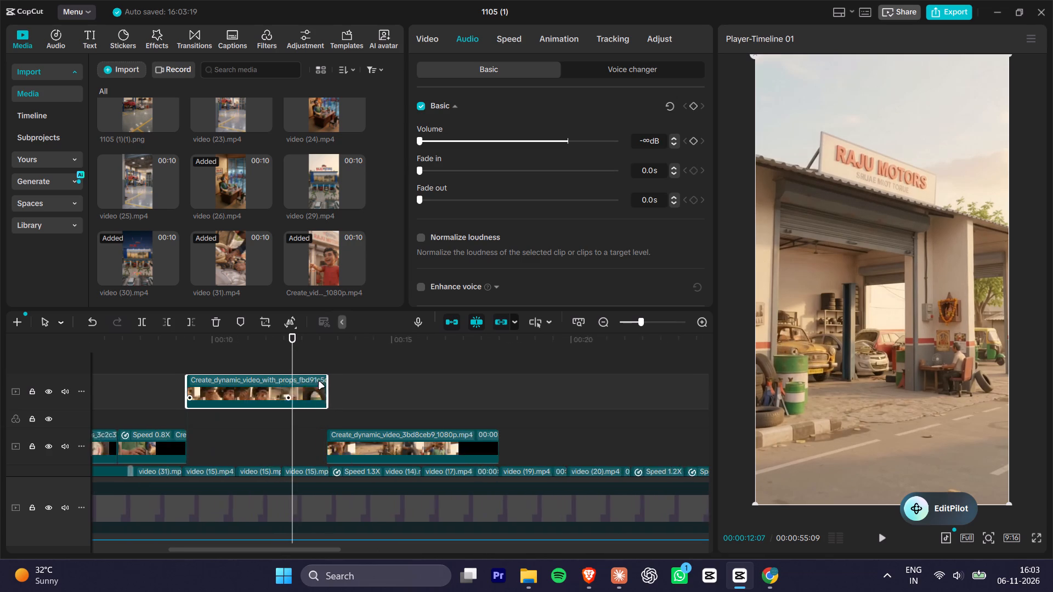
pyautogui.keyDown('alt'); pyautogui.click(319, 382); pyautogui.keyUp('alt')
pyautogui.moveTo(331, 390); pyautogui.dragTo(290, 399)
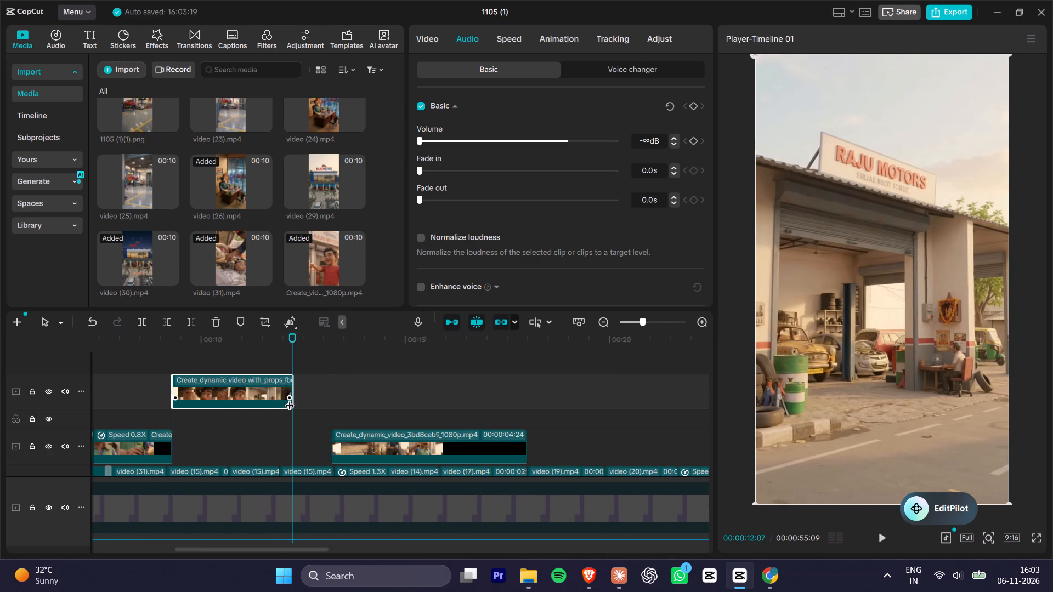
# Split the props clip at 00:00:11:22, where the wrench shot changes to the garage-front shot.
pyautogui.click(266, 339)
pyautogui.press('Right')
pyautogui.press('Right')
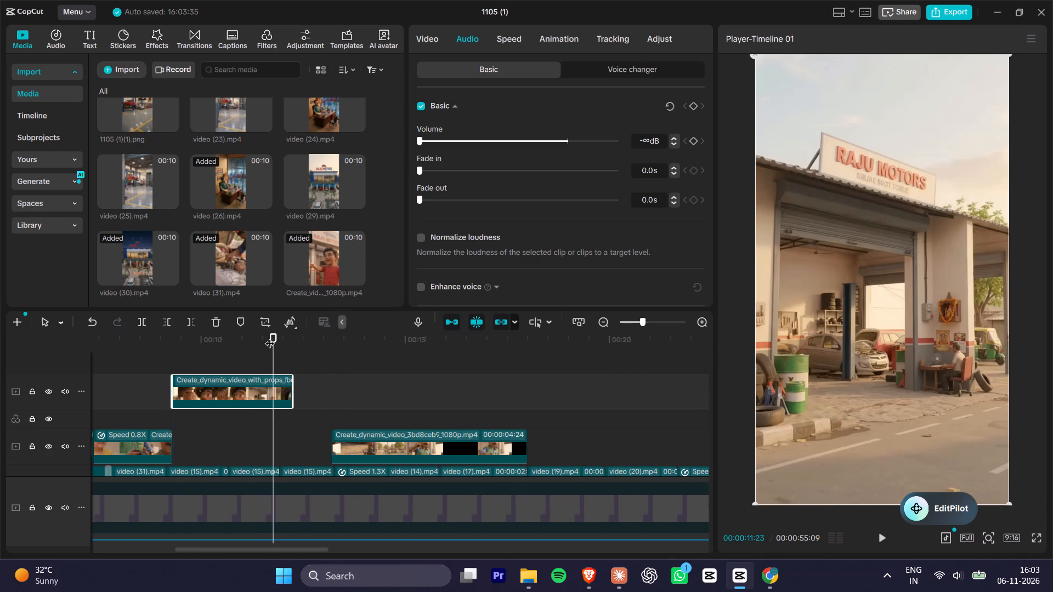
pyautogui.press('Left')
pyautogui.keyDown('alt'); pyautogui.scroll(6, 303, 409); pyautogui.keyUp('alt')
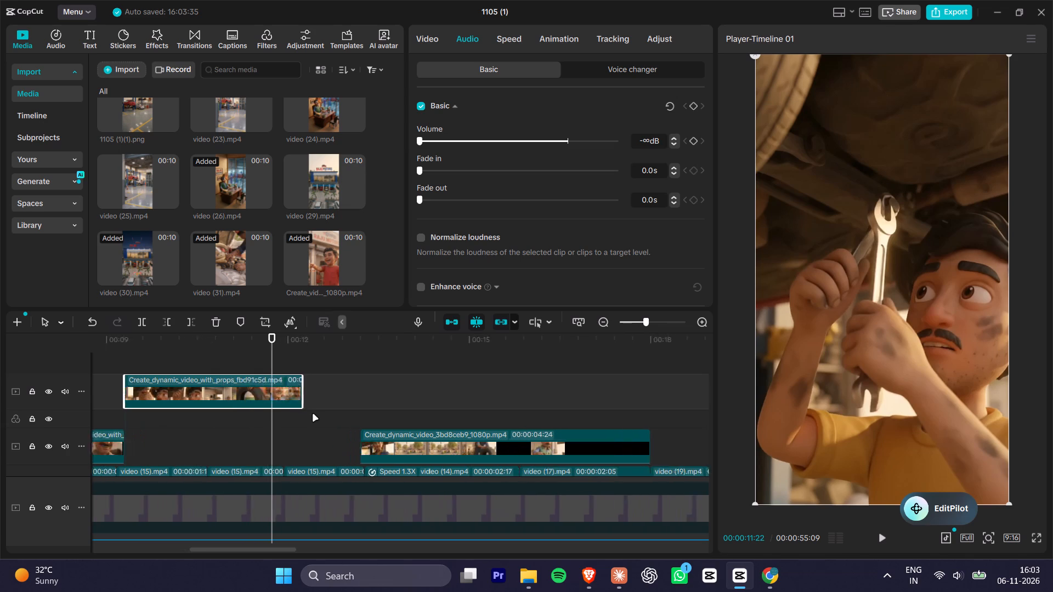
pyautogui.keyDown('alt'); pyautogui.scroll(6, 313, 414); pyautogui.keyUp('alt')
pyautogui.hotkey('ctrl', 'b')
# Slow the garage-front segment after the split to 0.80x.
pyautogui.click(292, 394)
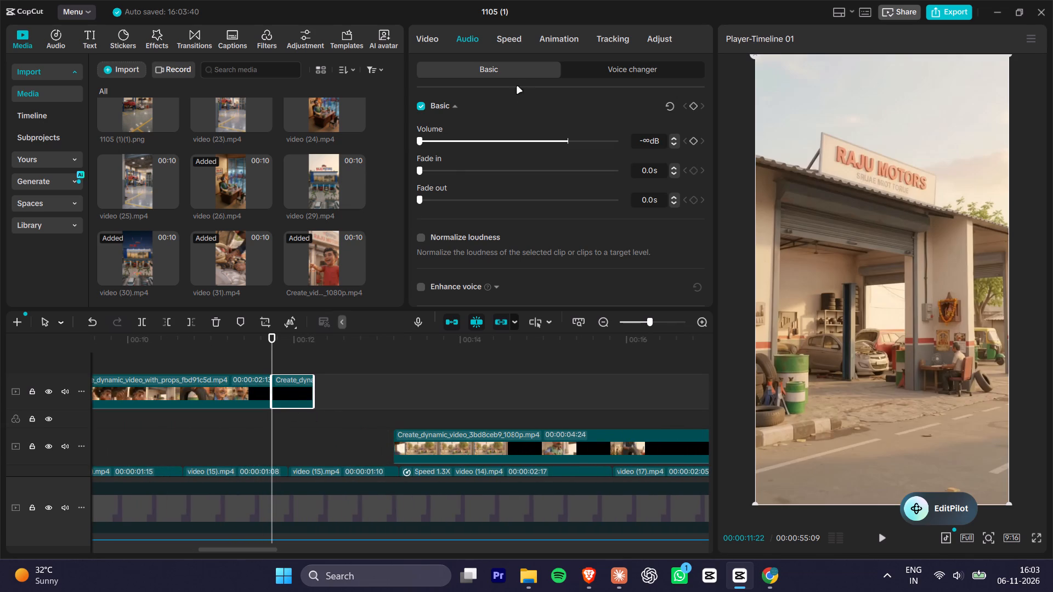
pyautogui.click(503, 40)
pyautogui.doubleClick(700, 127)
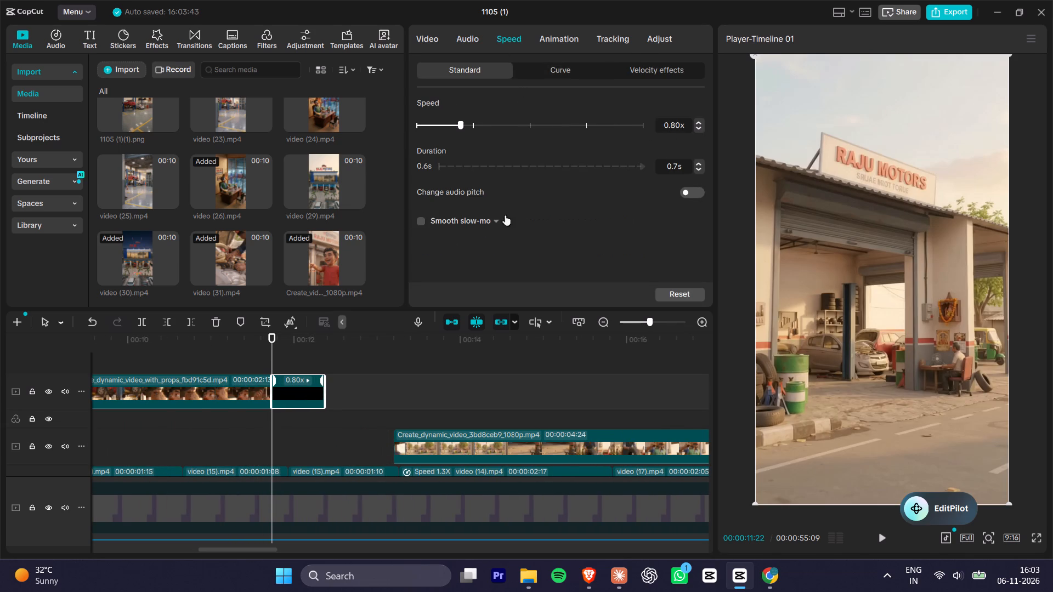
# Play the props clip from the car-lift shot through the slowed garage-front segment to about 00:00:13:08.
pyautogui.moveTo(211, 338); pyautogui.dragTo(60, 337)
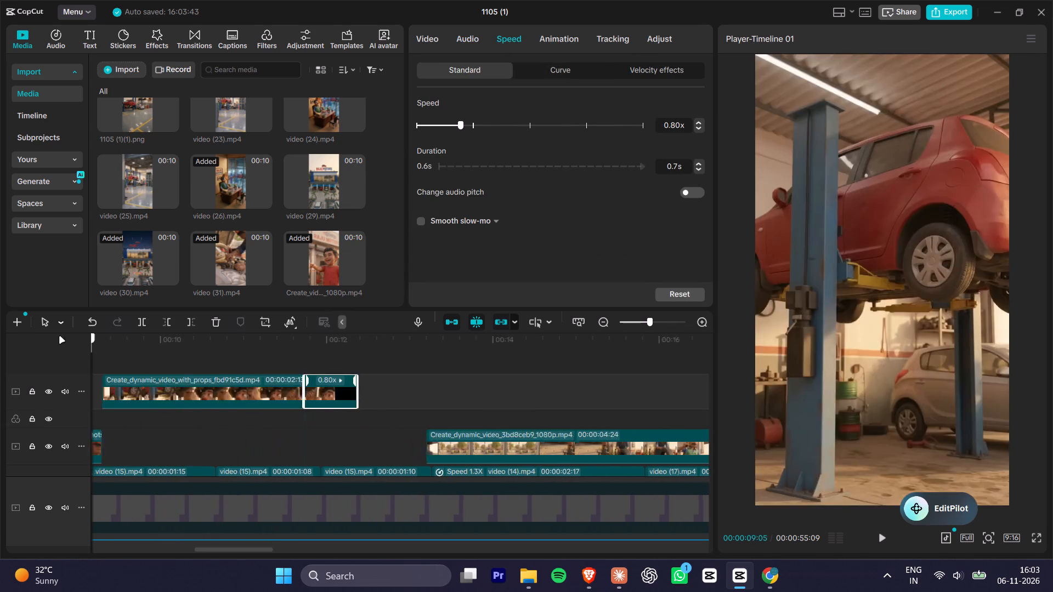
pyautogui.moveTo(60, 337); pyautogui.dragTo(316, 348)
pyautogui.press('space')
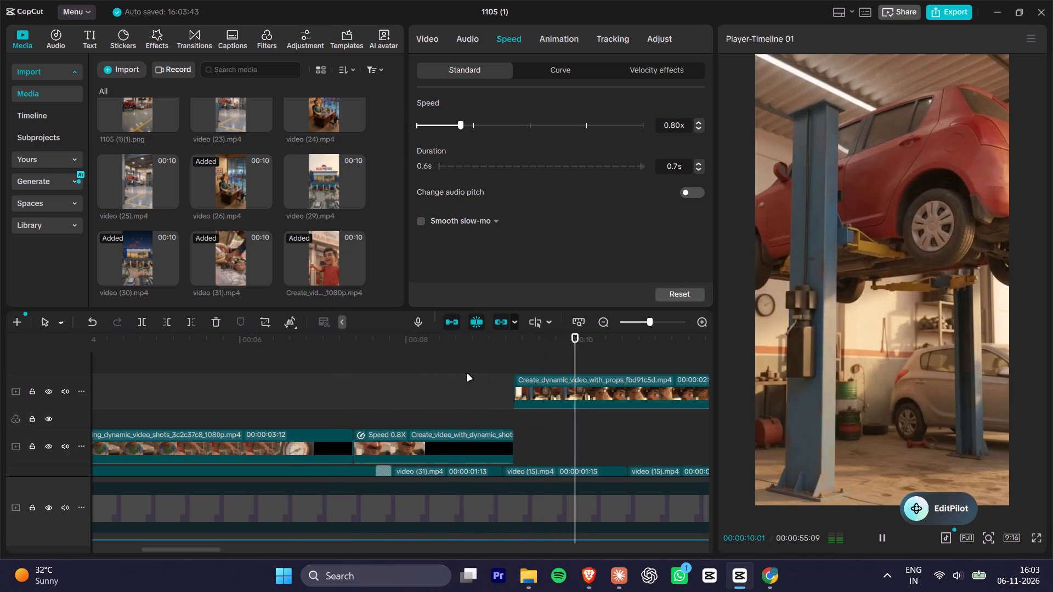
pyautogui.press('space')
pyautogui.press('space')
pyautogui.press('space')
pyautogui.press('space')
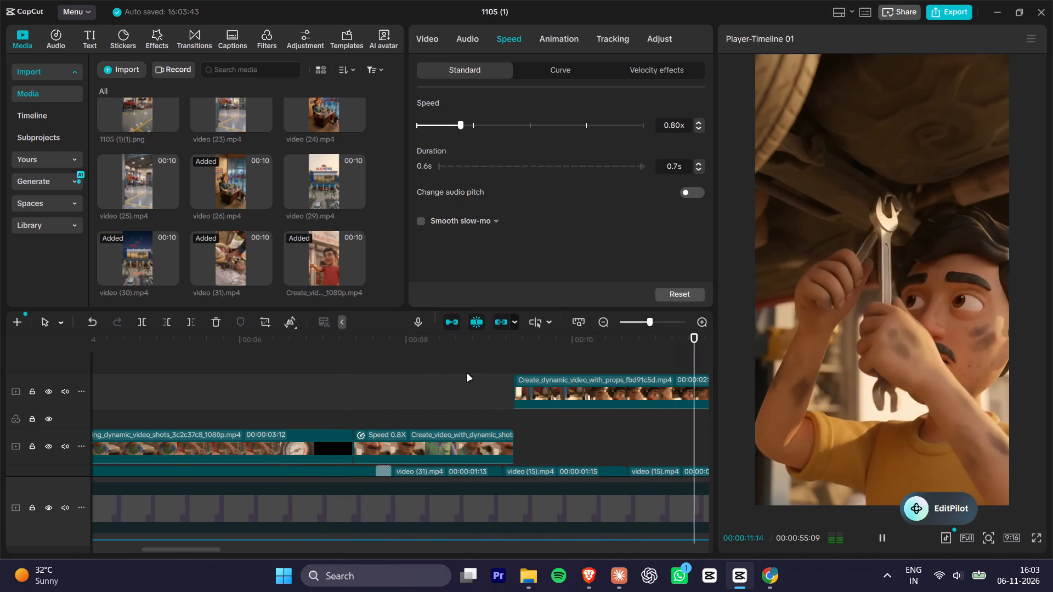
pyautogui.press('space')
pyautogui.press('space')
pyautogui.press('space')
pyautogui.press('space')
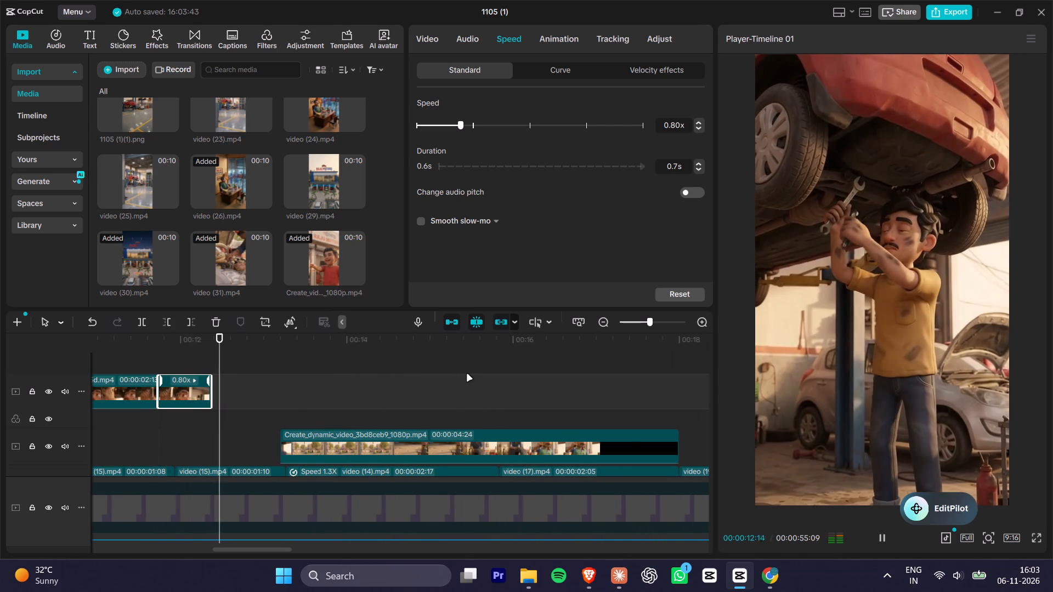
pyautogui.press('space')
pyautogui.press('space')
pyautogui.press('space')
pyautogui.press('space')
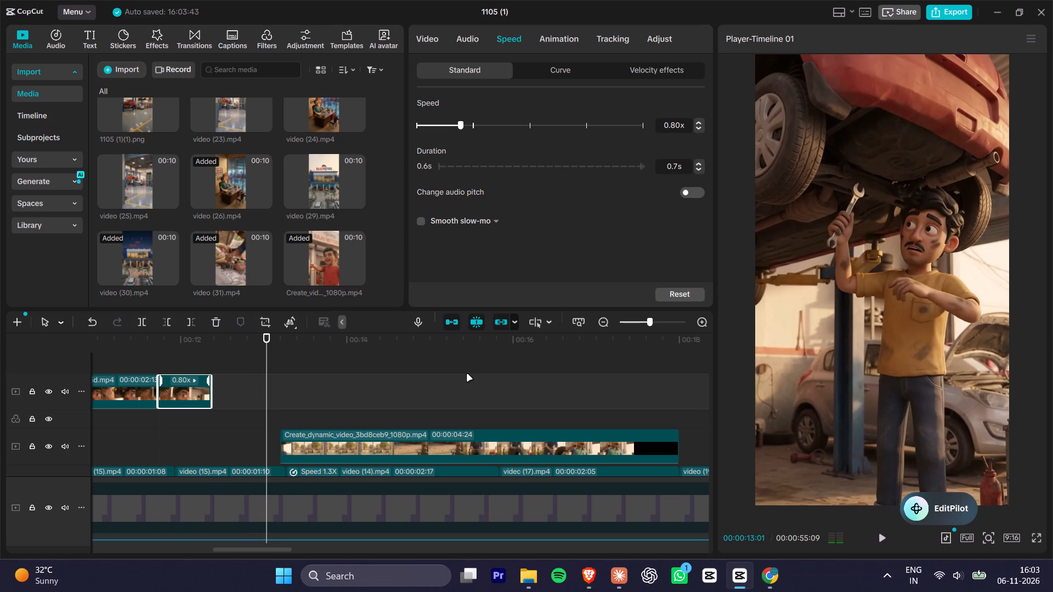
pyautogui.press('space')
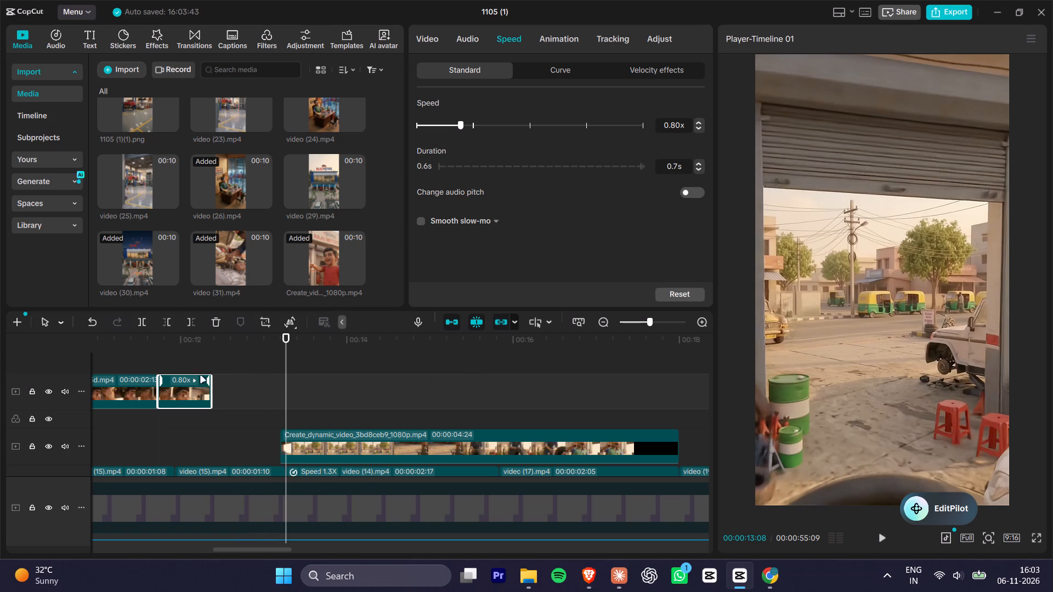
# Extend the end of the slowed garage-front segment to a duration of 6.1 s.
pyautogui.click(173, 396)
pyautogui.moveTo(210, 394); pyautogui.dragTo(383, 394)
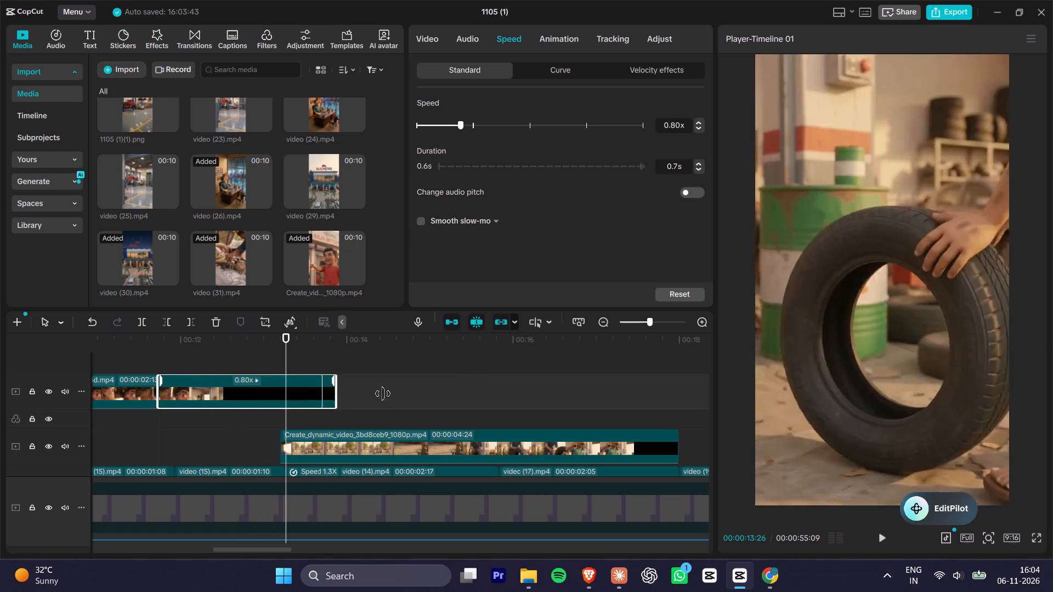
pyautogui.moveTo(383, 394); pyautogui.dragTo(659, 395)
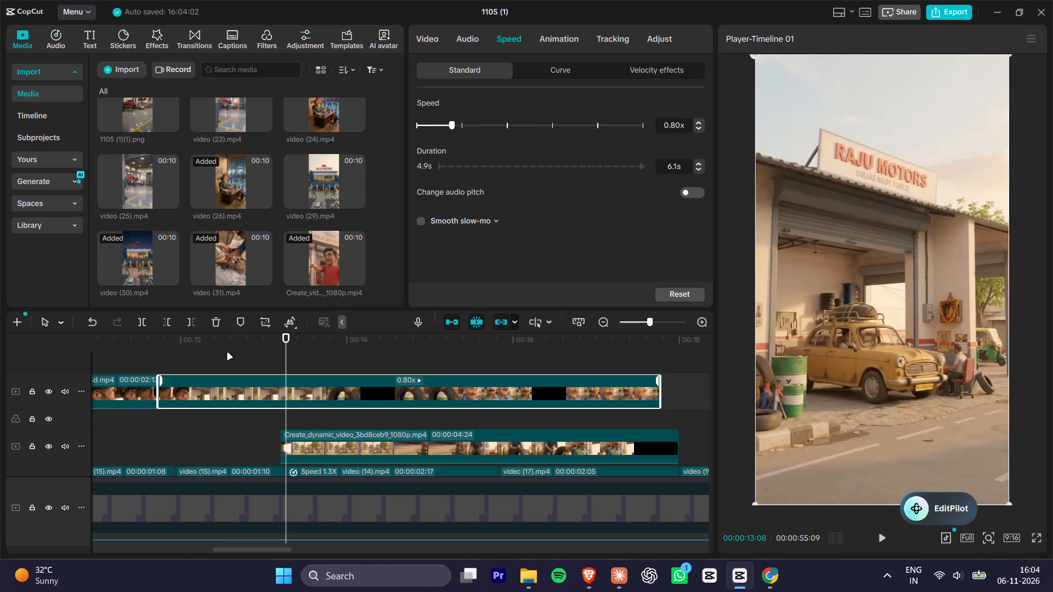
# Play the extended segment from about 00:00:13:08 into the tyre shot, stopping at 00:00:15:09.
pyautogui.click(228, 353)
pyautogui.press('space')
pyautogui.press('space')
pyautogui.press('space')
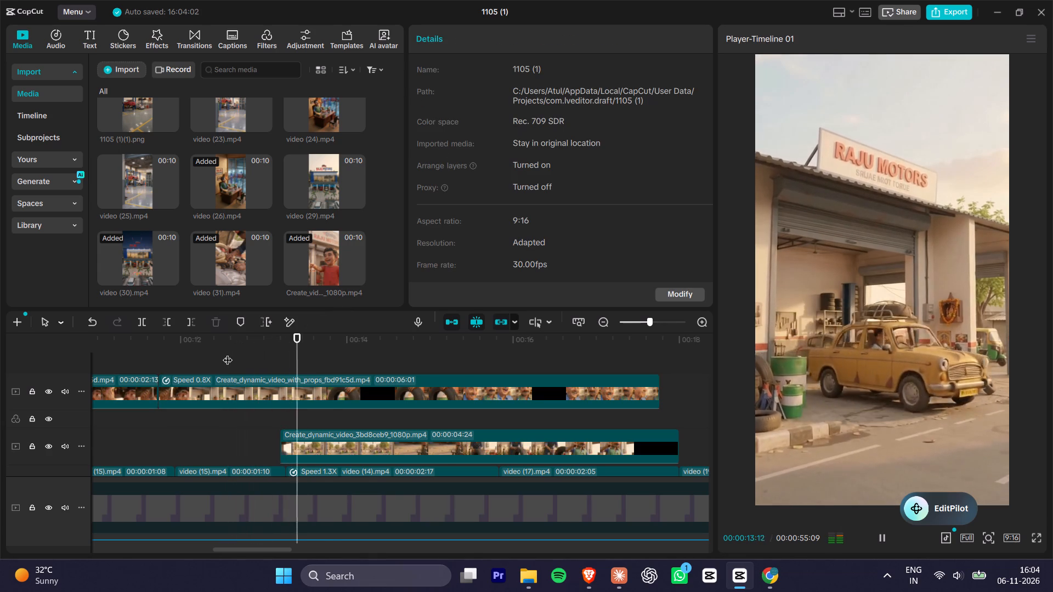
pyautogui.press('space')
pyautogui.press('space')
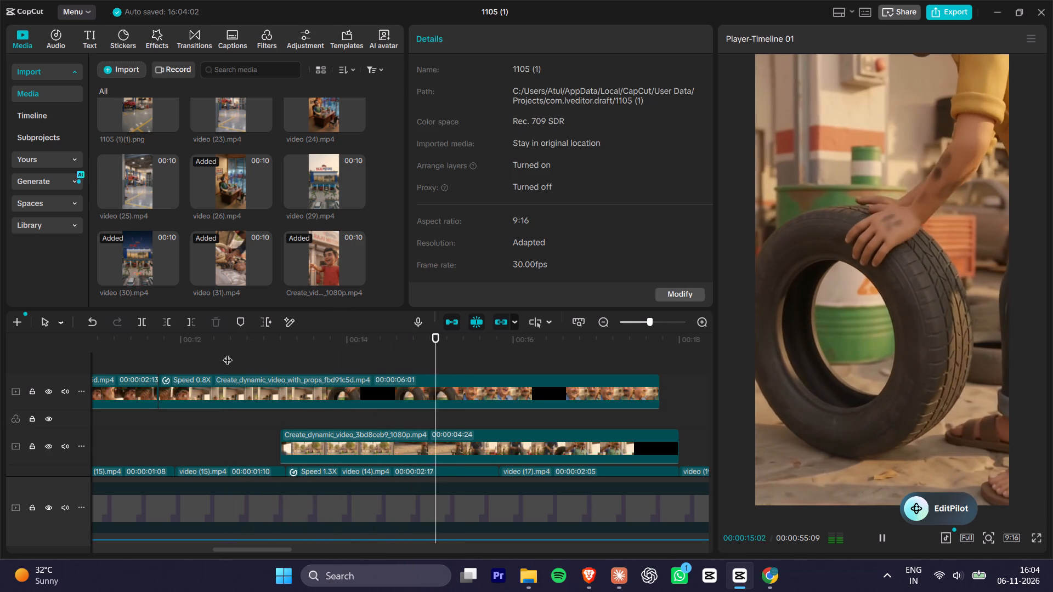
pyautogui.press('space')
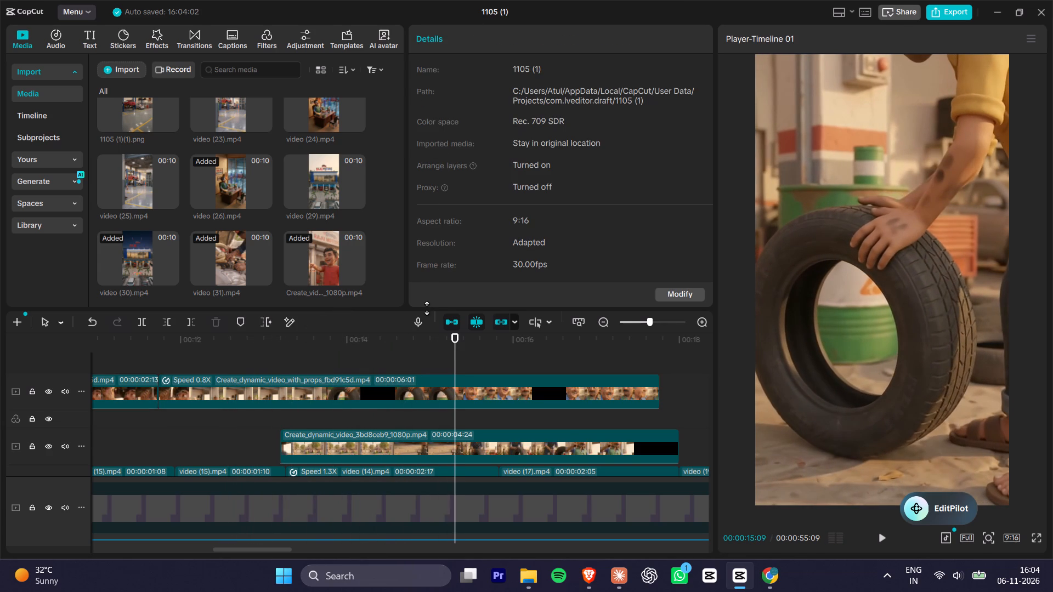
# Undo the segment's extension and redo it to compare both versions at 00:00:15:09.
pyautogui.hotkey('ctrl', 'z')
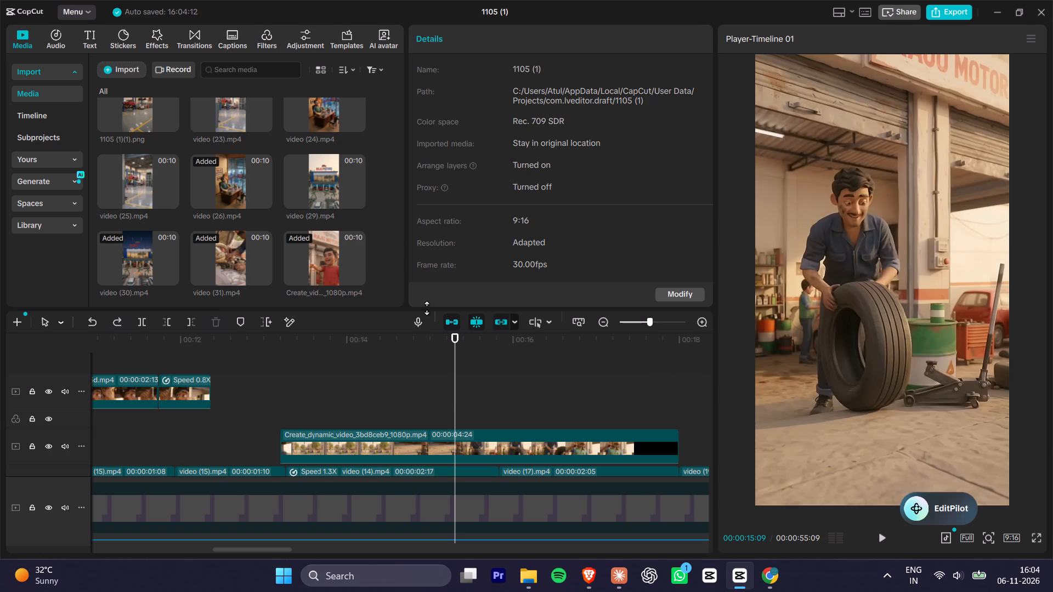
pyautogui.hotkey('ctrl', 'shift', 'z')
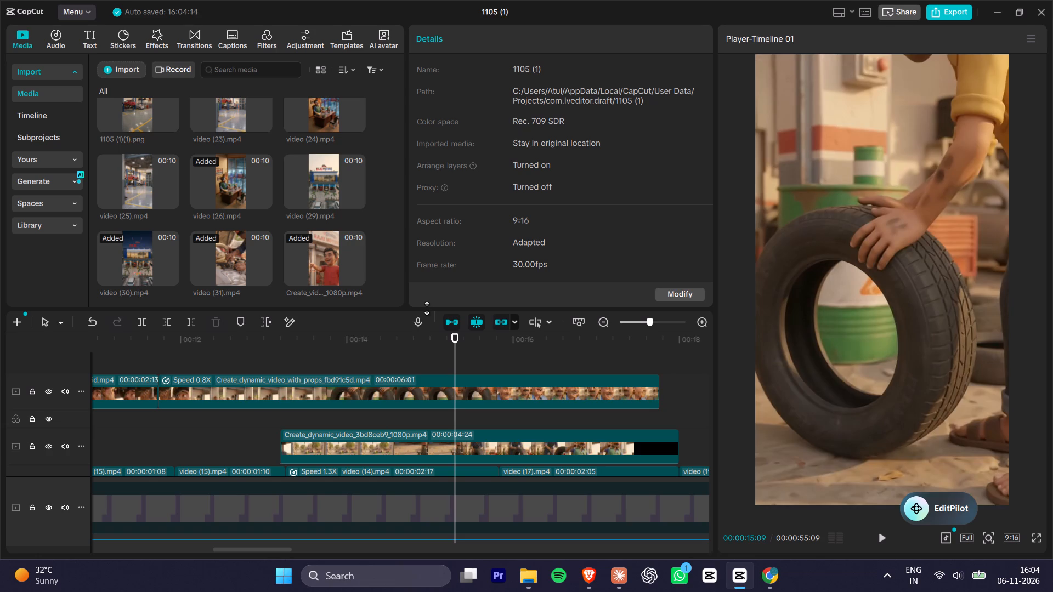
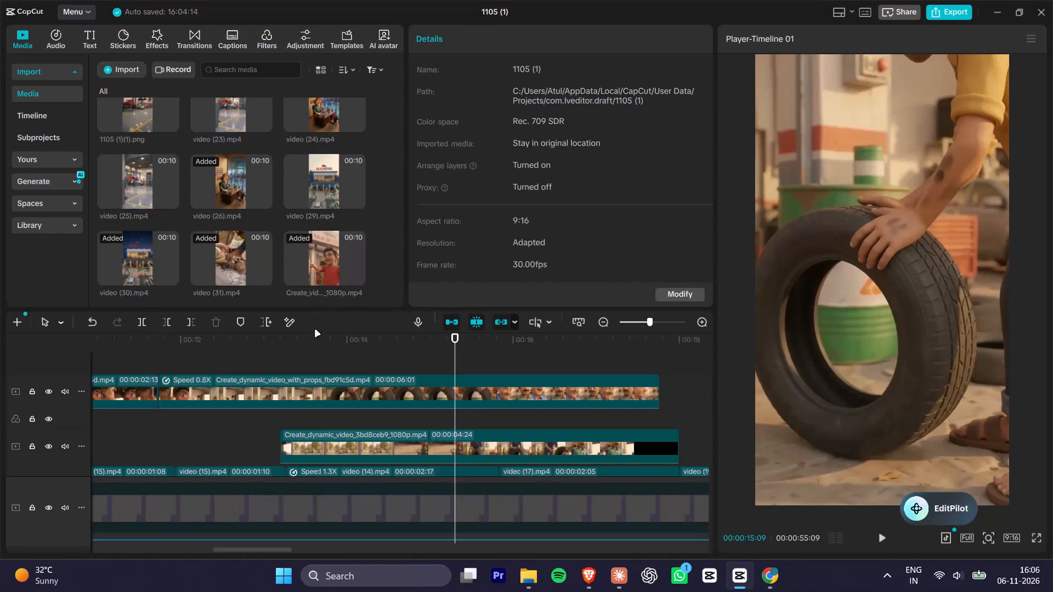
# Set the speed of the upper-track Create_dynamic_video_with_props clip showing the Raju Motors garage to 1.00x.
pyautogui.moveTo(313, 342); pyautogui.dragTo(198, 350)
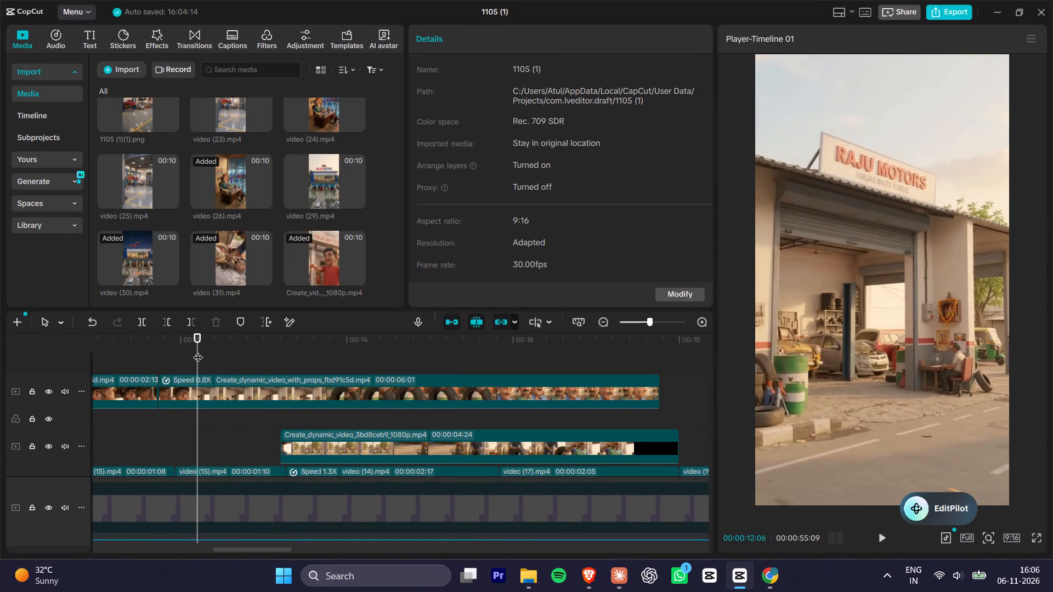
pyautogui.press('space')
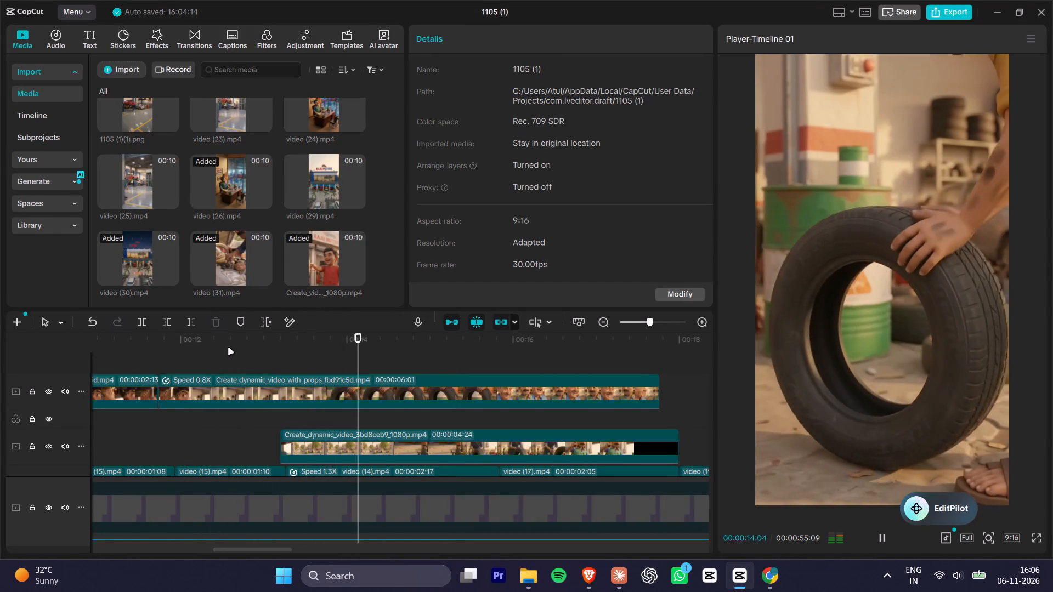
pyautogui.press('space')
pyautogui.click(259, 409)
pyautogui.click(357, 376)
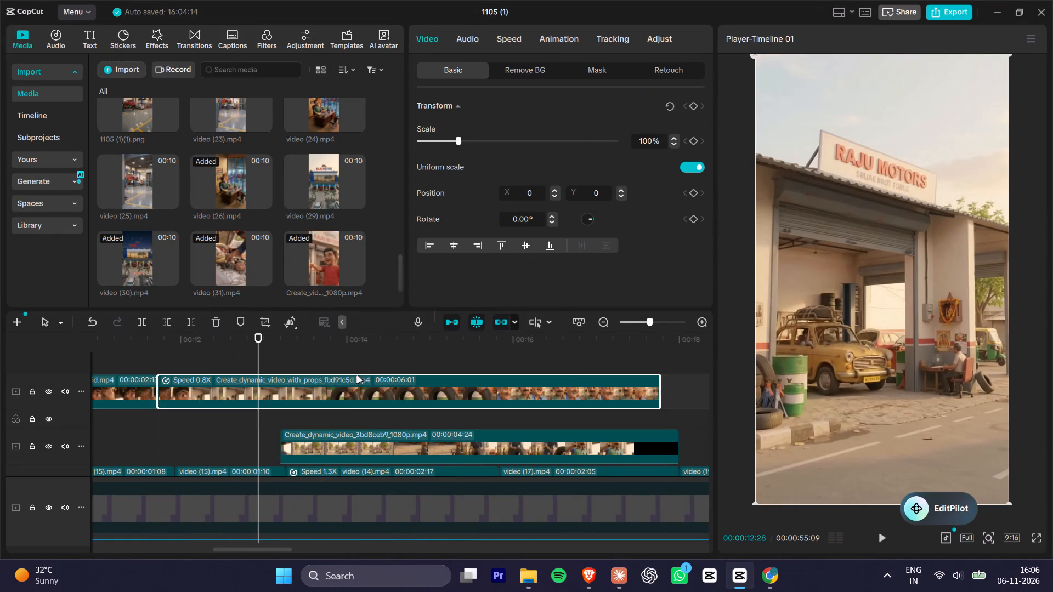
pyautogui.click(509, 40)
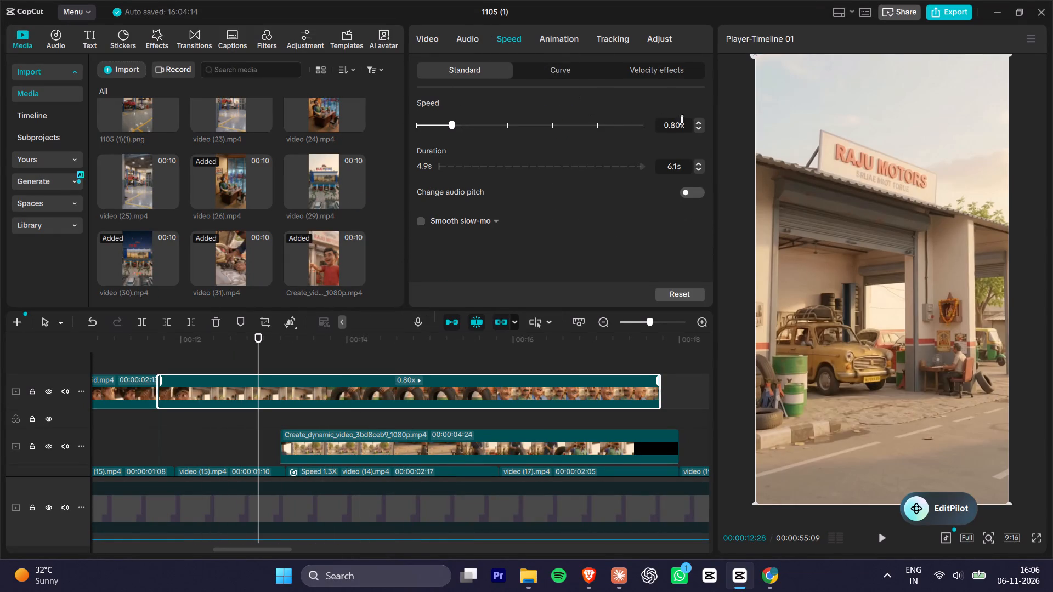
pyautogui.doubleClick(698, 122)
# Play back the retimed garage clip repeatedly to examine its pacing through the taxi, tyre and two-men shots.
pyautogui.click(169, 339)
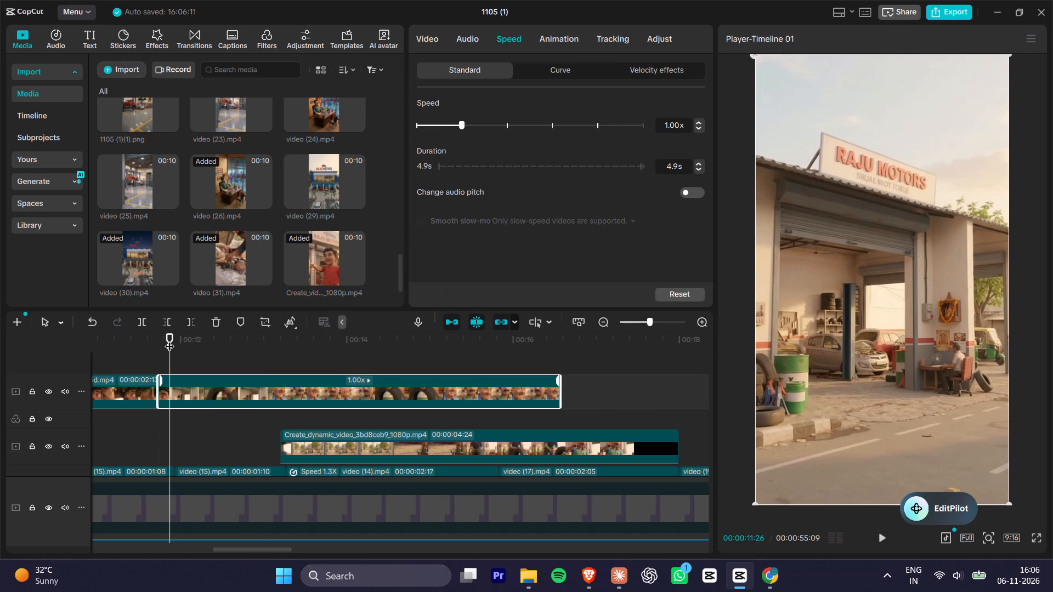
pyautogui.press('space')
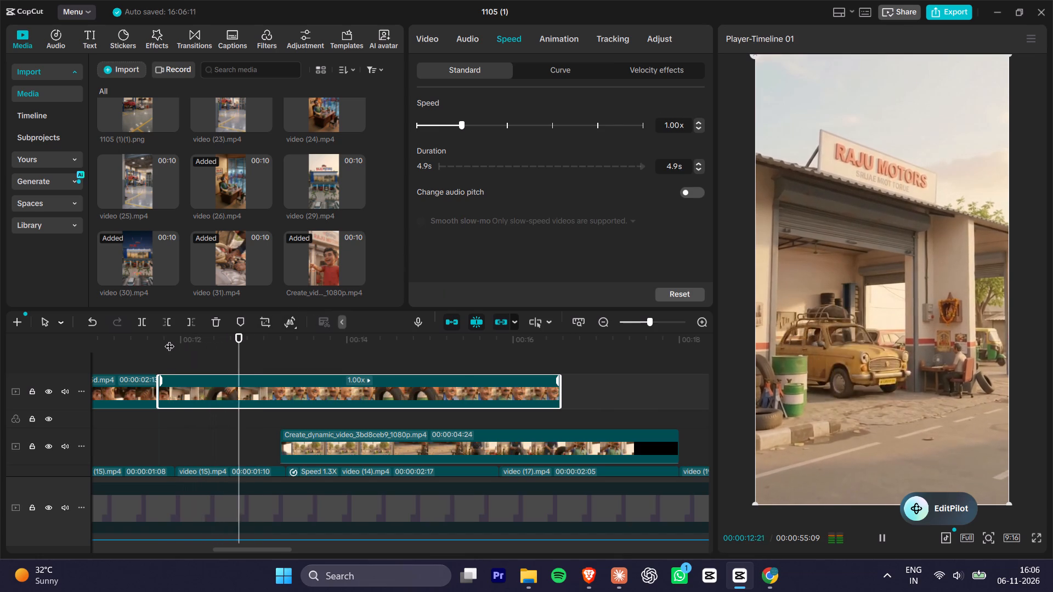
pyautogui.press('space')
pyautogui.press('space')
pyautogui.press('space')
pyautogui.press('space')
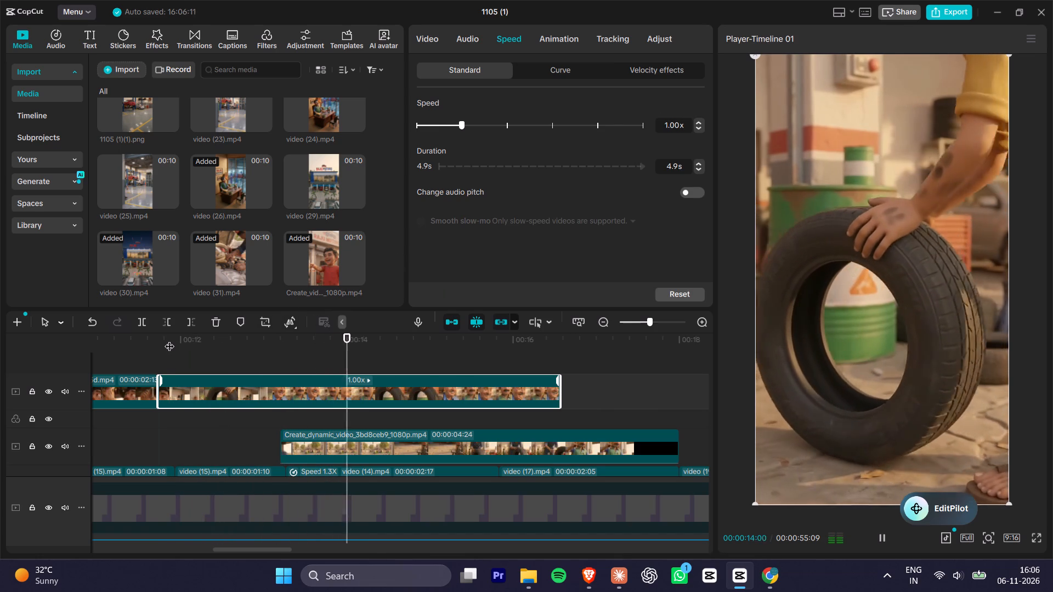
pyautogui.press('space')
pyautogui.press('space')
pyautogui.press('space')
pyautogui.press('space')
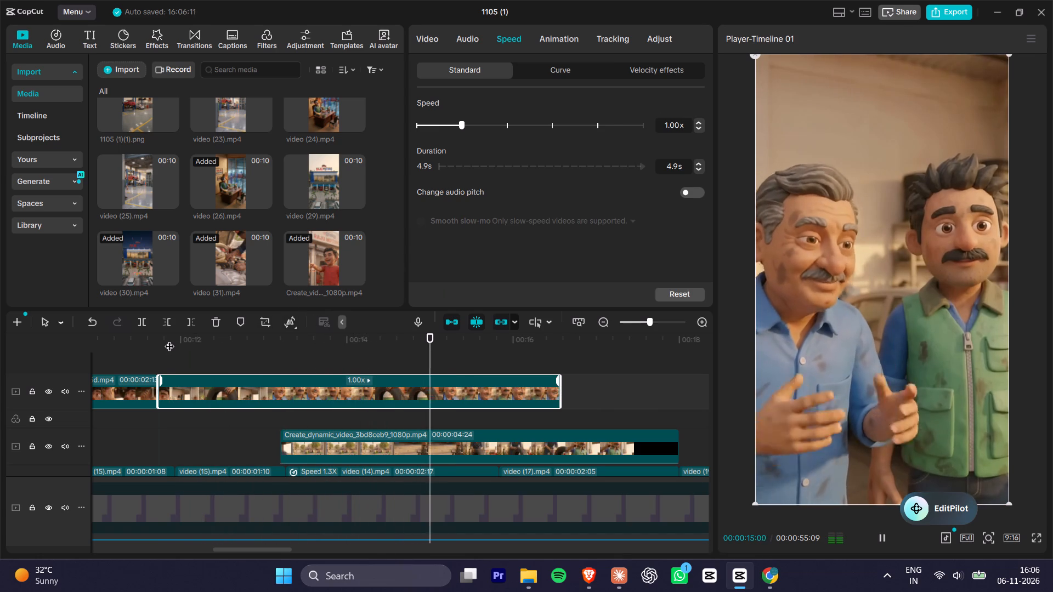
pyautogui.press('space')
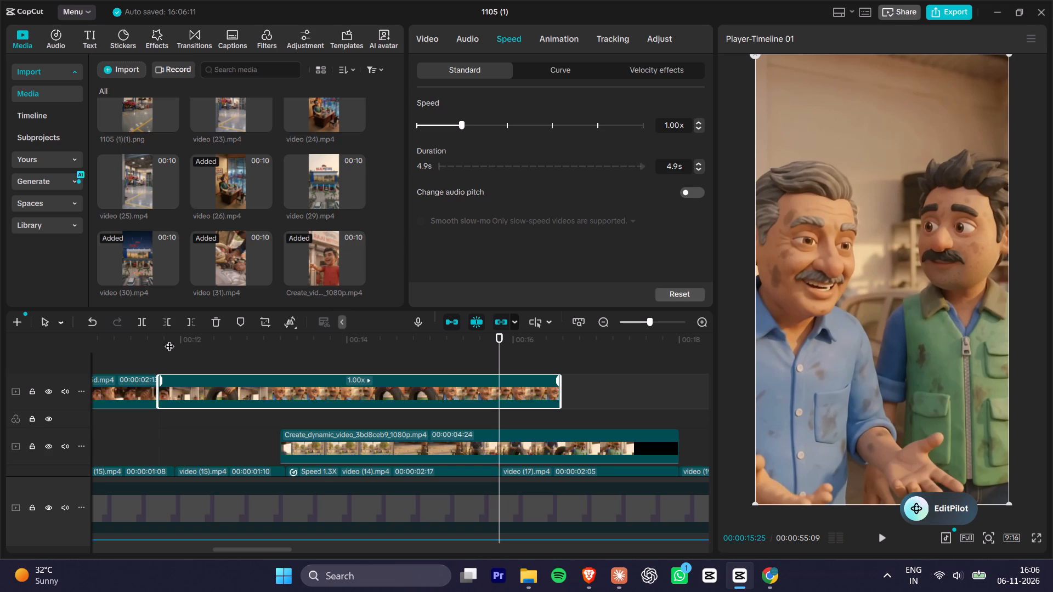
pyautogui.press('space')
pyautogui.press('space')
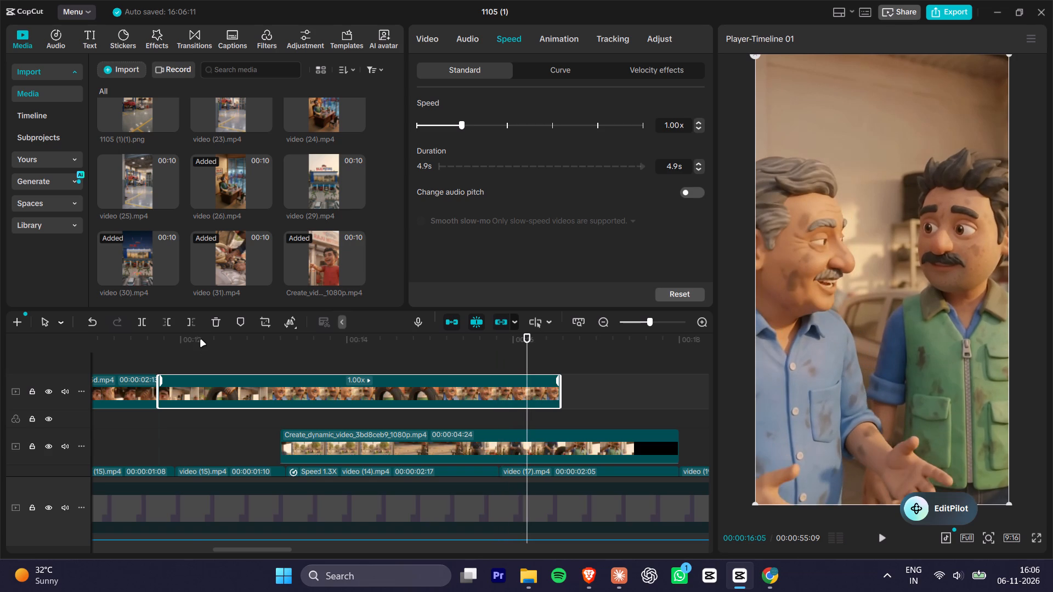
pyautogui.click(190, 340)
pyautogui.press('space')
pyautogui.press('space')
pyautogui.press('space')
pyautogui.click(359, 397)
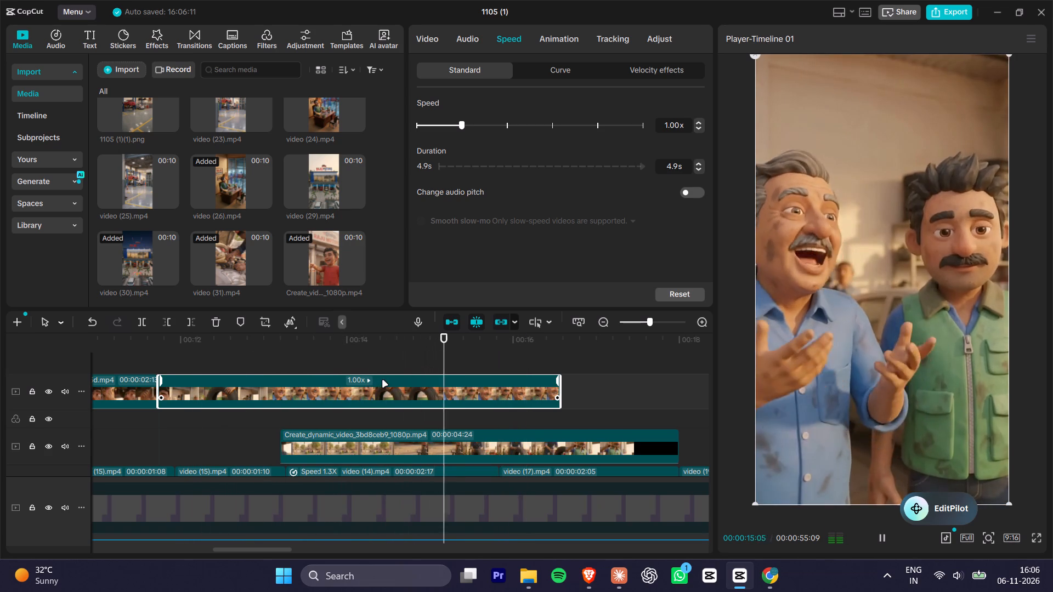
pyautogui.press('space')
pyautogui.press('space')
pyautogui.press('space')
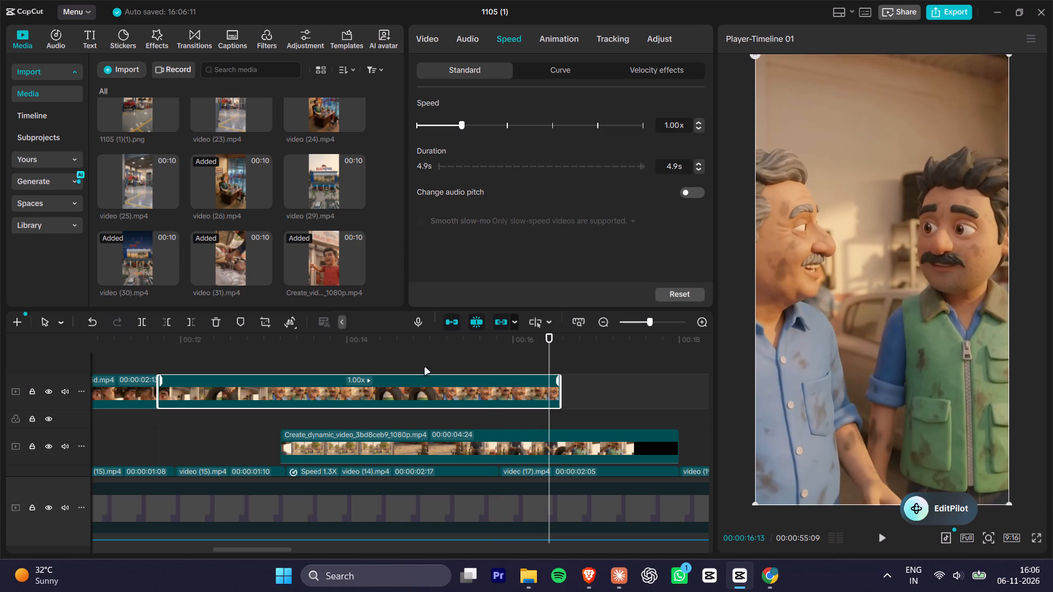
# Split the garage clip at 00:00:13:05, just before the shot changes from the taxi to the tyre.
pyautogui.moveTo(224, 342); pyautogui.dragTo(196, 344)
pyautogui.press('space')
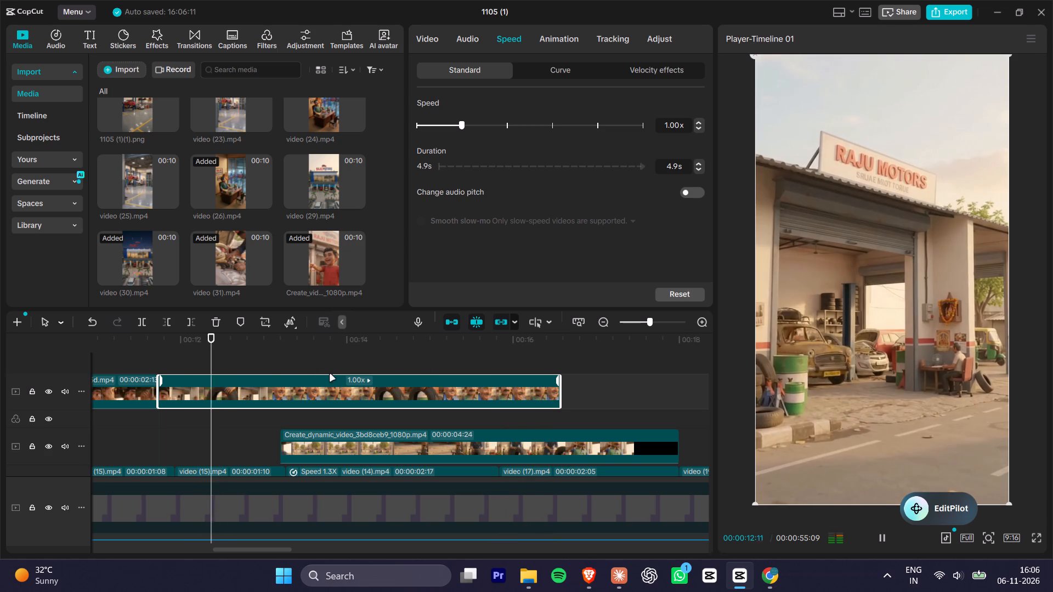
pyautogui.click(391, 396)
pyautogui.press('space')
pyautogui.press('space')
pyautogui.press('space')
pyautogui.press('Left')
pyautogui.press('Left')
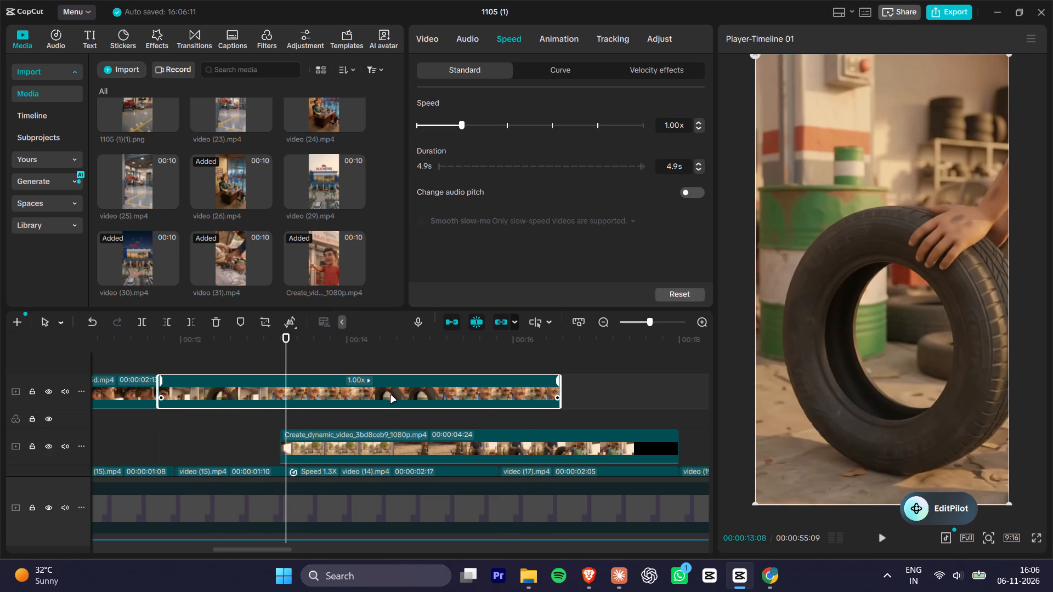
pyautogui.press('Left')
pyautogui.press('Left')
pyautogui.press('Left')
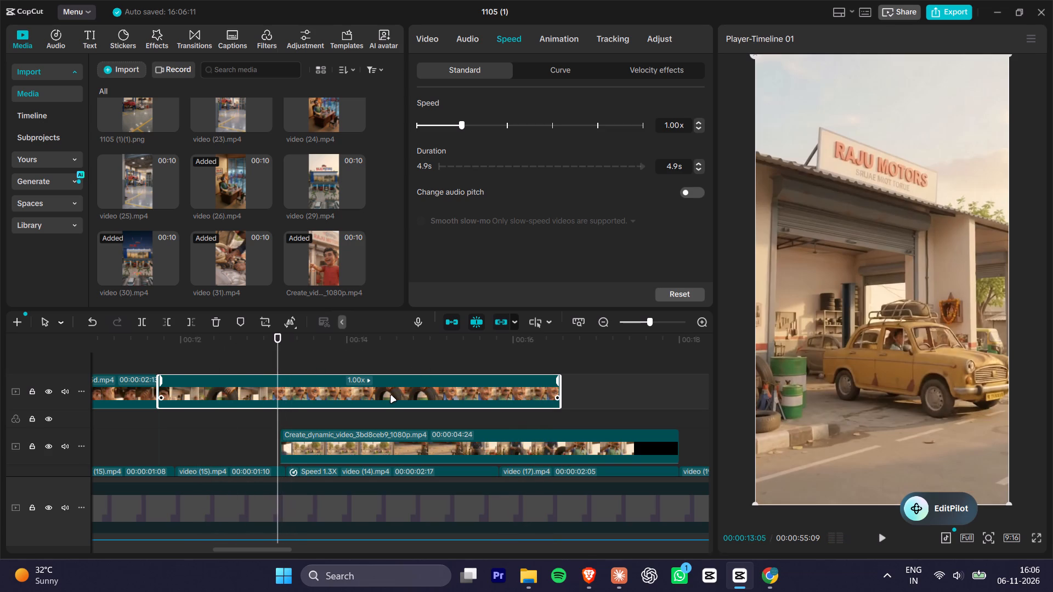
pyautogui.hotkey('ctrl', 'n')
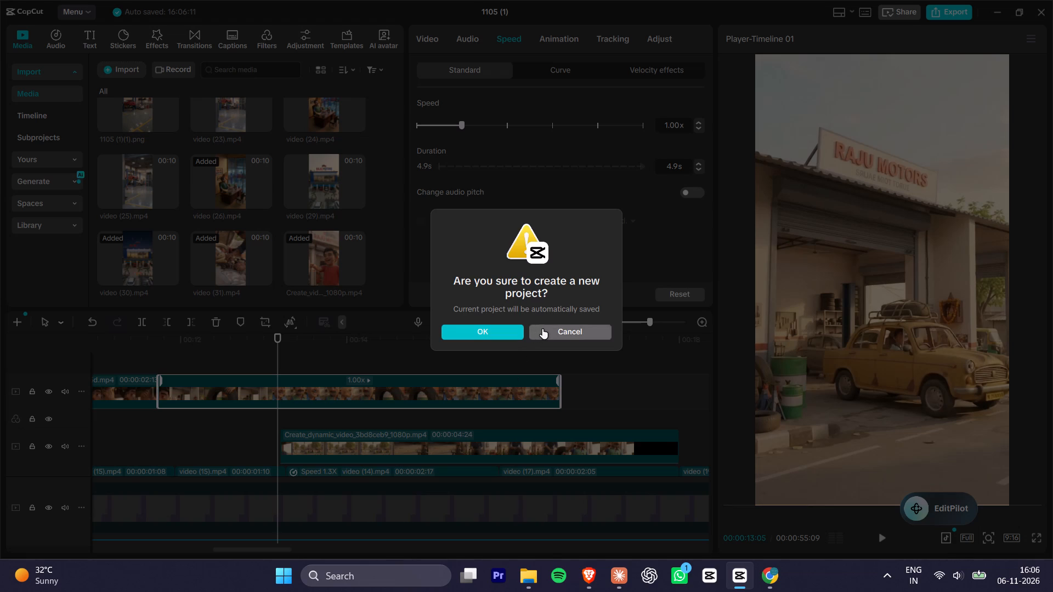
pyautogui.click(547, 329)
pyautogui.hotkey('ctrl', 'b')
# Split the remaining clip at 00:00:14:21, where the shot changes from the tyre to the two men talking.
pyautogui.keyDown('alt'); pyautogui.scroll(3, 247, 390); pyautogui.keyUp('alt')
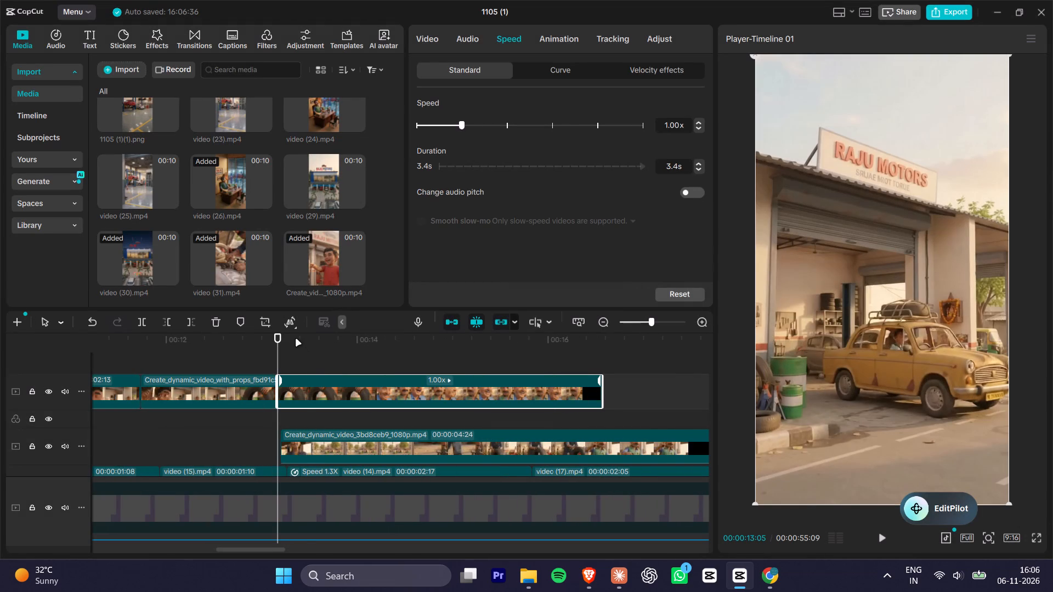
pyautogui.moveTo(296, 339); pyautogui.dragTo(364, 336)
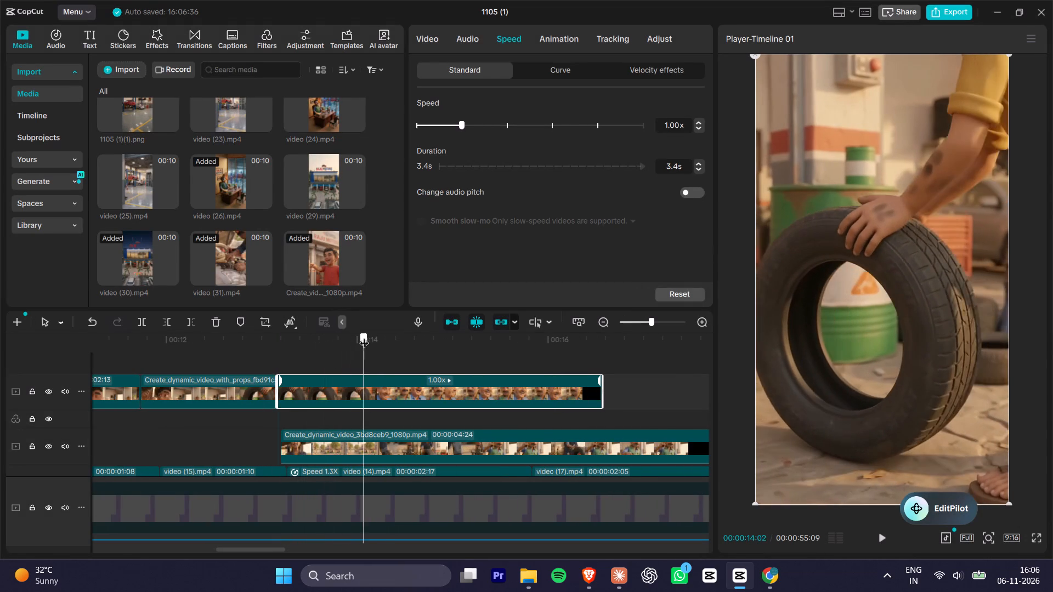
pyautogui.moveTo(364, 336); pyautogui.dragTo(386, 338)
pyautogui.press('Right')
pyautogui.press('Right')
pyautogui.press('Right')
pyautogui.press('Right')
pyautogui.press('Right')
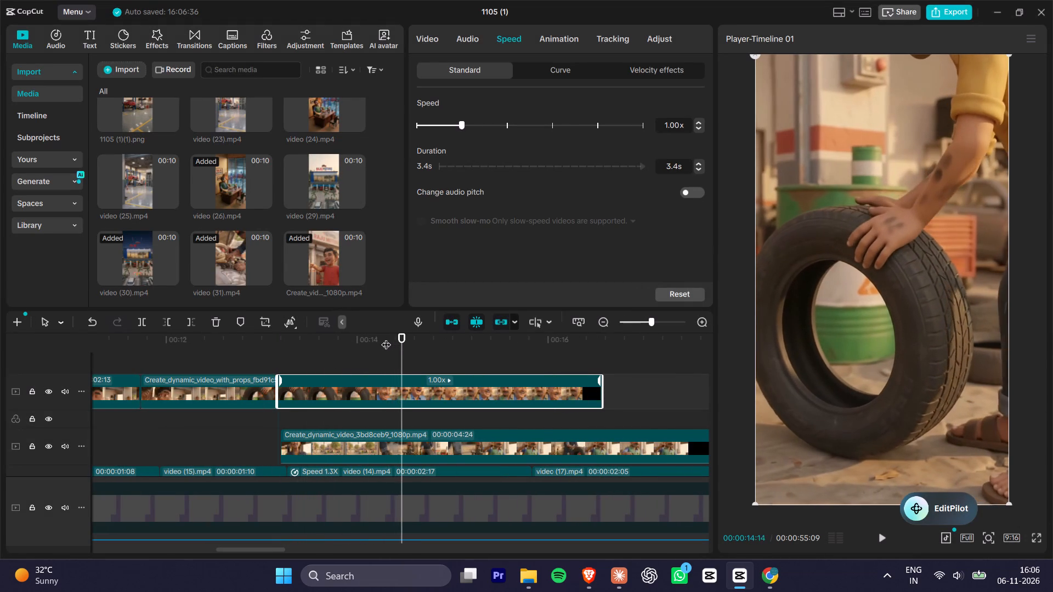
pyautogui.press('Right')
pyautogui.press('Right')
pyautogui.press('Right')
pyautogui.press('Right')
pyautogui.press('Right')
pyautogui.press('Right')
pyautogui.press('Right')
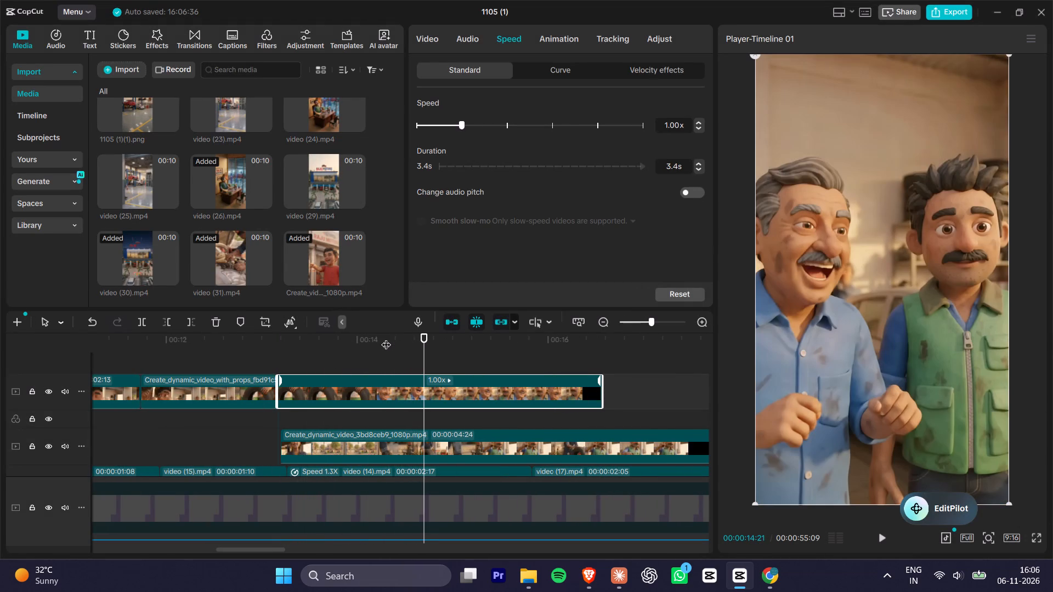
pyautogui.hotkey('ctrl', 'b')
# Move the tyre-shot segment out of the sequence, placing it on the same track after the two-men segment.
pyautogui.click(344, 380)
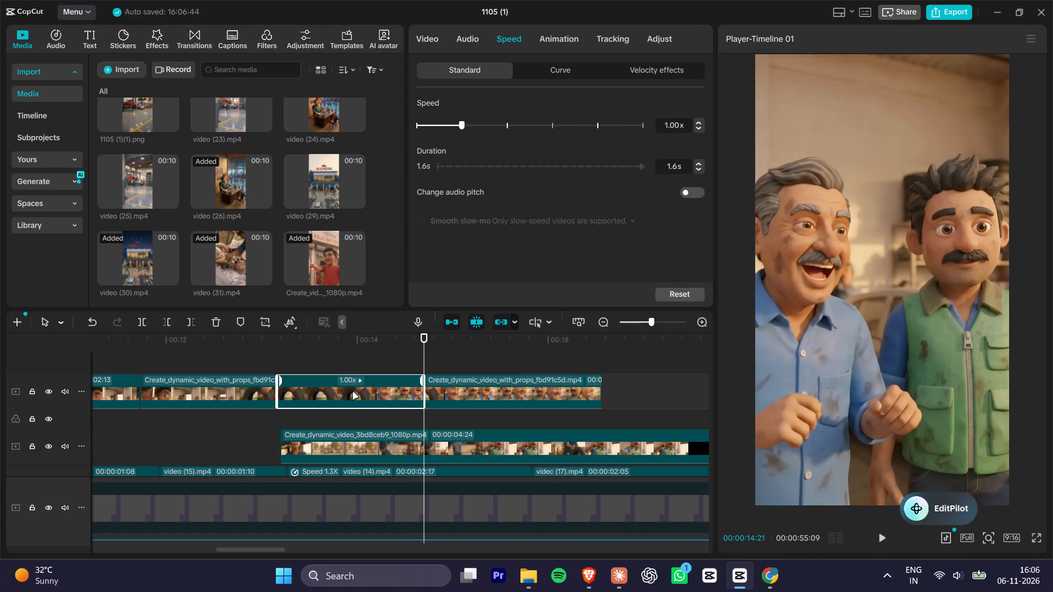
pyautogui.moveTo(345, 388); pyautogui.dragTo(684, 399)
# Move the two-men segment earlier into the gap, aligning its start with the lower-track clip beginning just after the taxi shot.
pyautogui.click(266, 340)
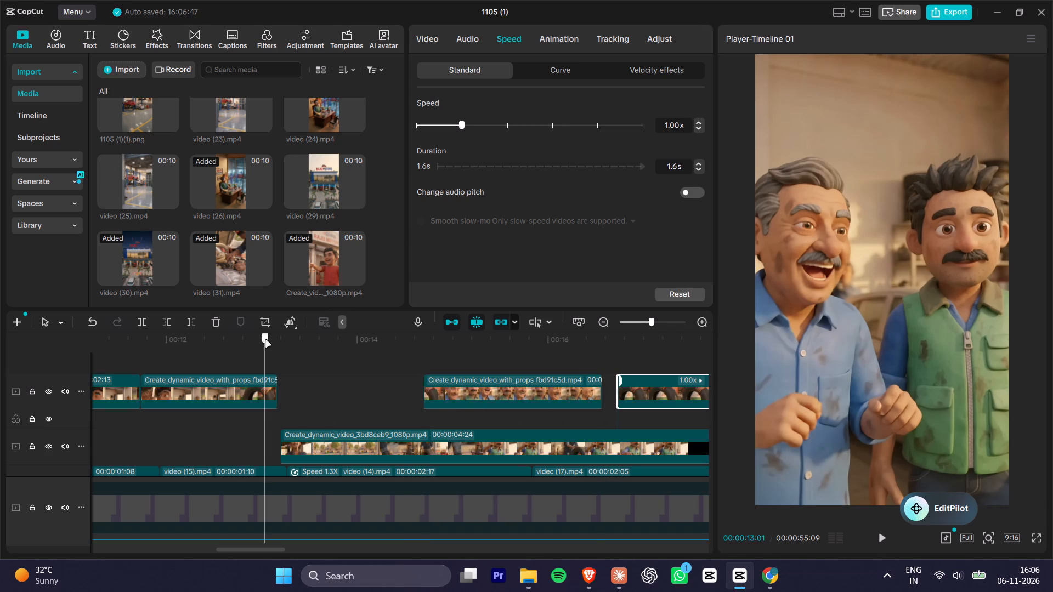
pyautogui.press('space')
pyautogui.press('space')
pyautogui.moveTo(468, 399); pyautogui.dragTo(333, 401)
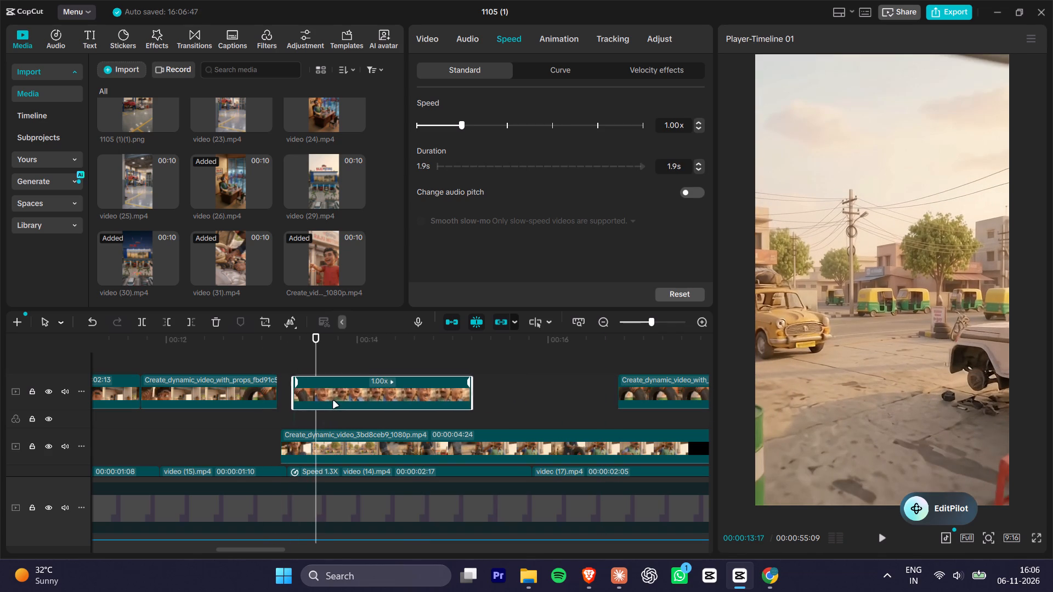
pyautogui.moveTo(333, 401); pyautogui.dragTo(324, 402)
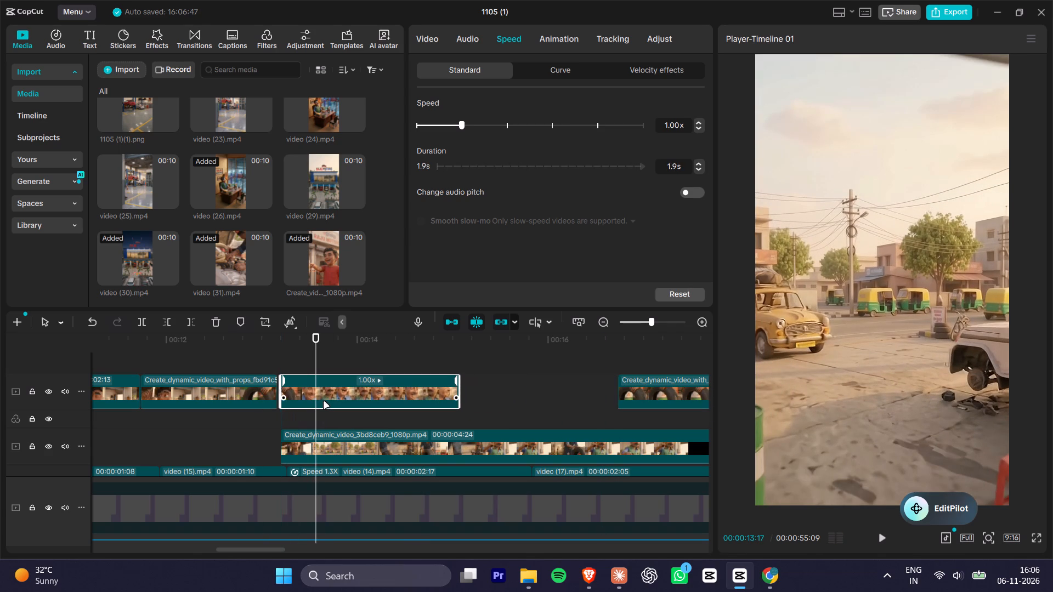
# Play and scrub through the rearranged upper-track clips, examining the car-lift and wrench shots before the garage shot.
pyautogui.click(283, 341)
pyautogui.moveTo(227, 339); pyautogui.dragTo(173, 339)
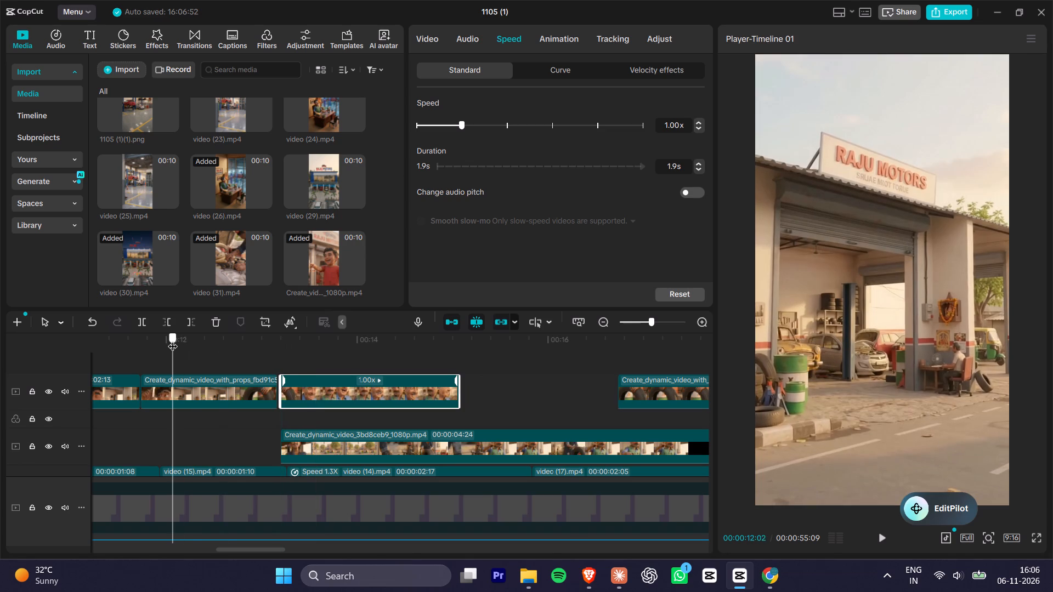
pyautogui.moveTo(173, 339); pyautogui.dragTo(146, 342)
pyautogui.moveTo(143, 342); pyautogui.dragTo(112, 344)
pyautogui.press('space')
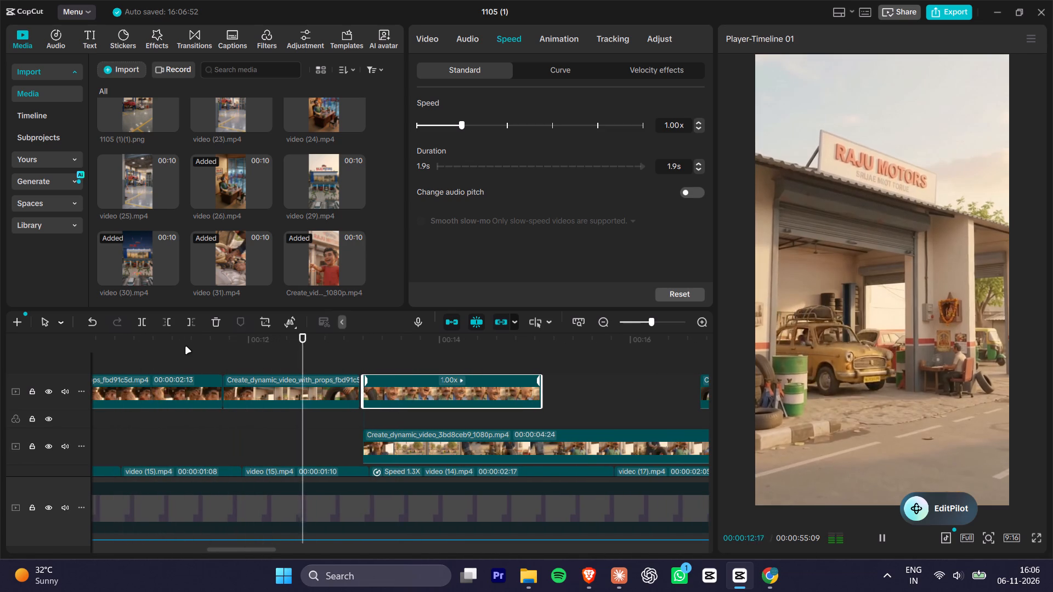
pyautogui.press('space')
pyautogui.moveTo(134, 342); pyautogui.dragTo(172, 337)
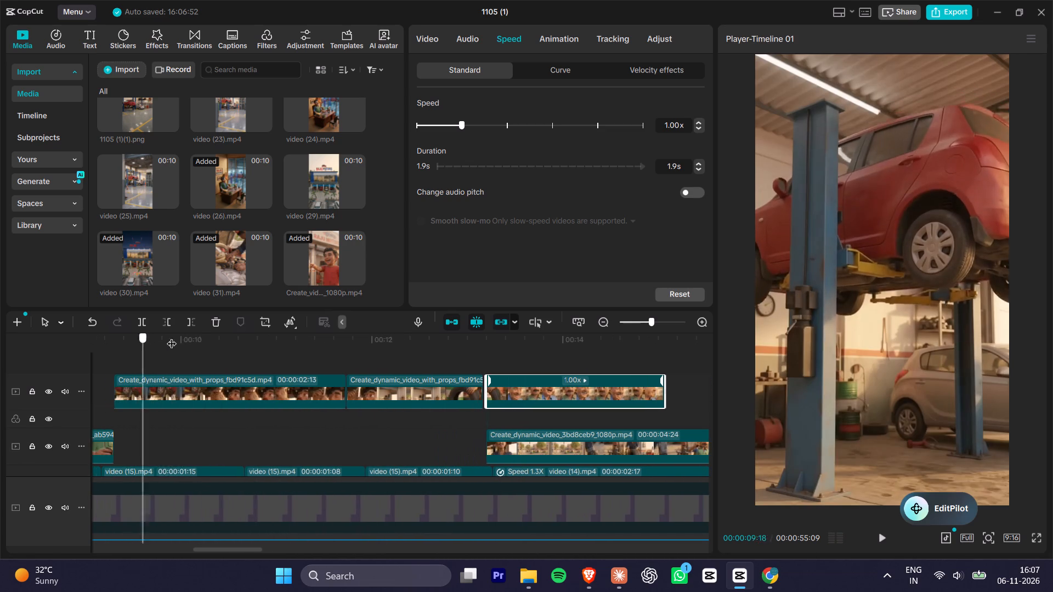
pyautogui.moveTo(172, 337); pyautogui.dragTo(157, 338)
pyautogui.press('space')
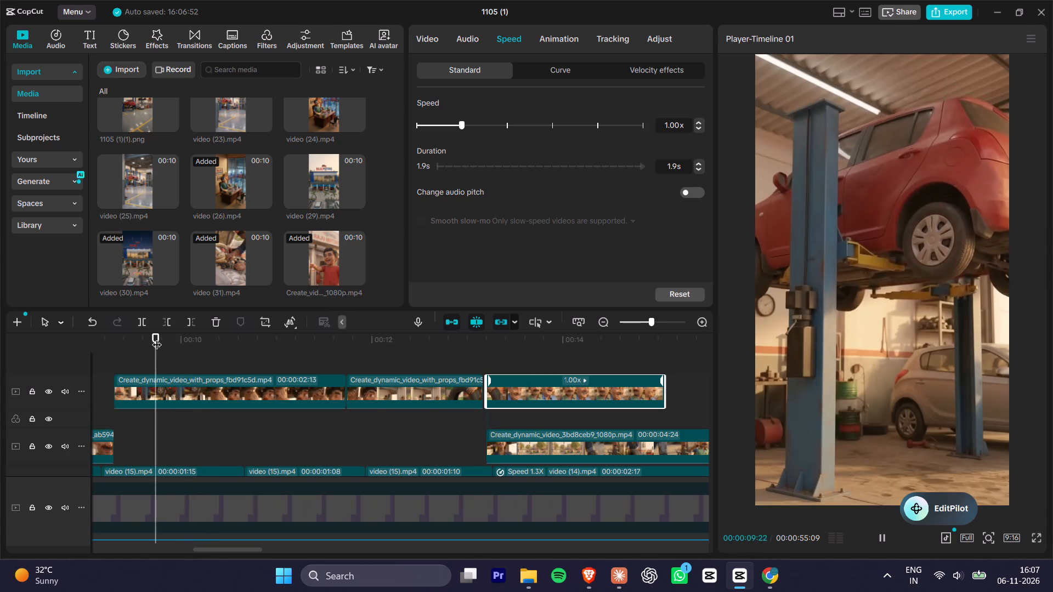
pyautogui.press('space')
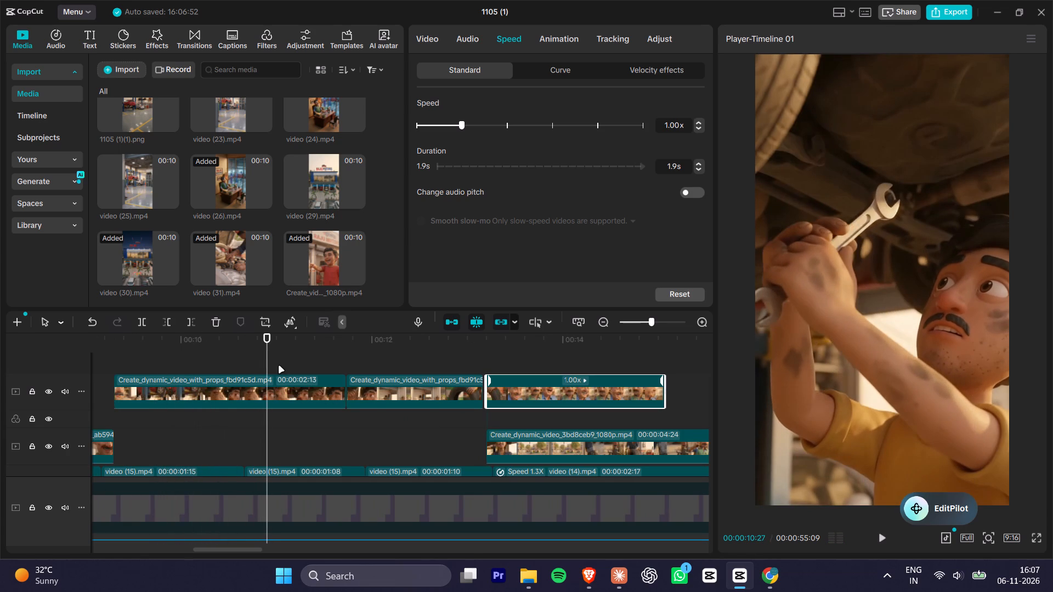
pyautogui.moveTo(222, 342); pyautogui.dragTo(200, 343)
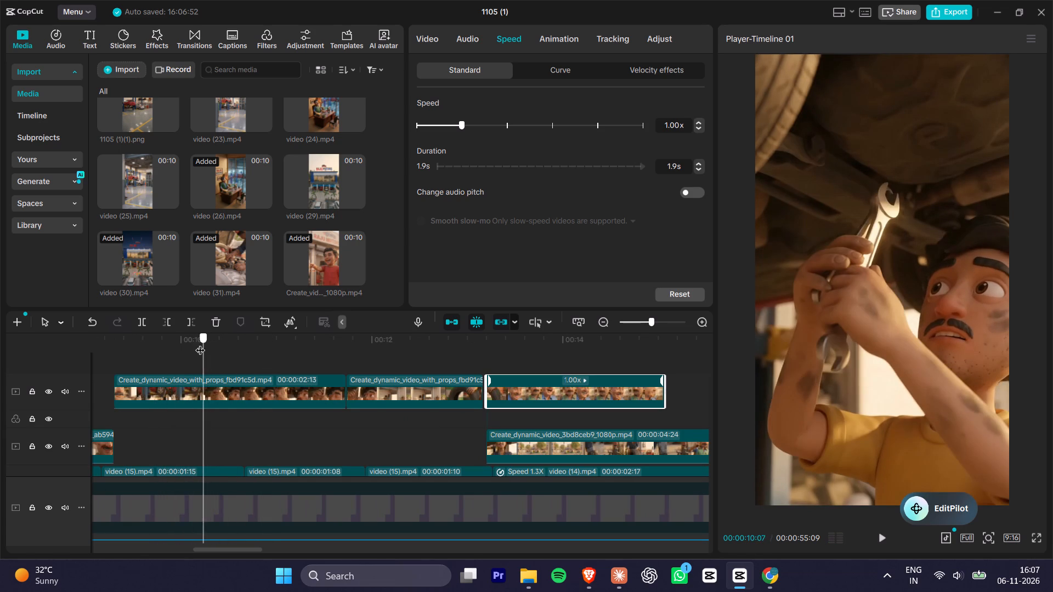
pyautogui.moveTo(200, 343); pyautogui.dragTo(198, 343)
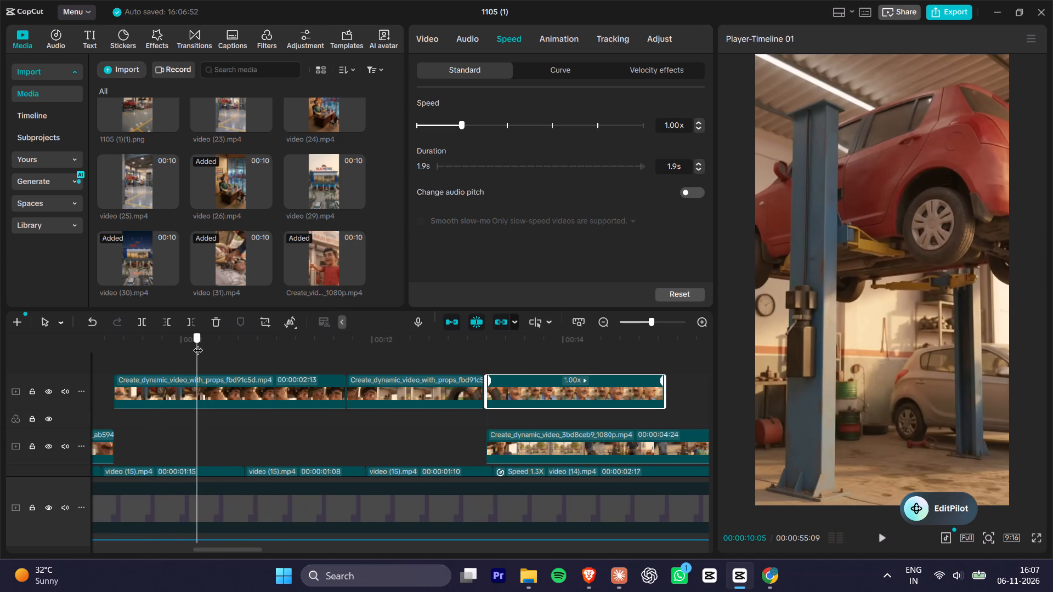
pyautogui.moveTo(198, 343); pyautogui.dragTo(262, 364)
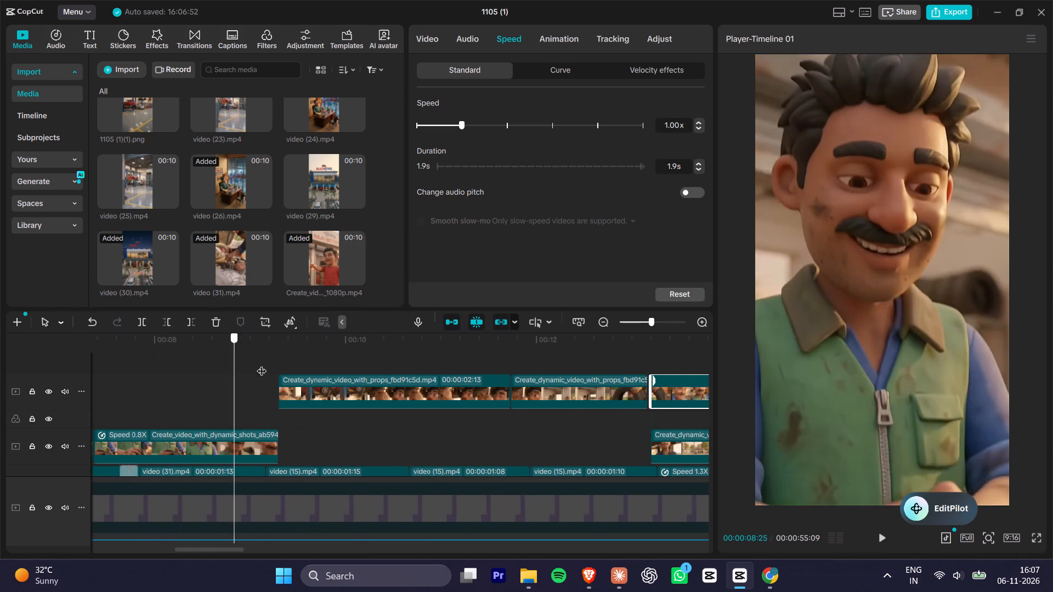
pyautogui.moveTo(262, 364); pyautogui.dragTo(430, 399)
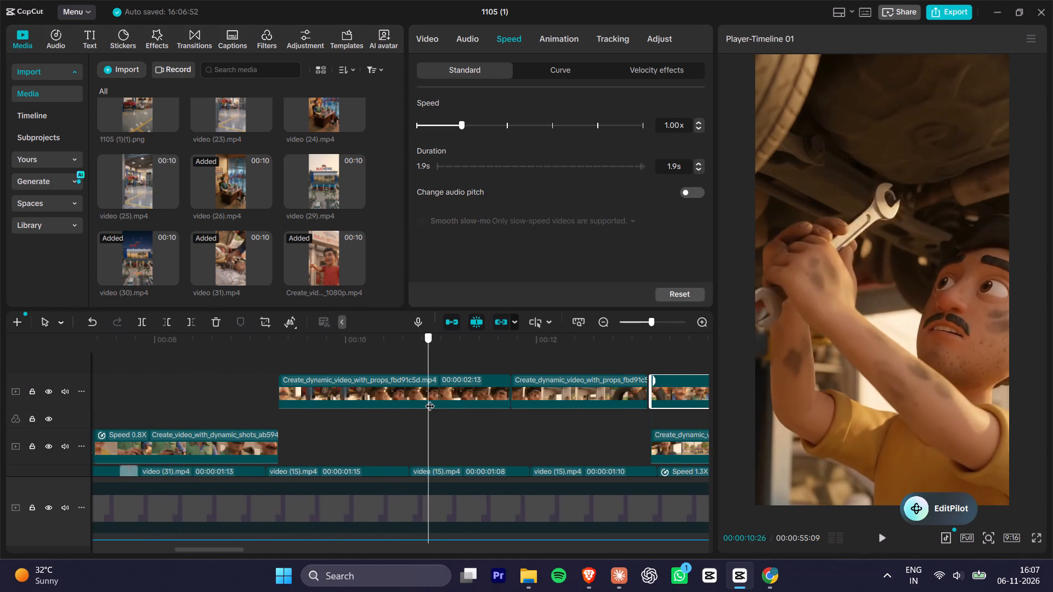
pyautogui.moveTo(430, 399); pyautogui.dragTo(496, 411)
# Reverse the 2:13-long upper-track clip showing the mechanic working with the wrench under the lifted car.
pyautogui.click(468, 396)
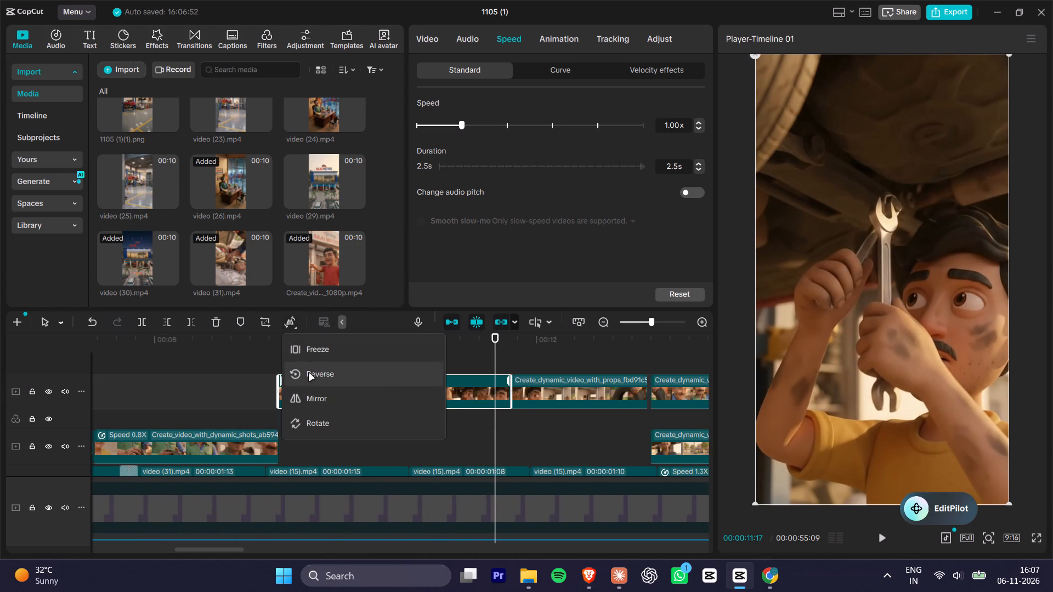
pyautogui.click(316, 378)
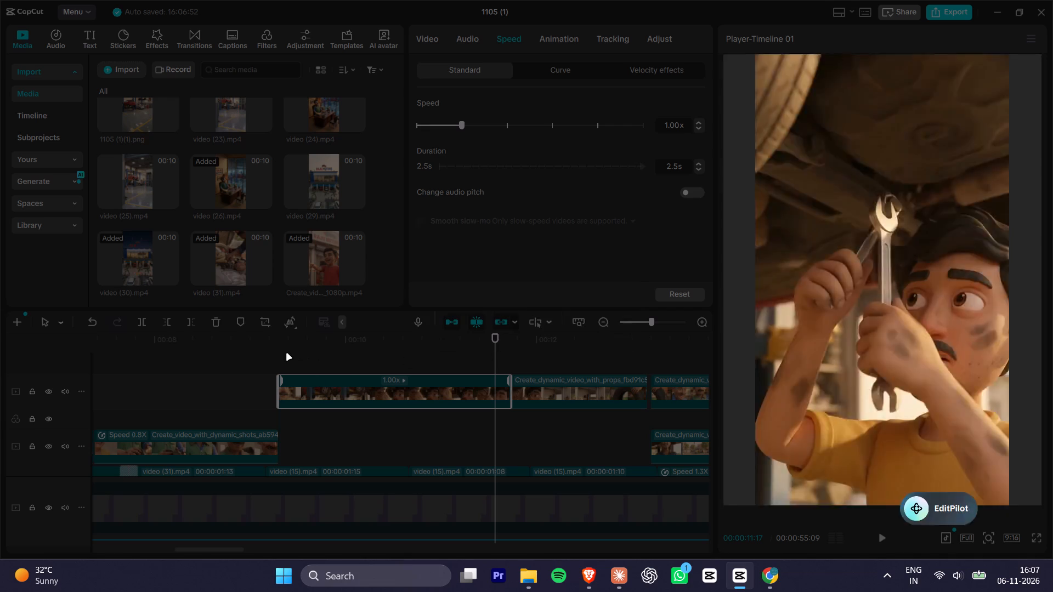
# Play the reversed wrench clip through the garage exterior and two-men shots, examining the motion and the transitions between them.
pyautogui.click(276, 348)
pyautogui.press('space')
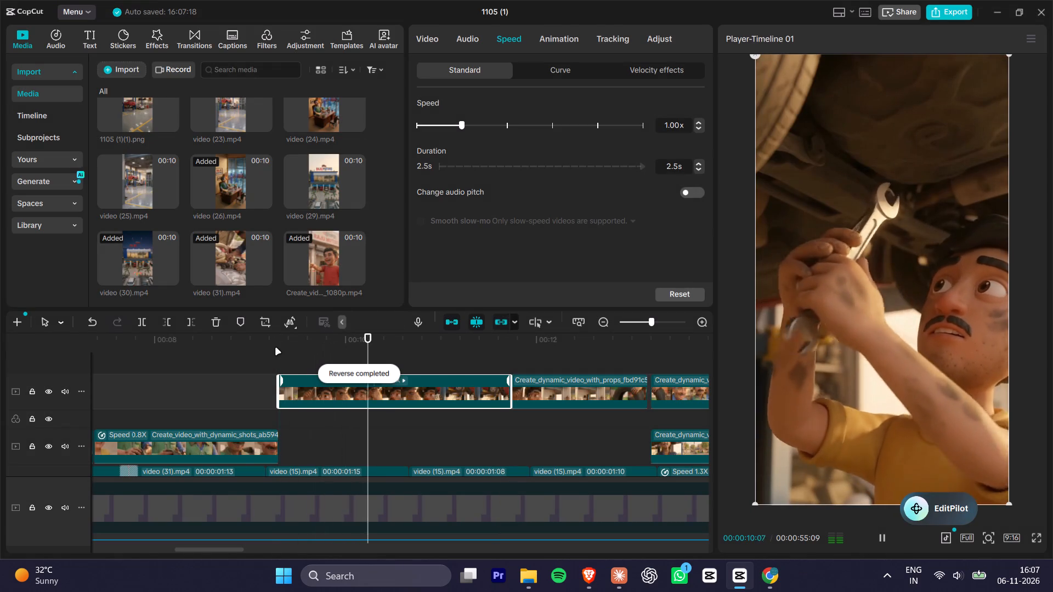
pyautogui.press('space')
pyautogui.press('space')
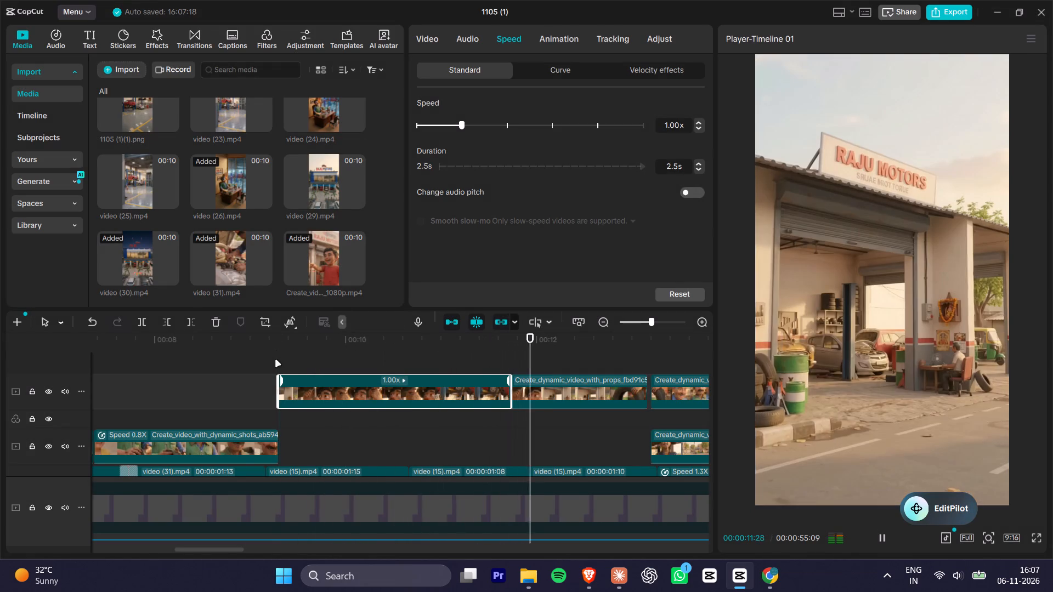
pyautogui.press('space')
pyautogui.press('space')
pyautogui.press('space')
pyautogui.press('space')
pyautogui.press('space')
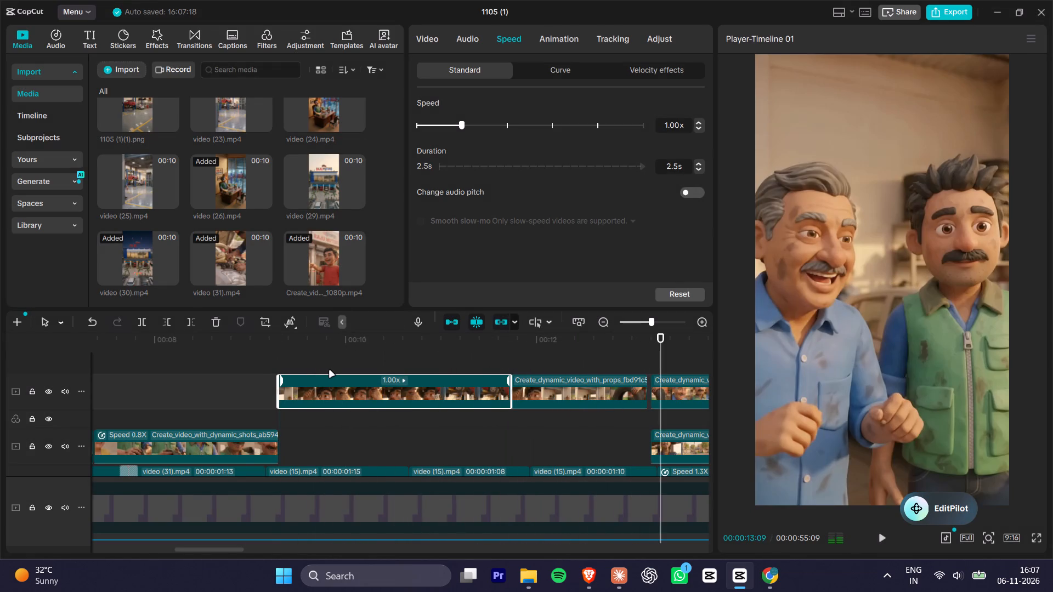
pyautogui.press('space')
pyautogui.press('space')
pyautogui.click(365, 356)
pyautogui.press('space')
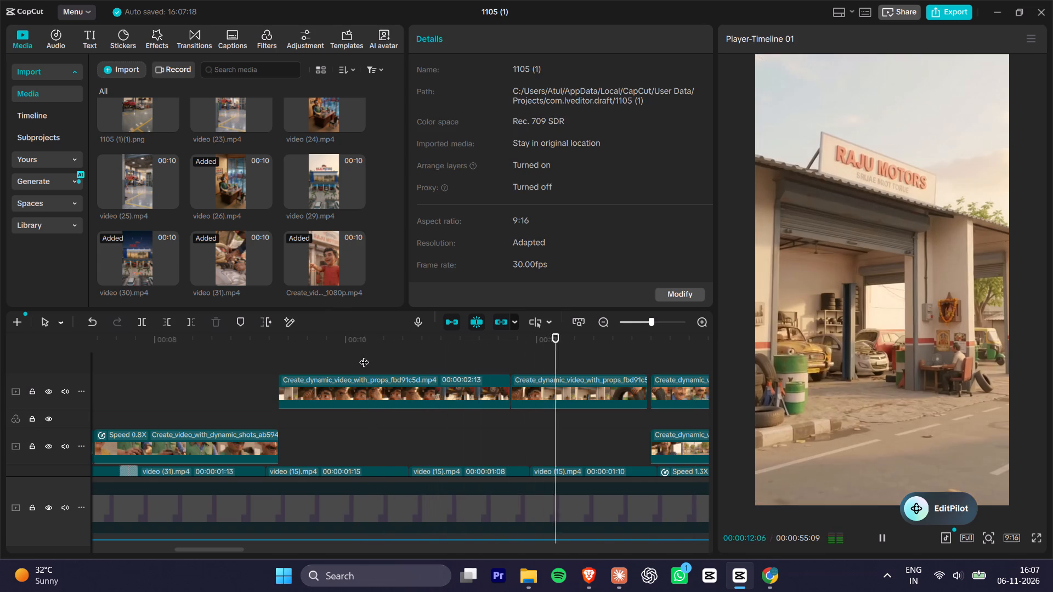
pyautogui.press('space')
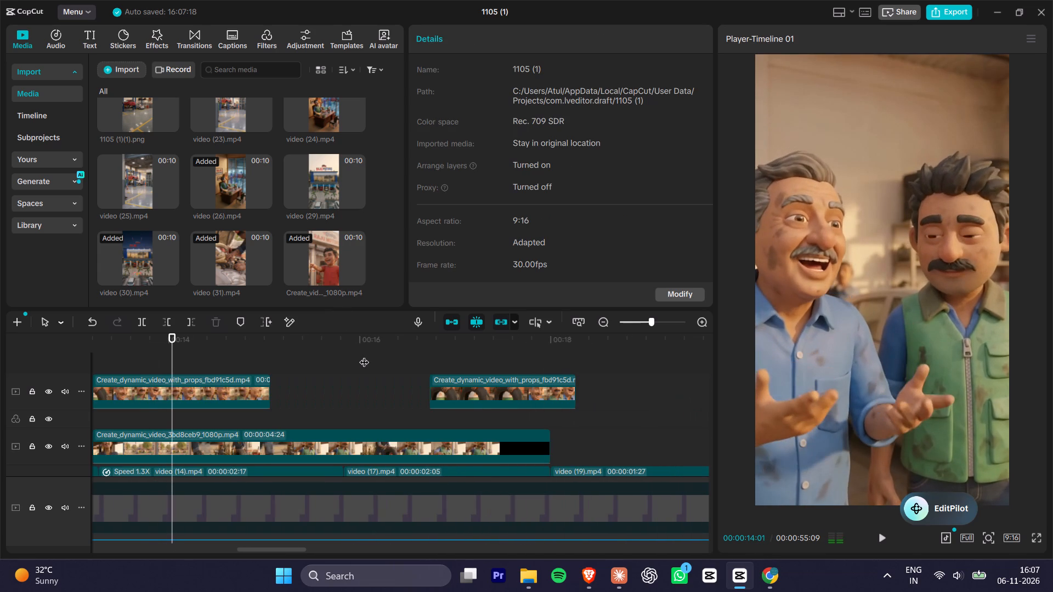
# Trim the end of the garage-exterior taxi clip on the upper track back to 00:00:13:04.
pyautogui.moveTo(154, 339); pyautogui.dragTo(143, 344)
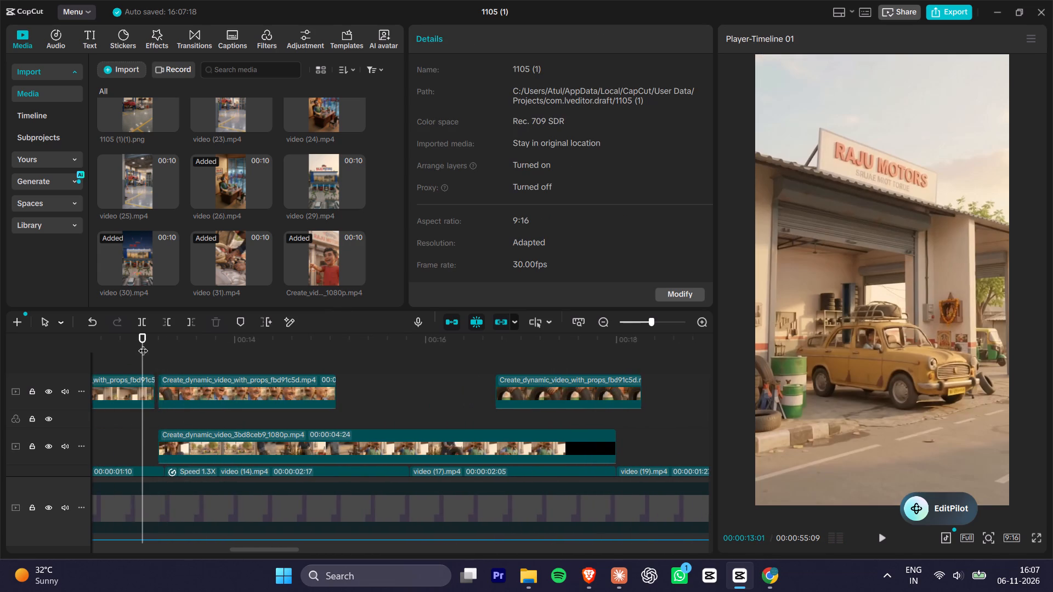
pyautogui.keyDown('alt'); pyautogui.scroll(10, 184, 366); pyautogui.keyUp('alt')
pyautogui.moveTo(122, 350); pyautogui.dragTo(173, 353)
pyautogui.press('space')
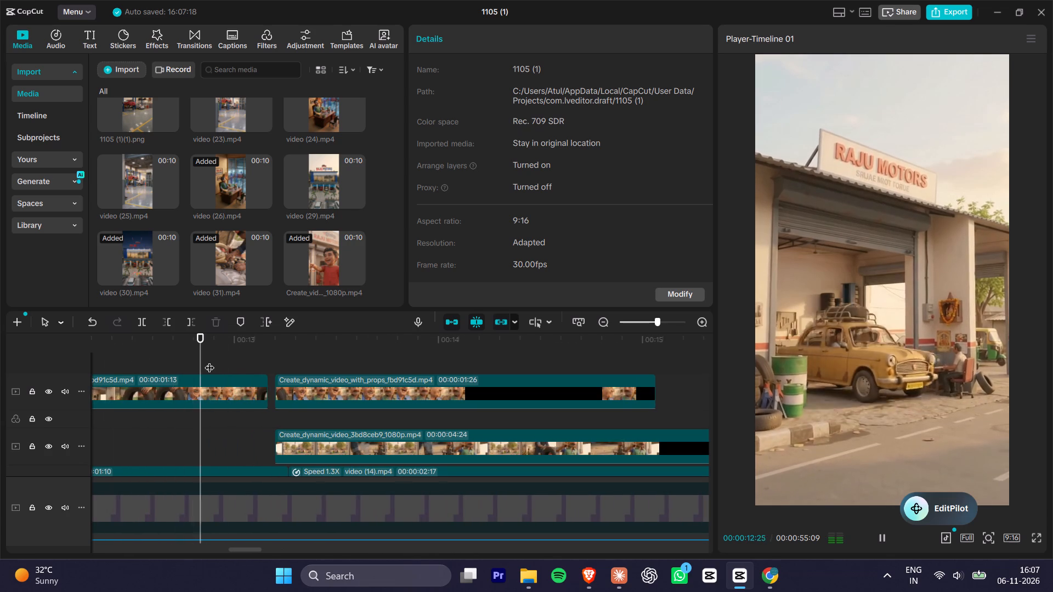
pyautogui.press('space')
pyautogui.press('Right')
pyautogui.press('Right')
pyautogui.press('Right')
pyautogui.press('Right')
pyautogui.press('Right')
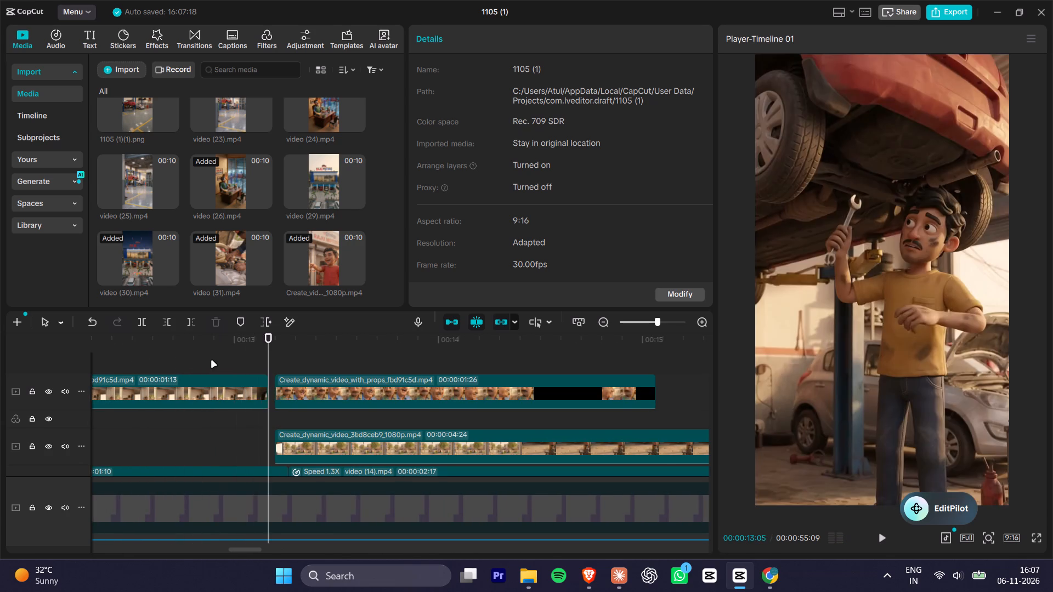
pyautogui.press('Left')
pyautogui.keyDown('alt'); pyautogui.scroll(4, 239, 363); pyautogui.keyUp('alt')
pyautogui.click(249, 398)
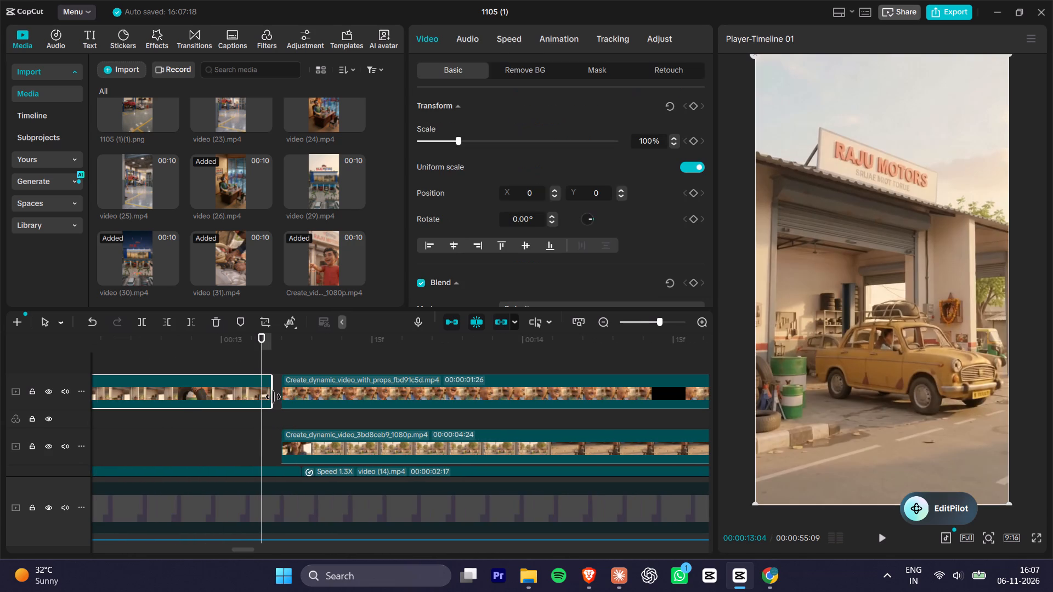
pyautogui.moveTo(273, 397); pyautogui.dragTo(263, 398)
# Move the two-men segment earlier so it starts directly at the trimmed end of the garage-exterior clip.
pyautogui.moveTo(312, 398); pyautogui.dragTo(293, 400)
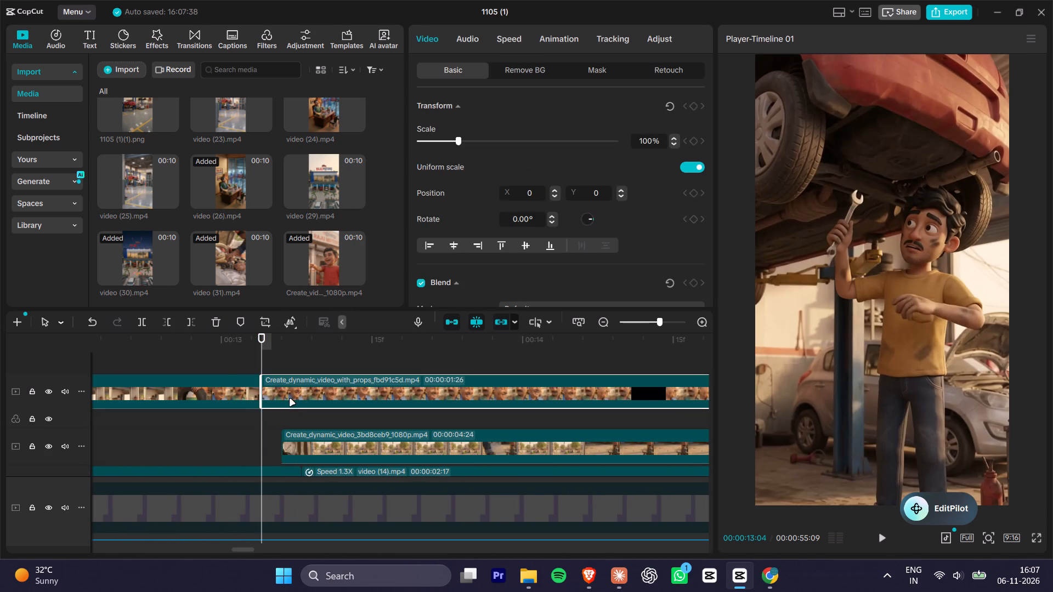
# Play the sequence across the garage-exterior cut and the two-men segment, examining the flow into the lower-track tyre shot.
pyautogui.click(208, 350)
pyautogui.press('space')
pyautogui.press('space')
pyautogui.keyDown('alt'); pyautogui.scroll(-11, 375, 366); pyautogui.keyUp('alt')
pyautogui.press('space')
pyautogui.press('space')
pyautogui.press('space')
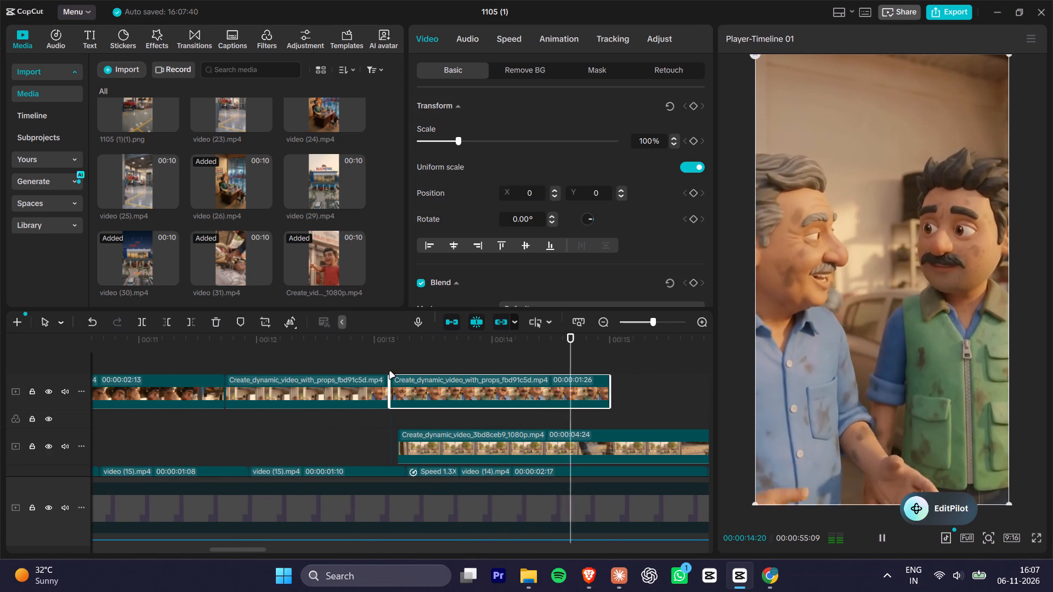
pyautogui.press('space')
pyautogui.press('space')
pyautogui.press('space')
pyautogui.press('space')
pyautogui.press('space')
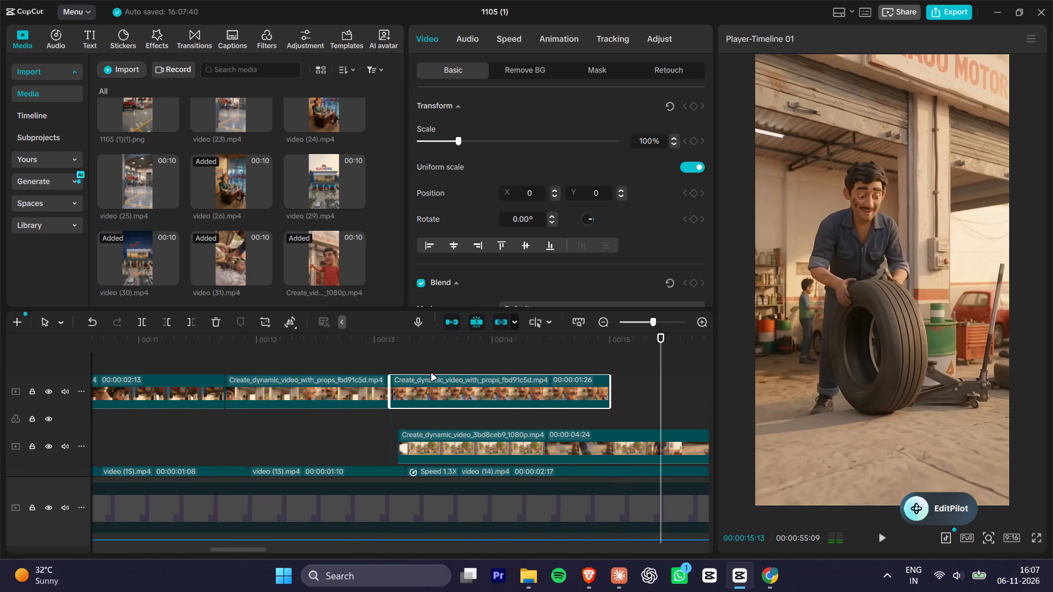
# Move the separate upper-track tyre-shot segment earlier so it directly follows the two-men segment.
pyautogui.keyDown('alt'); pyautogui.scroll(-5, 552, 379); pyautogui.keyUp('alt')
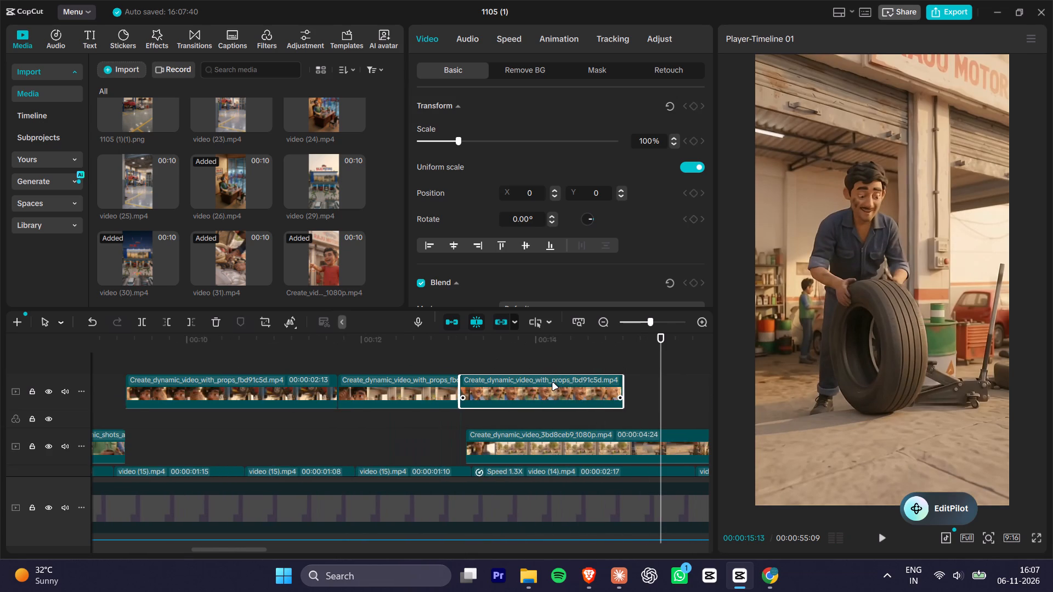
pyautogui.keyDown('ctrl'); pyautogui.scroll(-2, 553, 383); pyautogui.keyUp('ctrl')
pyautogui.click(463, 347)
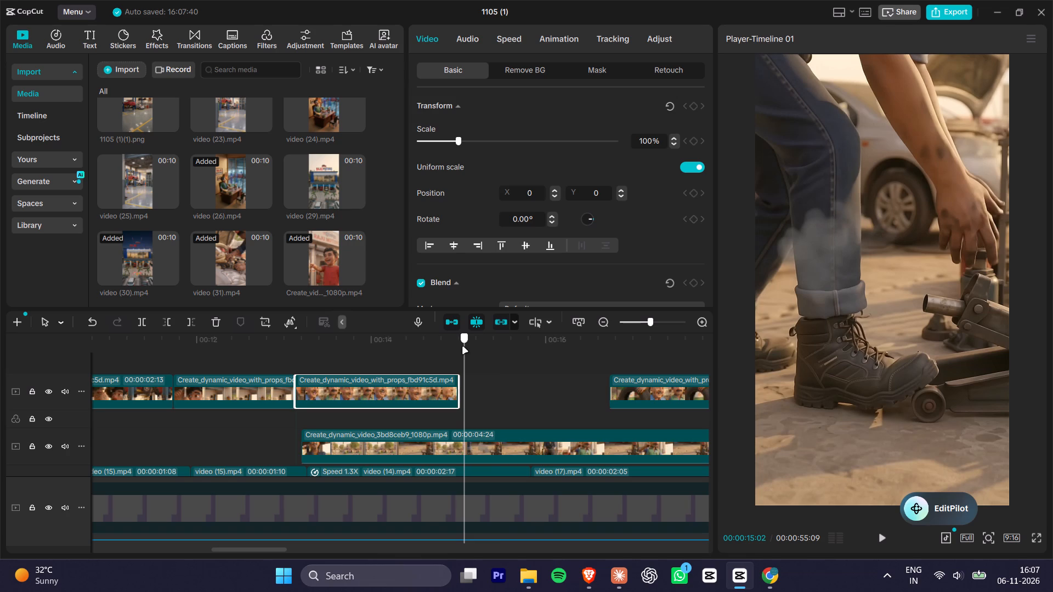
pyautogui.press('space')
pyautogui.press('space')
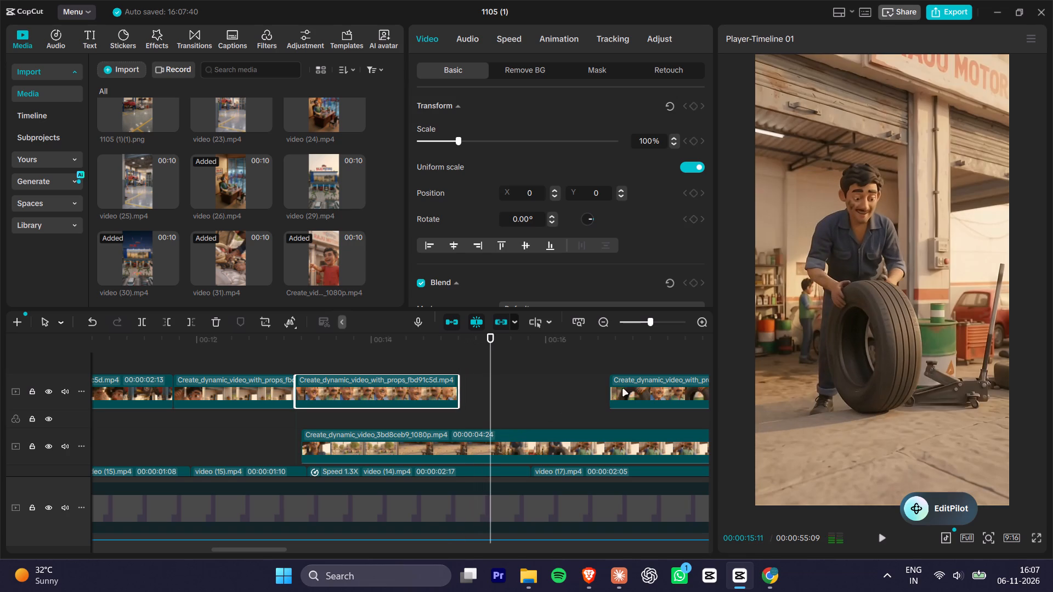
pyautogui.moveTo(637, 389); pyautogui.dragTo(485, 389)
# Play from the end of the two-men segment through the tyre-shot segment and on to the toolbox shot, examining the flow.
pyautogui.click(457, 343)
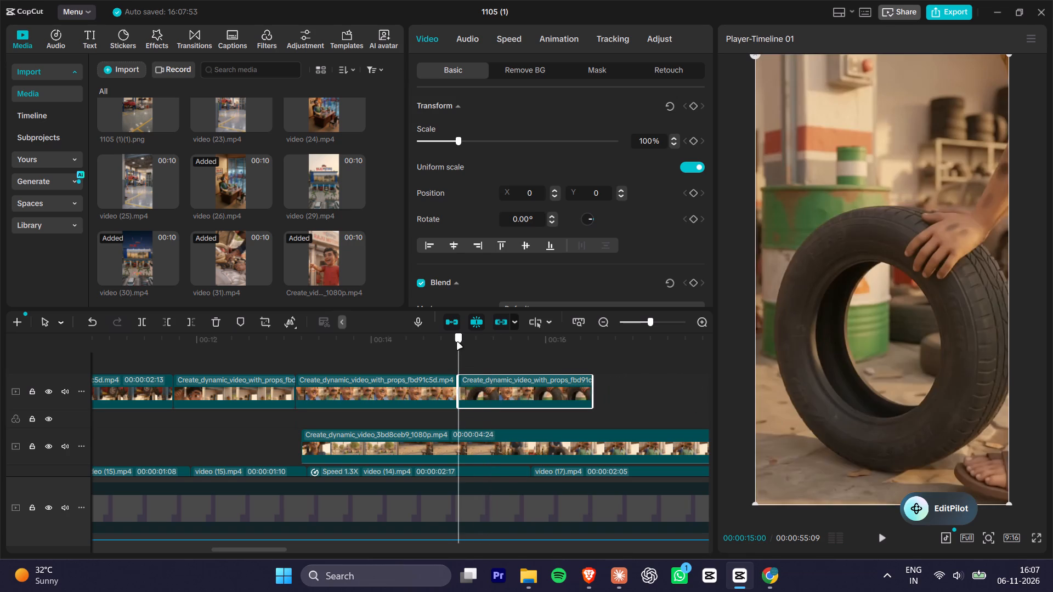
pyautogui.press('space')
pyautogui.press('space')
pyautogui.press('space')
pyautogui.press('space')
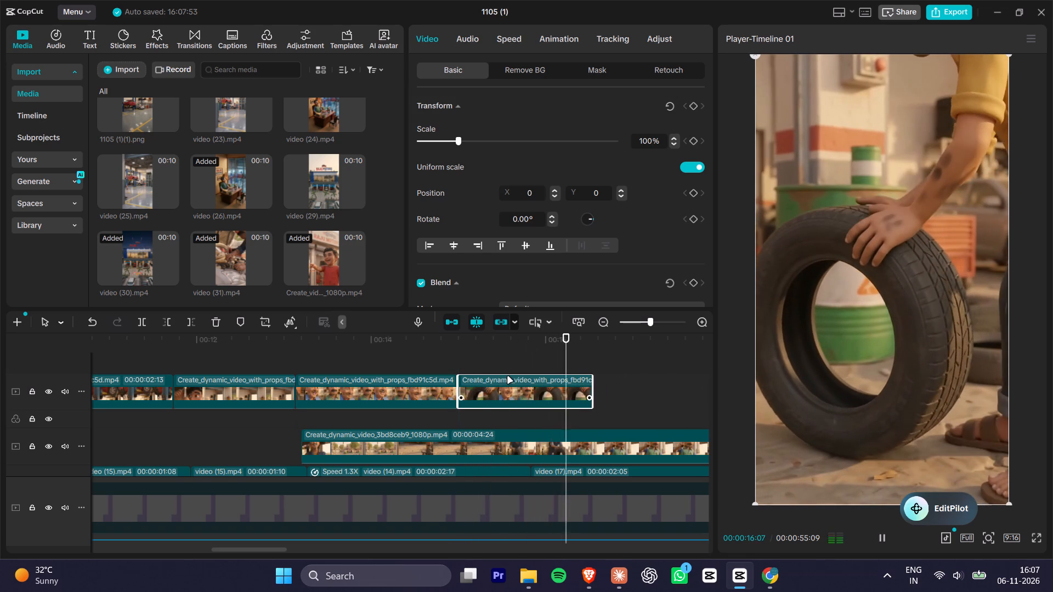
pyautogui.press('space')
pyautogui.press('space')
pyautogui.press('space')
pyautogui.press('space')
pyautogui.press('space')
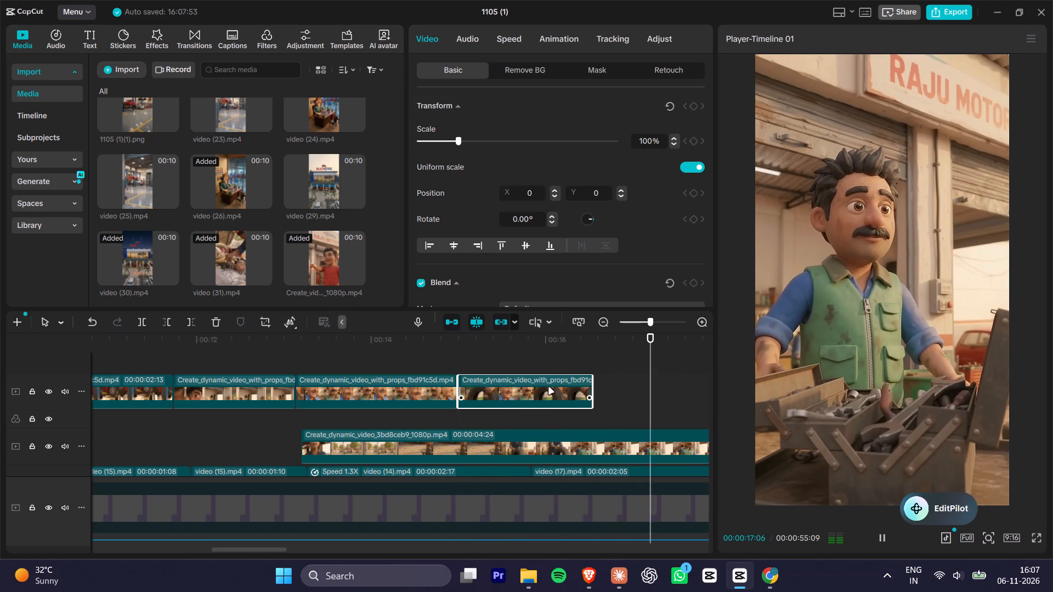
pyautogui.press('space')
# Delete the tyre-shot segment that follows the two-men segment on the upper track.
pyautogui.moveTo(143, 343); pyautogui.dragTo(135, 343)
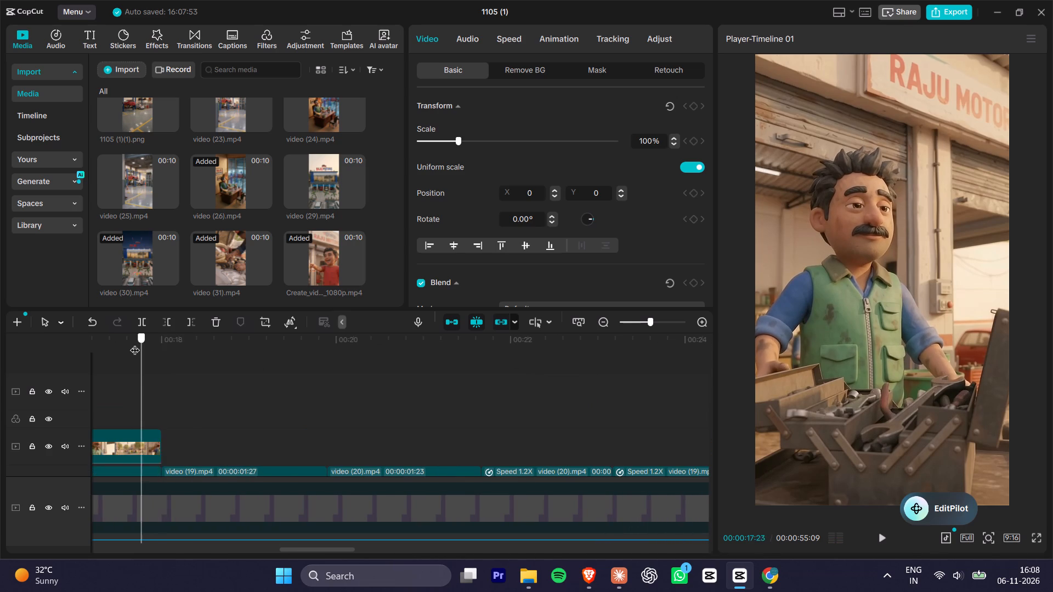
pyautogui.moveTo(135, 343); pyautogui.dragTo(316, 368)
pyautogui.click(355, 392)
pyautogui.press('Delete')
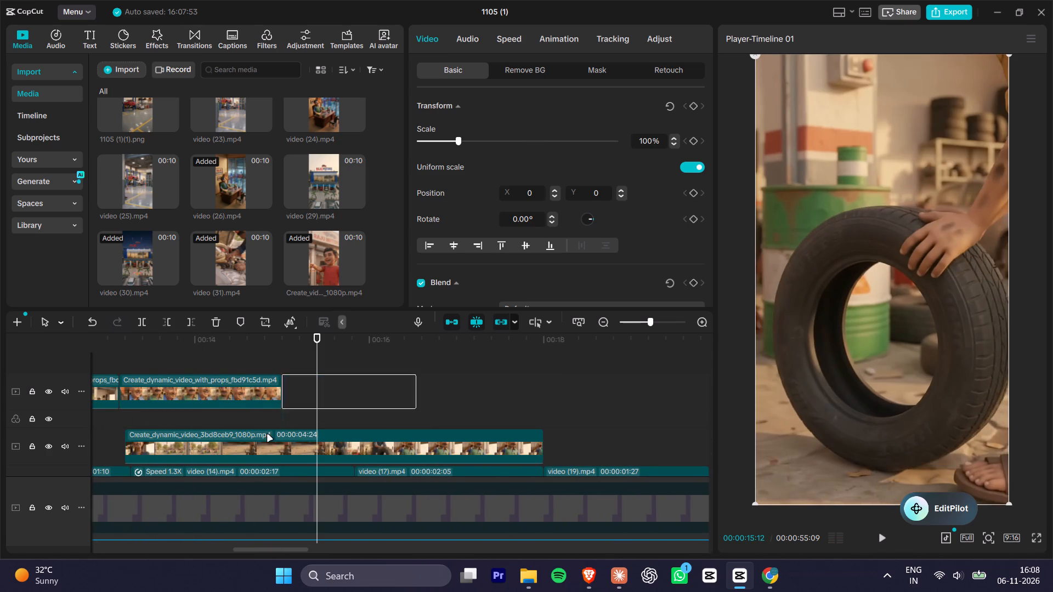
# Scrub and play around the two-men segment and the garage-exterior shot, examining them against the clips on the lower tracks.
pyautogui.click(243, 439)
pyautogui.moveTo(254, 362); pyautogui.dragTo(196, 360)
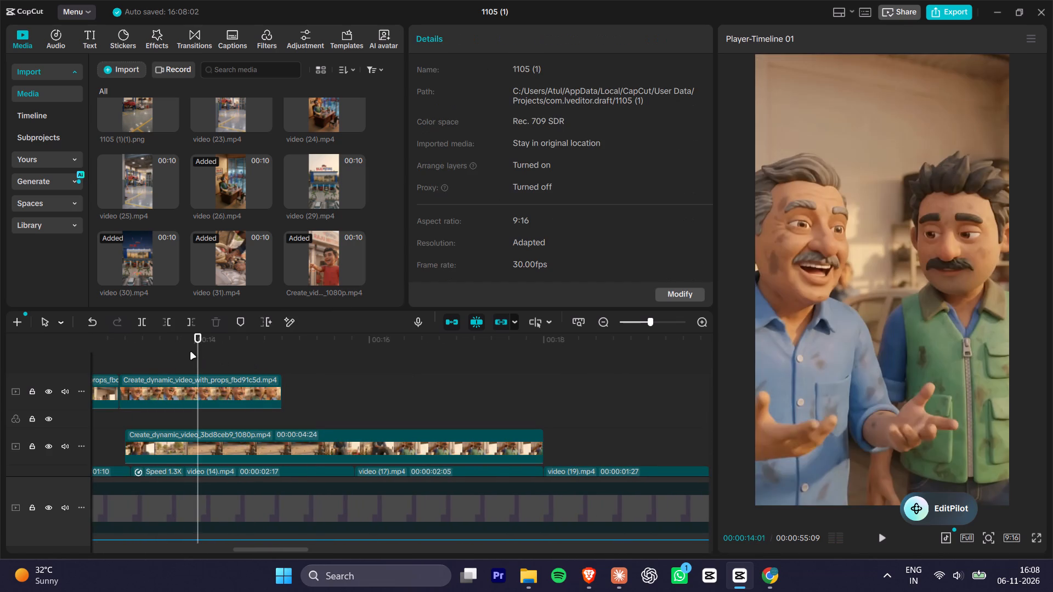
pyautogui.moveTo(181, 345); pyautogui.dragTo(251, 355)
pyautogui.keyDown('alt'); pyautogui.scroll(-3, 297, 425); pyautogui.keyUp('alt')
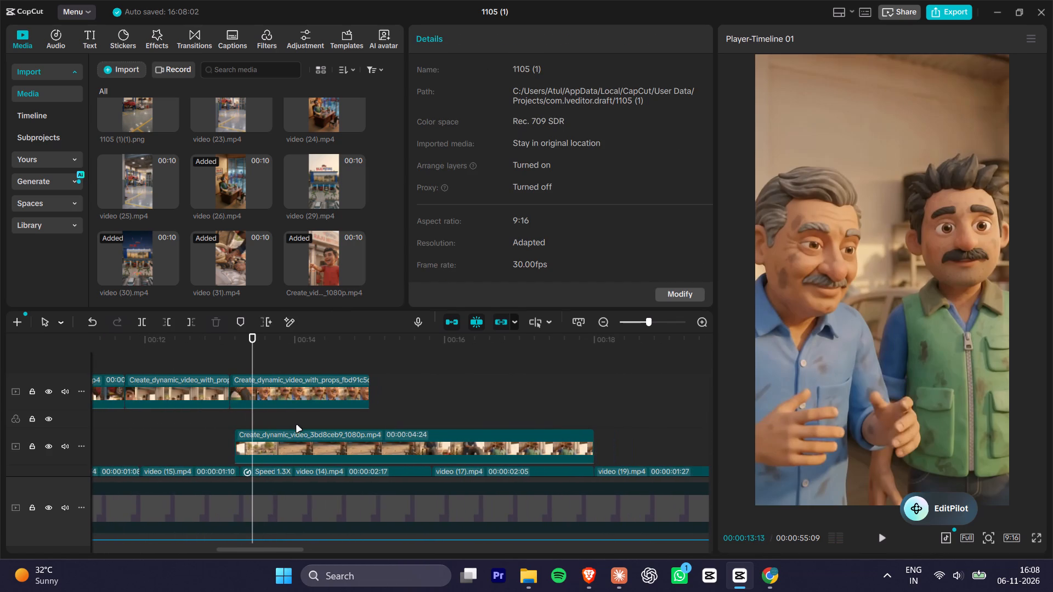
pyautogui.scroll(-2, 298, 448)
pyautogui.scroll(-3, 273, 486)
pyautogui.keyDown('ctrl'); pyautogui.scroll(-3, 335, 417); pyautogui.keyUp('ctrl')
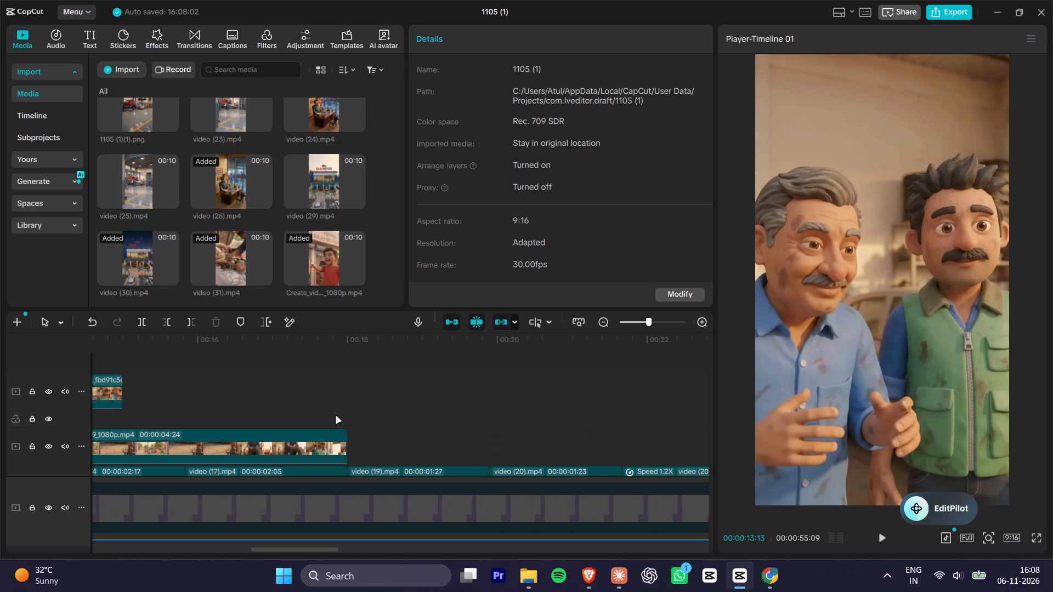
pyautogui.keyDown('ctrl'); pyautogui.scroll(3, 310, 426); pyautogui.keyUp('ctrl')
pyautogui.keyDown('shift'); pyautogui.scroll(-2, 325, 417); pyautogui.keyUp('shift')
pyautogui.press('space')
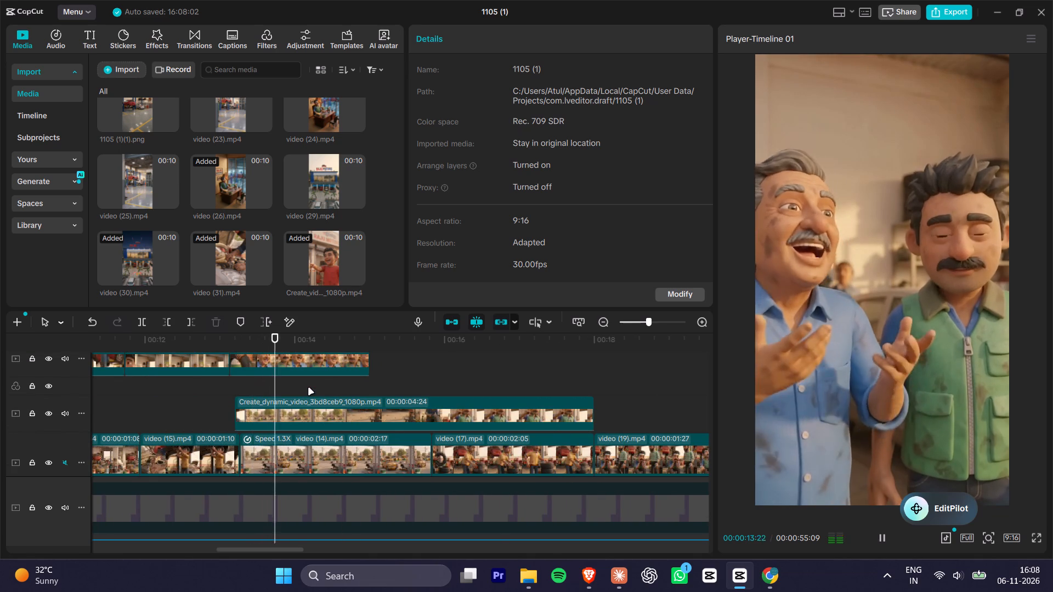
pyautogui.press('space')
pyautogui.press('space')
pyautogui.press('space')
pyautogui.moveTo(234, 340); pyautogui.dragTo(127, 341)
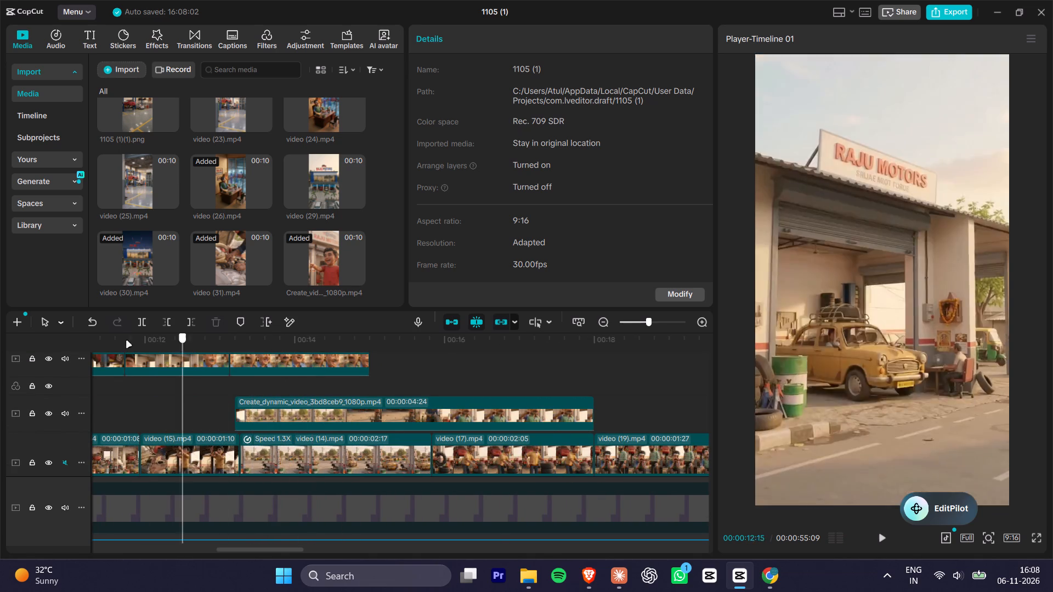
# Move the Spring Scene filter at the start of the sequence onto a new track above all the video clips.
pyautogui.moveTo(127, 341); pyautogui.dragTo(16, 348)
pyautogui.keyDown('alt'); pyautogui.scroll(-2, 234, 382); pyautogui.keyUp('alt')
pyautogui.click(163, 385)
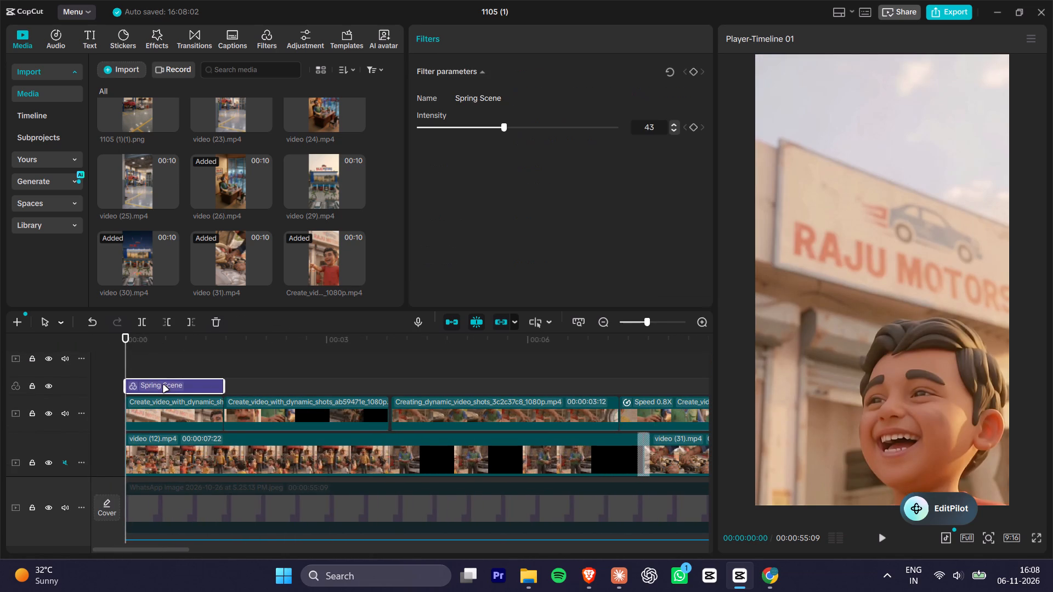
pyautogui.press('space')
pyautogui.press('space')
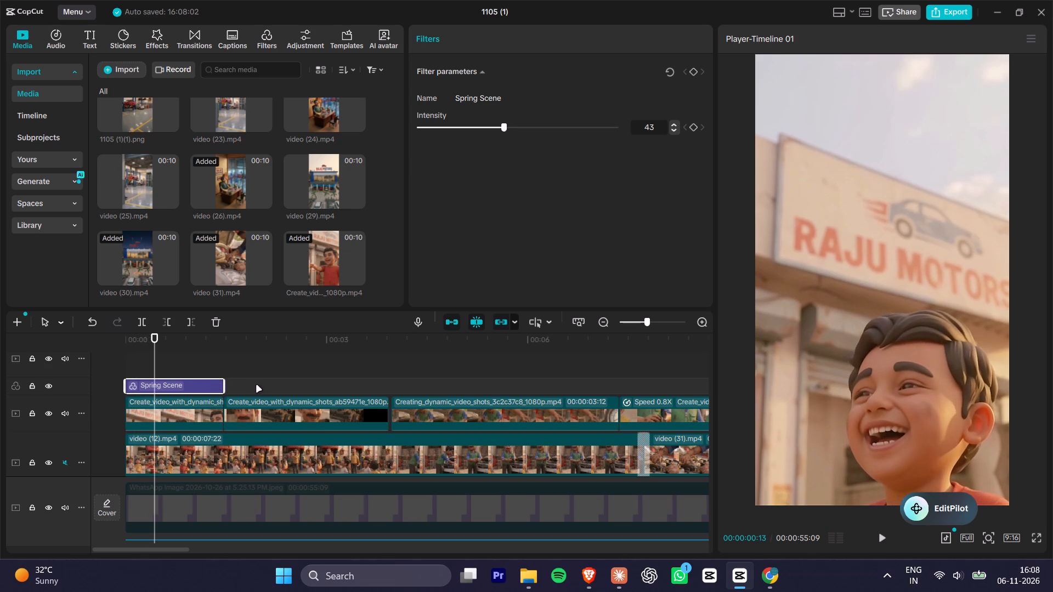
pyautogui.keyDown('alt'); pyautogui.scroll(-5, 262, 385); pyautogui.keyUp('alt')
pyautogui.keyDown('shift'); pyautogui.scroll(-2, 262, 385); pyautogui.keyUp('shift')
pyautogui.keyDown('shift'); pyautogui.scroll(5, 262, 385); pyautogui.keyUp('shift')
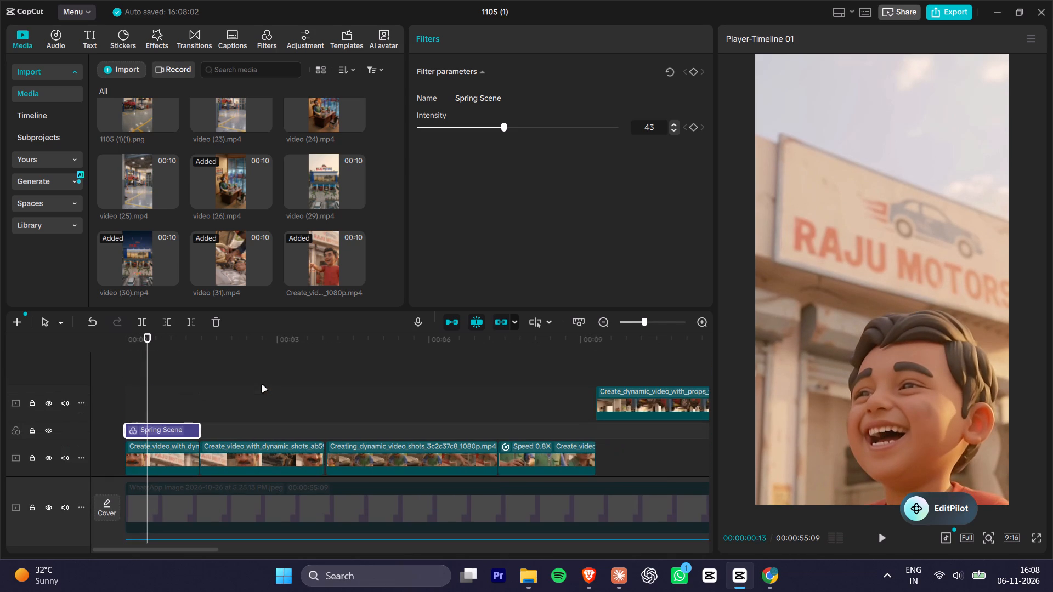
pyautogui.keyDown('shift'); pyautogui.scroll(1, 257, 398); pyautogui.keyUp('shift')
pyautogui.moveTo(169, 430); pyautogui.dragTo(171, 354)
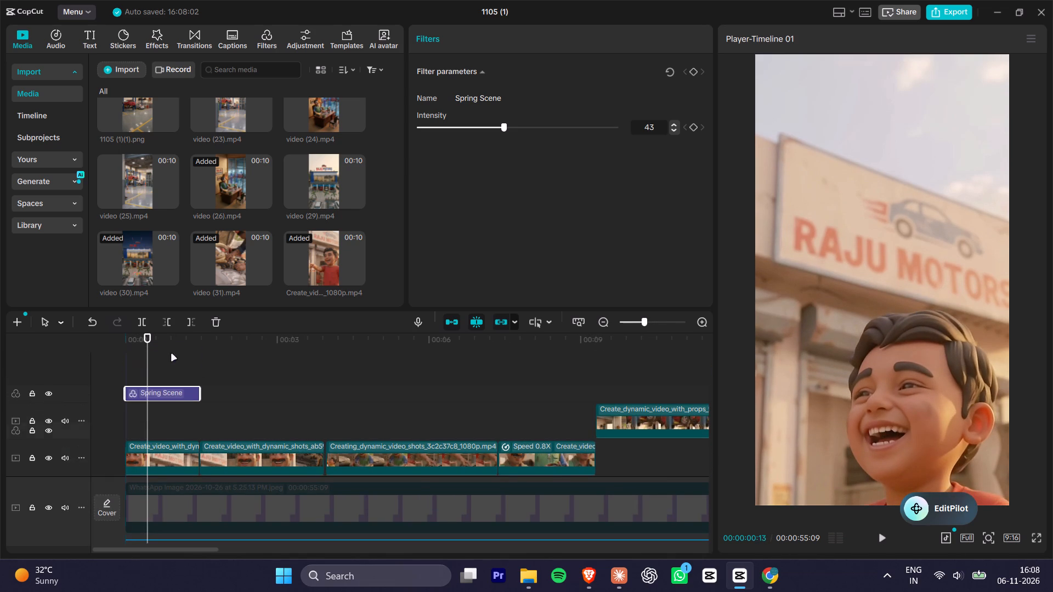
# Extend the end of the Spring Scene filter beyond the opening clip to cover the rest of the video sequence.
pyautogui.moveTo(201, 397); pyautogui.dragTo(774, 381)
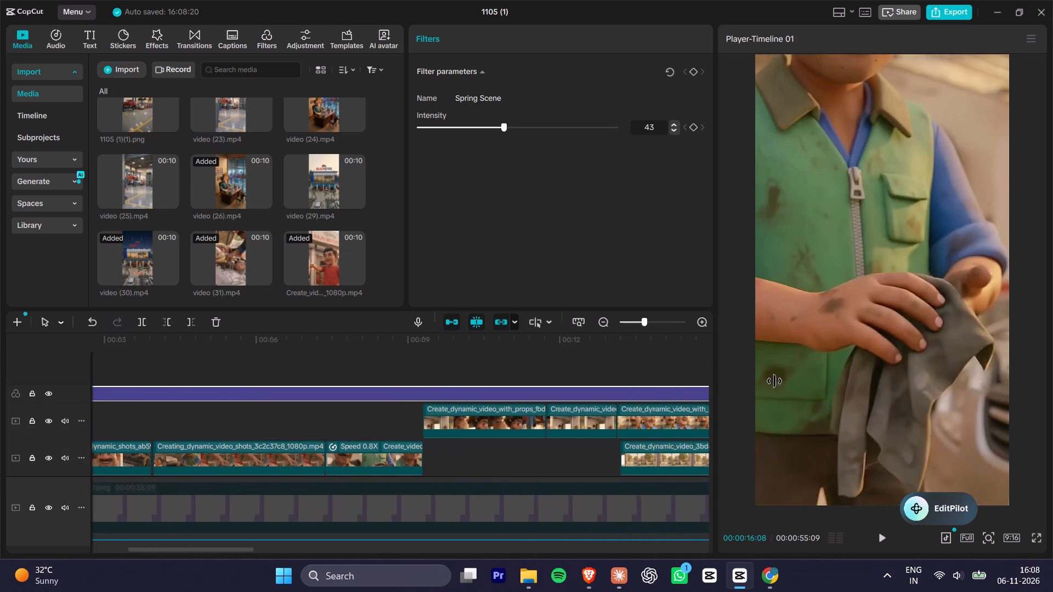
pyautogui.moveTo(774, 381); pyautogui.dragTo(780, 396)
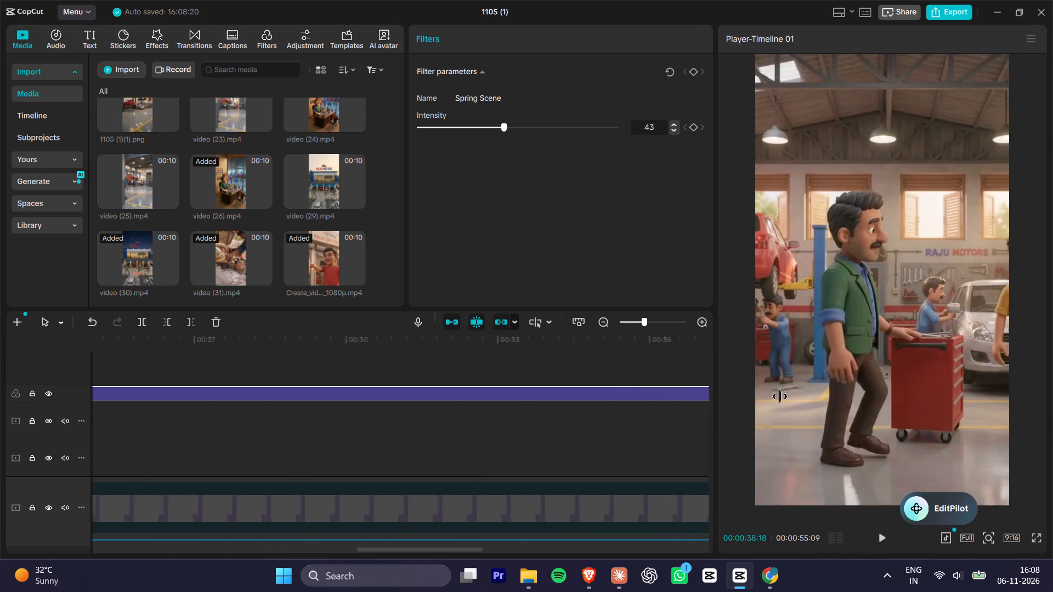
pyautogui.moveTo(780, 396); pyautogui.dragTo(652, 403)
# Adjust the heights of the stacked video tracks at the start of the sequence so the music track fits below them.
pyautogui.keyDown('alt'); pyautogui.scroll(-3, 529, 432); pyautogui.keyUp('alt')
pyautogui.keyDown('alt'); pyautogui.scroll(-1, 389, 456); pyautogui.keyUp('alt')
pyautogui.keyDown('shift'); pyautogui.scroll(-4, 348, 452); pyautogui.keyUp('shift')
pyautogui.moveTo(364, 313); pyautogui.dragTo(365, 310)
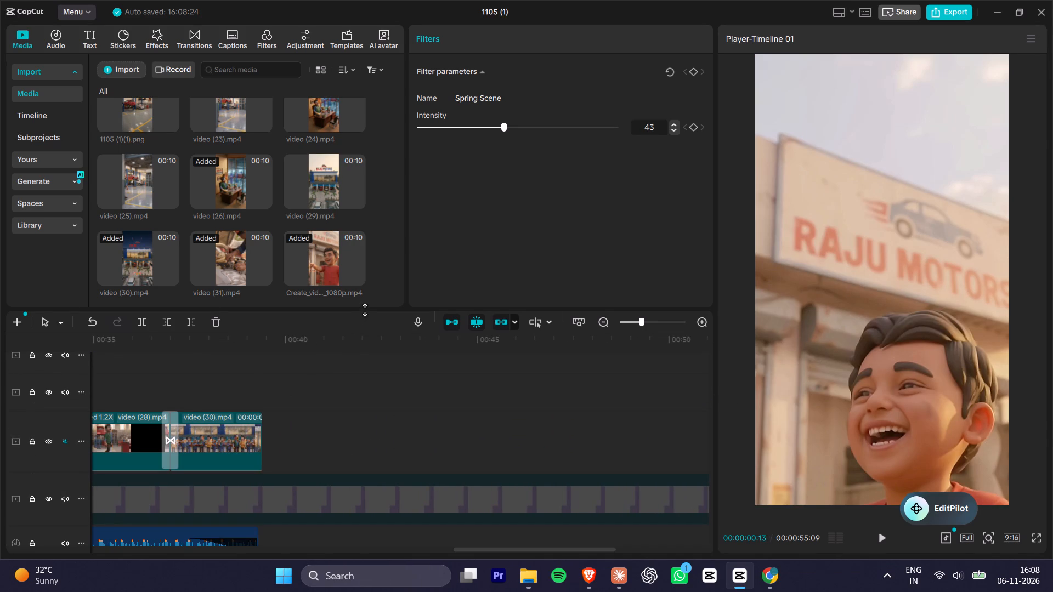
pyautogui.moveTo(365, 310); pyautogui.dragTo(364, 285)
pyautogui.moveTo(145, 343); pyautogui.dragTo(0, 345)
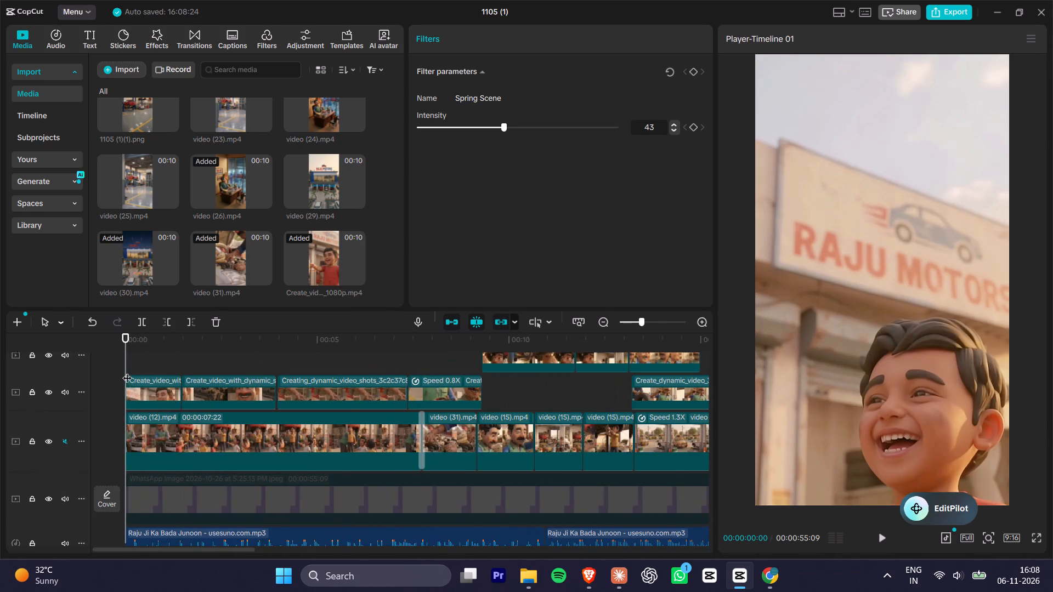
pyautogui.moveTo(58, 411); pyautogui.dragTo(59, 435)
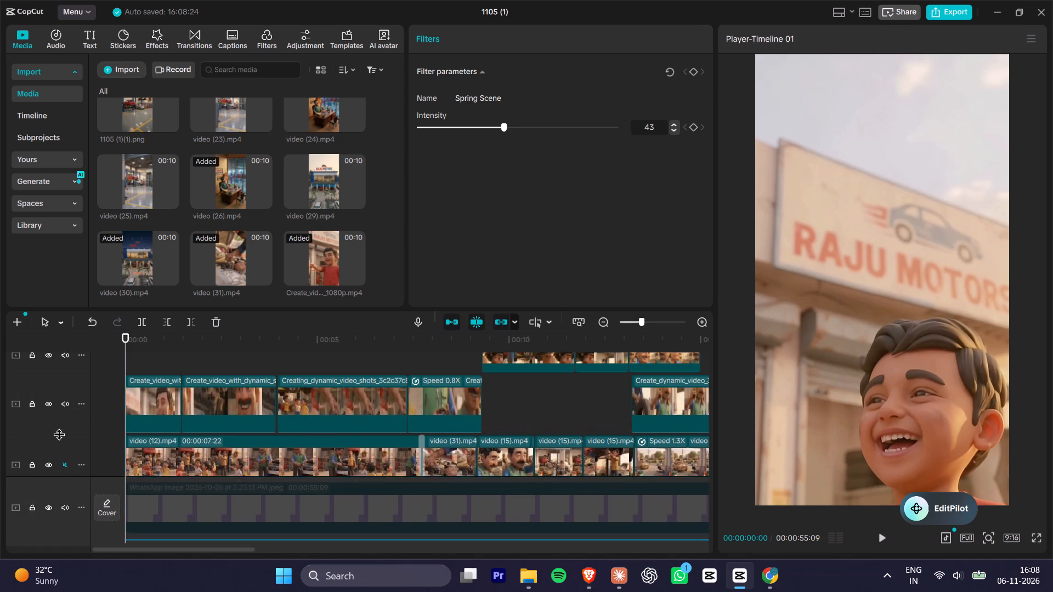
pyautogui.moveTo(59, 435); pyautogui.dragTo(63, 402)
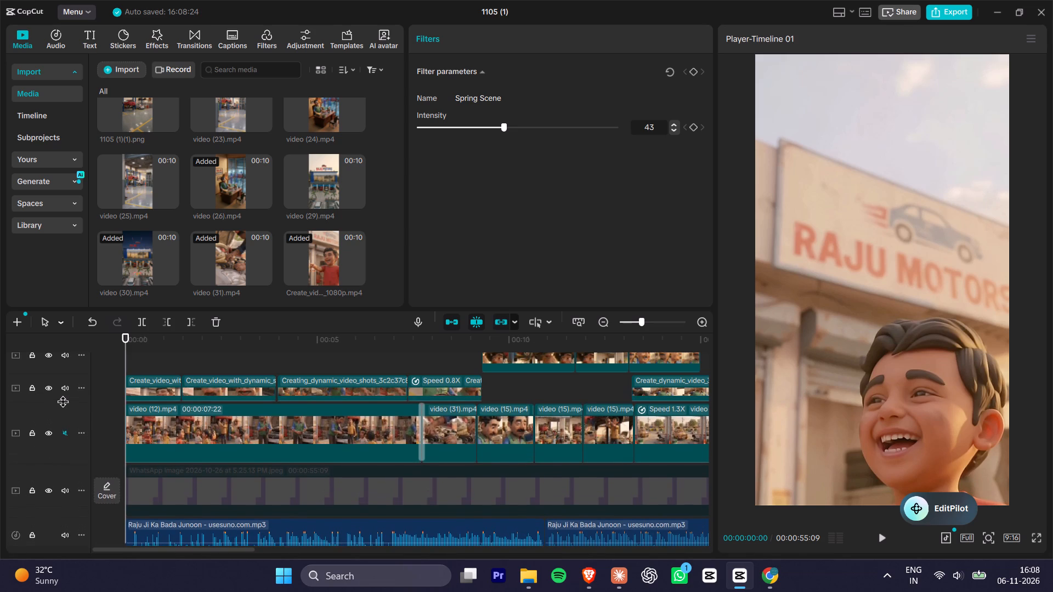
pyautogui.moveTo(63, 402); pyautogui.dragTo(63, 404)
pyautogui.moveTo(62, 465); pyautogui.dragTo(65, 438)
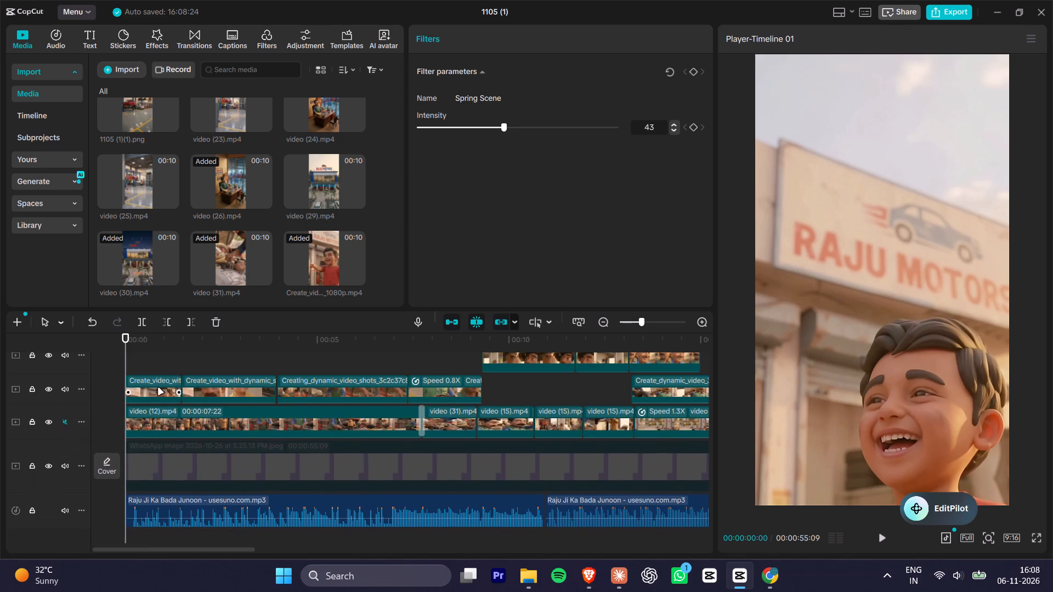
# Play the sequence from the start and scrub around the engine-wrench and cloth-wiping shots to examine them under the Spring Scene filter.
pyautogui.moveTo(167, 340); pyautogui.dragTo(67, 344)
pyautogui.press('space')
pyautogui.scroll(1, 297, 388)
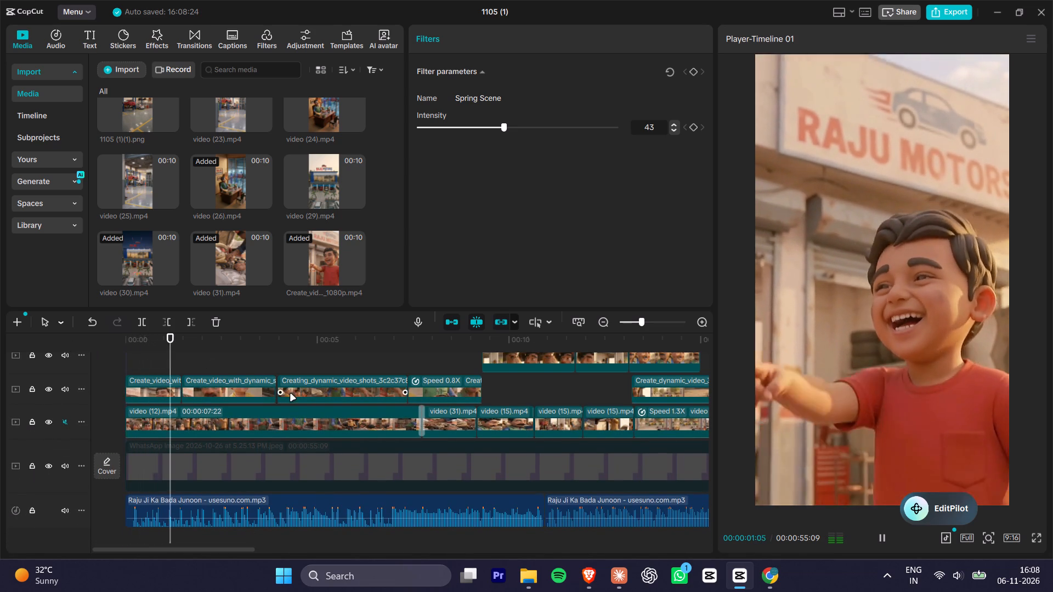
pyautogui.keyDown('shift'); pyautogui.scroll(2, 244, 394); pyautogui.keyUp('shift')
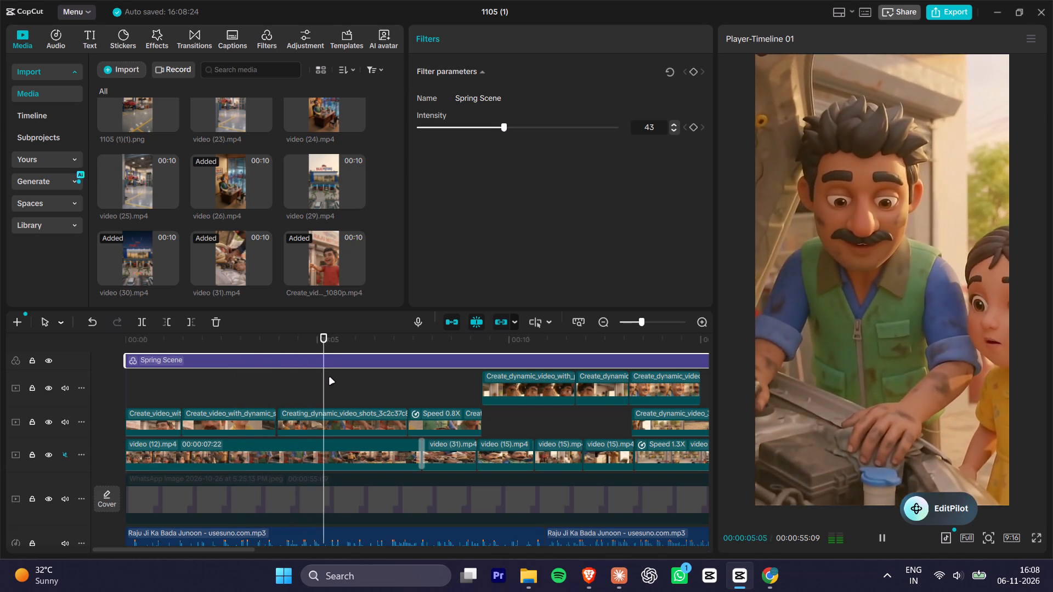
pyautogui.press('space')
pyautogui.press('space')
pyautogui.press('space')
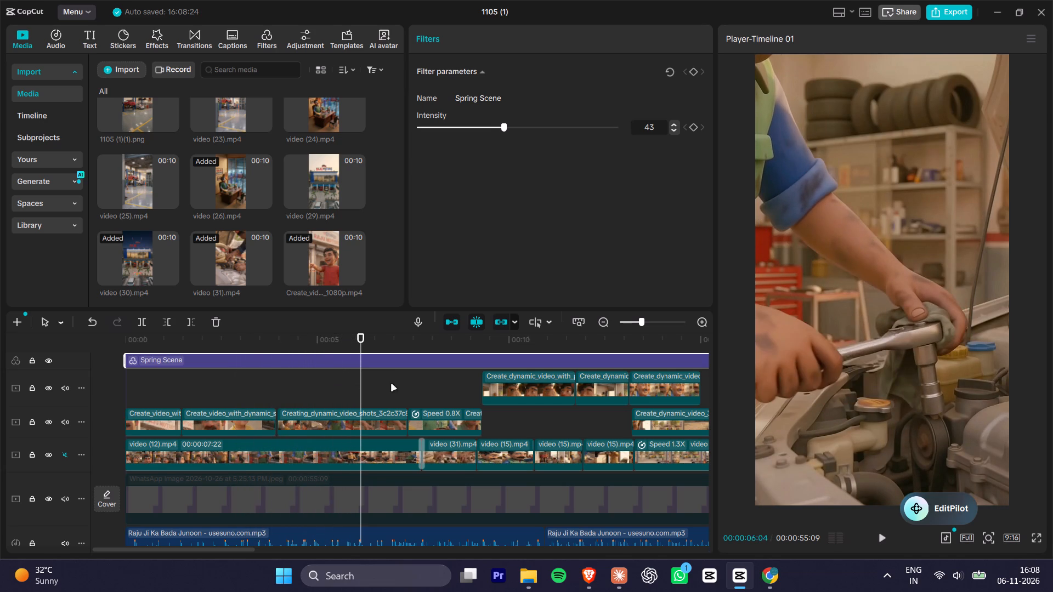
pyautogui.press('space')
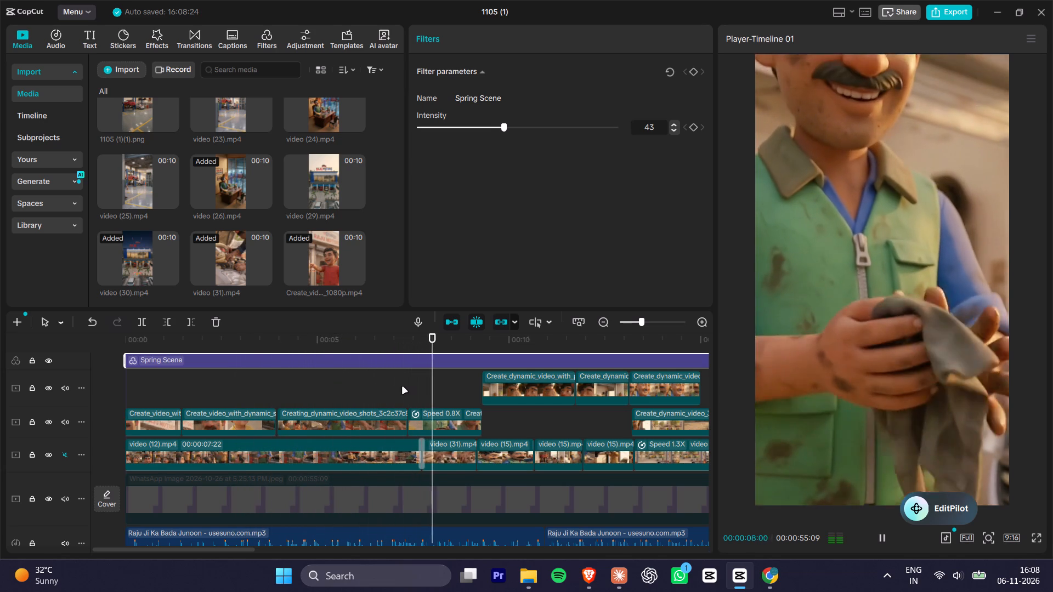
pyautogui.press('space')
pyautogui.moveTo(408, 345); pyautogui.dragTo(416, 339)
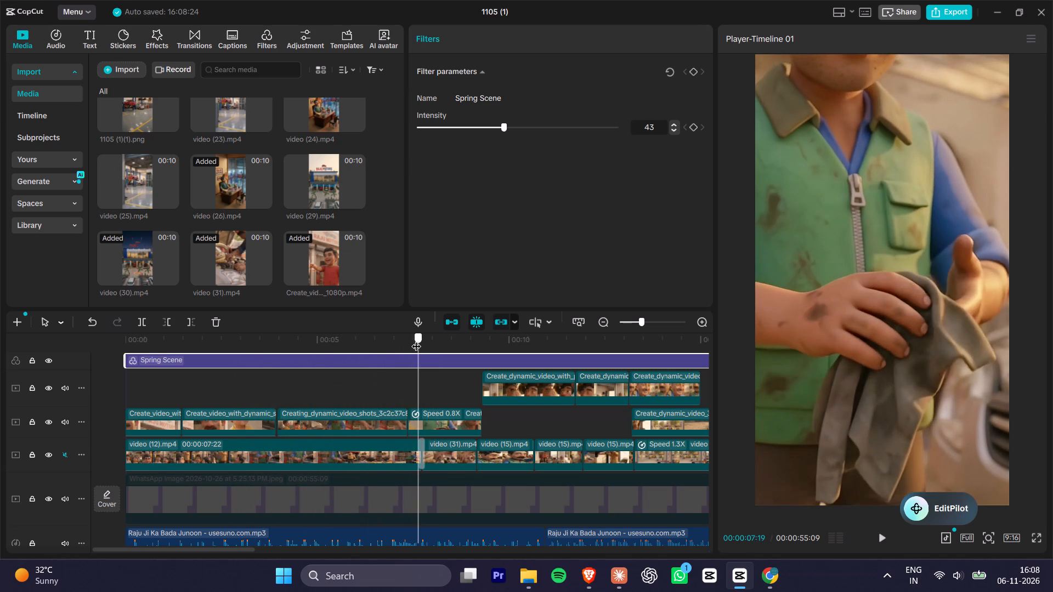
pyautogui.moveTo(416, 339); pyautogui.dragTo(411, 352)
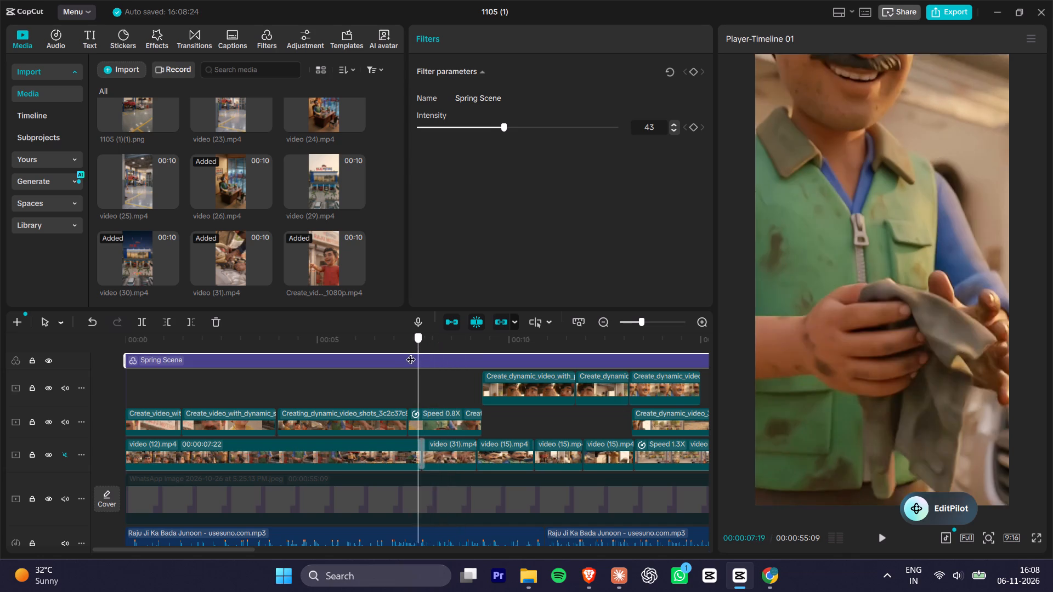
pyautogui.moveTo(411, 352); pyautogui.dragTo(347, 353)
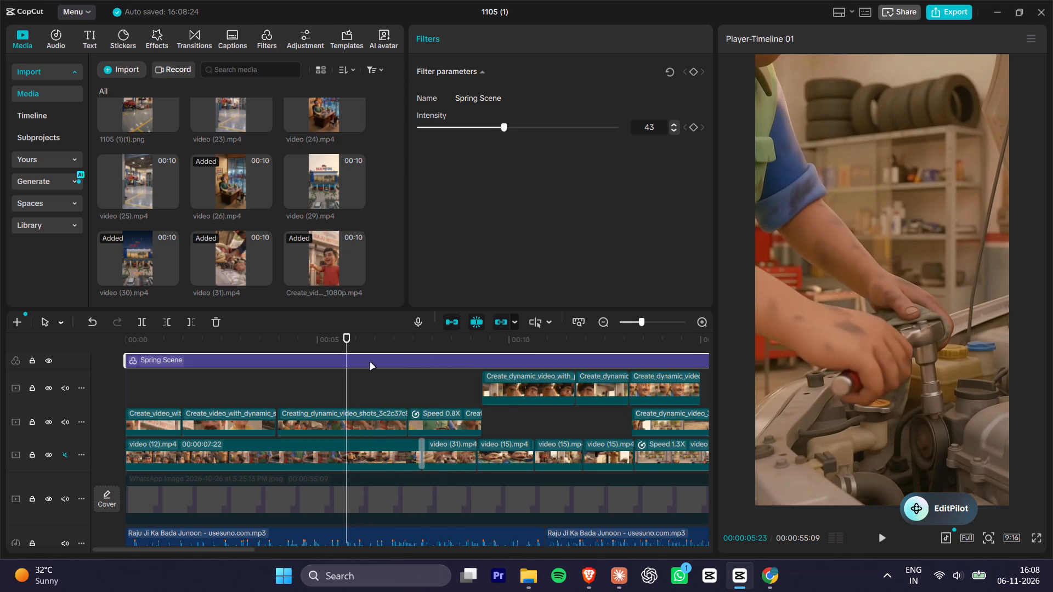
# Split the Creating_dynamic_video_shots clip at 00:00:06:27 and delete the part after the split.
pyautogui.keyDown('alt'); pyautogui.scroll(7, 408, 388); pyautogui.keyUp('alt')
pyautogui.click(388, 343)
pyautogui.press('space')
pyautogui.press('space')
pyautogui.press('space')
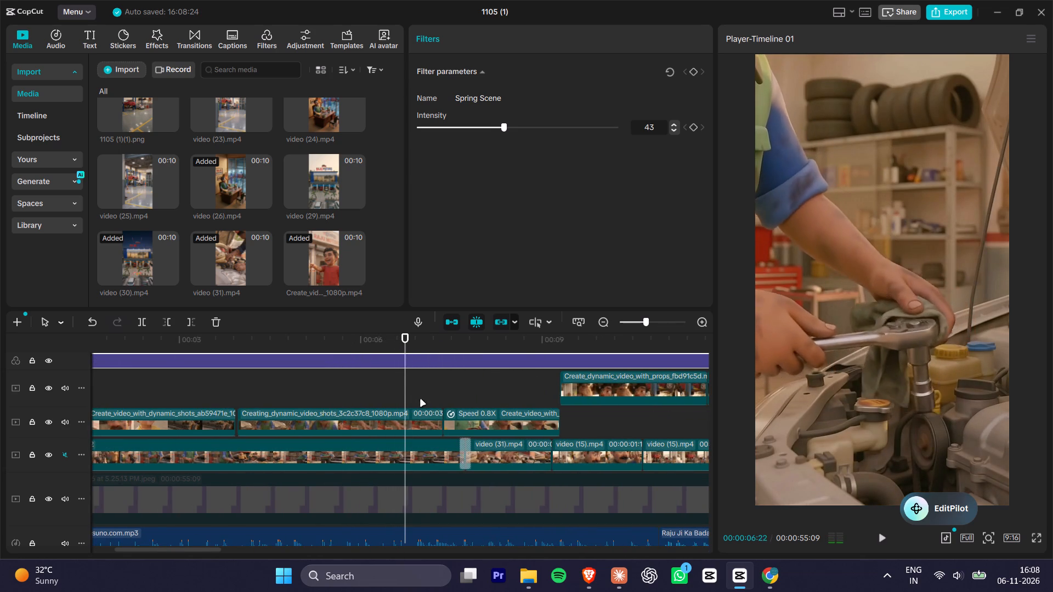
pyautogui.press('space')
pyautogui.click(428, 422)
pyautogui.press('Left')
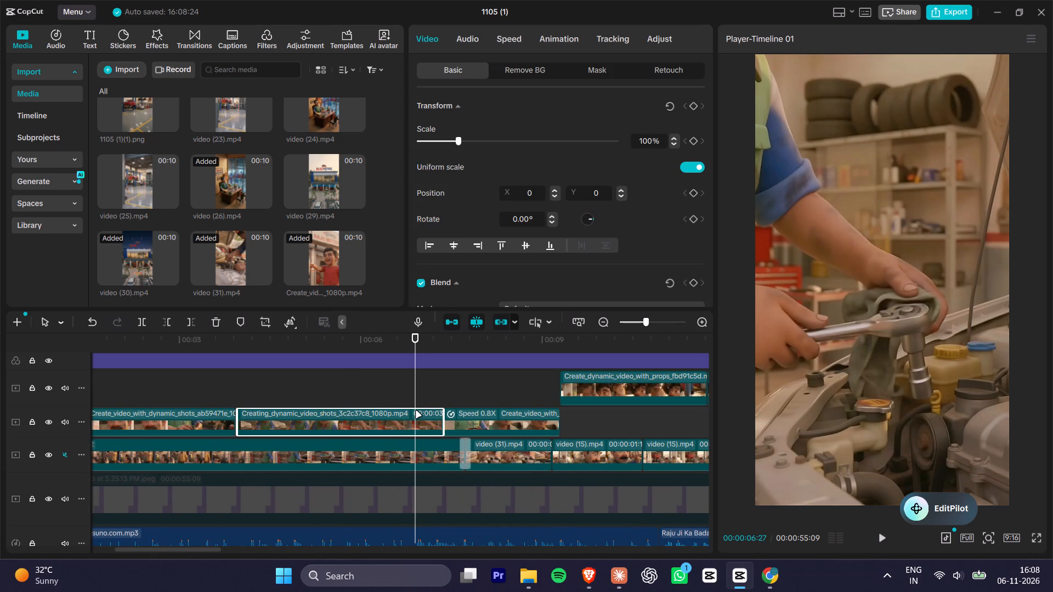
pyautogui.press('Left')
pyautogui.press('Right')
pyautogui.hotkey('ctrl', 'b')
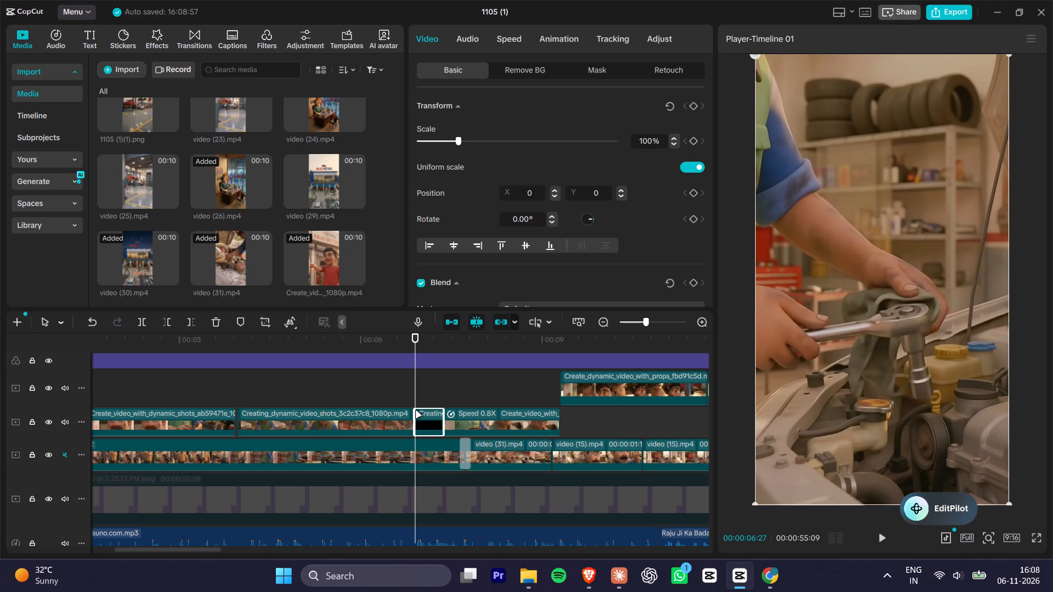
pyautogui.press('Delete')
# Move the 0.8X speed clip earlier to close the gap after the trimmed engine-wrench clip.
pyautogui.moveTo(472, 419); pyautogui.dragTo(444, 423)
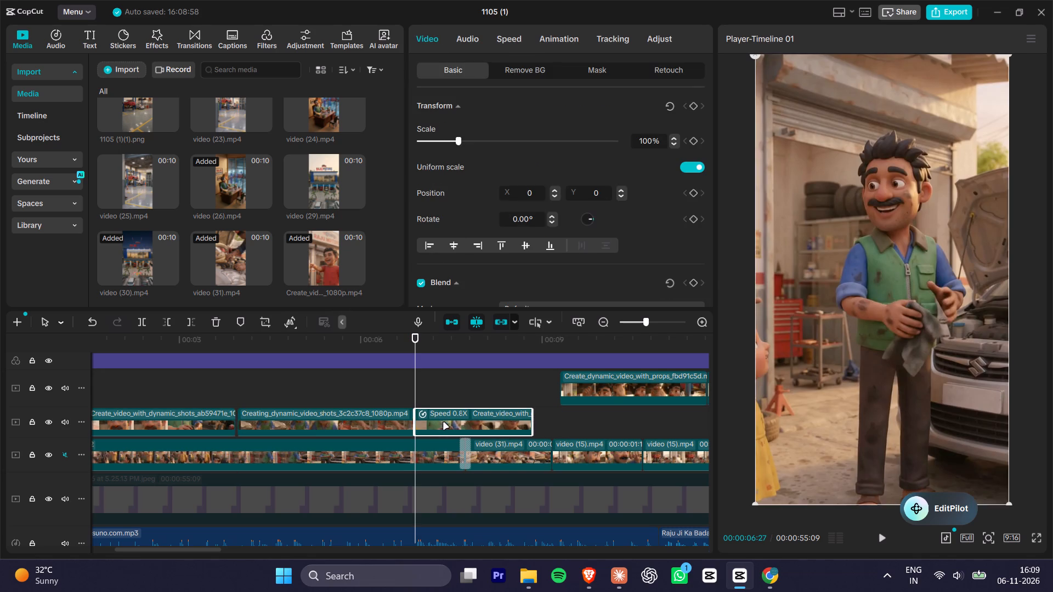
# Play the engine-wrench shot and the lead-in to the mechanic's engine-bay shot to review the pacing.
pyautogui.click(307, 327)
pyautogui.click(297, 339)
pyautogui.press('space')
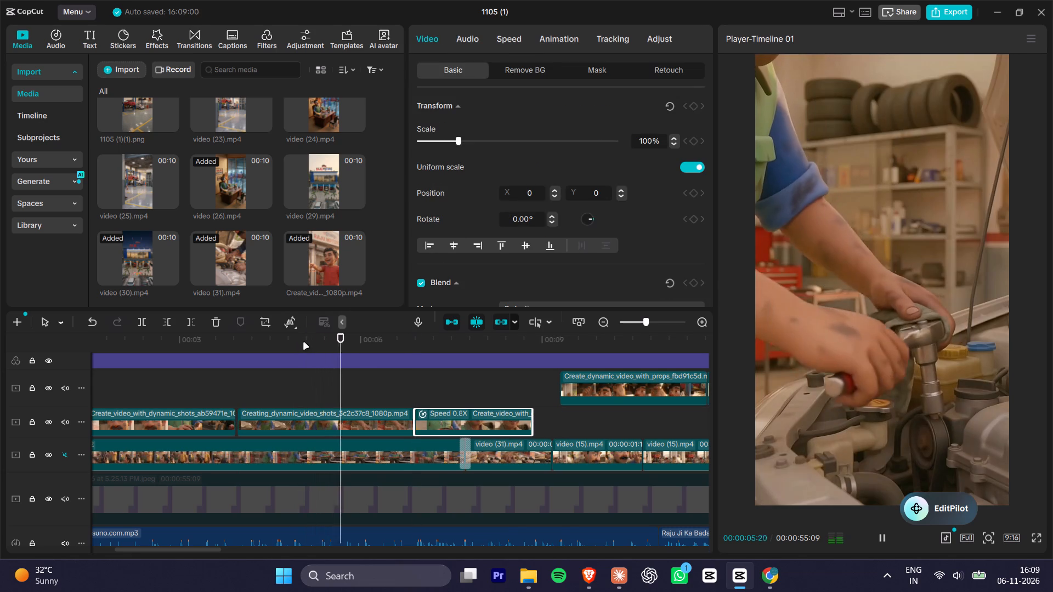
pyautogui.press('space')
pyautogui.press('space')
pyautogui.press('space')
pyautogui.click(198, 336)
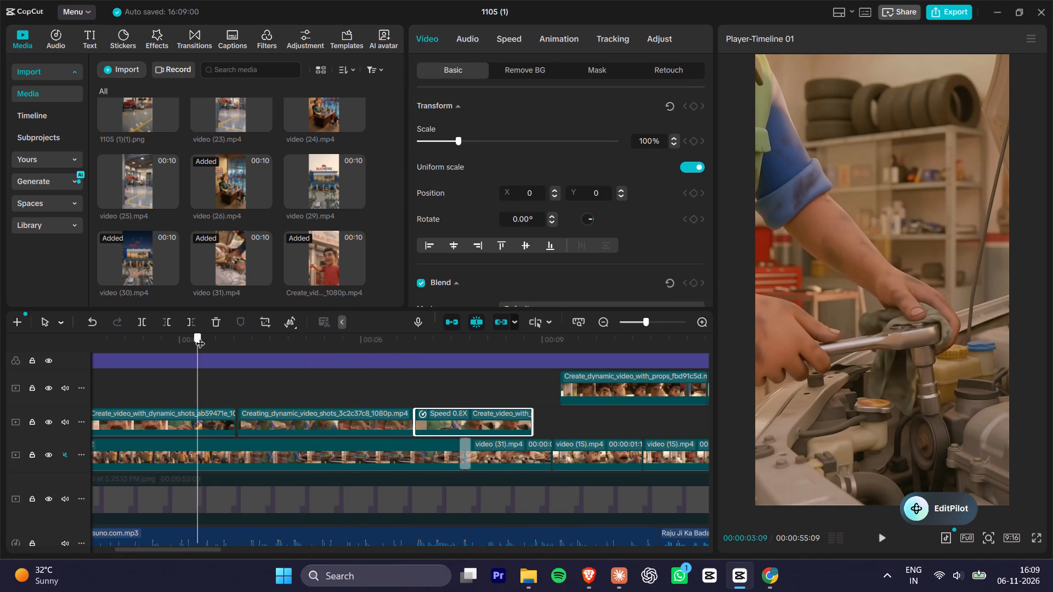
pyautogui.press('space')
pyautogui.press('space')
# Shift the engine-repair clip and the 0.8X speed clip together slightly earlier to meet the preceding clip.
pyautogui.moveTo(312, 388); pyautogui.dragTo(411, 409)
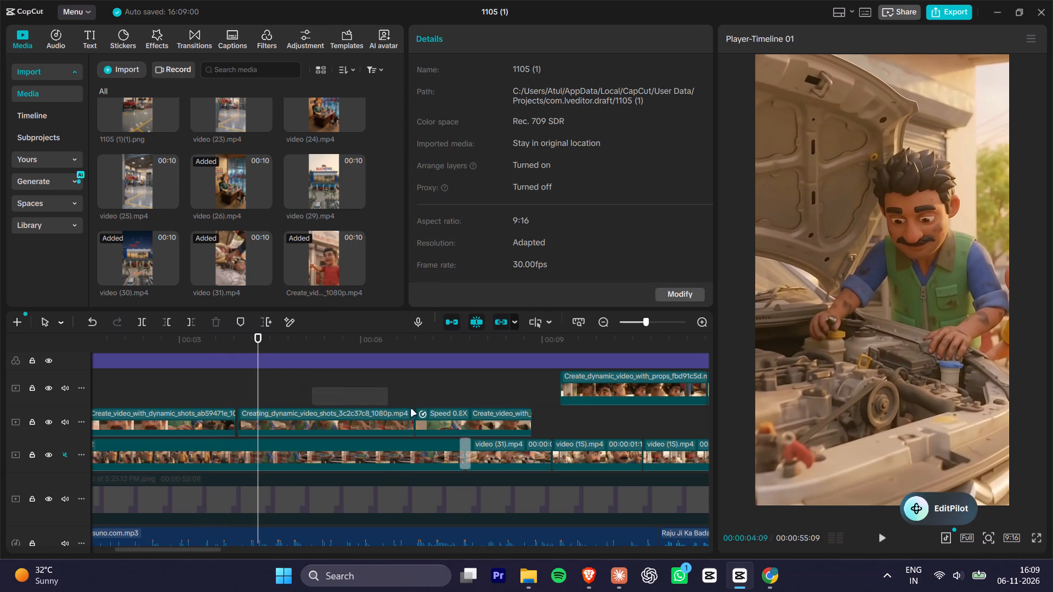
pyautogui.moveTo(411, 409); pyautogui.dragTo(436, 421)
pyautogui.moveTo(363, 421); pyautogui.dragTo(357, 422)
# Examine frame by frame the cut from the engine close-up to the mechanic working under the bonnet.
pyautogui.click(219, 345)
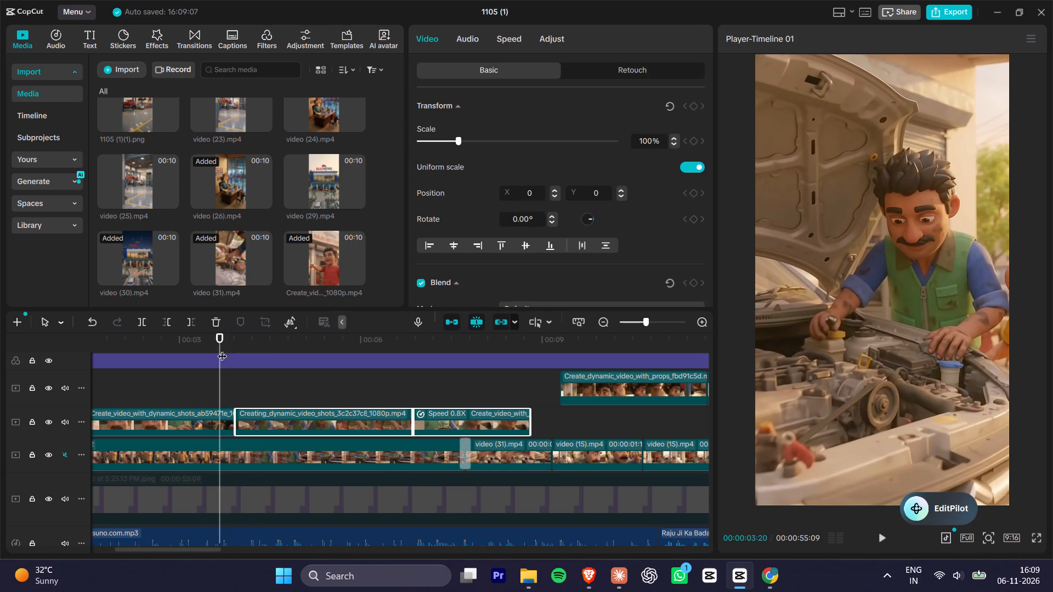
pyautogui.keyDown('alt'); pyautogui.scroll(6, 255, 380); pyautogui.keyUp('alt')
pyautogui.click(237, 341)
pyautogui.press('Right')
pyautogui.press('Right')
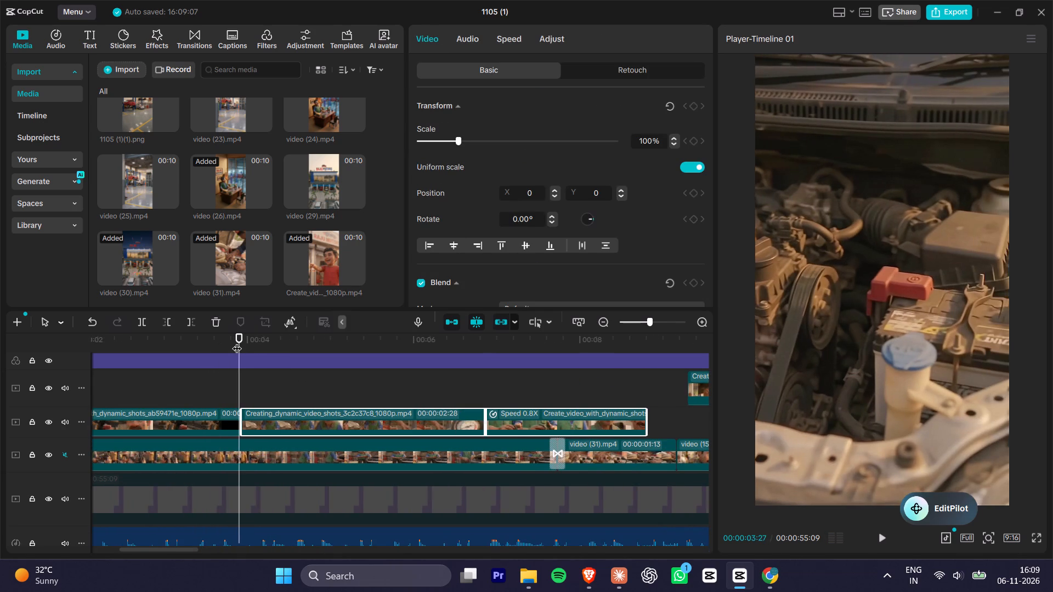
pyautogui.press('Right')
pyautogui.press('Right')
pyautogui.press('Right')
pyautogui.press('Right')
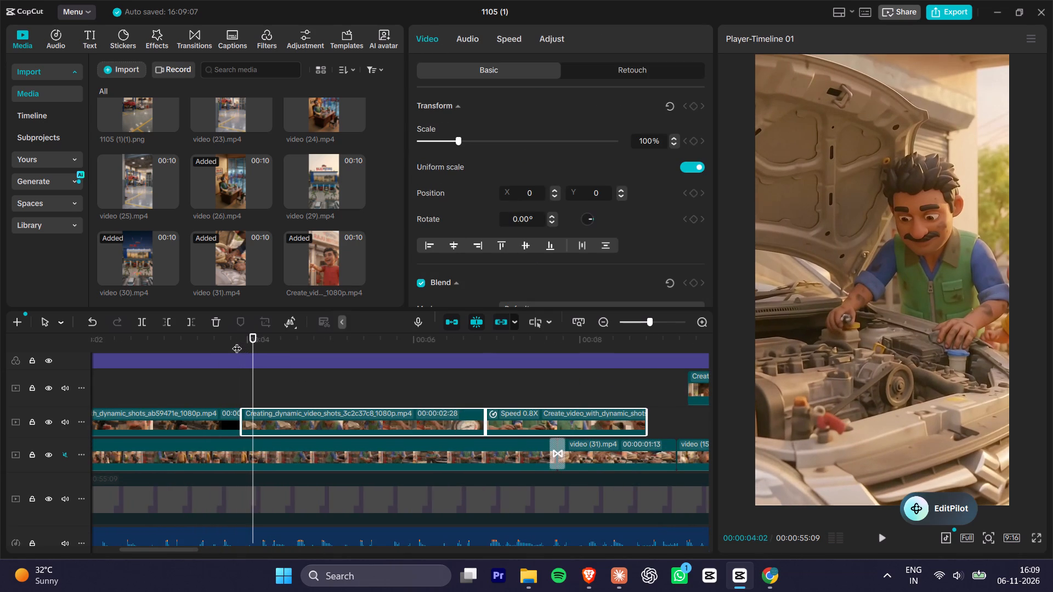
# Play from the engine-repair clip through the 0.8X speed clip to review the tightened cuts.
pyautogui.click(216, 329)
pyautogui.click(221, 340)
pyautogui.press('space')
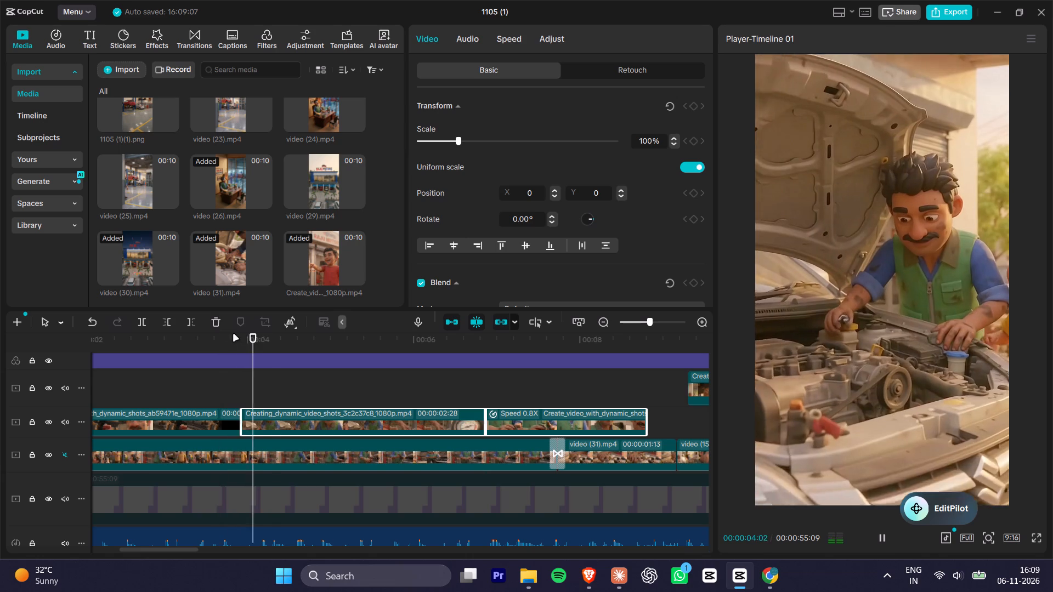
pyautogui.press('space')
pyautogui.press('space')
pyautogui.press('space')
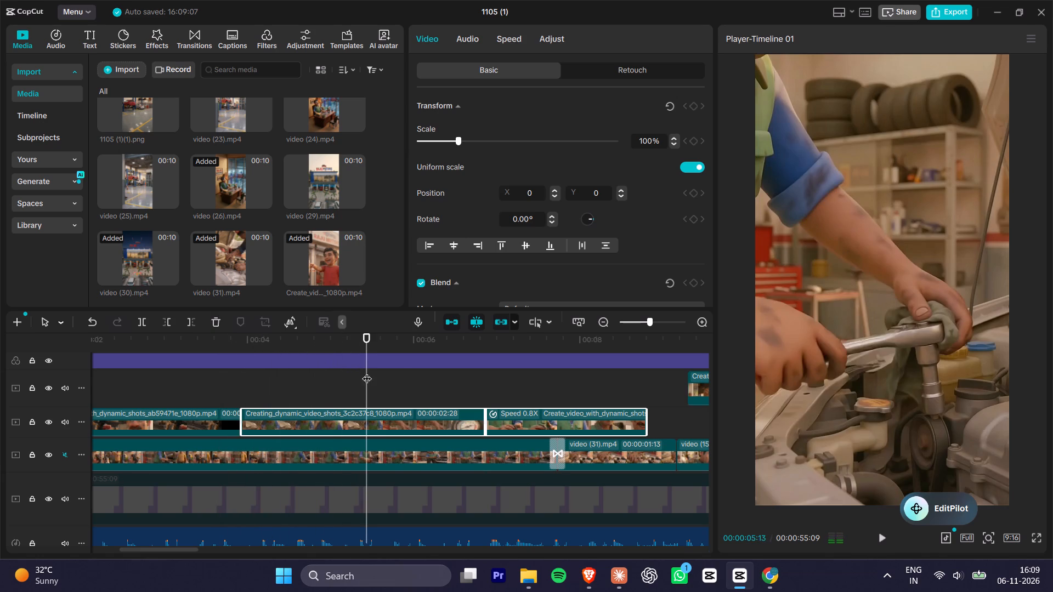
pyautogui.press('space')
pyautogui.press('space')
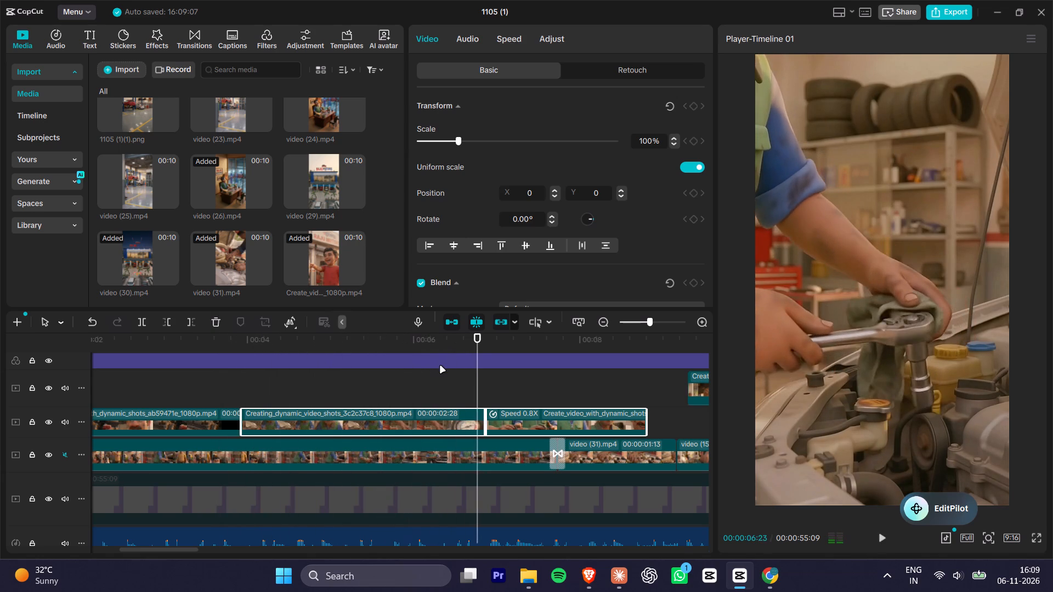
pyautogui.press('space')
pyautogui.press('space')
pyautogui.press('space')
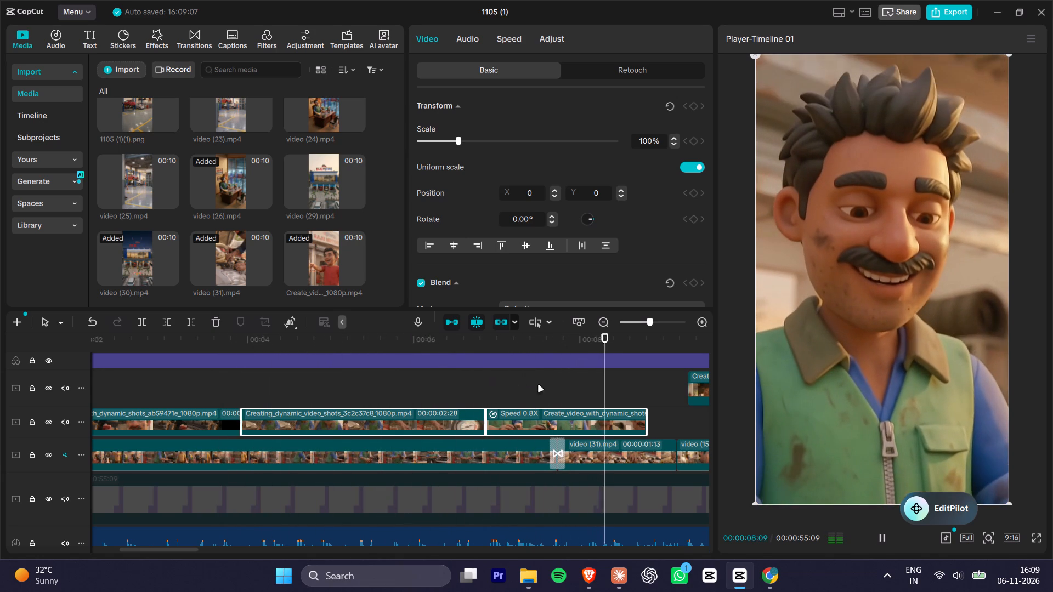
pyautogui.press('space')
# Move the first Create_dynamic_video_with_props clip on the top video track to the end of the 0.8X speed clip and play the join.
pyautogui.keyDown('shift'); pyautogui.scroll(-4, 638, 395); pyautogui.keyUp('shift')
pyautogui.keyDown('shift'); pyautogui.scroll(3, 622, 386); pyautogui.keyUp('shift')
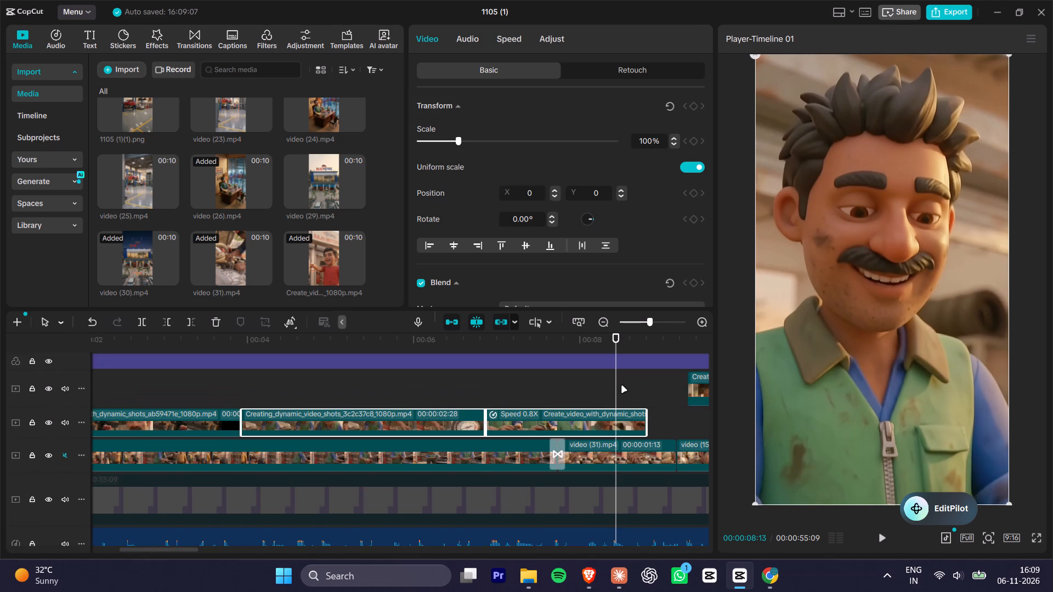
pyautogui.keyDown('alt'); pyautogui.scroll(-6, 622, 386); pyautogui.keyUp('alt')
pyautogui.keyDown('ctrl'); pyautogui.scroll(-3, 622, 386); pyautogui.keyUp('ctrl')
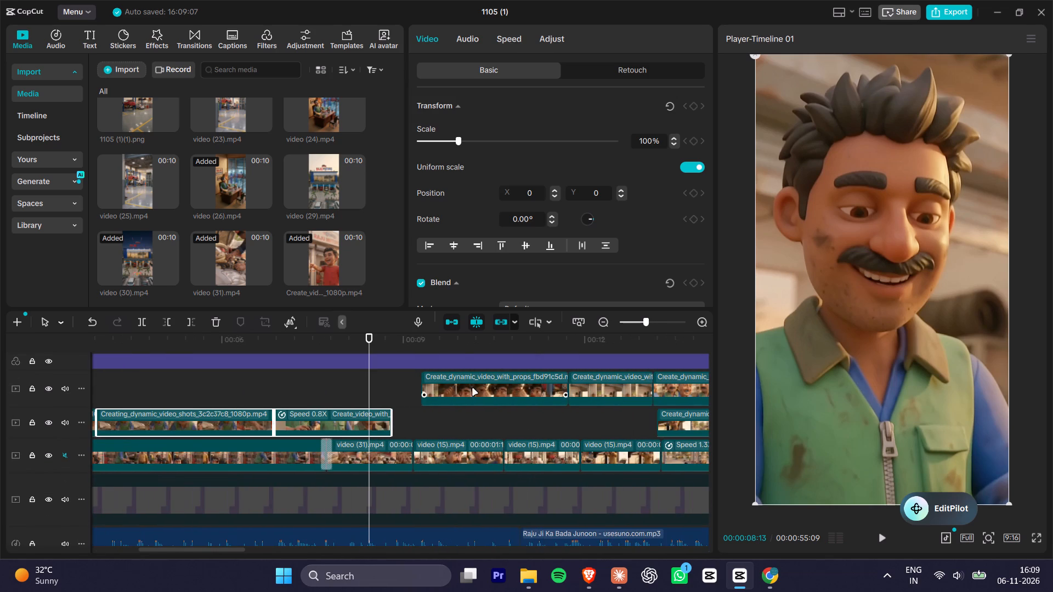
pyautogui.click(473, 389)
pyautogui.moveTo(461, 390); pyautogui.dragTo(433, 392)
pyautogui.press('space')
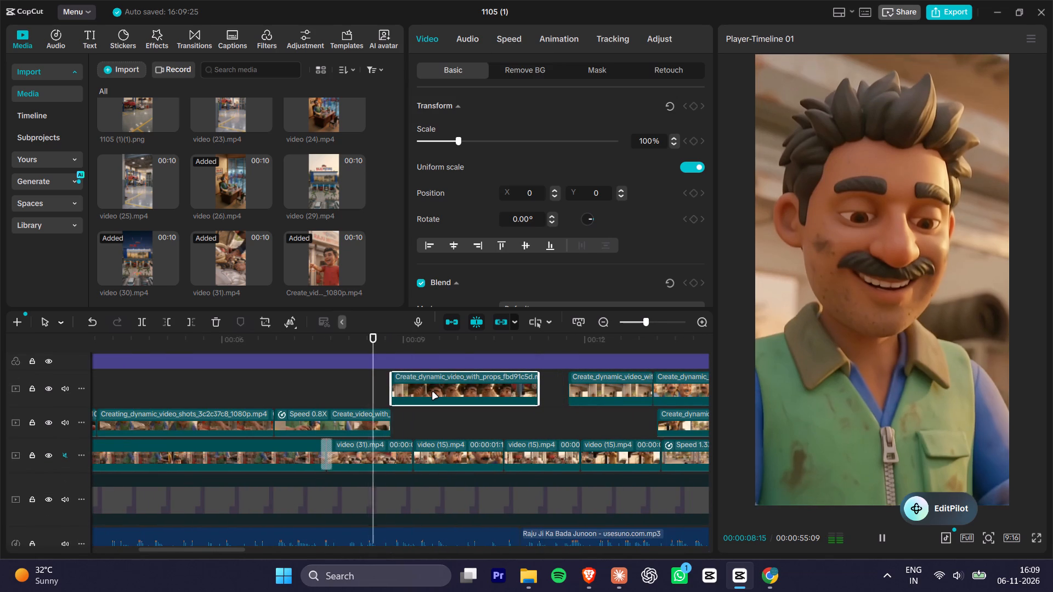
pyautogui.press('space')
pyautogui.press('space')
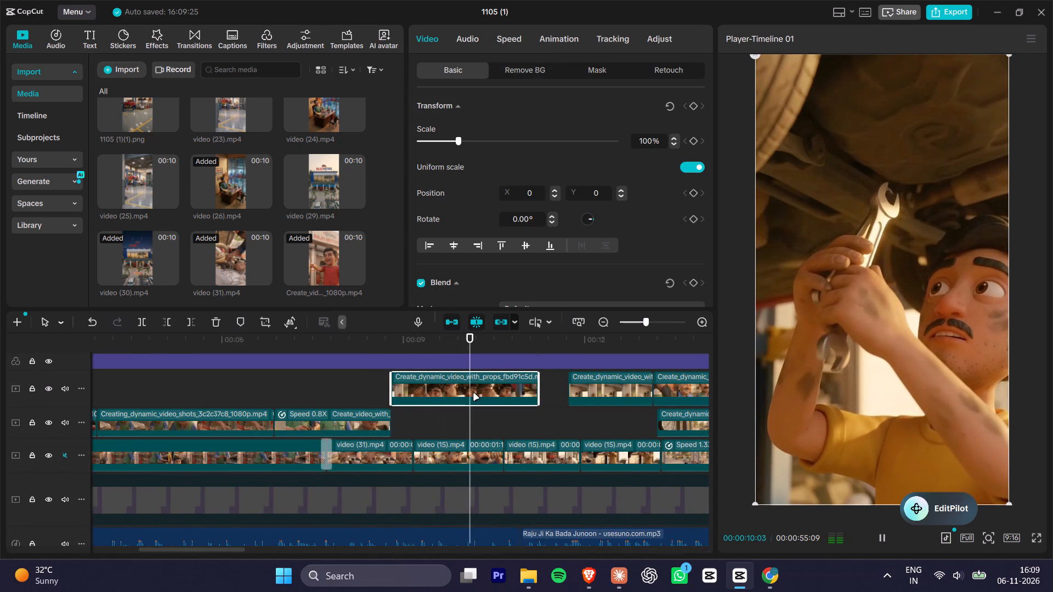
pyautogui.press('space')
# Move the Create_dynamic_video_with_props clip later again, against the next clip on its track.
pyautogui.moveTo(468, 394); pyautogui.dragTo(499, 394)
pyautogui.hotkey('alt', 'Tab')
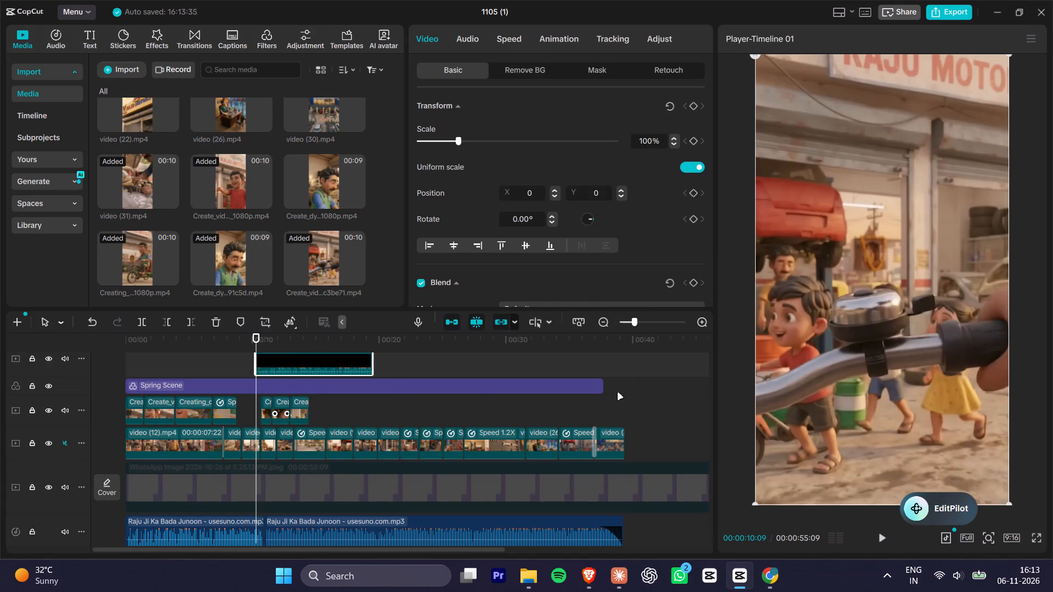
pyautogui.moveTo(311, 365); pyautogui.dragTo(311, 369)
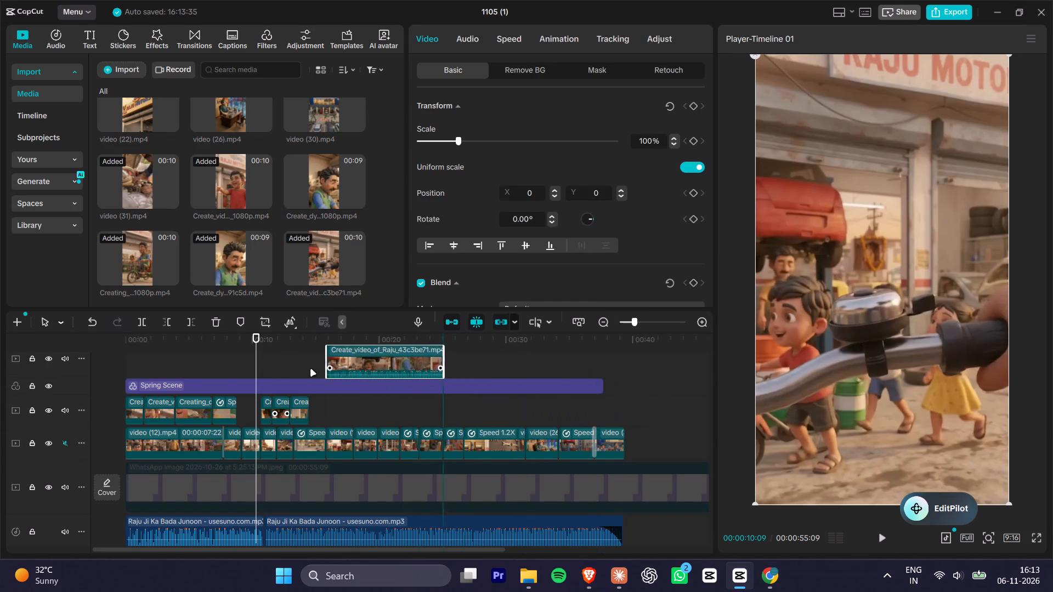
pyautogui.moveTo(311, 369); pyautogui.dragTo(237, 367)
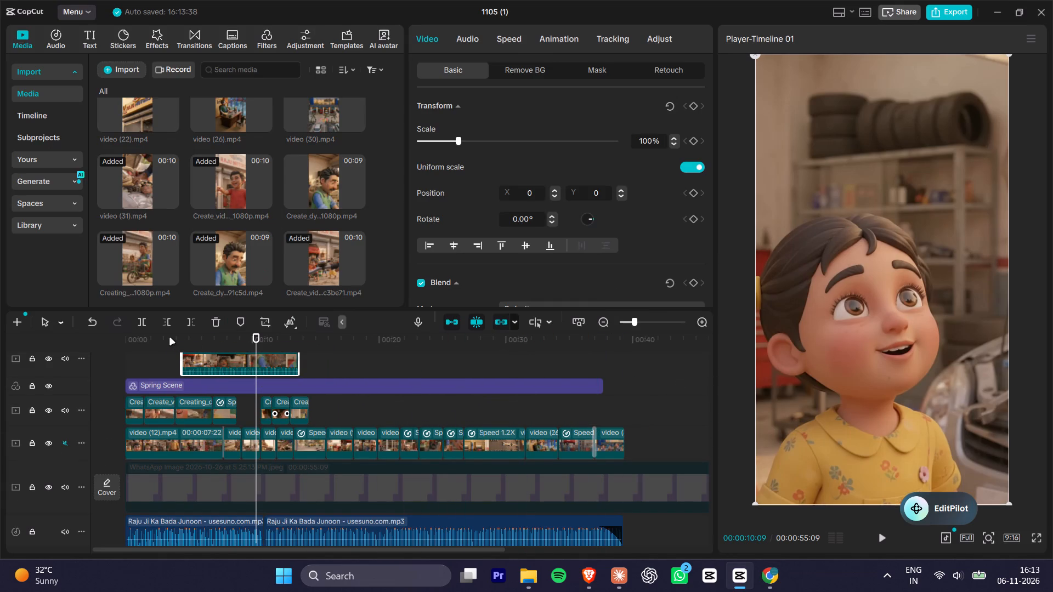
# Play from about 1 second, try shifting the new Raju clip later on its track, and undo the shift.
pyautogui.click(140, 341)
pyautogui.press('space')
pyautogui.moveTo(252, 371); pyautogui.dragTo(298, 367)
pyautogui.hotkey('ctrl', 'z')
# Mute the new Raju clip by setting its volume to -∞ dB and move it to start at about 17 seconds.
pyautogui.click(254, 361)
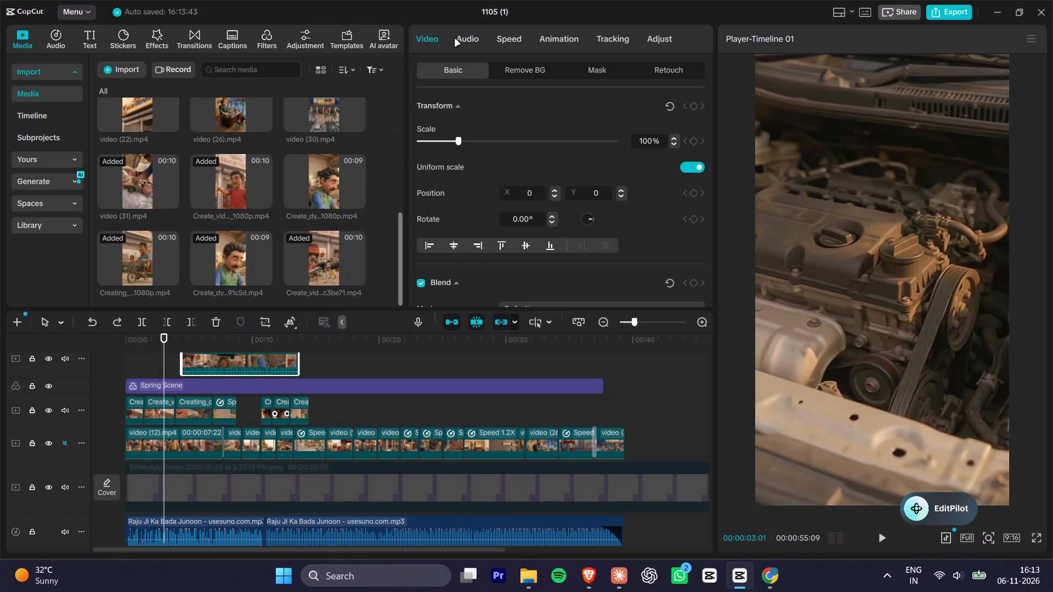
pyautogui.click(469, 36)
pyautogui.moveTo(506, 140); pyautogui.dragTo(198, 179)
pyautogui.press('space')
pyautogui.press('space')
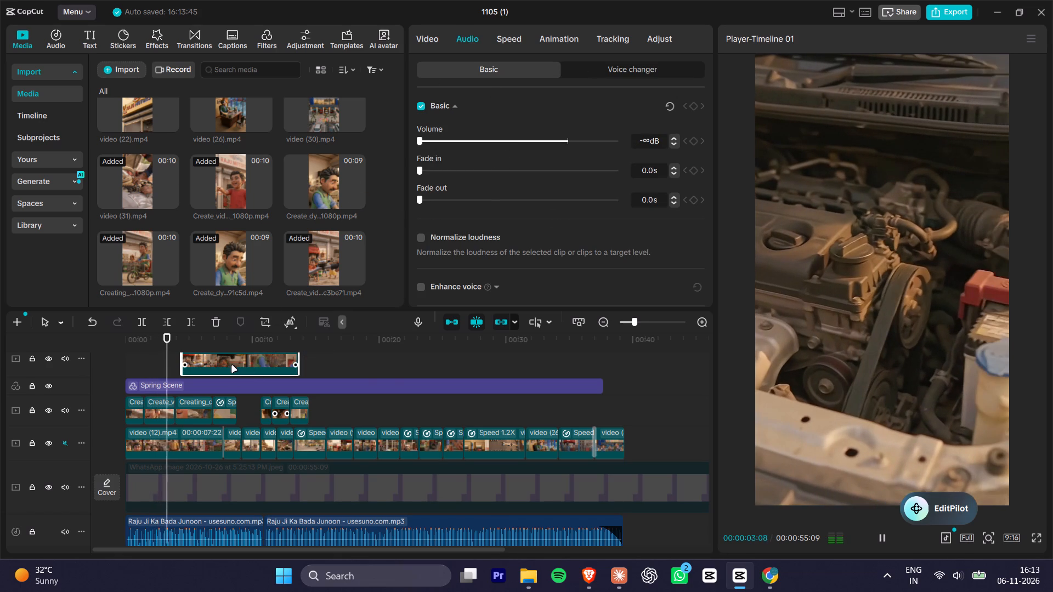
pyautogui.moveTo(232, 365); pyautogui.dragTo(390, 369)
# Set the speed of the overlay clip after Creating_dynamic_video to 0.90x and play that section from about 7 seconds.
pyautogui.press('space')
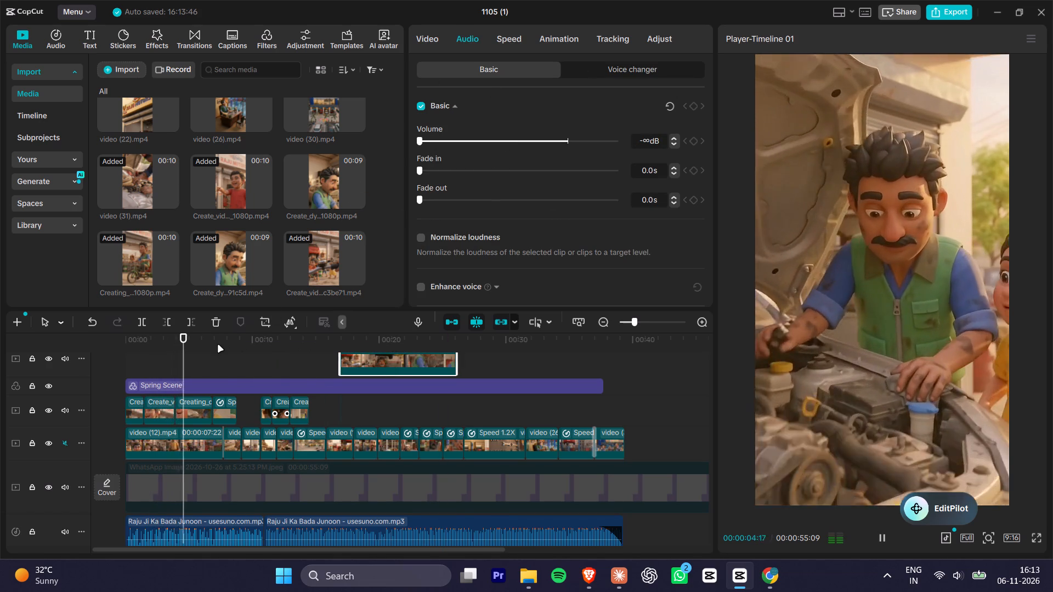
pyautogui.keyDown('alt'); pyautogui.scroll(5, 218, 376); pyautogui.keyUp('alt')
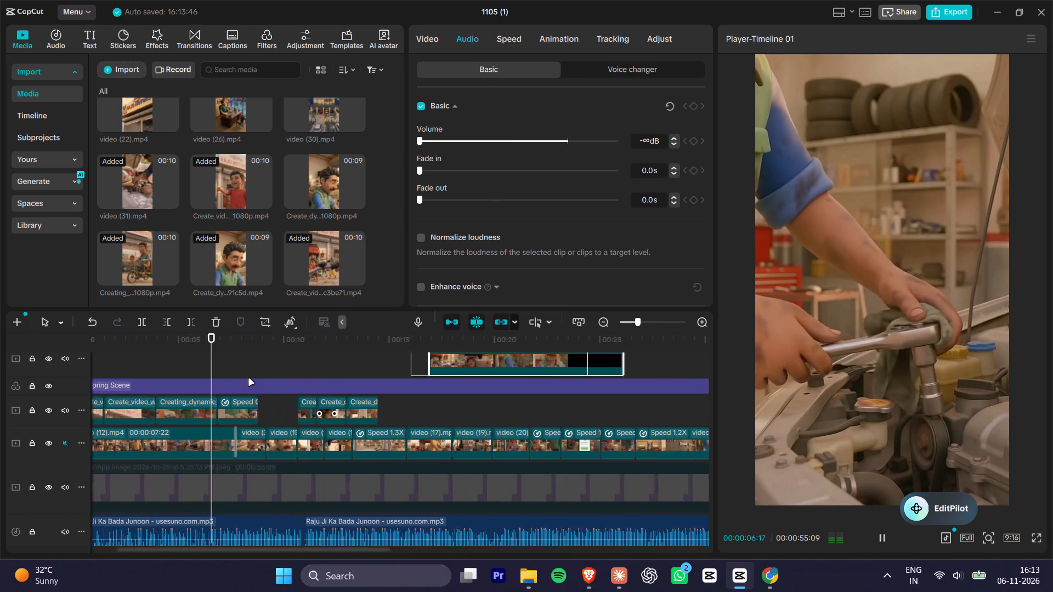
pyautogui.keyDown('alt'); pyautogui.scroll(3, 249, 379); pyautogui.keyUp('alt')
pyautogui.press('space')
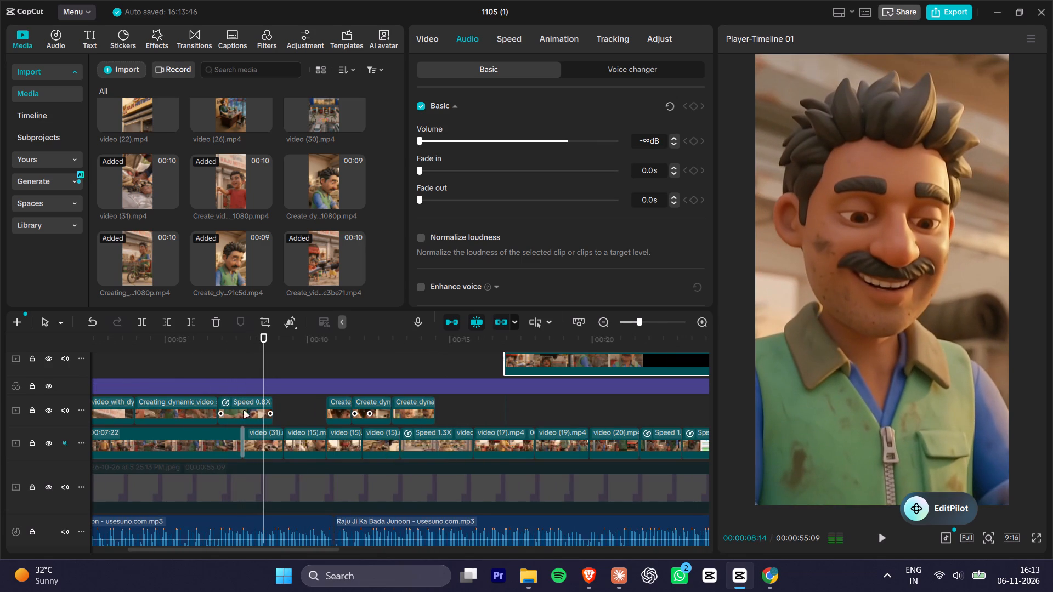
pyautogui.click(237, 414)
pyautogui.click(496, 36)
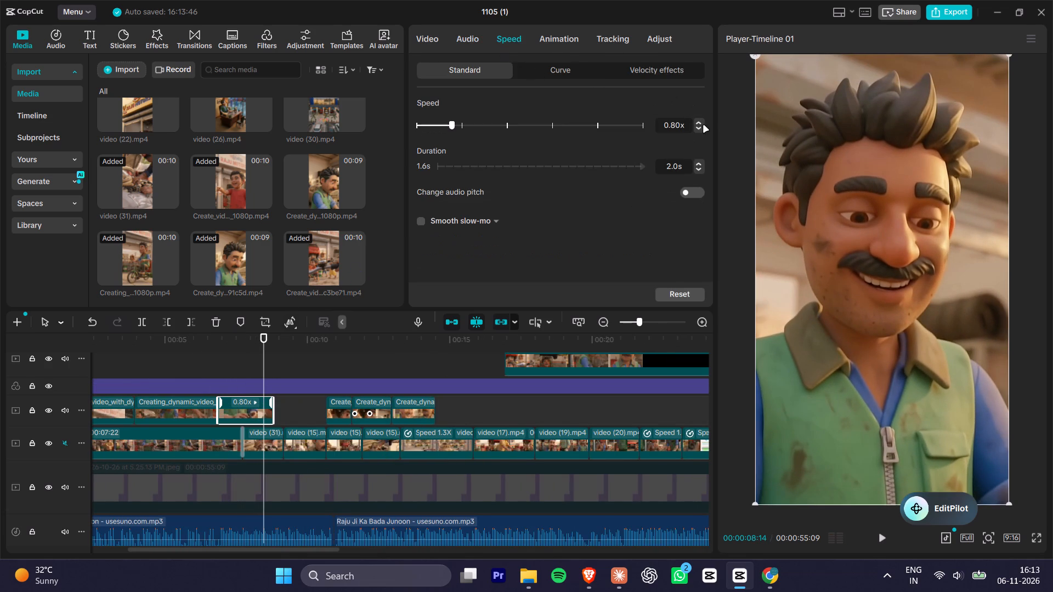
pyautogui.click(702, 126)
pyautogui.doubleClick(699, 125)
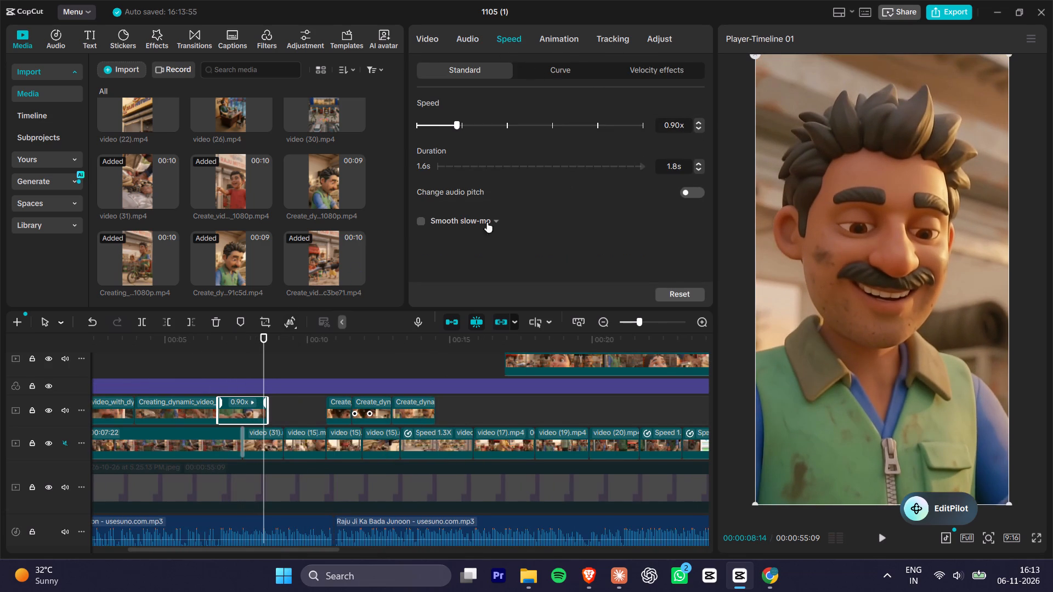
pyautogui.click(223, 340)
pyautogui.press('space')
pyautogui.press('space')
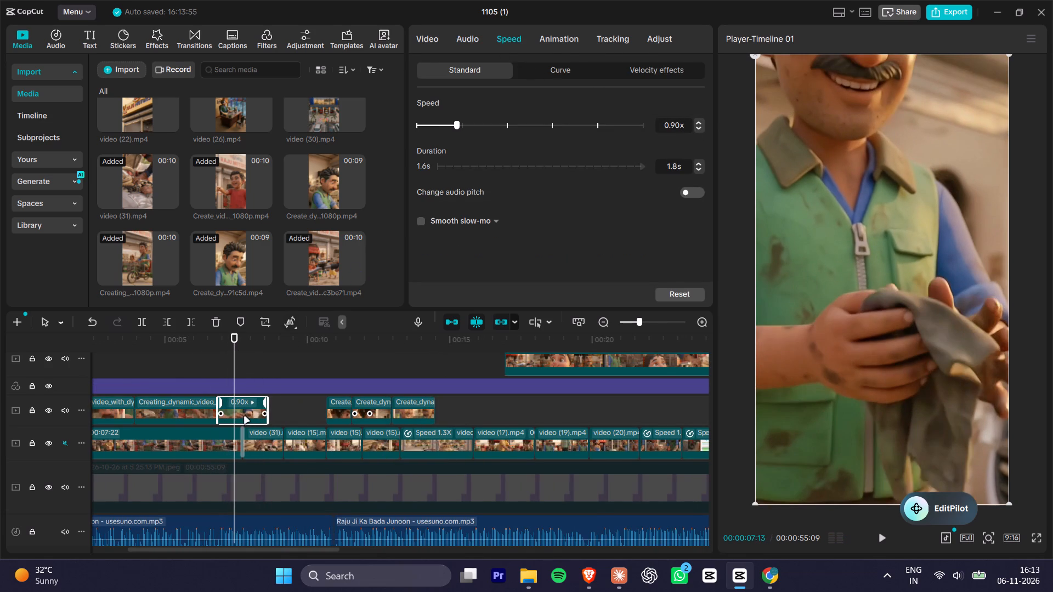
pyautogui.click(246, 415)
pyautogui.press('space')
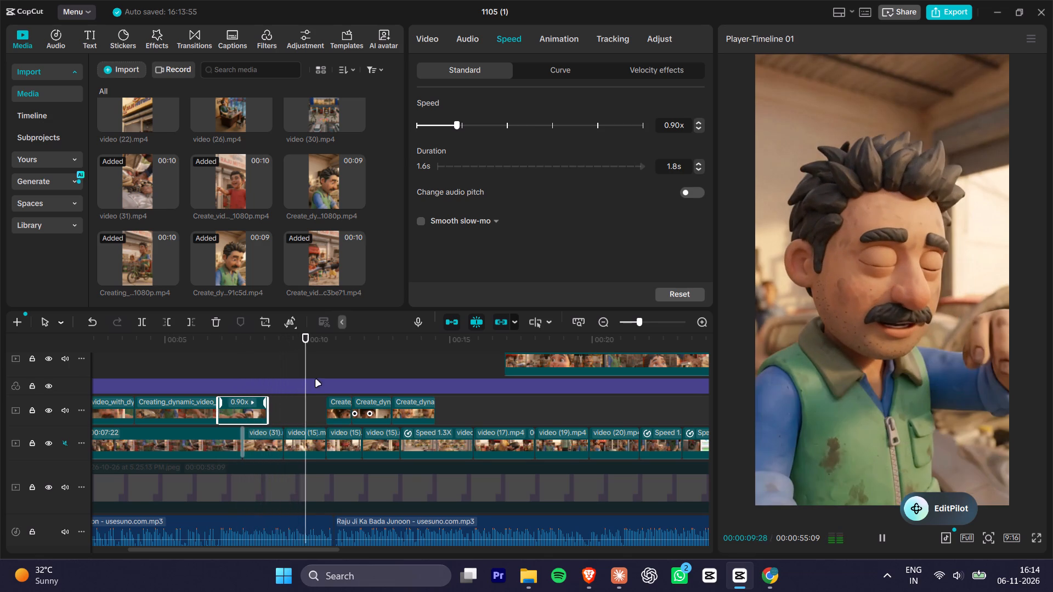
pyautogui.press('space')
# Split the top-track Raju clip at 00:00:19:19 and delete the part before the cut.
pyautogui.click(547, 361)
pyautogui.moveTo(550, 338); pyautogui.dragTo(565, 334)
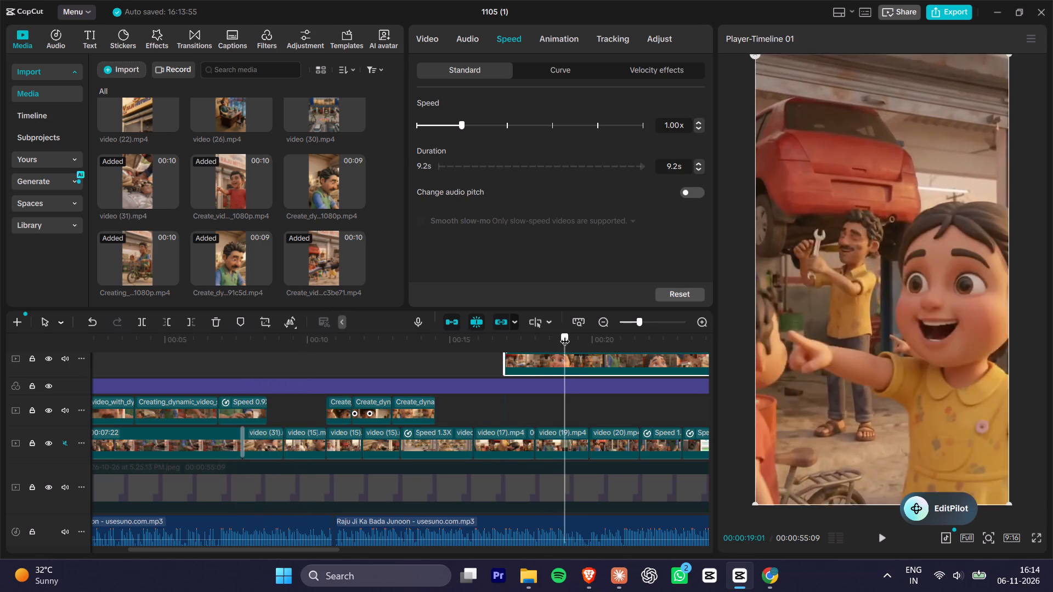
pyautogui.moveTo(565, 334); pyautogui.dragTo(582, 329)
pyautogui.click(597, 365)
pyautogui.hotkey('ctrl', 'b')
pyautogui.click(539, 368)
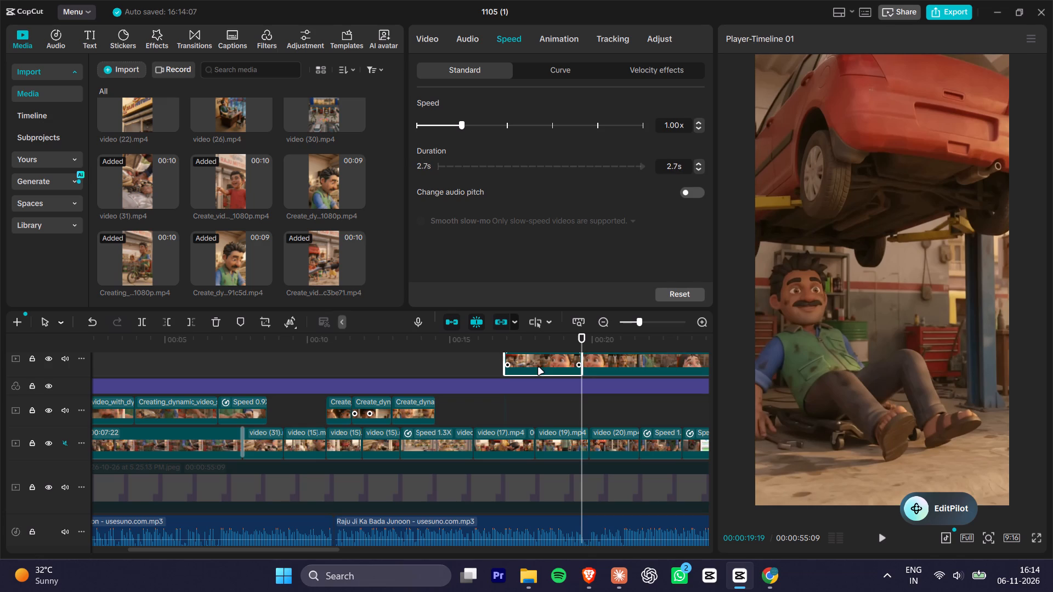
pyautogui.press('Delete')
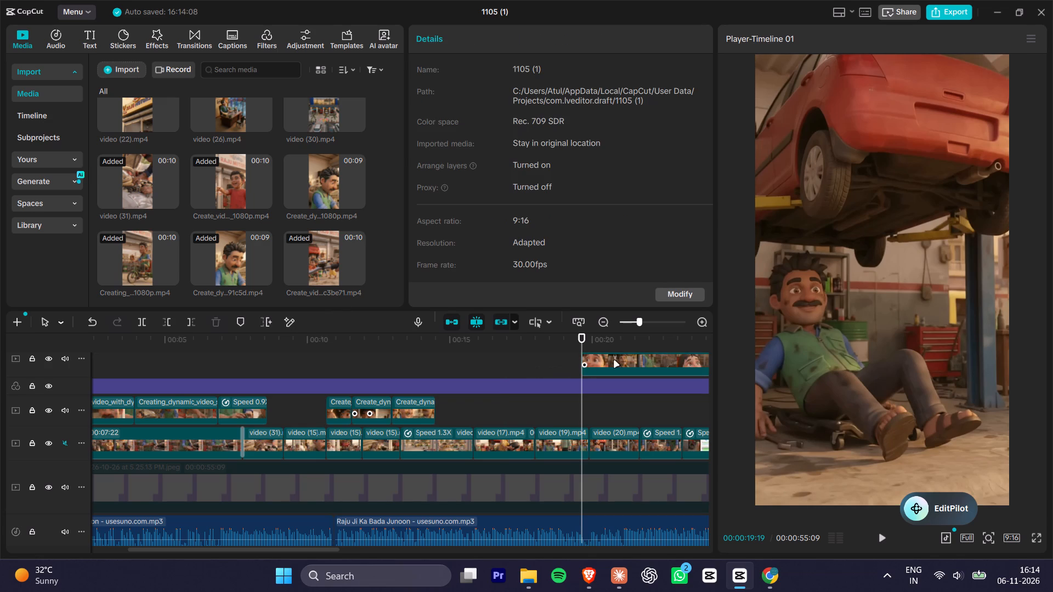
# Move the remaining Raju clip on the top track to start at about 8 seconds and play it briefly.
pyautogui.moveTo(641, 360); pyautogui.dragTo(298, 365)
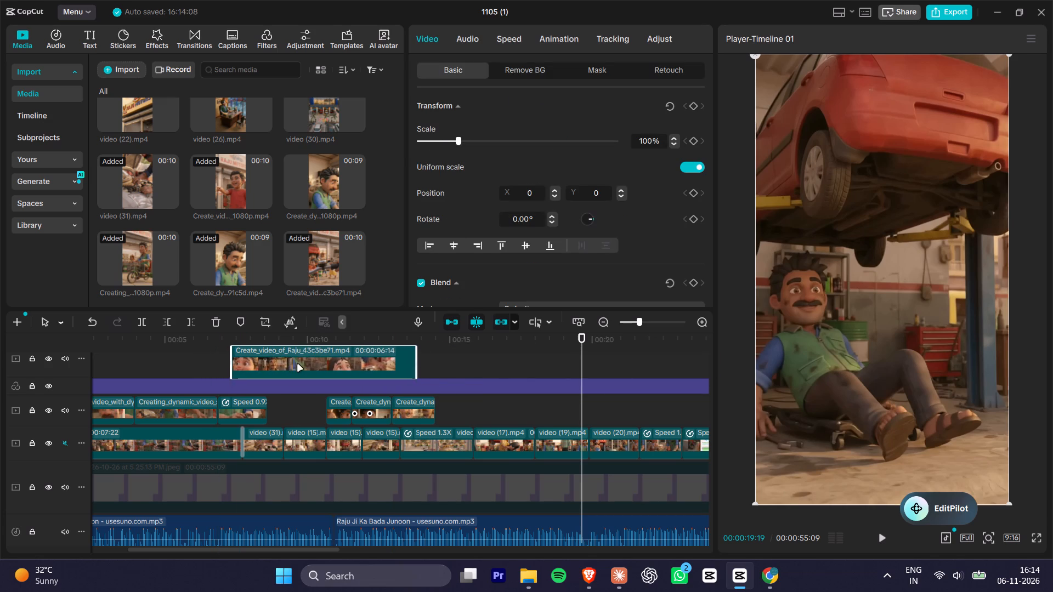
pyautogui.moveTo(298, 365); pyautogui.dragTo(305, 369)
pyautogui.click(237, 338)
pyautogui.press('space')
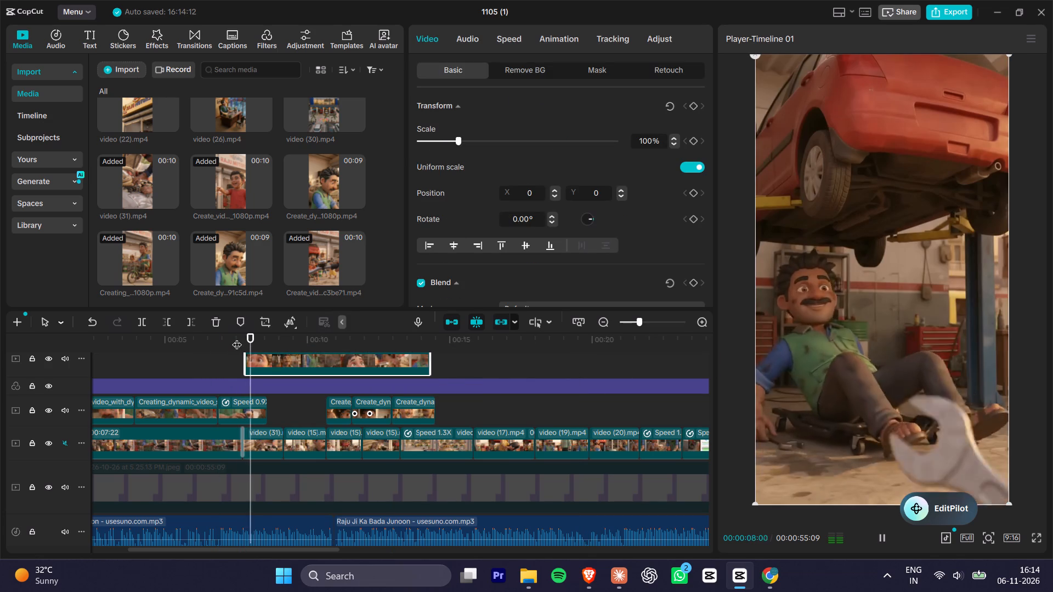
pyautogui.press('space')
# Move the 0.90x overlay clip to the top track at about 18 seconds, start the Raju clip at about 7 seconds, and play that section.
pyautogui.moveTo(237, 413); pyautogui.dragTo(248, 410)
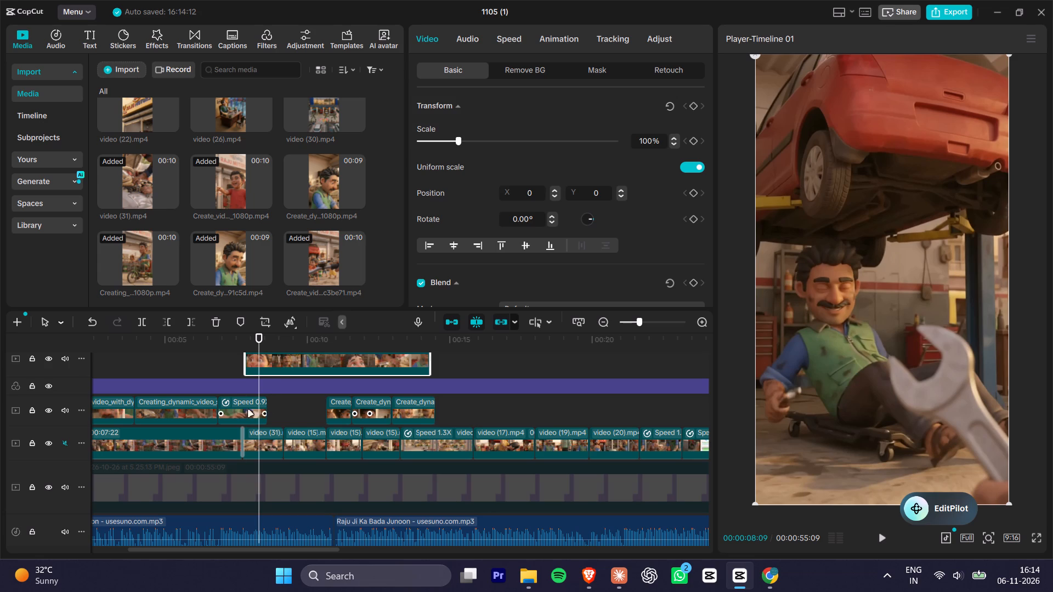
pyautogui.moveTo(248, 410); pyautogui.dragTo(567, 368)
pyautogui.moveTo(321, 368); pyautogui.dragTo(308, 369)
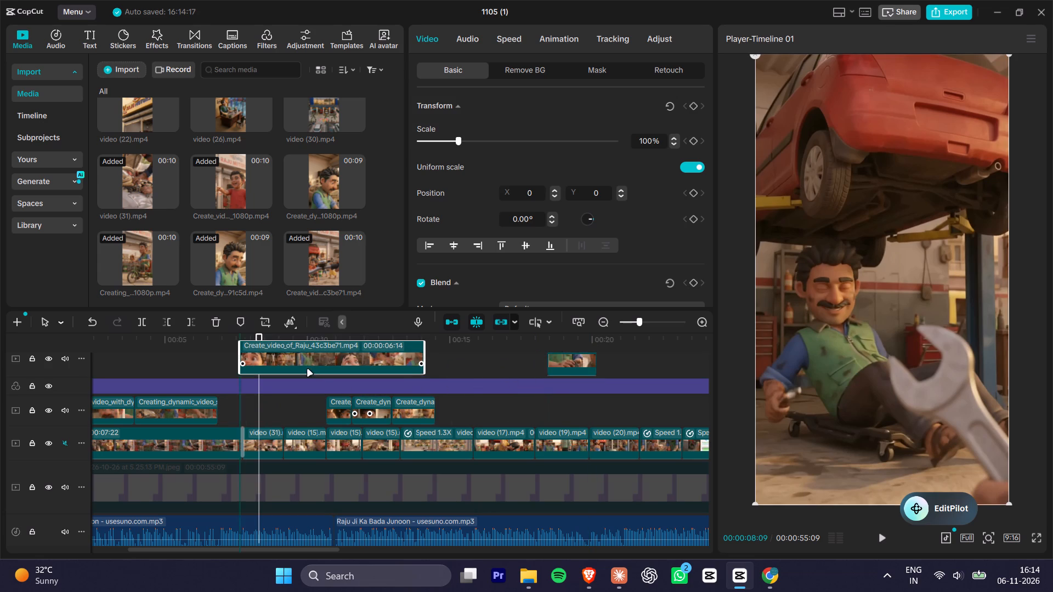
pyautogui.moveTo(308, 369); pyautogui.dragTo(297, 372)
pyautogui.click(199, 339)
pyautogui.press('space')
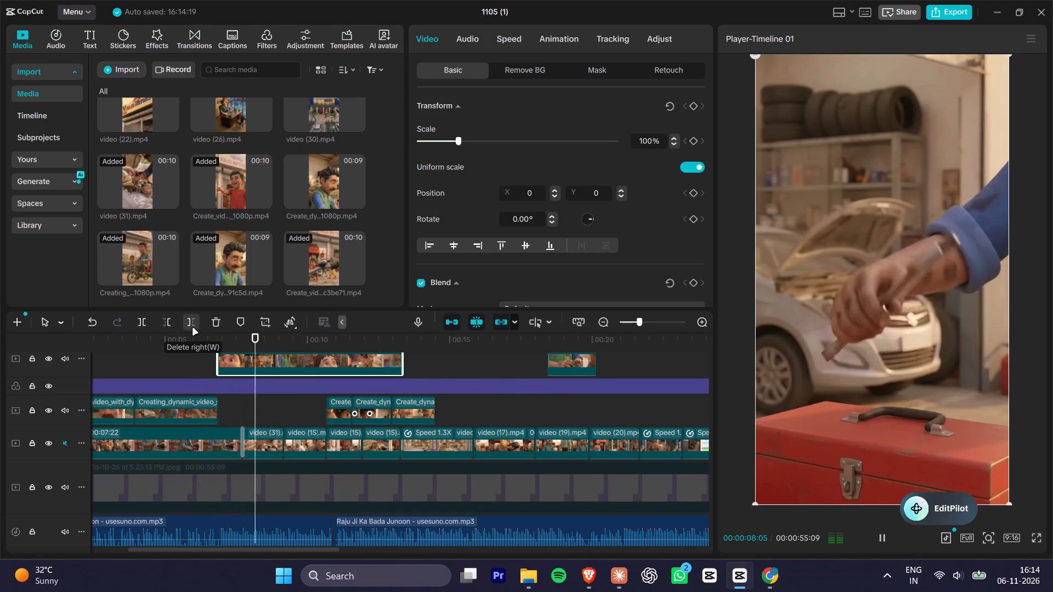
pyautogui.press('space')
pyautogui.press('space')
pyautogui.press('space')
# Split the top-track Raju clip into its separate scenes.
pyautogui.rightClick(313, 368)
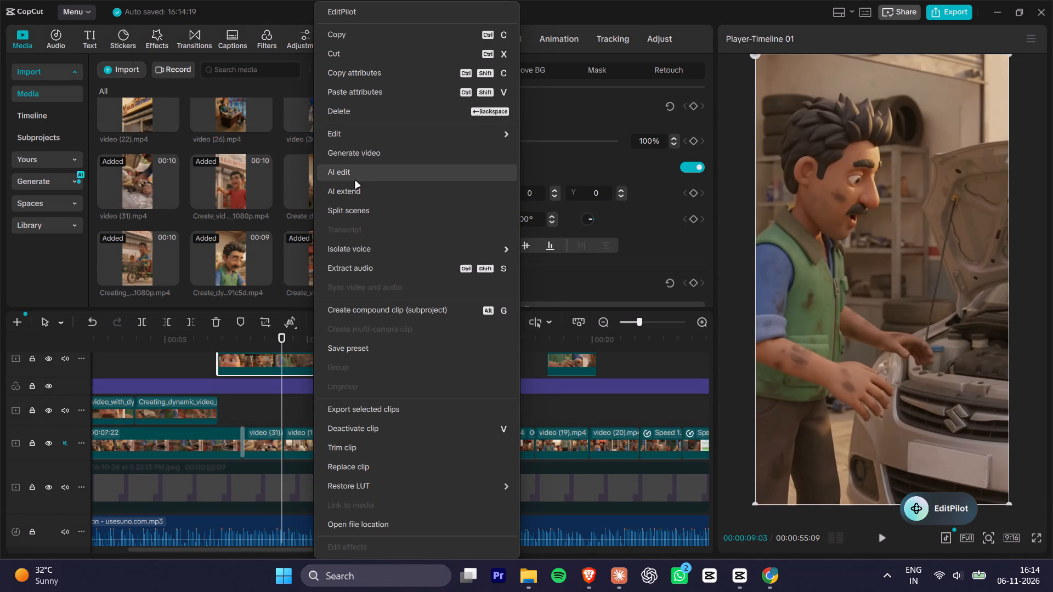
pyautogui.click(351, 206)
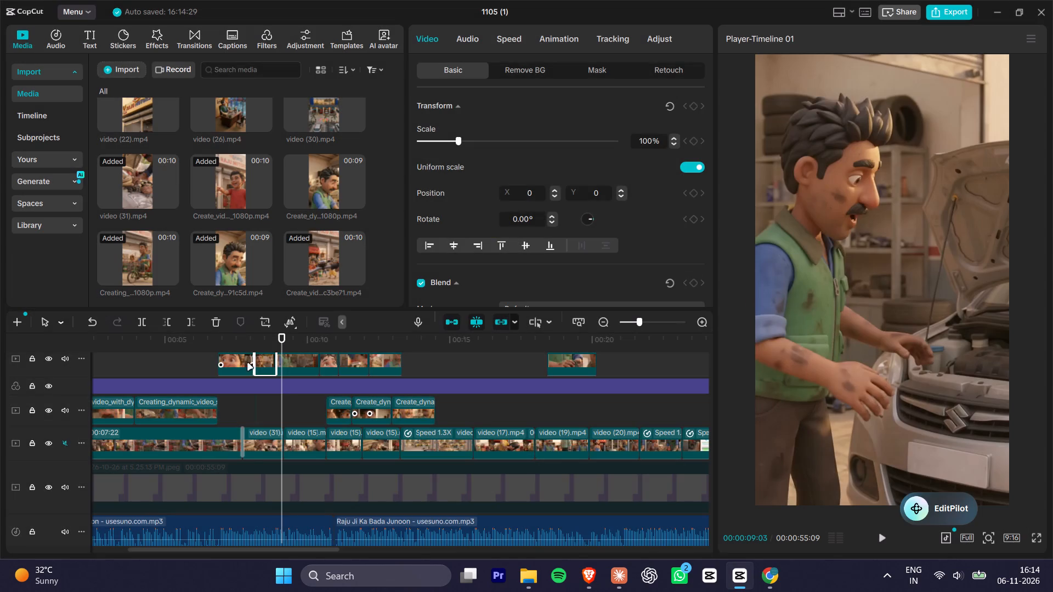
# Play the split scenes from about 7 seconds, delete the second one with the hand on the red toolbox, and close the gap.
pyautogui.click(236, 369)
pyautogui.click(224, 344)
pyautogui.press('space')
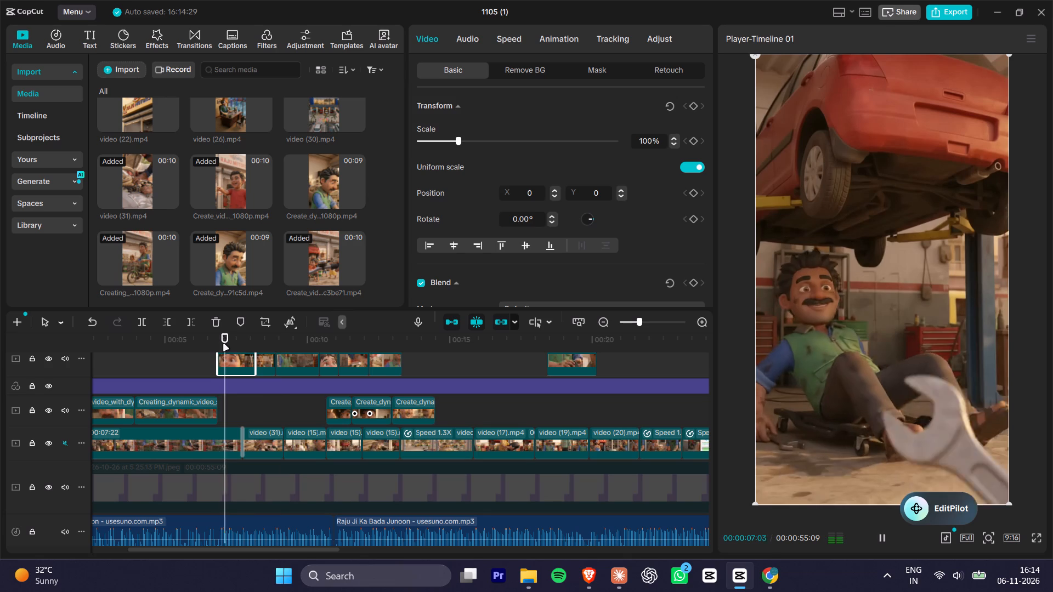
pyautogui.press('space')
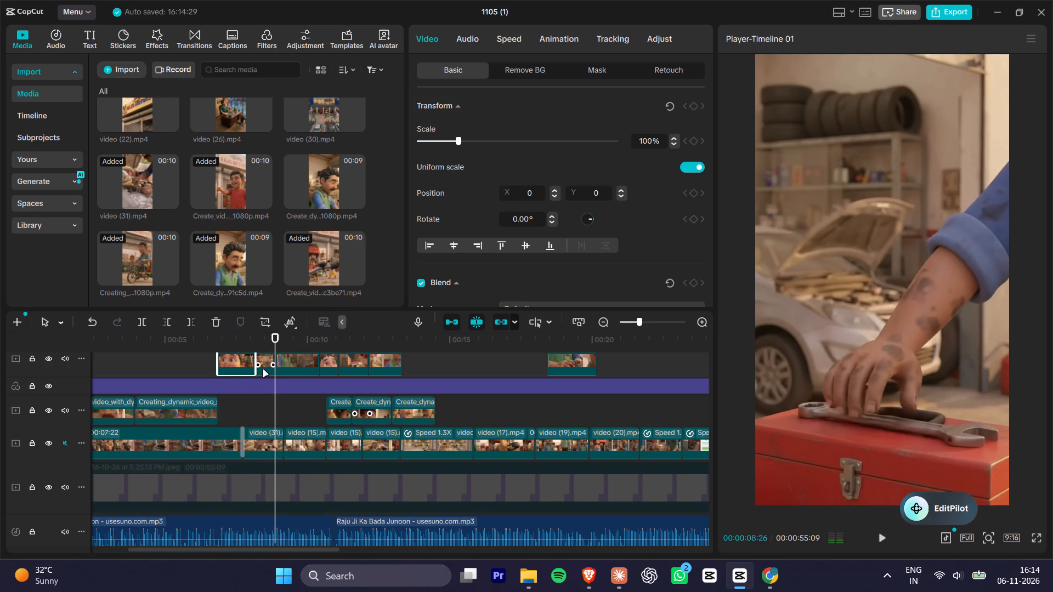
pyautogui.press('space')
pyautogui.press('space')
pyautogui.click(267, 372)
pyautogui.press('Delete')
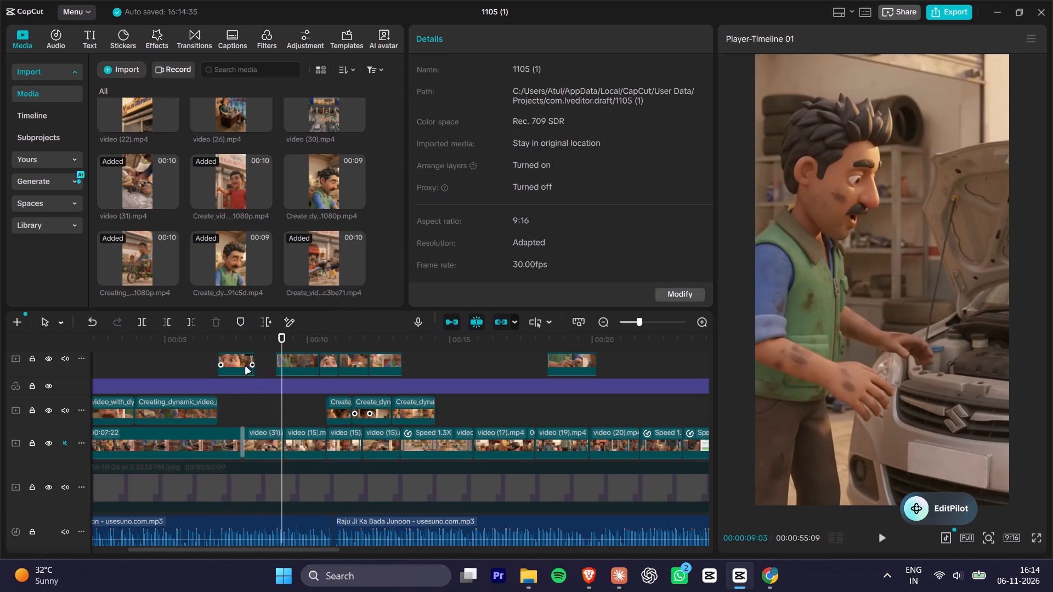
pyautogui.rightClick(262, 362)
pyautogui.click(291, 373)
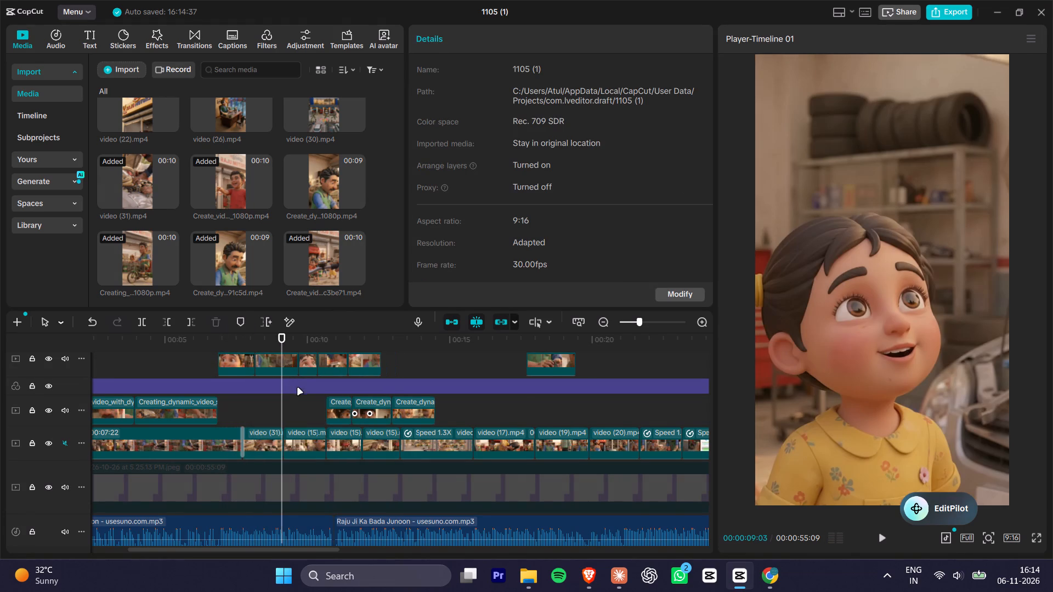
# Show the hidden background apps in the system tray.
pyautogui.click(893, 584)
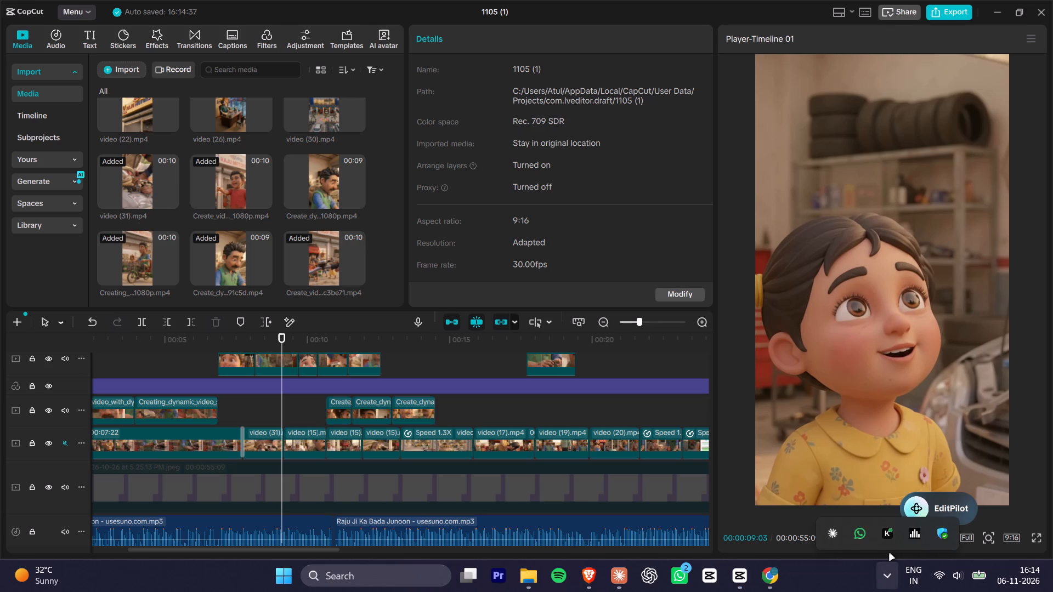
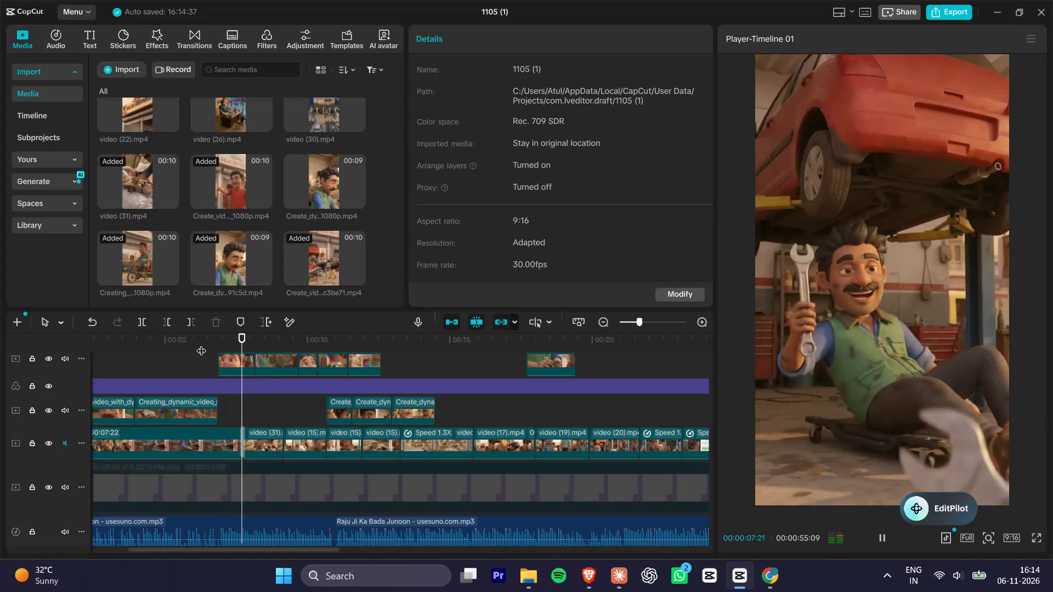
# Play the Raju overlay section from about 5 seconds and check the cut between its first two scenes.
pyautogui.press('space')
pyautogui.moveTo(199, 344); pyautogui.dragTo(182, 346)
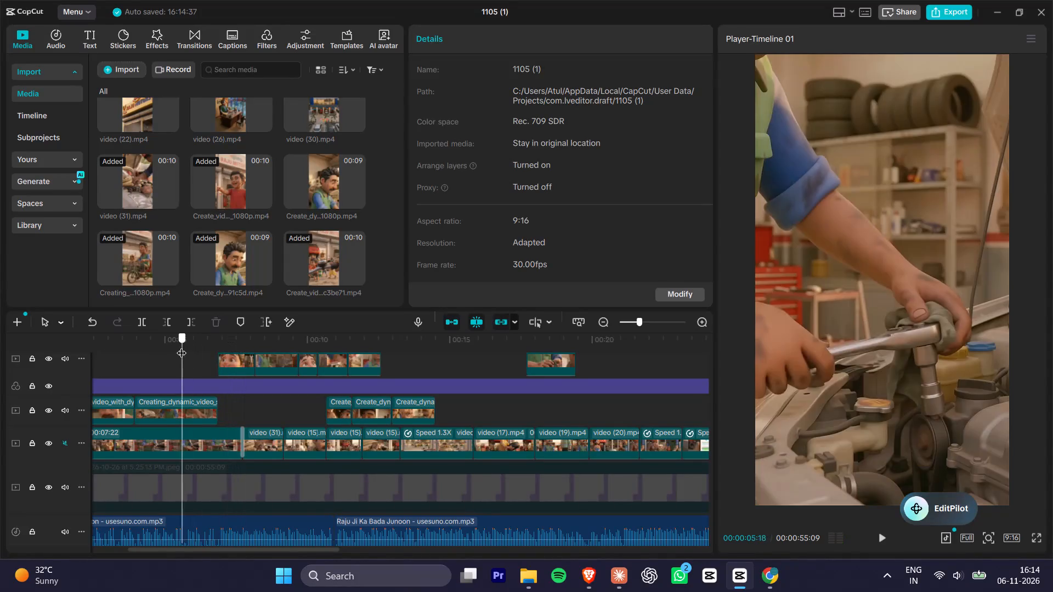
pyautogui.moveTo(182, 346); pyautogui.dragTo(173, 348)
pyautogui.press('space')
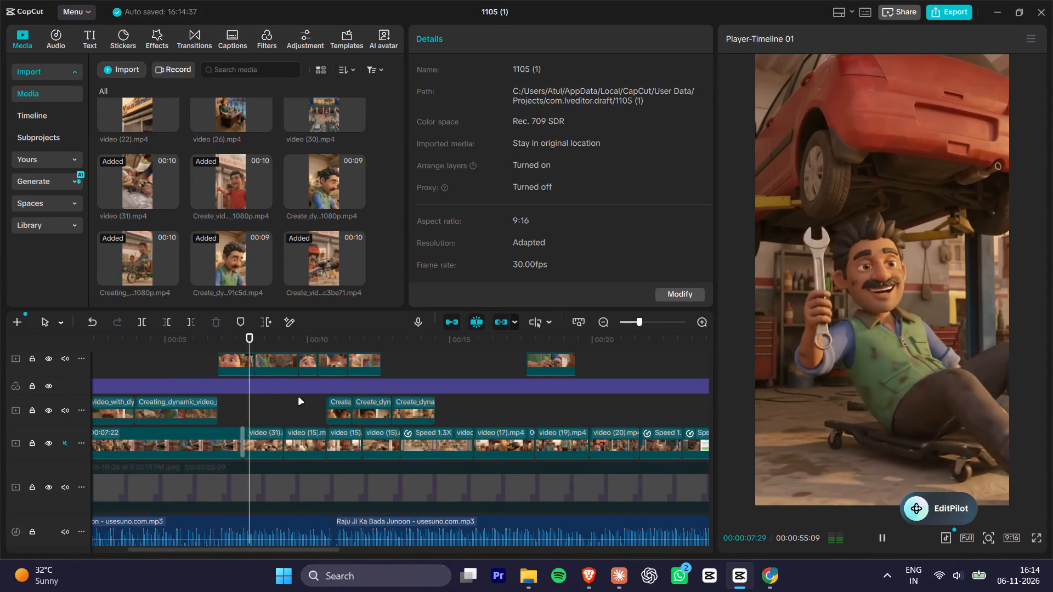
pyautogui.press('space')
pyautogui.click(247, 341)
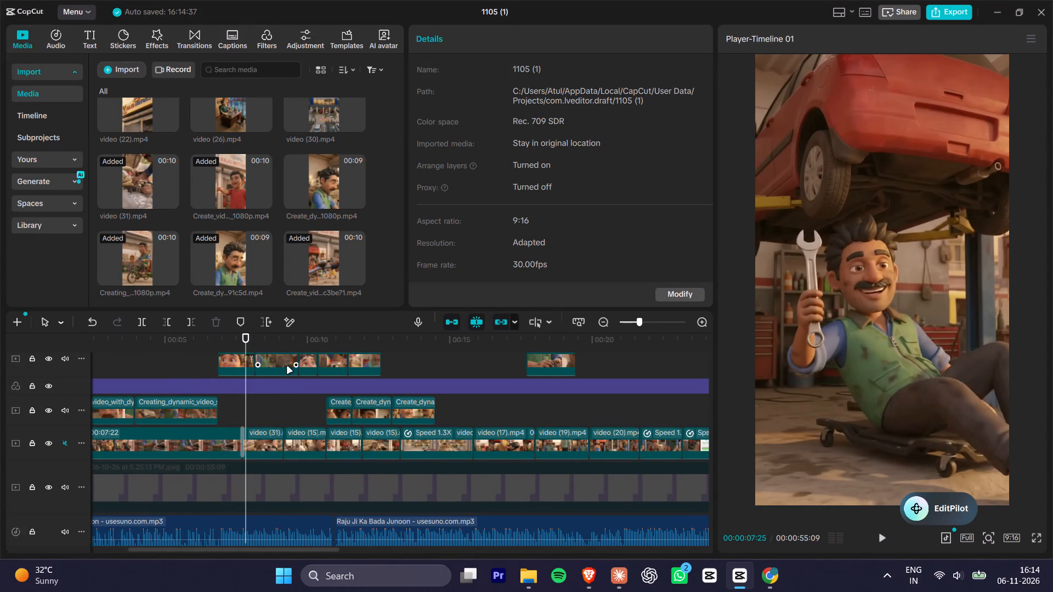
pyautogui.keyDown('alt'); pyautogui.scroll(10, 287, 367); pyautogui.keyUp('alt')
pyautogui.press('space')
pyautogui.press('space')
# Split the second top-track Raju scene at 00:00:08:06, delete the leftover toolbox frame before it, and close the gap.
pyautogui.keyDown('alt'); pyautogui.scroll(2, 287, 367); pyautogui.keyUp('alt')
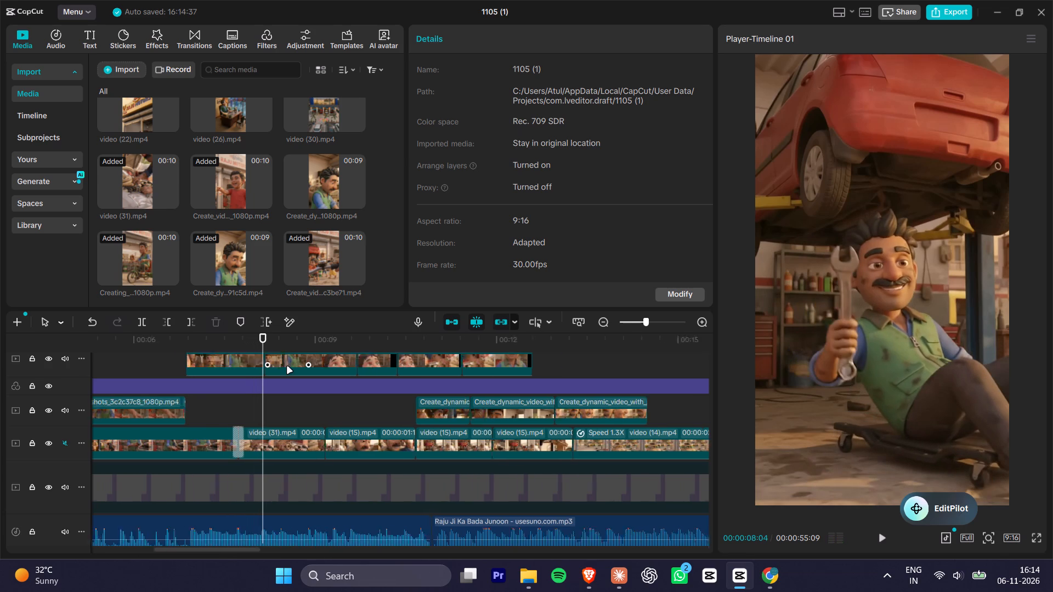
pyautogui.keyDown('alt'); pyautogui.scroll(8, 287, 367); pyautogui.keyUp('alt')
pyautogui.click(286, 366)
pyautogui.press('Right')
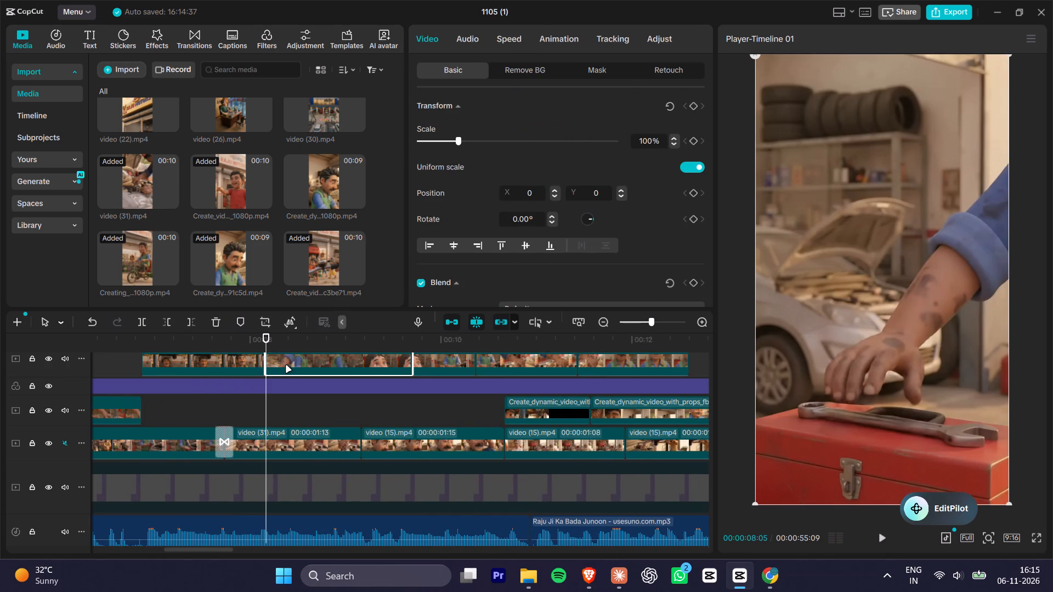
pyautogui.click(286, 366)
pyautogui.press('Right')
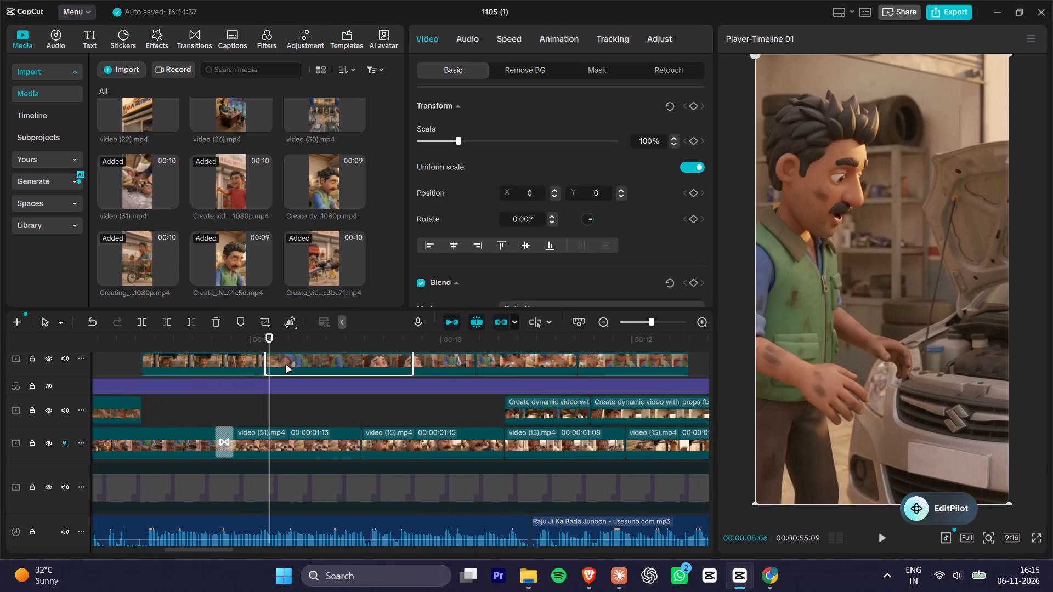
pyautogui.hotkey('ctrl', 'b')
pyautogui.scroll(14, 278, 372)
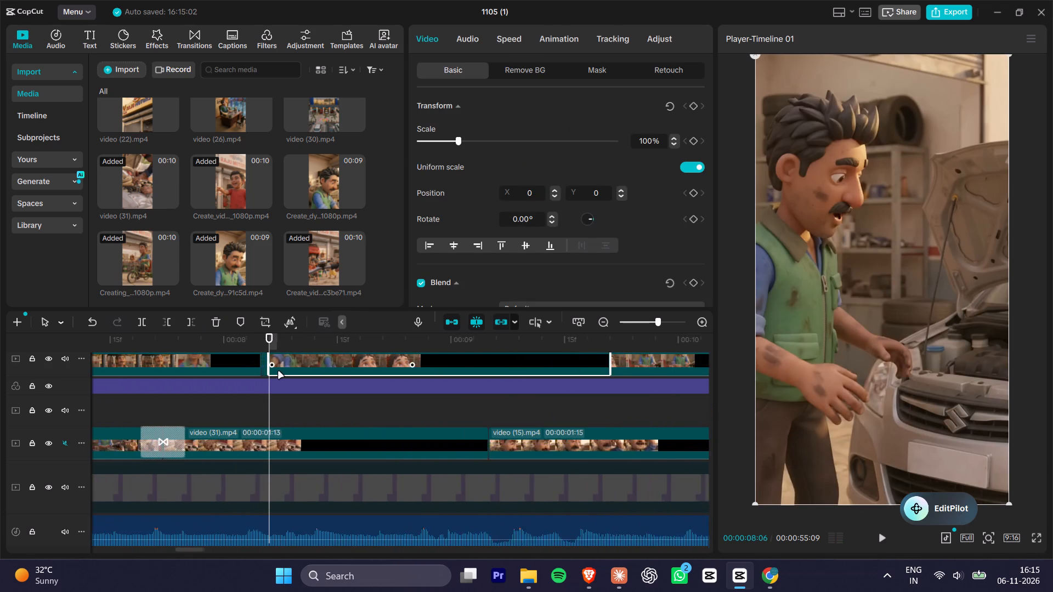
pyautogui.scroll(1, 279, 372)
pyautogui.click(261, 363)
pyautogui.press('Delete')
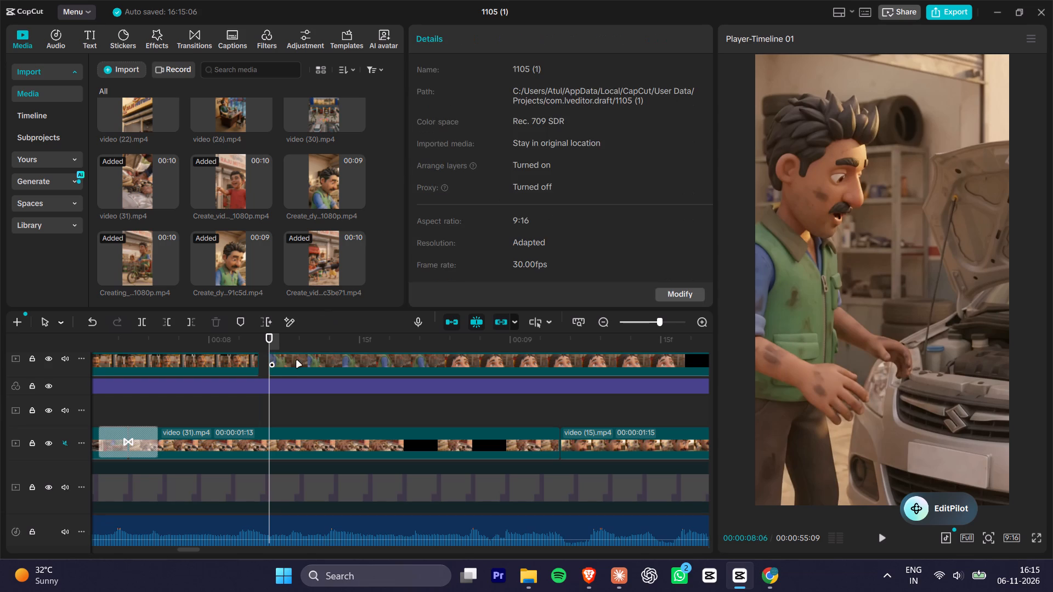
pyautogui.moveTo(298, 361); pyautogui.dragTo(287, 360)
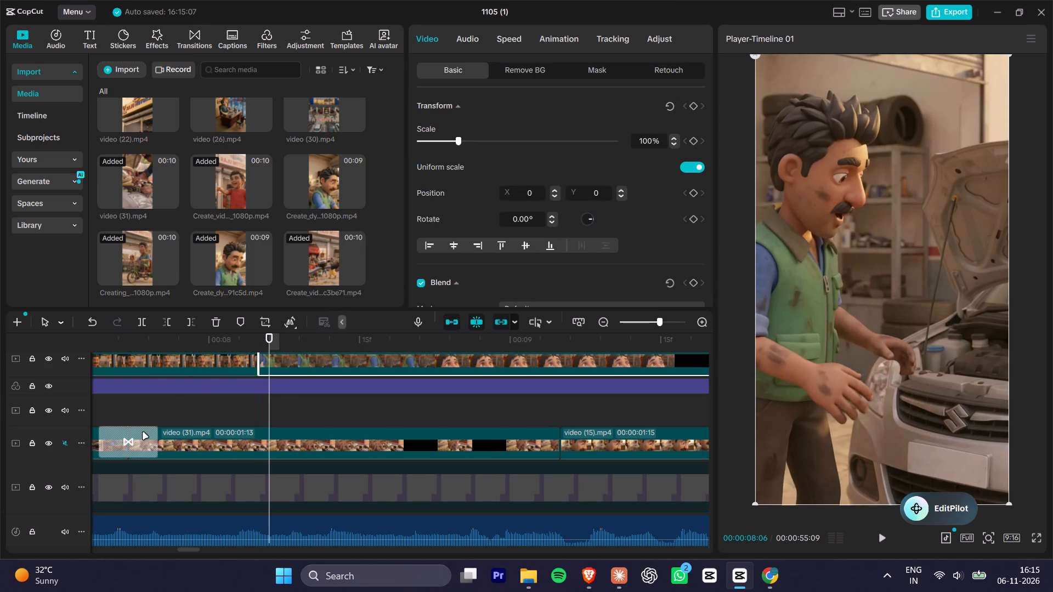
# Play the second Raju scene, split it at 00:00:08:24, delete the girl's close-up after the cut, and close the gap.
pyautogui.keyDown('alt'); pyautogui.scroll(-9, 198, 397); pyautogui.keyUp('alt')
pyautogui.keyDown('shift'); pyautogui.scroll(2, 244, 397); pyautogui.keyUp('shift')
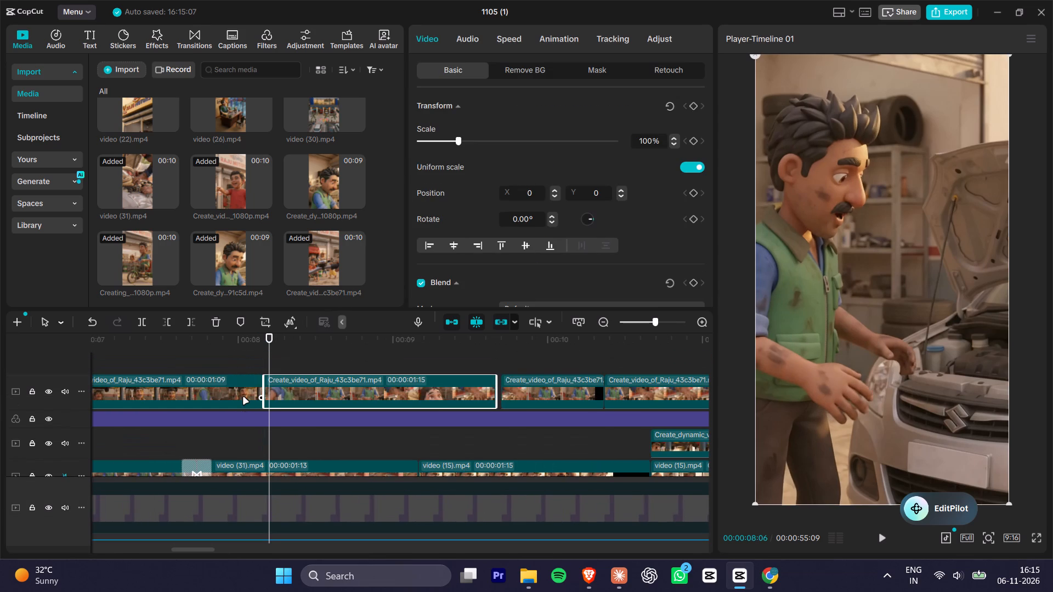
pyautogui.keyDown('shift'); pyautogui.scroll(-1, 230, 378); pyautogui.keyUp('shift')
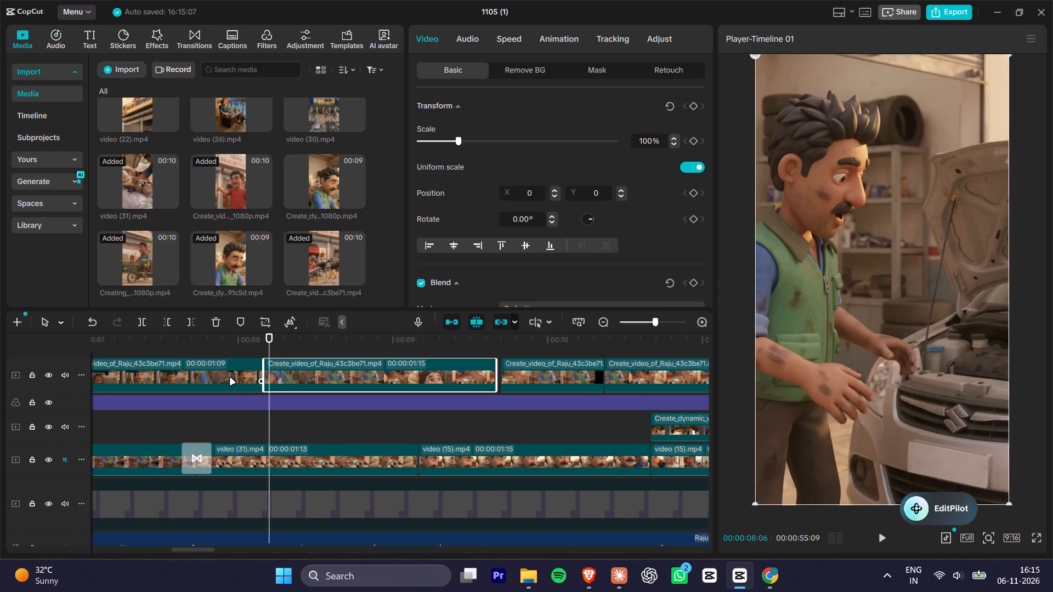
pyautogui.click(193, 344)
pyautogui.press('space')
pyautogui.press('space')
pyautogui.press('space')
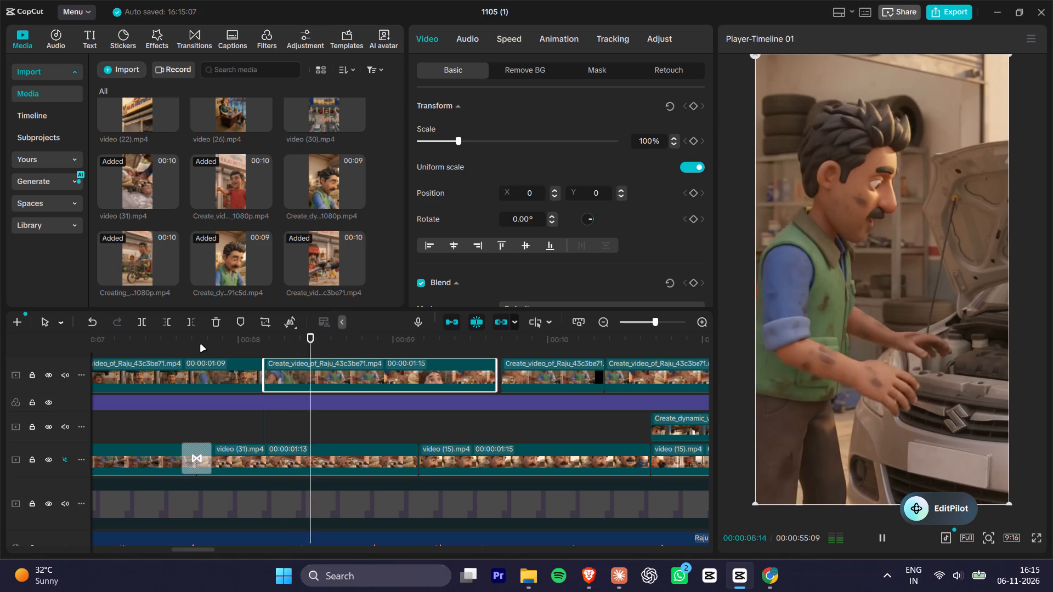
pyautogui.press('space')
pyautogui.press('space')
pyautogui.press('space')
pyautogui.press('space')
pyautogui.press('space')
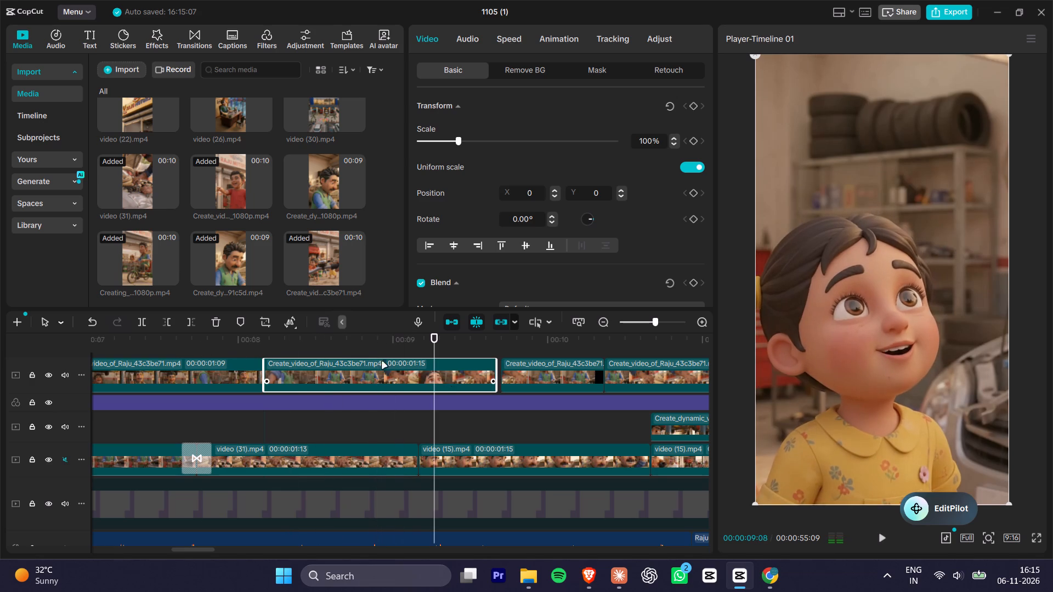
pyautogui.moveTo(355, 340); pyautogui.dragTo(360, 343)
pyautogui.hotkey('ctrl', 'b')
pyautogui.click(425, 371)
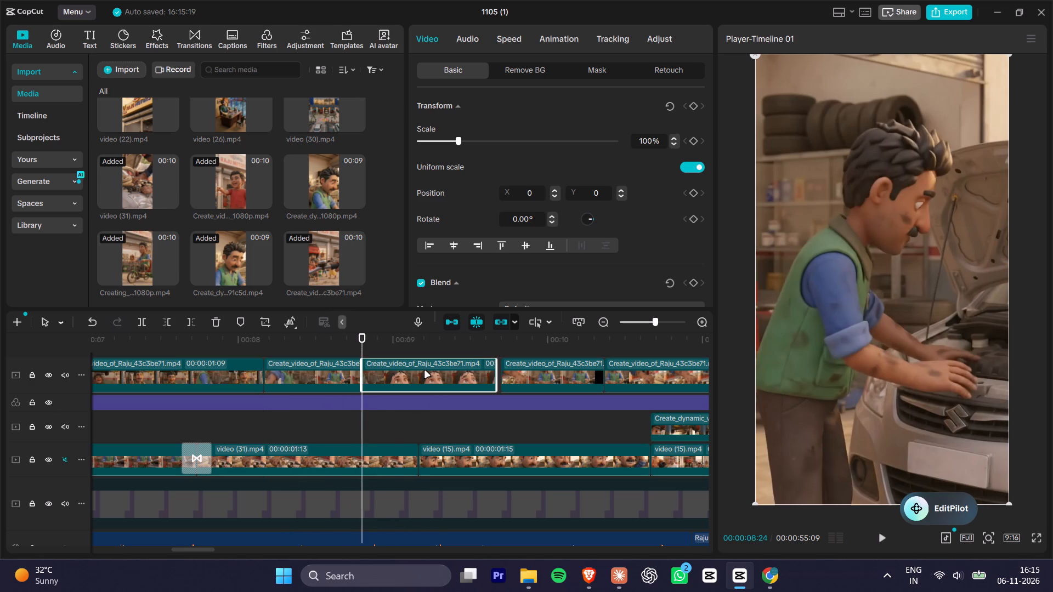
pyautogui.press('Delete')
pyautogui.rightClick(425, 371)
pyautogui.click(449, 380)
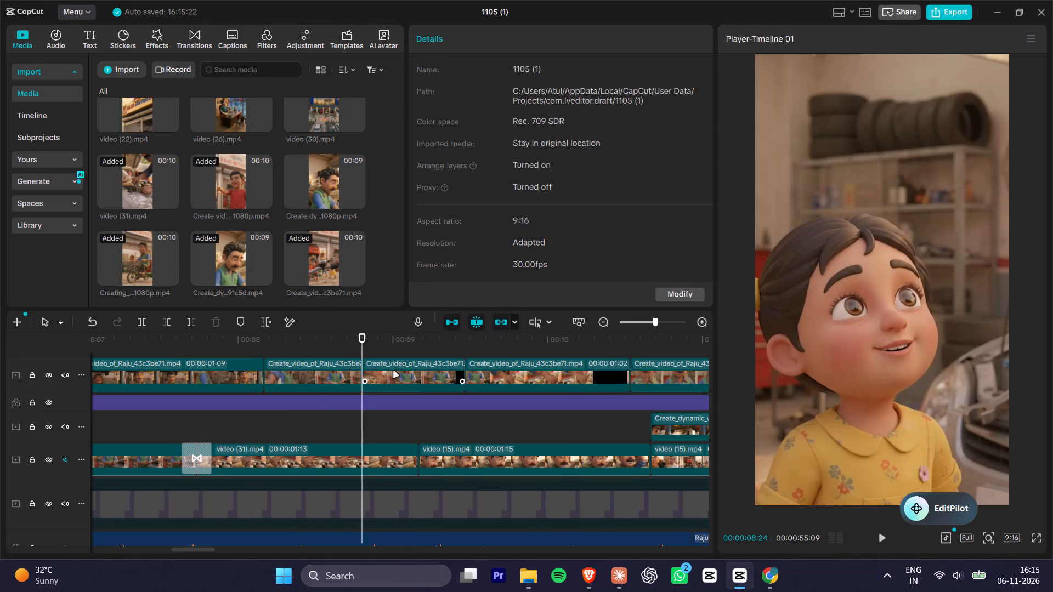
# Play the remaining Raju scenes, delete the engine close-up with the wrench from the top track, and close the gap.
pyautogui.press('space')
pyautogui.press('space')
pyautogui.moveTo(376, 346); pyautogui.dragTo(383, 345)
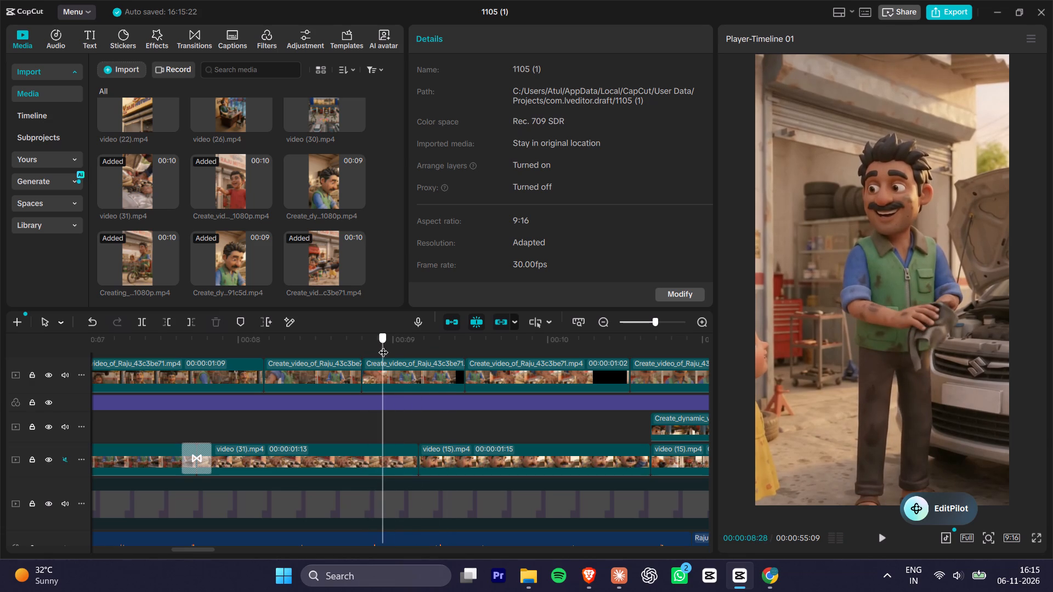
pyautogui.moveTo(383, 345); pyautogui.dragTo(439, 350)
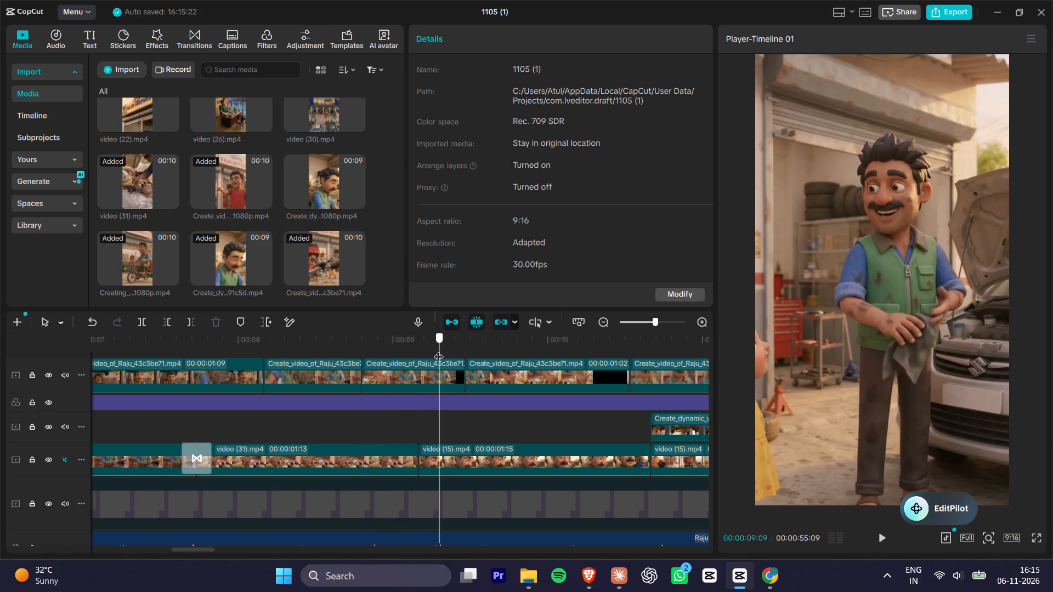
pyautogui.moveTo(439, 350); pyautogui.dragTo(424, 354)
pyautogui.press('space')
pyautogui.press('space')
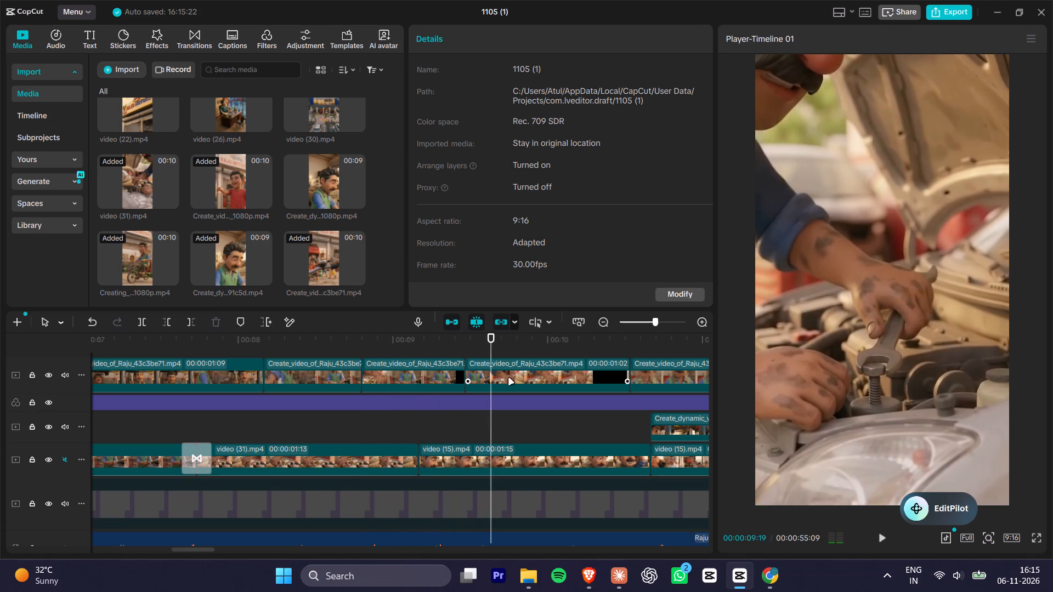
pyautogui.press('space')
pyautogui.press('space')
pyautogui.press('space')
pyautogui.press('space')
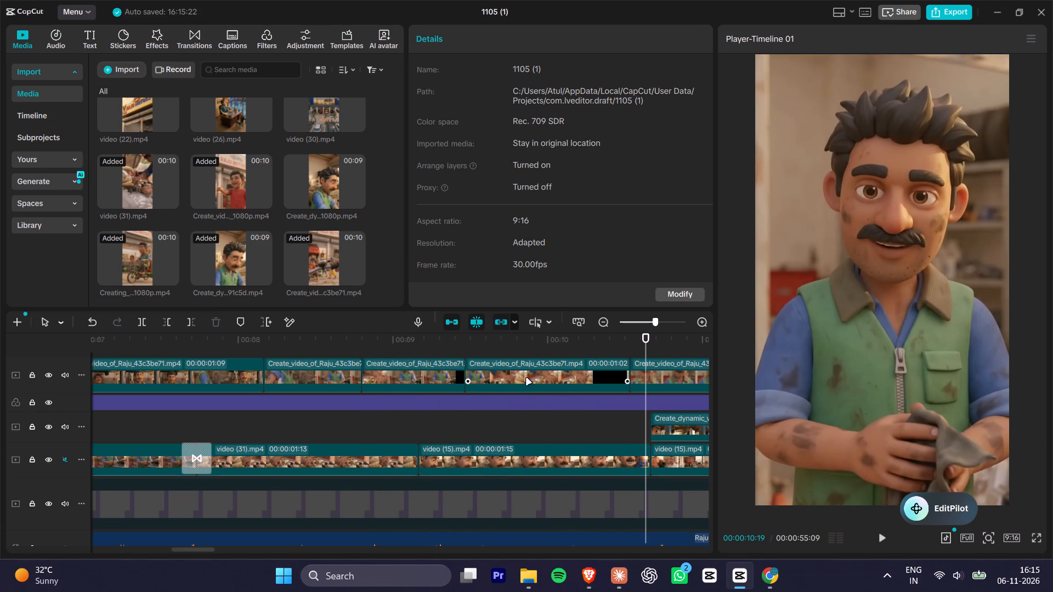
pyautogui.press('space')
pyautogui.press('space')
pyautogui.click(565, 381)
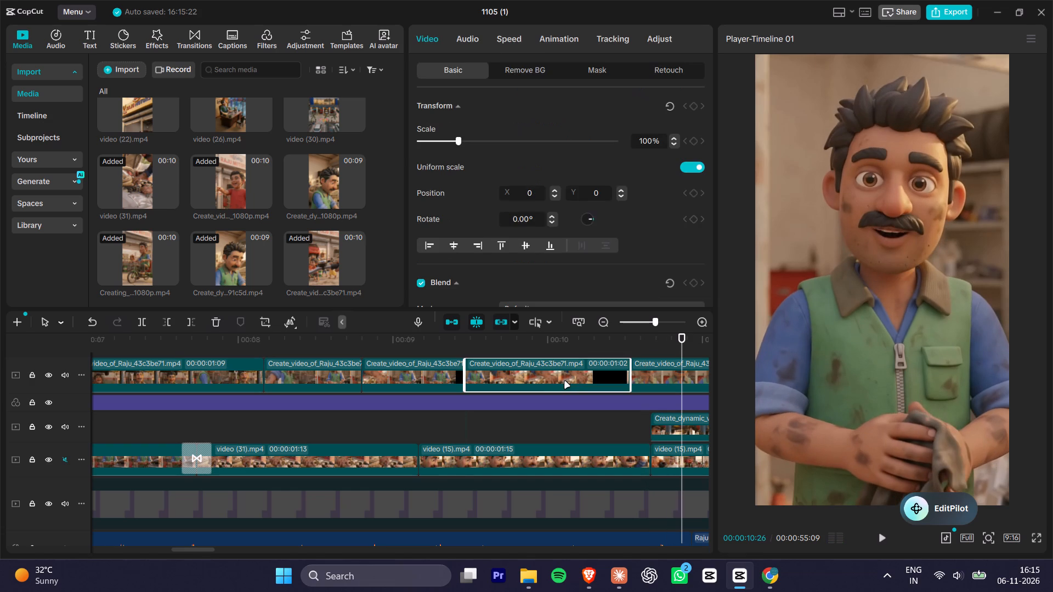
pyautogui.press('Delete')
pyautogui.rightClick(551, 378)
pyautogui.click(584, 387)
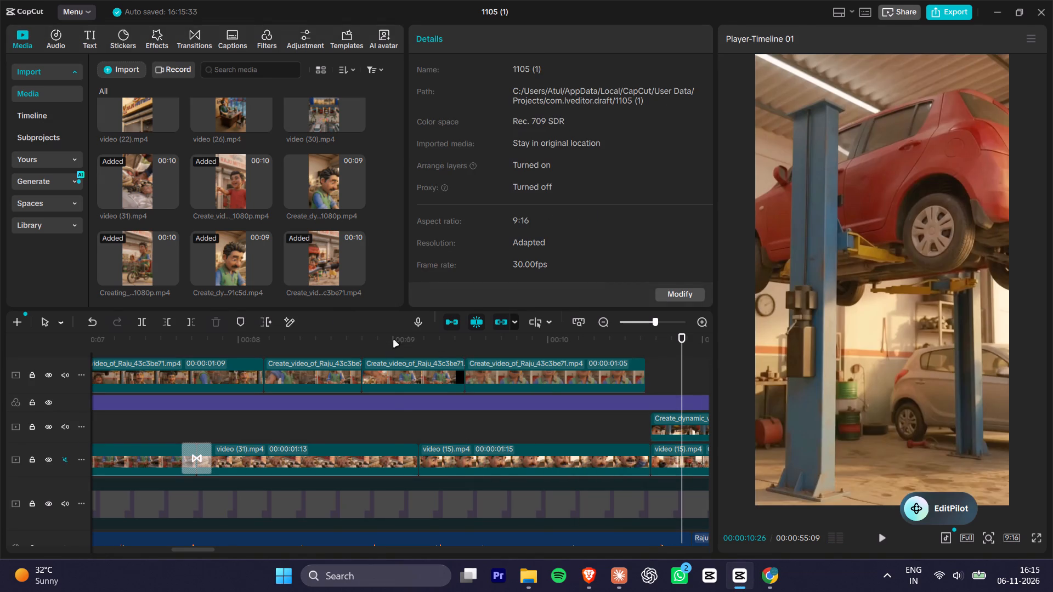
# Replay the cut scenes, split the third Raju scene at 00:00:08:25, and delete the leftover frame of the girl at its start.
pyautogui.click(394, 340)
pyautogui.press('space')
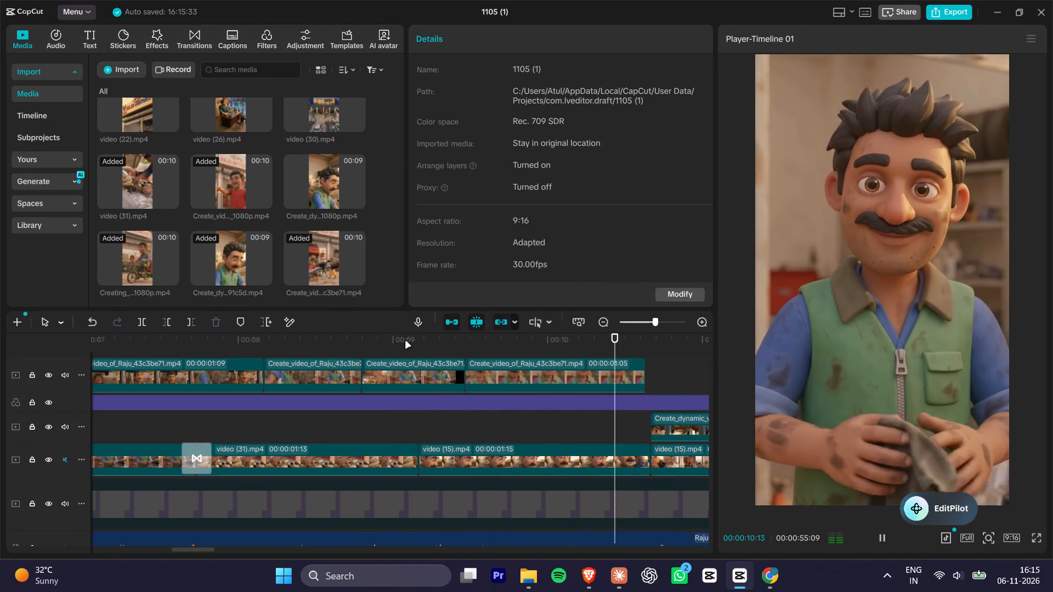
pyautogui.press('space')
pyautogui.press('space')
pyautogui.press('space')
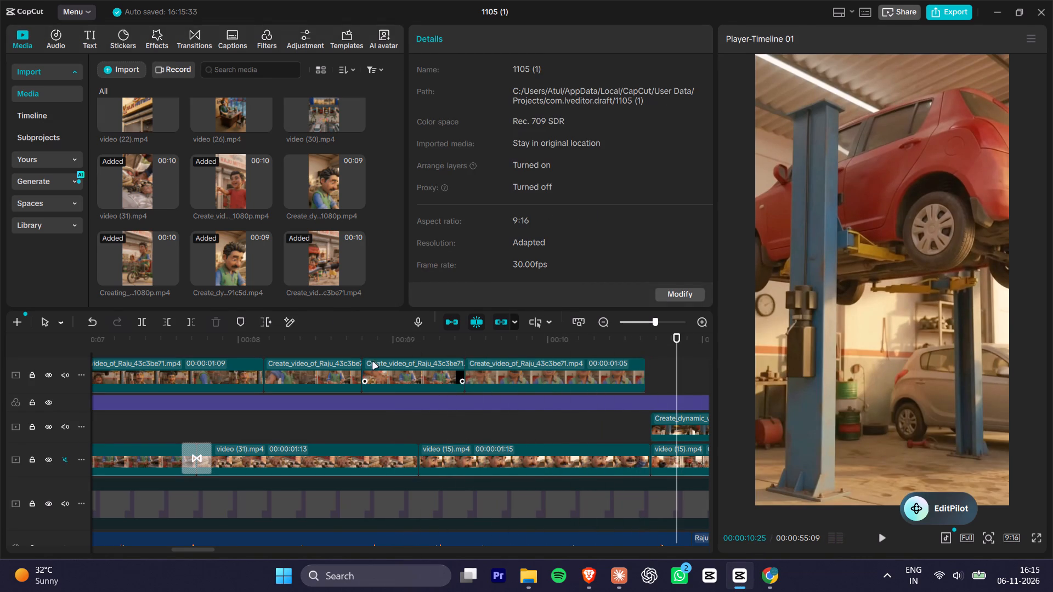
pyautogui.click(338, 369)
pyautogui.moveTo(263, 344); pyautogui.dragTo(401, 359)
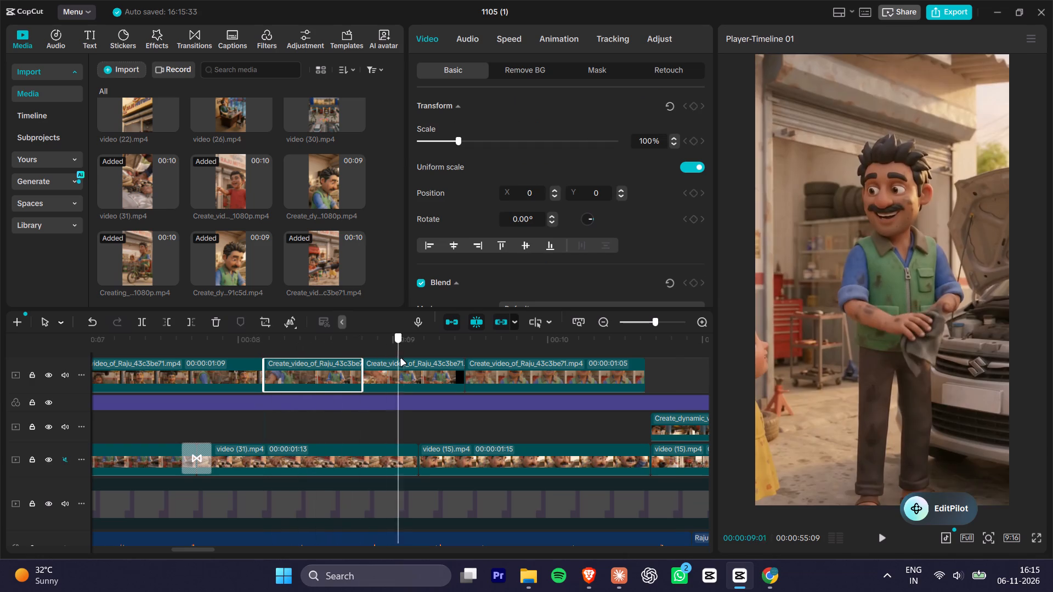
pyautogui.moveTo(401, 359); pyautogui.dragTo(363, 367)
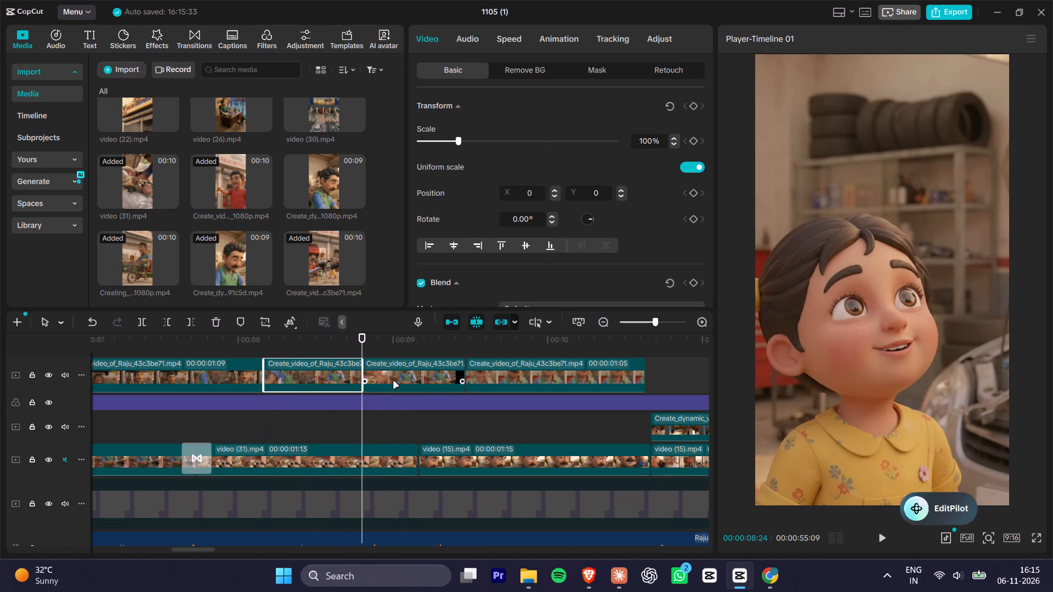
pyautogui.press('Right')
pyautogui.keyDown('alt'); pyautogui.scroll(14, 413, 384); pyautogui.keyUp('alt')
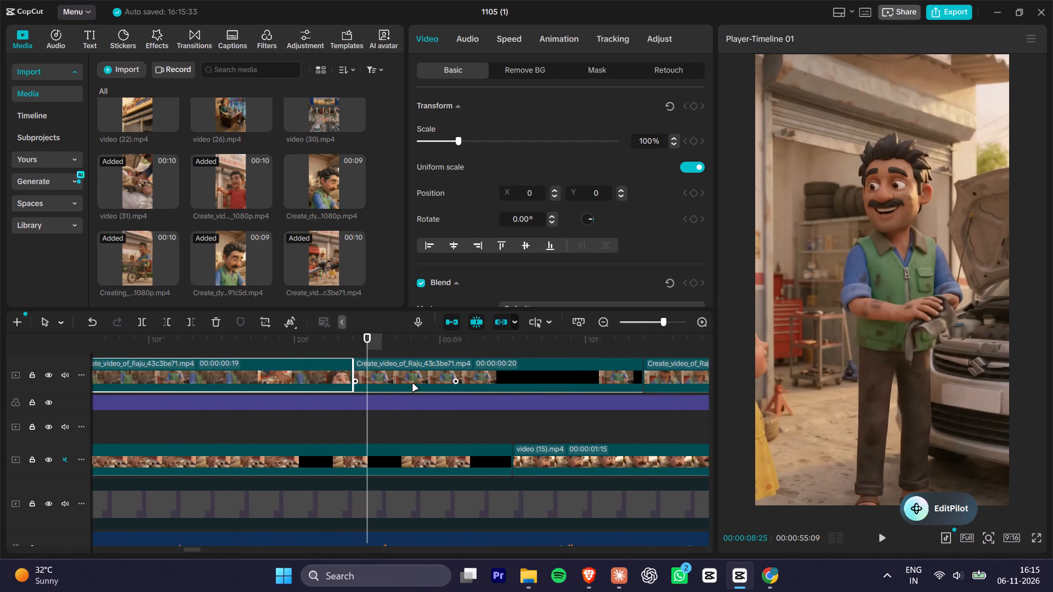
pyautogui.keyDown('alt'); pyautogui.scroll(7, 413, 384); pyautogui.keyUp('alt')
pyautogui.keyDown('alt'); pyautogui.click(413, 384); pyautogui.keyUp('alt')
pyautogui.hotkey('ctrl', 'b')
pyautogui.click(358, 379)
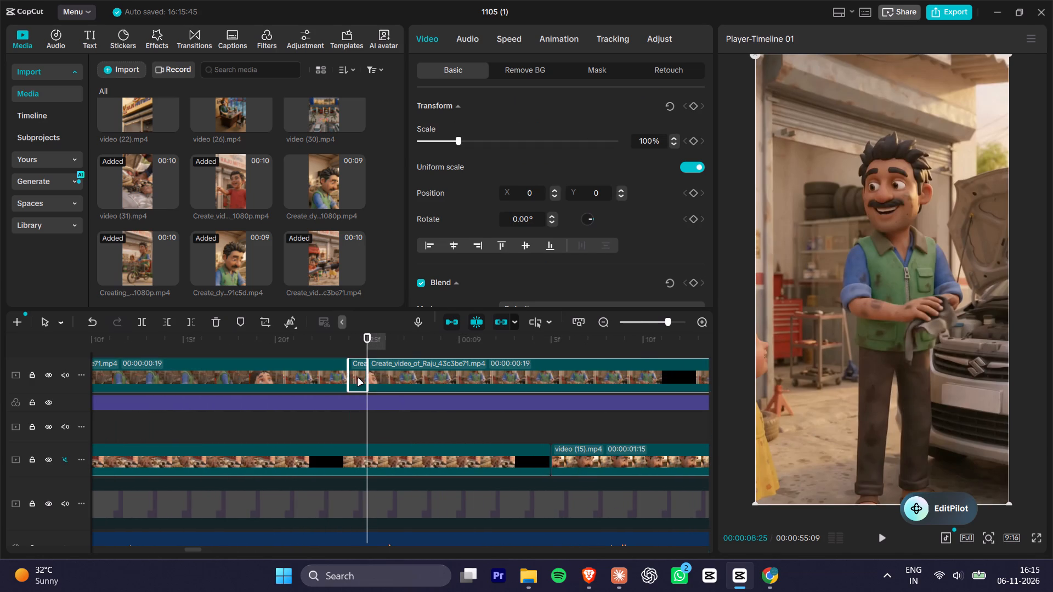
pyautogui.press('Delete')
# Move the last two top-track Raju scenes earlier so all four scenes sit end to end.
pyautogui.keyDown('alt'); pyautogui.scroll(-16, 358, 379); pyautogui.keyUp('alt')
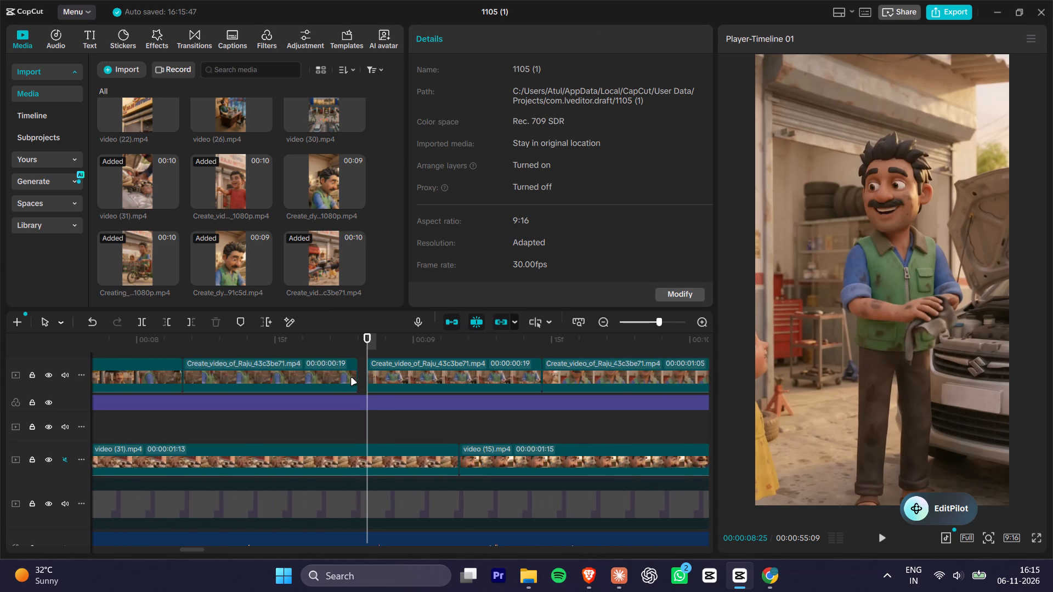
pyautogui.keyDown('alt'); pyautogui.scroll(-3, 352, 378); pyautogui.keyUp('alt')
pyautogui.keyDown('alt'); pyautogui.scroll(-4, 240, 367); pyautogui.keyUp('alt')
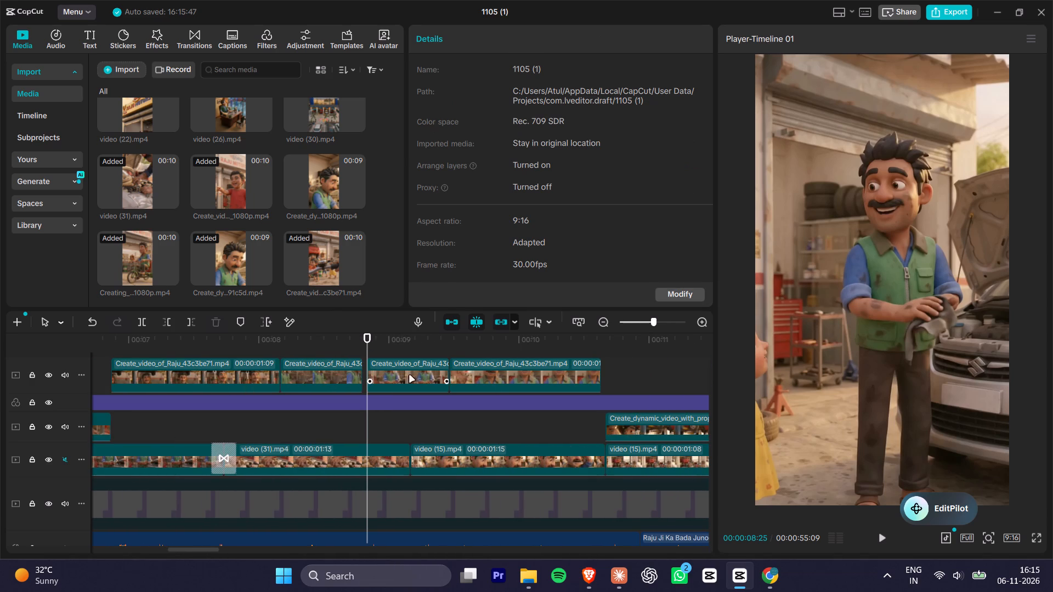
pyautogui.moveTo(409, 375); pyautogui.dragTo(401, 376)
pyautogui.click(489, 369)
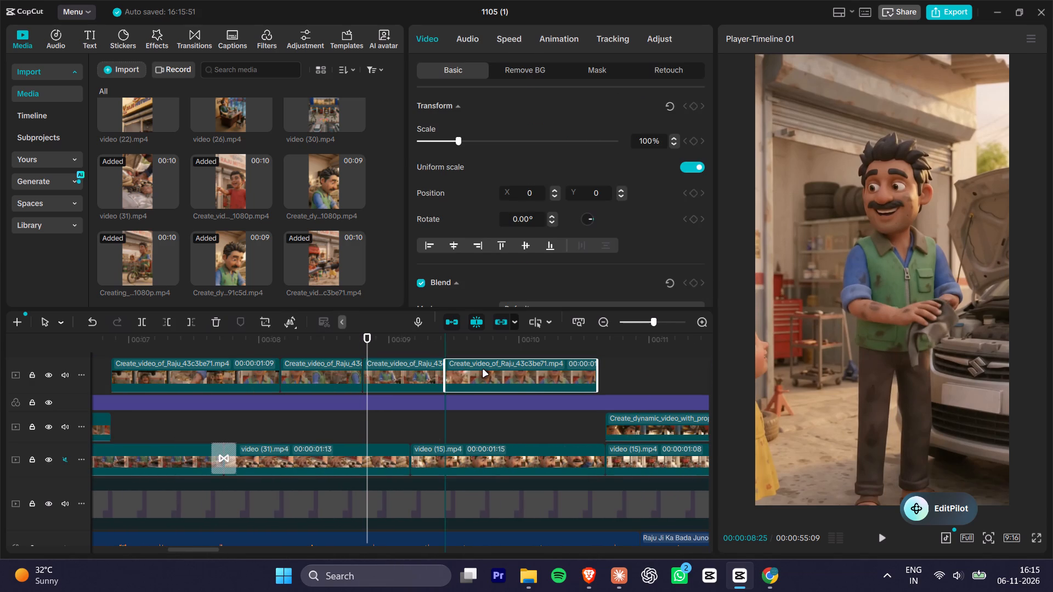
# Play the rearranged Raju scenes repeatedly from about 6 seconds to check the lead-in and cuts.
pyautogui.moveTo(144, 340); pyautogui.dragTo(118, 341)
pyautogui.press('space')
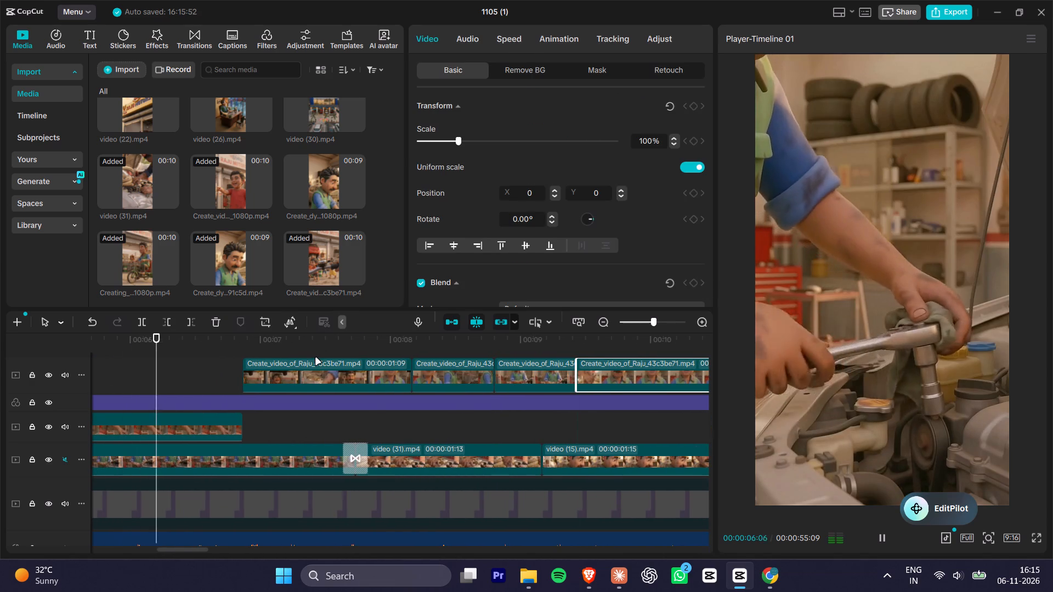
pyautogui.keyDown('alt'); pyautogui.scroll(-12, 336, 383); pyautogui.keyUp('alt')
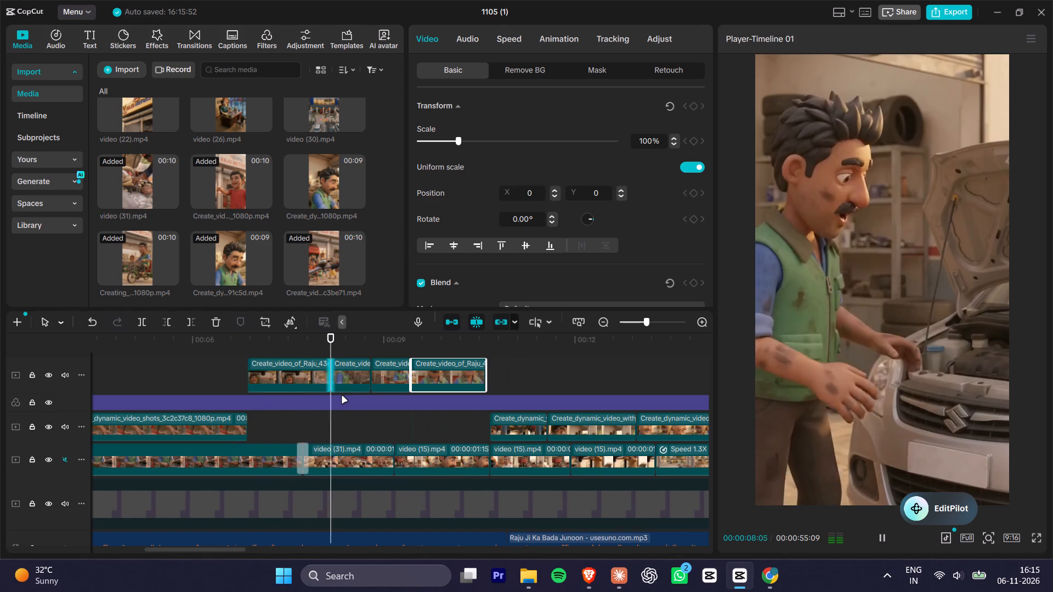
pyautogui.press('space')
pyautogui.click(230, 343)
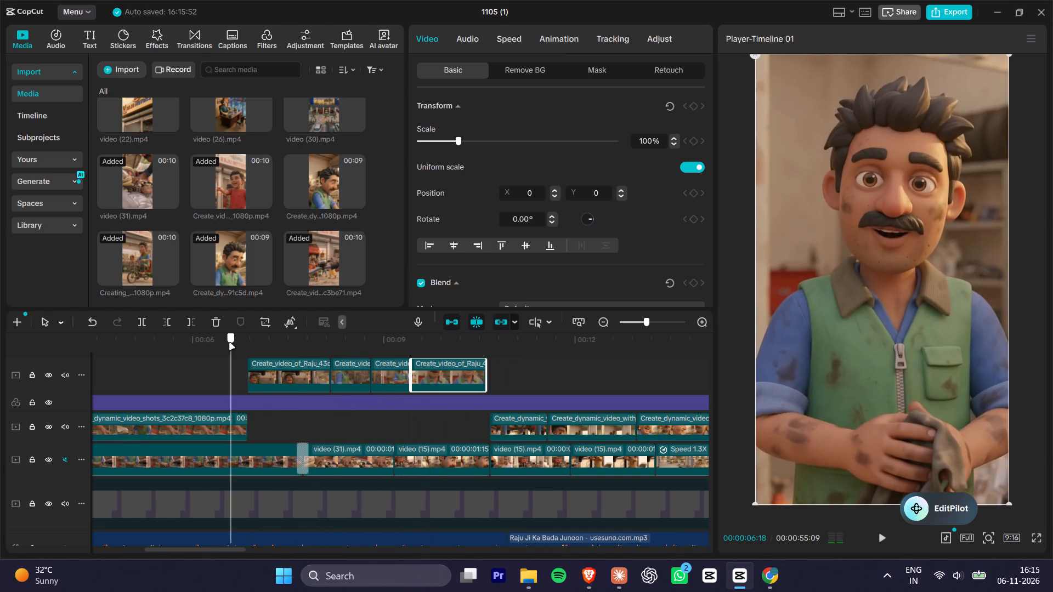
pyautogui.press('space')
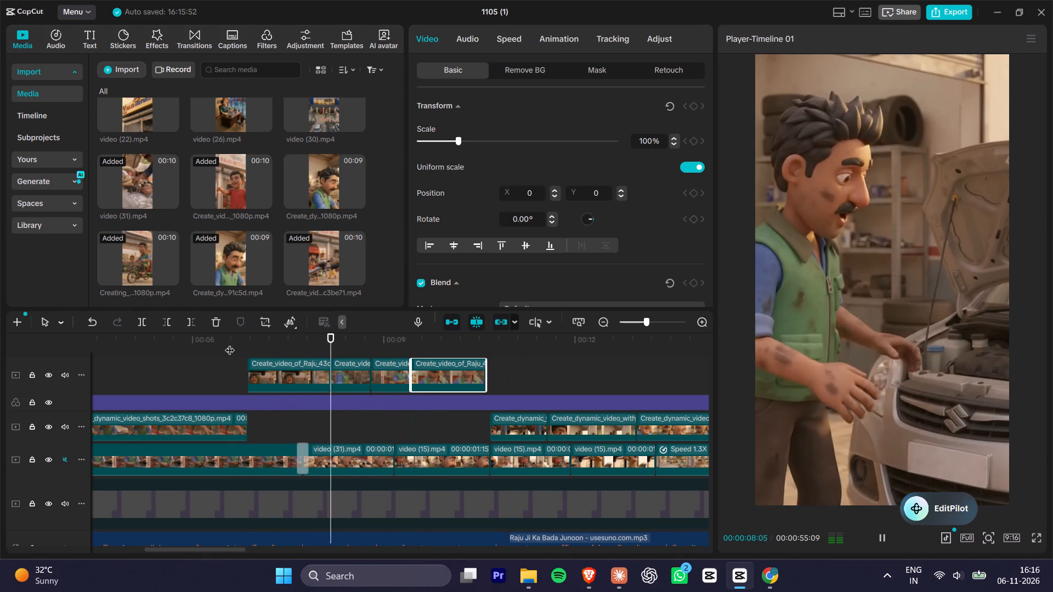
pyautogui.press('space')
pyautogui.click(203, 342)
pyautogui.press('space')
pyautogui.press('space')
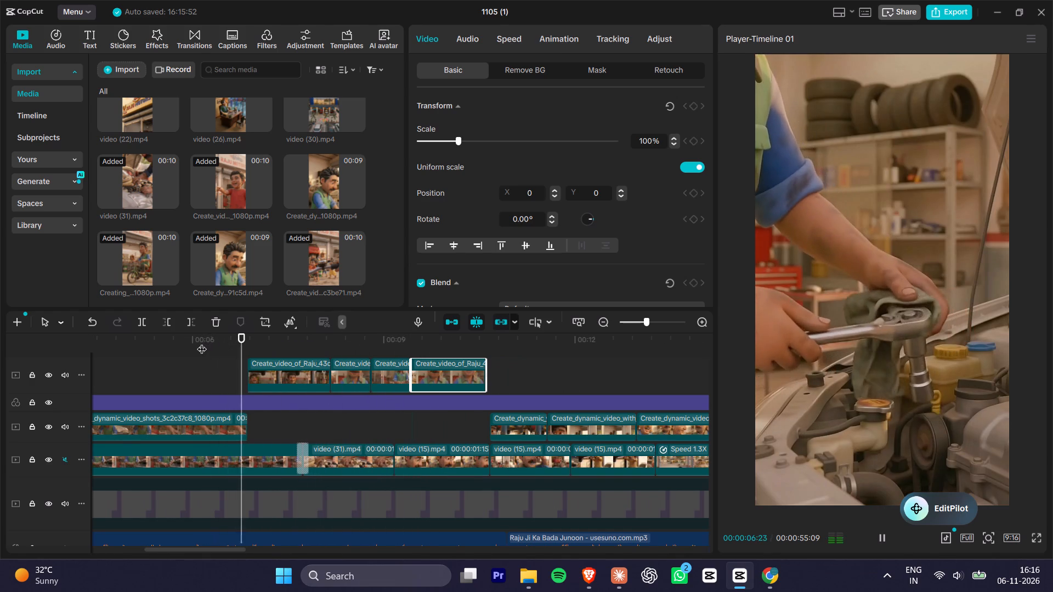
# Replay the four top-track Raju scenes from about 6 to 11 seconds, stopping and restarting to check each cut.
pyautogui.press('space')
pyautogui.press('space')
pyautogui.press('space')
pyautogui.press('space')
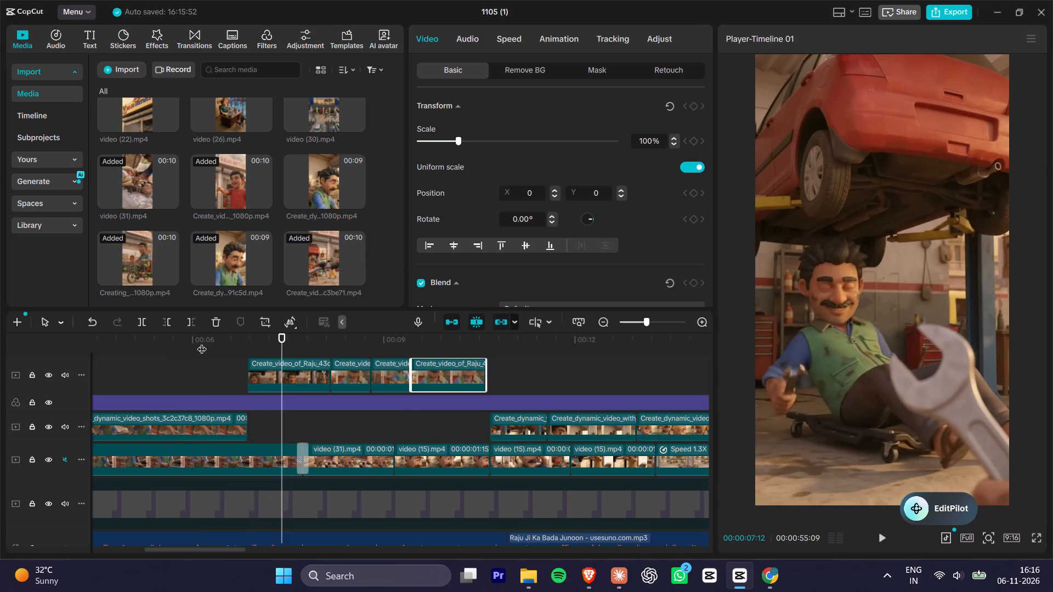
pyautogui.moveTo(202, 342); pyautogui.dragTo(174, 352)
pyautogui.press('space')
pyautogui.press('space')
pyautogui.click(175, 352)
pyautogui.press('space')
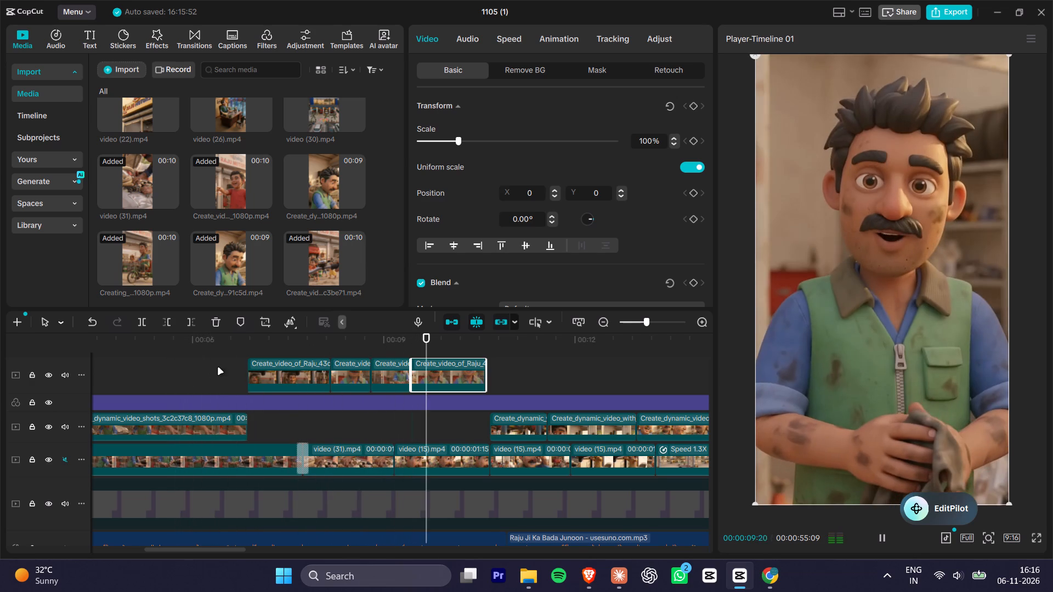
pyautogui.press('space')
pyautogui.click(335, 338)
pyautogui.press('space')
pyautogui.press('space')
pyautogui.press('space')
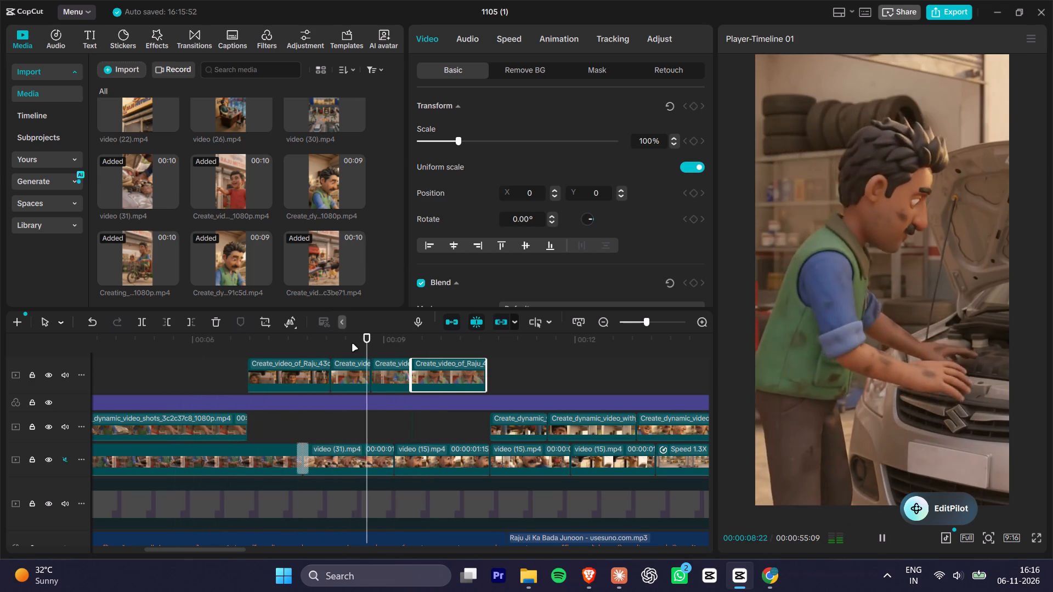
pyautogui.press('space')
pyautogui.click(354, 371)
pyautogui.press('space')
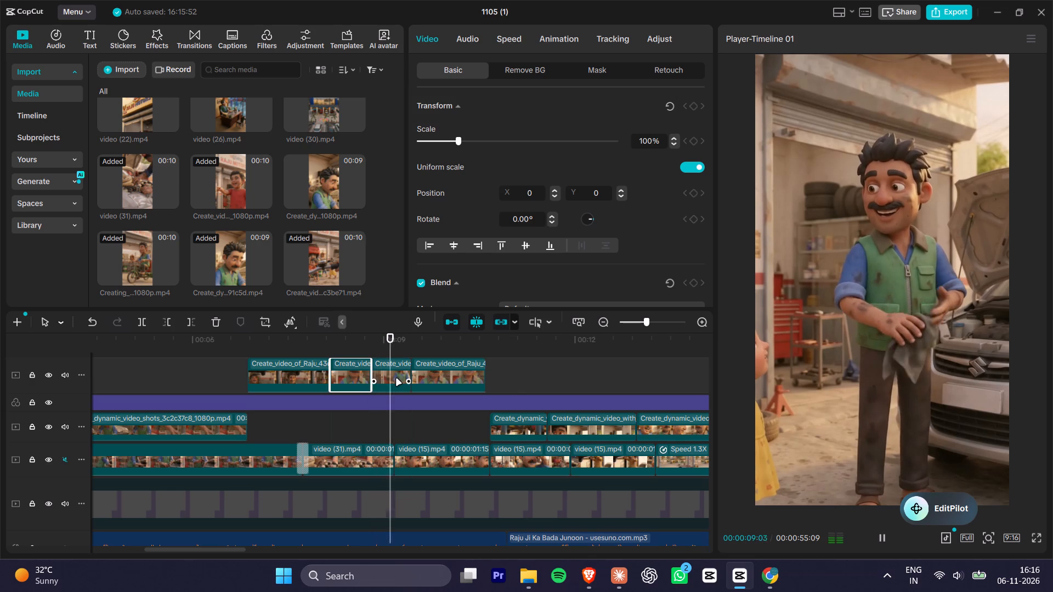
pyautogui.press('space')
pyautogui.press('space')
pyautogui.press('space')
pyautogui.press('space')
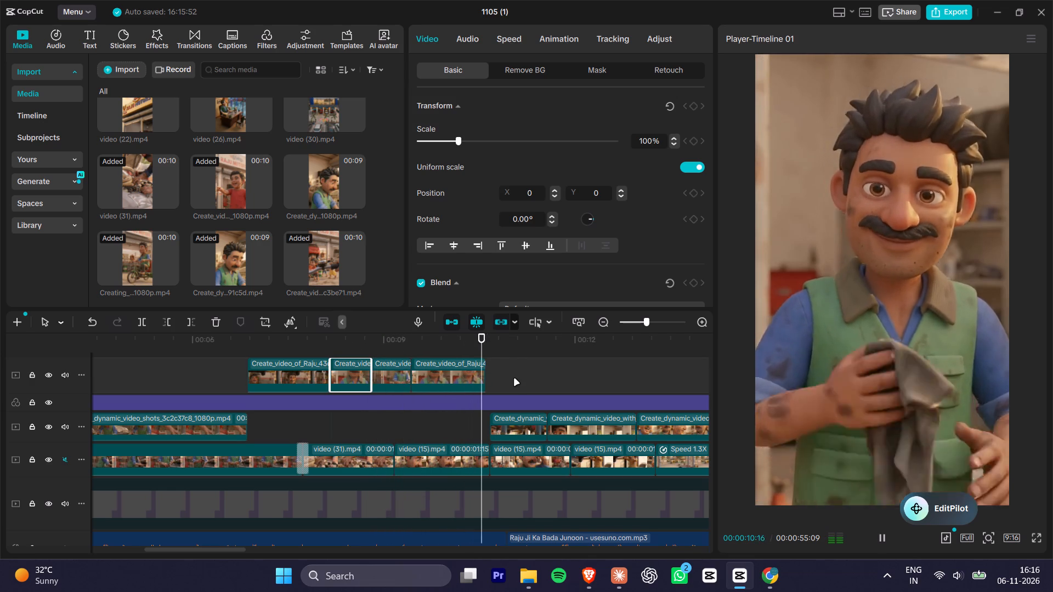
pyautogui.press('space')
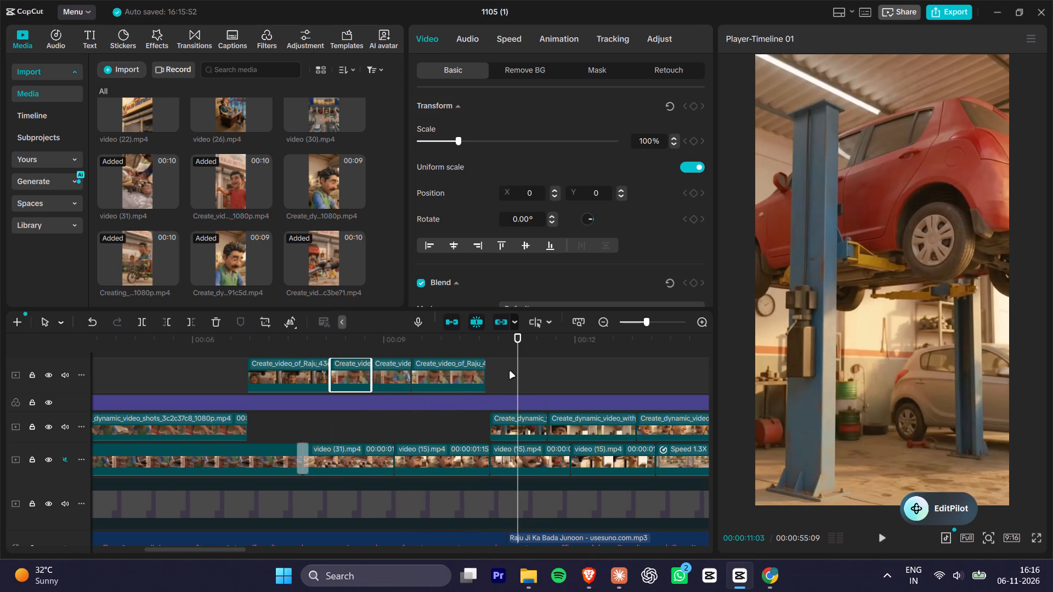
# Move all four top-track Raju scenes down into the empty stretch of the overlay track and close the gap after them.
pyautogui.moveTo(510, 372); pyautogui.dragTo(268, 378)
pyautogui.moveTo(288, 376); pyautogui.dragTo(291, 429)
pyautogui.keyDown('alt'); pyautogui.scroll(6, 501, 428); pyautogui.keyUp('alt')
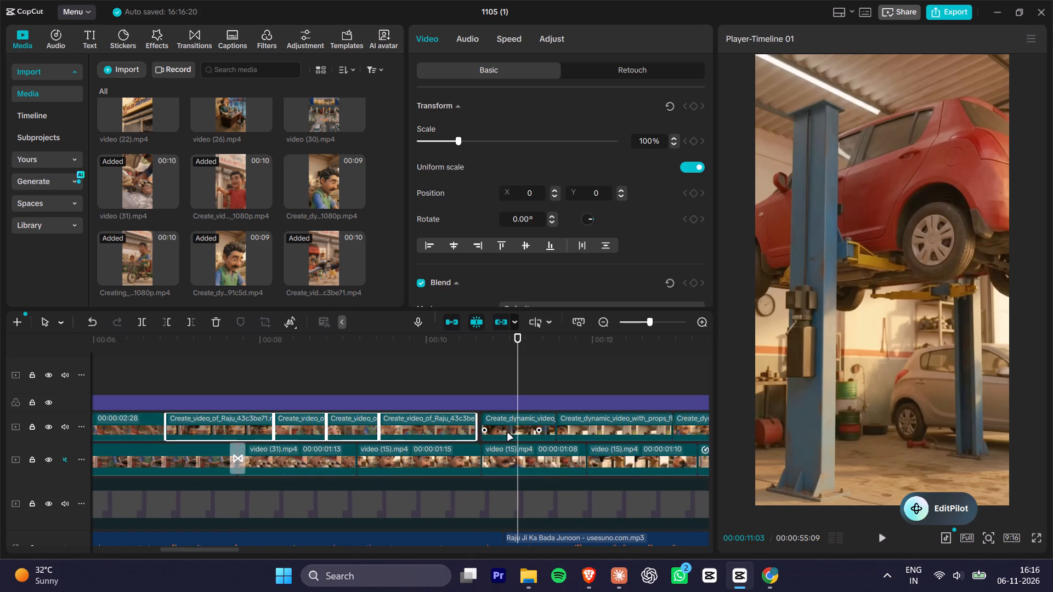
pyautogui.keyDown('alt'); pyautogui.scroll(16, 508, 434); pyautogui.keyUp('alt')
pyautogui.rightClick(374, 428)
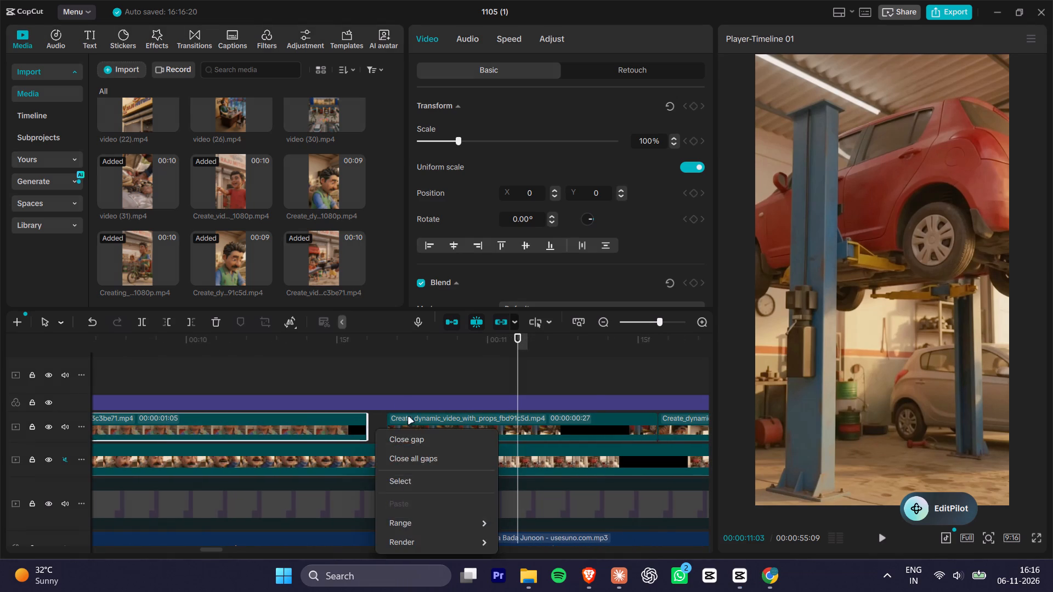
pyautogui.click(409, 438)
pyautogui.click(343, 361)
# Play the overlay scenes between about 11 and 15 seconds repeatedly to check how they run into the garage street shot.
pyautogui.press('space')
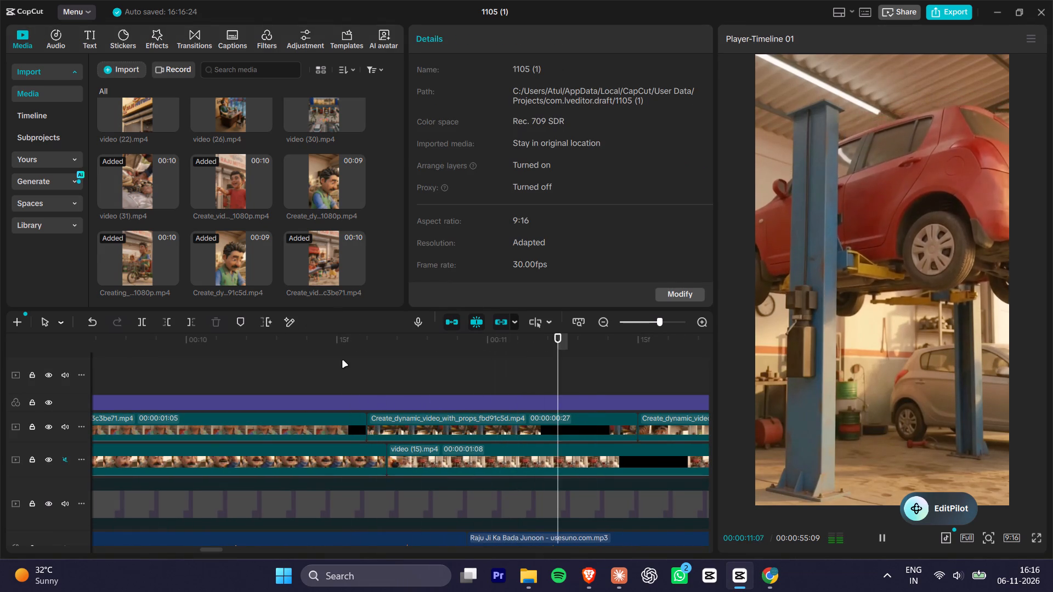
pyautogui.keyDown('alt'); pyautogui.scroll(-12, 370, 380); pyautogui.keyUp('alt')
pyautogui.press('space')
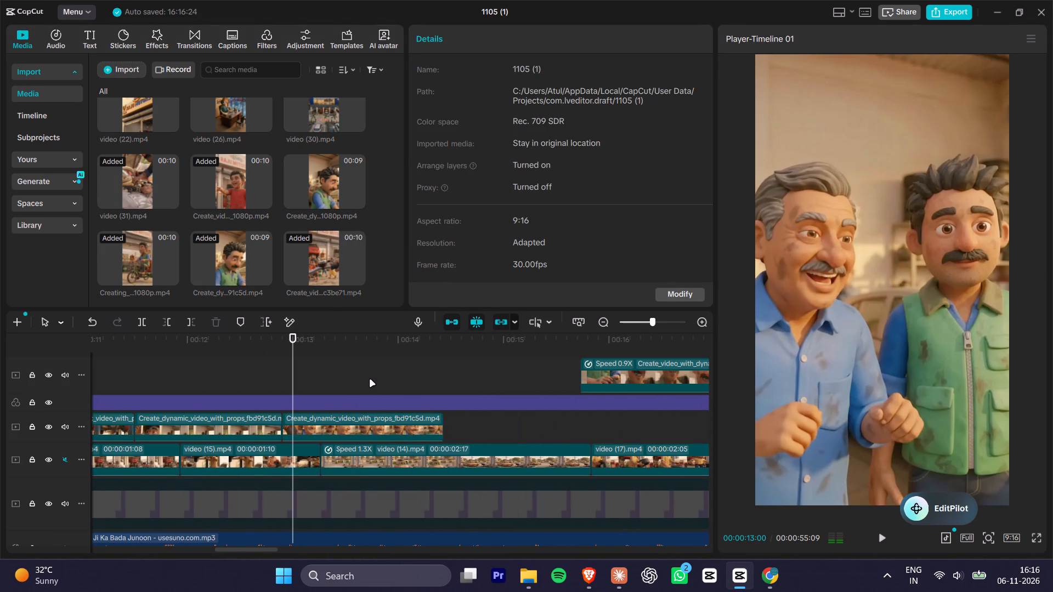
pyautogui.press('space')
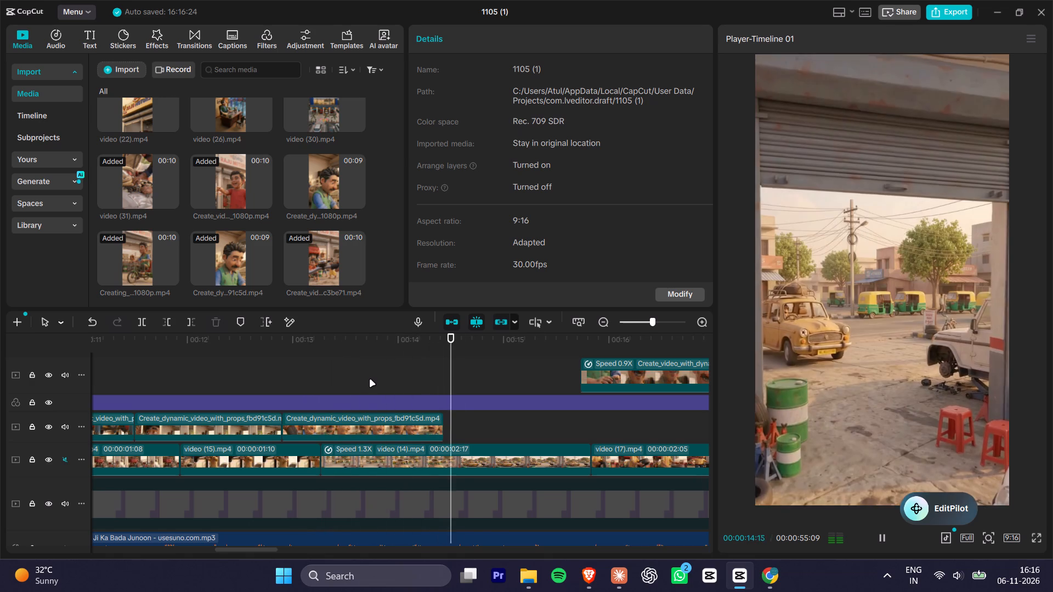
pyautogui.press('space')
pyautogui.keyDown('alt'); pyautogui.scroll(-8, 447, 385); pyautogui.keyUp('alt')
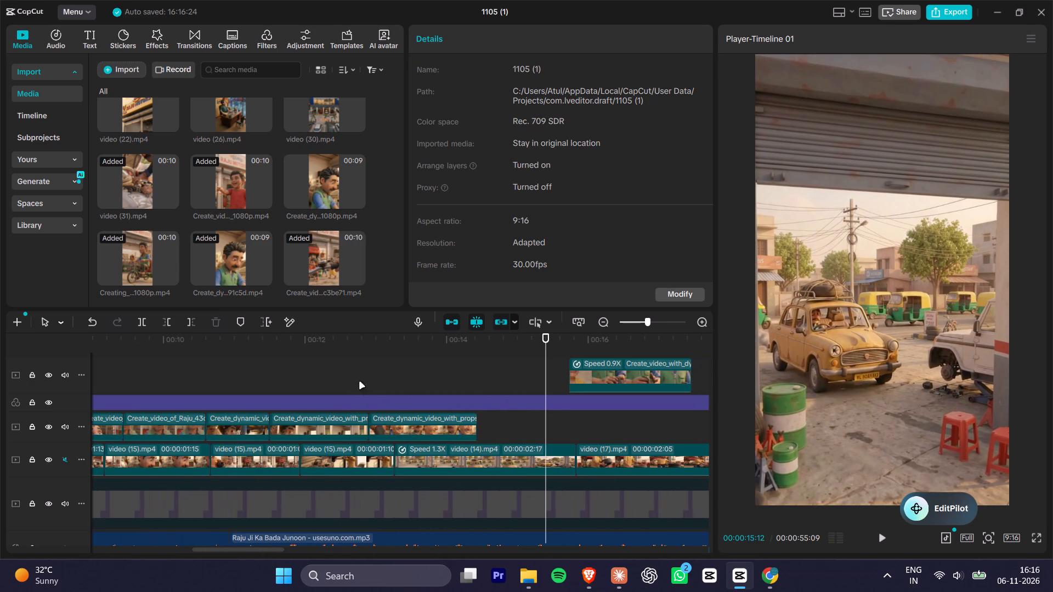
pyautogui.click(339, 354)
pyautogui.press('space')
pyautogui.press('space')
pyautogui.click(301, 345)
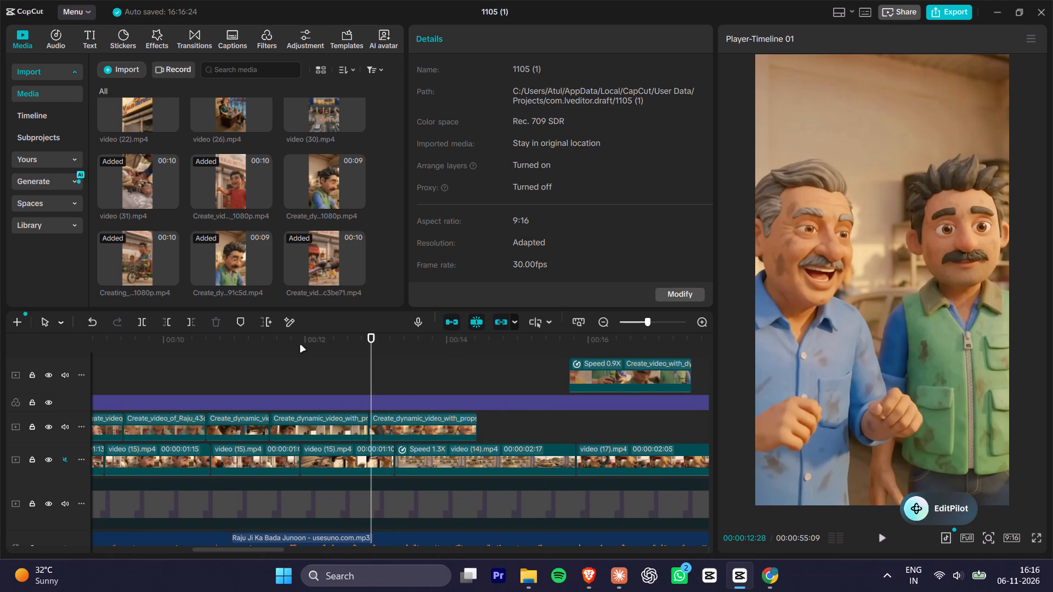
pyautogui.press('space')
pyautogui.press('space')
pyautogui.press('space')
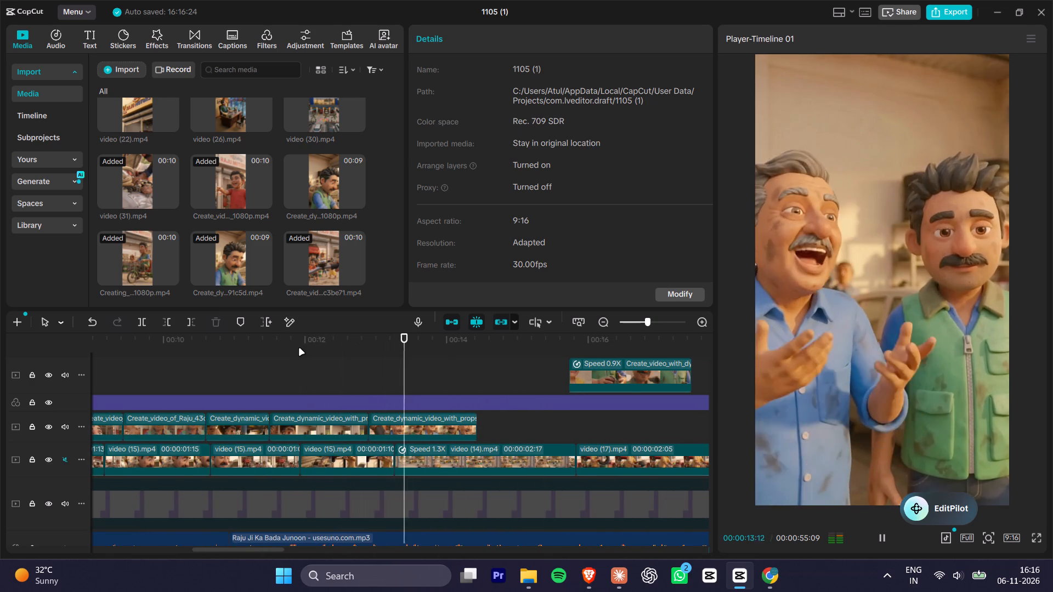
pyautogui.press('space')
pyautogui.press('space')
pyautogui.press('space')
pyautogui.press('space')
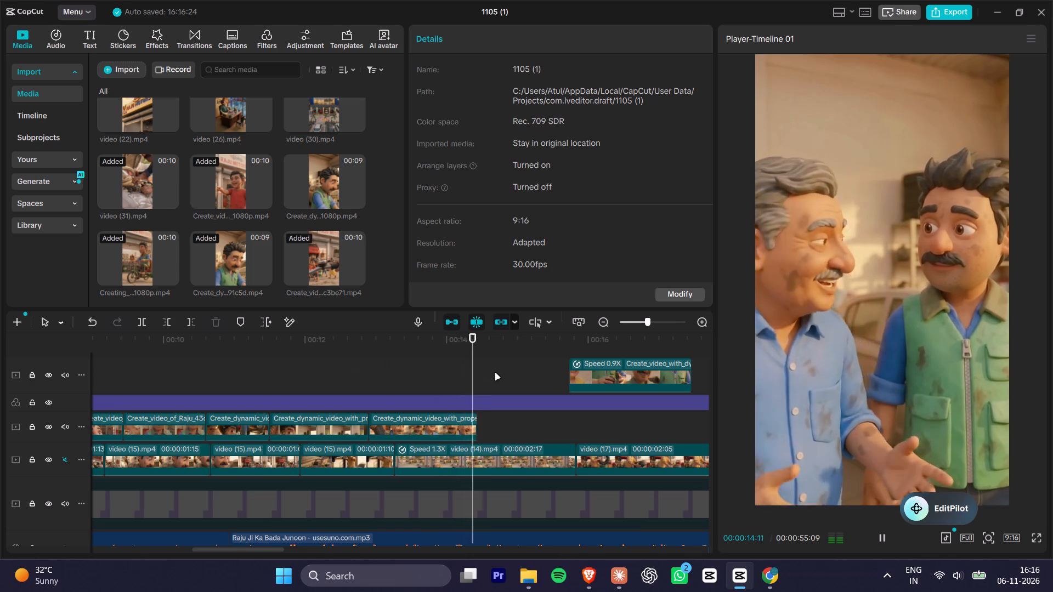
pyautogui.press('space')
pyautogui.press('space')
pyautogui.press('space')
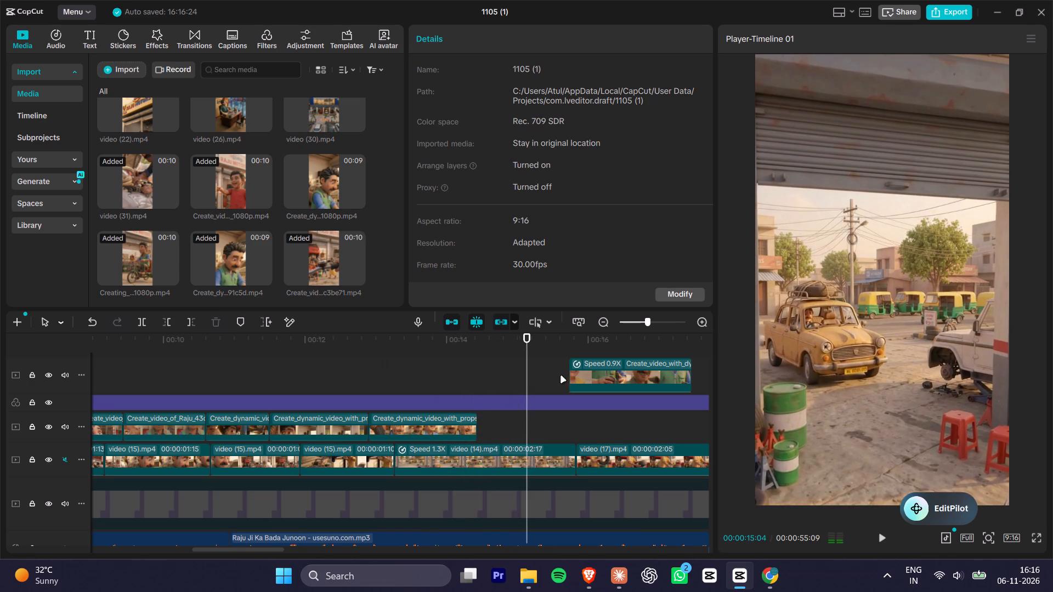
# Scrub between the Raju scenes from about 7 to 10 seconds and the 0.9X-speed clip near 16 seconds to compare them.
pyautogui.moveTo(262, 360); pyautogui.dragTo(155, 360)
pyautogui.click(184, 345)
pyautogui.moveTo(181, 344); pyautogui.dragTo(105, 356)
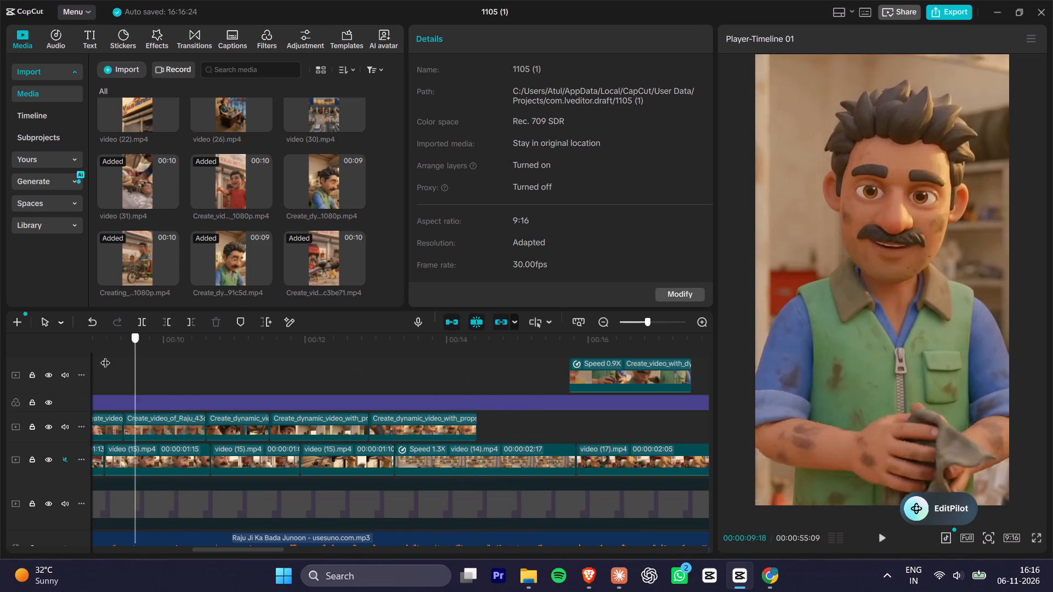
pyautogui.moveTo(105, 356); pyautogui.dragTo(193, 352)
pyautogui.press('space')
pyautogui.keyDown('alt'); pyautogui.scroll(-10, 404, 394); pyautogui.keyUp('alt')
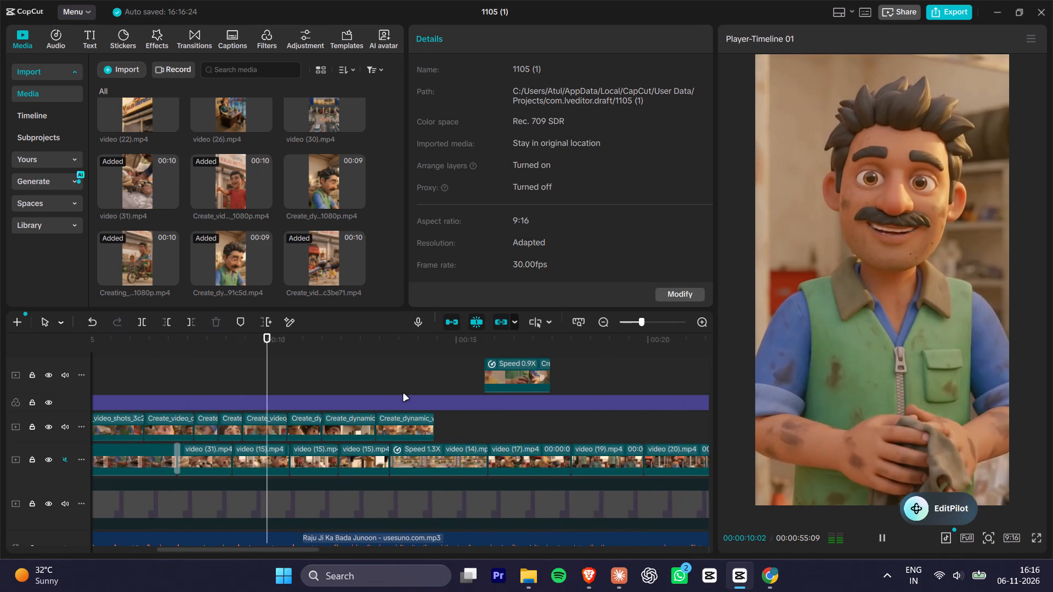
pyautogui.keyDown('alt'); pyautogui.scroll(-4, 381, 394); pyautogui.keyUp('alt')
pyautogui.press('space')
pyautogui.moveTo(438, 338); pyautogui.dragTo(455, 336)
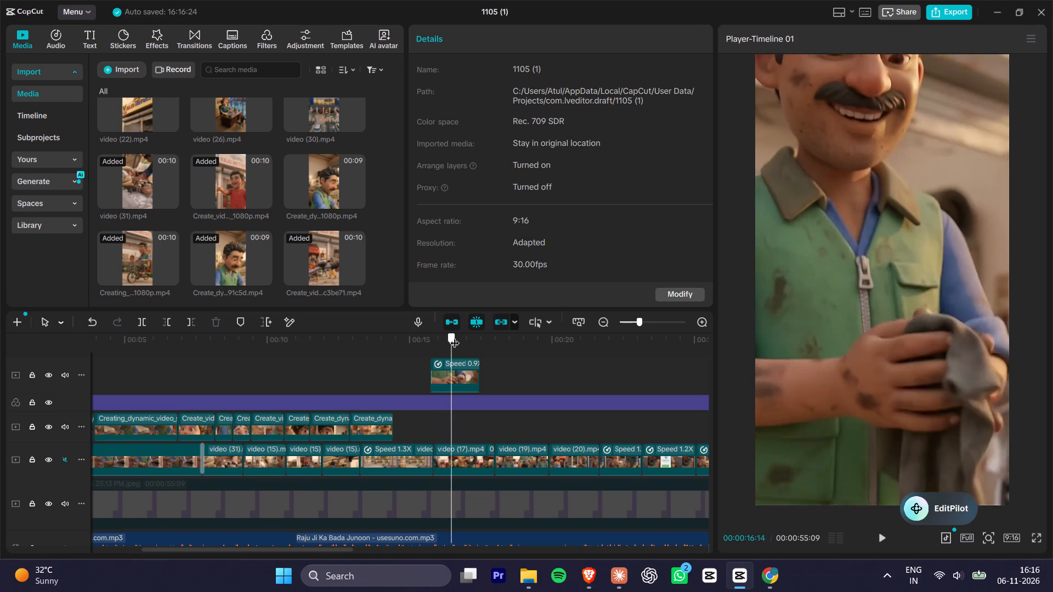
pyautogui.moveTo(455, 336); pyautogui.dragTo(163, 367)
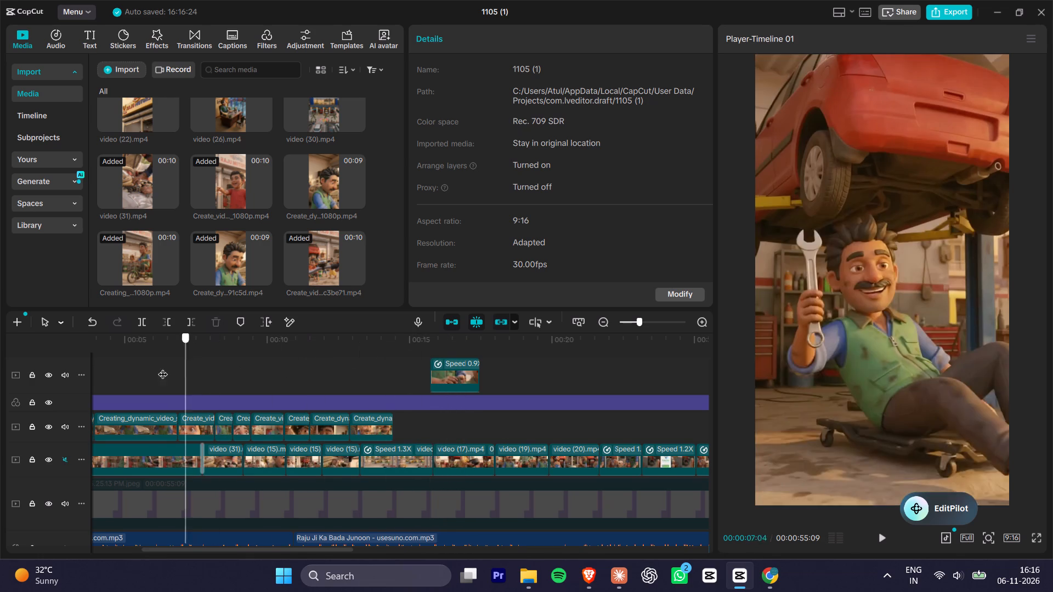
pyautogui.moveTo(163, 367); pyautogui.dragTo(216, 367)
pyautogui.press('space')
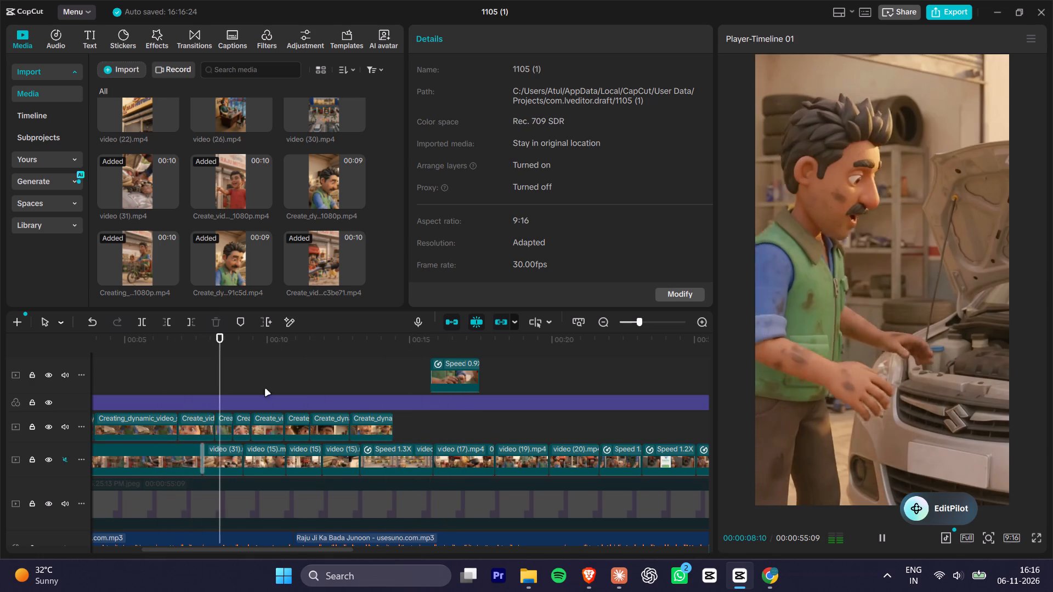
pyautogui.press('space')
# Delete the third and fourth Raju scenes, from just before 9 to about 10 seconds, from the overlay track.
pyautogui.keyDown('alt'); pyautogui.scroll(4, 242, 408); pyautogui.keyUp('alt')
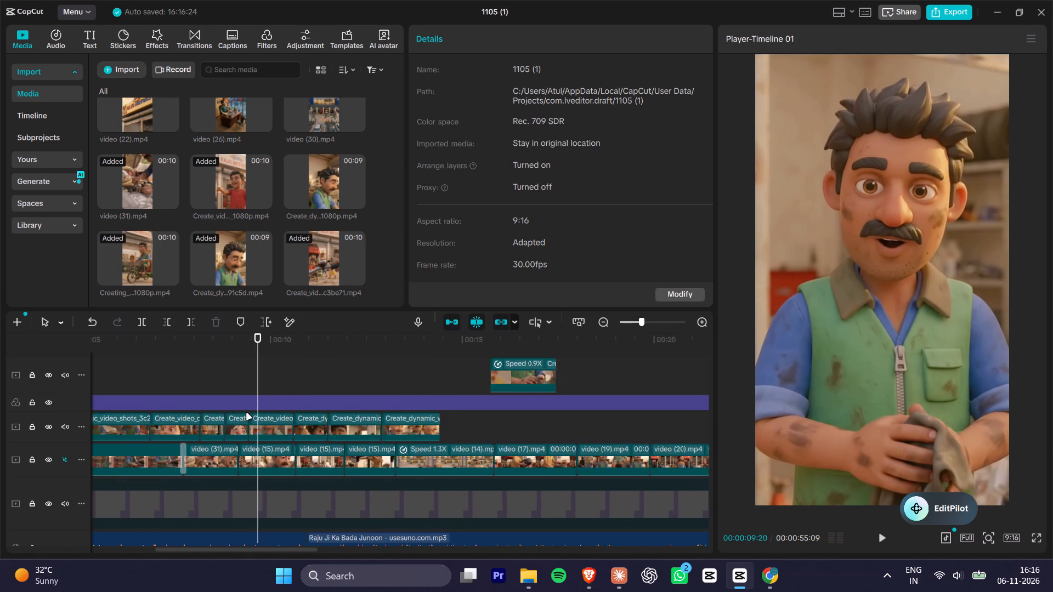
pyautogui.keyDown('alt'); pyautogui.scroll(2, 247, 413); pyautogui.keyUp('alt')
pyautogui.click(233, 428)
pyautogui.click(270, 428)
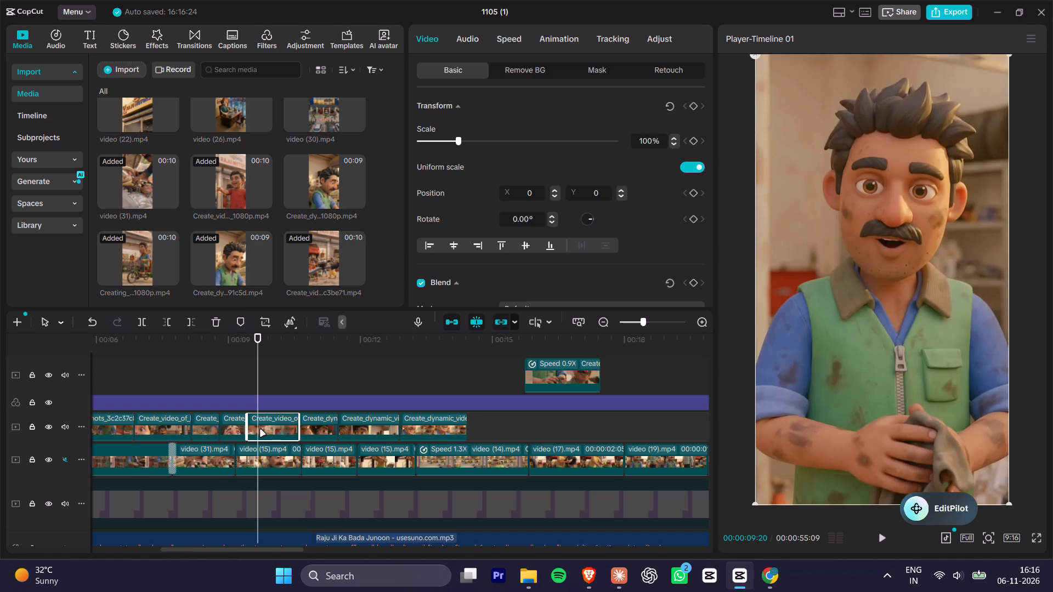
pyautogui.press('Delete')
pyautogui.click(237, 425)
pyautogui.press('Delete')
# Move the 0.9X-speed clip from the top track into the freed space on the overlay track and close the gap before it.
pyautogui.moveTo(554, 373); pyautogui.dragTo(248, 433)
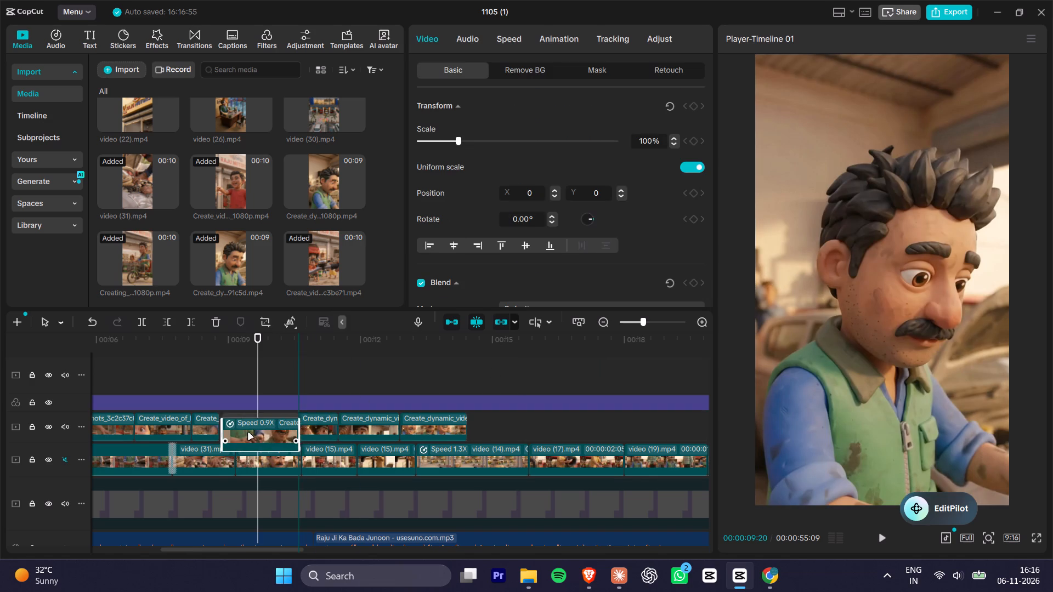
pyautogui.moveTo(248, 433); pyautogui.dragTo(244, 415)
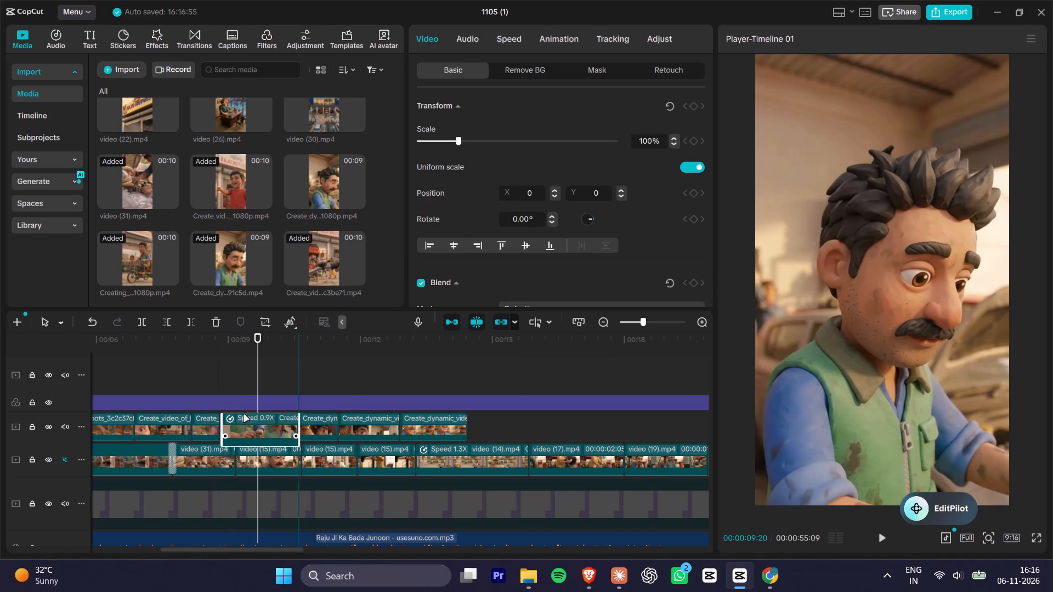
pyautogui.moveTo(244, 415); pyautogui.dragTo(247, 379)
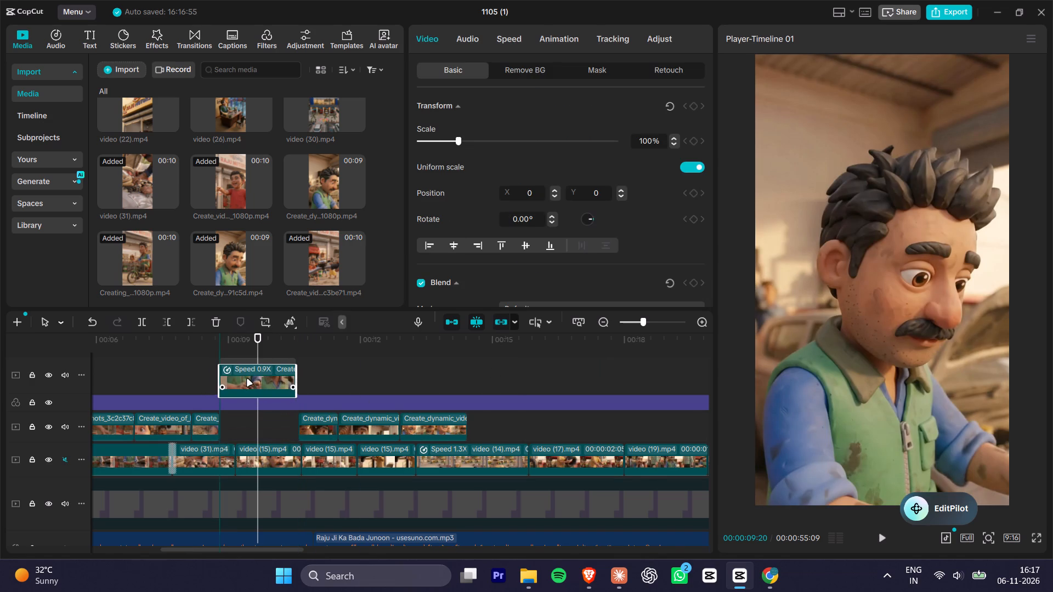
pyautogui.keyDown('alt'); pyautogui.scroll(8, 247, 379); pyautogui.keyUp('alt')
pyautogui.click(271, 377)
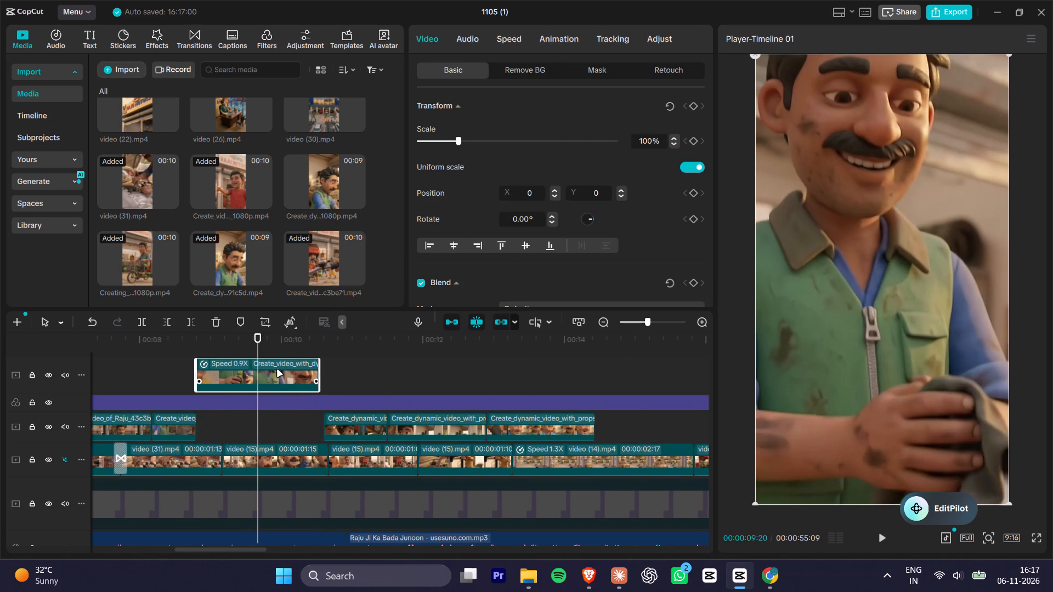
pyautogui.keyDown('shift'); pyautogui.moveTo(278, 370); pyautogui.dragTo(259, 429); pyautogui.keyUp('shift')
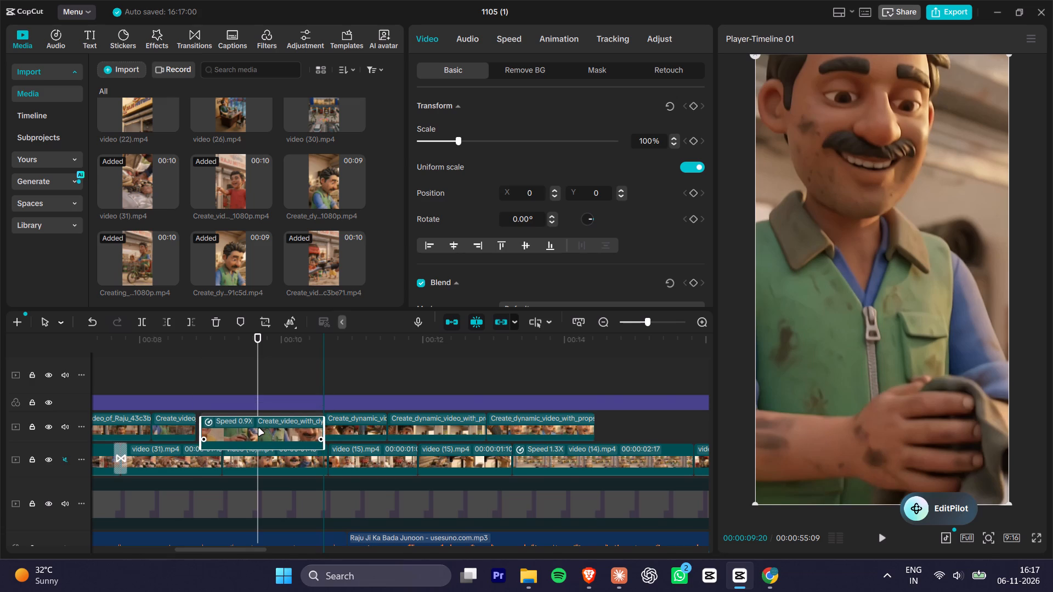
pyautogui.keyDown('shift'); pyautogui.moveTo(259, 429); pyautogui.dragTo(258, 428); pyautogui.keyUp('shift')
pyautogui.click(279, 396)
pyautogui.keyDown('alt'); pyautogui.scroll(2, 275, 397); pyautogui.keyUp('alt')
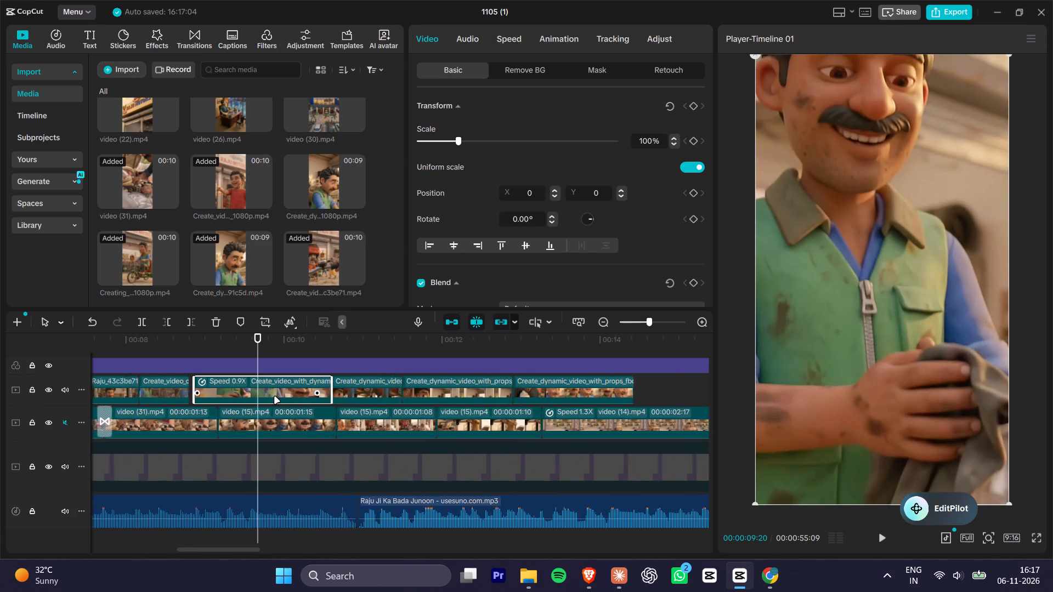
pyautogui.keyDown('alt'); pyautogui.scroll(11, 275, 397); pyautogui.keyUp('alt')
pyautogui.rightClick(120, 391)
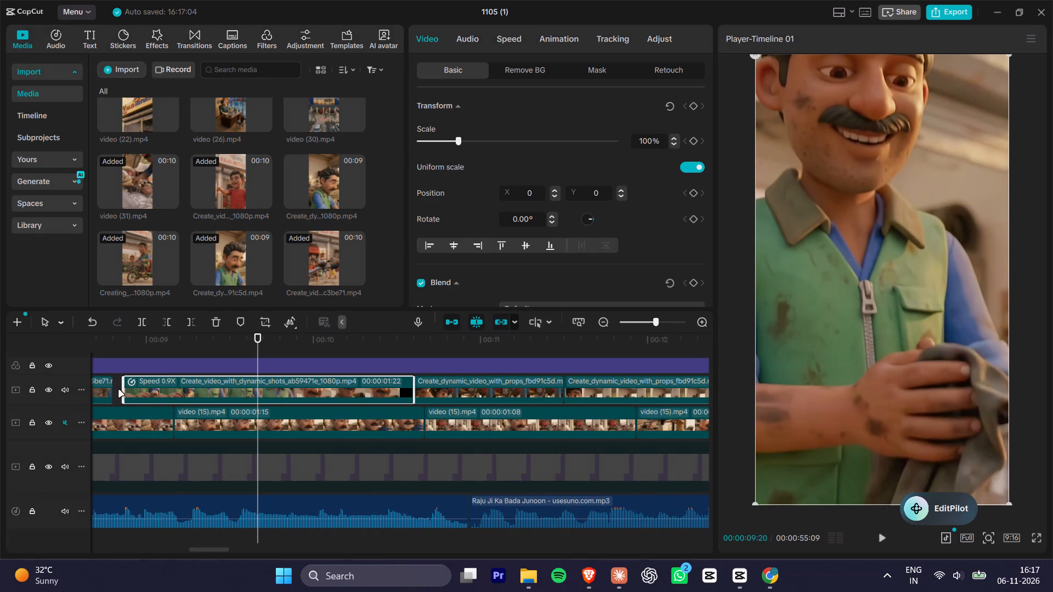
pyautogui.click(137, 401)
# Play the overlay scenes from 00:00:08:13 past 13 seconds to check the inserted 0.9X-speed clip and the two-mechanics scene.
pyautogui.click(104, 345)
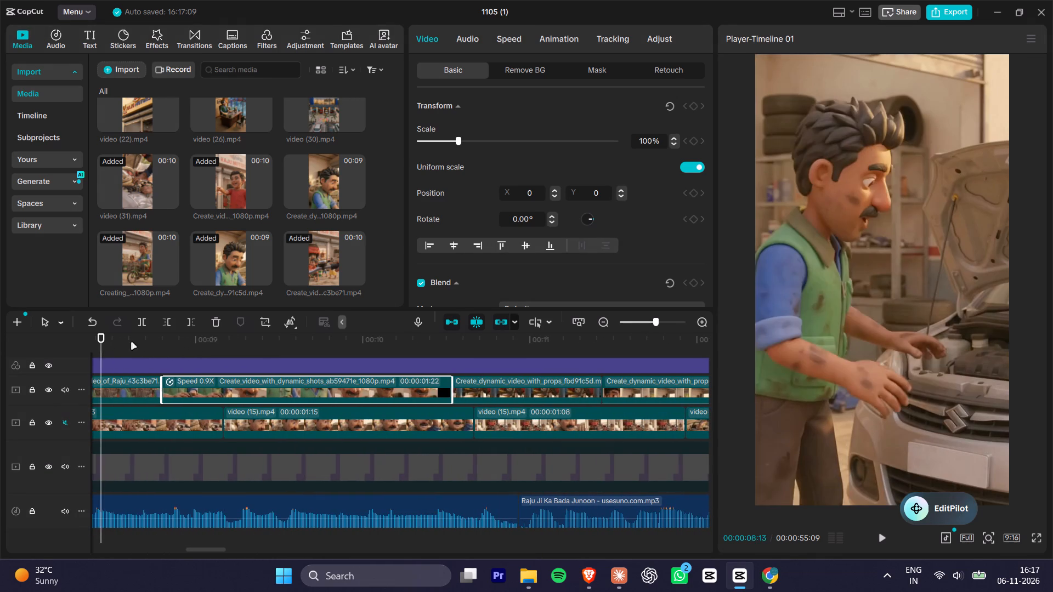
pyautogui.press('space')
pyautogui.keyDown('alt'); pyautogui.scroll(-6, 277, 418); pyautogui.keyUp('alt')
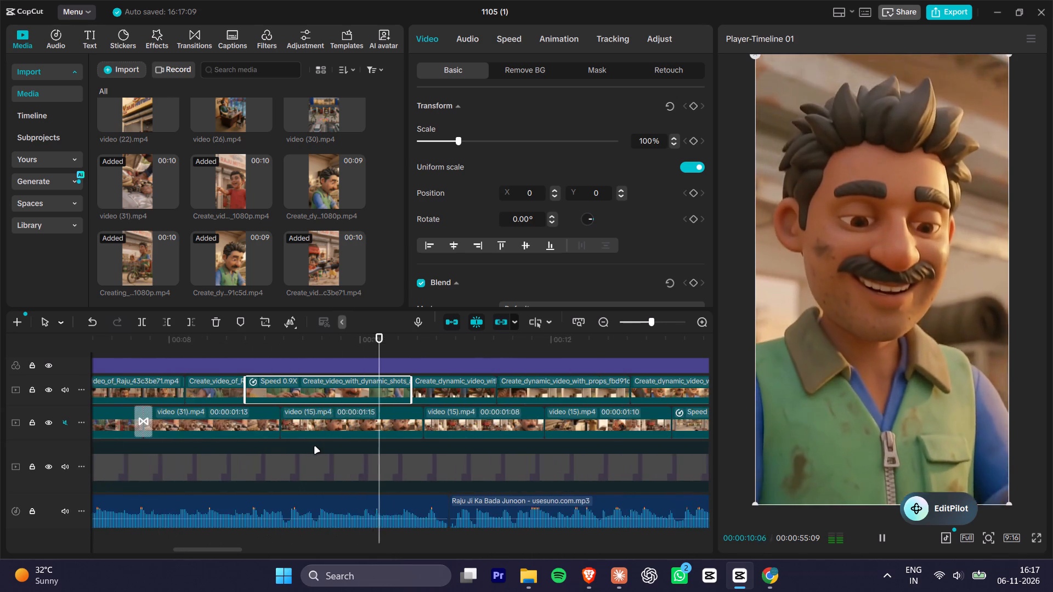
pyautogui.keyDown('alt'); pyautogui.scroll(-13, 315, 447); pyautogui.keyUp('alt')
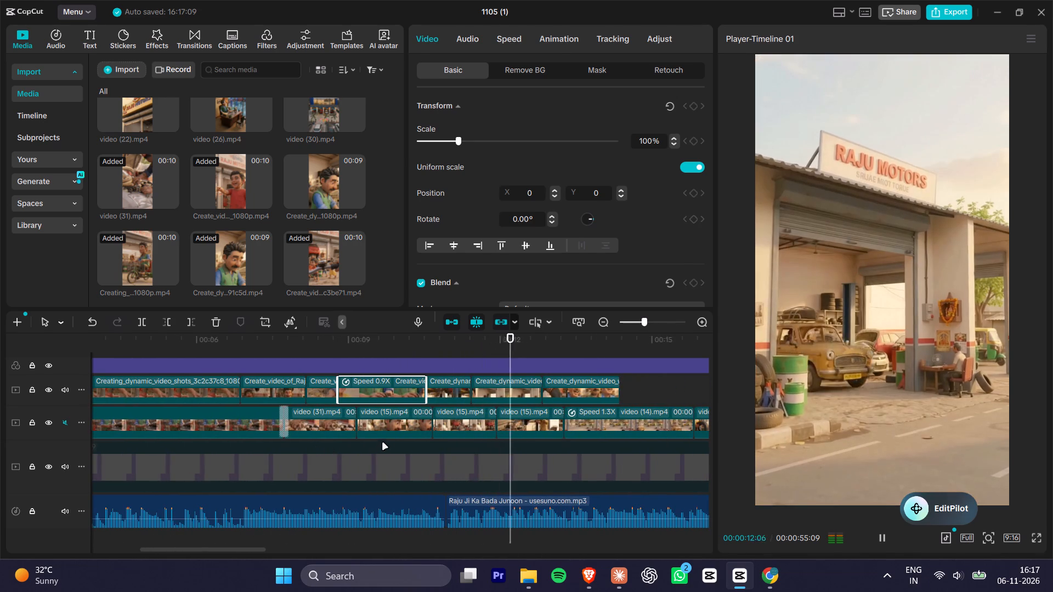
pyautogui.press('space')
pyautogui.press('space')
pyautogui.press('space')
pyautogui.press('space')
pyautogui.press('space')
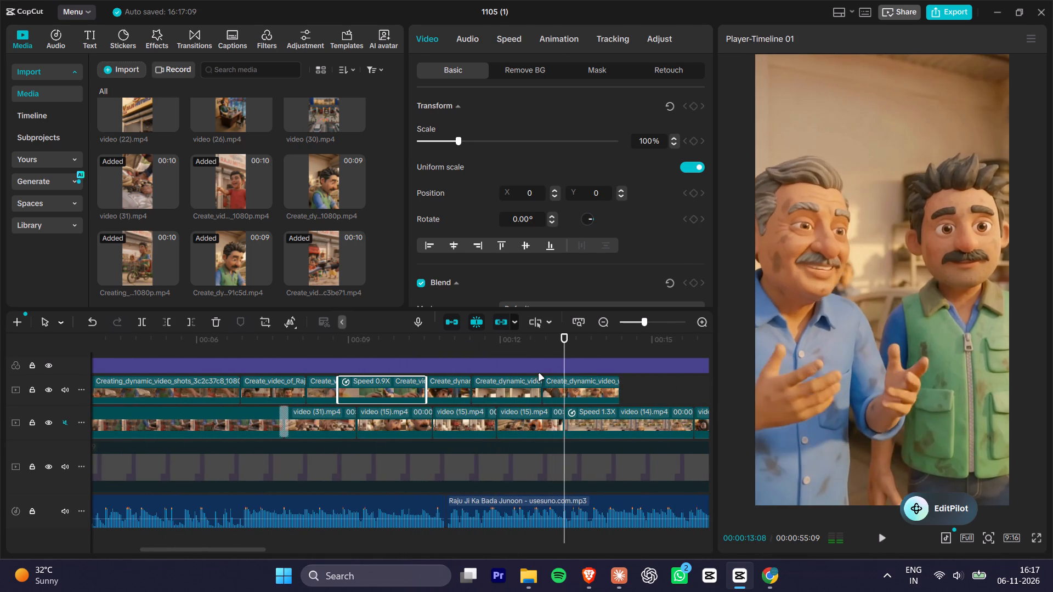
pyautogui.press('space')
pyautogui.press('space')
pyautogui.press('space')
pyautogui.press('space')
pyautogui.moveTo(615, 334); pyautogui.dragTo(556, 350)
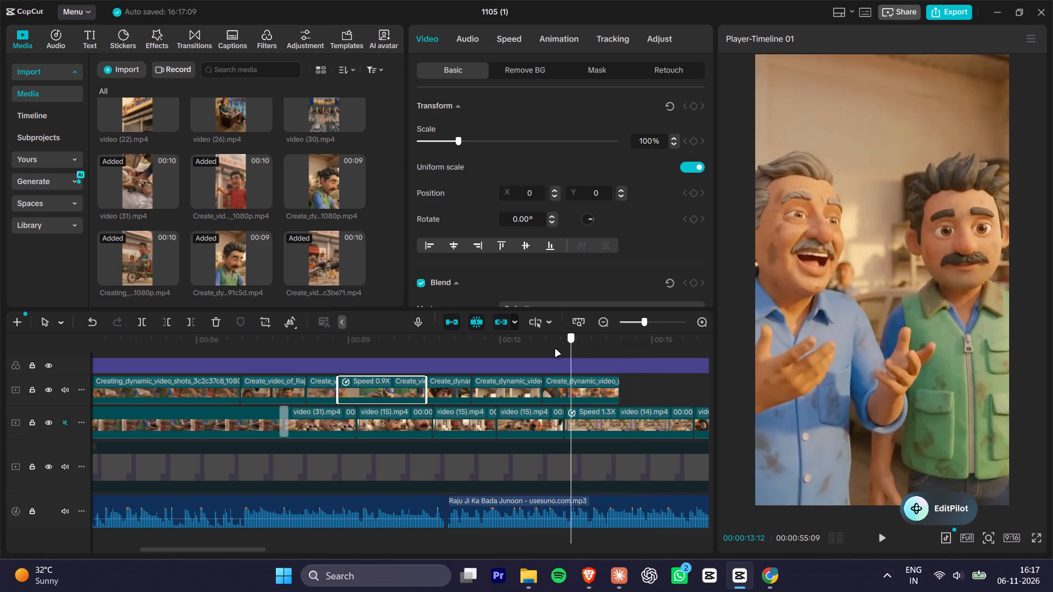
# Preview the garage clips in the media library and place Create_dynamic_video_3bd8ceb9_1080p.mp4 on the overlay track just after the two-mechanics scene.
pyautogui.moveTo(556, 350); pyautogui.dragTo(541, 351)
pyautogui.press('space')
pyautogui.press('space')
pyautogui.press('space')
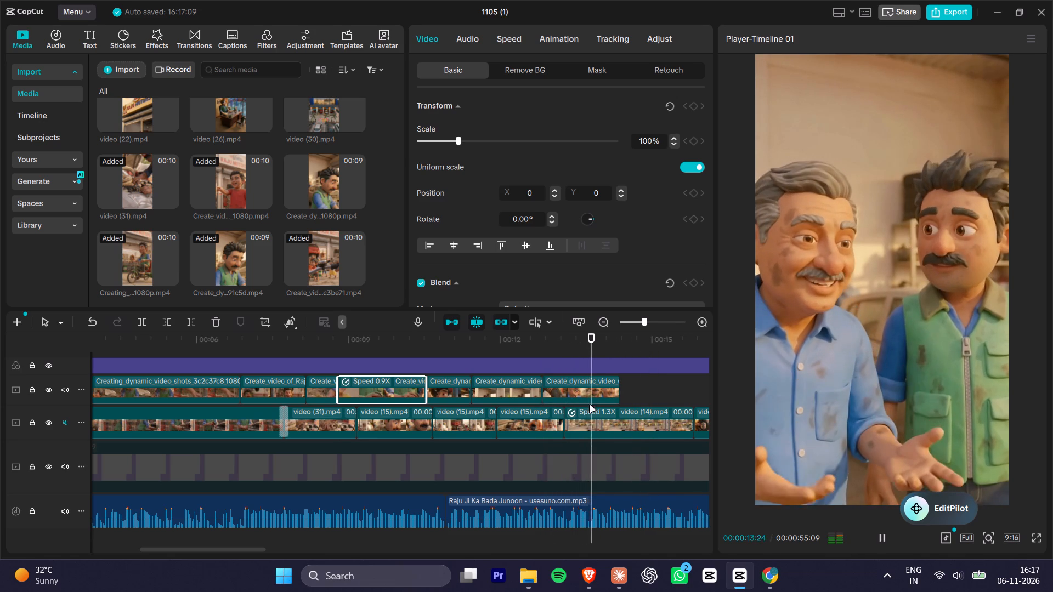
pyautogui.press('space')
pyautogui.scroll(-2, 282, 241)
pyautogui.click(232, 249)
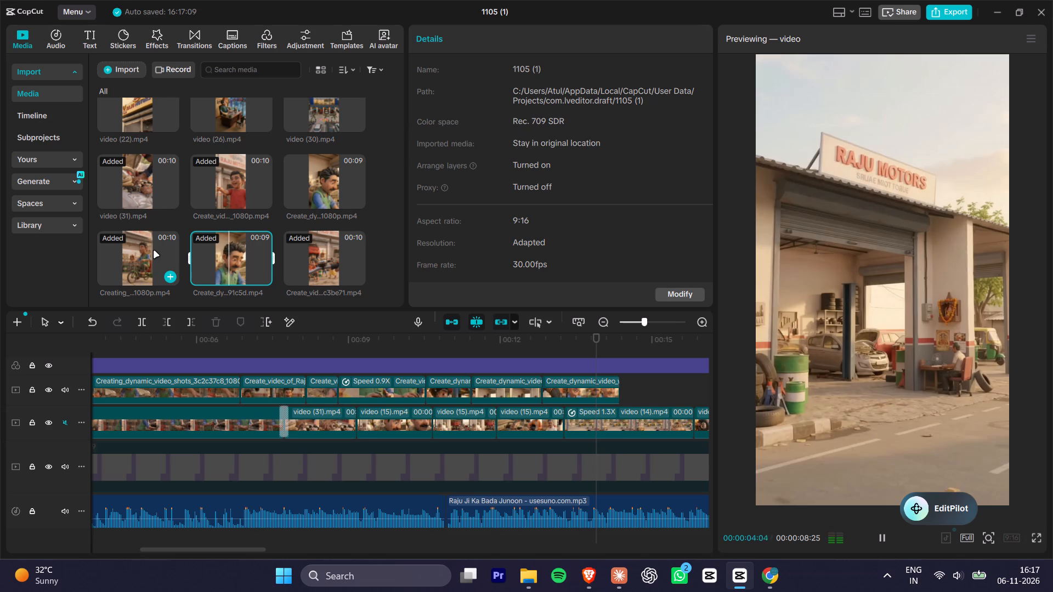
pyautogui.click(326, 172)
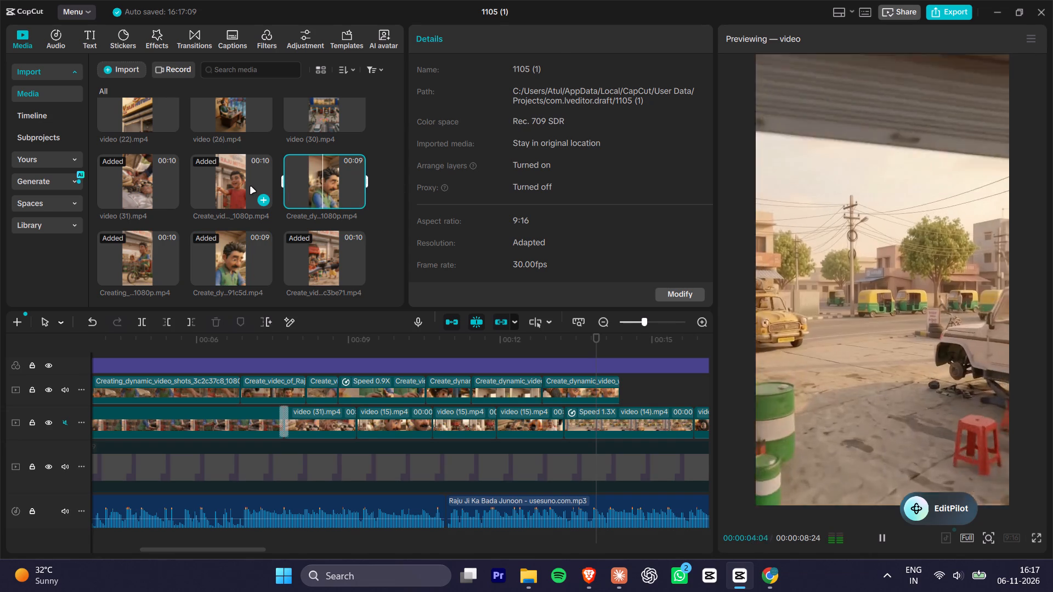
pyautogui.press('space')
pyautogui.moveTo(319, 184); pyautogui.dragTo(339, 193)
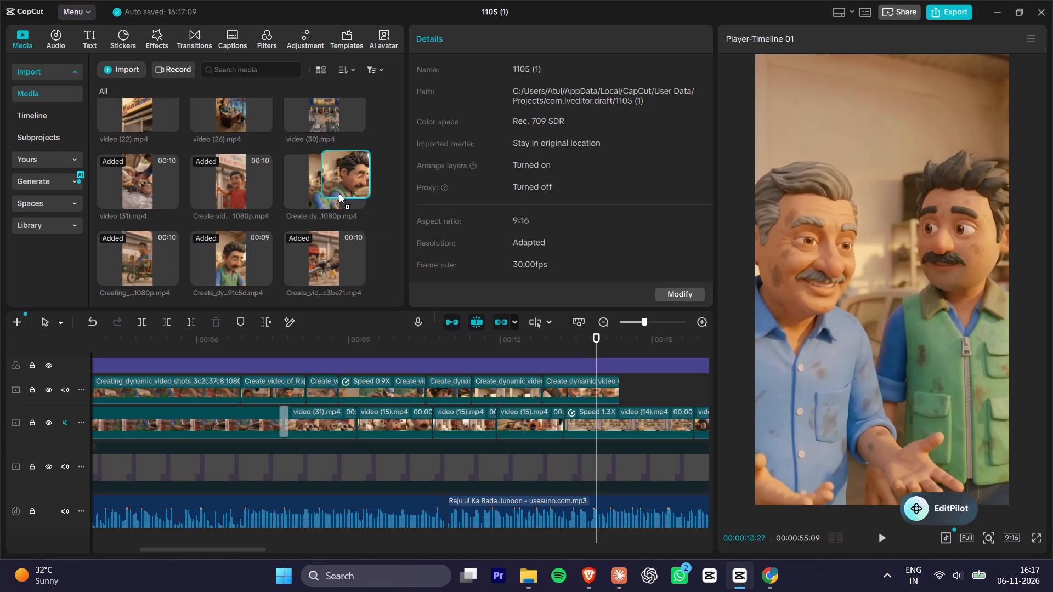
pyautogui.moveTo(339, 193); pyautogui.dragTo(629, 388)
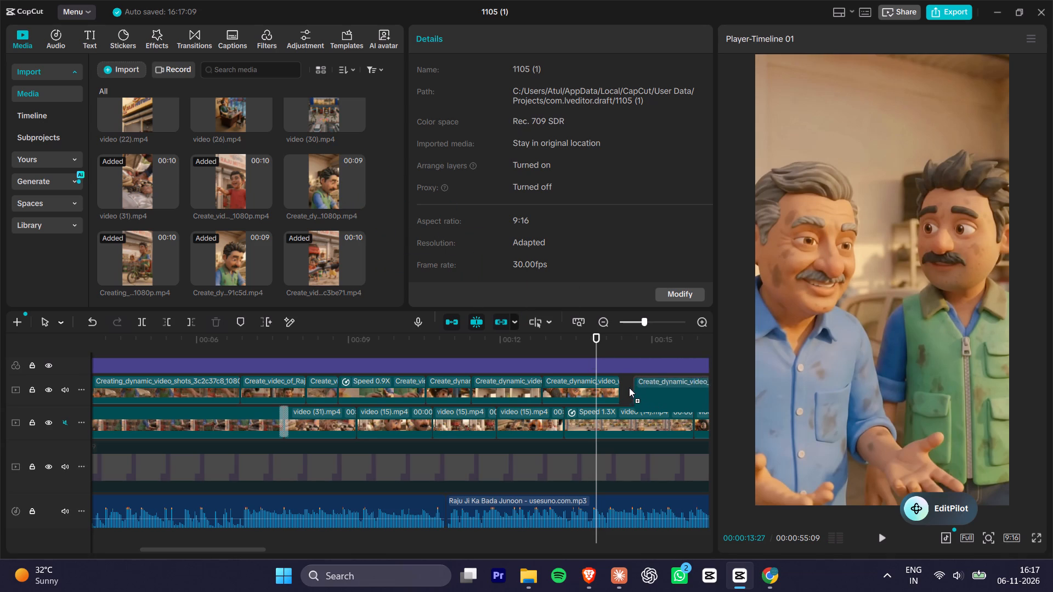
pyautogui.moveTo(629, 388); pyautogui.dragTo(630, 392)
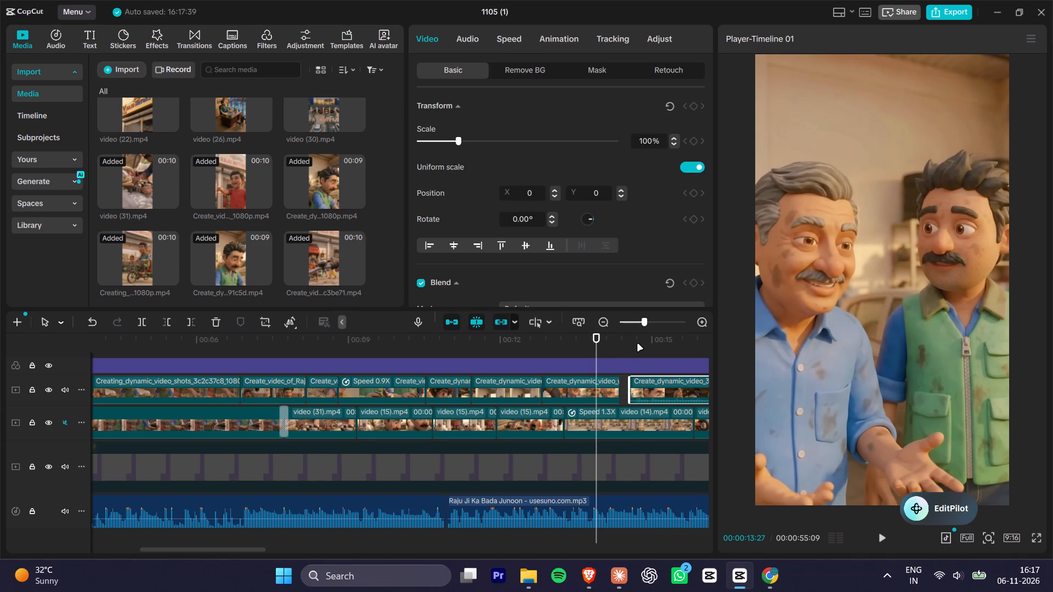
# Split the new overlay clip at 00:00:18:17, where the street view through the garage shutter starts, and delete the part before it.
pyautogui.moveTo(641, 338); pyautogui.dragTo(677, 341)
pyautogui.press('space')
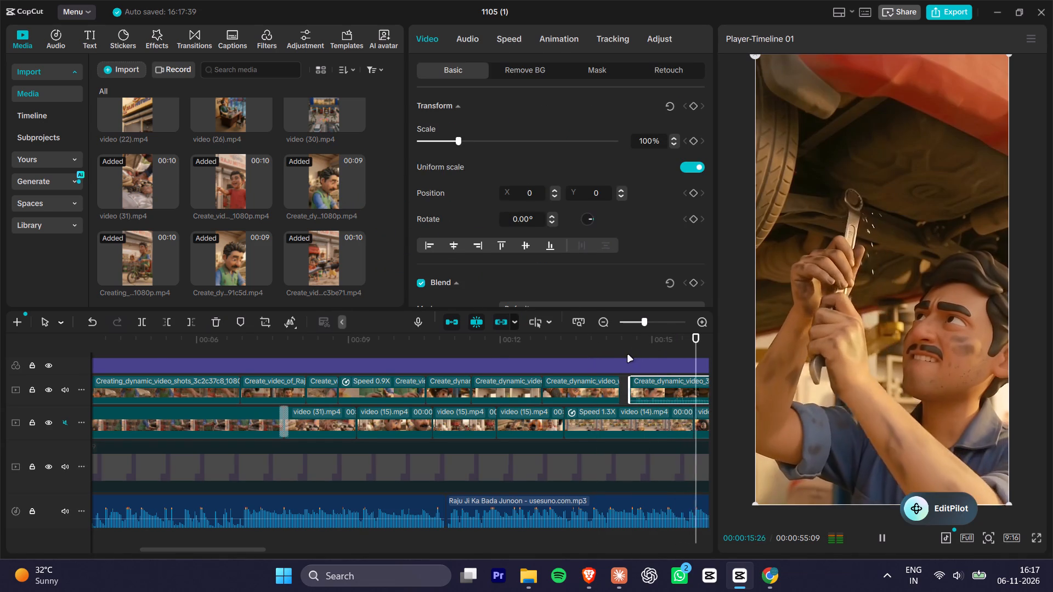
pyautogui.press('space')
pyautogui.keyDown('shift'); pyautogui.scroll(3, 213, 370); pyautogui.keyUp('shift')
pyautogui.keyDown('ctrl'); pyautogui.scroll(1, 219, 396); pyautogui.keyUp('ctrl')
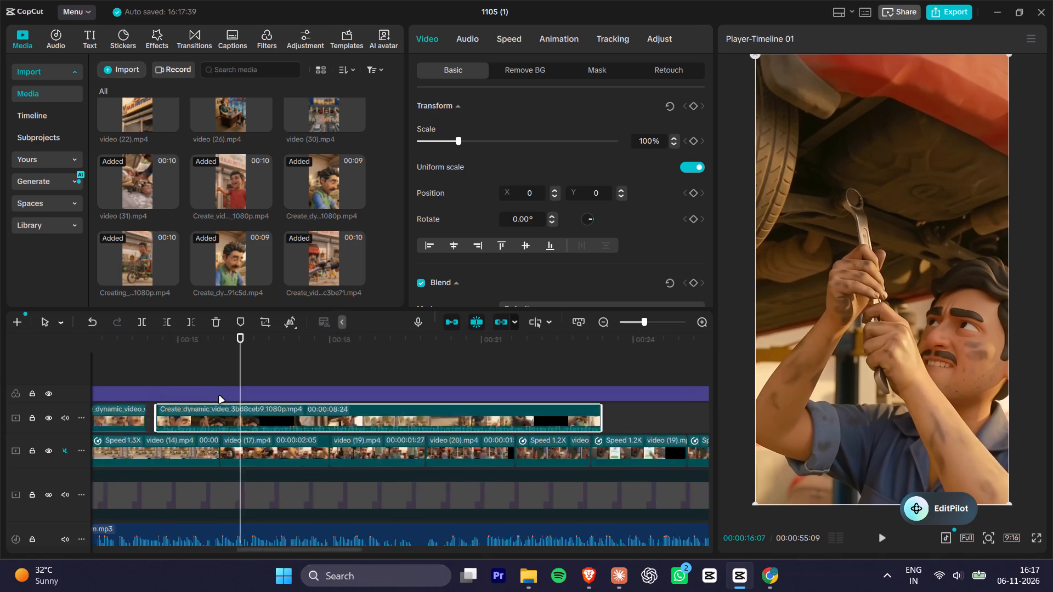
pyautogui.keyDown('ctrl'); pyautogui.scroll(4, 219, 396); pyautogui.keyUp('ctrl')
pyautogui.keyDown('ctrl'); pyautogui.scroll(-2, 479, 409); pyautogui.keyUp('ctrl')
pyautogui.moveTo(440, 346); pyautogui.dragTo(464, 348)
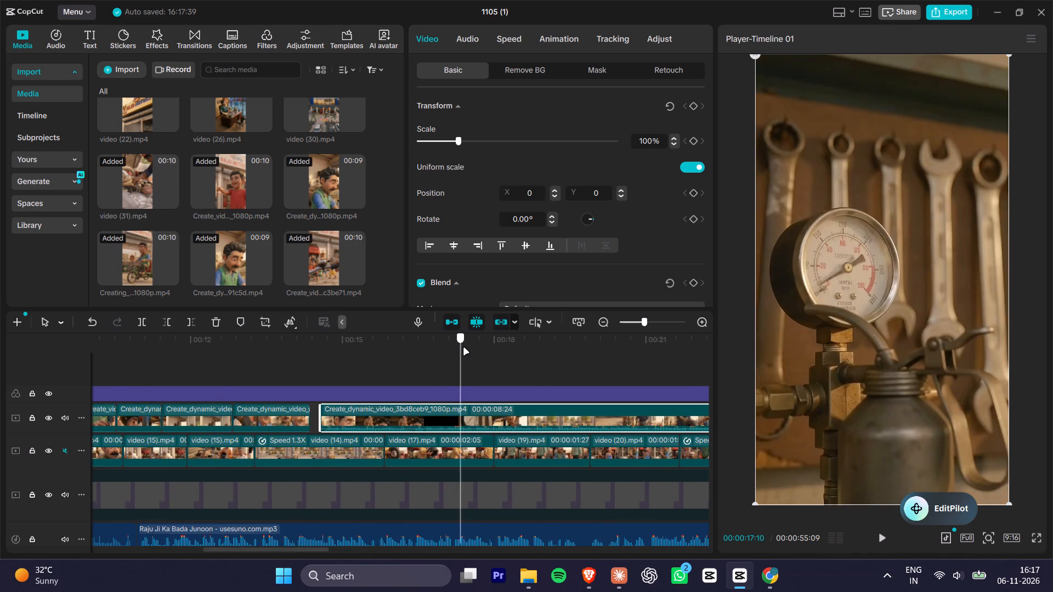
pyautogui.moveTo(464, 348); pyautogui.dragTo(494, 351)
pyautogui.press('Right')
pyautogui.press('Right')
pyautogui.press('Right')
pyautogui.press('Right')
pyautogui.press('Right')
pyautogui.press('Right')
pyautogui.press('Right')
pyautogui.press('Right')
pyautogui.press('Right')
pyautogui.press('Right')
pyautogui.press('Right')
pyautogui.press('Right')
pyautogui.press('Right')
pyautogui.press('Right')
pyautogui.press('Right')
pyautogui.press('Right')
pyautogui.press('Right')
pyautogui.press('Right')
pyautogui.press('Right')
pyautogui.press('Right')
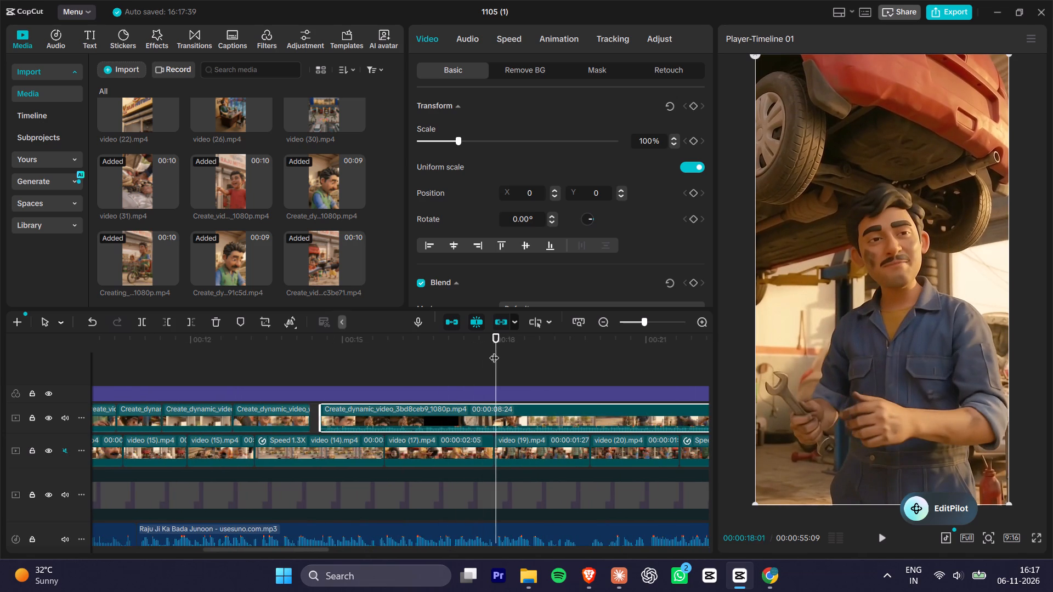
pyautogui.press('Right')
pyautogui.press('Left')
pyautogui.press('Left')
pyautogui.press('Left')
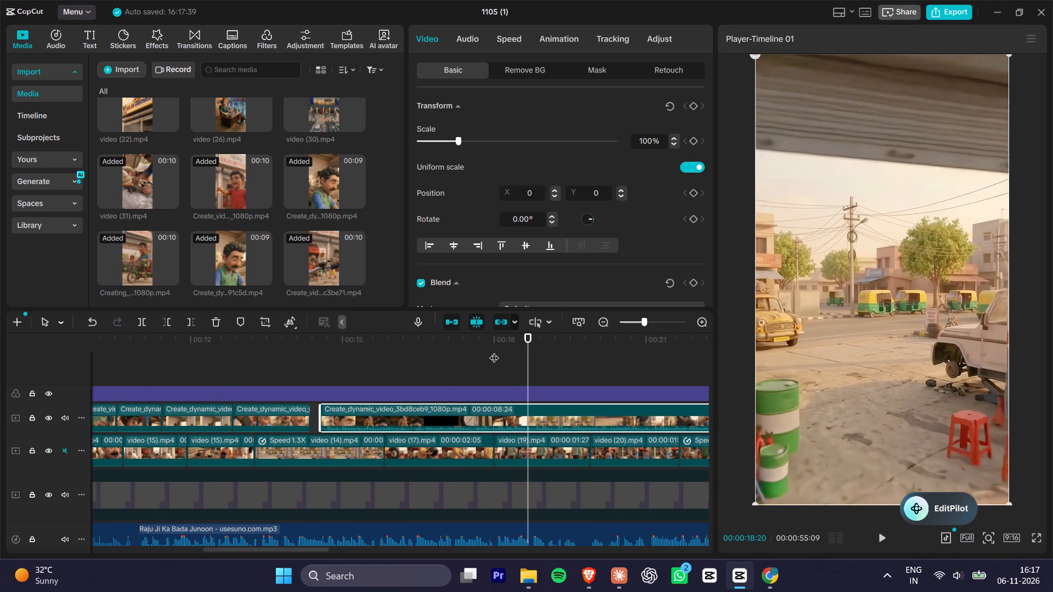
pyautogui.press('Left')
pyautogui.press('Left')
pyautogui.press('Left')
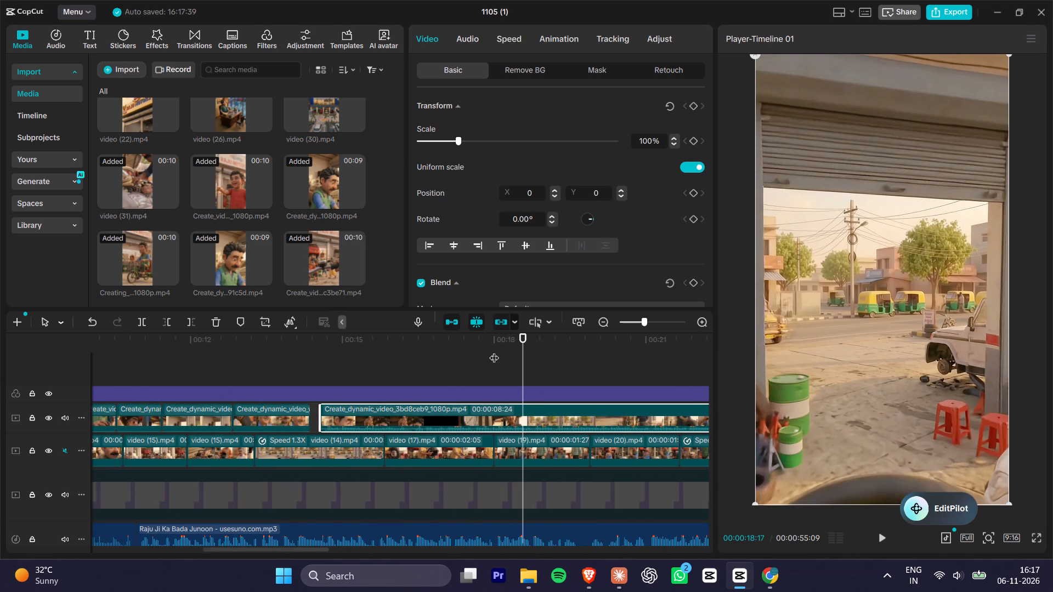
pyautogui.press('Left')
pyautogui.press('Right')
pyautogui.hotkey('ctrl', 'b')
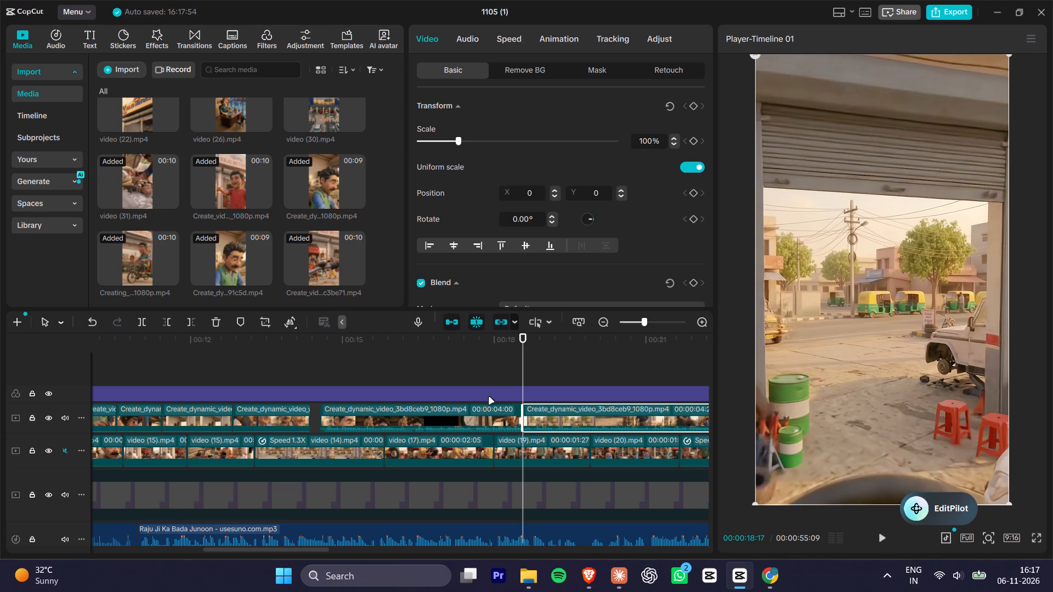
pyautogui.click(481, 419)
pyautogui.press('Delete')
# Mute the remaining street-view clip by lowering its volume to -∞ dB.
pyautogui.click(581, 425)
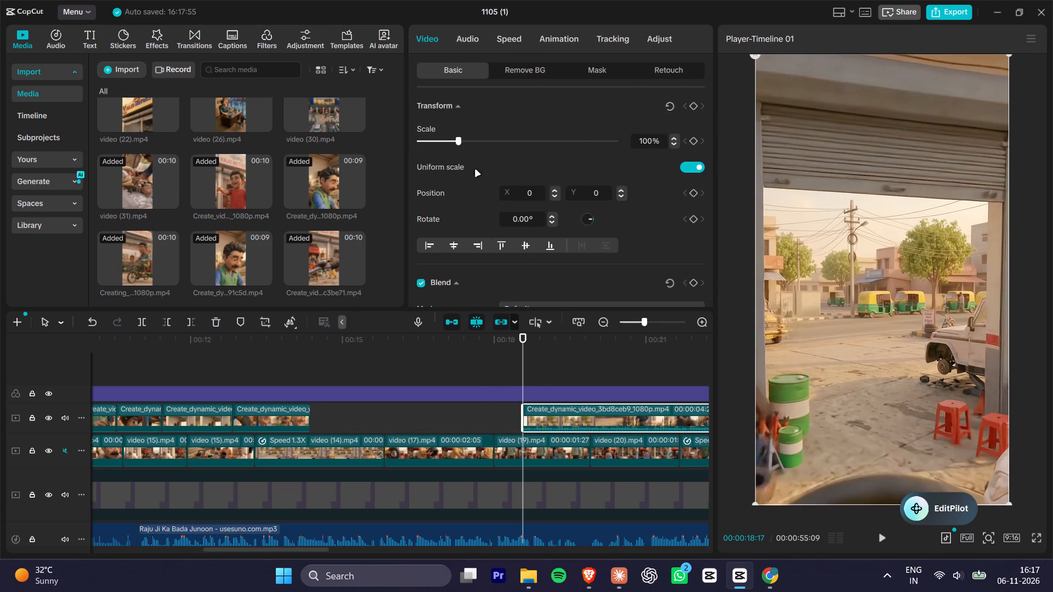
pyautogui.click(475, 43)
pyautogui.moveTo(491, 140); pyautogui.dragTo(305, 178)
# Split the street-view clip at 00:00:19:19, before the cut to the boot shot, and delete the part after it.
pyautogui.press('space')
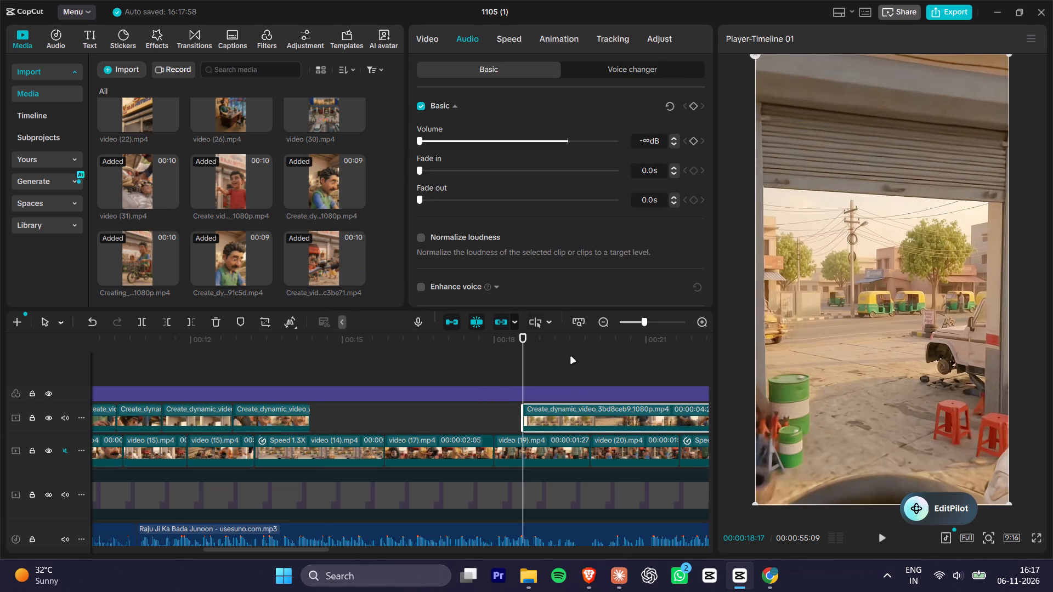
pyautogui.press('space')
pyautogui.press('space')
pyautogui.press('space')
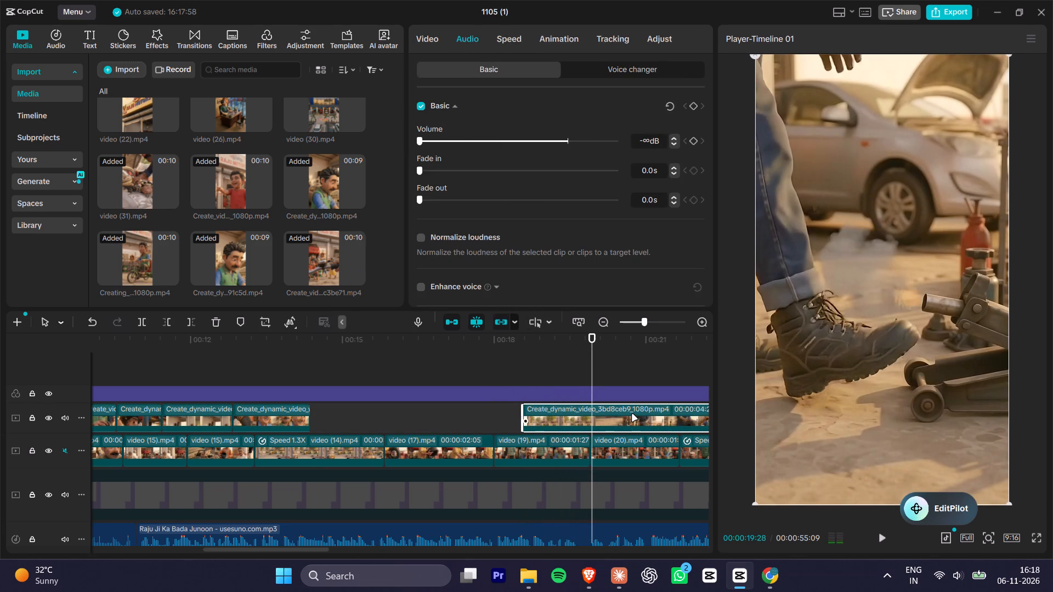
pyautogui.press('Left')
pyautogui.press('Left')
pyautogui.press('Left')
pyautogui.press('Left')
pyautogui.press('Left')
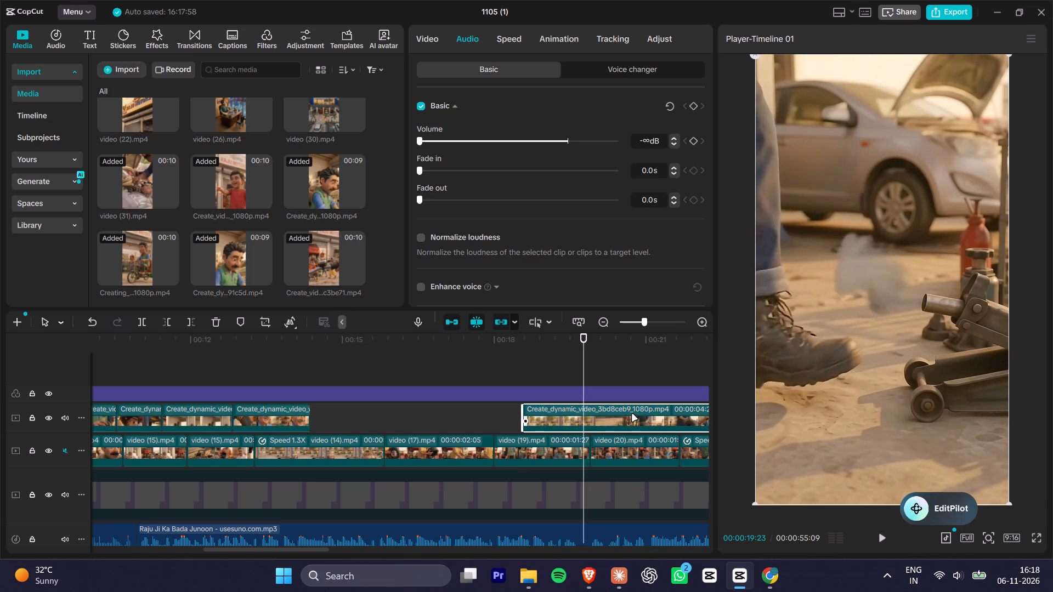
pyautogui.press('Left')
pyautogui.press('Left')
pyautogui.press('Left')
pyautogui.press('Left')
pyautogui.press('Right')
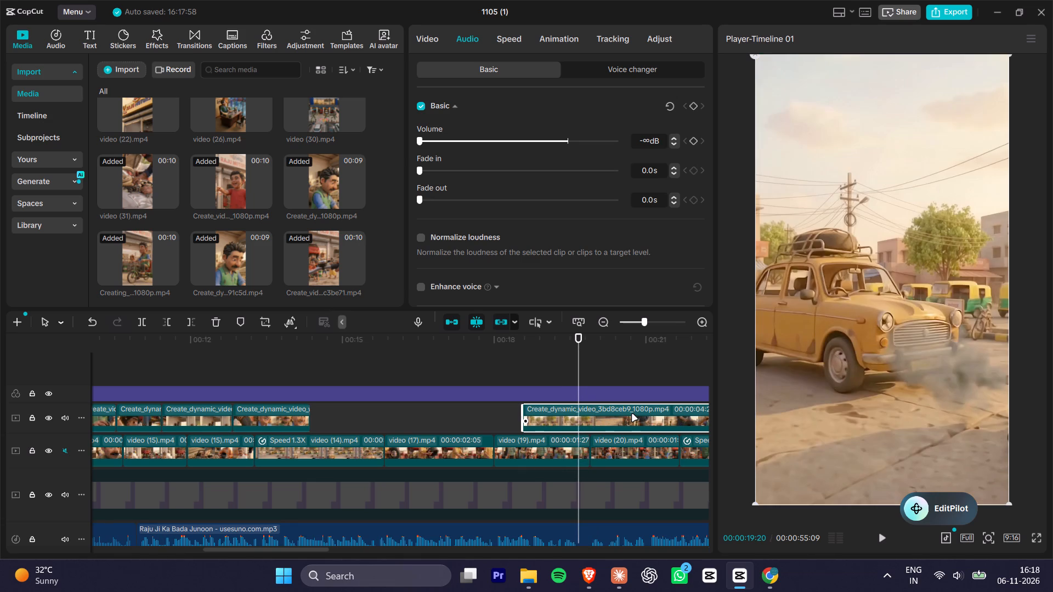
pyautogui.press('Left')
pyautogui.hotkey('ctrl', 'b')
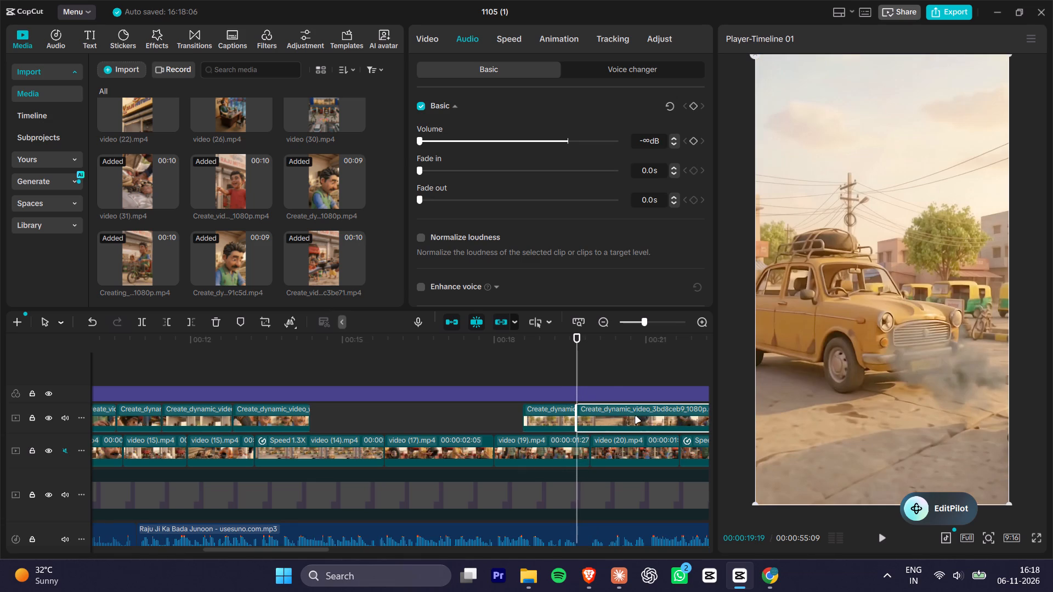
pyautogui.click(643, 422)
pyautogui.press('Delete')
# Move the trimmed street-view clip back along the overlay track so it directly follows the two-mechanics scene.
pyautogui.moveTo(552, 423); pyautogui.dragTo(353, 428)
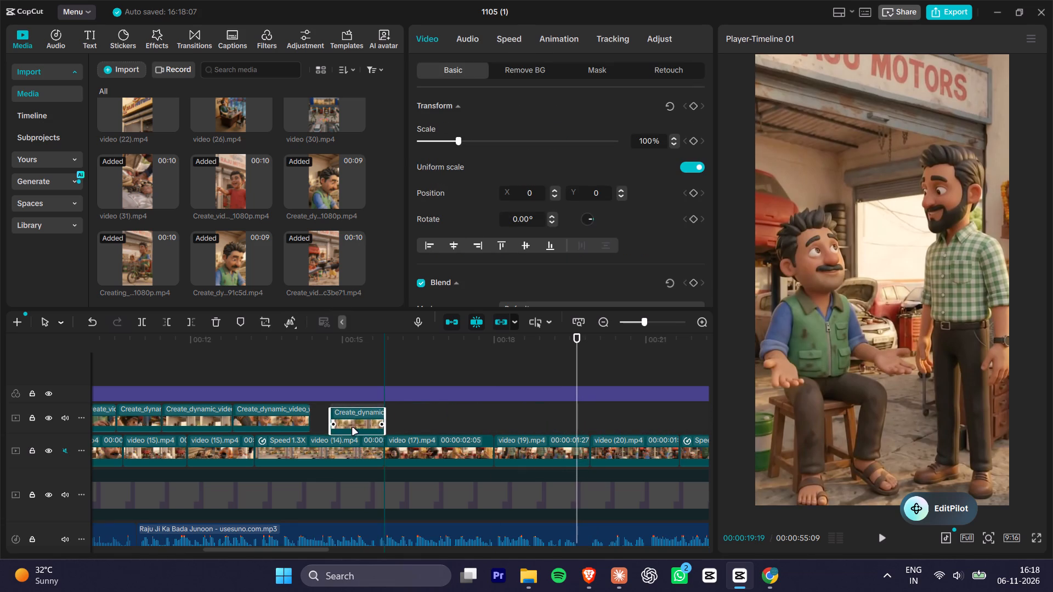
pyautogui.moveTo(353, 428); pyautogui.dragTo(336, 430)
# Play the overlay scenes from about 12 to nearly 16 seconds to check how the two-mechanics scene leads into the street-view clip.
pyautogui.click(265, 340)
pyautogui.press('space')
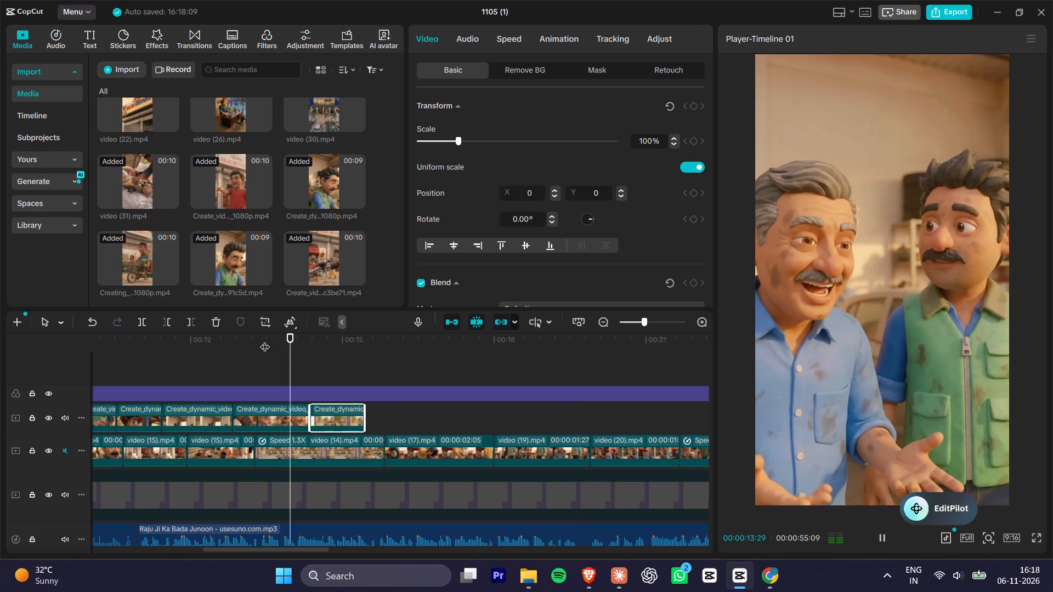
pyautogui.press('space')
pyautogui.press('space')
pyautogui.press('space')
pyautogui.keyDown('alt'); pyautogui.scroll(7, 274, 412); pyautogui.keyUp('alt')
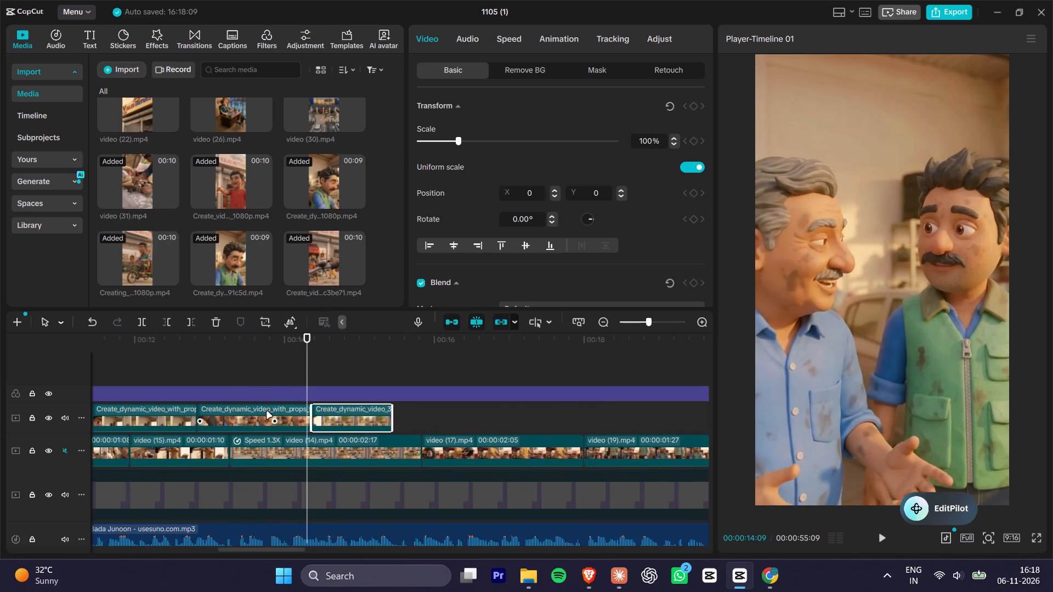
pyautogui.click(262, 412)
pyautogui.click(123, 357)
pyautogui.press('space')
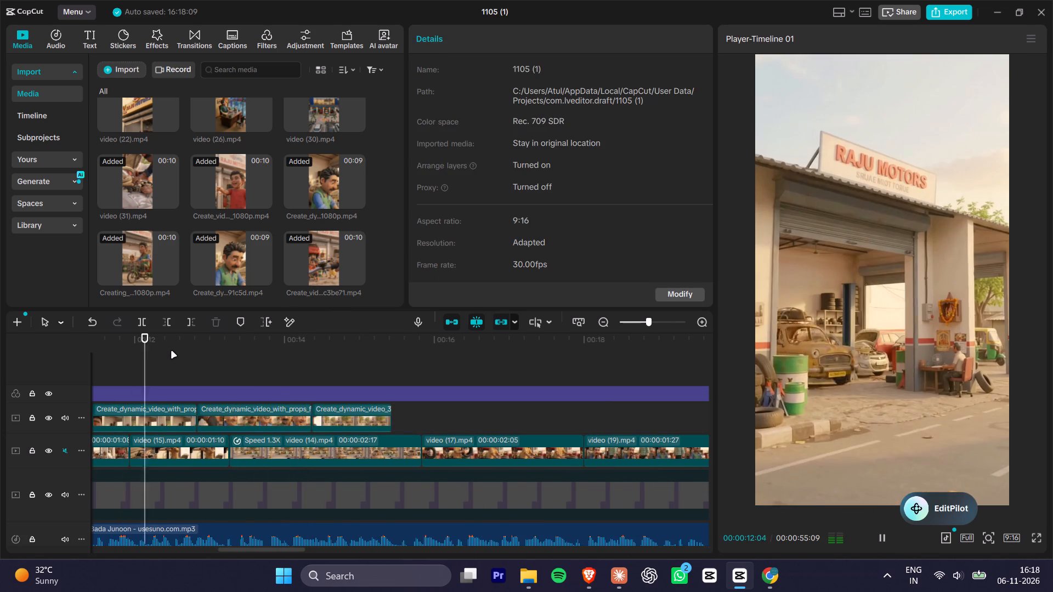
pyautogui.press('space')
pyautogui.press('space')
pyautogui.press('space')
pyautogui.press('space')
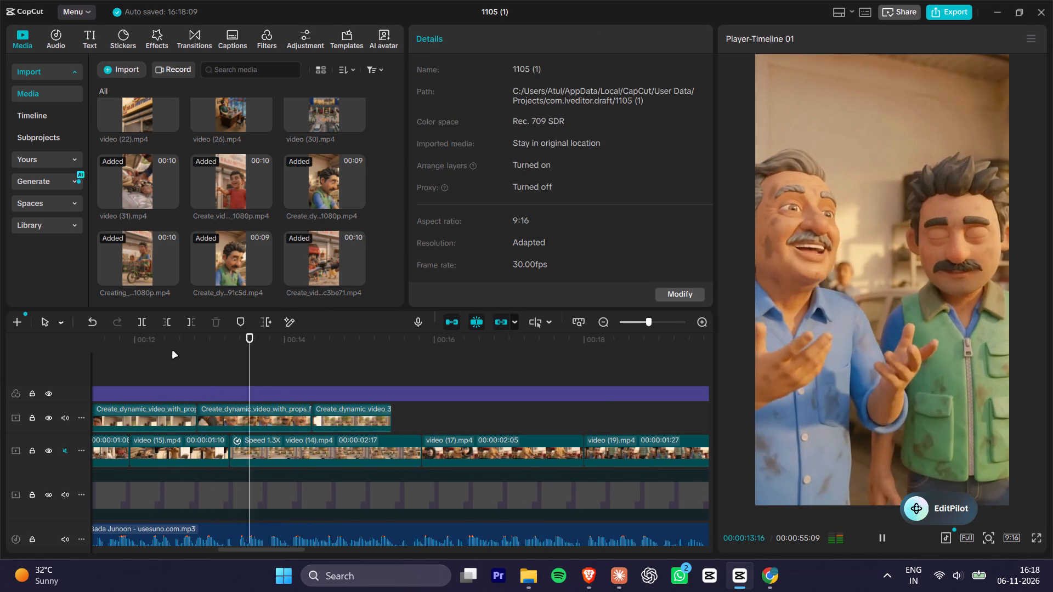
pyautogui.press('space')
pyautogui.press('space')
pyautogui.press('space')
pyautogui.press('space')
pyautogui.press('space')
pyautogui.press('space')
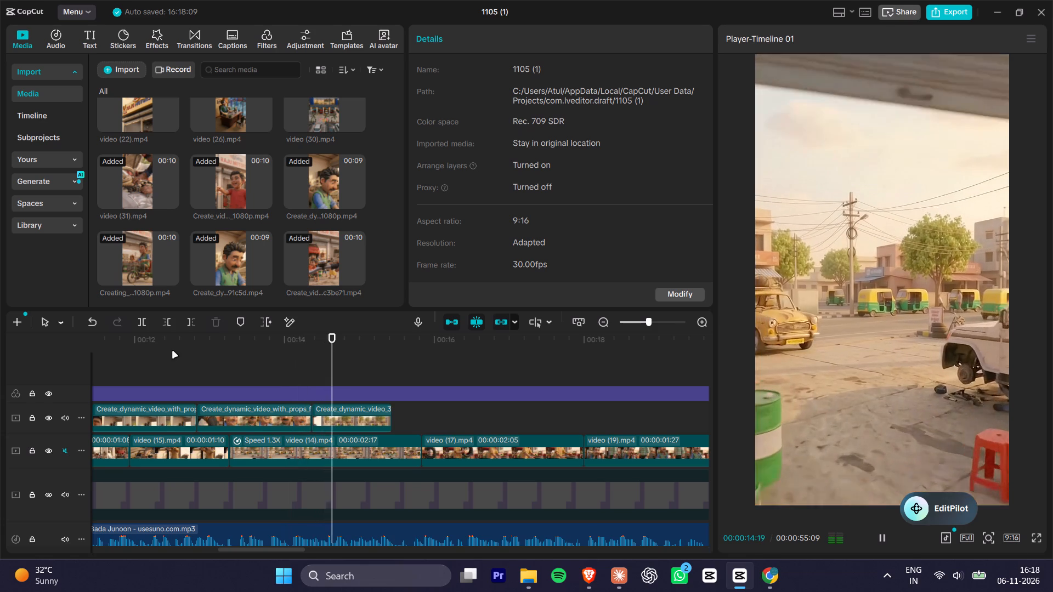
pyautogui.press('space')
pyautogui.press('space')
pyautogui.press('space')
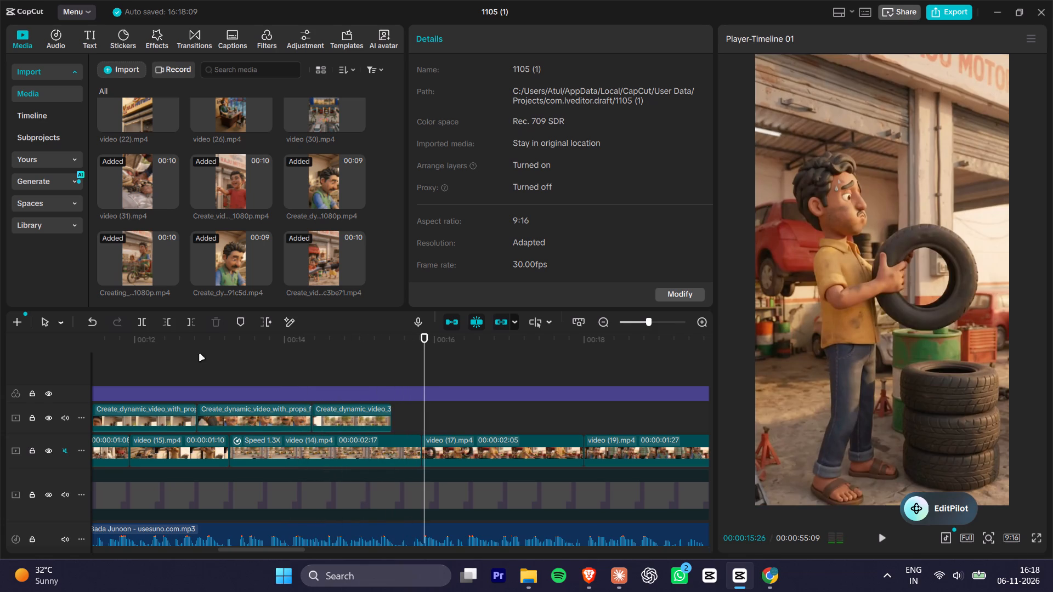
# Slow the street-view taxi clip to 0.70x speed and play the transition into it from about 14 seconds.
pyautogui.click(370, 341)
pyautogui.click(333, 416)
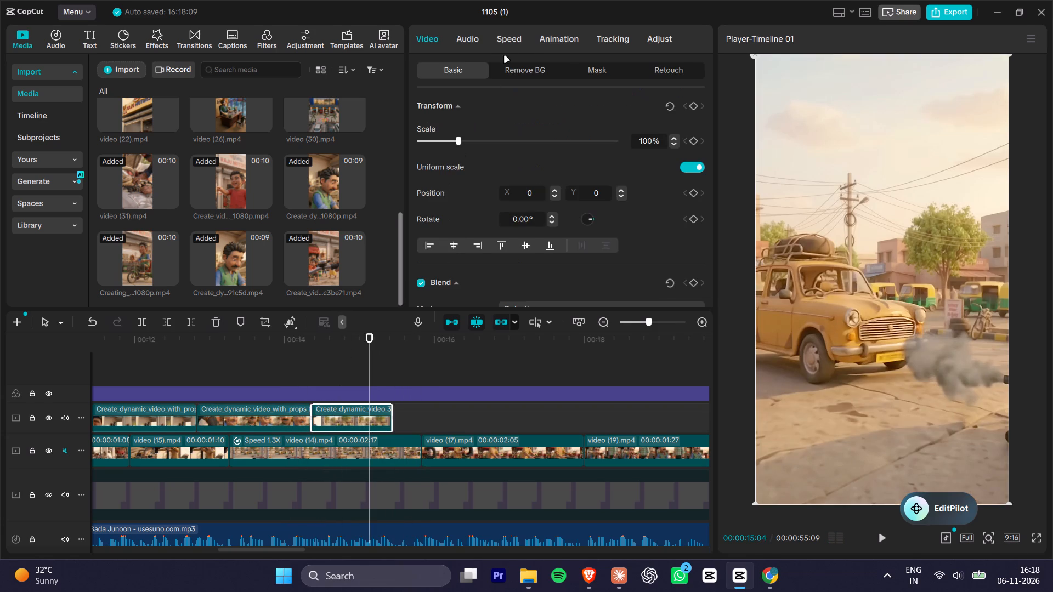
pyautogui.click(513, 47)
pyautogui.doubleClick(698, 129)
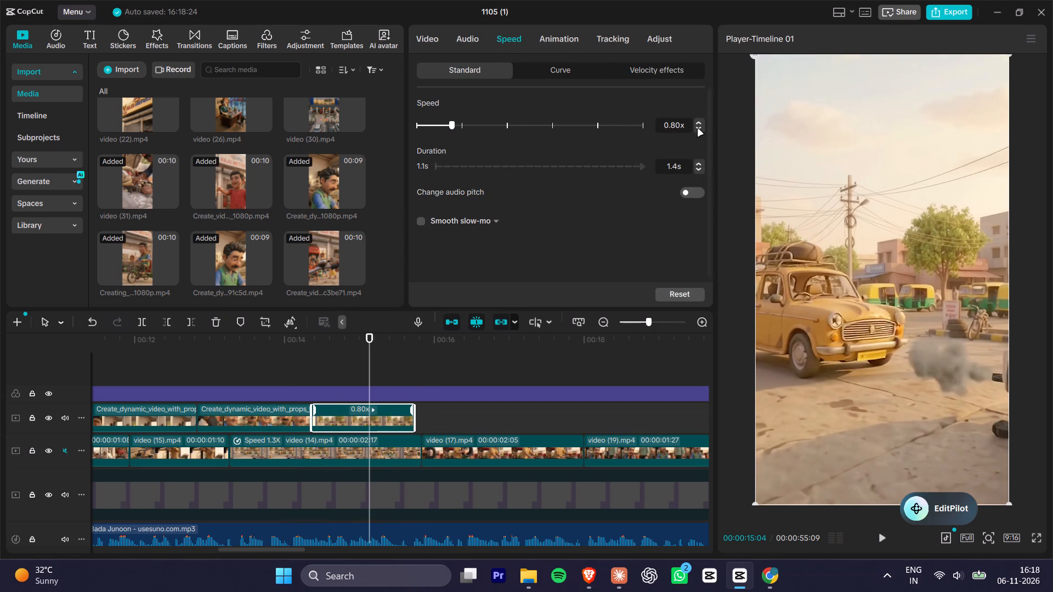
pyautogui.click(698, 129)
pyautogui.press('space')
pyautogui.click(295, 351)
pyautogui.press('space')
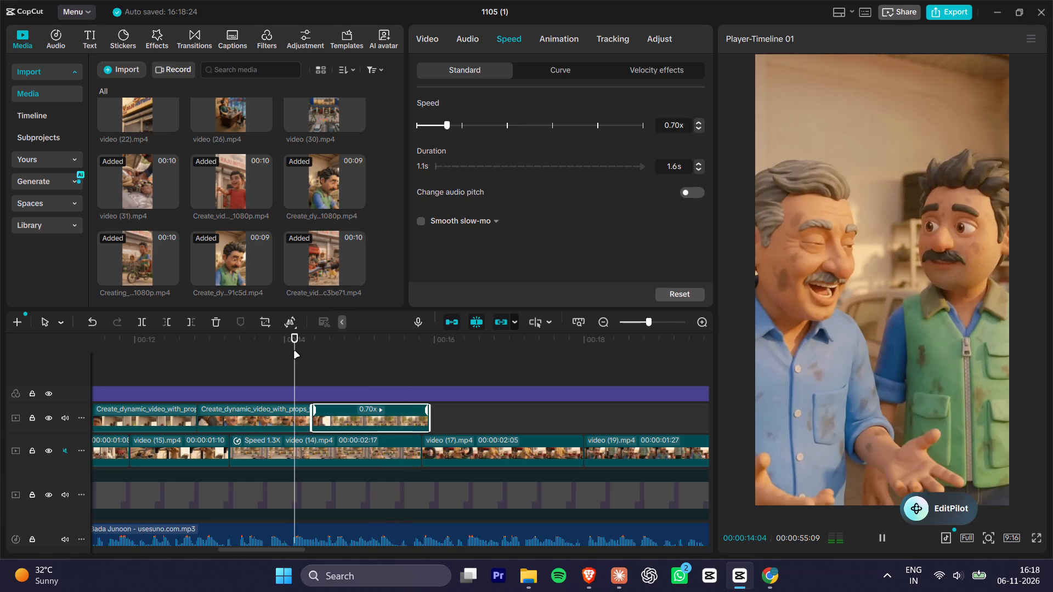
pyautogui.click(336, 344)
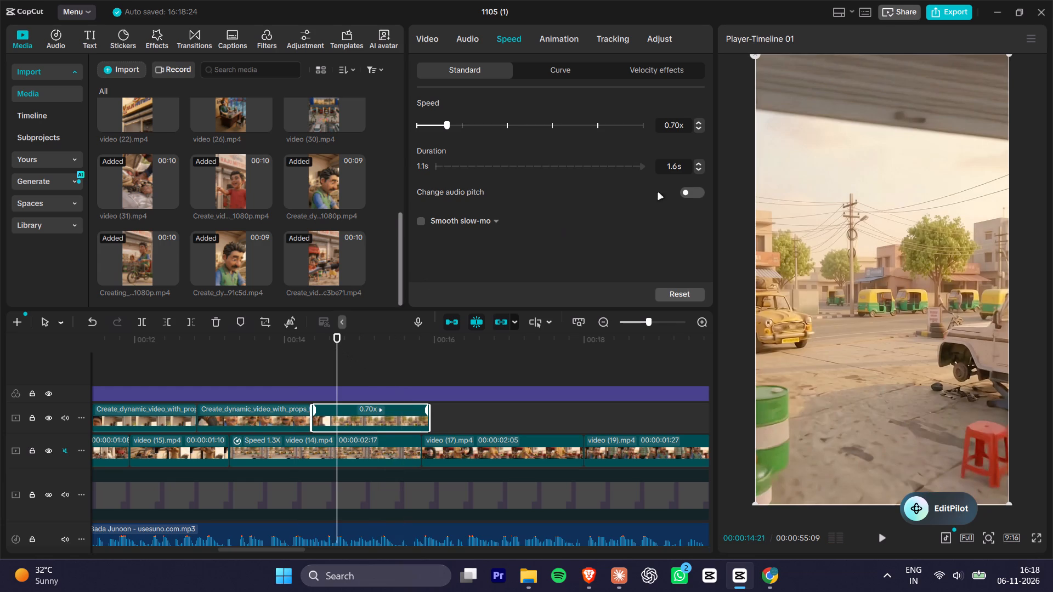
# Apply Smooth slow-mo with frame blending to the 0.70x taxi clip, leaving audio pitch change off, and play it from its start.
pyautogui.click(693, 193)
pyautogui.click(693, 195)
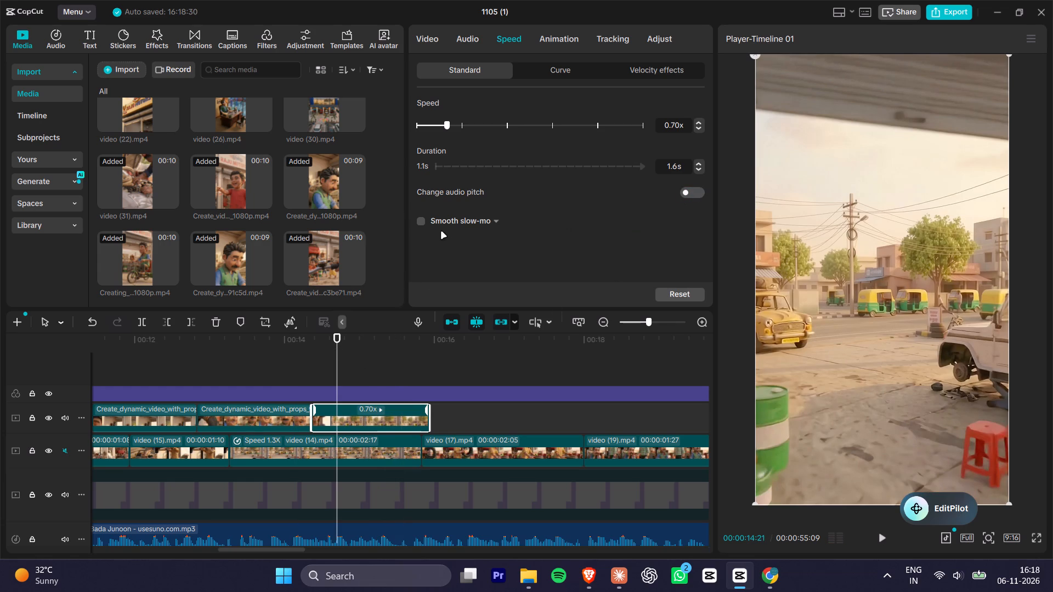
pyautogui.click(422, 219)
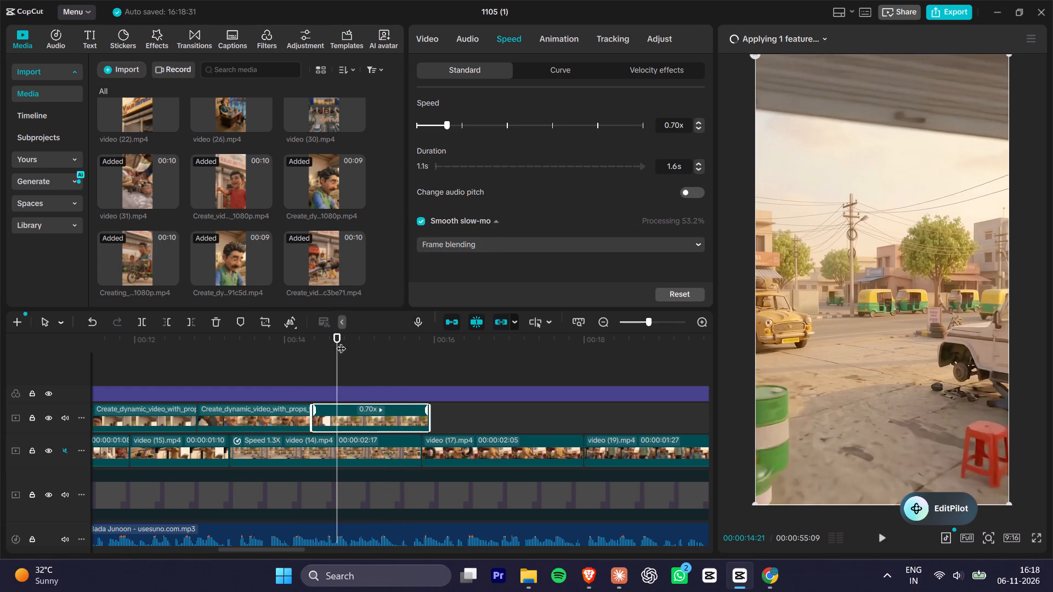
pyautogui.moveTo(305, 340); pyautogui.dragTo(331, 356)
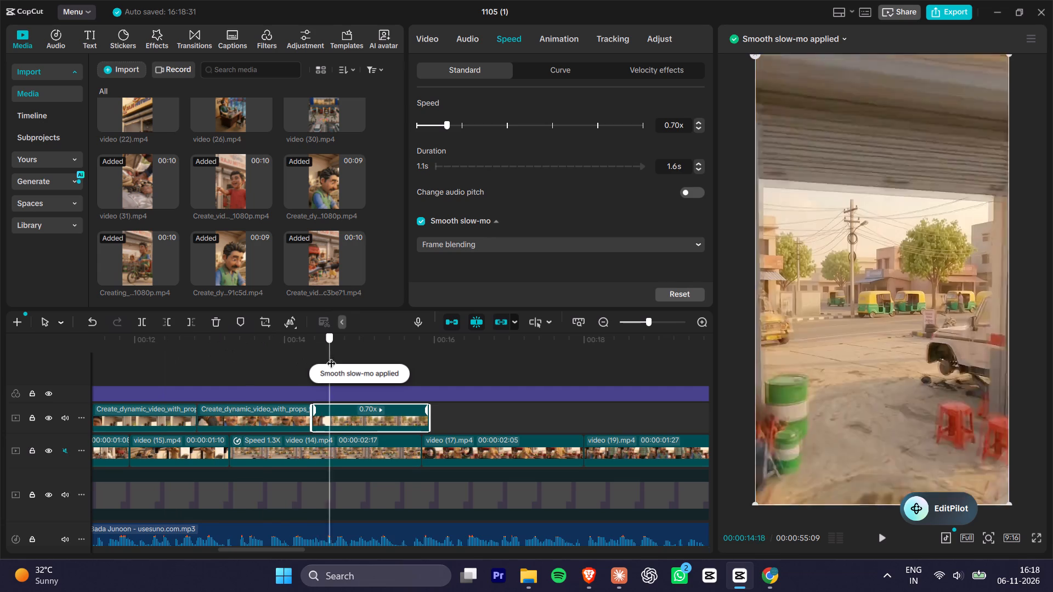
pyautogui.moveTo(331, 356); pyautogui.dragTo(314, 360)
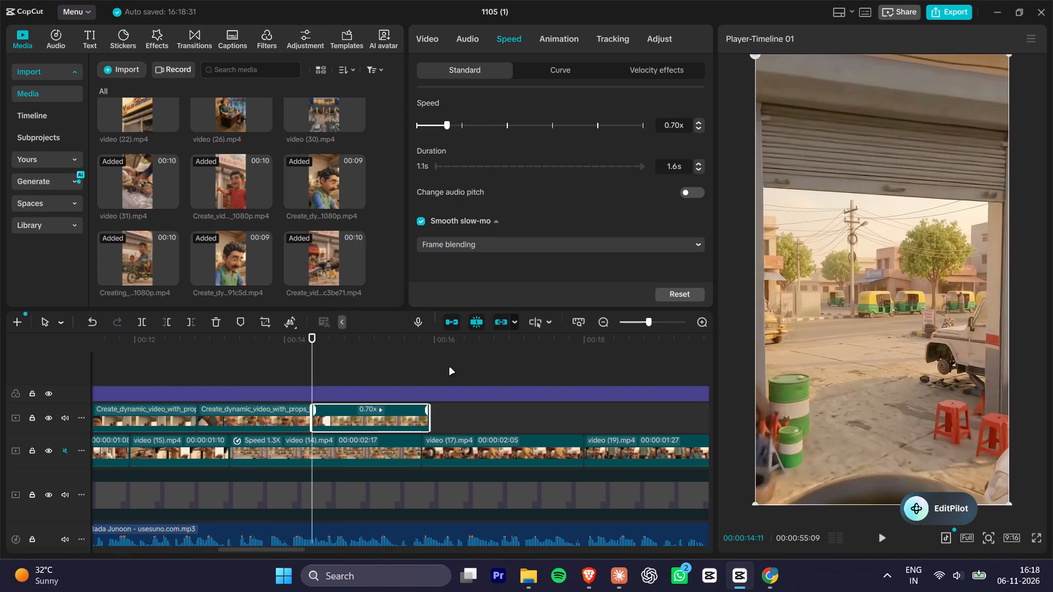
pyautogui.press('space')
pyautogui.press('space')
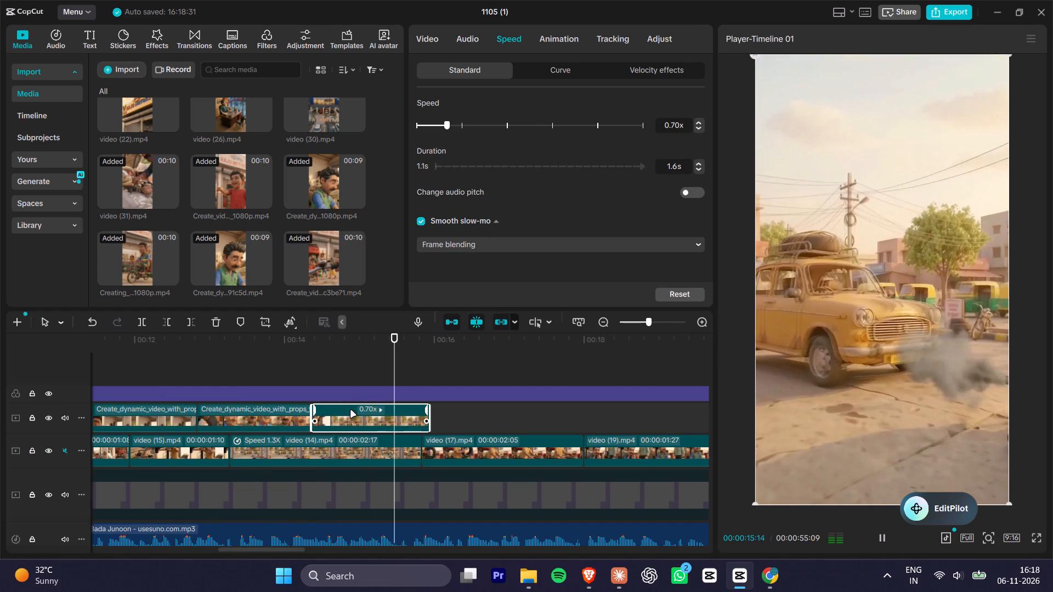
# Change the 0.70x taxi clip's Smooth slow-mo method to optical flow.
pyautogui.click(554, 243)
pyautogui.click(451, 305)
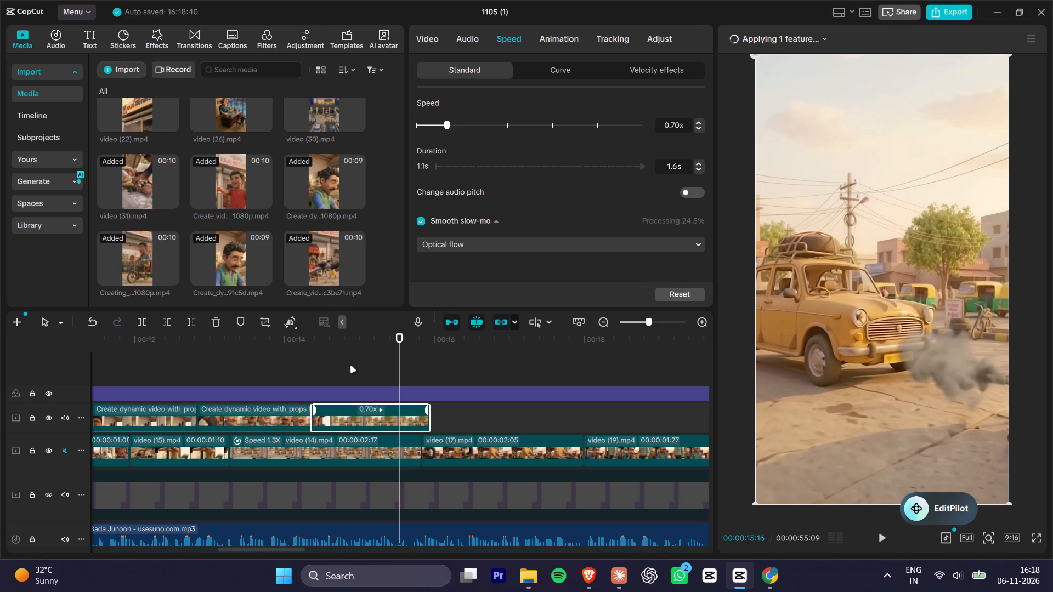
# Play the retimed taxi clip, and go back to about 8 seconds to review the overlay scenes from there.
pyautogui.click(302, 351)
pyautogui.press('space')
pyautogui.press('space')
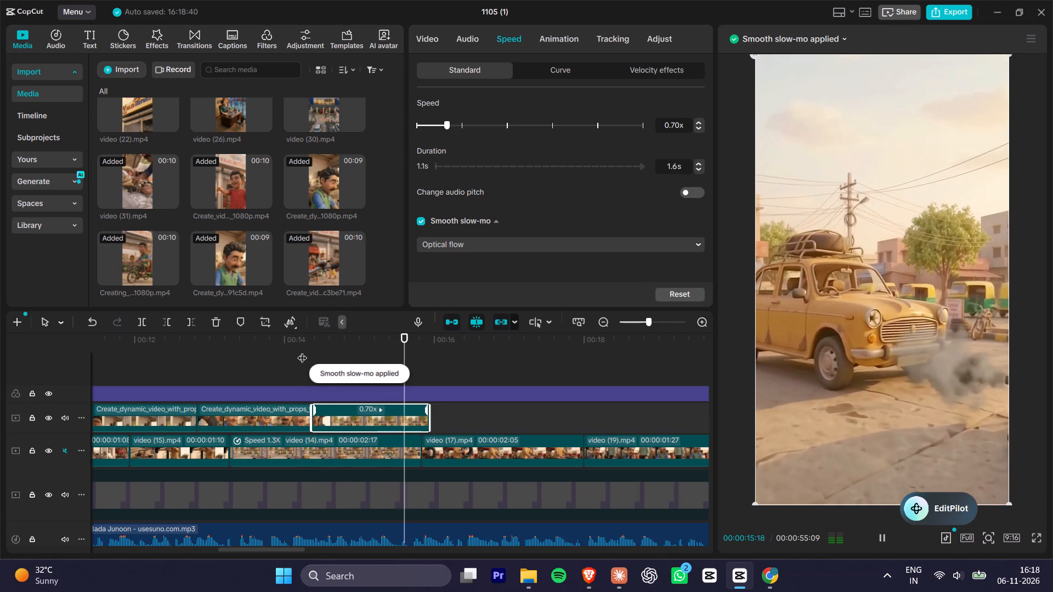
pyautogui.press('space')
pyautogui.press('space')
pyautogui.moveTo(268, 344); pyautogui.dragTo(90, 357)
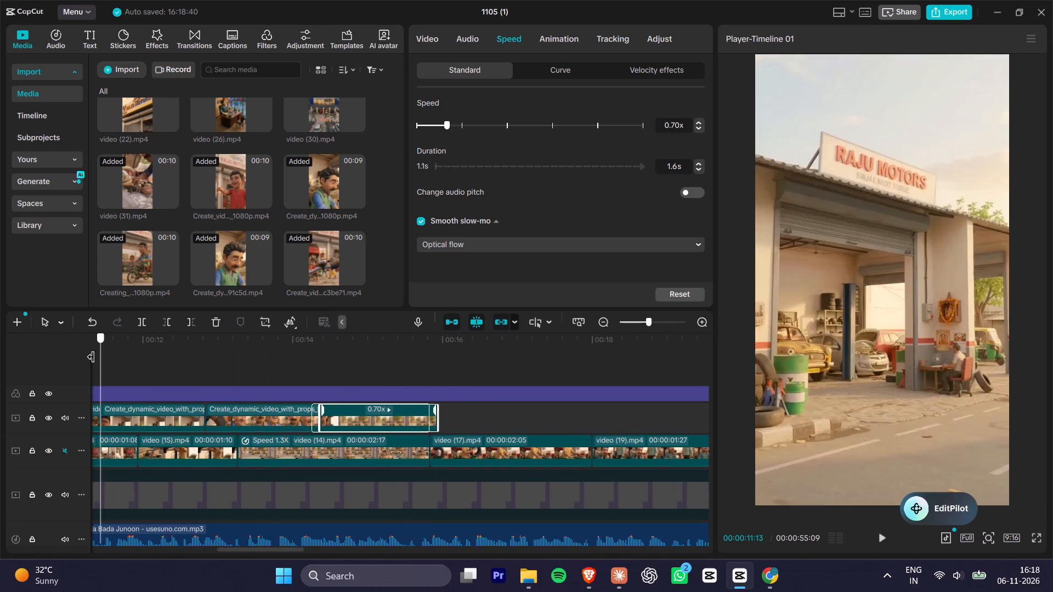
pyautogui.moveTo(90, 357); pyautogui.dragTo(236, 377)
pyautogui.press('space')
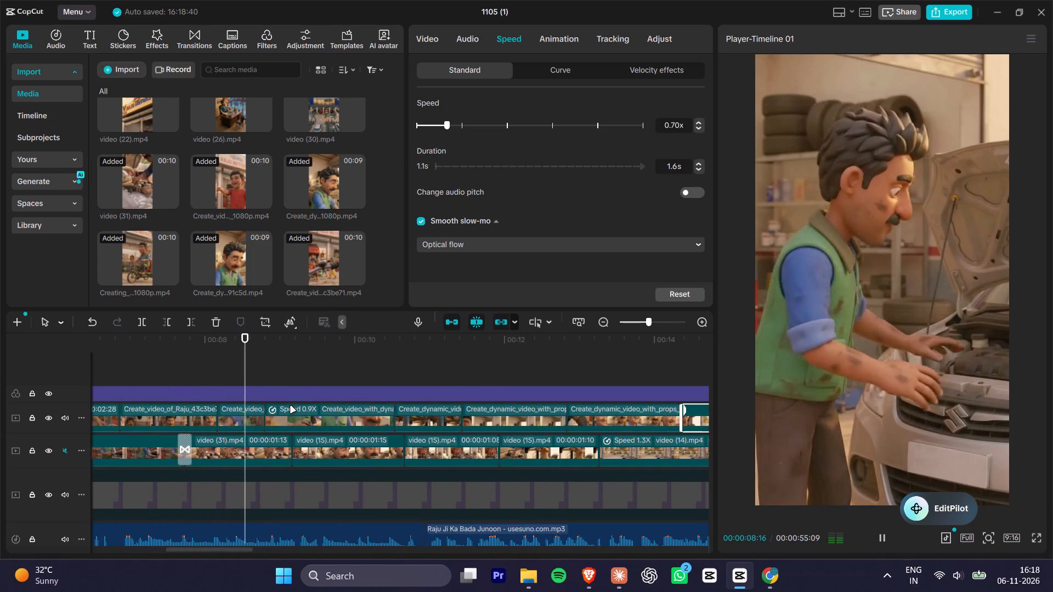
pyautogui.press('space')
pyautogui.press('space')
# Apply Smooth slow-mo with optical flow to the 0.90x mechanic clip on the overlay track.
pyautogui.click(293, 413)
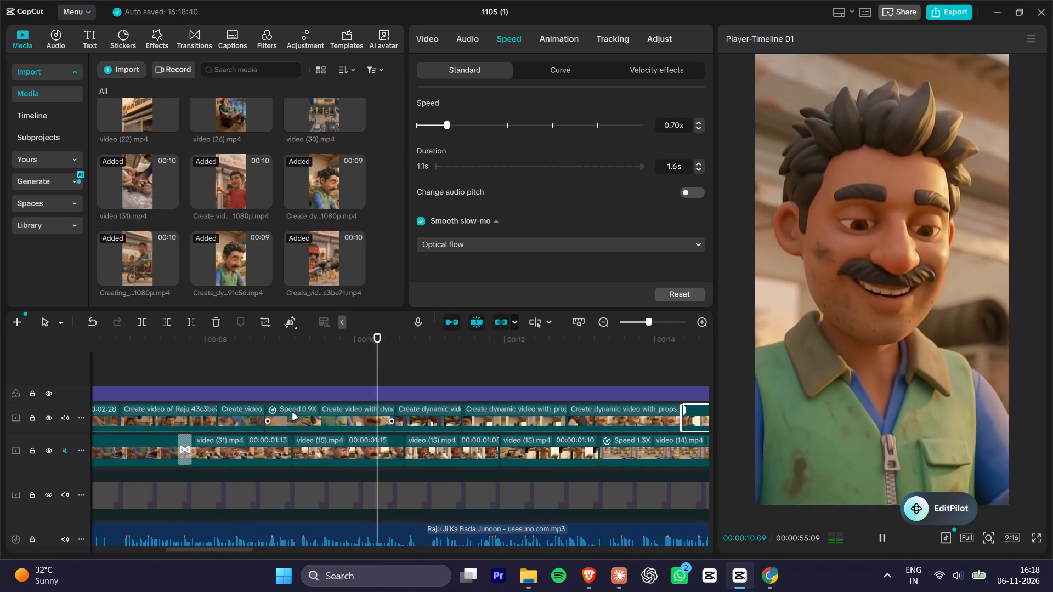
pyautogui.press('space')
pyautogui.press('space')
pyautogui.click(423, 226)
pyautogui.click(444, 249)
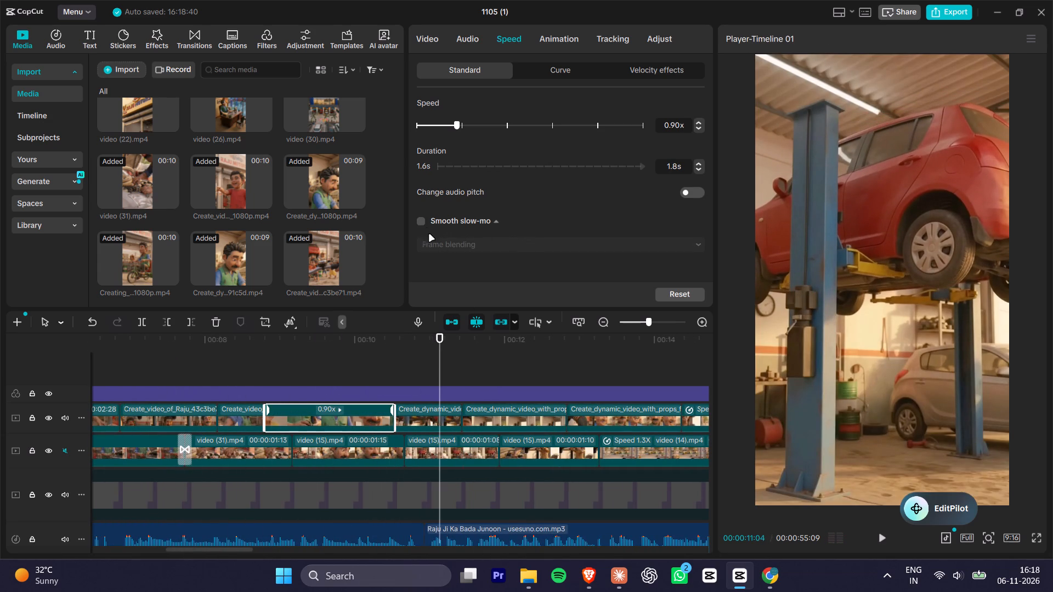
pyautogui.click(420, 218)
pyautogui.click(437, 243)
pyautogui.click(467, 306)
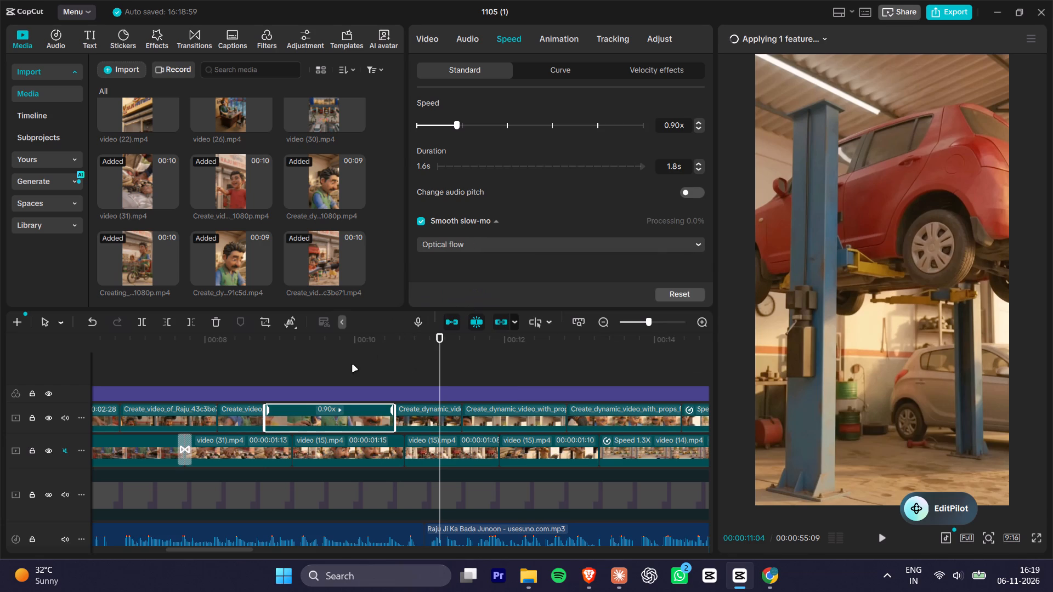
# Review the overlay scenes by playing the two-mechanics scene through to the end of the taxi clip at nearly 16 seconds.
pyautogui.keyDown('alt'); pyautogui.scroll(-5, 372, 372); pyautogui.keyUp('alt')
pyautogui.keyDown('alt'); pyautogui.scroll(10, 372, 372); pyautogui.keyUp('alt')
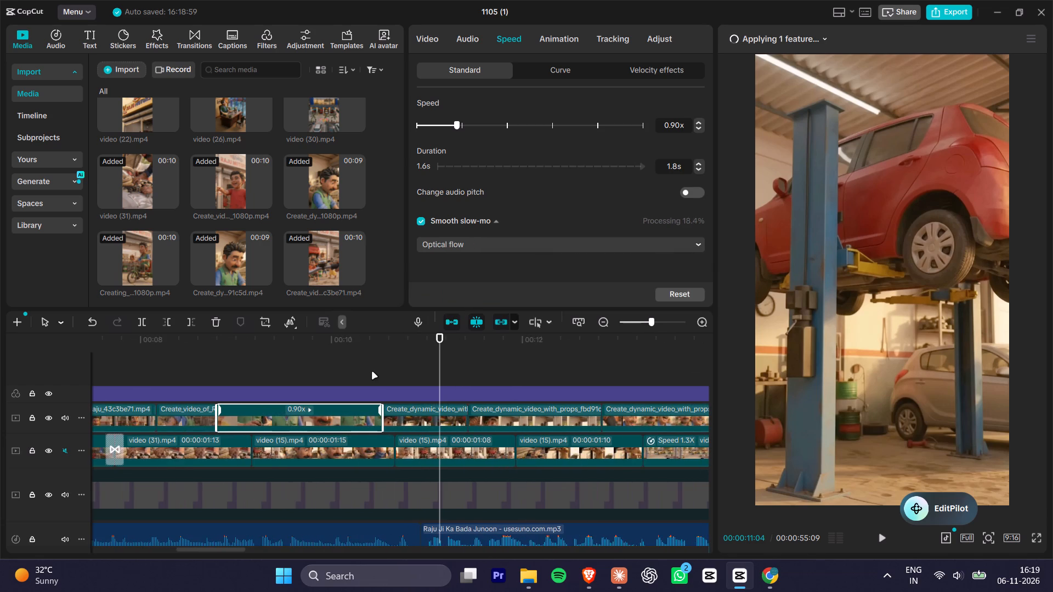
pyautogui.keyDown('shift'); pyautogui.scroll(-3, 372, 372); pyautogui.keyUp('shift')
pyautogui.keyDown('shift'); pyautogui.scroll(1, 372, 372); pyautogui.keyUp('shift')
pyautogui.keyDown('ctrl'); pyautogui.scroll(-5, 372, 372); pyautogui.keyUp('ctrl')
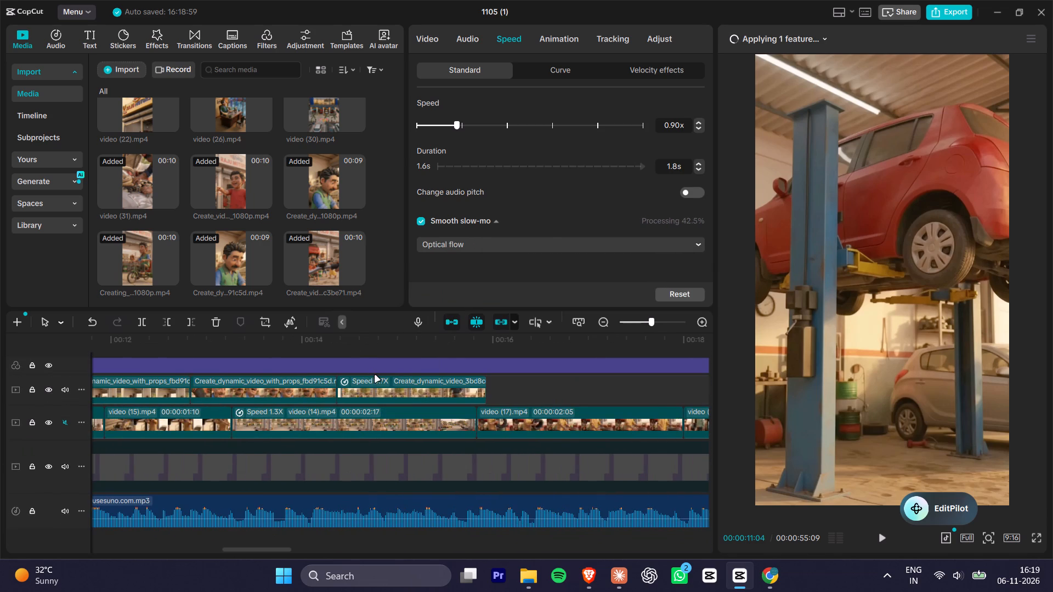
pyautogui.click(375, 375)
pyautogui.keyDown('ctrl'); pyautogui.scroll(5, 213, 354); pyautogui.keyUp('ctrl')
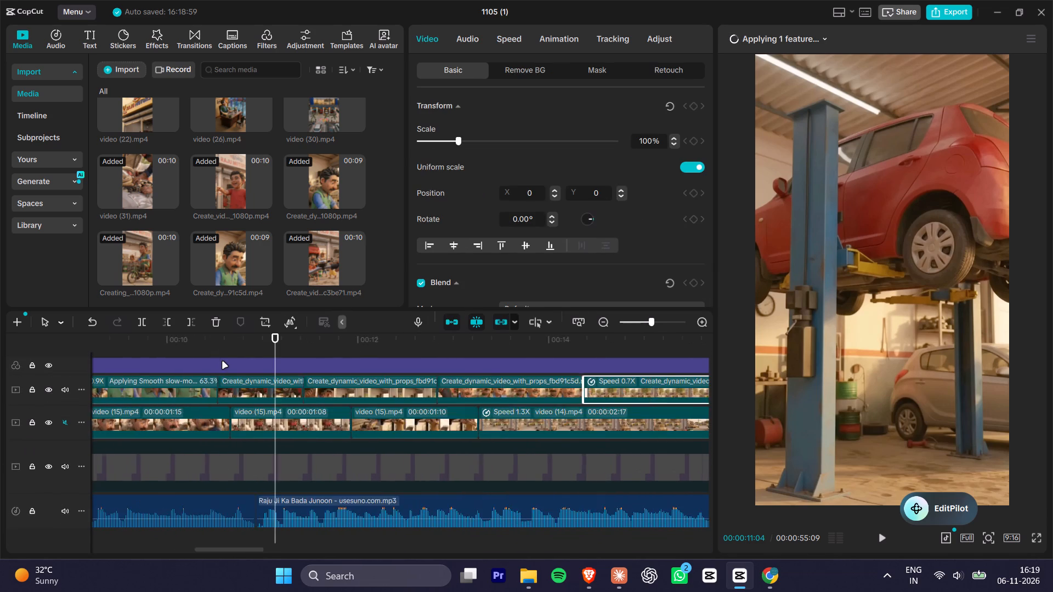
pyautogui.keyDown('ctrl'); pyautogui.scroll(1, 223, 362); pyautogui.keyUp('ctrl')
pyautogui.click(247, 348)
pyautogui.press('space')
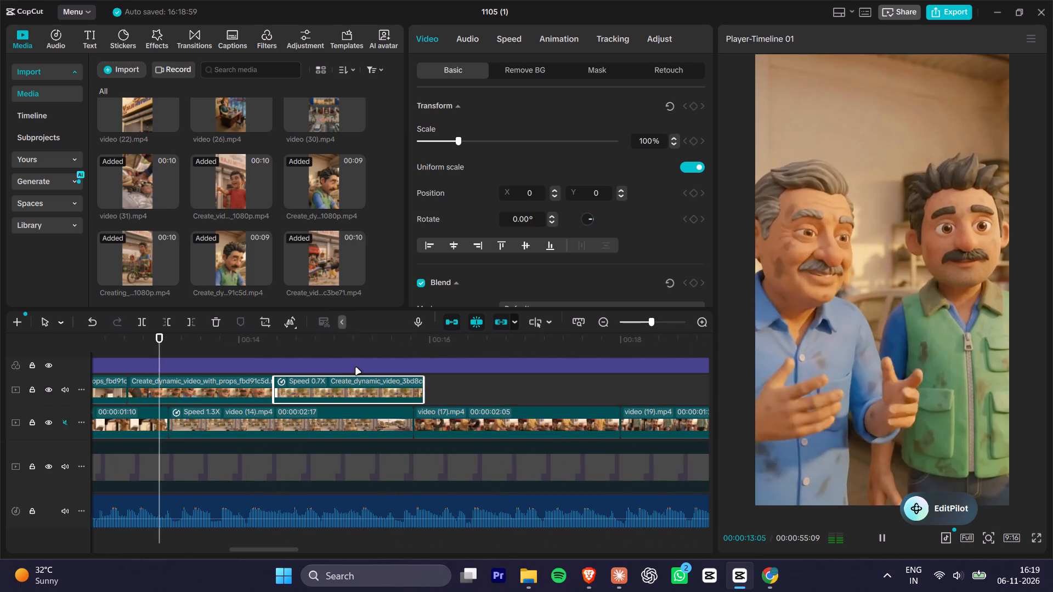
pyautogui.press('space')
pyautogui.press('space')
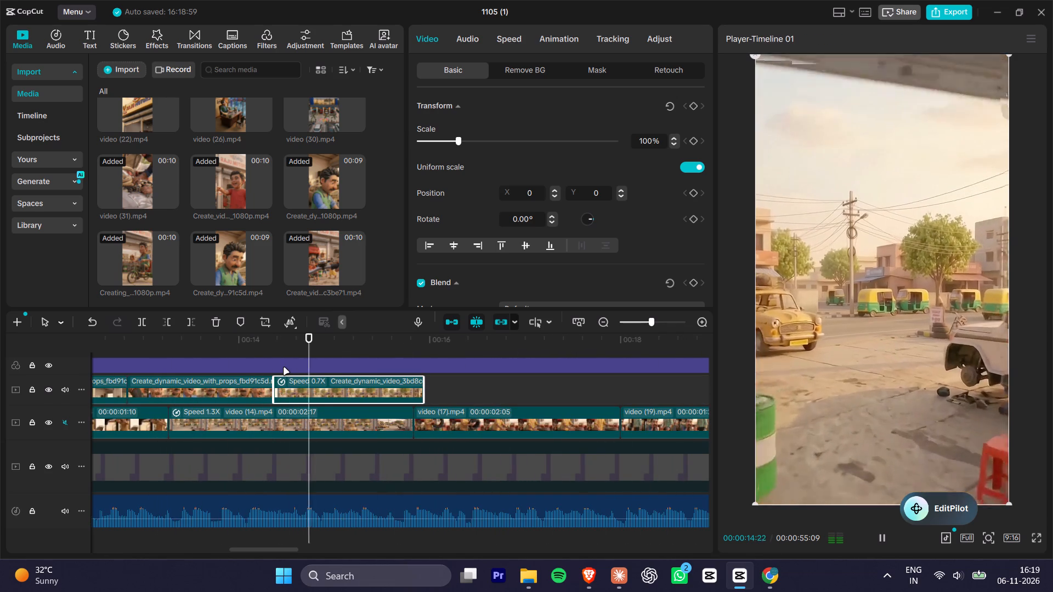
pyautogui.press('space')
pyautogui.press('space')
pyautogui.press('space')
pyautogui.press('space')
pyautogui.press('space')
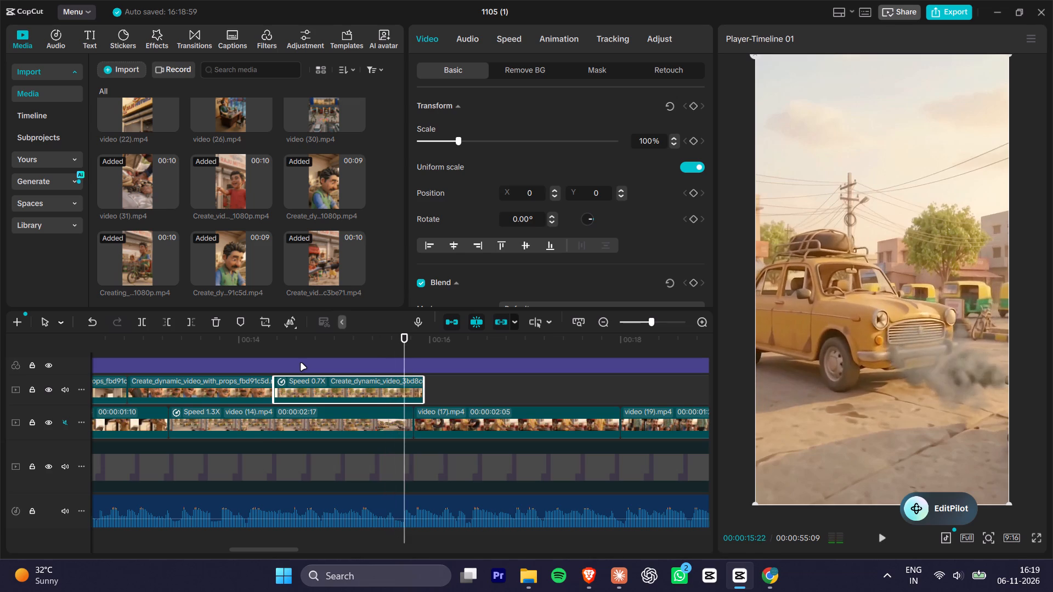
pyautogui.press('space')
pyautogui.press('space')
# Trim the taxi clip's end back to the start of video (17) below it, and play on to about 18 seconds.
pyautogui.click(406, 386)
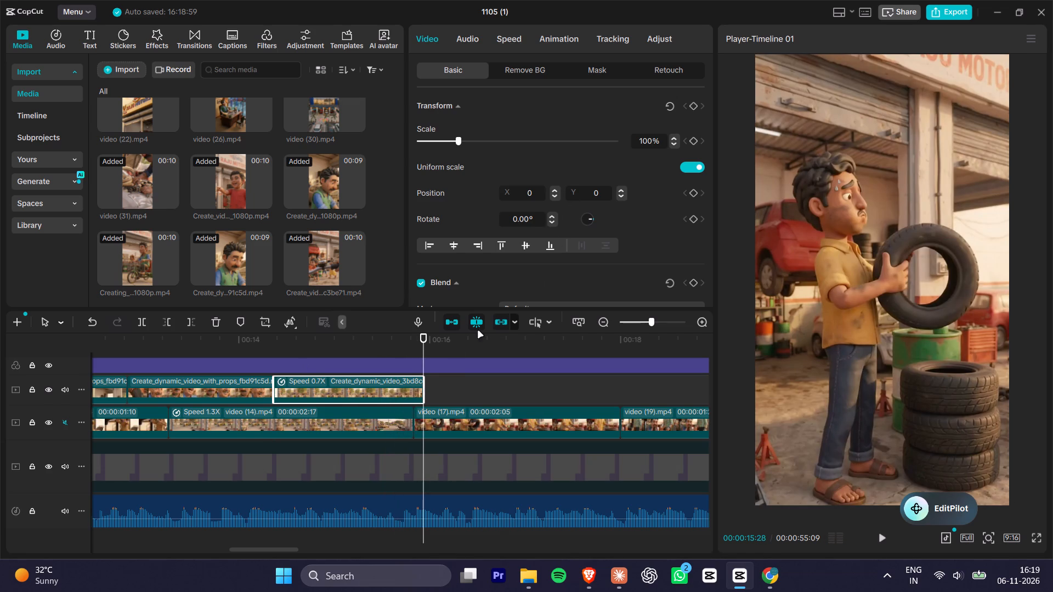
pyautogui.moveTo(425, 387); pyautogui.dragTo(414, 391)
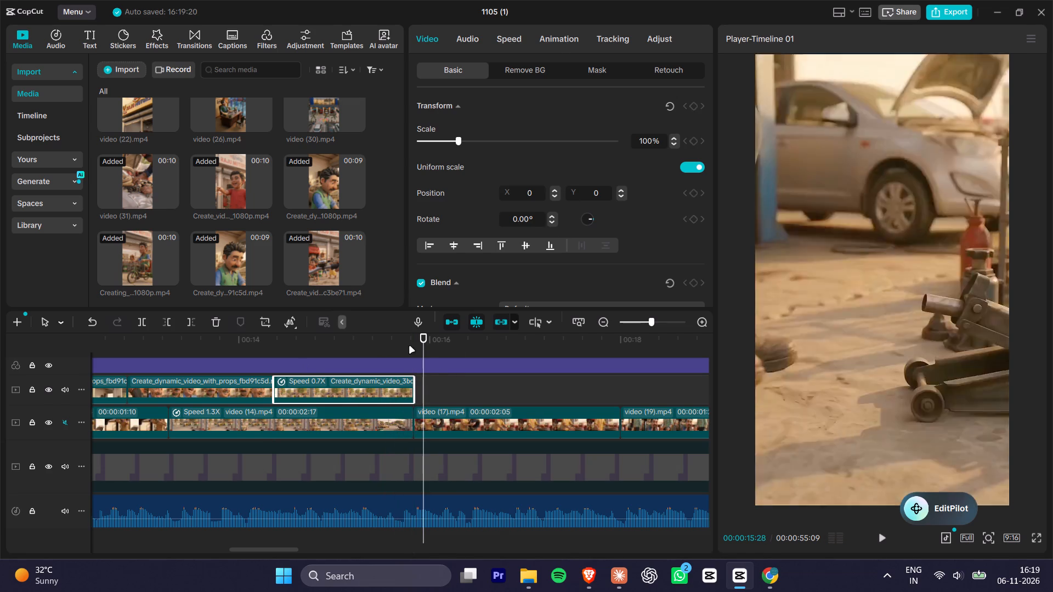
pyautogui.click(405, 338)
pyautogui.press('space')
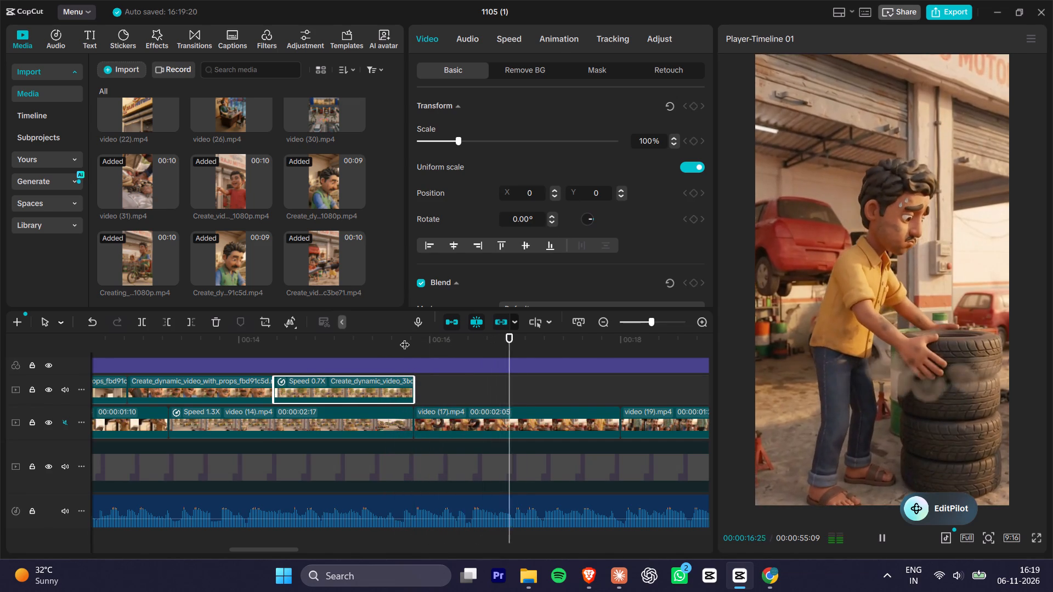
pyautogui.press('space')
pyautogui.press('space')
pyautogui.press('space')
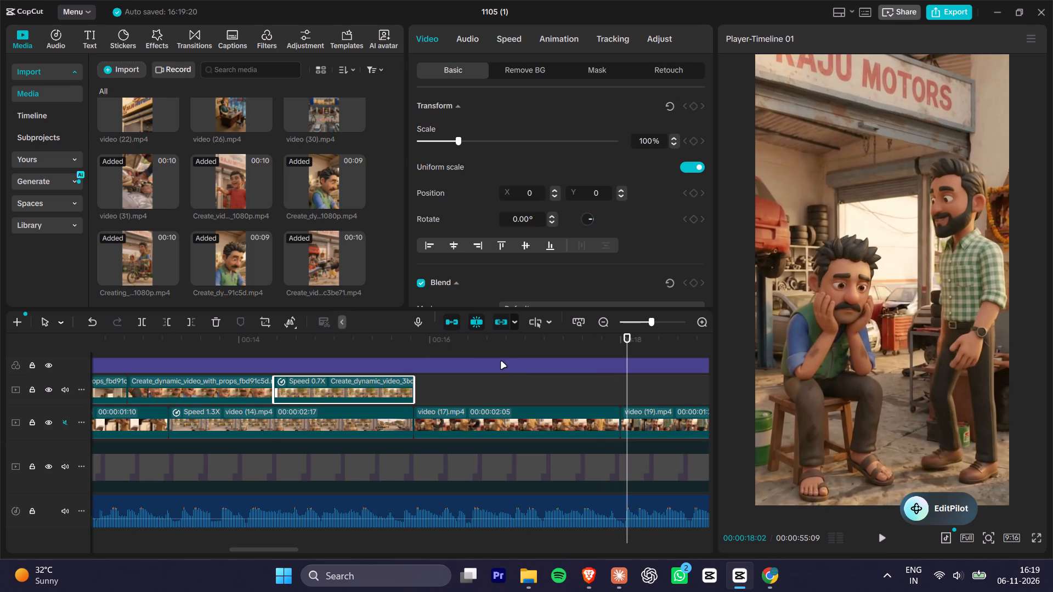
pyautogui.keyDown('alt'); pyautogui.scroll(-6, 518, 371); pyautogui.keyUp('alt')
pyautogui.keyDown('shift'); pyautogui.scroll(-2, 544, 392); pyautogui.keyUp('shift')
pyautogui.keyDown('shift'); pyautogui.scroll(1, 544, 392); pyautogui.keyUp('shift')
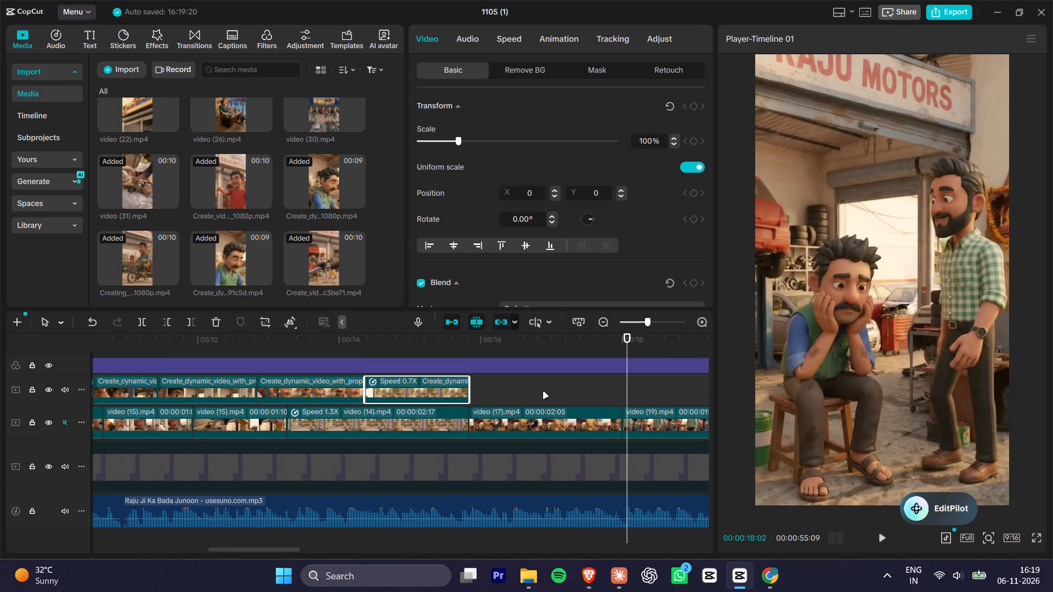
pyautogui.keyDown('ctrl'); pyautogui.scroll(-2, 544, 392); pyautogui.keyUp('ctrl')
pyautogui.hotkey('alt', 'Tab')
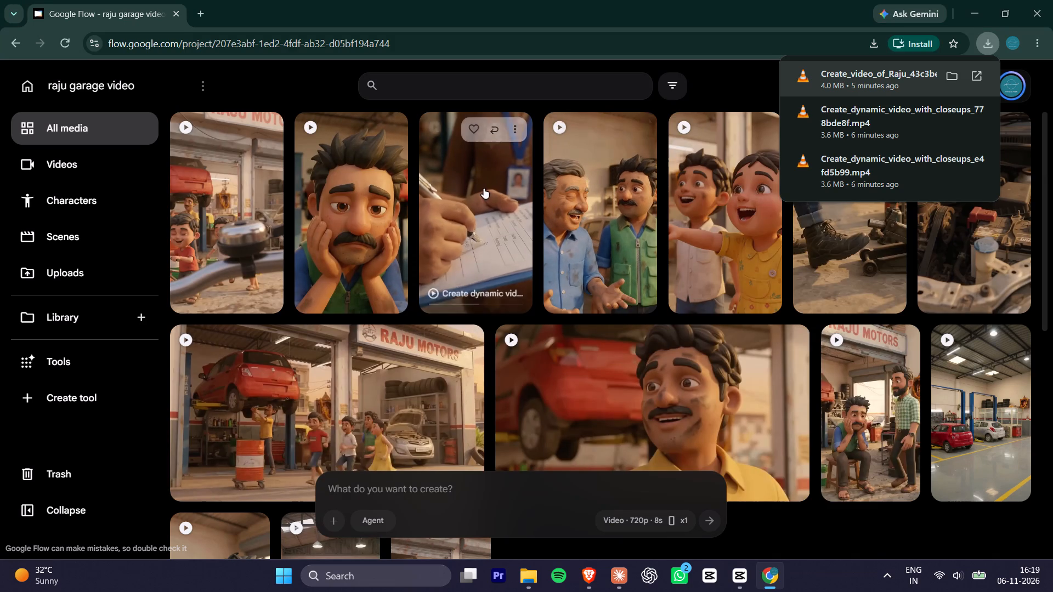
pyautogui.click(953, 109)
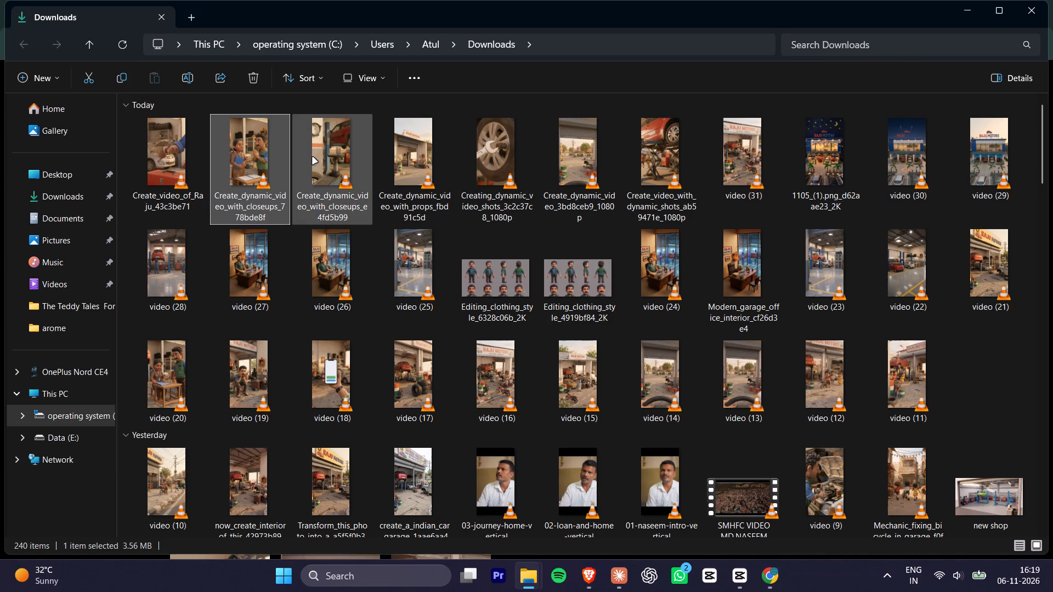
pyautogui.doubleClick(332, 155)
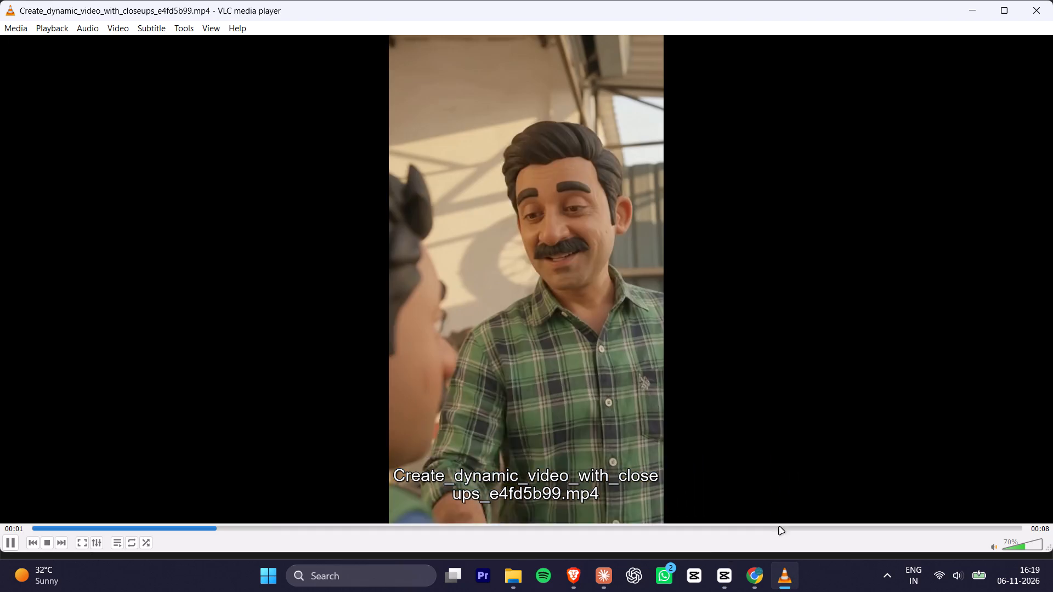
pyautogui.click(1035, 12)
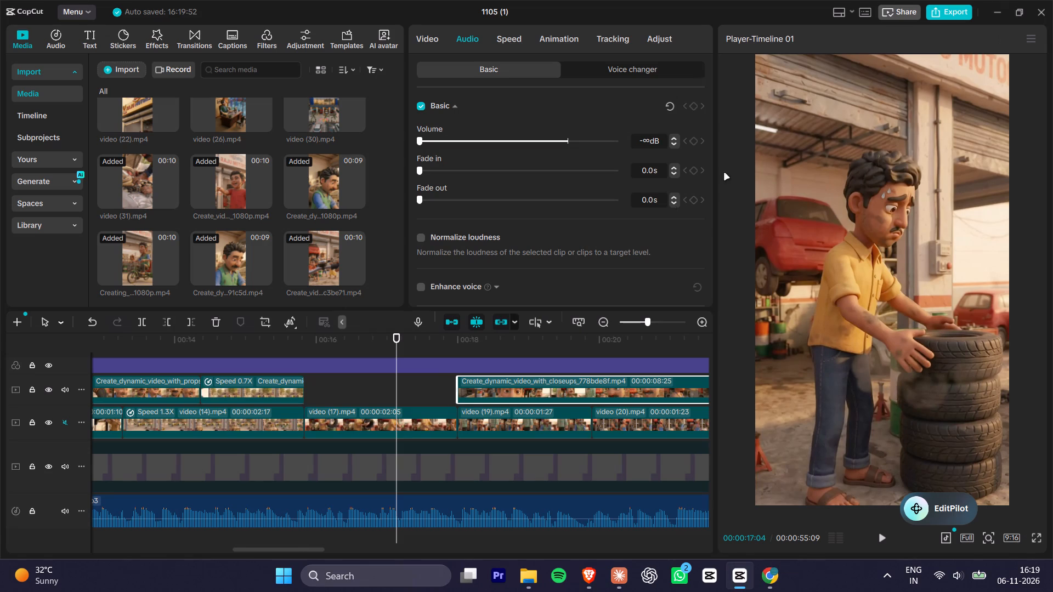
pyautogui.hotkey('alt', 'Tab')
pyautogui.hotkey('alt', 'Tab')
pyautogui.hotkey('alt', 'Tab')
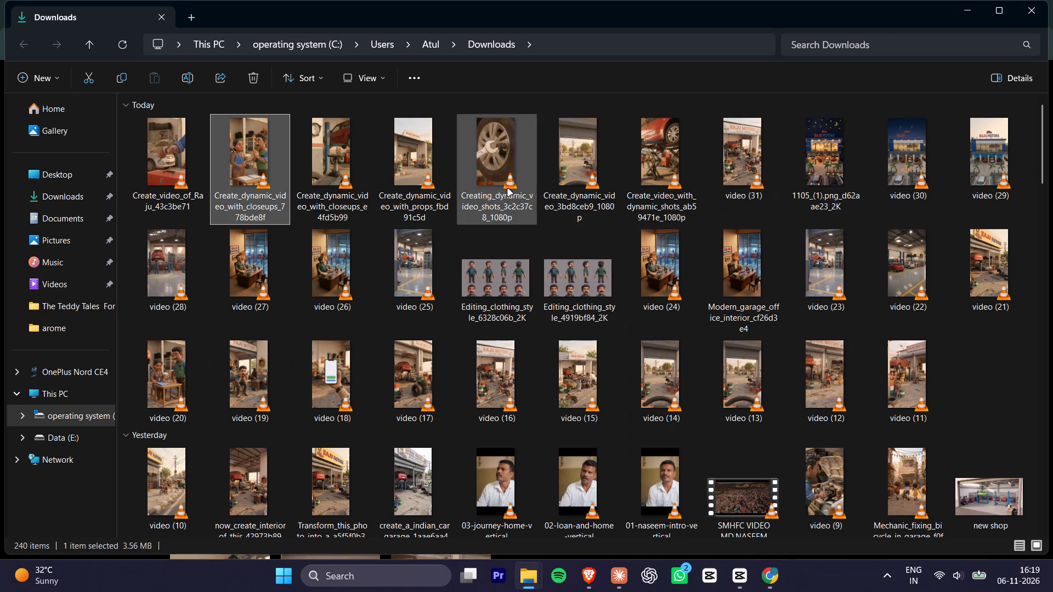
pyautogui.moveTo(330, 168); pyautogui.dragTo(394, 306)
pyautogui.hotkey('alt', 'Tab')
pyautogui.hotkey('alt', 'Tab')
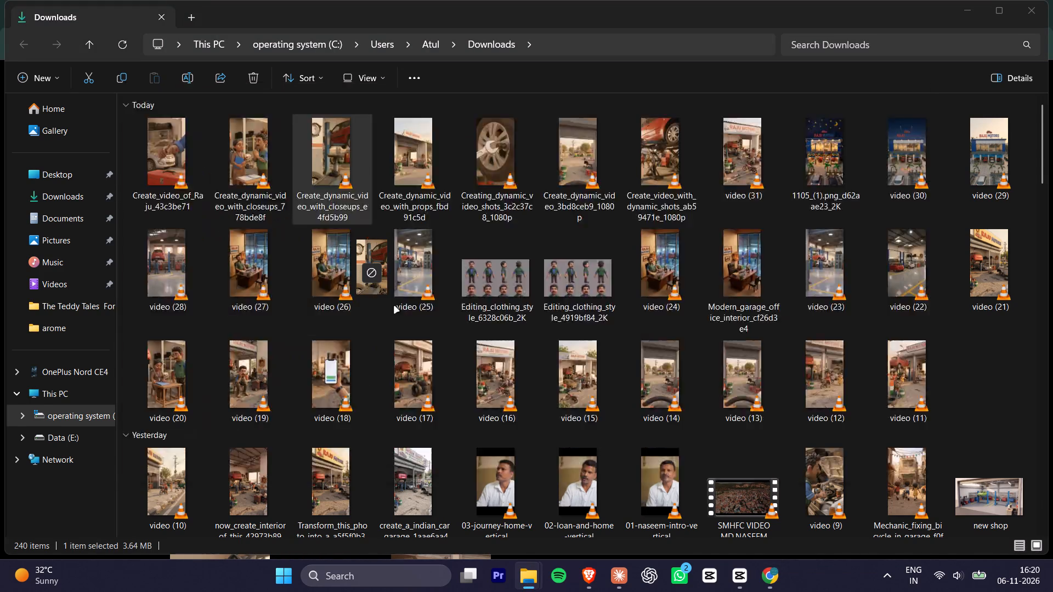
pyautogui.moveTo(394, 306); pyautogui.dragTo(515, 350)
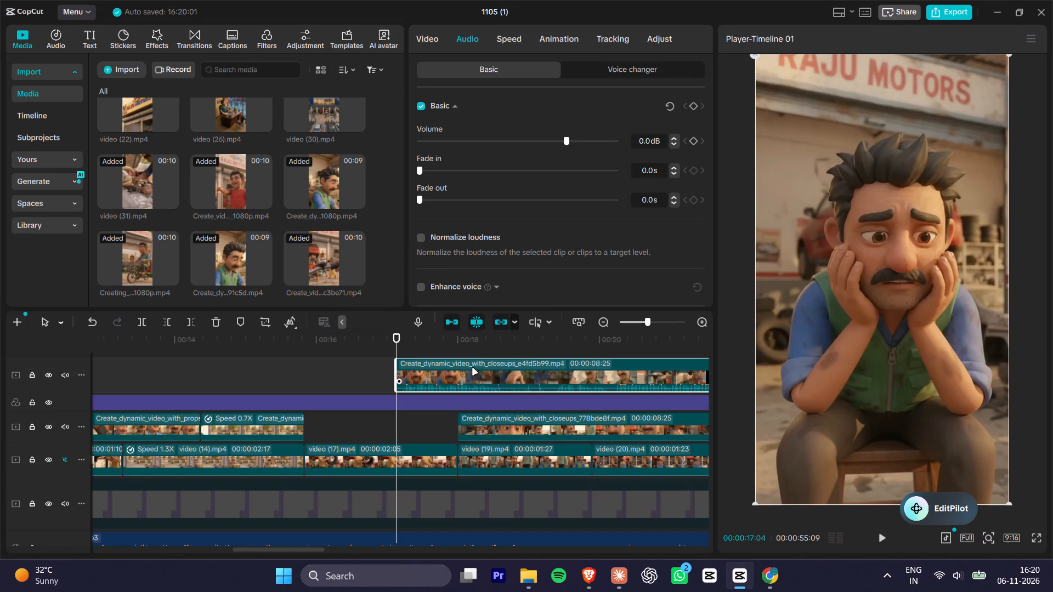
# Disable the e4fd5b99 clip on the top track and play the scenes beneath it from about 17 to nearly 19 seconds.
pyautogui.click(472, 372)
pyautogui.write('v')
pyautogui.press('space')
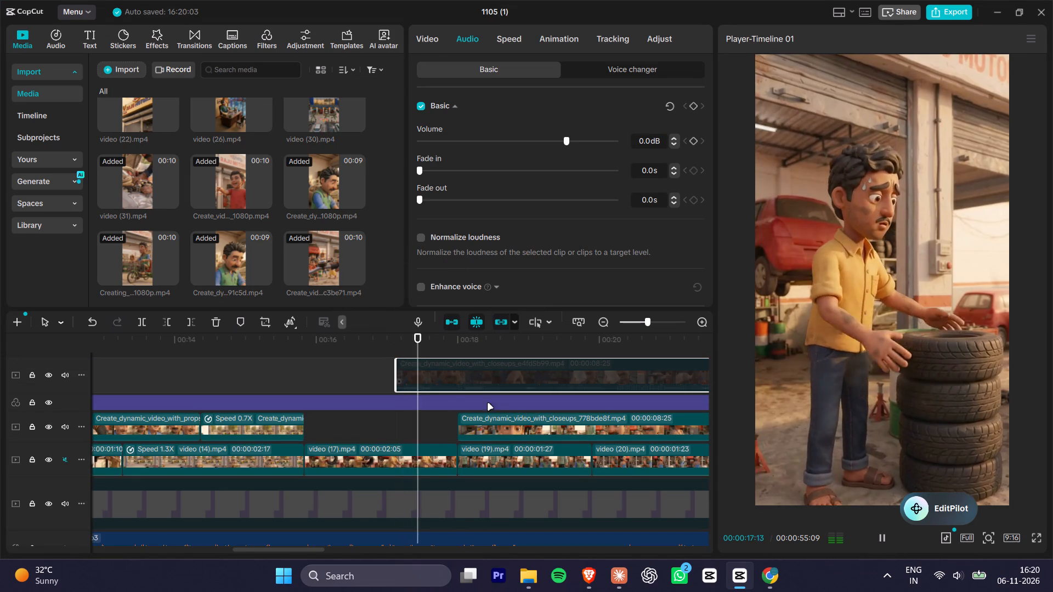
pyautogui.press('space')
pyautogui.press('space')
pyautogui.press('space')
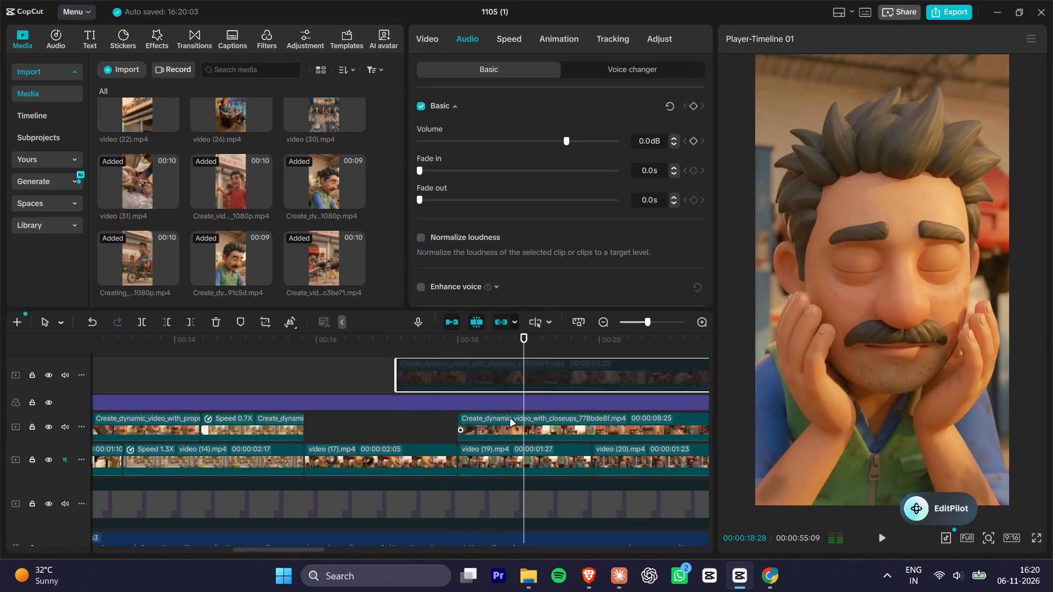
# Split the 778bde8f clip at 18:09, delete its opening piece and realign the remainder with the start of video (19).
pyautogui.keyDown('alt'); pyautogui.scroll(6, 474, 407); pyautogui.keyUp('alt')
pyautogui.moveTo(440, 341); pyautogui.dragTo(449, 339)
pyautogui.press('Right')
pyautogui.press('Right')
pyautogui.press('Right')
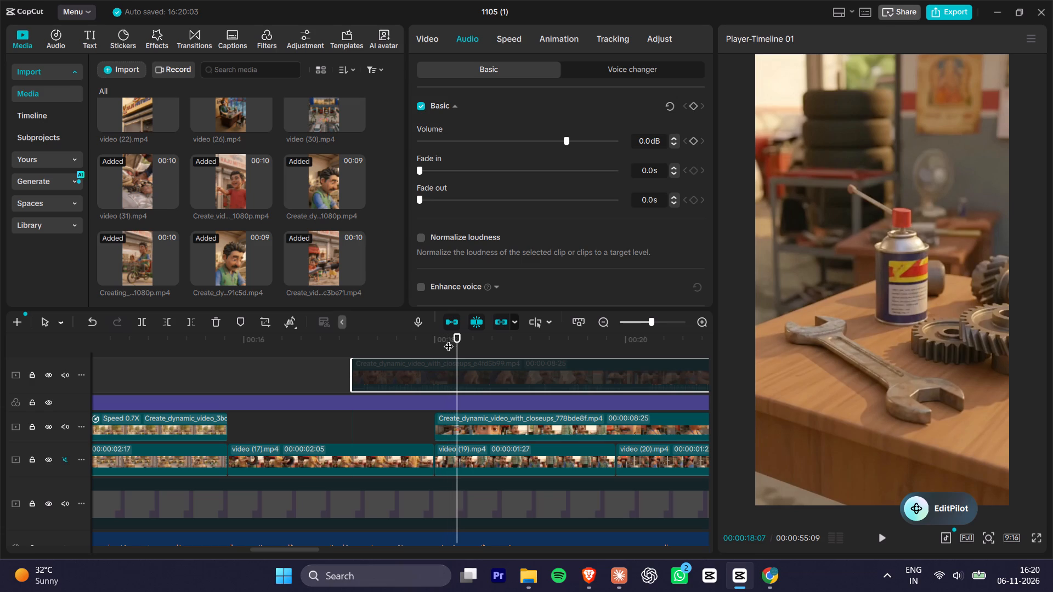
pyautogui.press('Right')
pyautogui.press('Right')
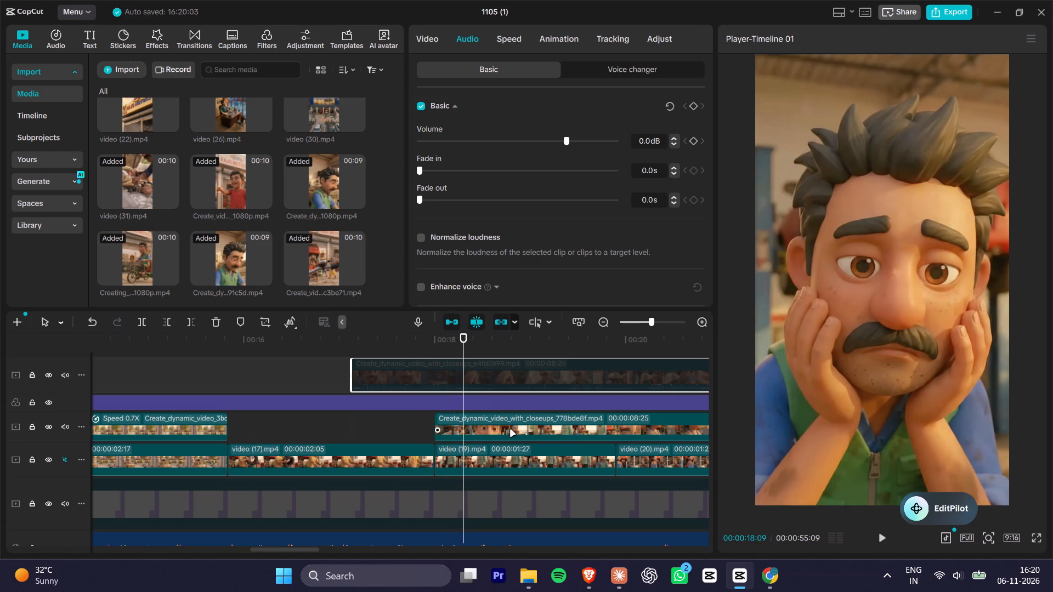
pyautogui.click(511, 430)
pyautogui.hotkey('ctrl', 'b')
pyautogui.click(446, 432)
pyautogui.press('Delete')
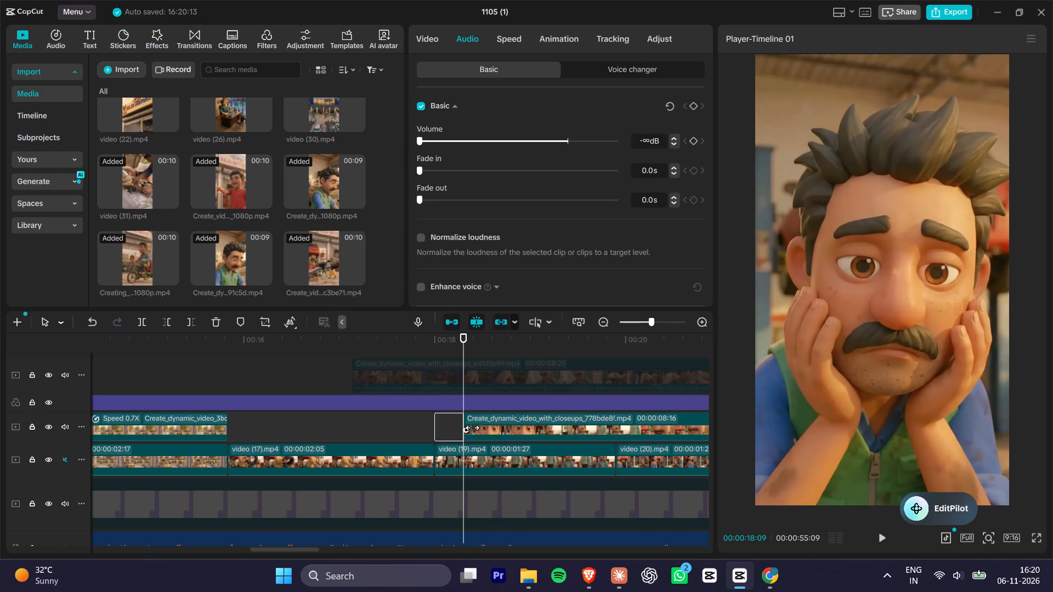
pyautogui.moveTo(483, 426); pyautogui.dragTo(455, 431)
# Play the trimmed 778bde8f overlay from about 18 to 20 seconds to check its scenes against the narration.
pyautogui.click(432, 344)
pyautogui.press('space')
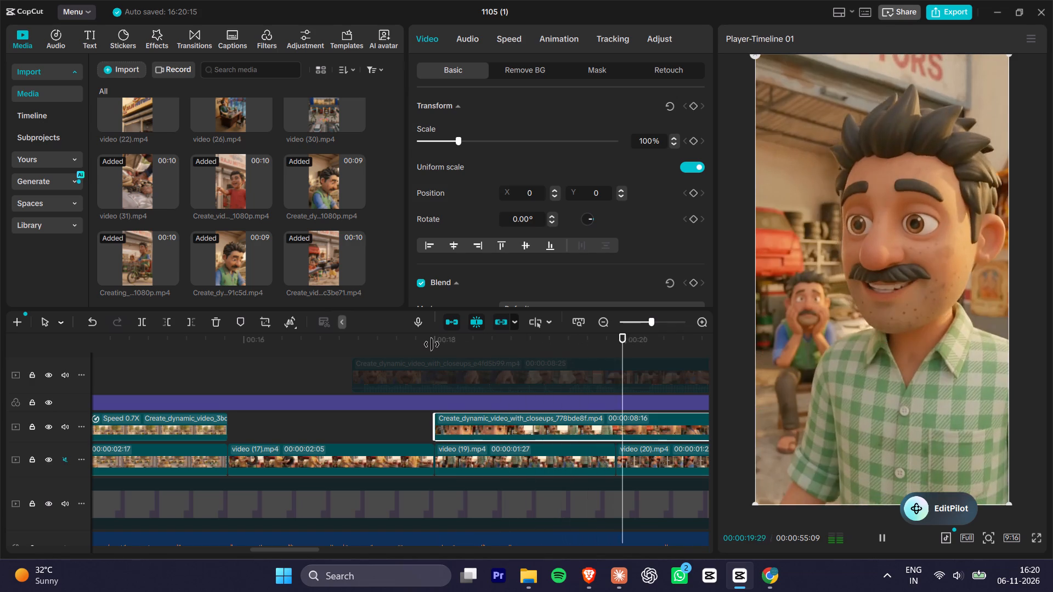
pyautogui.press('space')
pyautogui.click(439, 344)
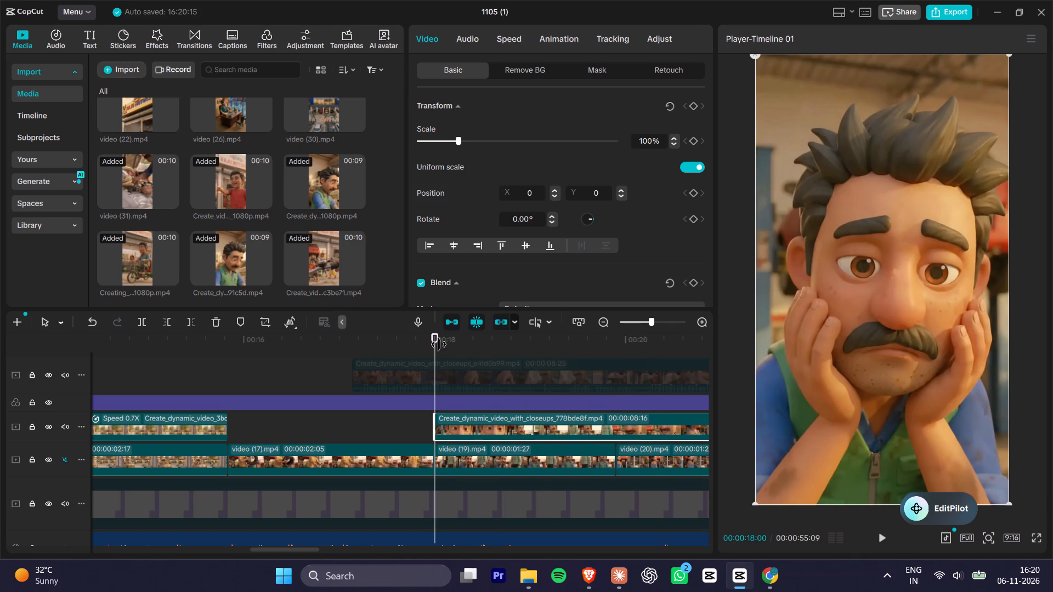
pyautogui.press('space')
pyautogui.press('space')
pyautogui.press('space')
pyautogui.press('space')
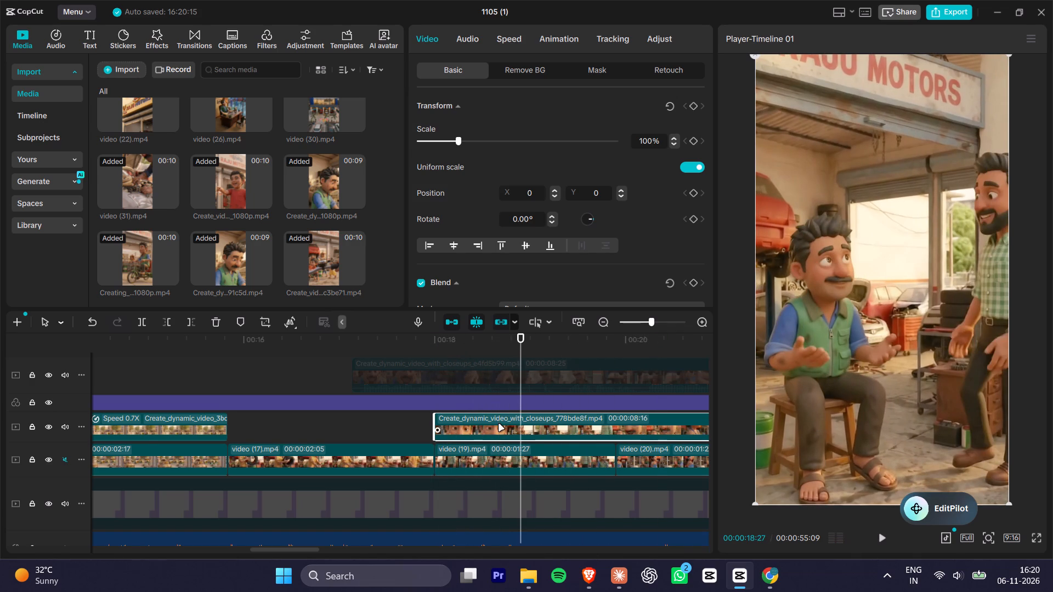
pyautogui.keyDown('alt'); pyautogui.scroll(-3, 499, 424); pyautogui.keyUp('alt')
pyautogui.keyDown('ctrl'); pyautogui.scroll(-3, 499, 424); pyautogui.keyUp('ctrl')
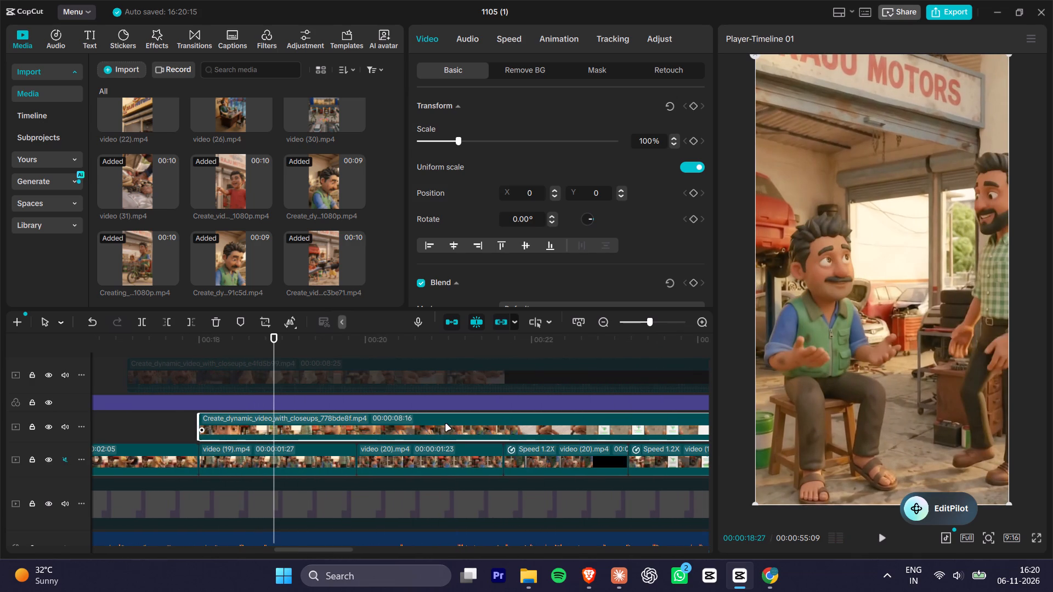
pyautogui.press('space')
pyautogui.press('space')
pyautogui.press('space')
pyautogui.press('space')
pyautogui.press('space')
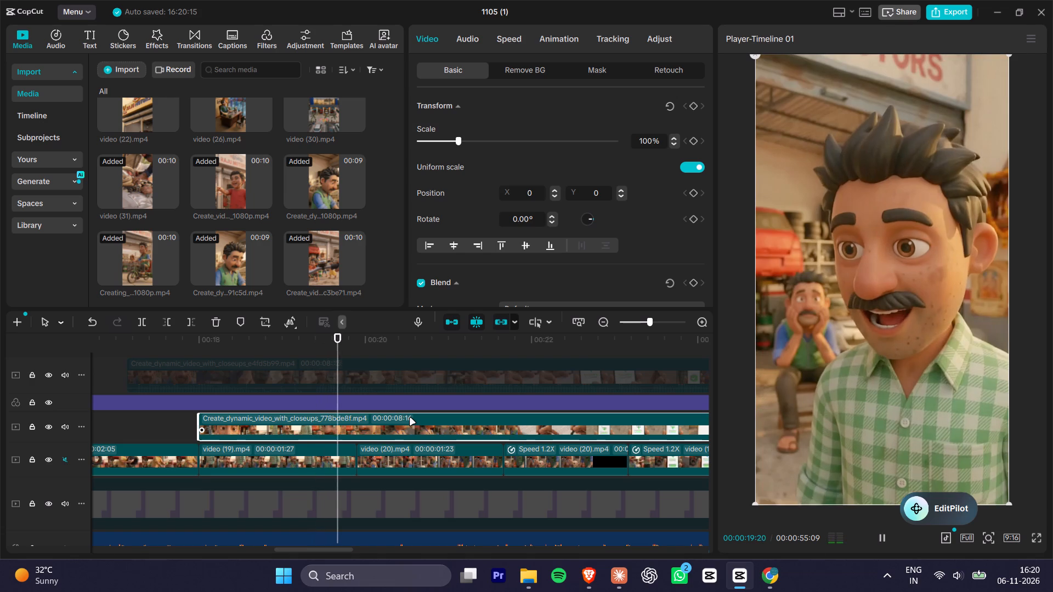
pyautogui.press('space')
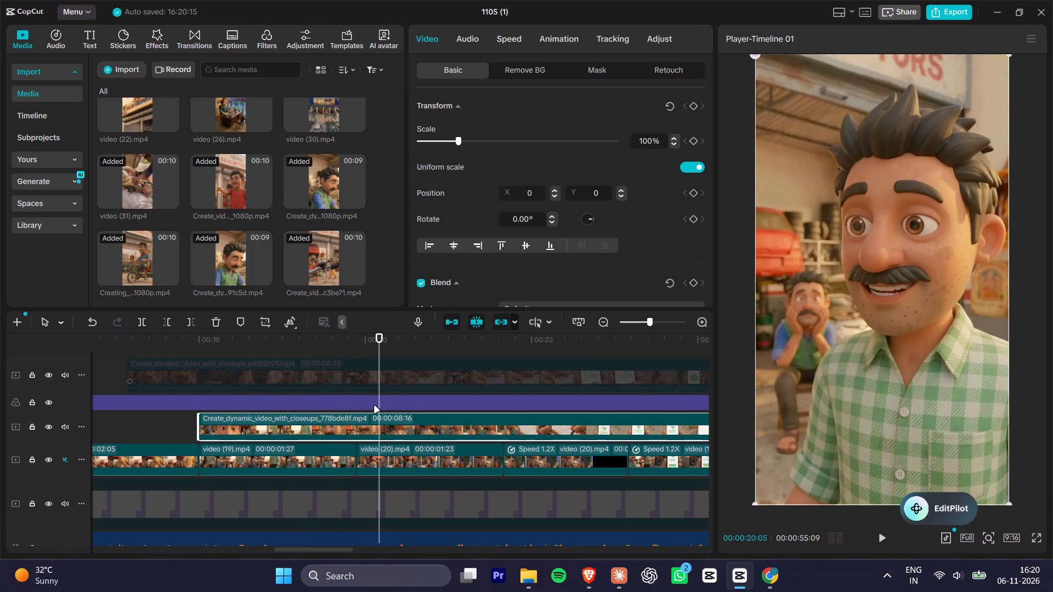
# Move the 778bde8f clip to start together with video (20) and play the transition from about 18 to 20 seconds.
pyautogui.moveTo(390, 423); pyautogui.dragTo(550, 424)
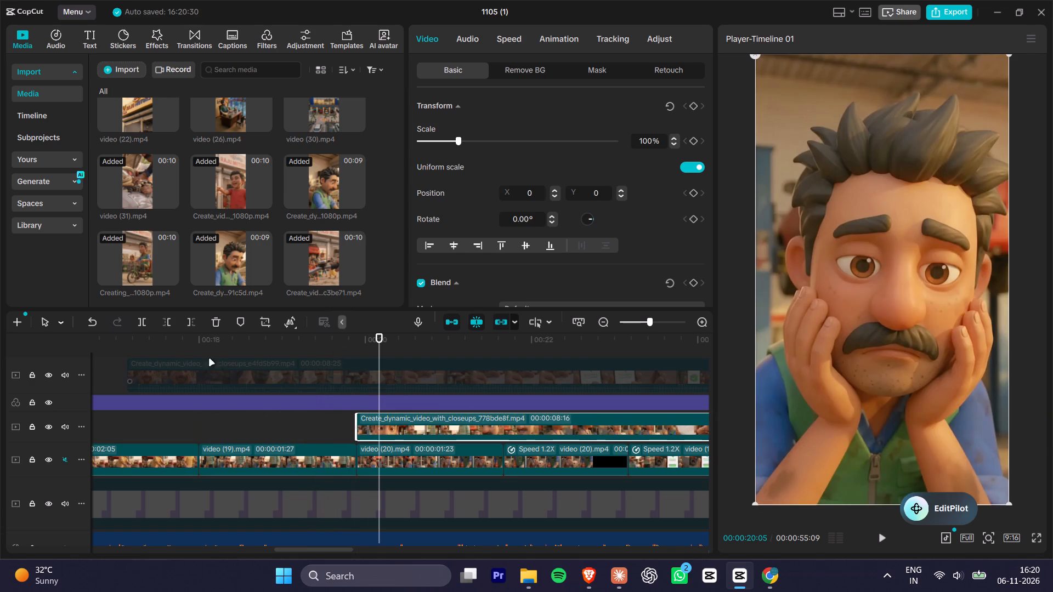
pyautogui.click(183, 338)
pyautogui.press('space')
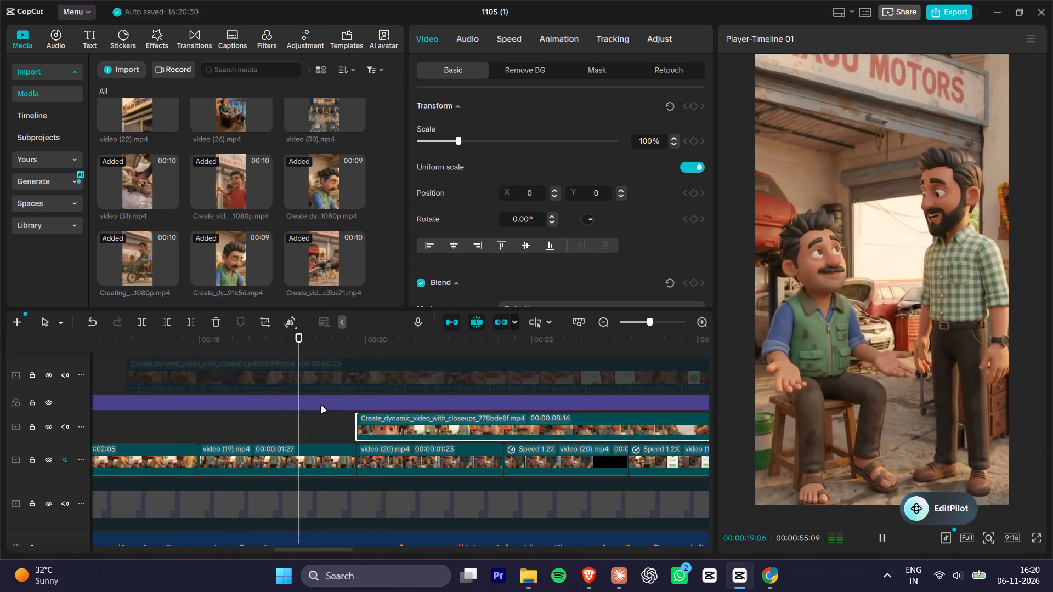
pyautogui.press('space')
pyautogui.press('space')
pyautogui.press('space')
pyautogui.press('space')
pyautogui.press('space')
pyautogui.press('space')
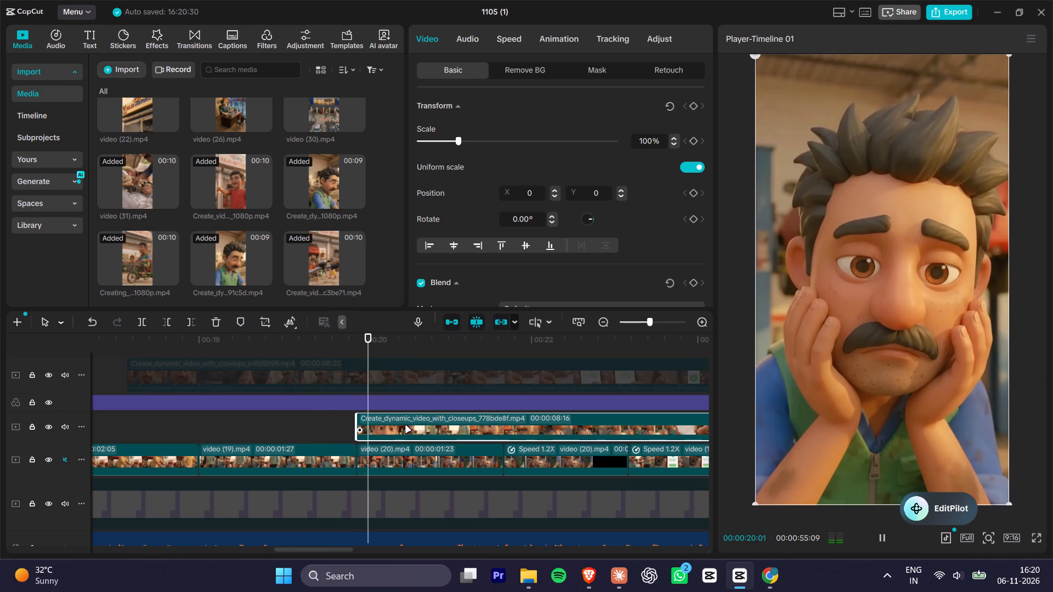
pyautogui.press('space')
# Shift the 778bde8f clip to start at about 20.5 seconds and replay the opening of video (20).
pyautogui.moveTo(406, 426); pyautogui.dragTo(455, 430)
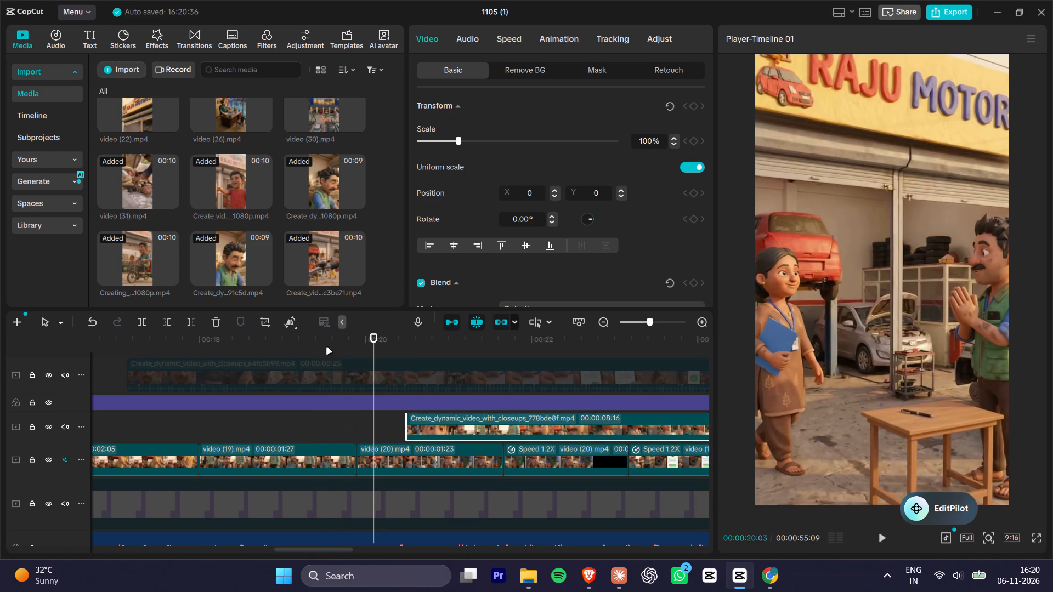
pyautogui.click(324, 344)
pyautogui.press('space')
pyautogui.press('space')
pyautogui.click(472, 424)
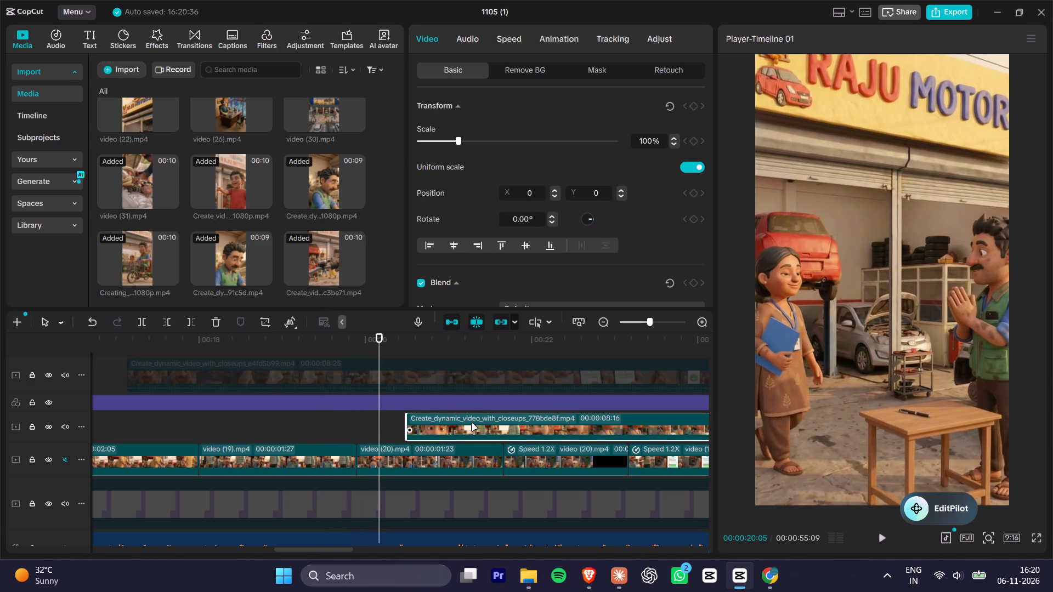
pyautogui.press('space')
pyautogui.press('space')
# Pull the 778bde8f clip back to about 17.5 seconds and split it at 19:24, where the woman's shot begins.
pyautogui.moveTo(472, 424); pyautogui.dragTo(225, 424)
pyautogui.press('space')
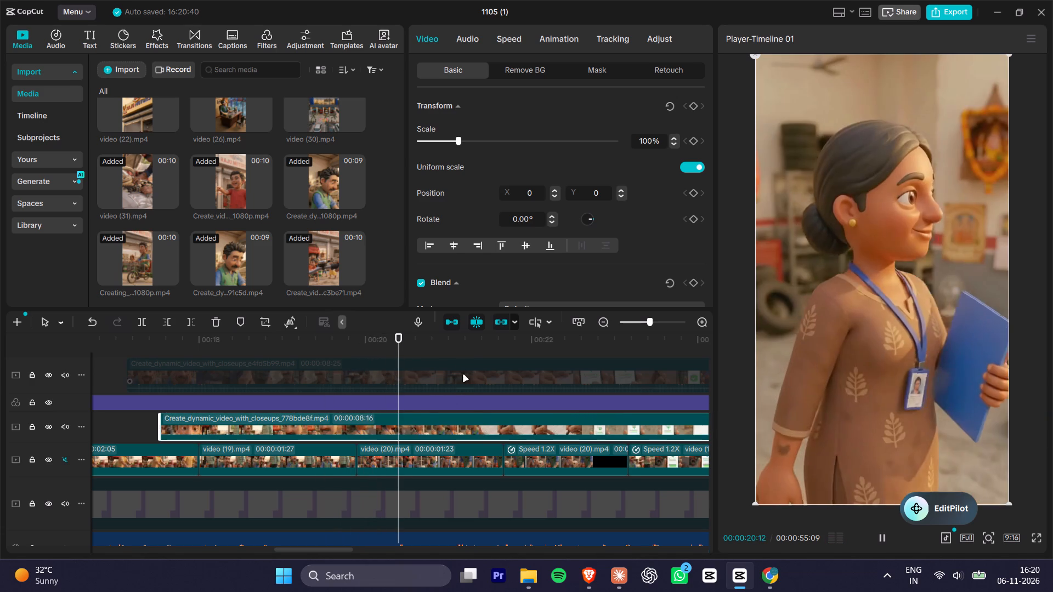
pyautogui.press('space')
pyautogui.moveTo(363, 351); pyautogui.dragTo(317, 356)
pyautogui.press('space')
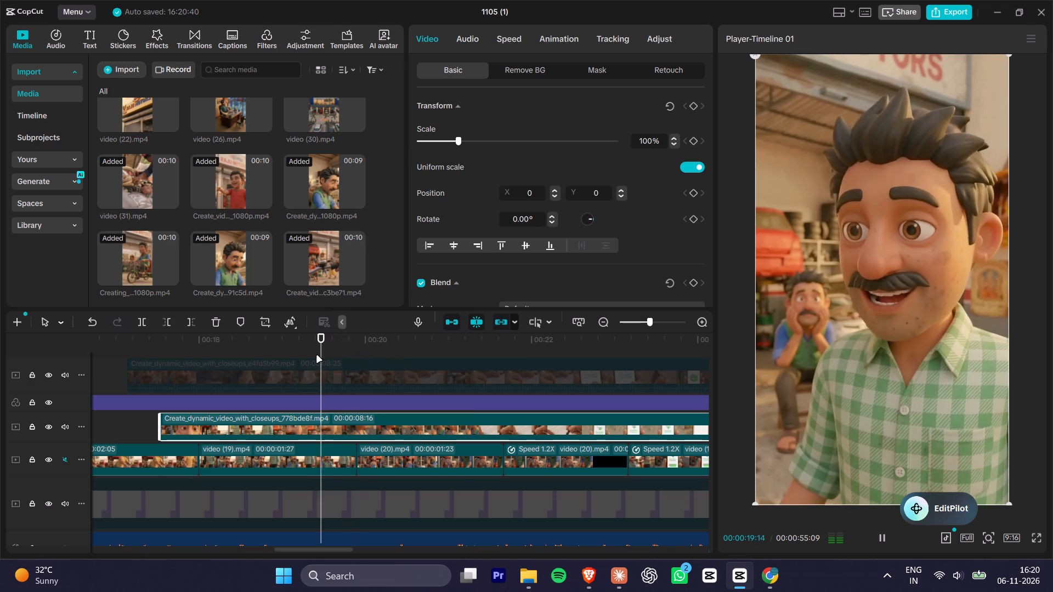
pyautogui.press('space')
pyautogui.press('Left')
pyautogui.press('Left')
pyautogui.press('Left')
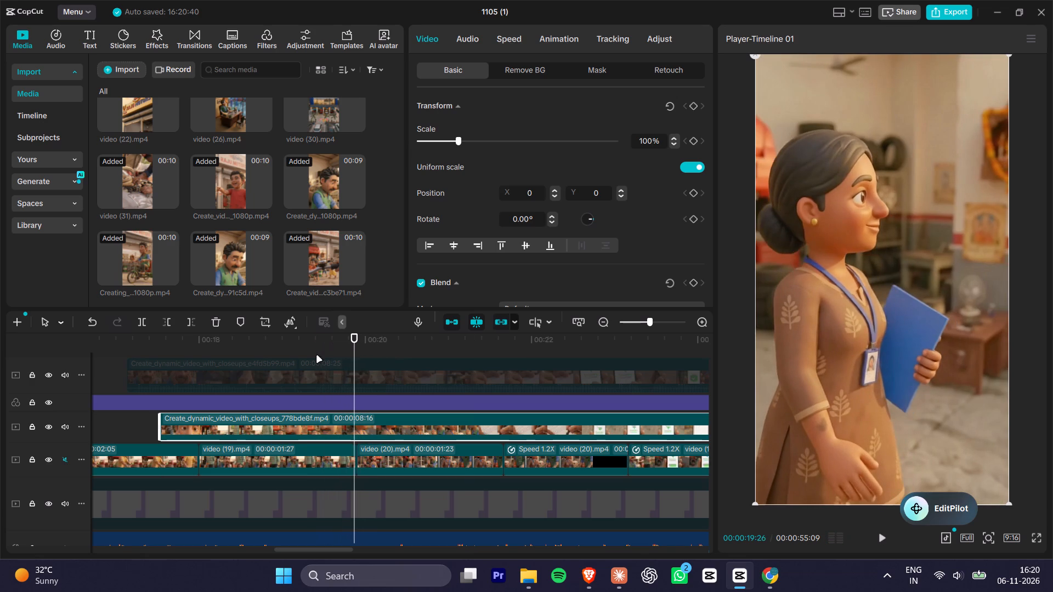
pyautogui.press('Left')
pyautogui.press('Left')
pyautogui.press('Left')
pyautogui.press('Right')
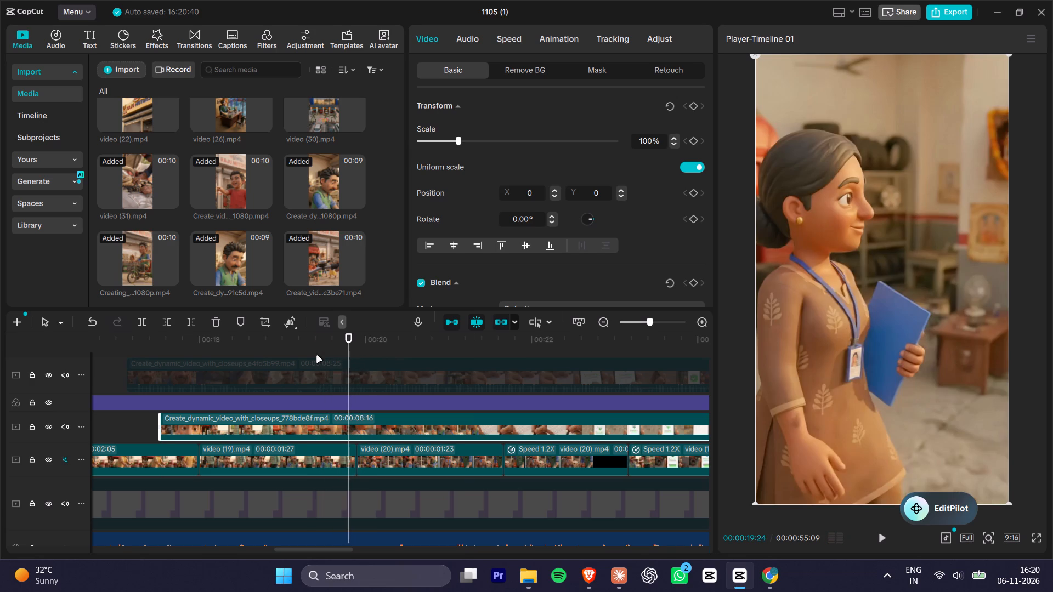
pyautogui.hotkey('ctrl', 'b')
# Align the later 778bde8f piece with the start of video (20) and delete the leading piece.
pyautogui.moveTo(397, 427); pyautogui.dragTo(409, 425)
pyautogui.press('space')
pyautogui.press('space')
pyautogui.click(297, 423)
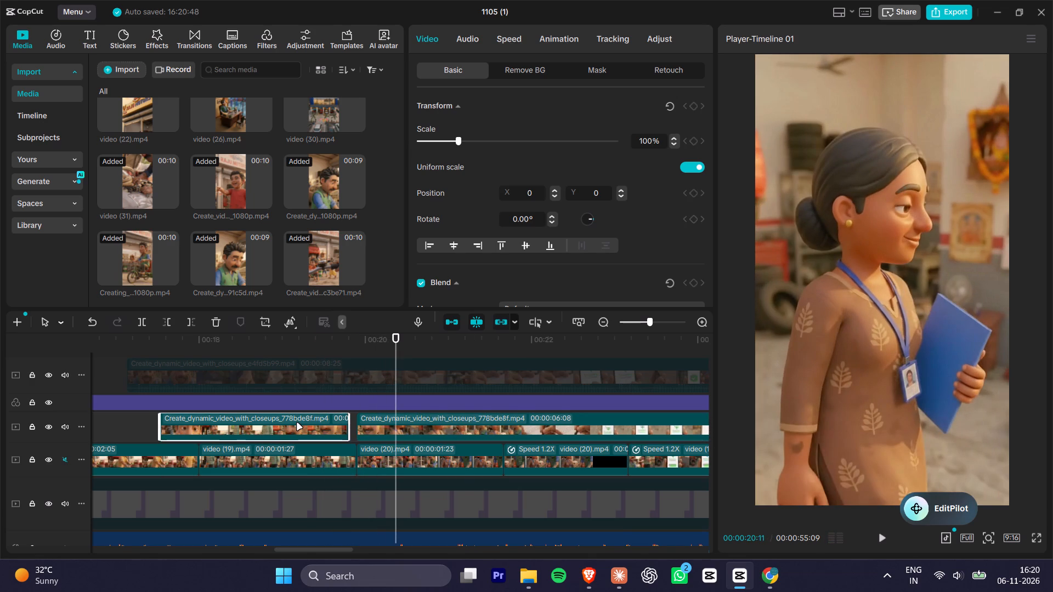
pyautogui.press('Delete')
# Play the rearranged scenes from about 18 to 24 seconds.
pyautogui.click(229, 345)
pyautogui.press('space')
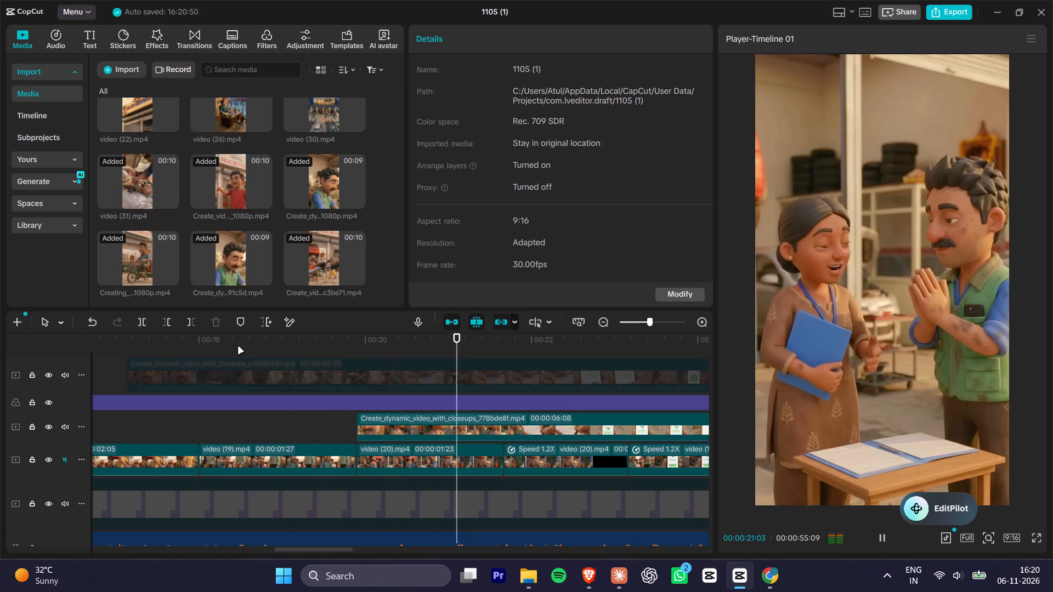
pyautogui.press('space')
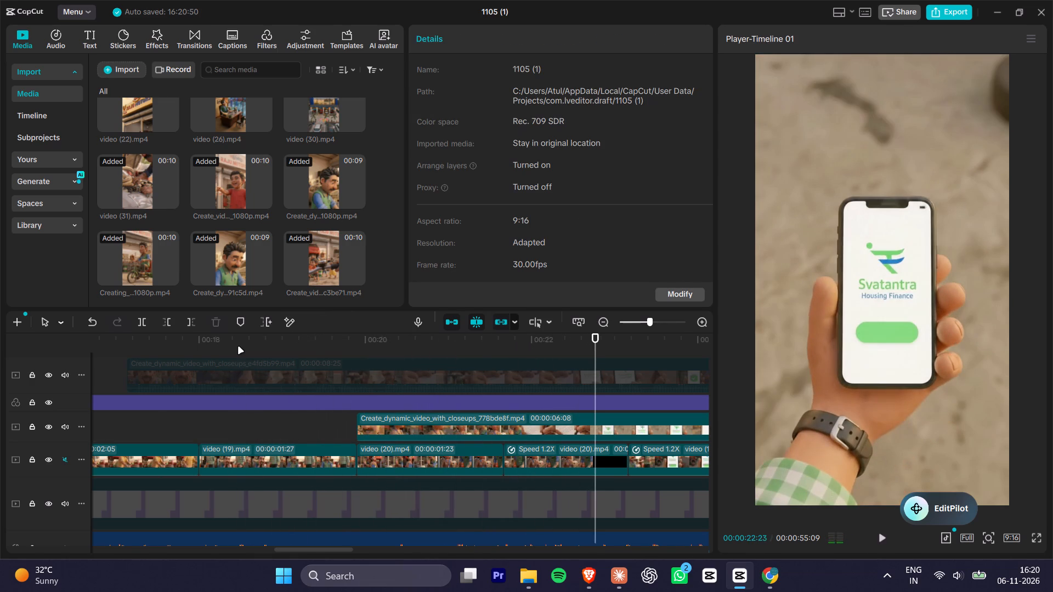
pyautogui.press('space')
pyautogui.press('space')
pyautogui.press('space')
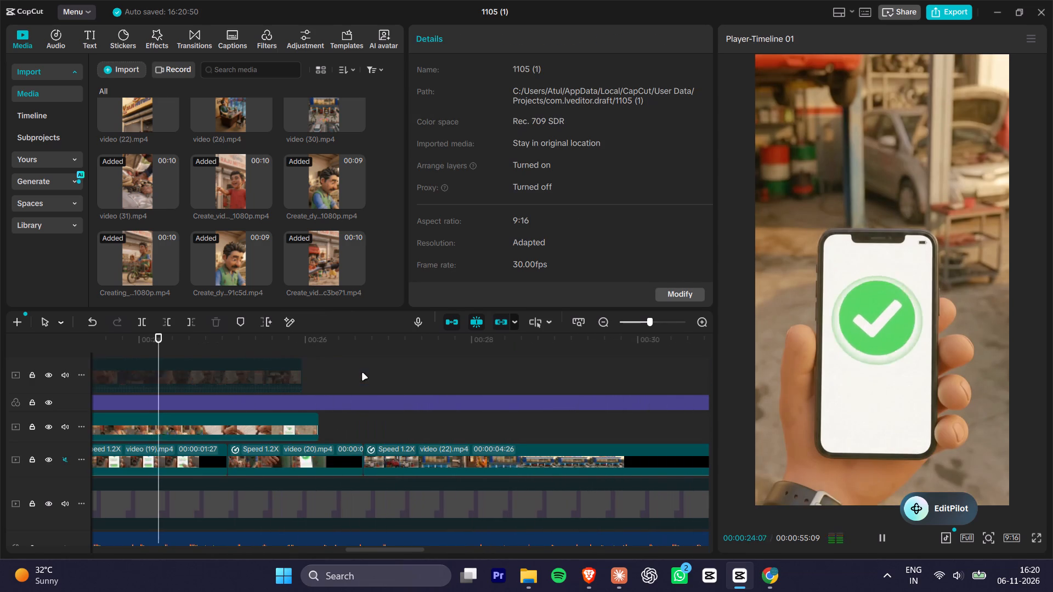
pyautogui.press('space')
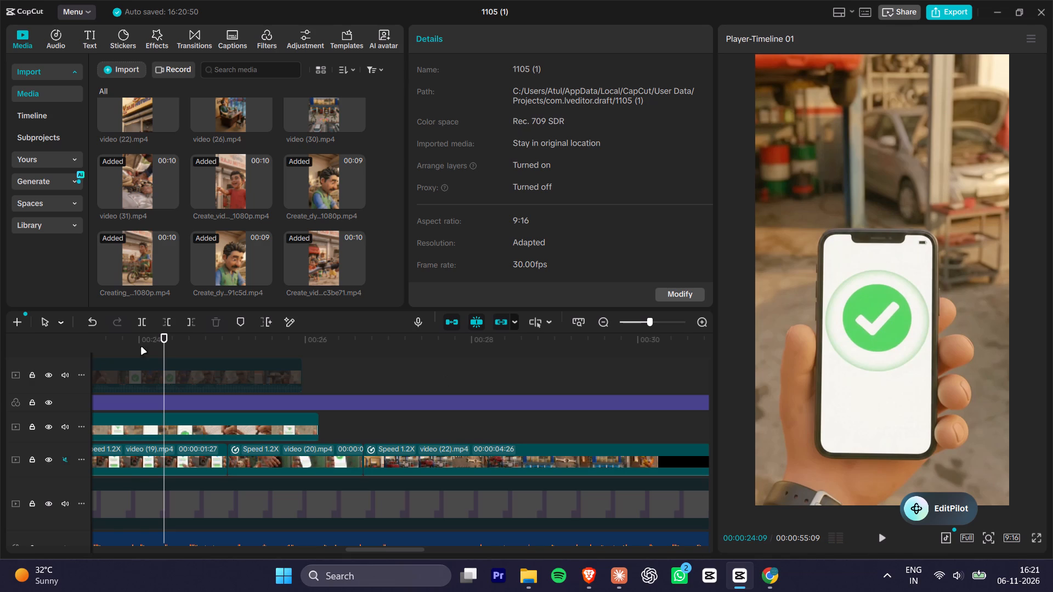
# Review the 778bde8f overlay's phone and thumbs-up scenes through to about 27 seconds, and scan back to about 20 seconds.
pyautogui.moveTo(140, 348); pyautogui.dragTo(122, 349)
pyautogui.press('space')
pyautogui.press('space')
pyautogui.press('space')
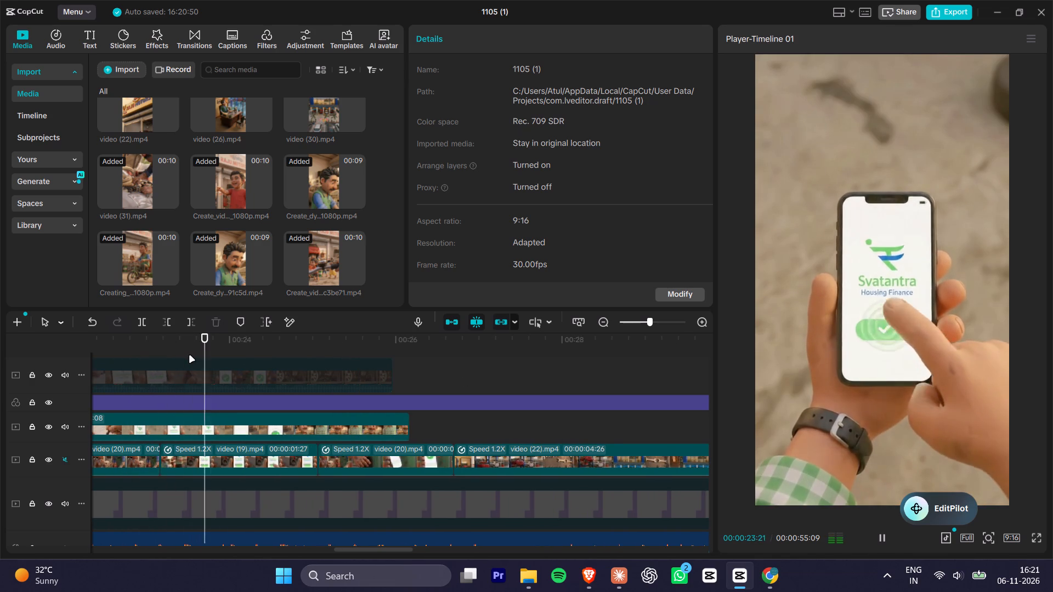
pyautogui.press('space')
pyautogui.press('space')
pyautogui.press('space')
pyautogui.press('space')
pyautogui.press('space')
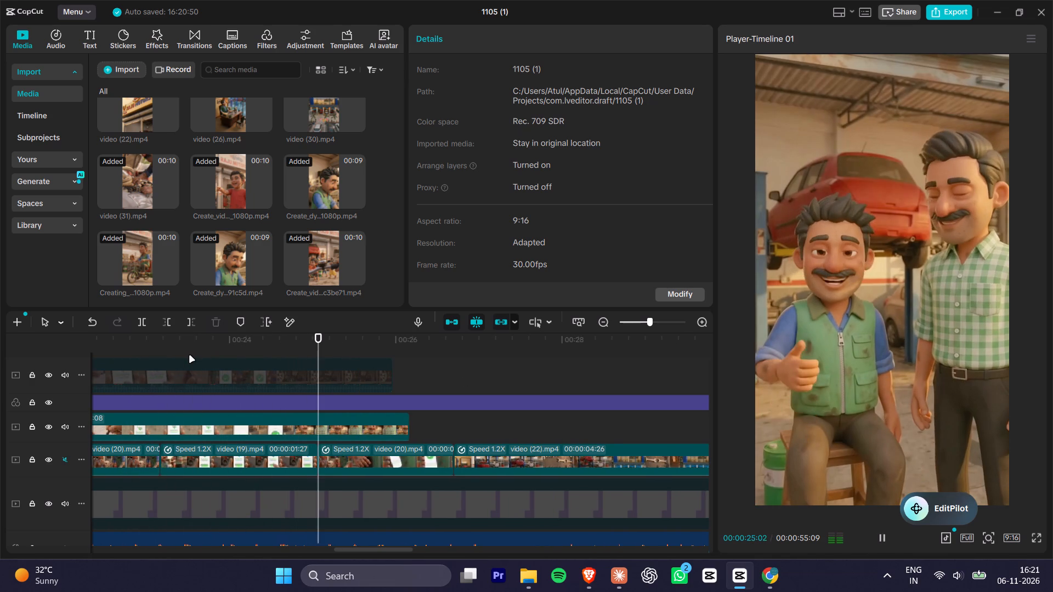
pyautogui.press('space')
pyautogui.press('space')
pyautogui.press('space')
pyautogui.press('space')
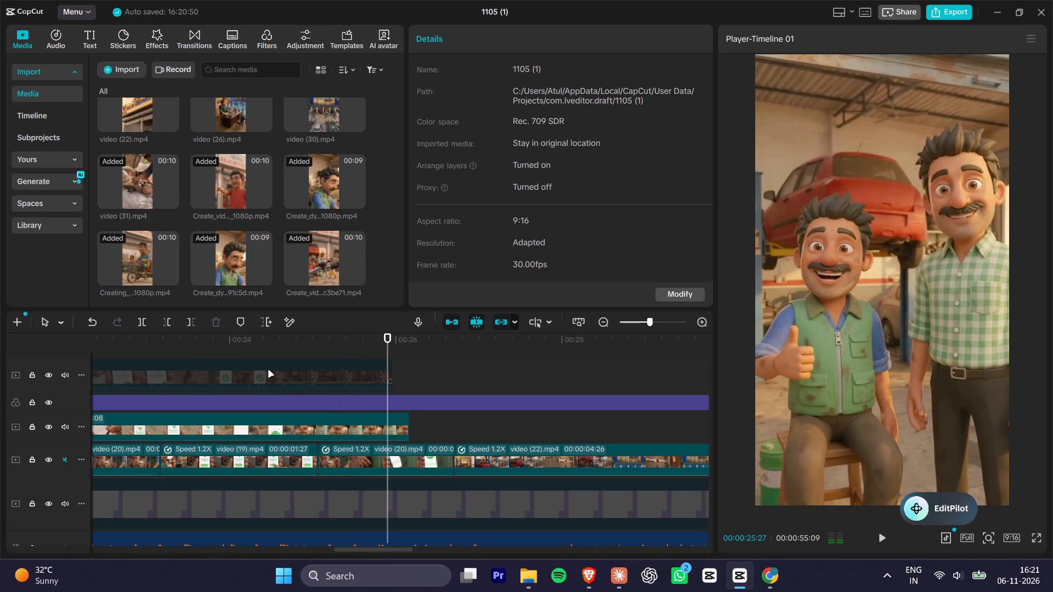
pyautogui.press('space')
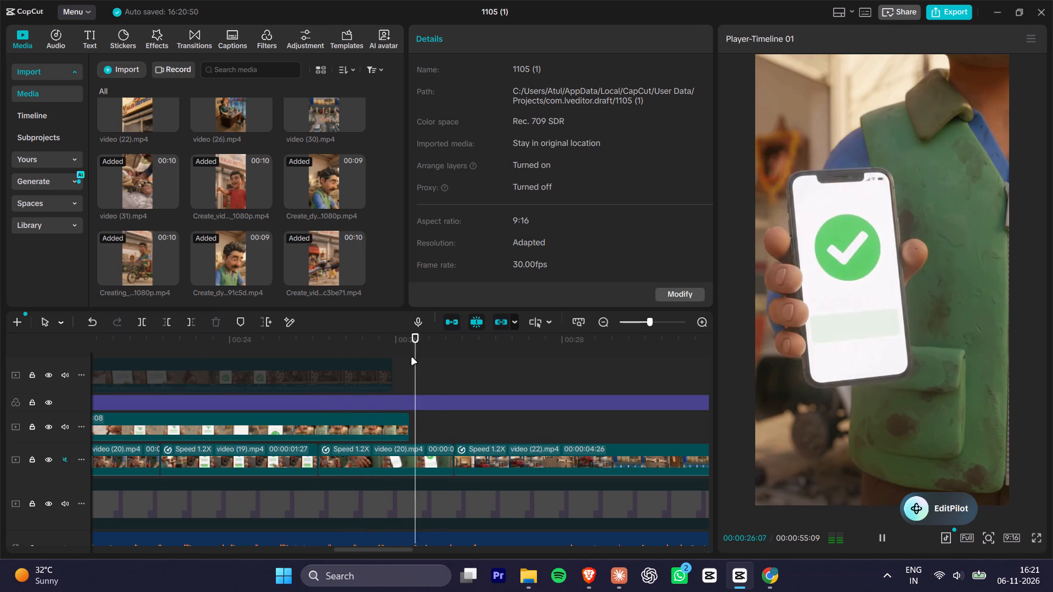
pyautogui.press('space')
pyautogui.press('space')
pyautogui.press('space')
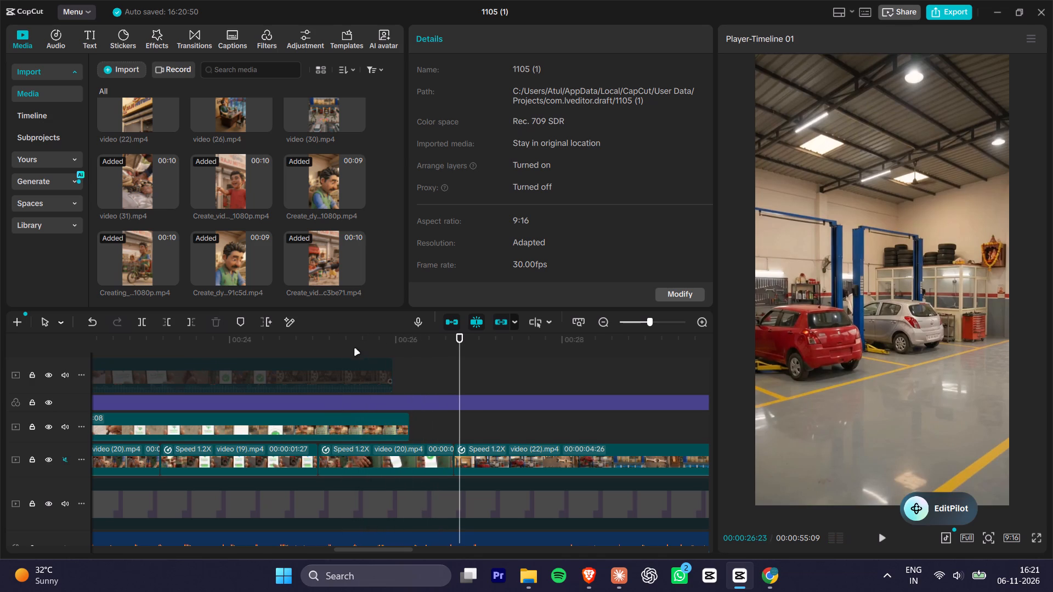
pyautogui.moveTo(338, 340); pyautogui.dragTo(304, 345)
pyautogui.click(361, 425)
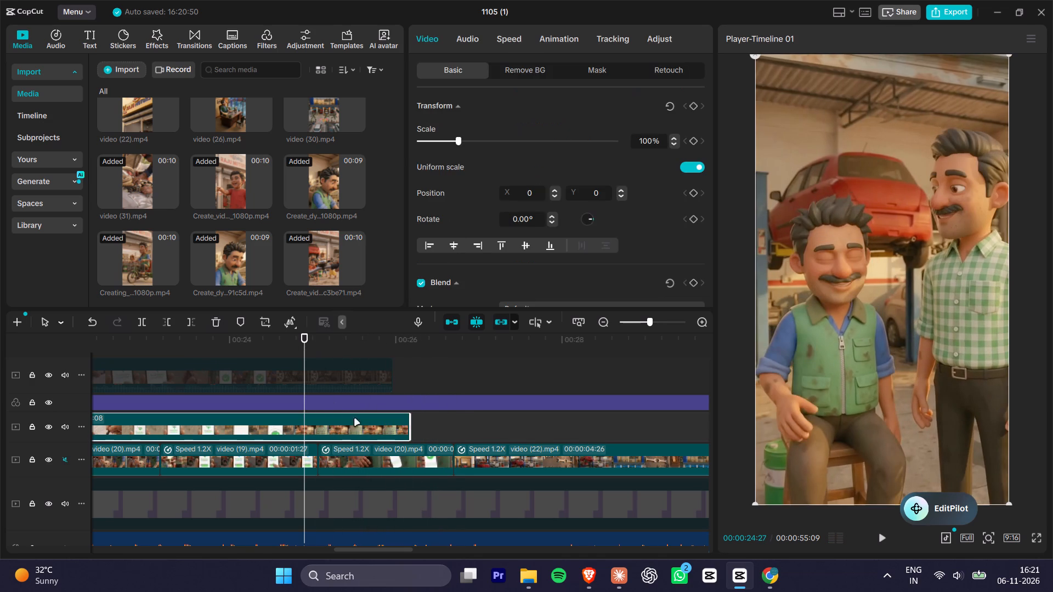
pyautogui.keyDown('alt'); pyautogui.scroll(-7, 287, 391); pyautogui.keyUp('alt')
pyautogui.moveTo(185, 350); pyautogui.dragTo(158, 360)
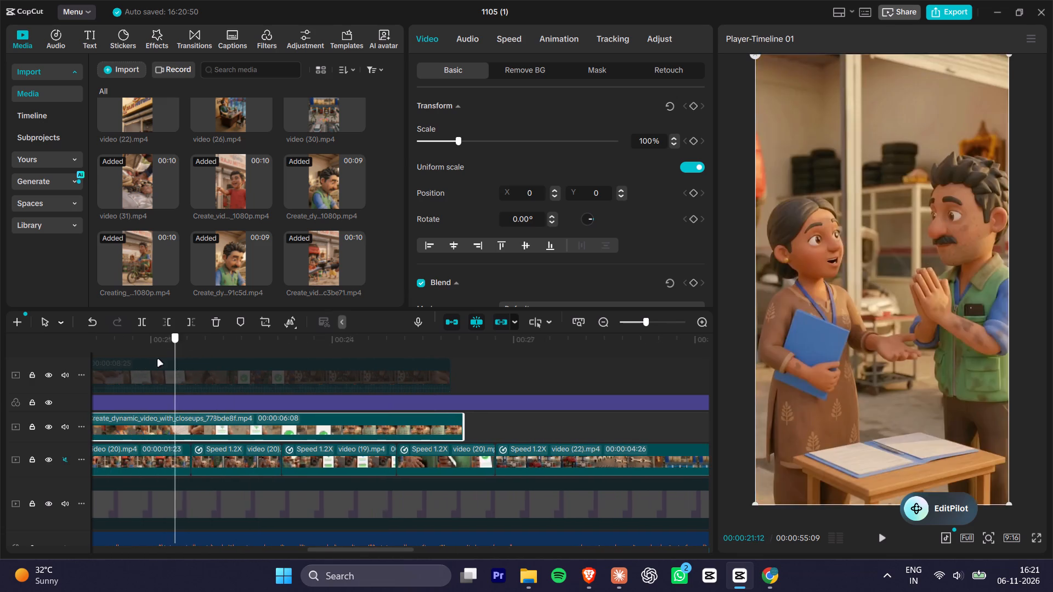
pyautogui.moveTo(158, 360); pyautogui.dragTo(195, 363)
# Move the e4fd5b99 clip on the top track to start where 778bde8f ends, at about 26 seconds, and re-enable it.
pyautogui.click(286, 378)
pyautogui.moveTo(322, 375); pyautogui.dragTo(722, 363)
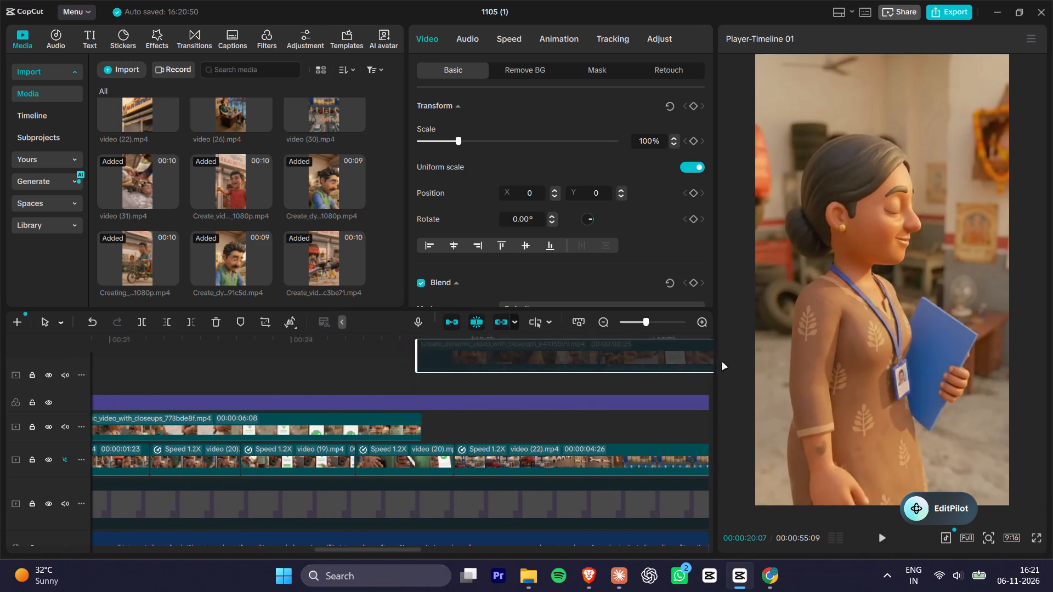
pyautogui.moveTo(722, 363); pyautogui.dragTo(666, 372)
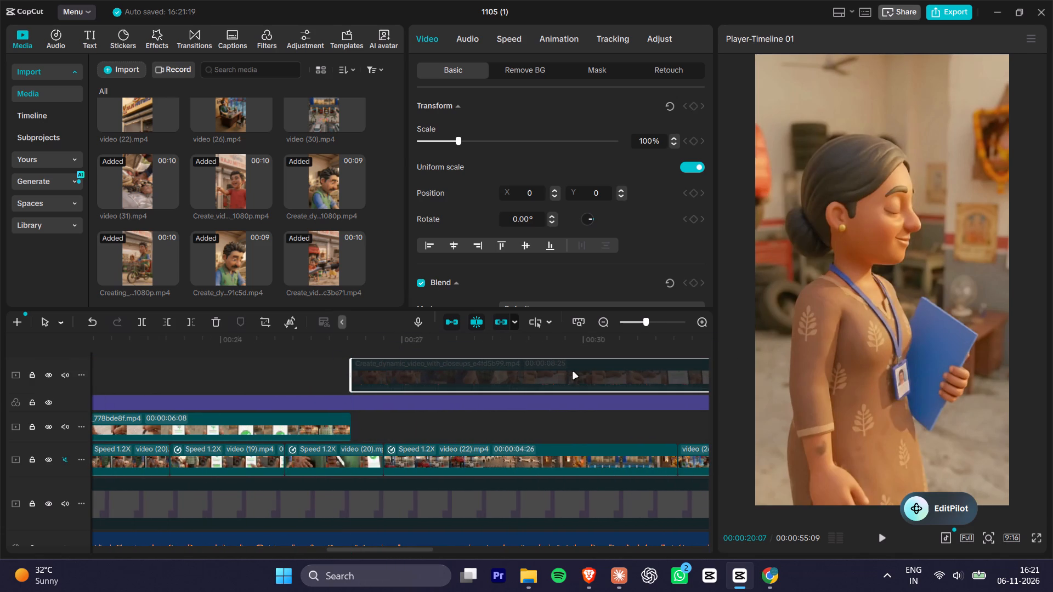
pyautogui.press('v')
# Mute the e4fd5b99 clip by lowering its volume to -∞ dB.
pyautogui.click(544, 375)
pyautogui.click(469, 39)
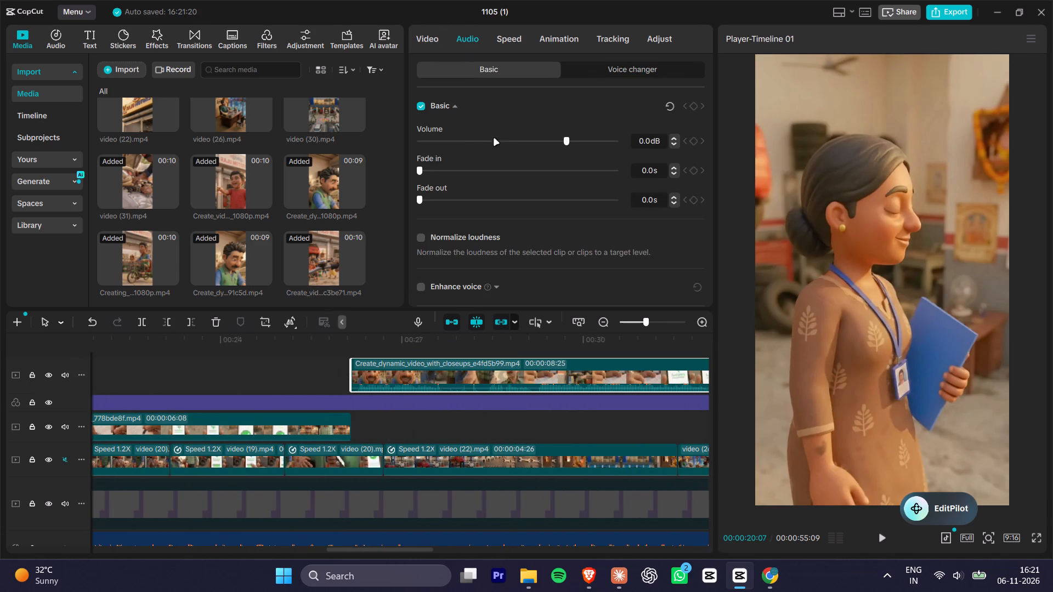
pyautogui.moveTo(494, 145); pyautogui.dragTo(313, 168)
# Play the muted e4fd5b99 overlay from about 26 to 30.5 seconds to review its scenes.
pyautogui.click(366, 340)
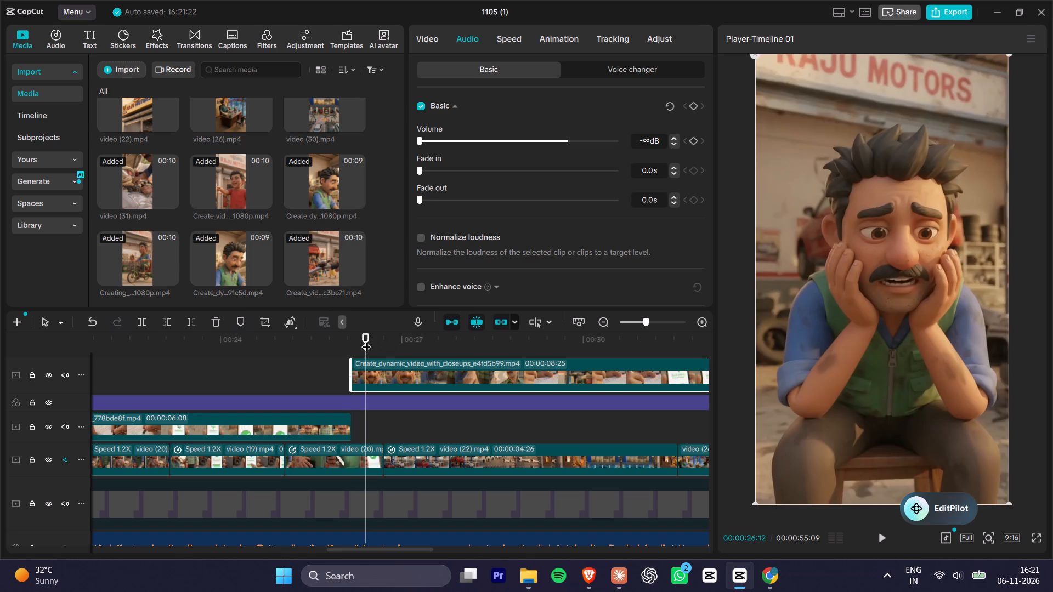
pyautogui.press('space')
pyautogui.press('space')
pyautogui.press('space')
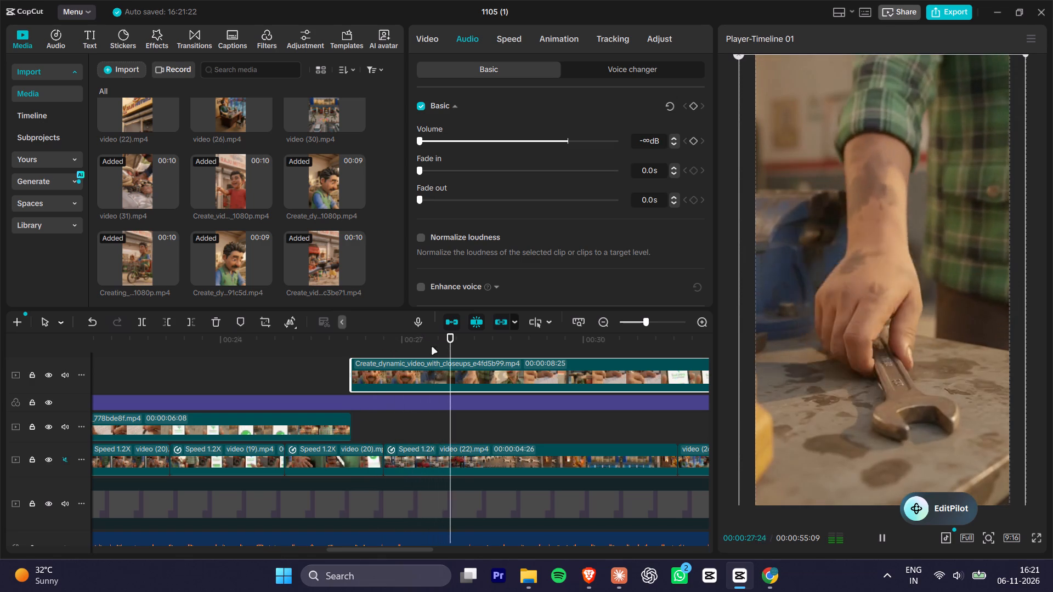
pyautogui.press('space')
pyautogui.press('space')
pyautogui.press('space')
pyautogui.press('space')
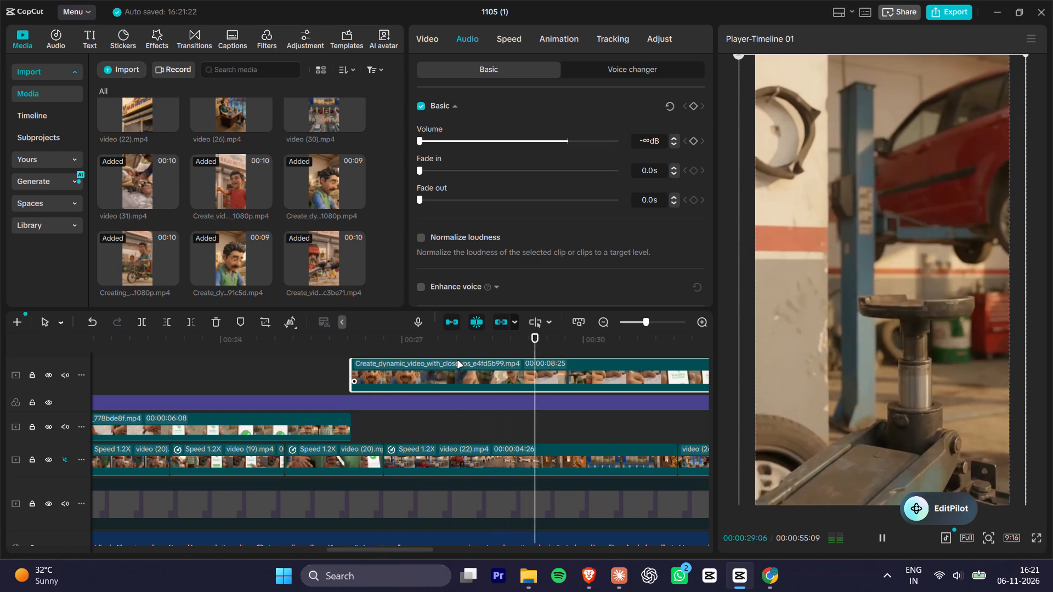
pyautogui.press('space')
pyautogui.press('space')
pyautogui.press('space')
pyautogui.press('space')
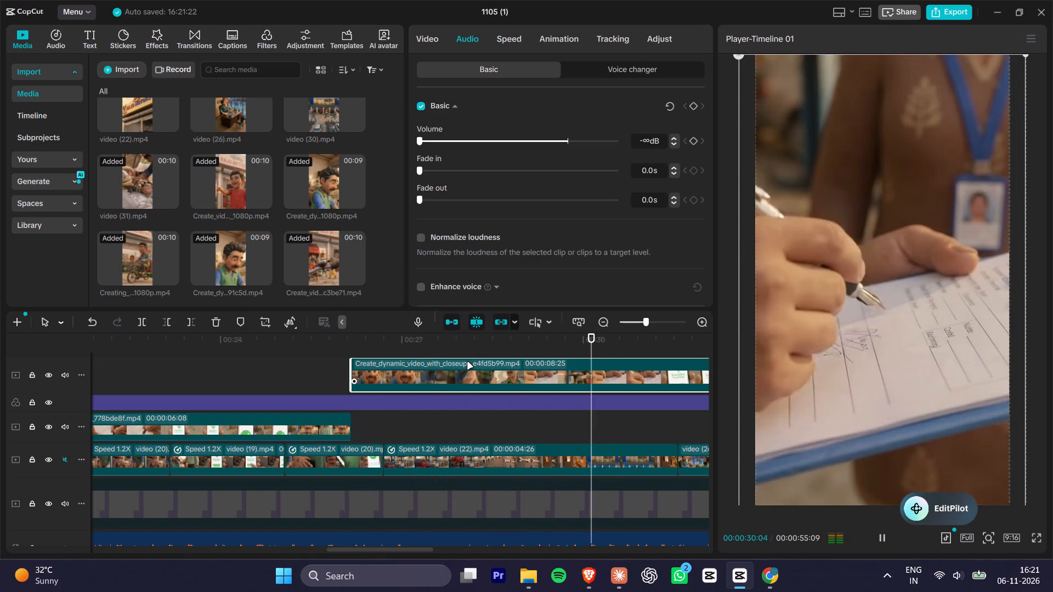
pyautogui.press('space')
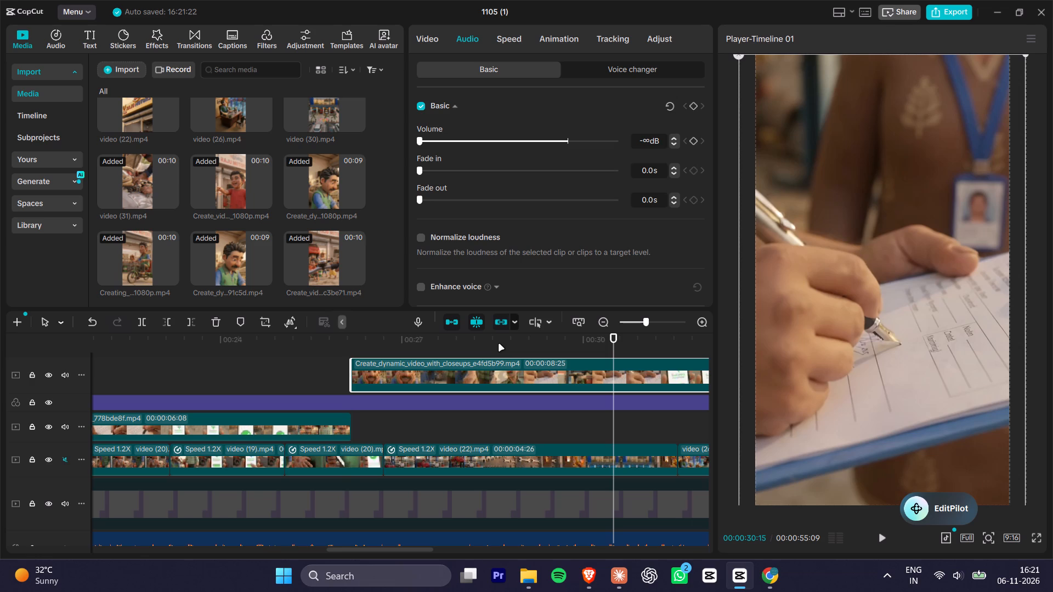
# Replay the e4fd5b99 form-signing close-up from about 30 seconds through to the Svatantra phone scene.
pyautogui.press('Left')
pyautogui.press('Left')
pyautogui.press('Left')
pyautogui.press('Left')
pyautogui.press('Left')
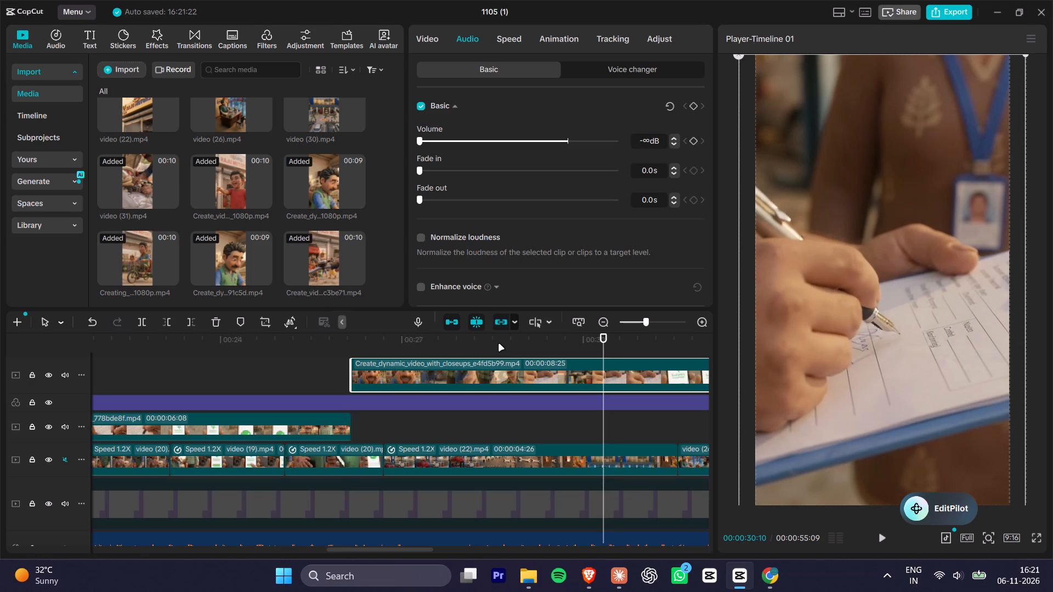
pyautogui.press('Left')
pyautogui.press('Left')
pyautogui.press('Left')
pyautogui.press('space')
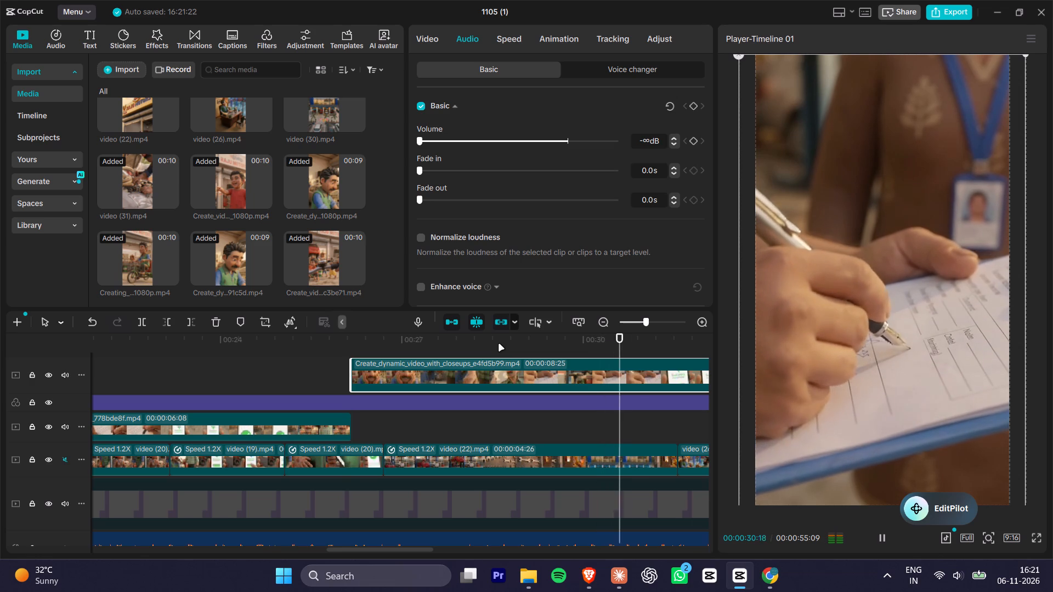
pyautogui.press('space')
pyautogui.press('space')
pyautogui.press('space')
# Split the e4fd5b99 clip at 31:08, where the Svatantra phone scene starts, and delete the part before it.
pyautogui.press('Left')
pyautogui.press('Left')
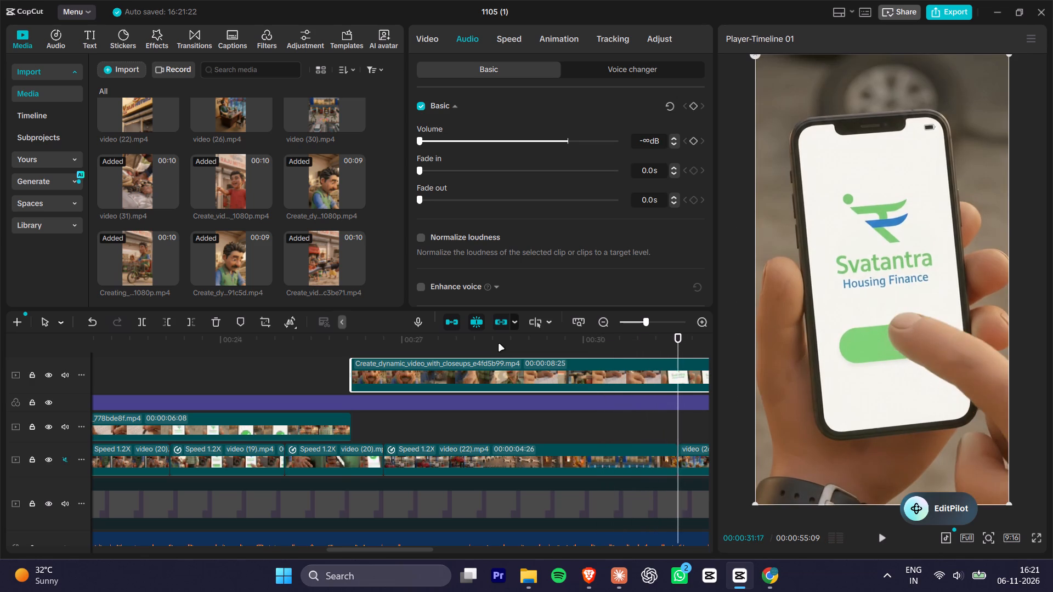
pyautogui.press('Left')
pyautogui.press('Left')
pyautogui.press('Left')
pyautogui.press('Left')
pyautogui.press('Left')
pyautogui.press('Left')
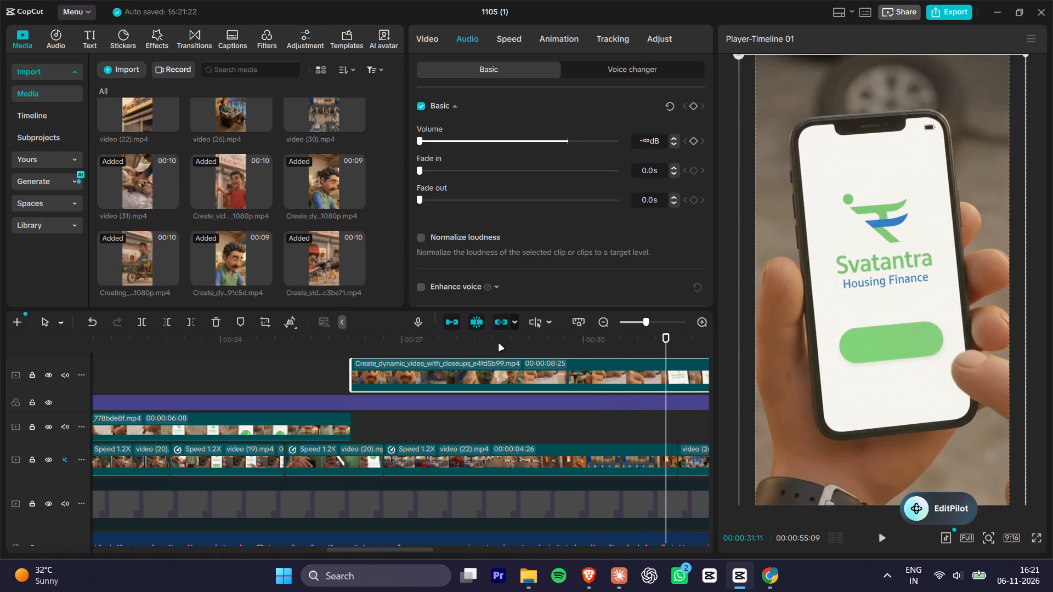
pyautogui.press('Left')
pyautogui.press('Left')
pyautogui.press('Left')
pyautogui.press('Left')
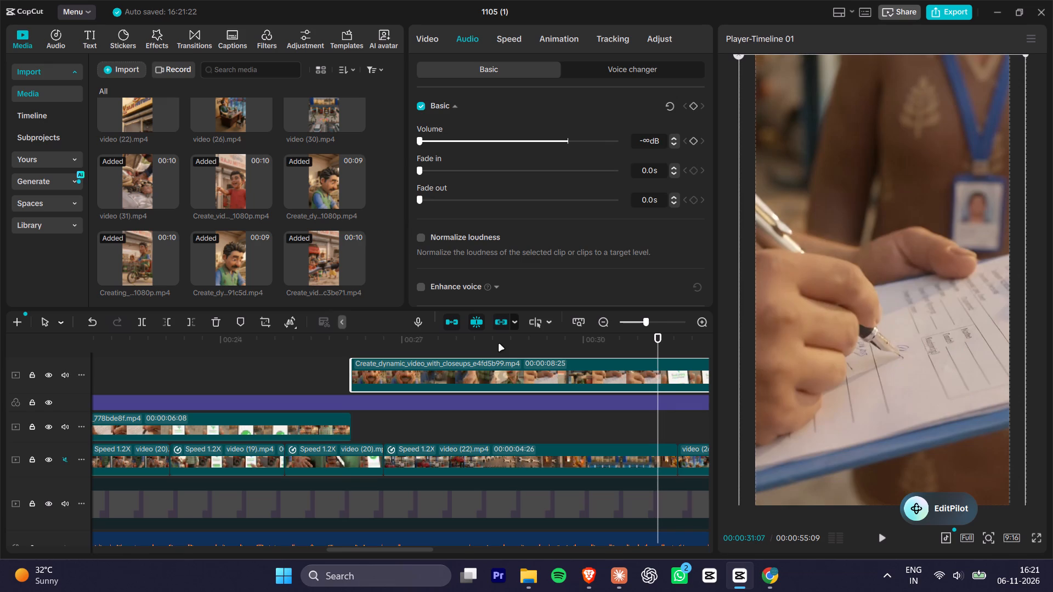
pyautogui.press('Right')
pyautogui.hotkey('ctrl', 'b')
pyautogui.click(516, 376)
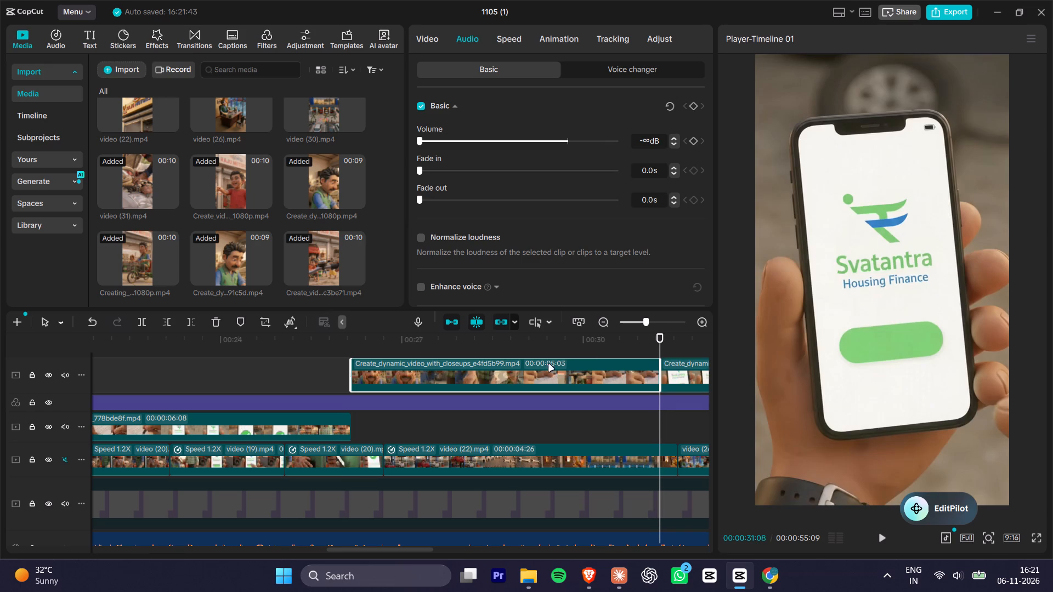
pyautogui.press('Delete')
# Move the remaining e4fd5b99 clip earlier on the top track, above 778bde8f, to start at about 23 seconds.
pyautogui.moveTo(685, 379); pyautogui.dragTo(157, 380)
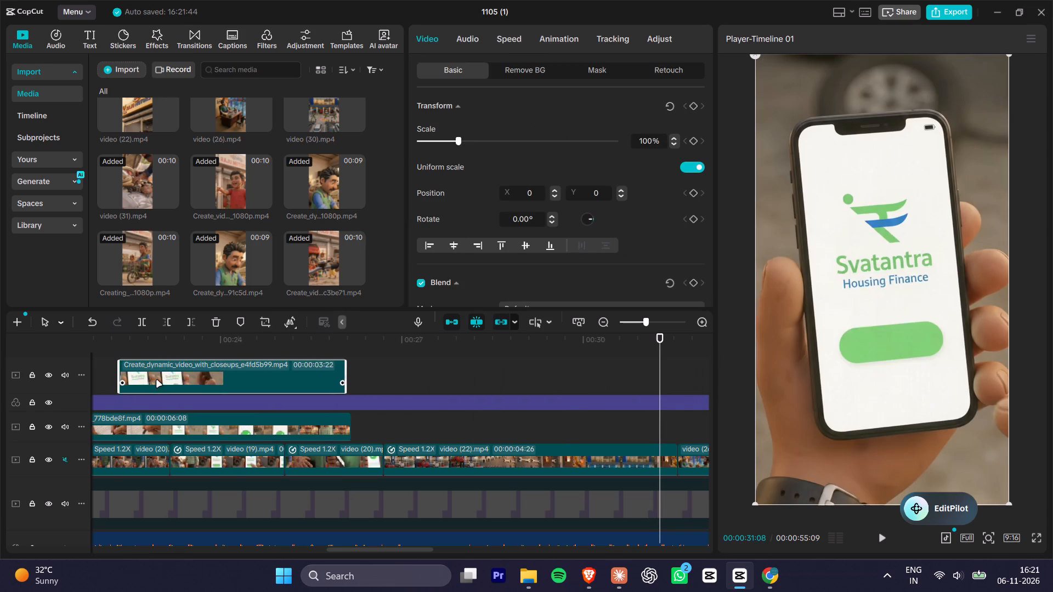
pyautogui.moveTo(157, 380); pyautogui.dragTo(177, 383)
# Split the e4fd5b99 clip at 24:26, at the end of its green-tick thumbs-up scene.
pyautogui.moveTo(276, 339); pyautogui.dragTo(261, 341)
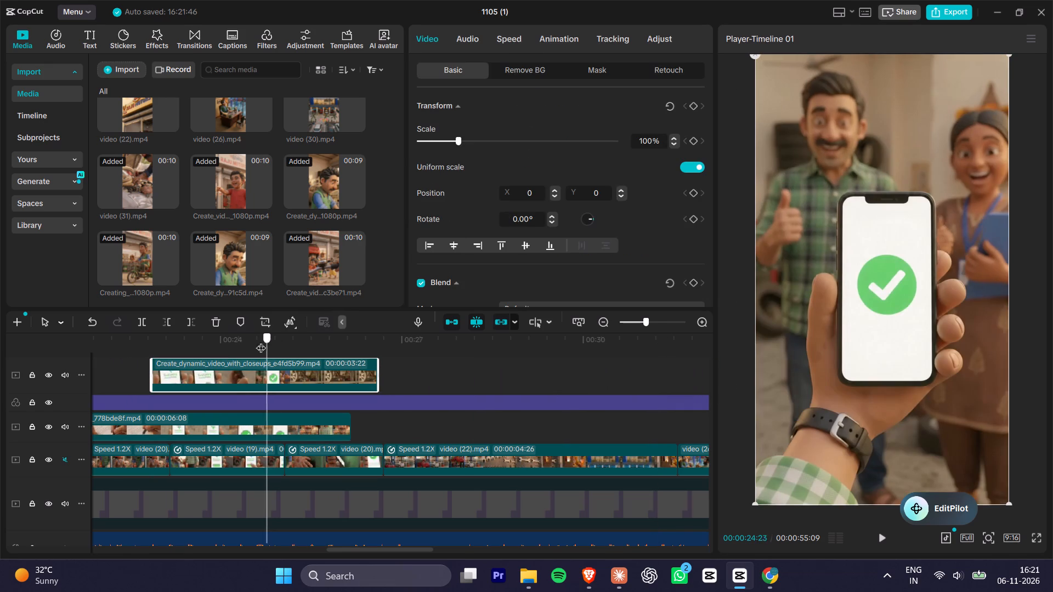
pyautogui.moveTo(261, 341); pyautogui.dragTo(219, 350)
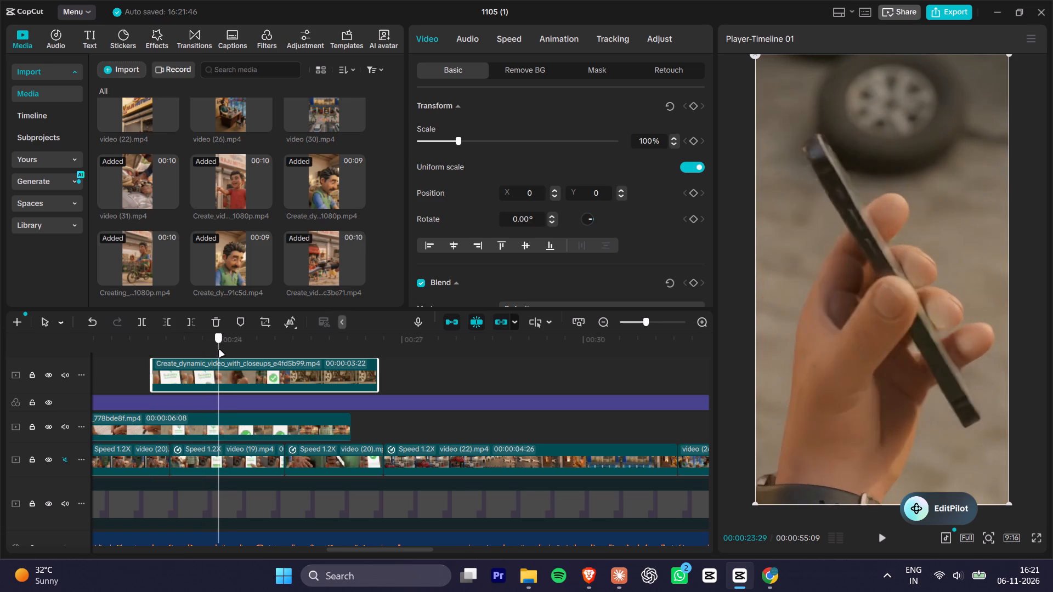
pyautogui.moveTo(219, 350); pyautogui.dragTo(226, 350)
pyautogui.press('Right')
pyautogui.press('Right')
pyautogui.press('Right')
pyautogui.press('Right')
pyautogui.press('Right')
pyautogui.press('Right')
pyautogui.press('Right')
pyautogui.press('Right')
pyautogui.press('Right')
pyautogui.press('Right')
pyautogui.press('Right')
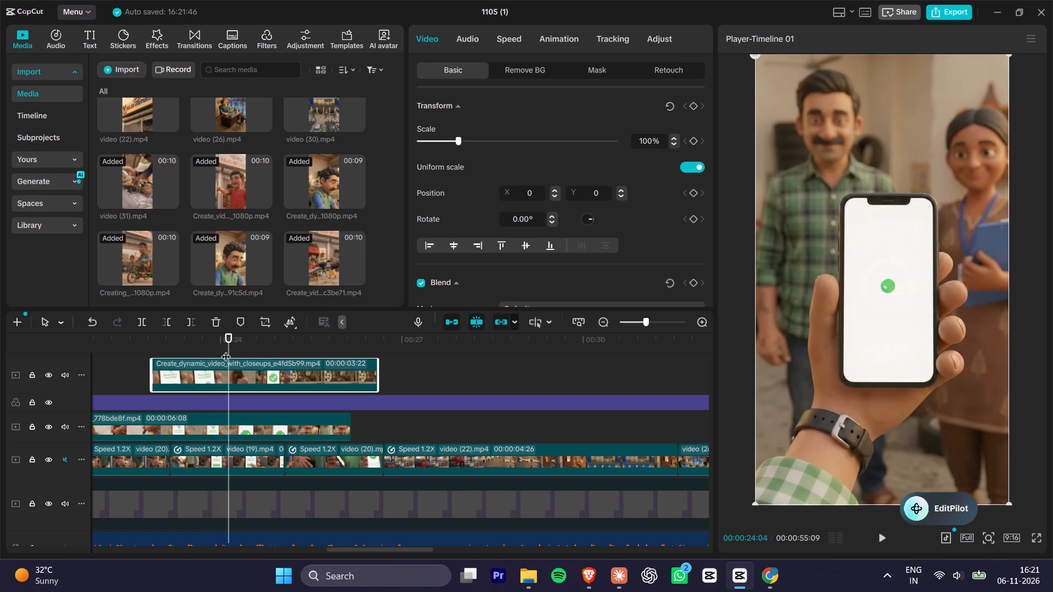
pyautogui.press('Right')
pyautogui.press('Right')
pyautogui.press('Right')
pyautogui.press('Right')
pyautogui.press('Right')
pyautogui.press('Right')
pyautogui.press('Right')
pyautogui.press('Right')
pyautogui.press('Right')
pyautogui.press('Right')
pyautogui.press('Right')
pyautogui.press('Right')
pyautogui.press('Right')
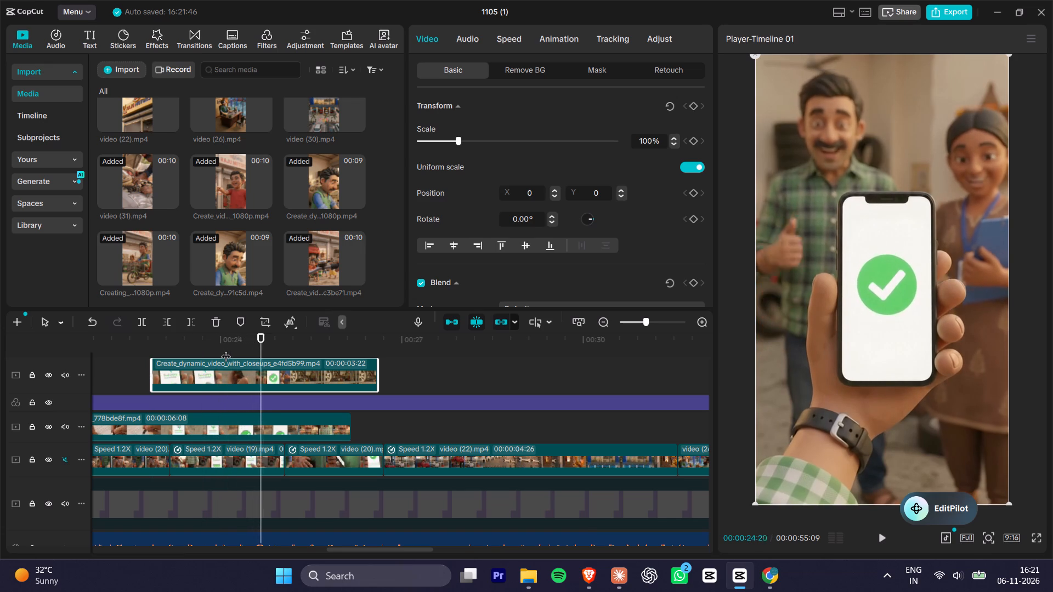
pyautogui.press('Right')
pyautogui.press('Left')
pyautogui.press('Left')
pyautogui.press('Left')
pyautogui.press('Right')
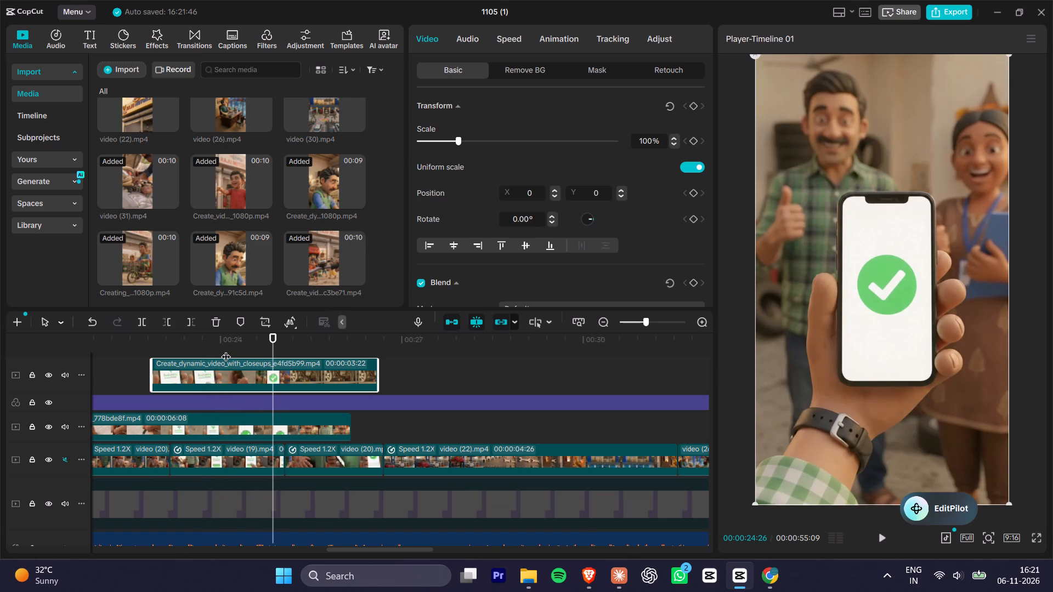
pyautogui.press('Right')
pyautogui.press('Left')
pyautogui.click(302, 376)
pyautogui.hotkey('ctrl', 'b')
# Check the three-panel mechanic scene after the e4fd5b99 split and delete that trailing part.
pyautogui.moveTo(286, 332); pyautogui.dragTo(298, 334)
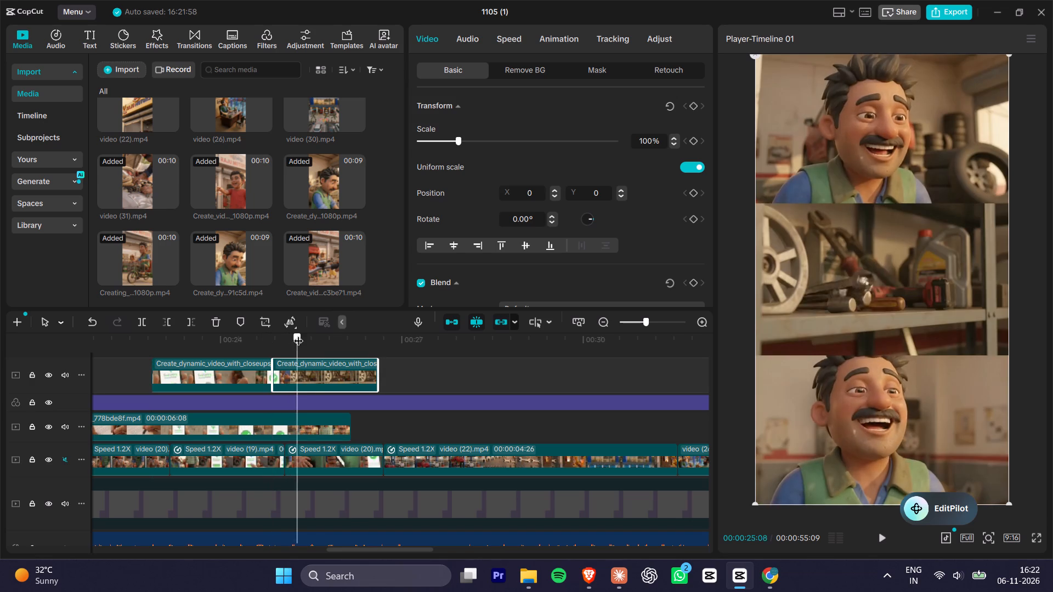
pyautogui.moveTo(298, 334); pyautogui.dragTo(382, 323)
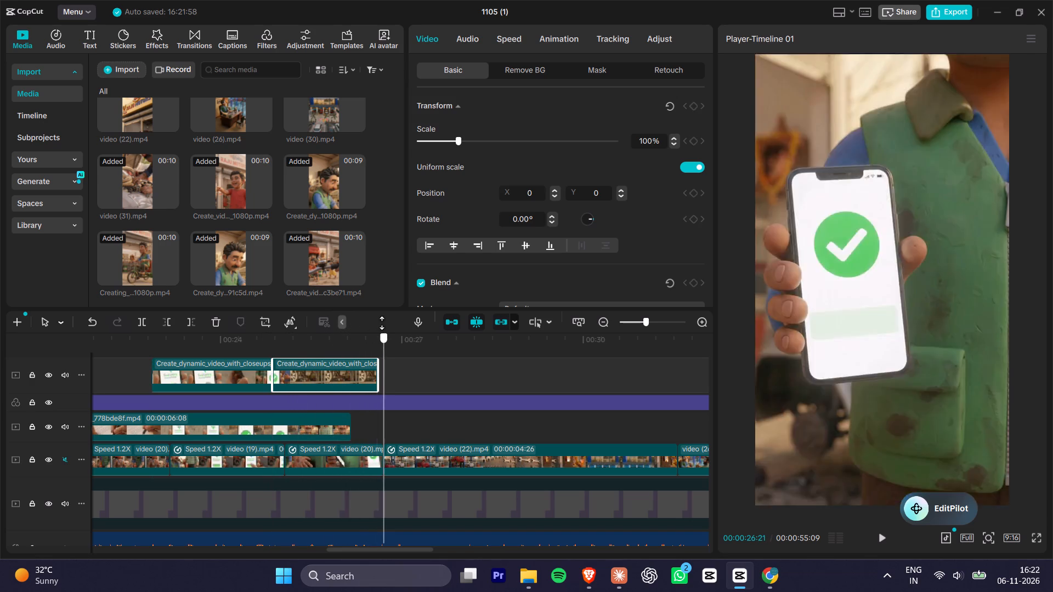
pyautogui.moveTo(382, 323); pyautogui.dragTo(361, 327)
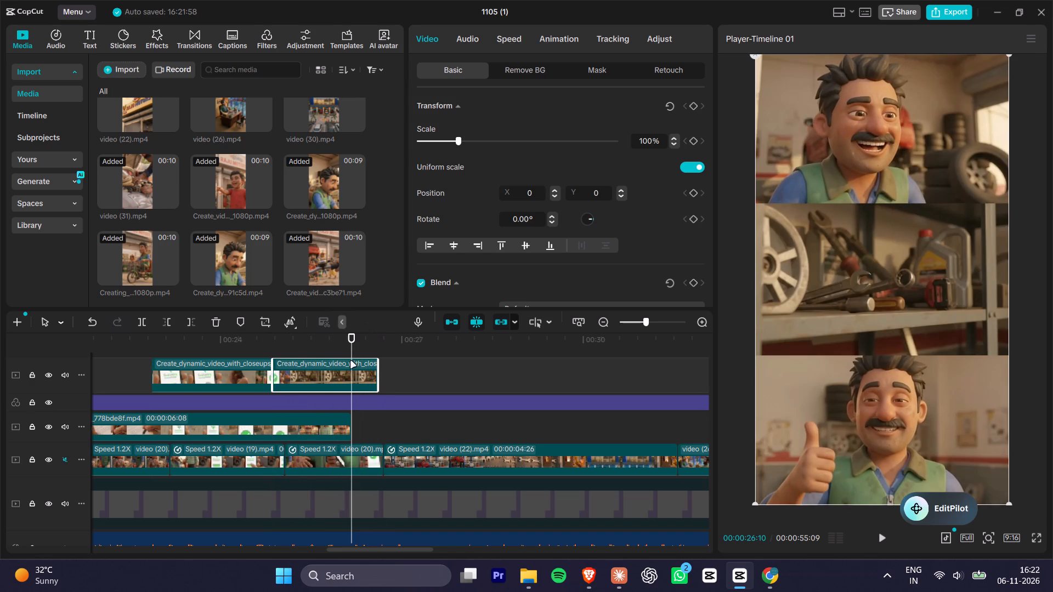
pyautogui.click(322, 379)
pyautogui.press('Delete')
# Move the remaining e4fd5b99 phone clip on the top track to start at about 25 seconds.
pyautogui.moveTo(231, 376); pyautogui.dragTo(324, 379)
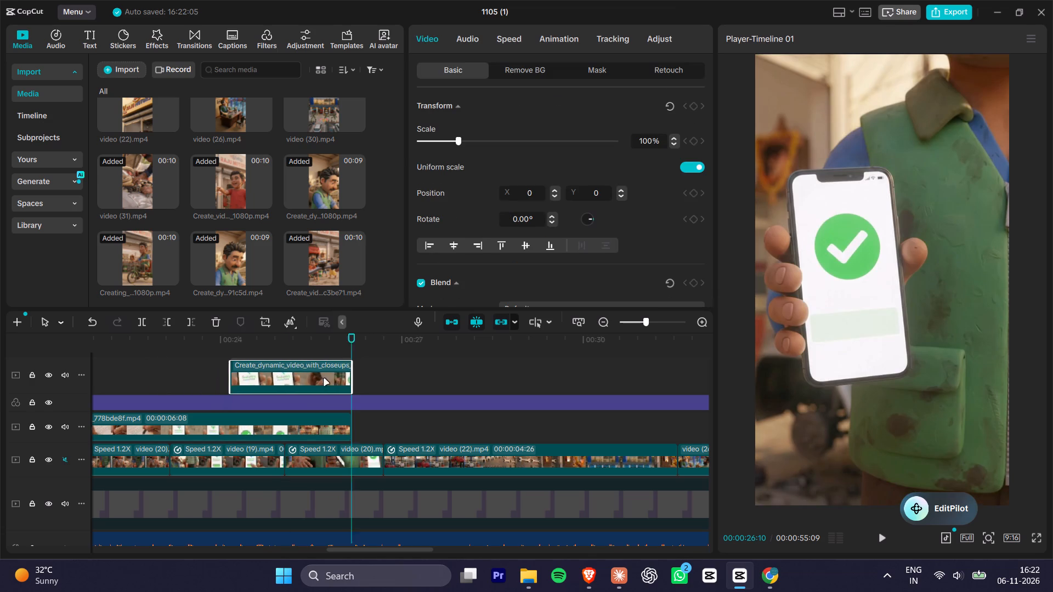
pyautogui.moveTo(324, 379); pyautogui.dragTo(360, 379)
# Play and scrub the 778bde8f phone scene around 22 to 23 seconds to judge where the overlay fits.
pyautogui.click(166, 345)
pyautogui.press('space')
pyautogui.press('space')
pyautogui.moveTo(160, 345); pyautogui.dragTo(157, 345)
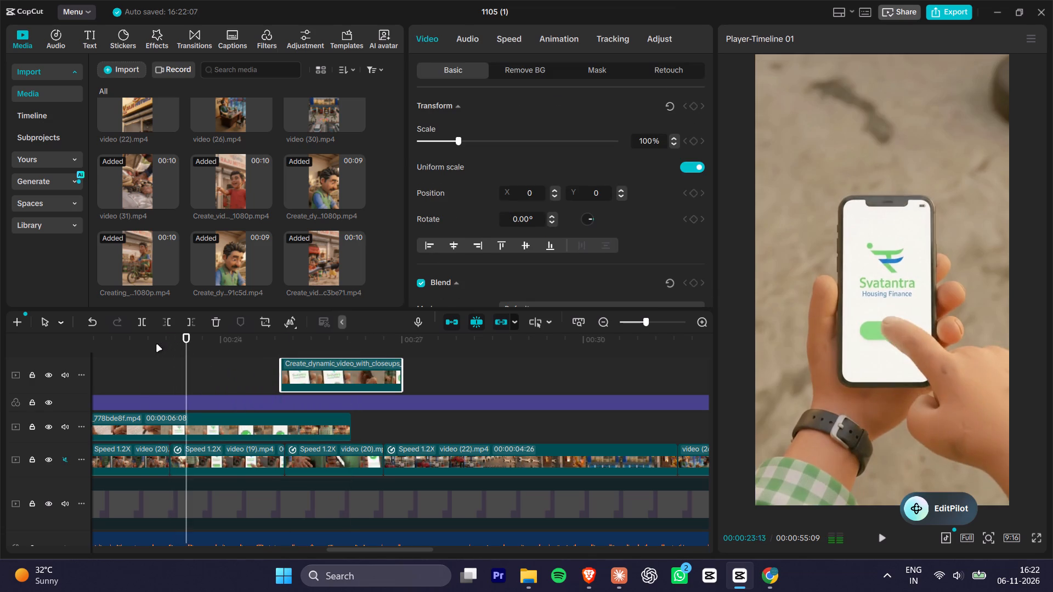
pyautogui.moveTo(157, 345); pyautogui.dragTo(251, 360)
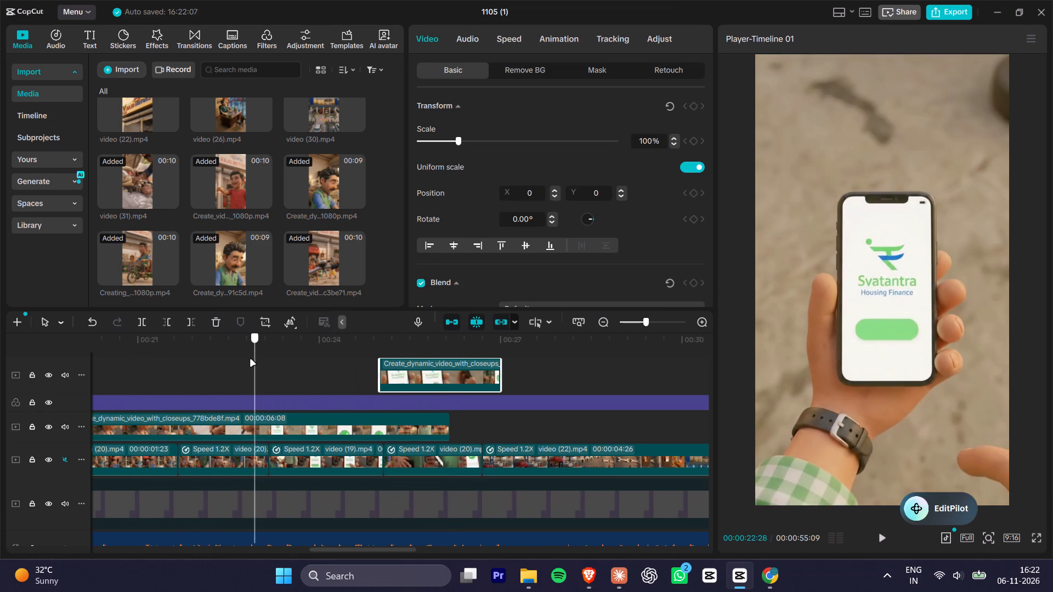
pyautogui.moveTo(251, 360); pyautogui.dragTo(232, 363)
pyautogui.press('space')
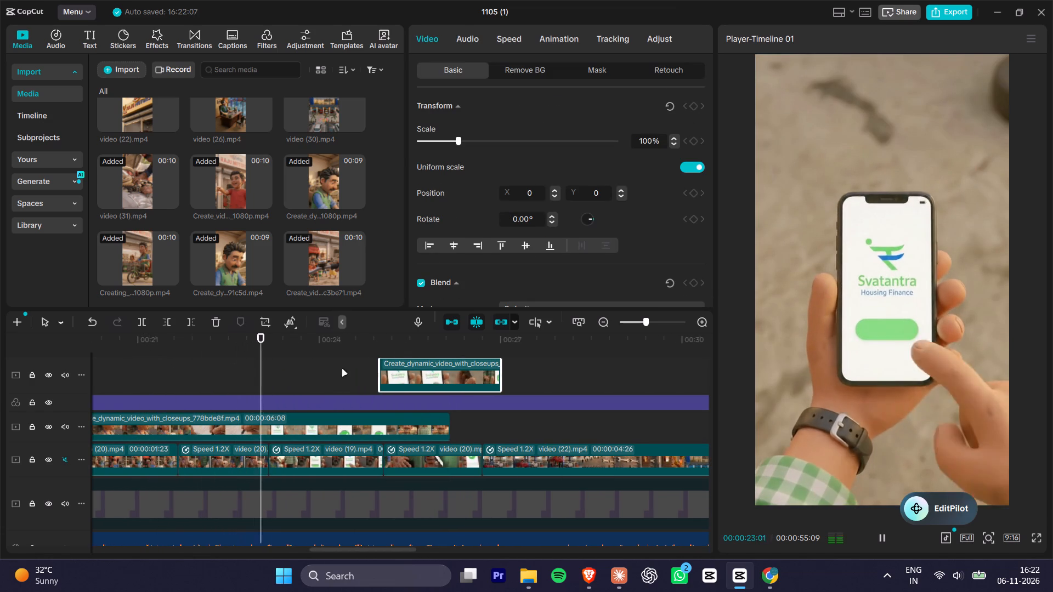
pyautogui.press('space')
pyautogui.click(231, 338)
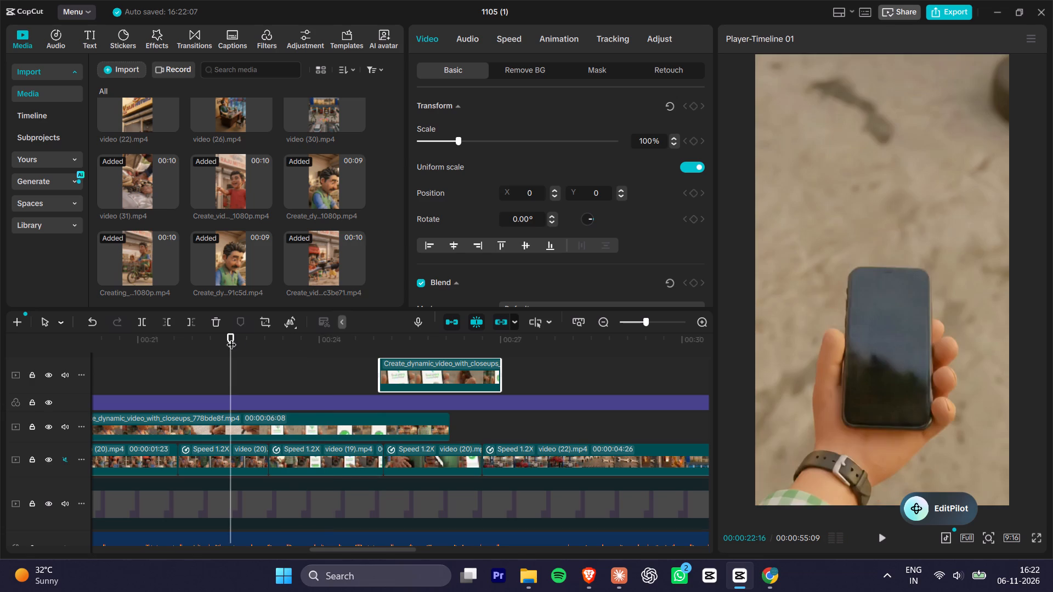
pyautogui.press('space')
pyautogui.press('space')
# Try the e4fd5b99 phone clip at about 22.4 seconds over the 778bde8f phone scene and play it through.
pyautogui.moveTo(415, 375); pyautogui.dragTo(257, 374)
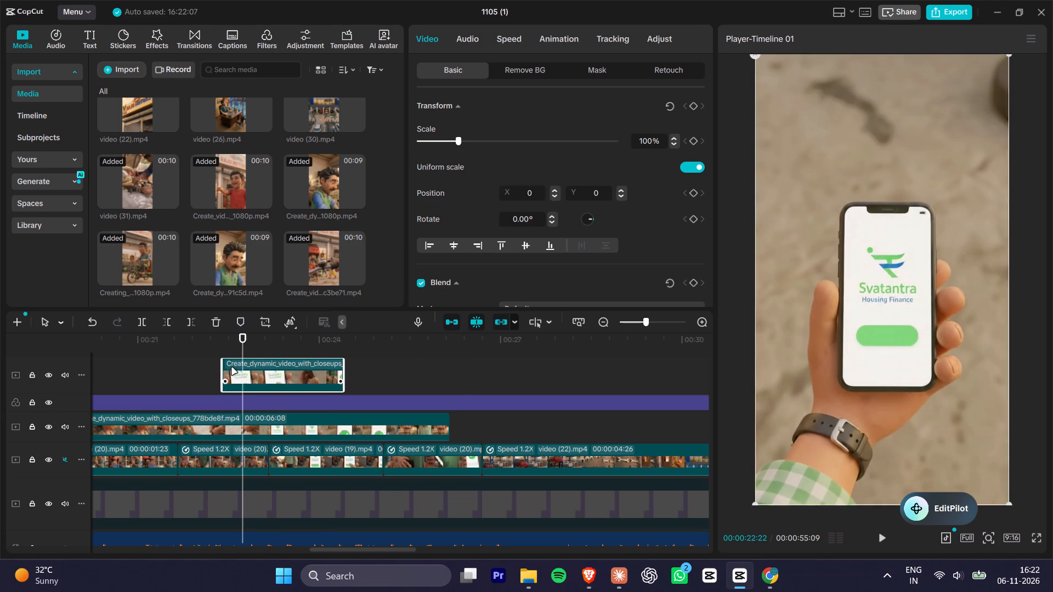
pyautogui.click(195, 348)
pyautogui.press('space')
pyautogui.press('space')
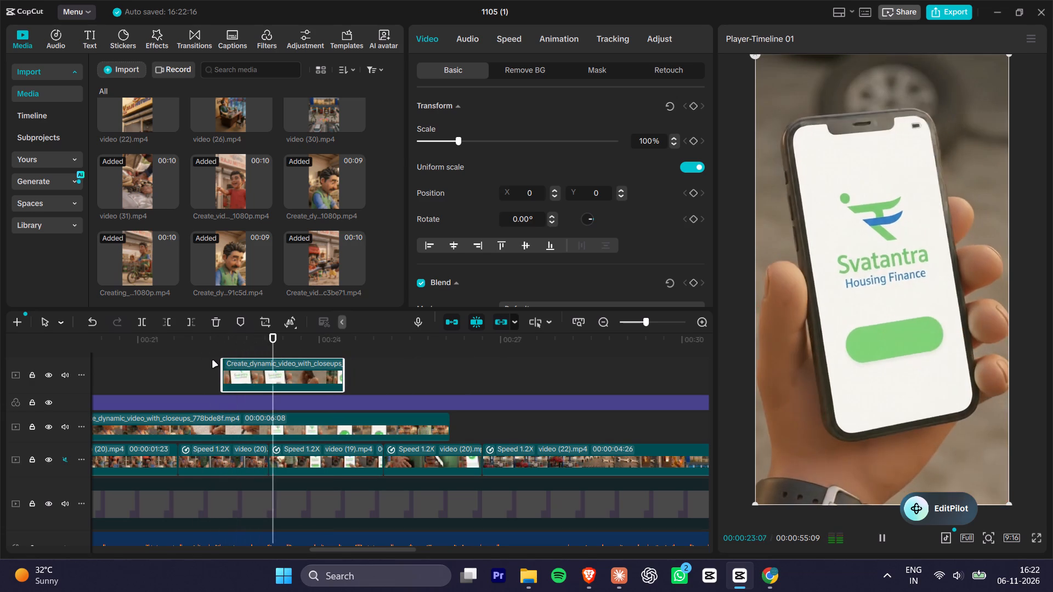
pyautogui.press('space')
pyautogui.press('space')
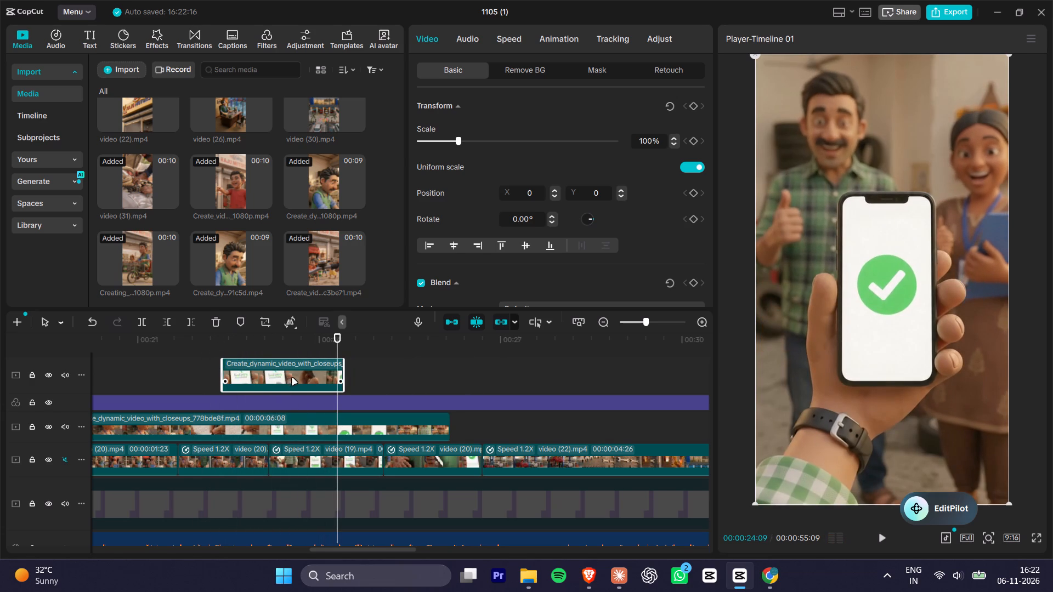
# Move the e4fd5b99 phone clip back along the top track to start at about 25.3 seconds.
pyautogui.moveTo(288, 377); pyautogui.dragTo(466, 376)
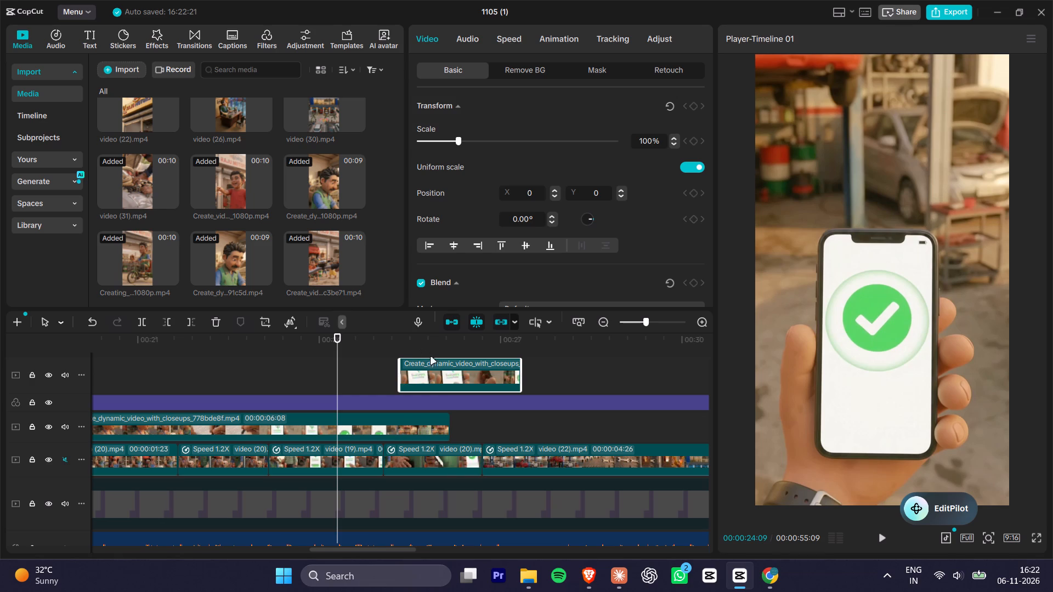
# Split the e4fd5b99 phone clip at 26:15, where the thumbs-up scene begins, and delete the part before it.
pyautogui.moveTo(441, 334); pyautogui.dragTo(472, 332)
pyautogui.press('Left')
pyautogui.press('Left')
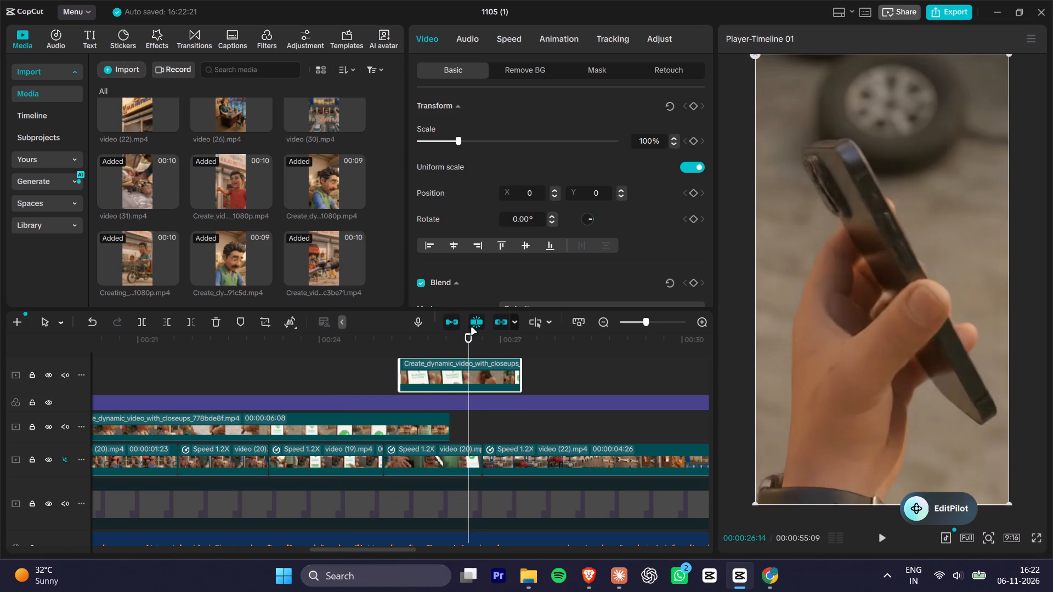
pyautogui.press('Right')
pyautogui.click(444, 378)
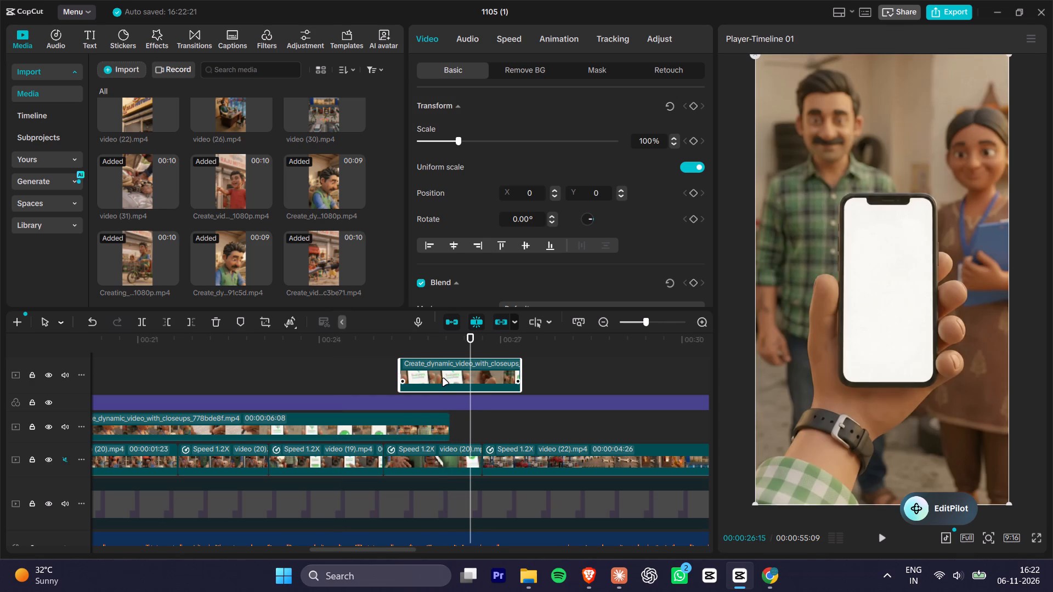
pyautogui.hotkey('ctrl', 'b')
pyautogui.click(437, 372)
pyautogui.press('Delete')
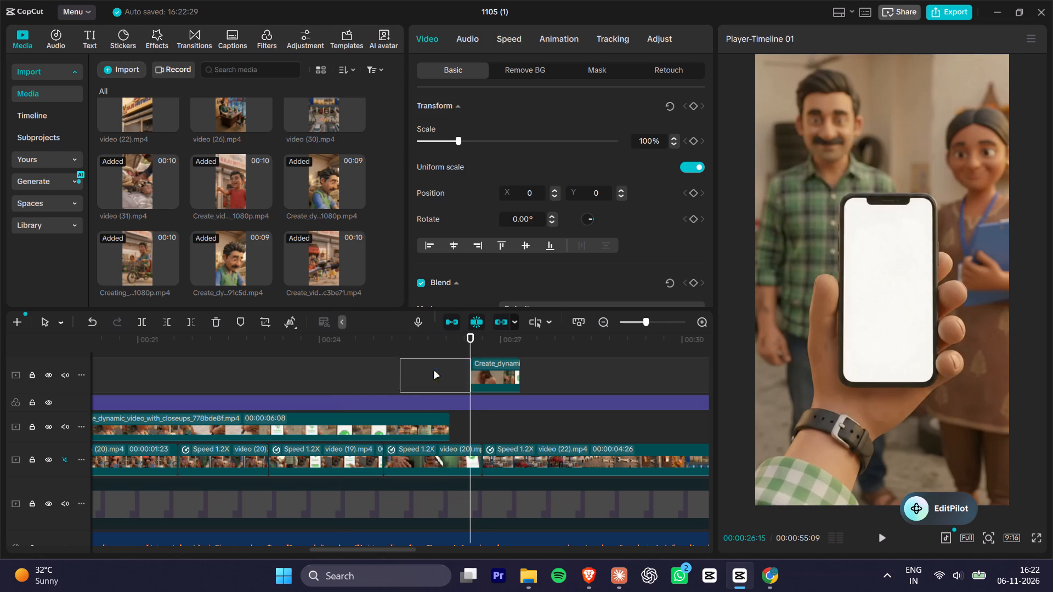
# Split the 778bde8f overlay at 23:23, where the finger-tap phone shot ends before the green checkmark shot.
pyautogui.click(338, 350)
pyautogui.press('space')
pyautogui.press('space')
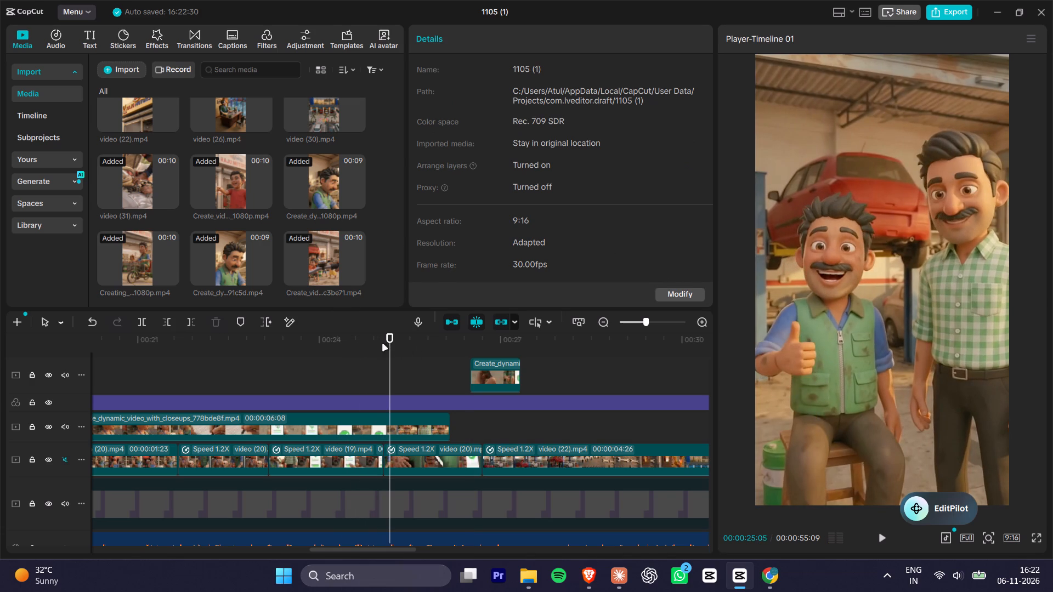
pyautogui.moveTo(379, 344); pyautogui.dragTo(360, 344)
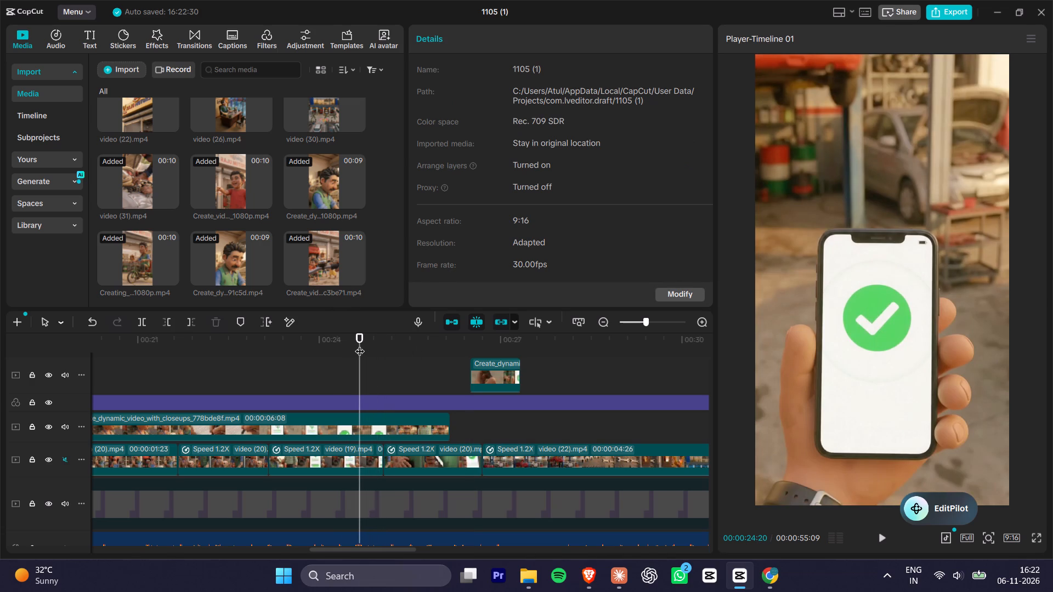
pyautogui.press('Left')
pyautogui.press('Left')
pyautogui.press('Left')
pyautogui.press('Left')
pyautogui.press('Left')
pyautogui.press('Left')
pyautogui.press('Left')
pyautogui.press('Left')
pyautogui.press('Left')
pyautogui.press('Left')
pyautogui.press('Left')
pyautogui.press('Left')
pyautogui.press('Left')
pyautogui.press('Left')
pyautogui.press('Left')
pyautogui.press('Left')
pyautogui.press('Left')
pyautogui.press('Left')
pyautogui.press('Left')
pyautogui.press('Left')
pyautogui.press('Left')
pyautogui.press('Left')
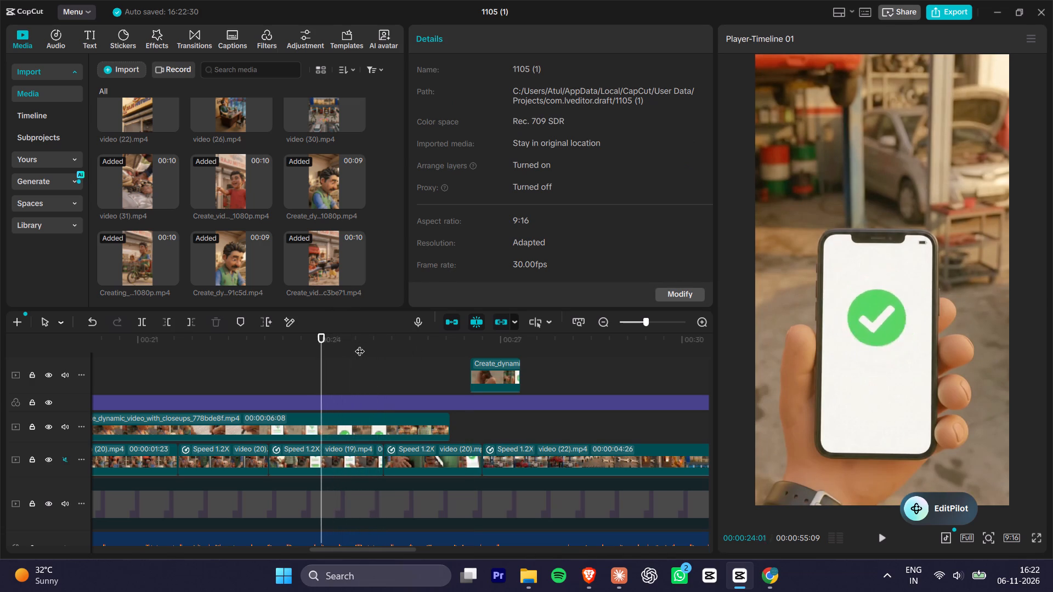
pyautogui.press('Left')
pyautogui.press('Left')
pyautogui.press('Left')
pyautogui.press('Left')
pyautogui.press('Left')
pyautogui.press('Left')
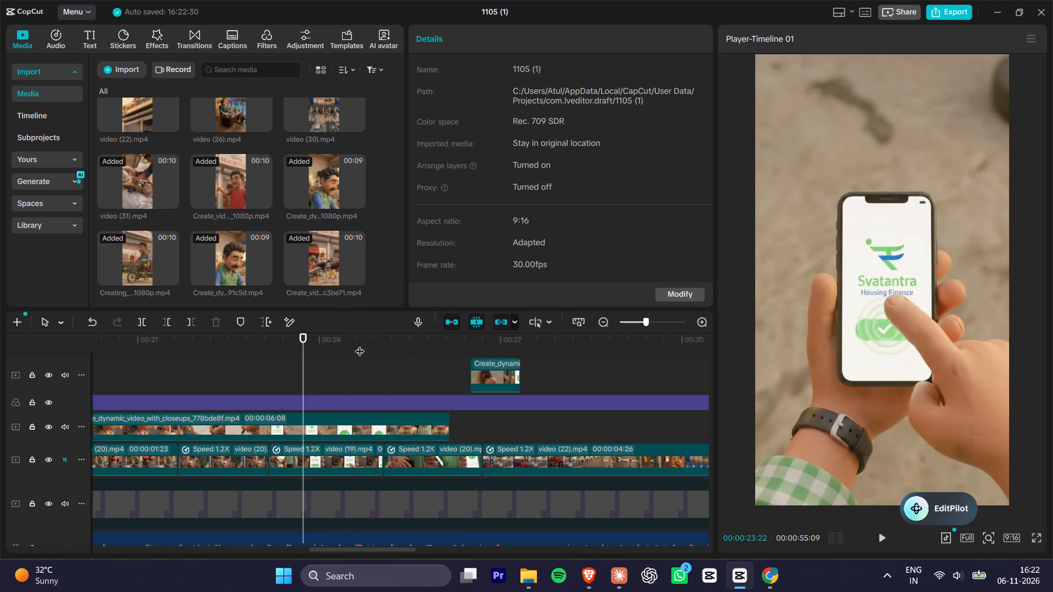
pyautogui.press('Right')
pyautogui.press('Right')
pyautogui.press('Left')
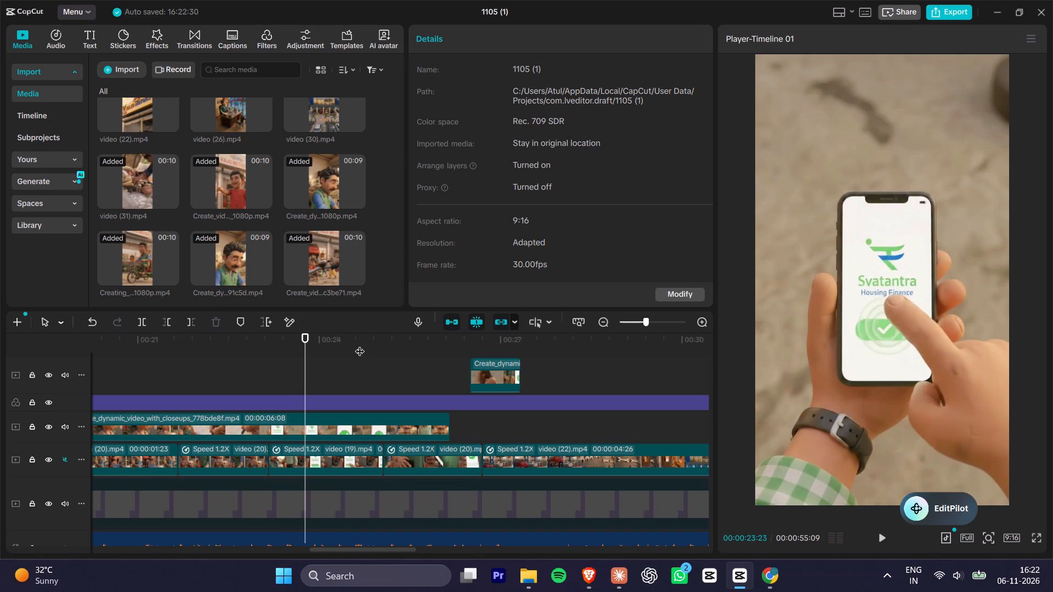
pyautogui.hotkey('ctrl', 'b')
pyautogui.hotkey('ctrl', 'z')
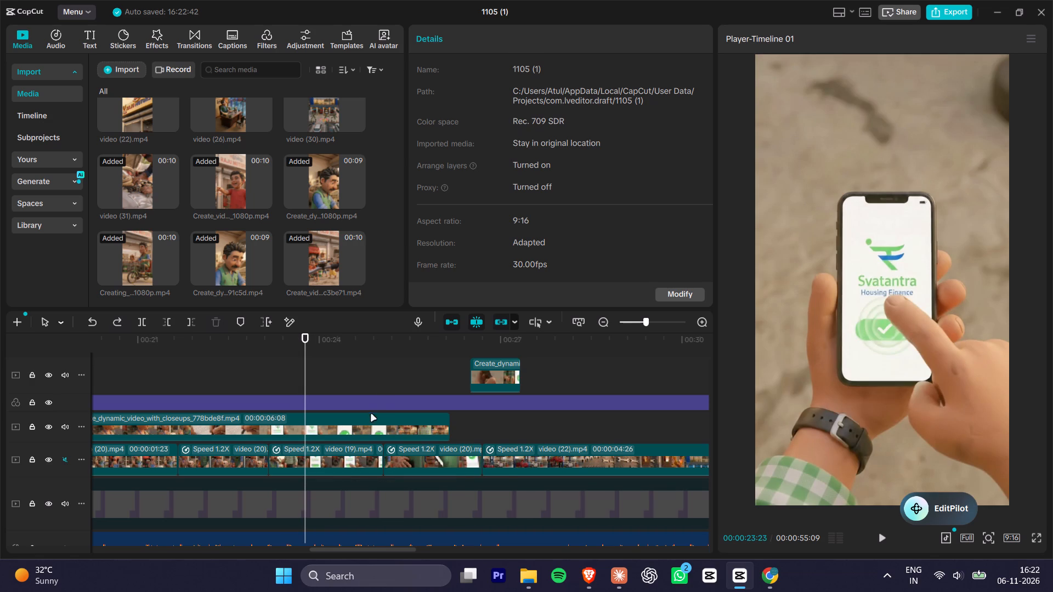
pyautogui.click(367, 419)
pyautogui.hotkey('ctrl', 'b')
# Split the remaining 778bde8f piece at 24:22 and delete the green checkmark phone shot before that cut.
pyautogui.press('Right')
pyautogui.press('Right')
pyautogui.press('Right')
pyautogui.press('Right')
pyautogui.press('Right')
pyautogui.press('Right')
pyautogui.press('Right')
pyautogui.press('Right')
pyautogui.press('Right')
pyautogui.press('Right')
pyautogui.press('Right')
pyautogui.press('Right')
pyautogui.press('Right')
pyautogui.press('Right')
pyautogui.press('Right')
pyautogui.press('Right')
pyautogui.press('Right')
pyautogui.press('Right')
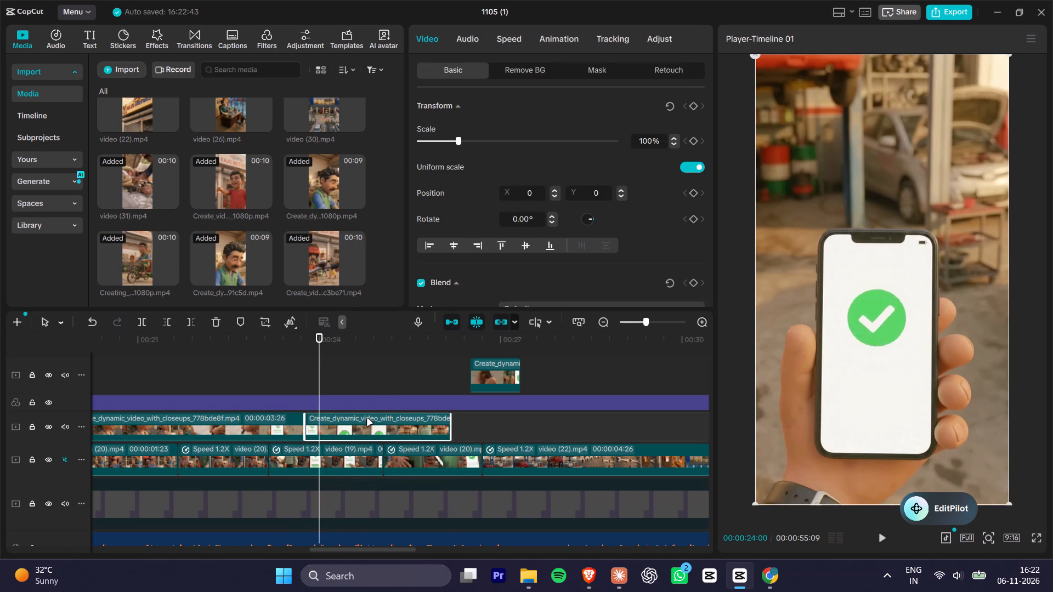
pyautogui.press('Right')
pyautogui.press('Right')
pyautogui.press('Right')
pyautogui.press('Right')
pyautogui.press('Right')
pyautogui.press('Right')
pyautogui.press('Right')
pyautogui.press('Right')
pyautogui.press('Right')
pyautogui.press('Right')
pyautogui.press('Right')
pyautogui.press('Right')
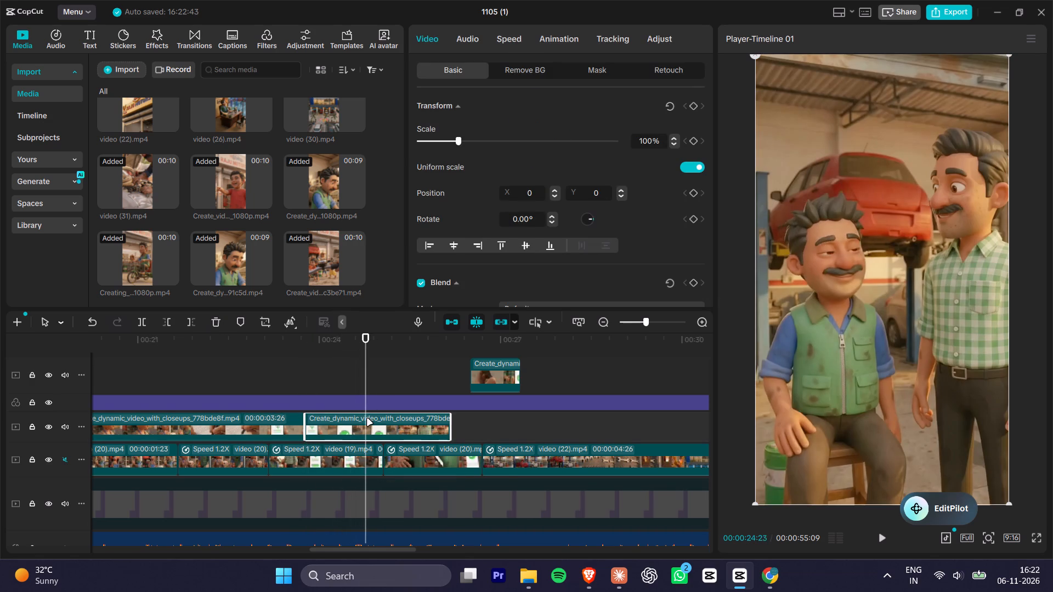
pyautogui.press('Left')
pyautogui.press('Left')
pyautogui.press('Right')
pyautogui.hotkey('ctrl', 'b')
pyautogui.click(320, 430)
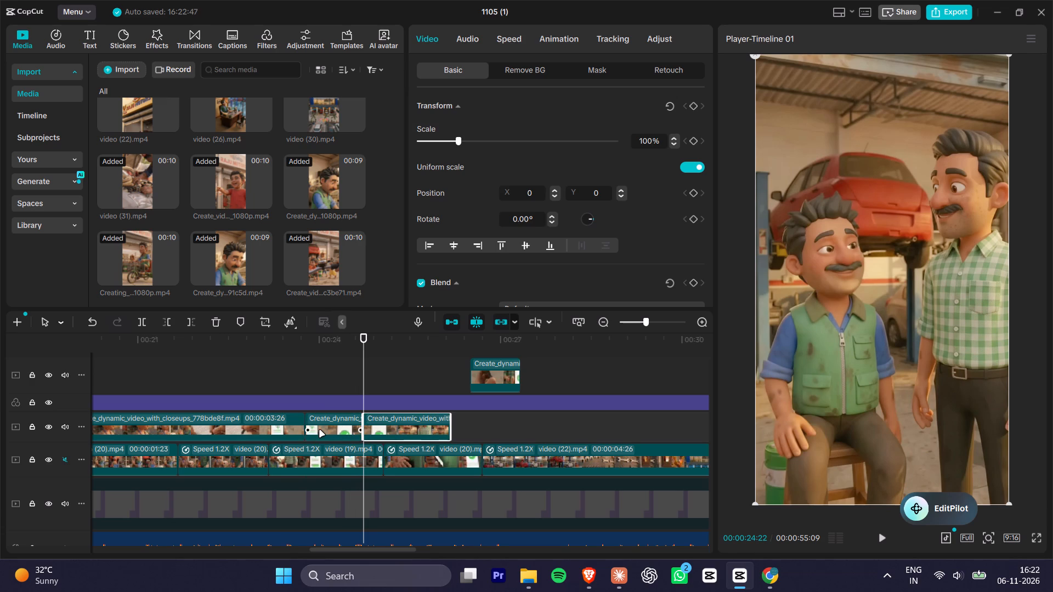
pyautogui.press('Delete')
# Shift the last 778bde8f piece to about 25.6 seconds and place the trimmed e4fd5b99 phone clip at 23:23 on the same track.
pyautogui.moveTo(394, 425); pyautogui.dragTo(455, 425)
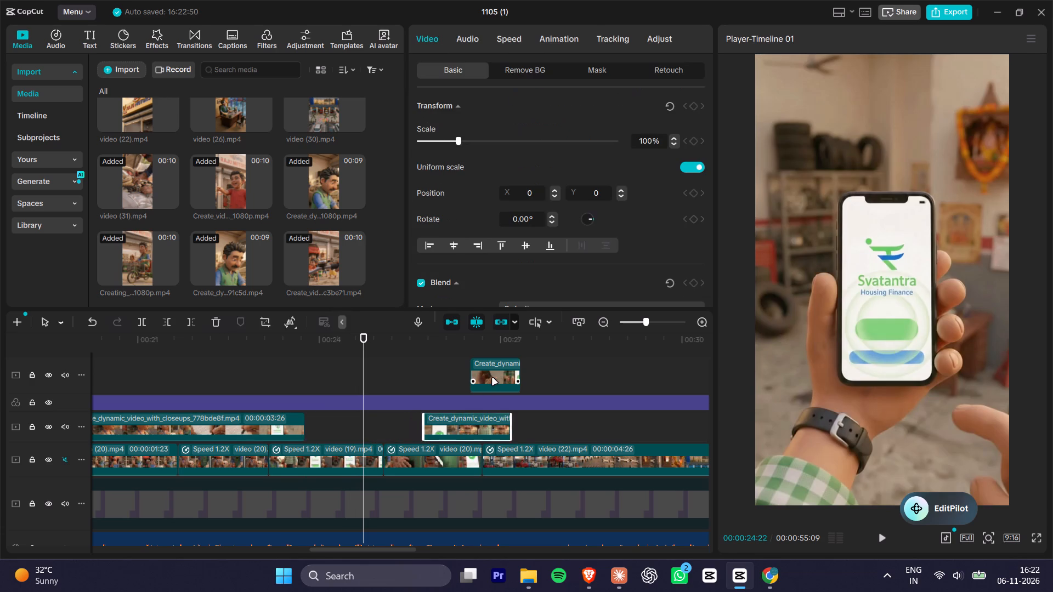
pyautogui.moveTo(492, 378); pyautogui.dragTo(328, 430)
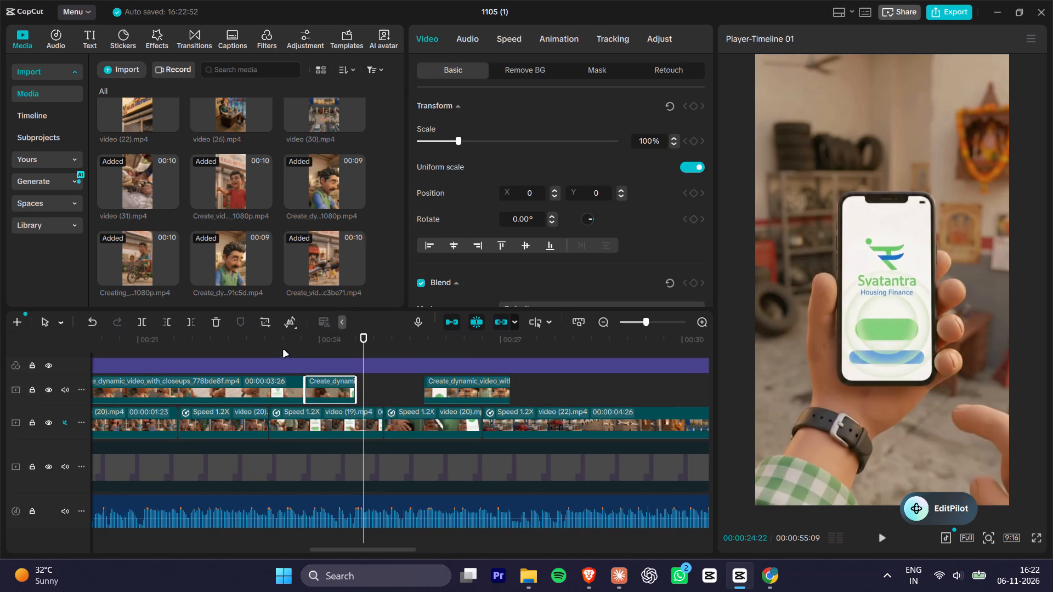
# Play the section from about 23.5 seconds repeatedly to check the cut into the thumbs-up phone shot.
pyautogui.click(292, 340)
pyautogui.press('space')
pyautogui.press('space')
pyautogui.press('space')
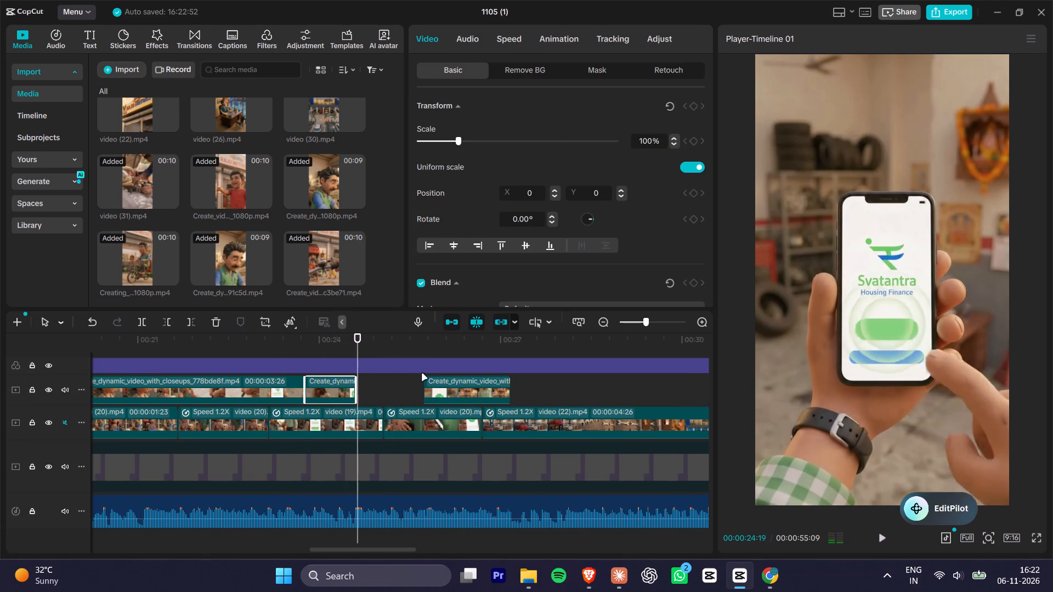
pyautogui.press('space')
pyautogui.click(287, 347)
pyautogui.press('space')
pyautogui.press('space')
pyautogui.press('space')
pyautogui.press('space')
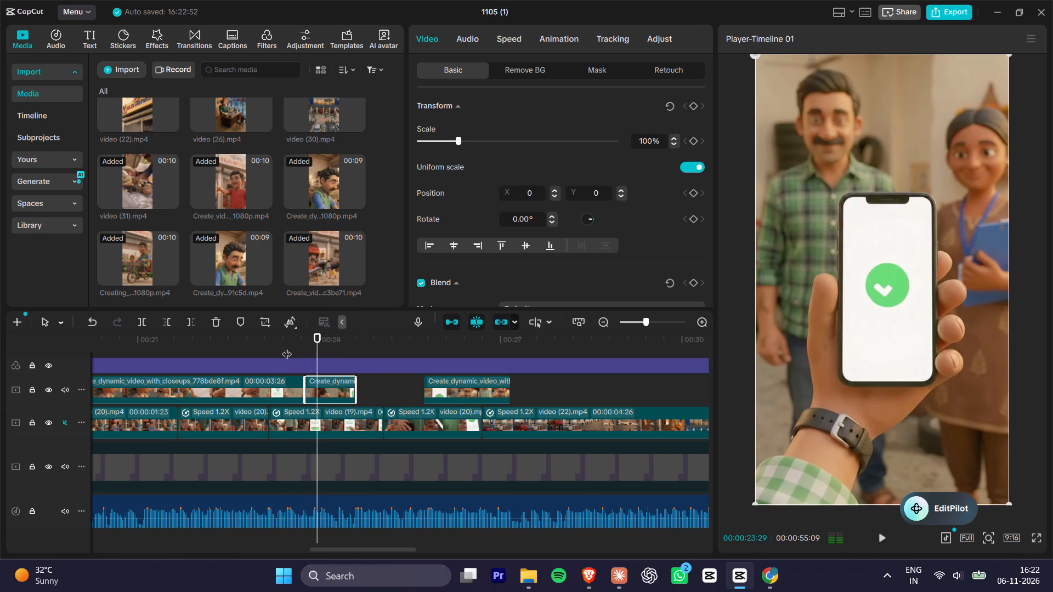
pyautogui.press('space')
pyautogui.press('space')
pyautogui.press('space')
pyautogui.press('space')
pyautogui.press('space')
pyautogui.press('space')
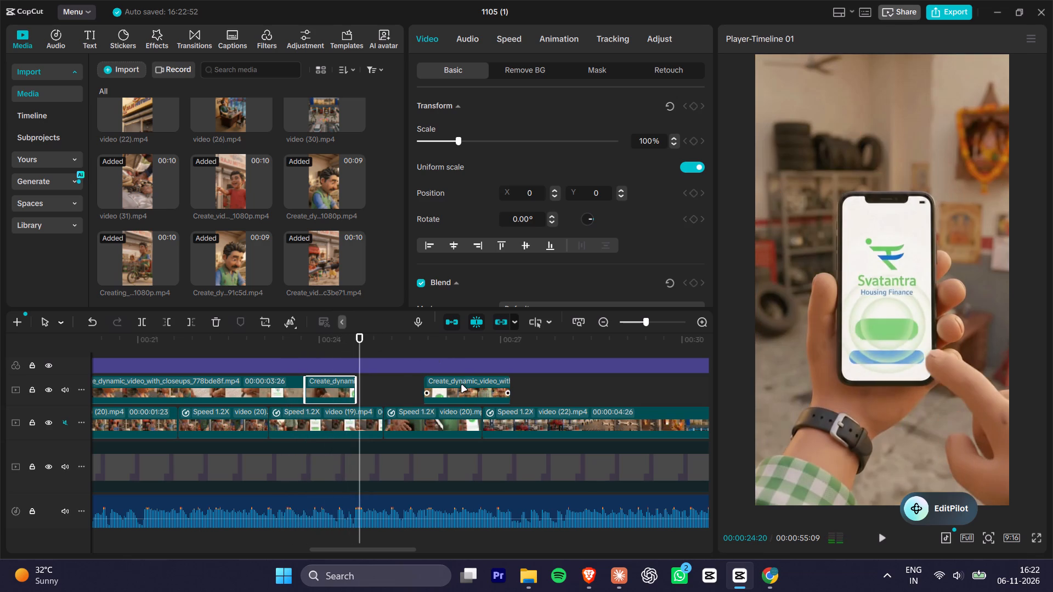
pyautogui.moveTo(462, 385); pyautogui.dragTo(393, 385)
pyautogui.click(333, 340)
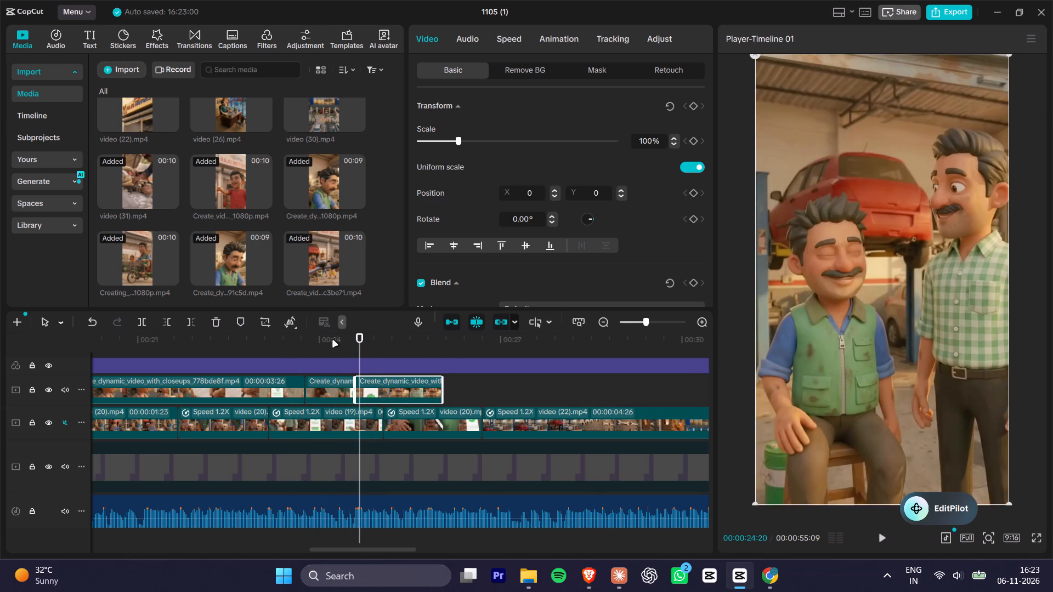
pyautogui.press('space')
pyautogui.press('space')
pyautogui.click(333, 340)
pyautogui.press('space')
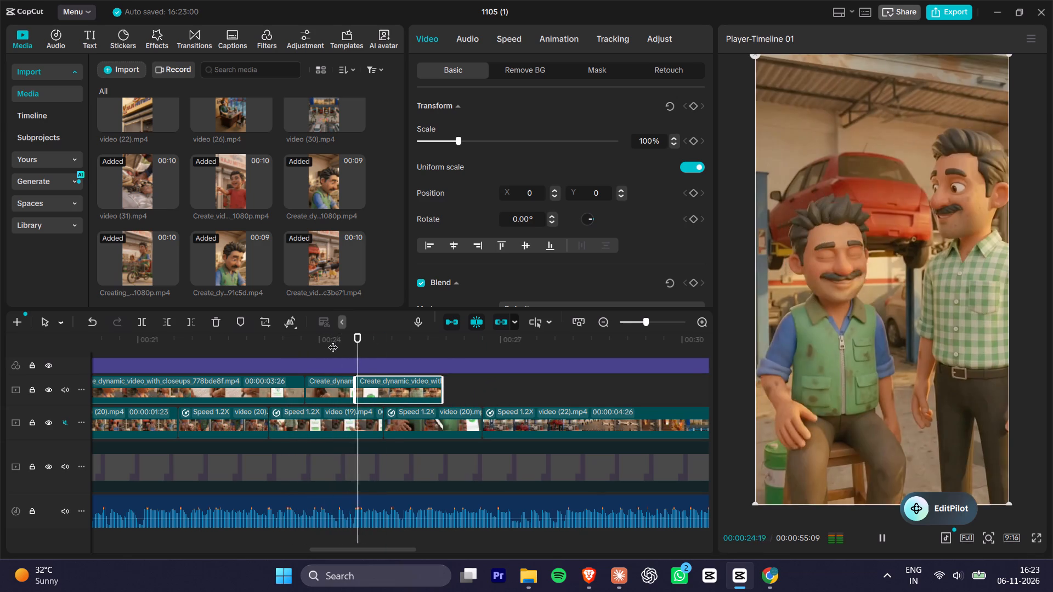
pyautogui.press('space')
pyautogui.press('space')
pyautogui.press('space')
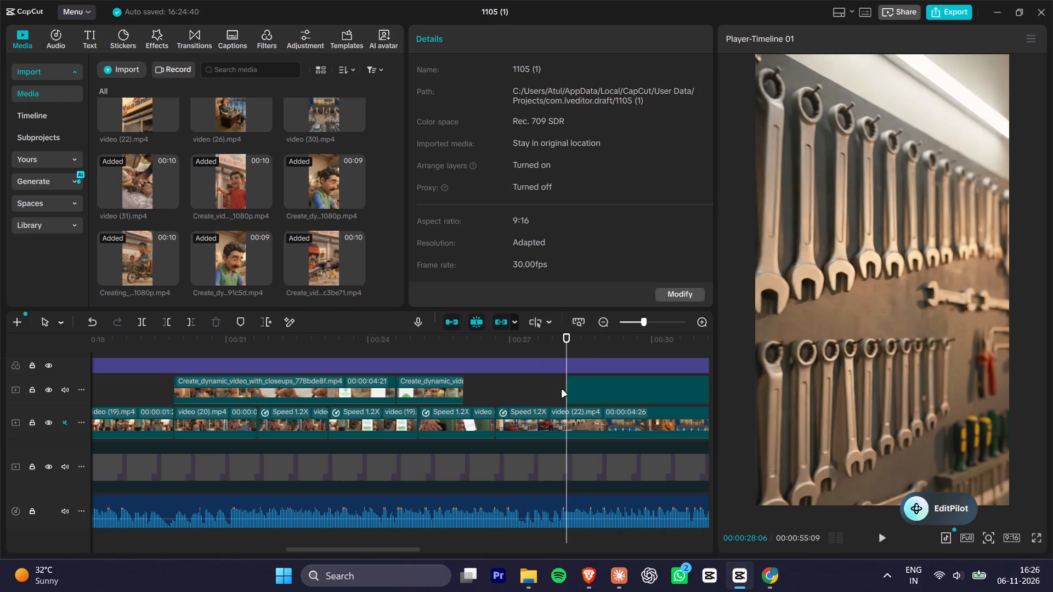
pyautogui.moveTo(504, 338); pyautogui.dragTo(469, 346)
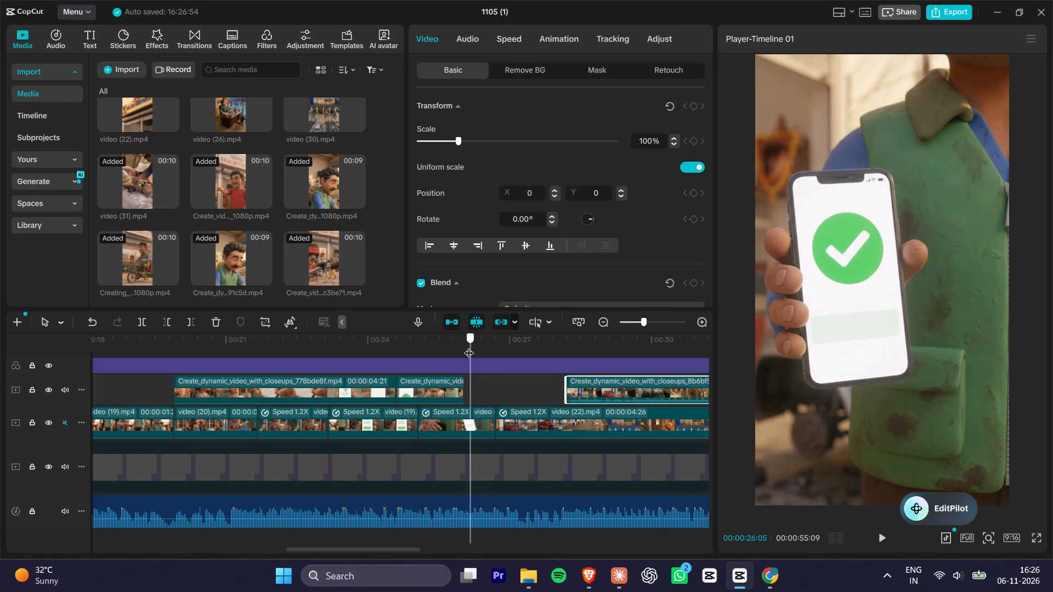
pyautogui.moveTo(469, 346); pyautogui.dragTo(466, 347)
pyautogui.moveTo(601, 394); pyautogui.dragTo(499, 396)
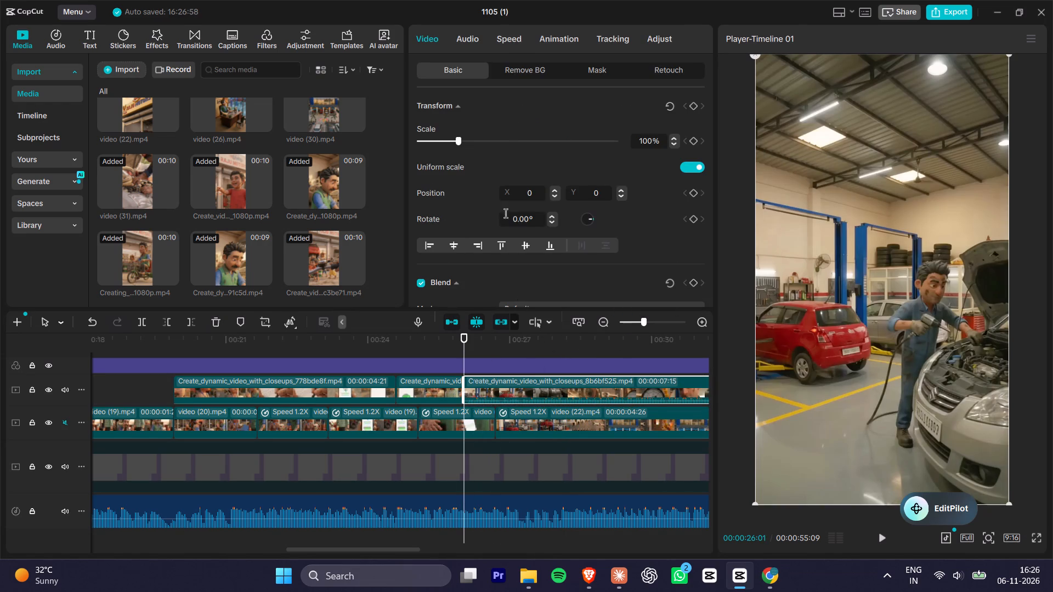
# Mute the newly added 8b6bf525 overlay by lowering its volume to -∞ dB.
pyautogui.click(468, 47)
pyautogui.moveTo(532, 139); pyautogui.dragTo(412, 155)
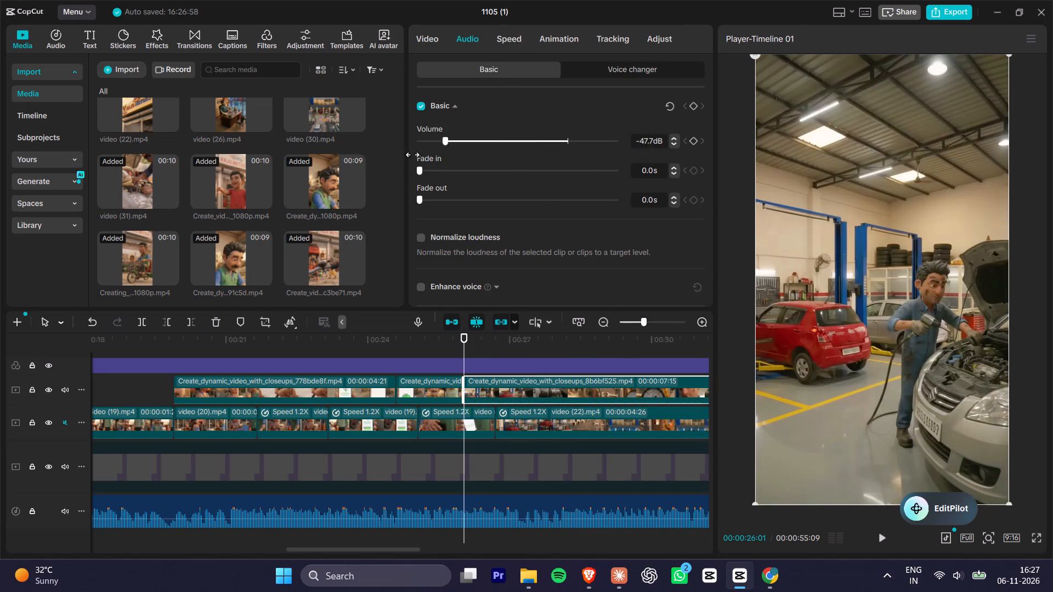
pyautogui.moveTo(412, 155); pyautogui.dragTo(407, 158)
# Move the 8b6bf525 overlay later on its track so it starts at about 27 seconds.
pyautogui.moveTo(525, 383); pyautogui.dragTo(588, 387)
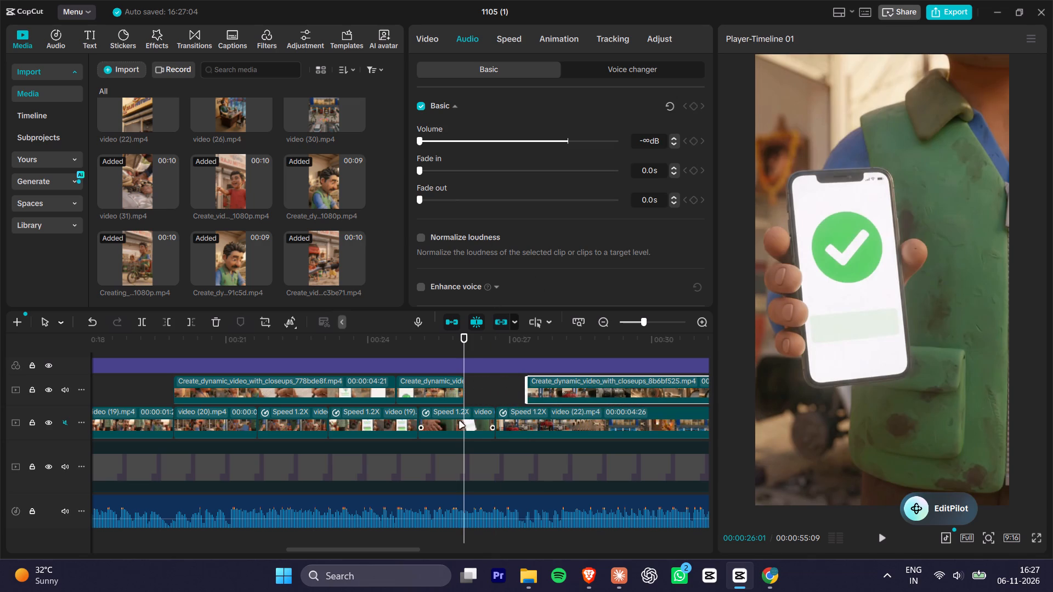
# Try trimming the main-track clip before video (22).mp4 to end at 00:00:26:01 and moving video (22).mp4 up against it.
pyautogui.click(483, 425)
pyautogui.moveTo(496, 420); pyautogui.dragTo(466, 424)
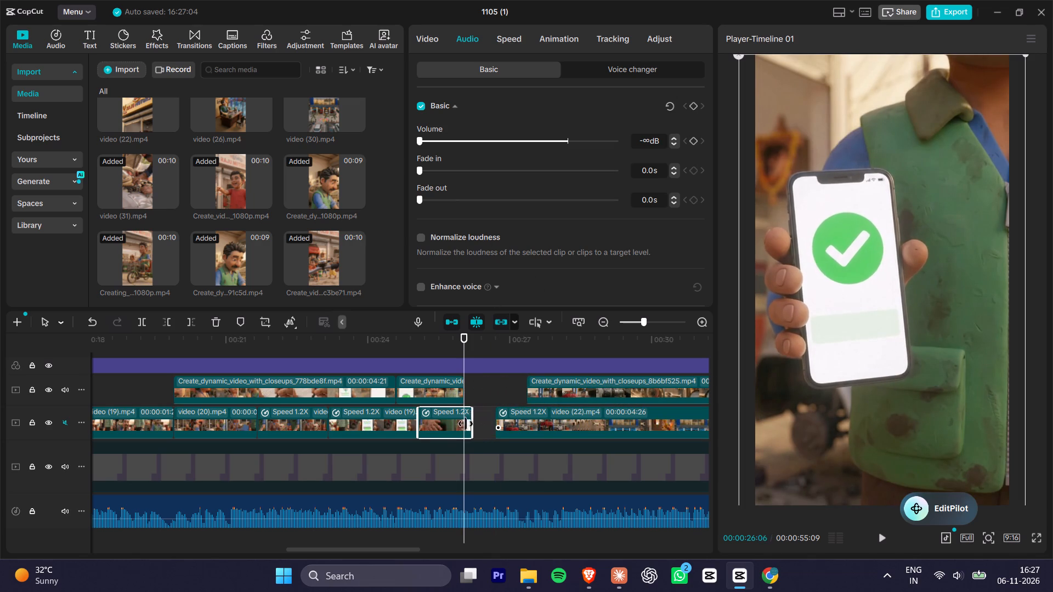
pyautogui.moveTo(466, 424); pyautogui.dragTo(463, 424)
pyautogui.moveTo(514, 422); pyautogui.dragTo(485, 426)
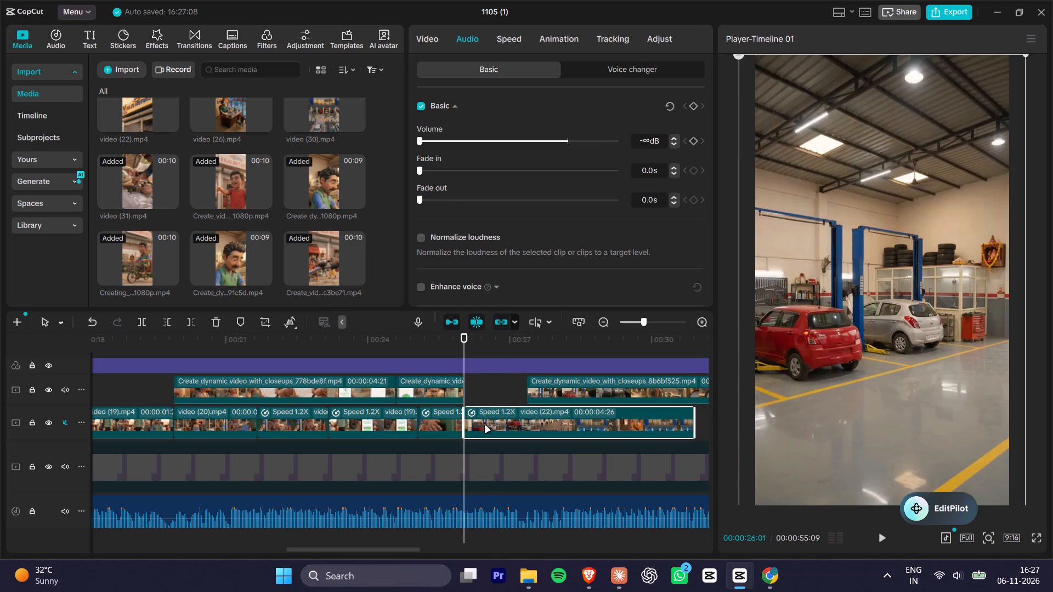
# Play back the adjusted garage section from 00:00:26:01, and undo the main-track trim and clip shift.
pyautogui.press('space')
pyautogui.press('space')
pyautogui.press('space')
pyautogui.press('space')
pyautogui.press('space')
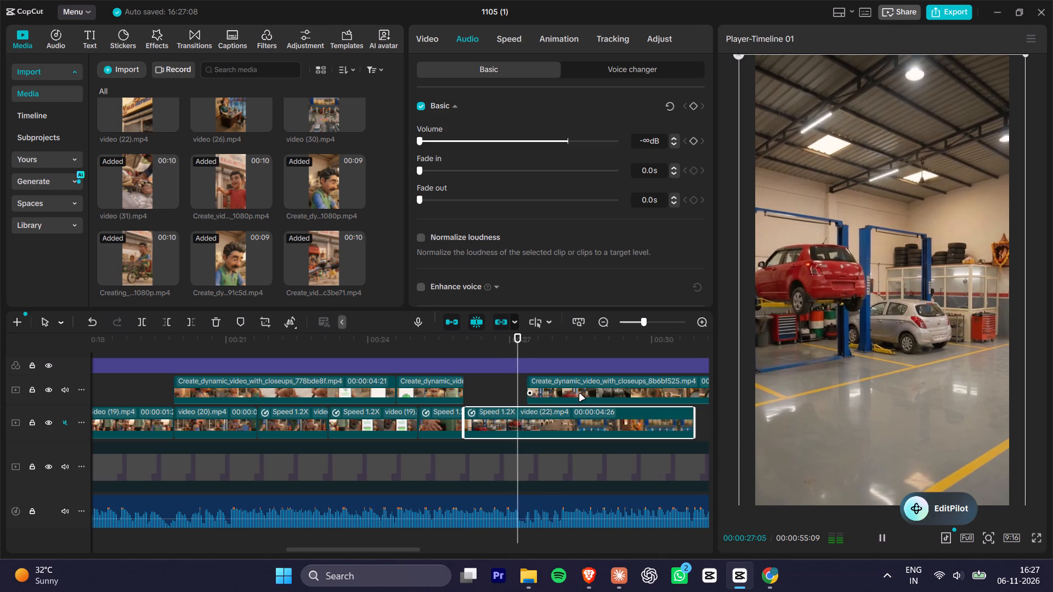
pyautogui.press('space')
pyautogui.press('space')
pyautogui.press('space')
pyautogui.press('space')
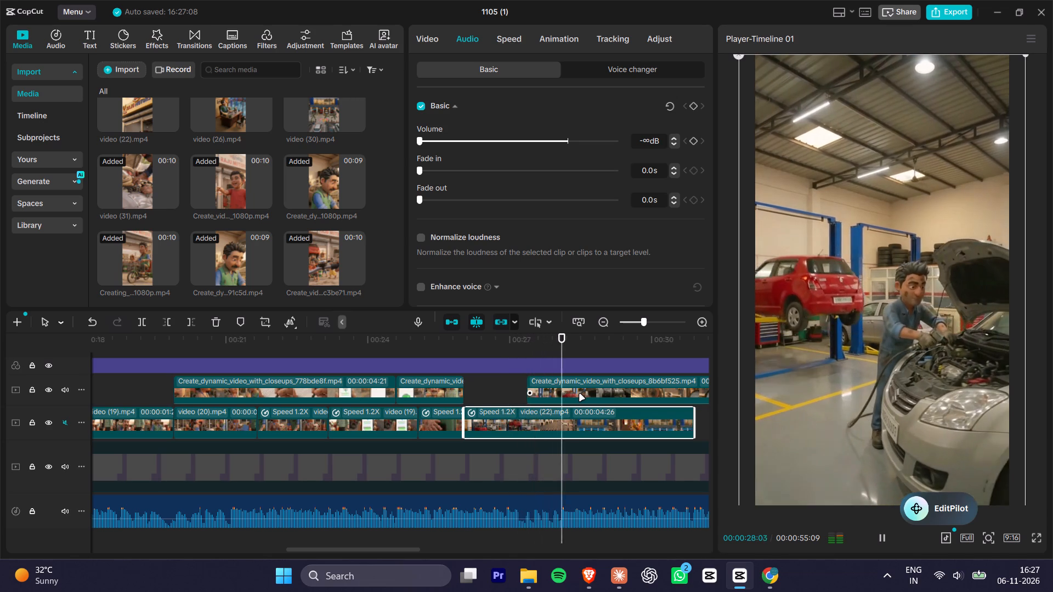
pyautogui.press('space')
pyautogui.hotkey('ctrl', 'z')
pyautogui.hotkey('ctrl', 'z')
# Move the 8b6bf525 overlay back to start at 00:00:26:01, directly after the preceding closeup overlay.
pyautogui.moveTo(561, 383); pyautogui.dragTo(556, 383)
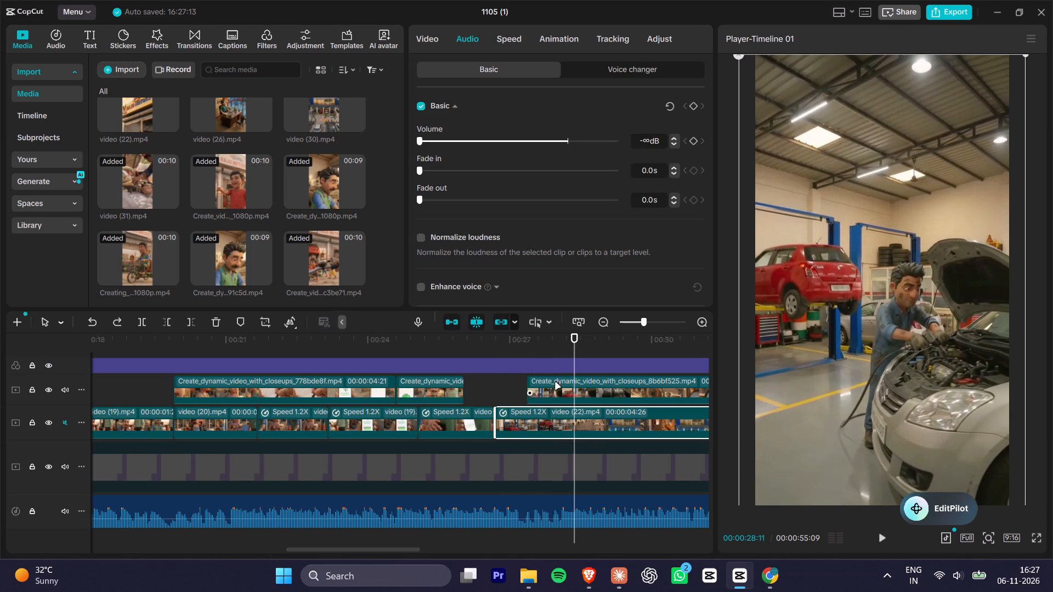
pyautogui.moveTo(556, 383); pyautogui.dragTo(501, 388)
# Review the 8b6bf525 overlay in playback from about 26 to 32 seconds, examining where its shots change.
pyautogui.click(455, 343)
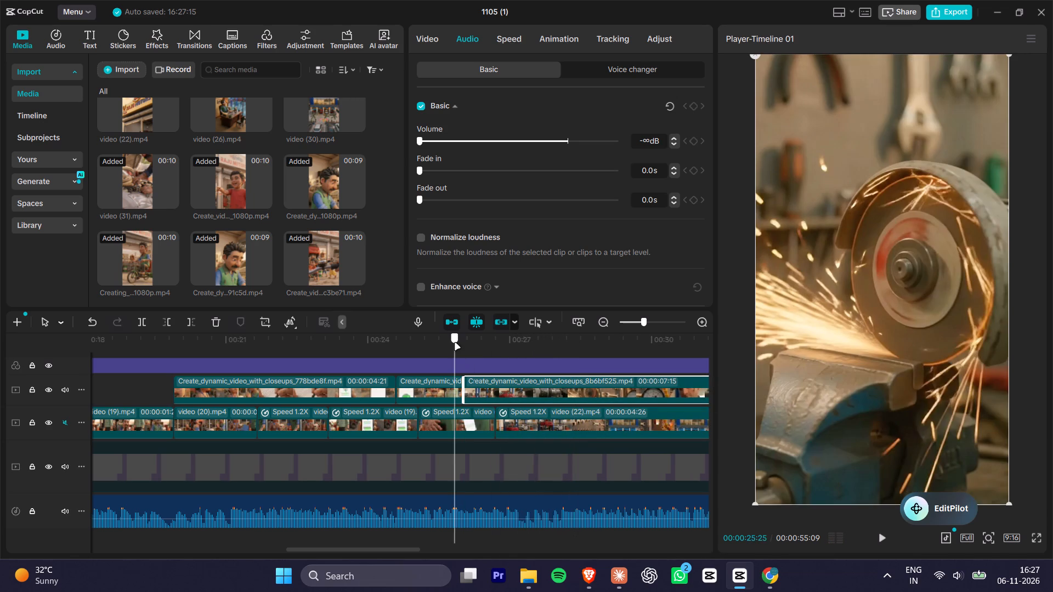
pyautogui.press('space')
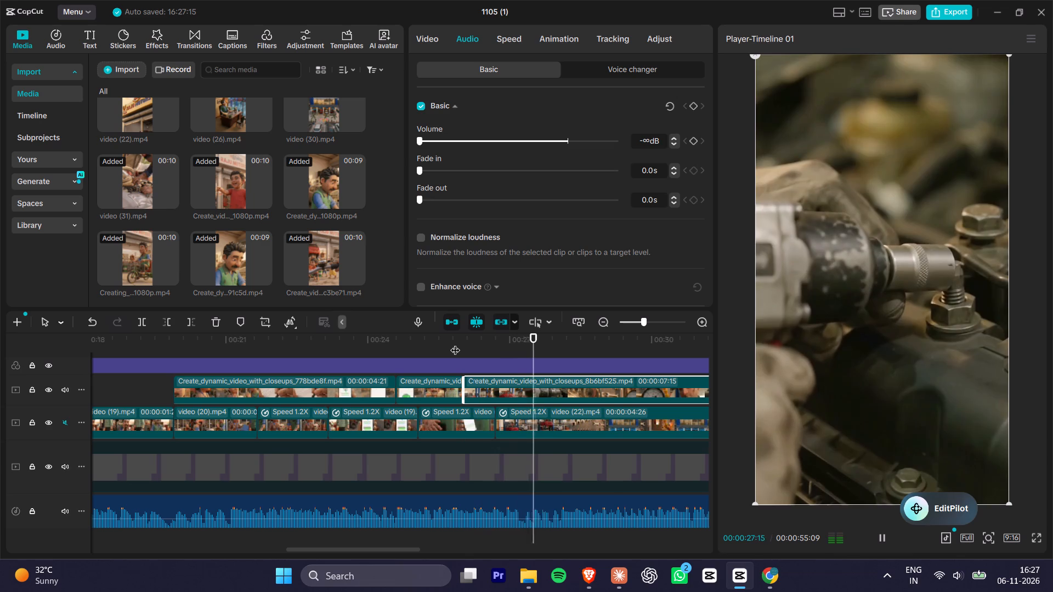
pyautogui.press('space')
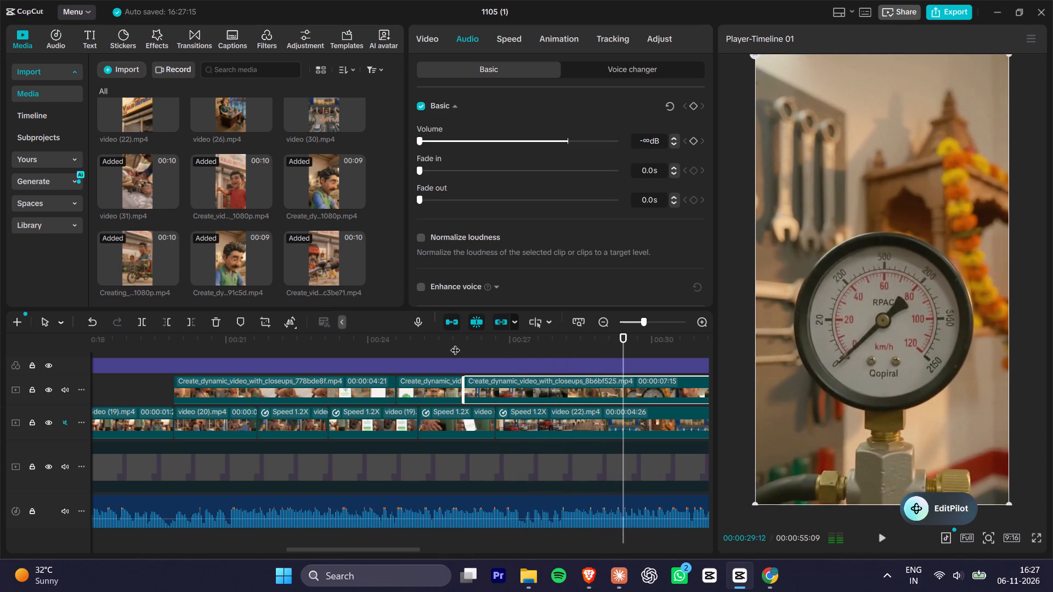
pyautogui.press('space')
pyautogui.press('space')
pyautogui.press('space')
pyautogui.press('space')
pyautogui.press('space')
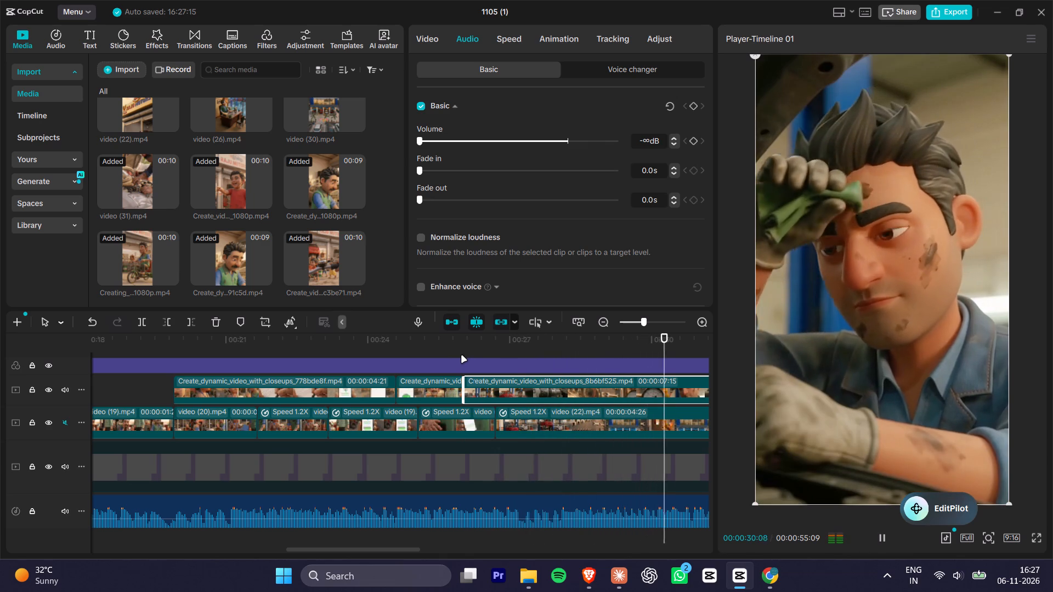
pyautogui.press('space')
pyautogui.press('space')
pyautogui.press('space')
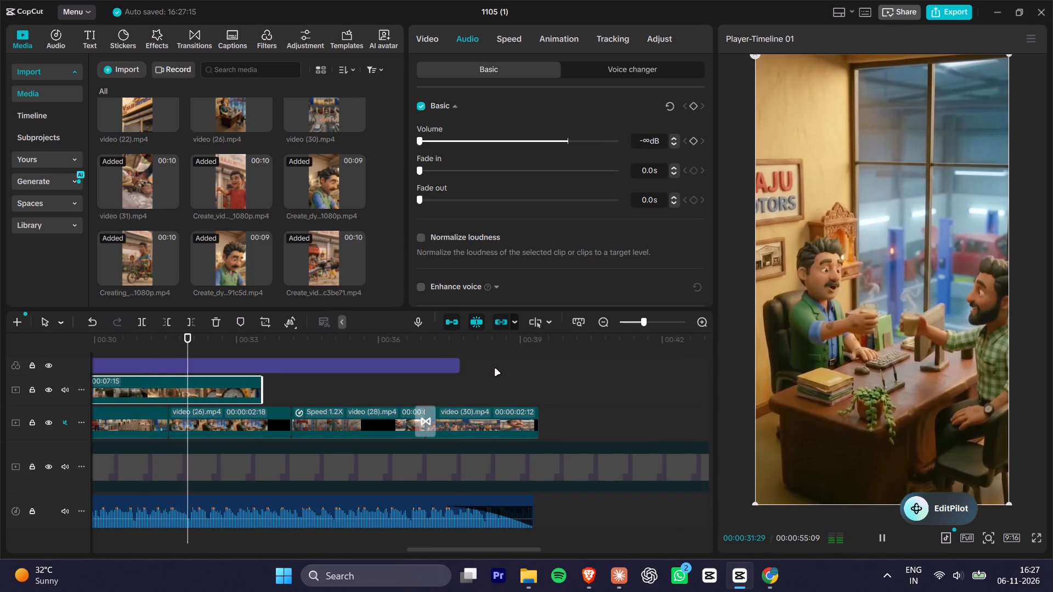
pyautogui.press('space')
pyautogui.press('space')
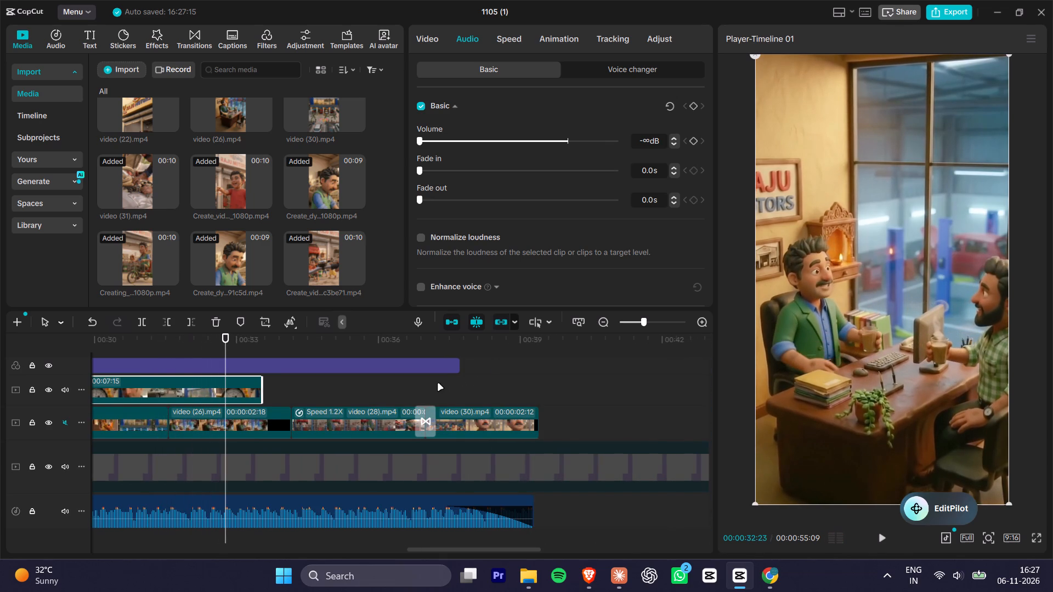
pyautogui.moveTo(159, 345); pyautogui.dragTo(126, 345)
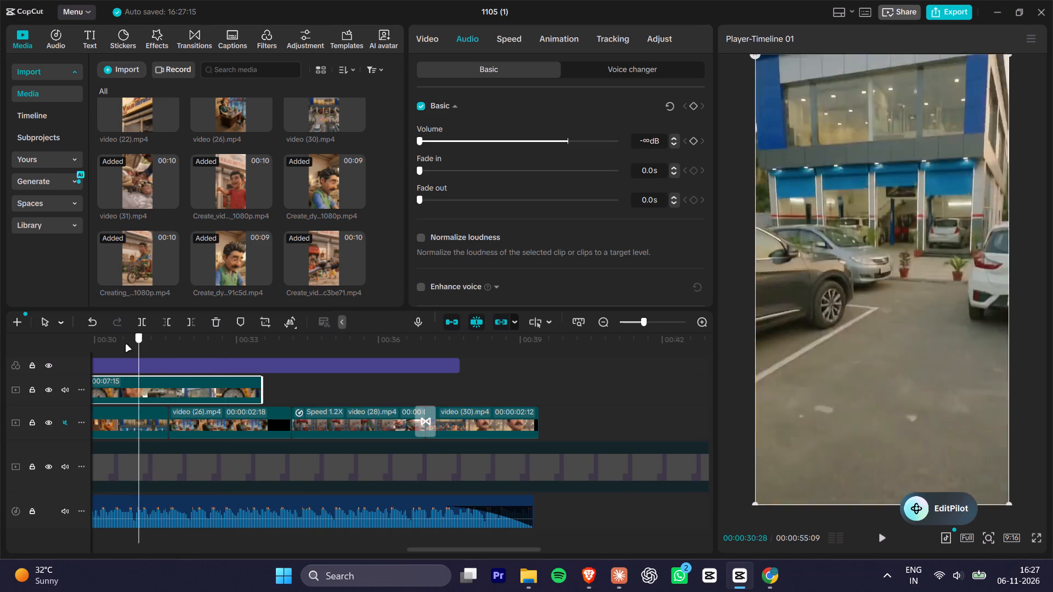
pyautogui.moveTo(126, 345); pyautogui.dragTo(161, 350)
pyautogui.press('space')
pyautogui.press('space')
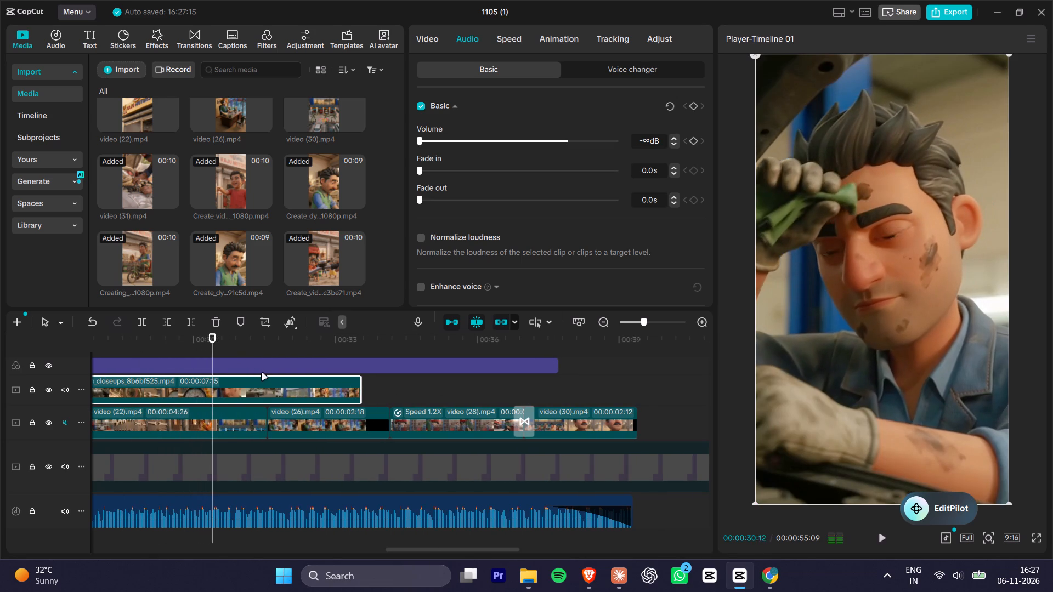
pyautogui.press('space')
pyautogui.press('space')
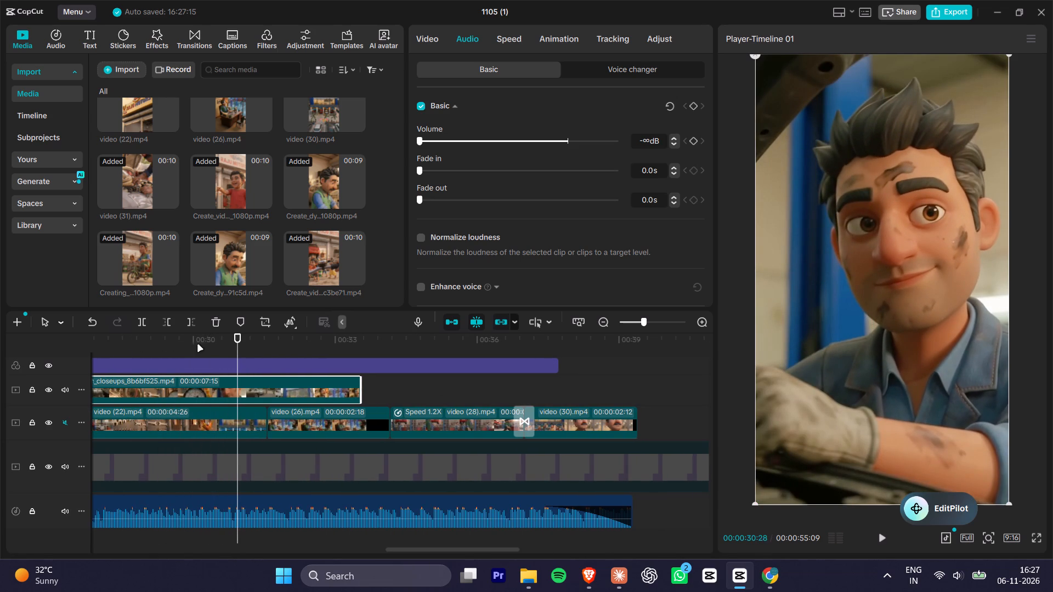
# Split the 8b6bf525 overlay at 00:00:29:24, where the pressure gauge shot changes to the mechanic wiping his face.
pyautogui.moveTo(227, 344); pyautogui.dragTo(195, 349)
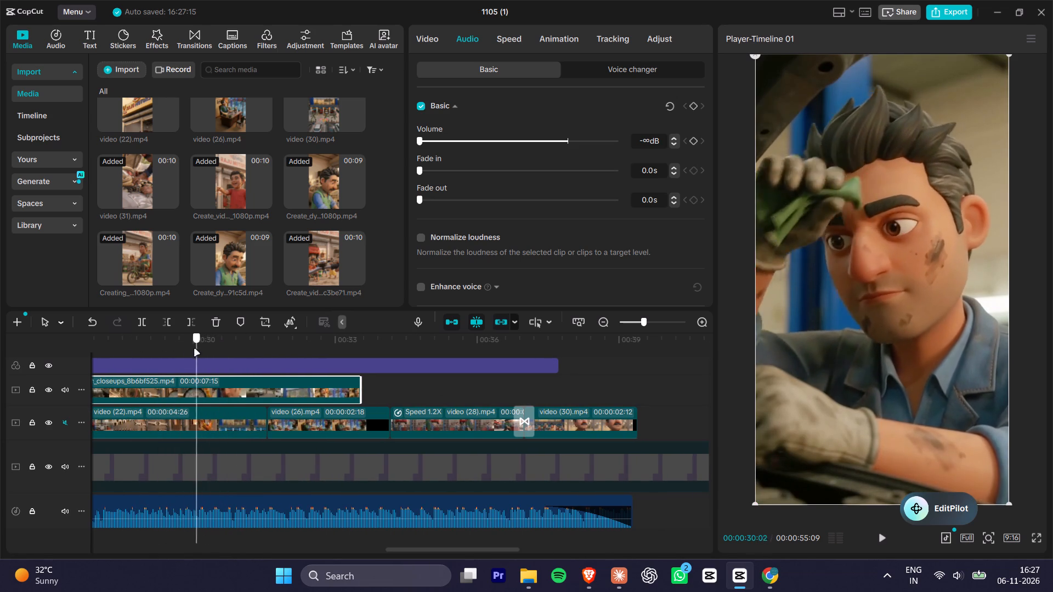
pyautogui.moveTo(195, 349); pyautogui.dragTo(184, 354)
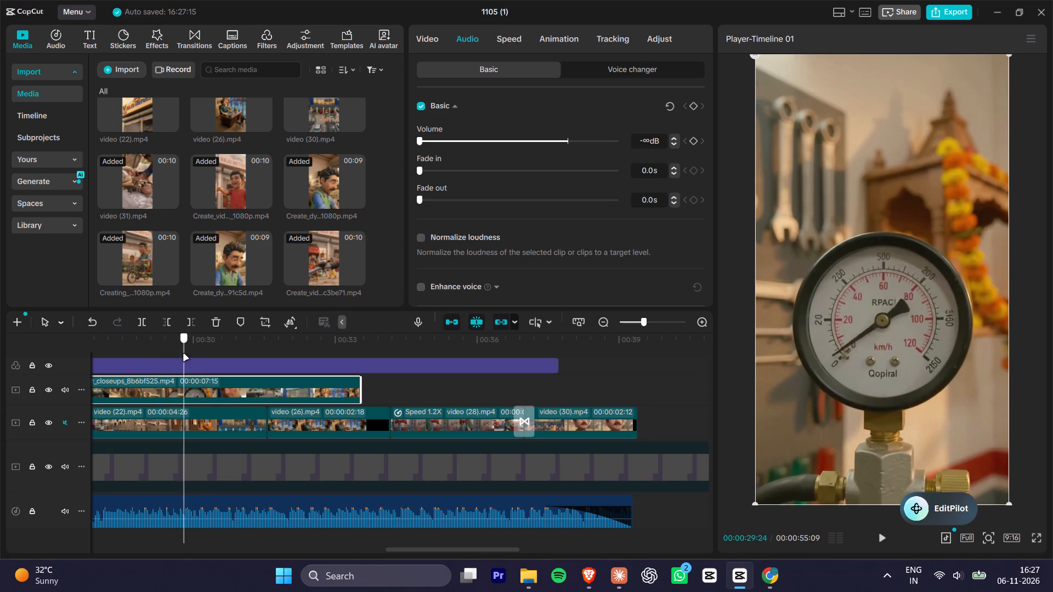
pyautogui.moveTo(184, 354); pyautogui.dragTo(181, 355)
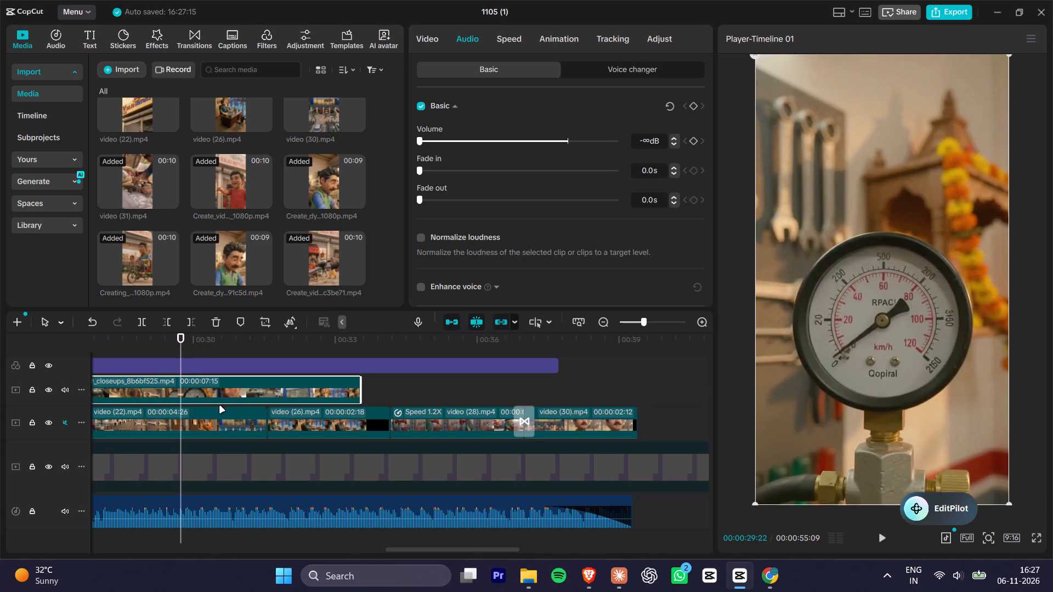
pyautogui.click(226, 384)
pyautogui.press('Right')
pyautogui.press('Right')
pyautogui.press('Right')
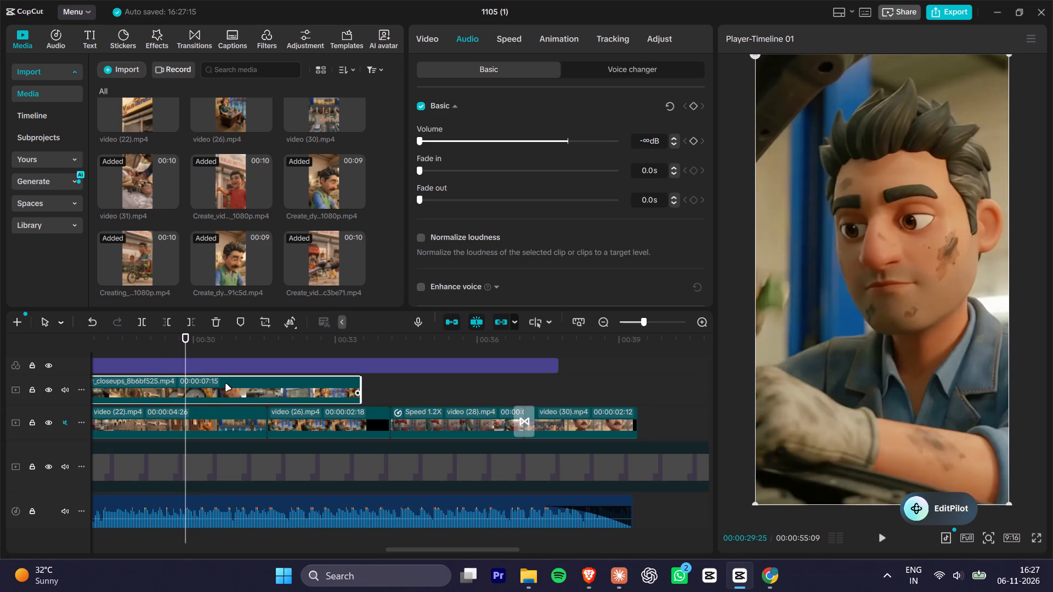
pyautogui.press('Left')
pyautogui.hotkey('ctrl', 'b')
# Split the 8b6bf525 overlay again at 00:00:31:01 and delete the mechanic face segment between the two cuts.
pyautogui.press('Right')
pyautogui.press('Right')
pyautogui.press('Right')
pyautogui.press('Right')
pyautogui.press('Right')
pyautogui.press('Right')
pyautogui.press('Right')
pyautogui.press('Right')
pyautogui.press('Right')
pyautogui.press('Right')
pyautogui.press('Right')
pyautogui.press('Right')
pyautogui.press('Right')
pyautogui.press('Right')
pyautogui.press('Right')
pyautogui.press('Right')
pyautogui.press('Right')
pyautogui.press('Right')
pyautogui.press('Right')
pyautogui.press('Right')
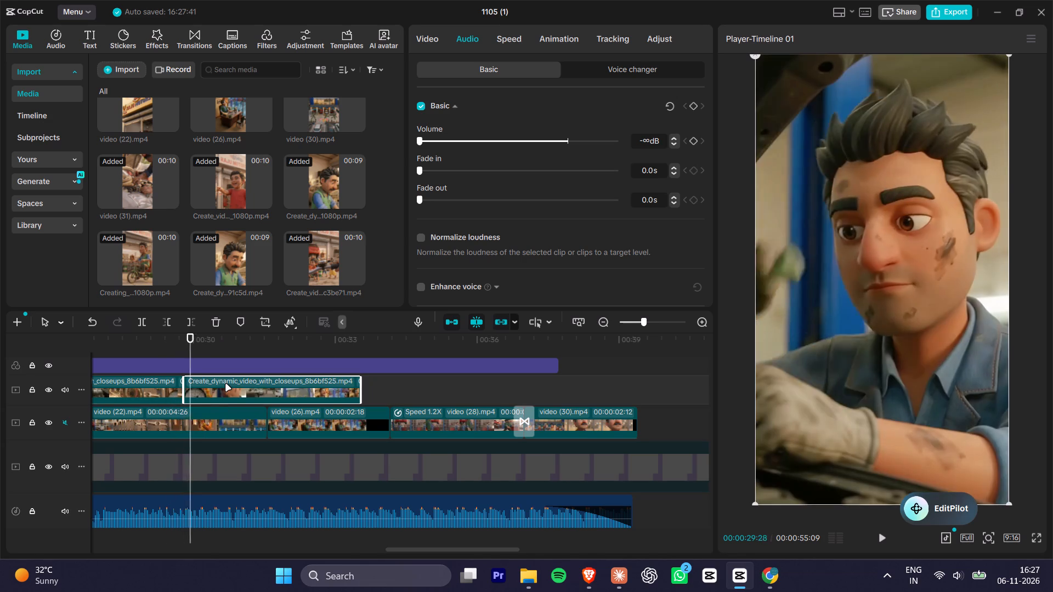
pyautogui.press('Left')
pyautogui.press('Left')
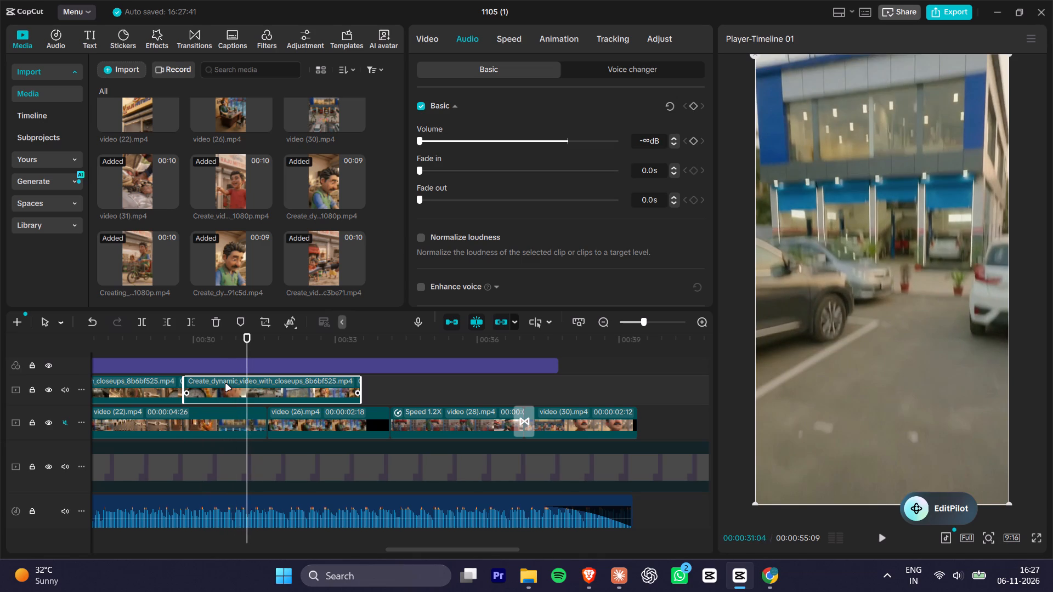
pyautogui.press('Left')
pyautogui.press('Left')
pyautogui.press('Left')
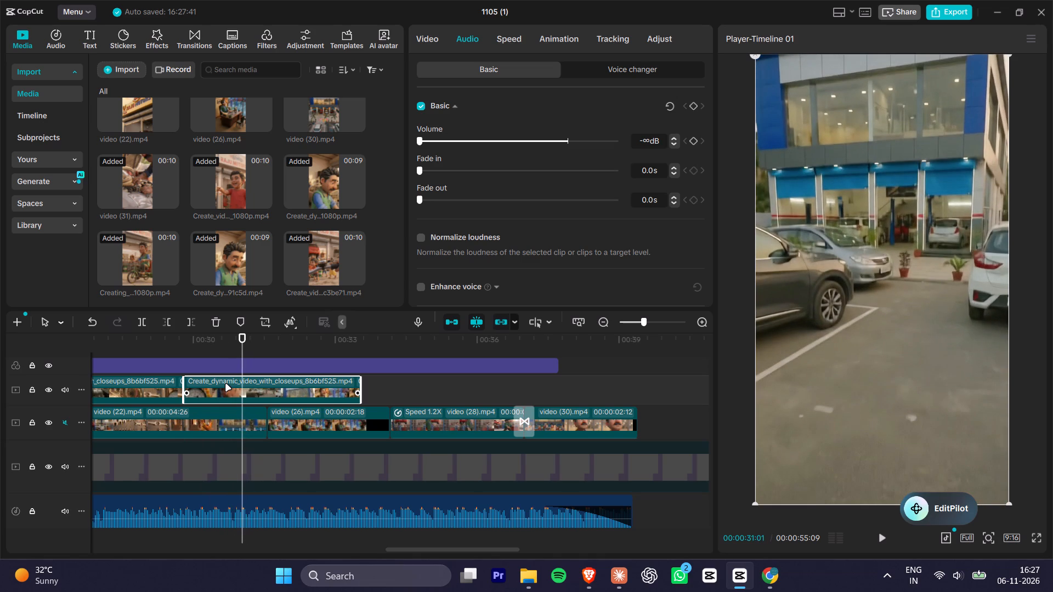
pyautogui.hotkey('ctrl', 'b')
pyautogui.click(220, 378)
pyautogui.press('Delete')
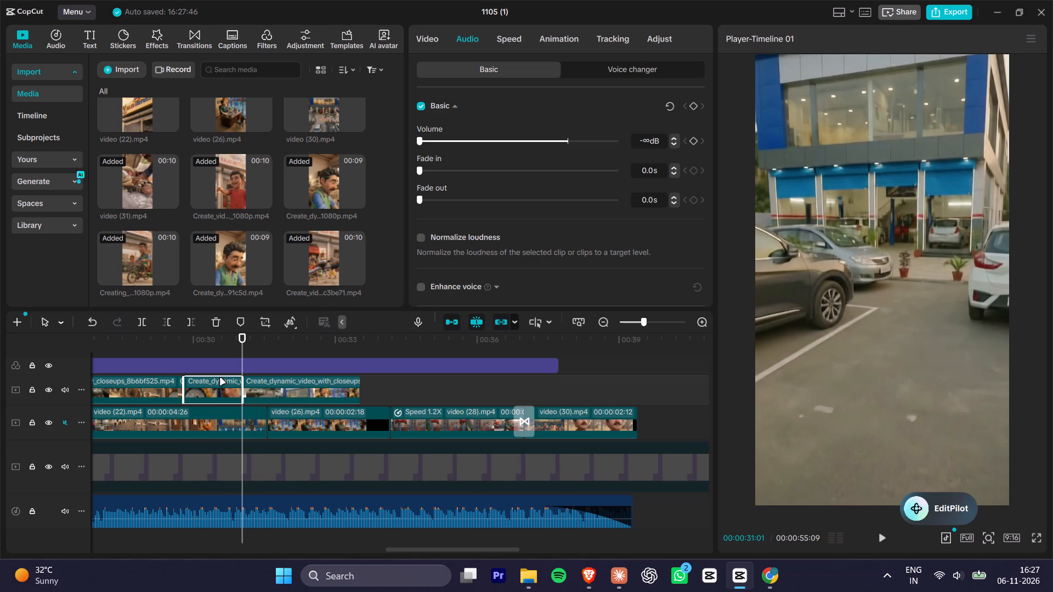
# Move the remaining 8b6bf525 segment earlier to close the gap, starting at 00:00:29:24 after the gauge shot.
pyautogui.click(135, 340)
pyautogui.press('space')
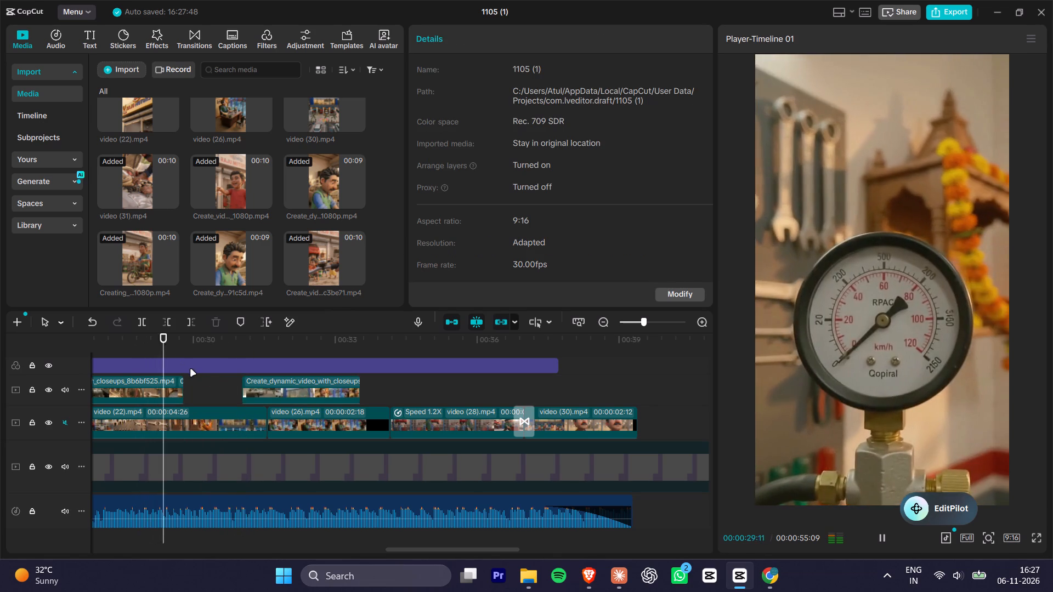
pyautogui.press('space')
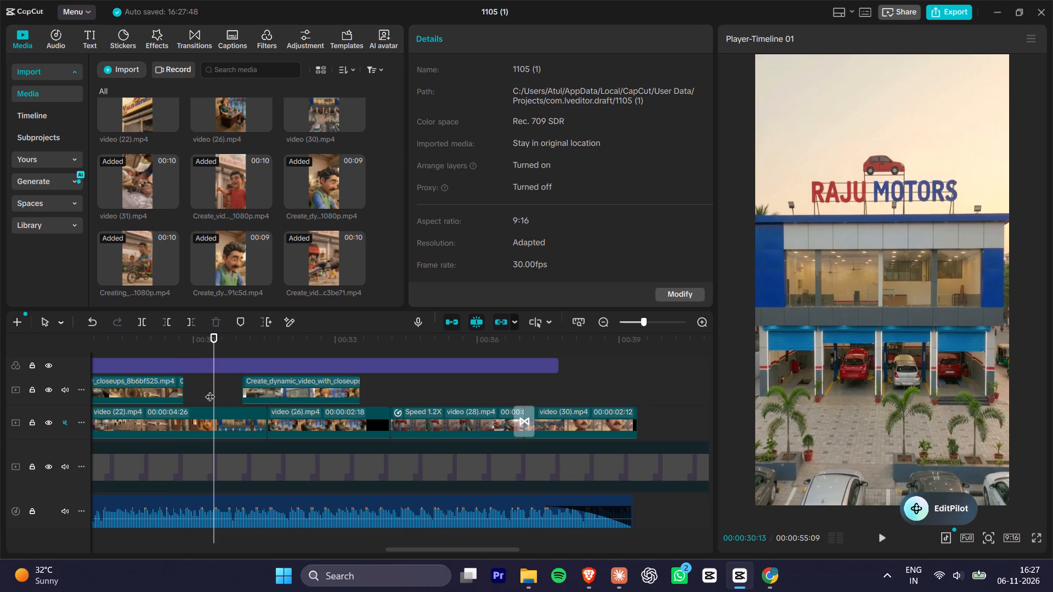
pyautogui.moveTo(259, 387); pyautogui.dragTo(203, 396)
# Trim the end of the second 8b6bf525 segment to 00:00:30:22, cutting it just before the office scene.
pyautogui.click(177, 343)
pyautogui.press('space')
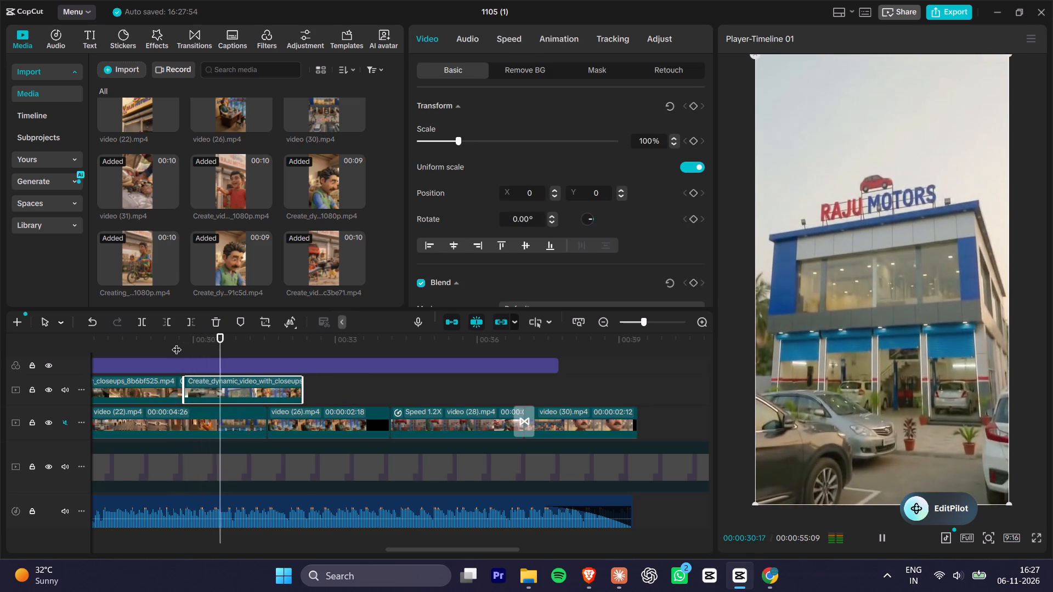
pyautogui.press('space')
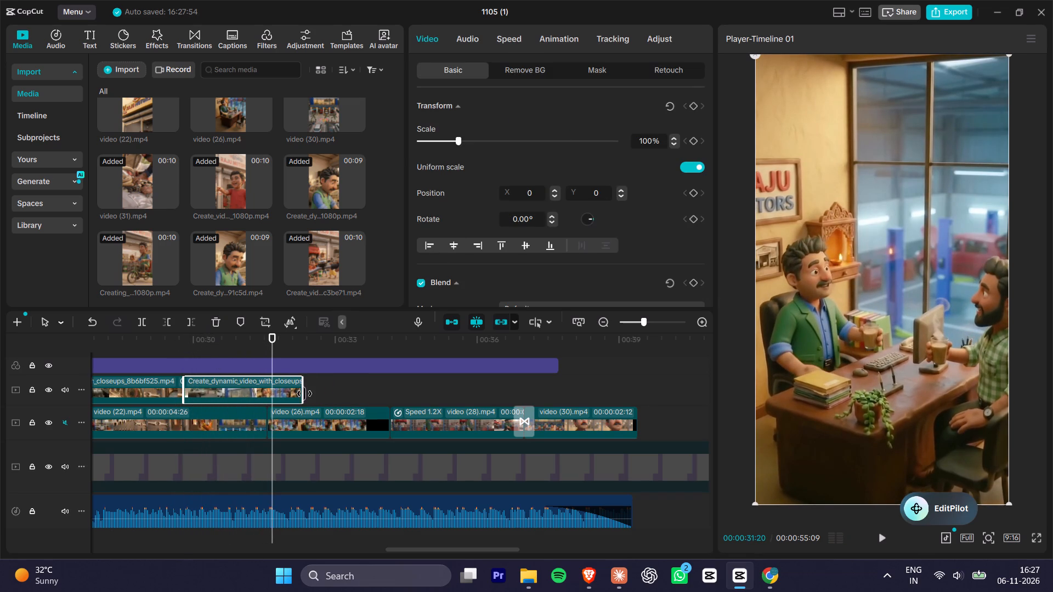
pyautogui.click(239, 394)
pyautogui.moveTo(231, 344); pyautogui.dragTo(245, 343)
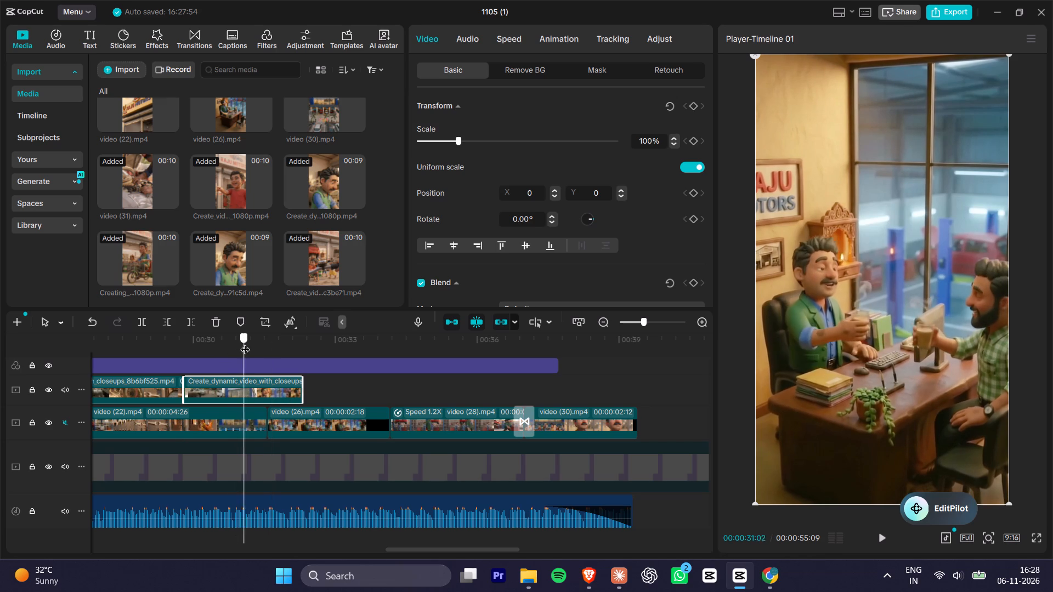
pyautogui.moveTo(245, 343); pyautogui.dragTo(225, 344)
pyautogui.press('Right')
pyautogui.press('Right')
pyautogui.press('Right')
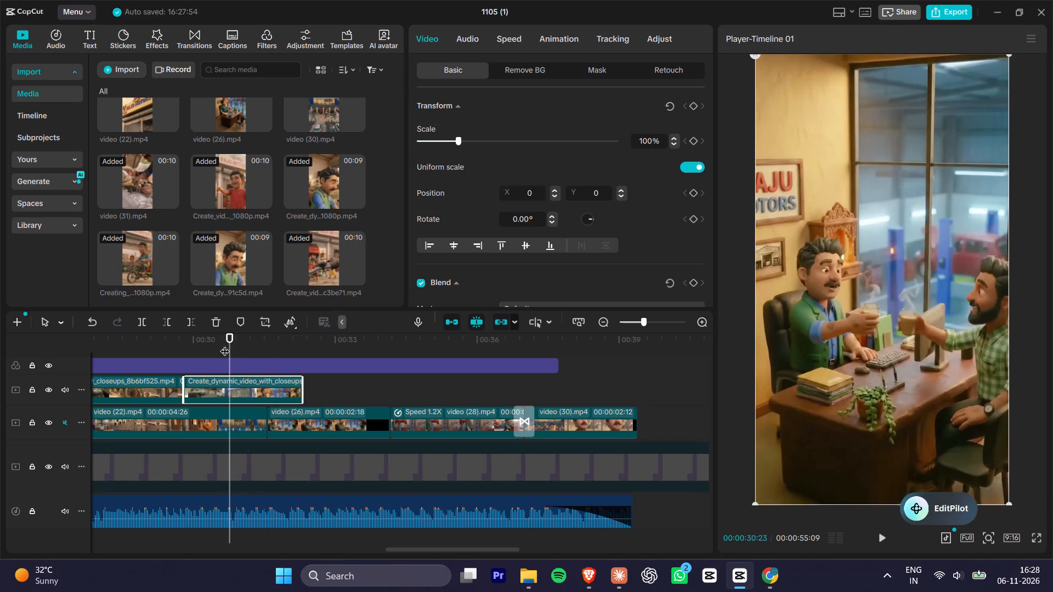
pyautogui.press('Left')
pyautogui.moveTo(304, 391); pyautogui.dragTo(239, 391)
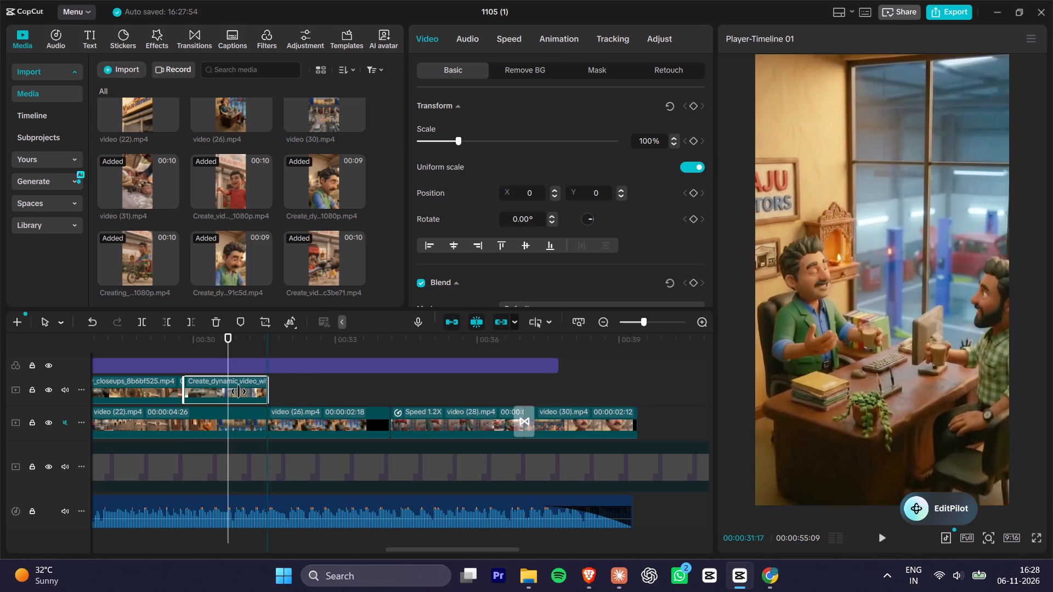
pyautogui.moveTo(239, 391); pyautogui.dragTo(223, 392)
# Set the speed of both 8b6bf525 overlay segments to 0.80x.
pyautogui.moveTo(259, 392); pyautogui.dragTo(30, 397)
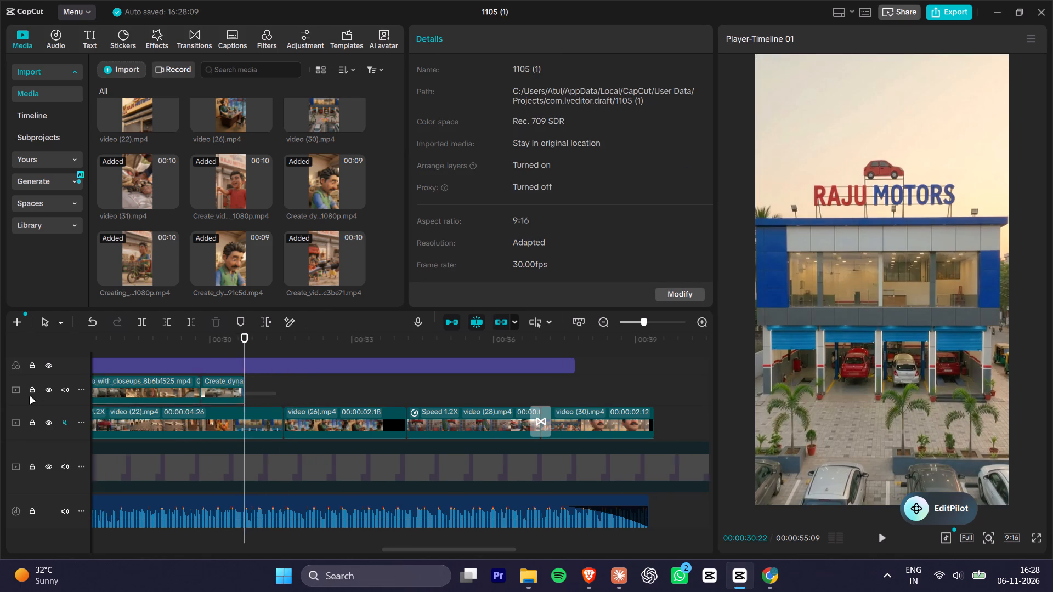
pyautogui.moveTo(30, 397); pyautogui.dragTo(253, 389)
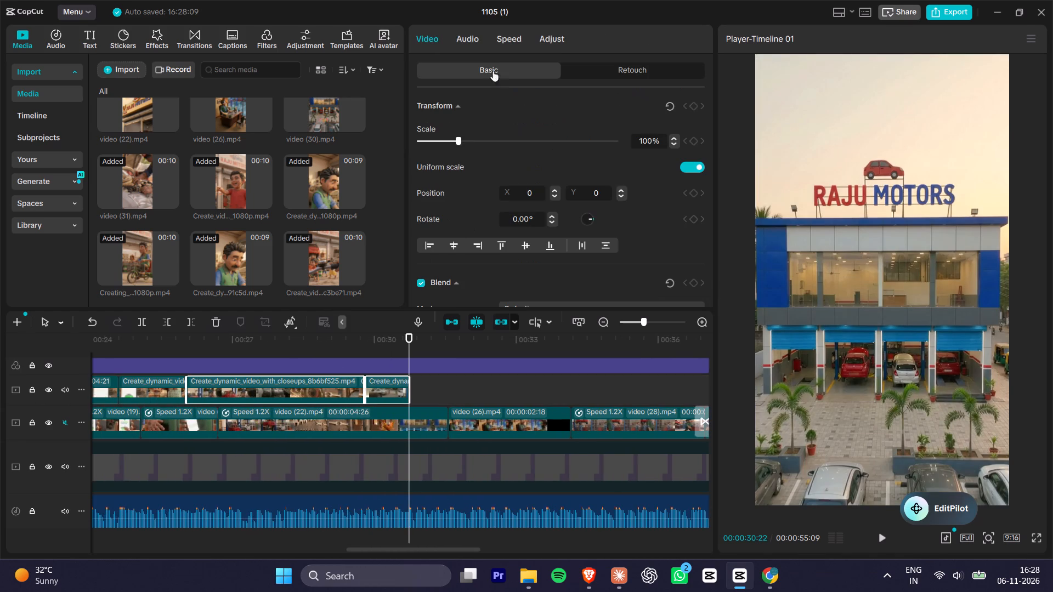
pyautogui.click(507, 43)
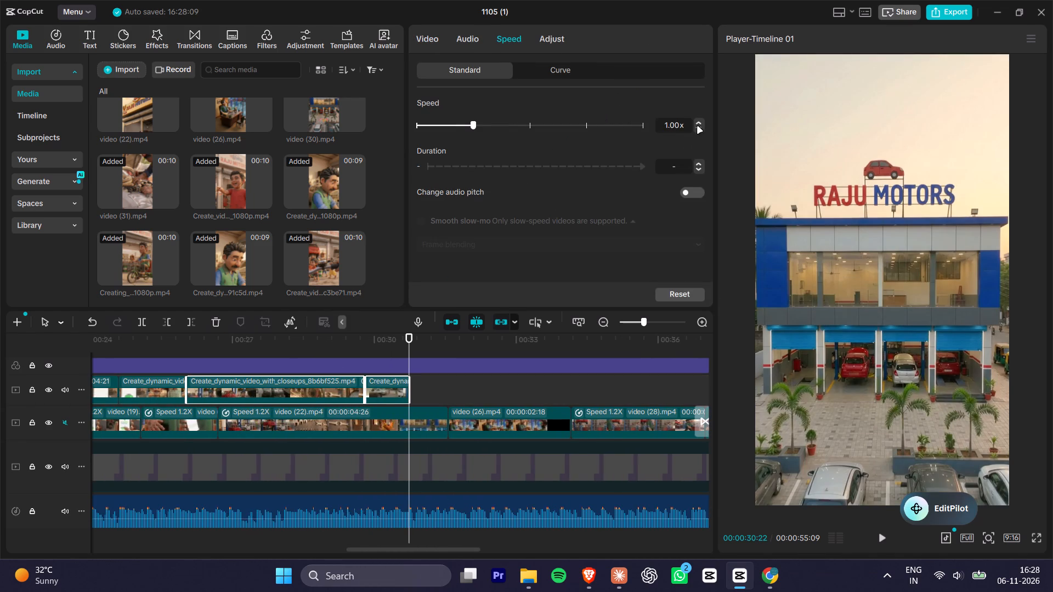
pyautogui.click(699, 128)
pyautogui.click(699, 128)
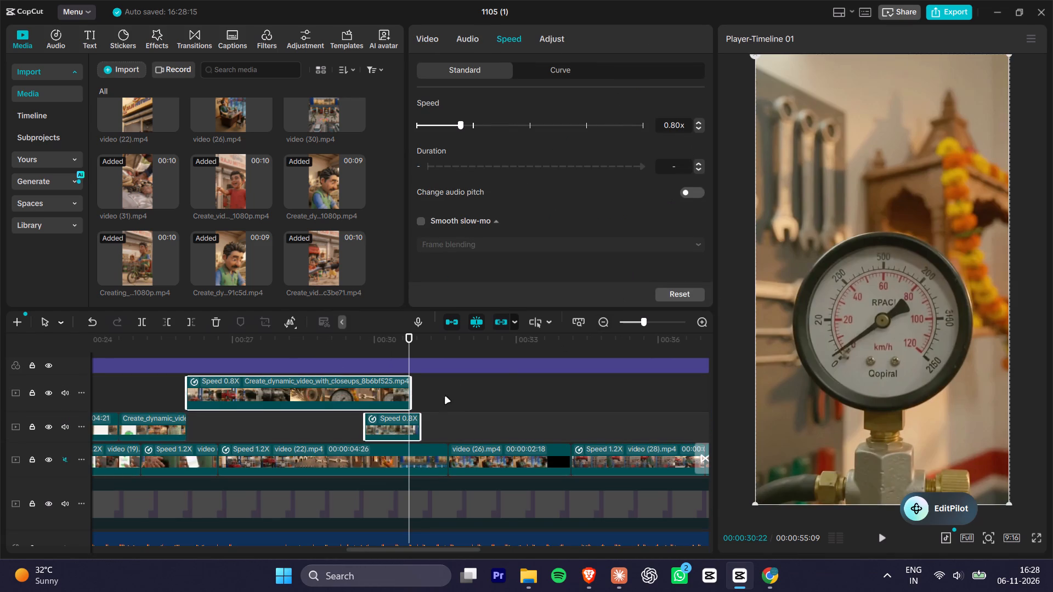
# Move both 8b6bf525 overlay segments onto the lower overlay track, back to back directly after the preceding closeup clip.
pyautogui.click(388, 420)
pyautogui.moveTo(388, 423); pyautogui.dragTo(471, 419)
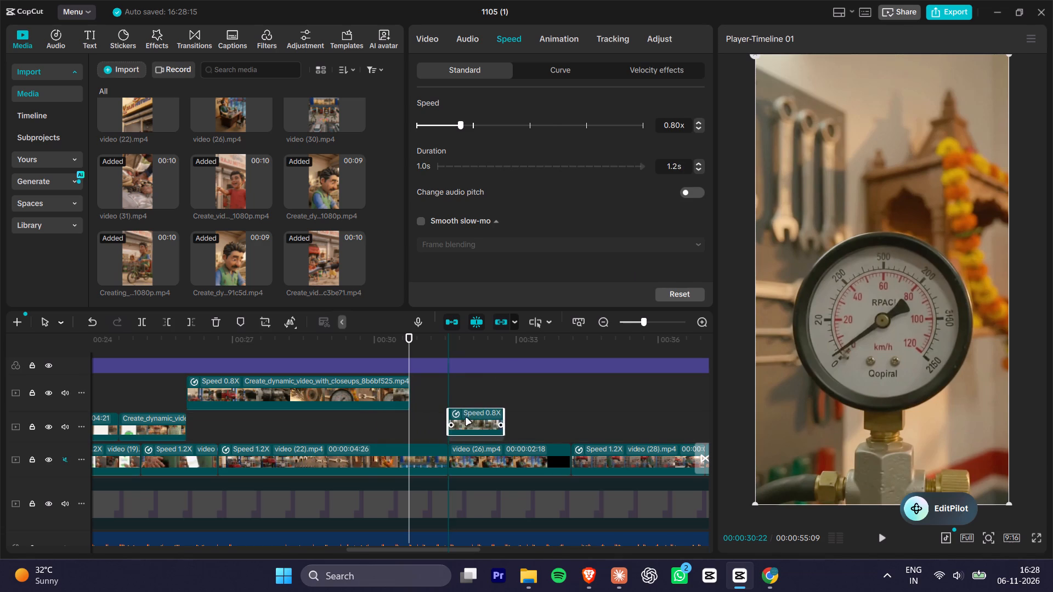
pyautogui.moveTo(347, 394); pyautogui.dragTo(344, 425)
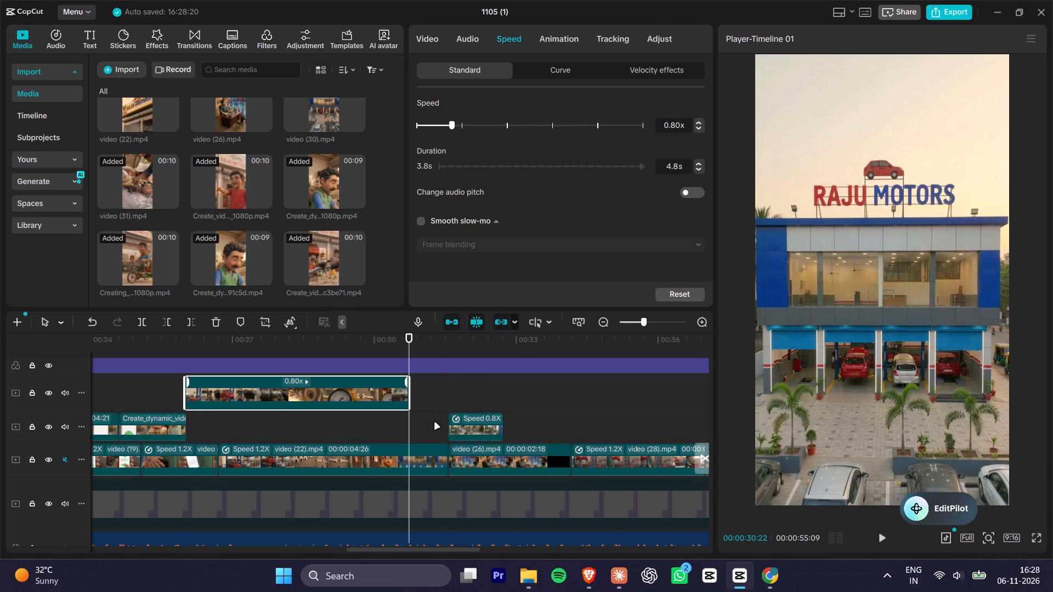
pyautogui.moveTo(329, 385); pyautogui.dragTo(333, 429)
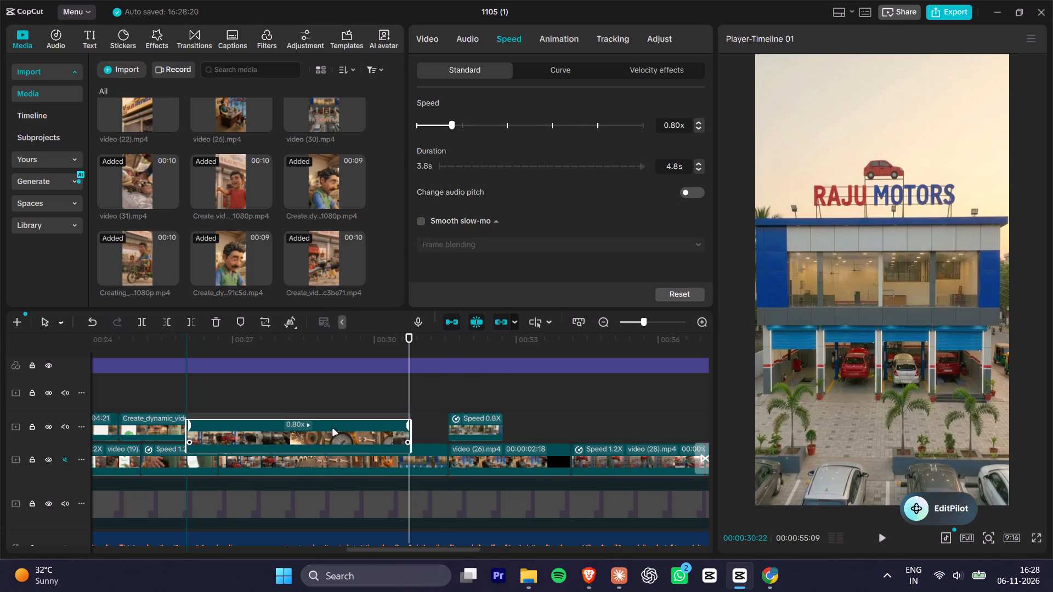
pyautogui.moveTo(468, 394); pyautogui.dragTo(432, 396)
pyautogui.moveTo(438, 395); pyautogui.dragTo(440, 434)
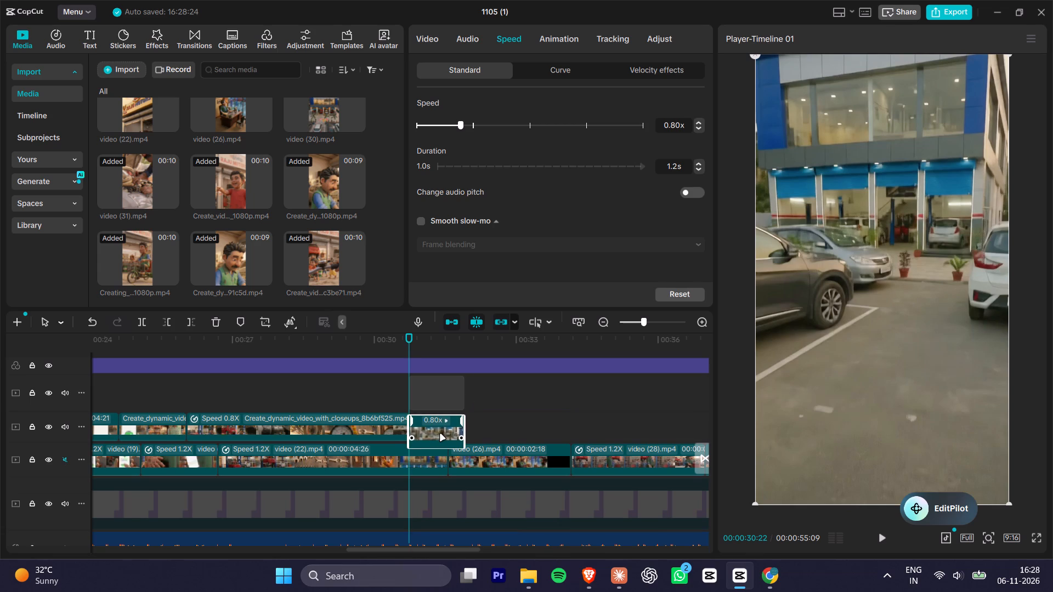
pyautogui.moveTo(440, 434); pyautogui.dragTo(444, 434)
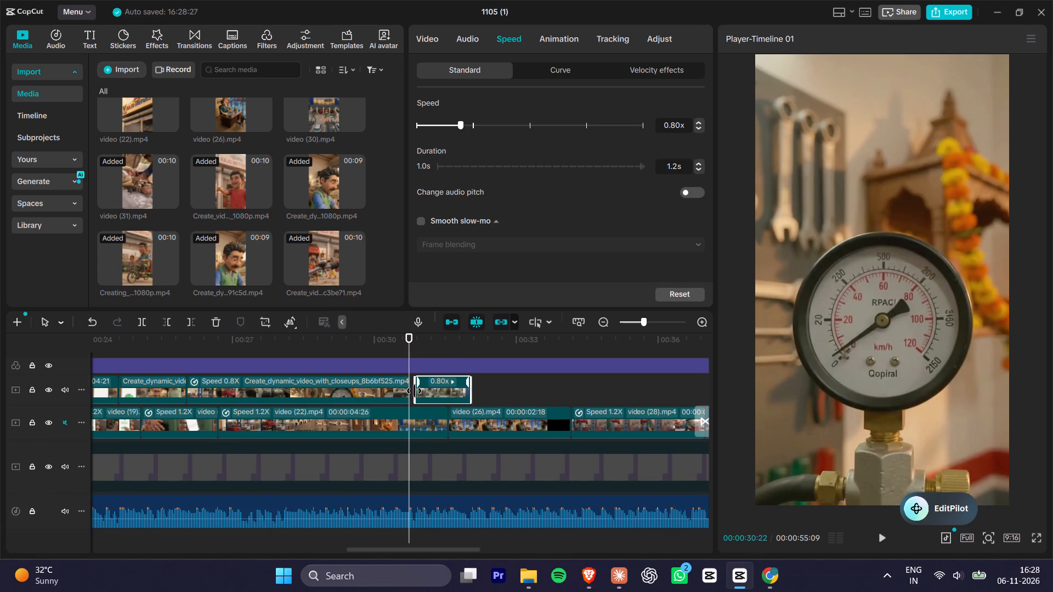
pyautogui.rightClick(414, 391)
pyautogui.click(425, 407)
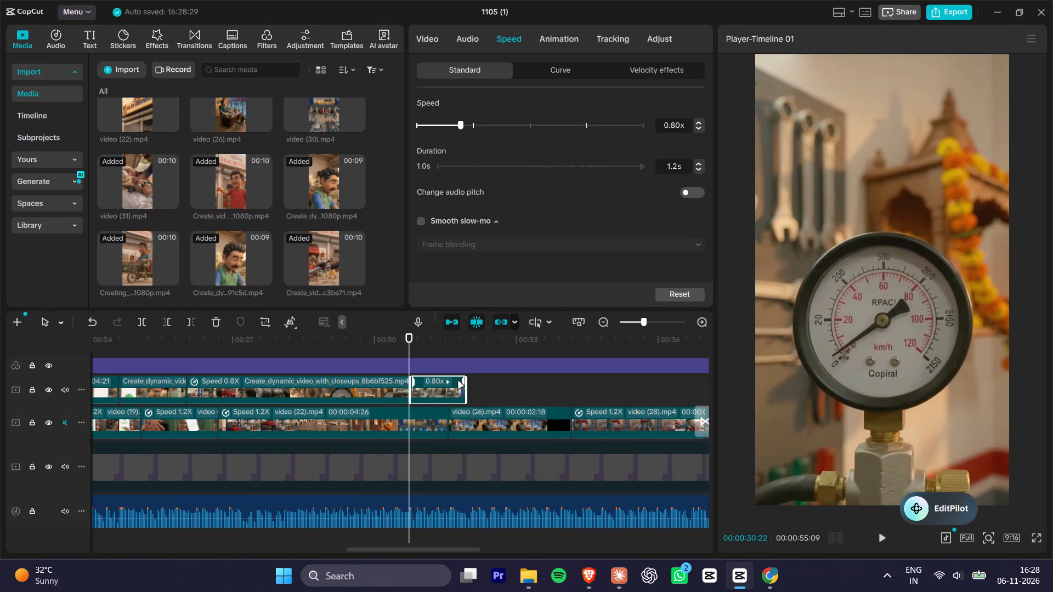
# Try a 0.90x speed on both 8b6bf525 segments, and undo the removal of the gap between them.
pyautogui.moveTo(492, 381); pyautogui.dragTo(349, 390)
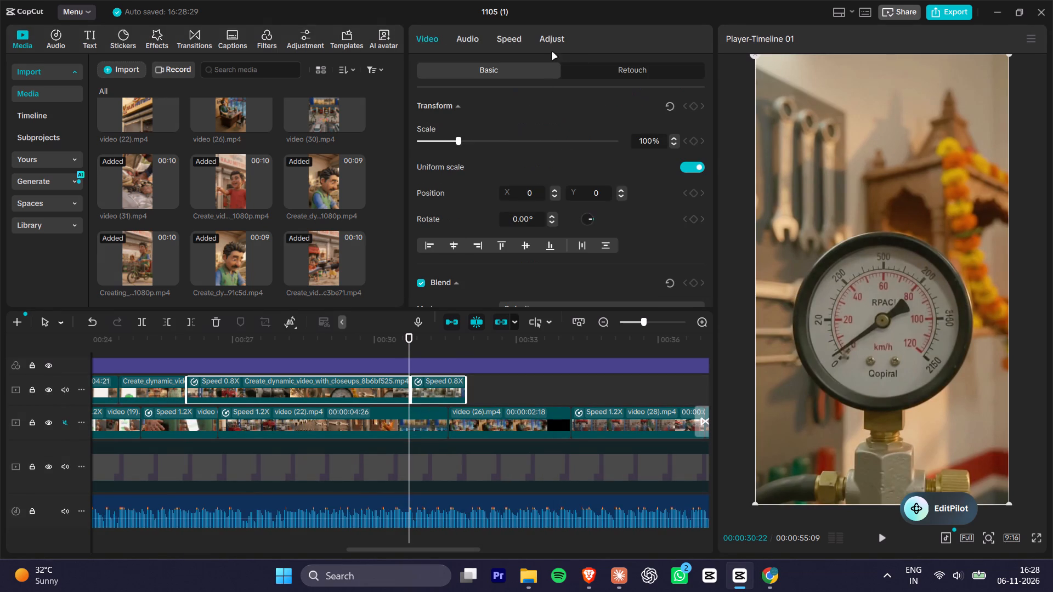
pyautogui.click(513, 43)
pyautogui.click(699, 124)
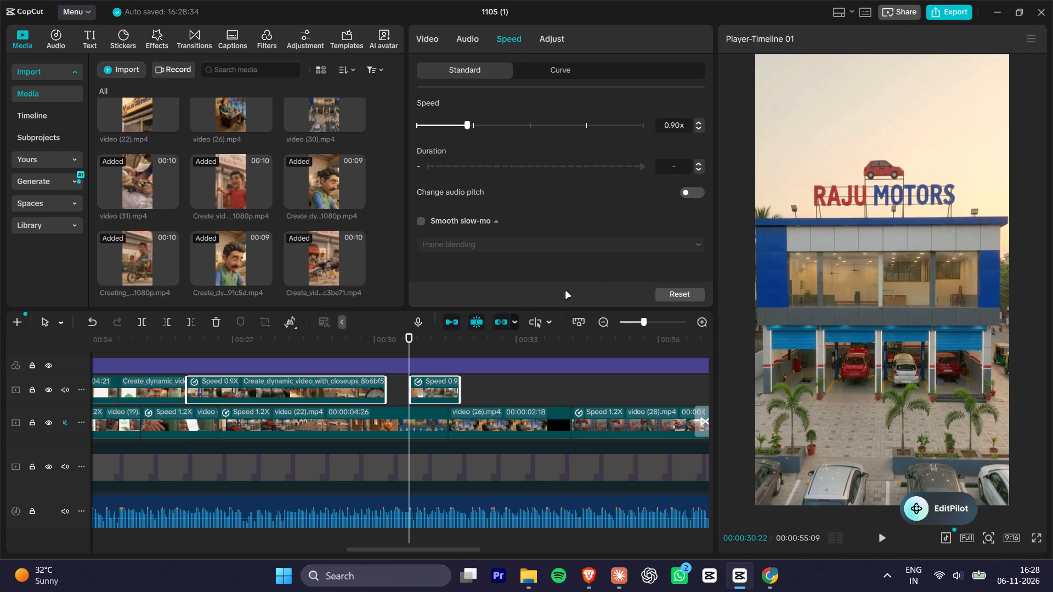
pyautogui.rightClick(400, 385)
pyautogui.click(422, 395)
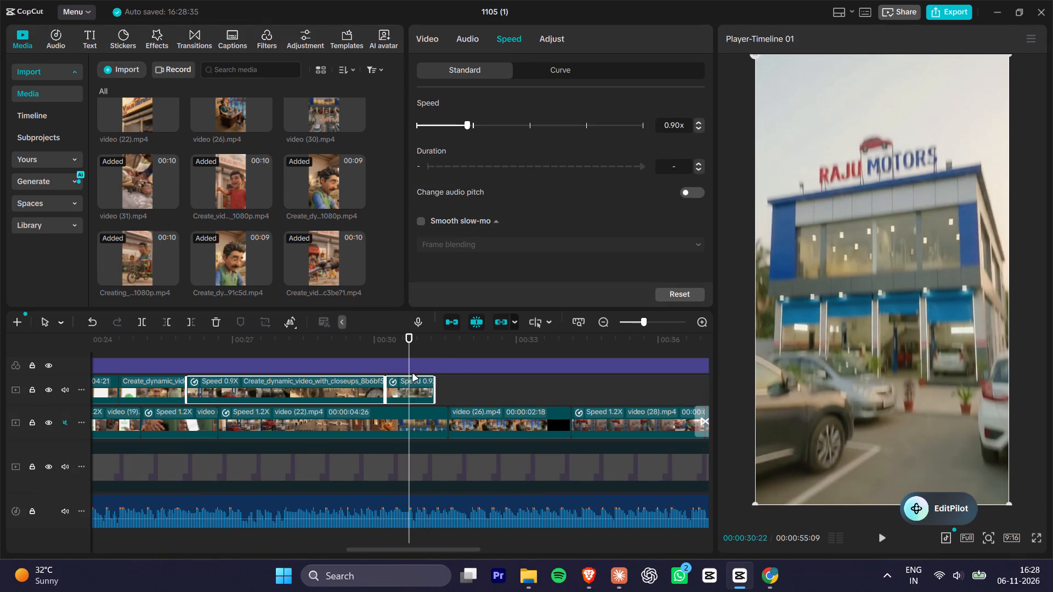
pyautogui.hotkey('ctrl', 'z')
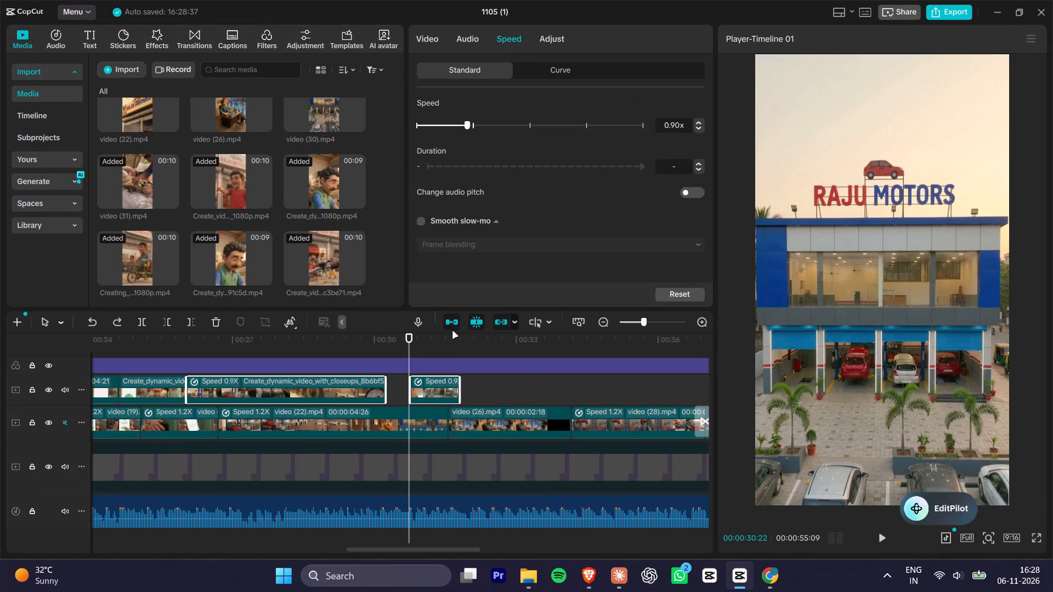
# Set the speed of both 8b6bf525 segments to 0.85x and move the second one earlier to meet the first.
pyautogui.click(677, 122)
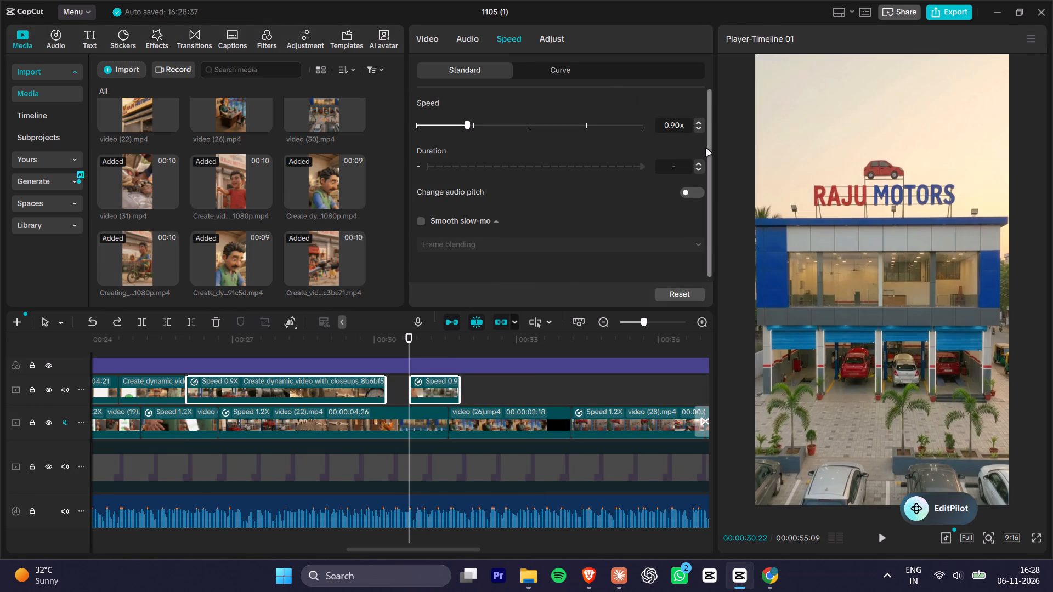
pyautogui.press('BackSpace')
pyautogui.press('BackSpace')
pyautogui.write('85')
pyautogui.press('Return')
pyautogui.click(517, 383)
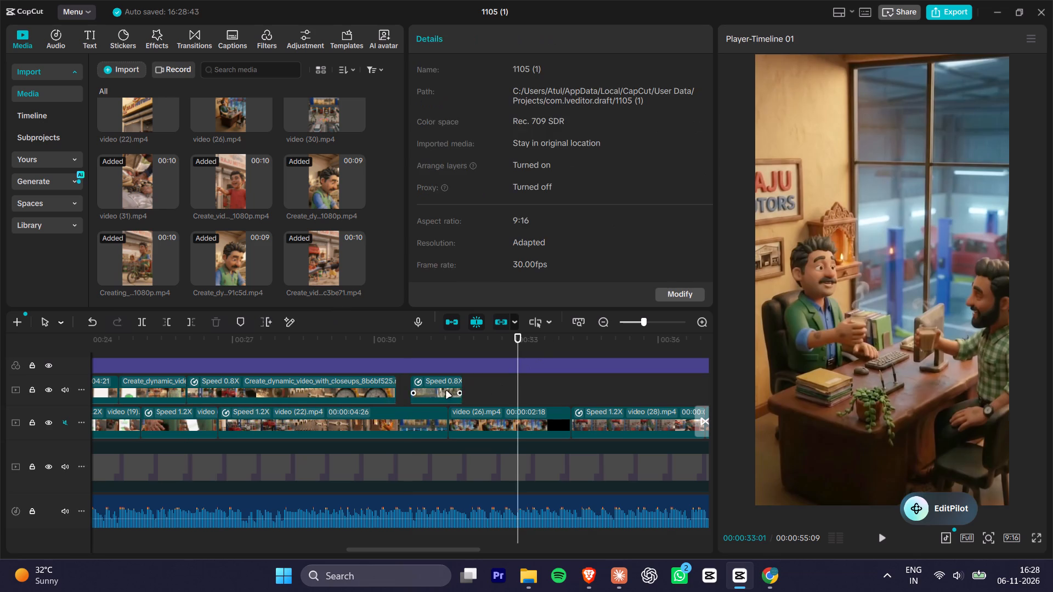
pyautogui.moveTo(435, 389); pyautogui.dragTo(422, 390)
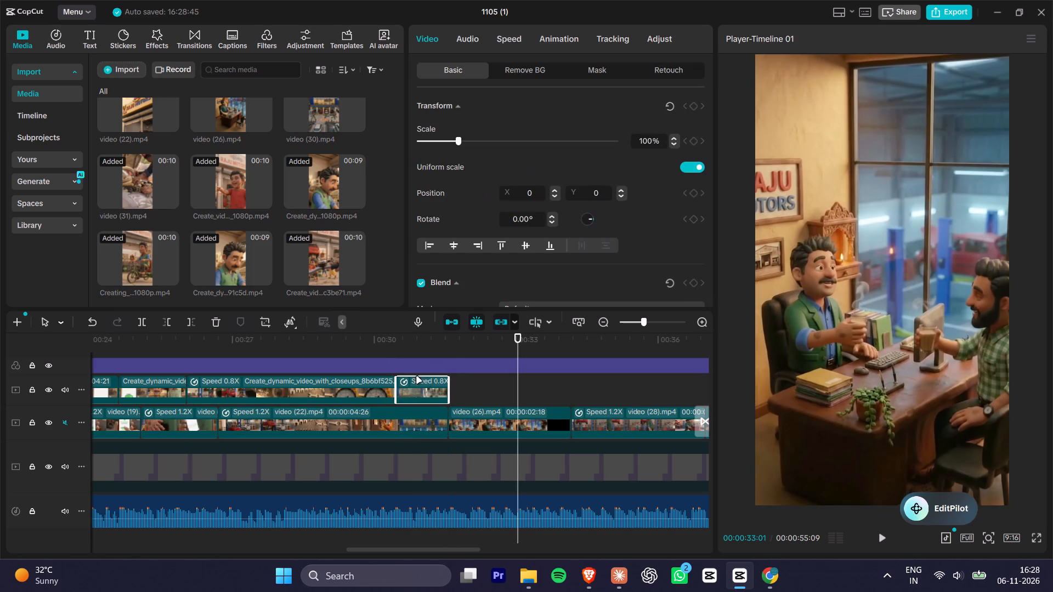
# Turn on smooth slow-mo for both 8b6bf525 segments, using the Optical flow method.
pyautogui.moveTo(473, 383); pyautogui.dragTo(353, 388)
pyautogui.scroll(-3, 568, 260)
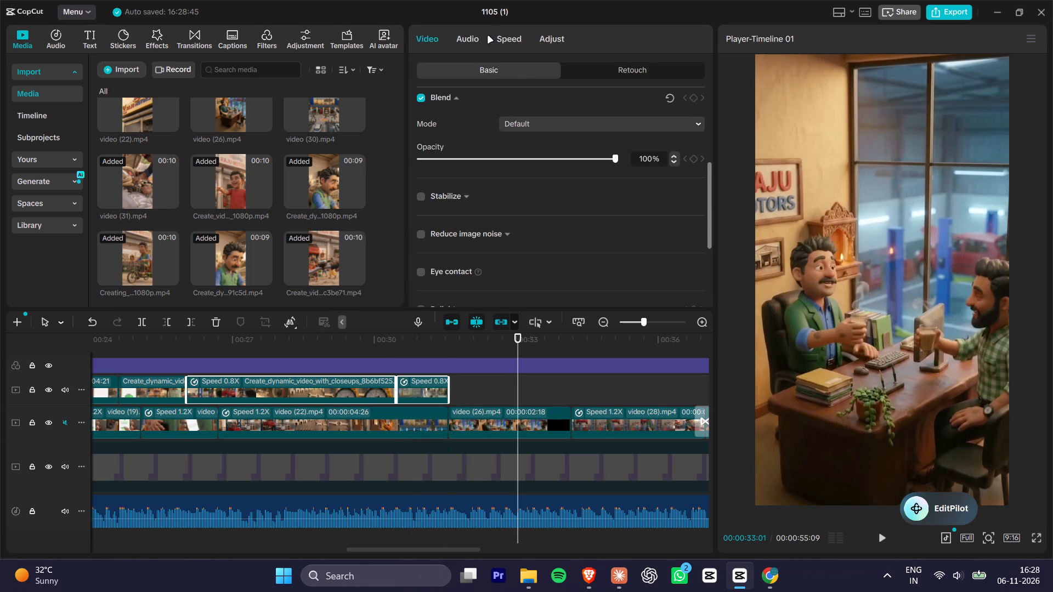
pyautogui.click(509, 39)
pyautogui.scroll(-3, 546, 202)
pyautogui.click(420, 216)
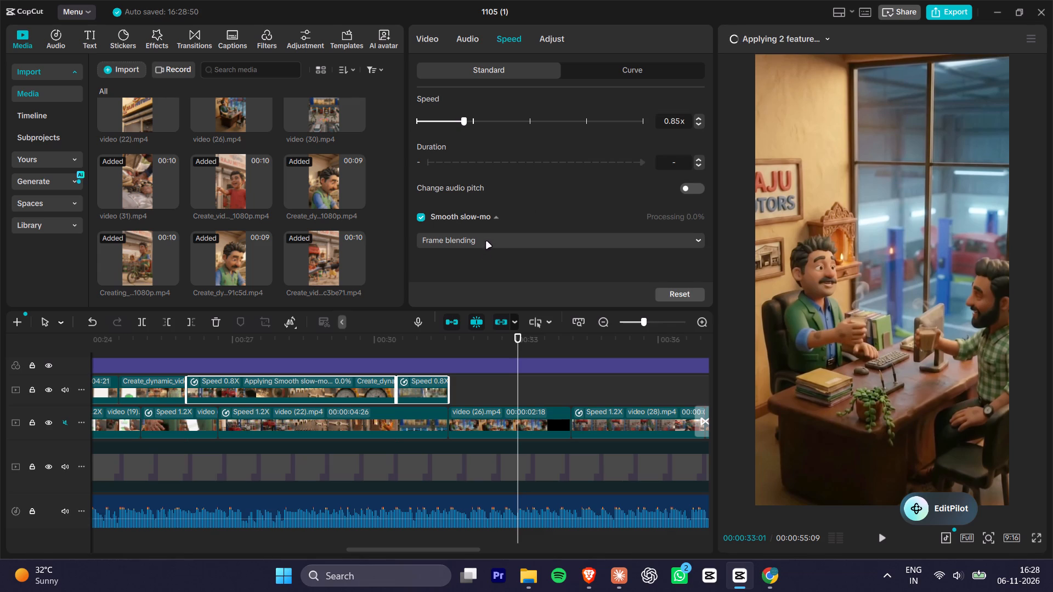
pyautogui.click(486, 242)
pyautogui.click(462, 305)
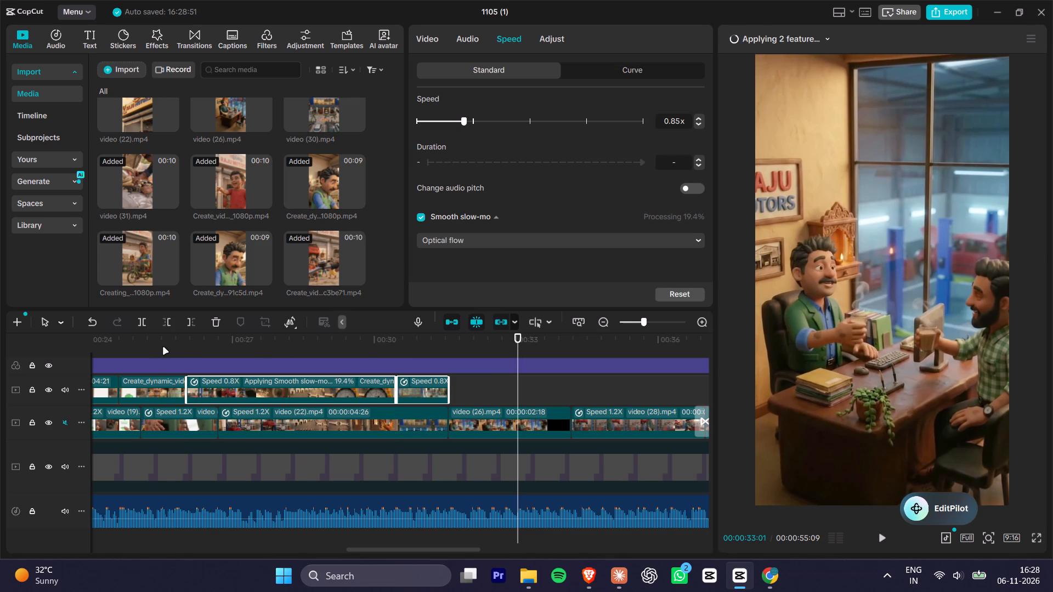
pyautogui.moveTo(427, 339); pyautogui.dragTo(438, 337)
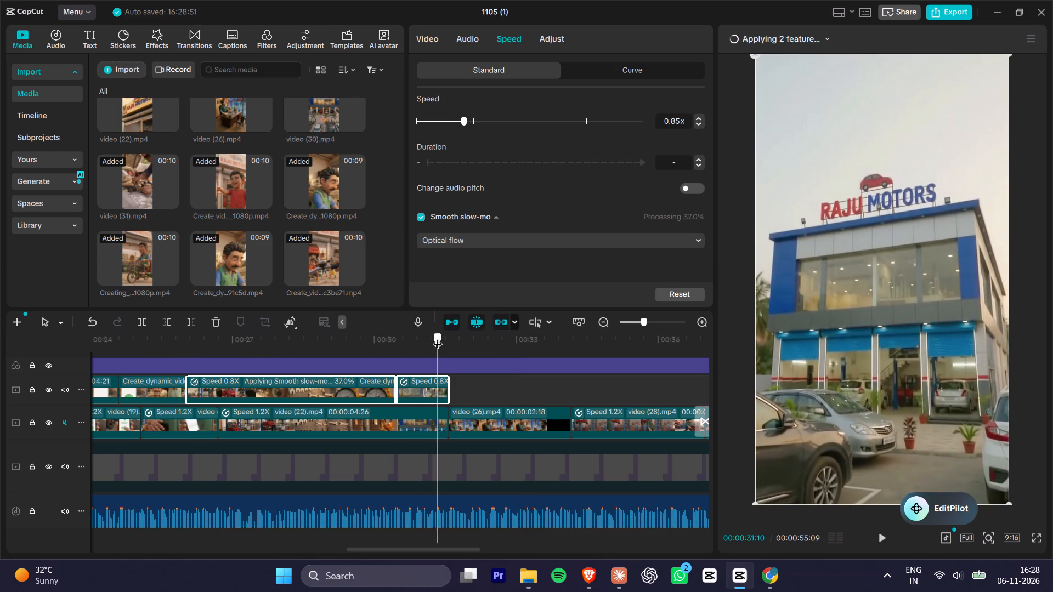
pyautogui.moveTo(438, 337); pyautogui.dragTo(448, 336)
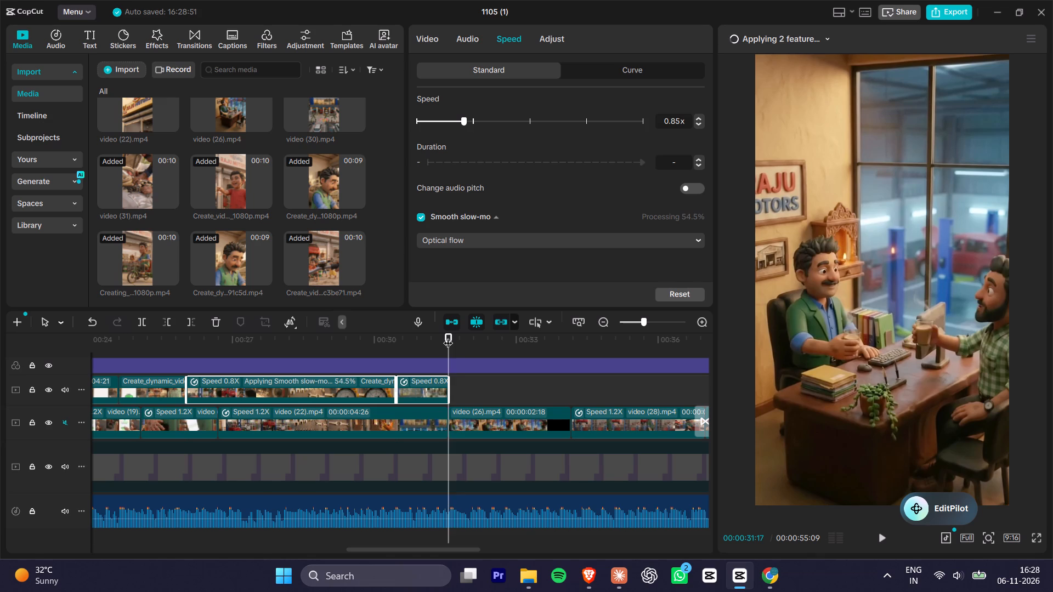
pyautogui.press('space')
pyautogui.press('space')
pyautogui.moveTo(177, 339); pyautogui.dragTo(163, 340)
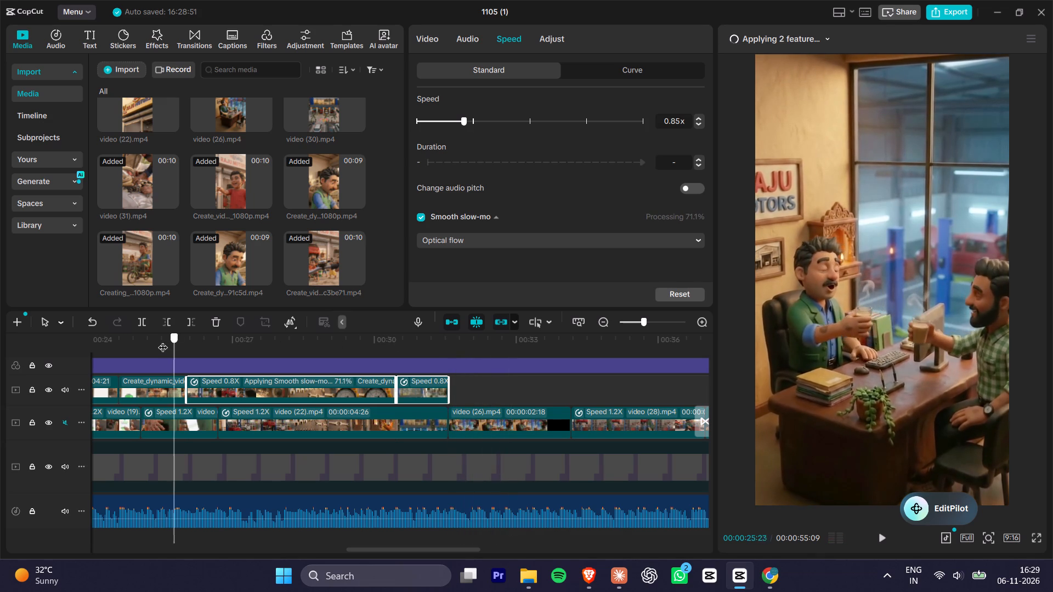
pyautogui.moveTo(163, 340); pyautogui.dragTo(160, 341)
pyautogui.press('space')
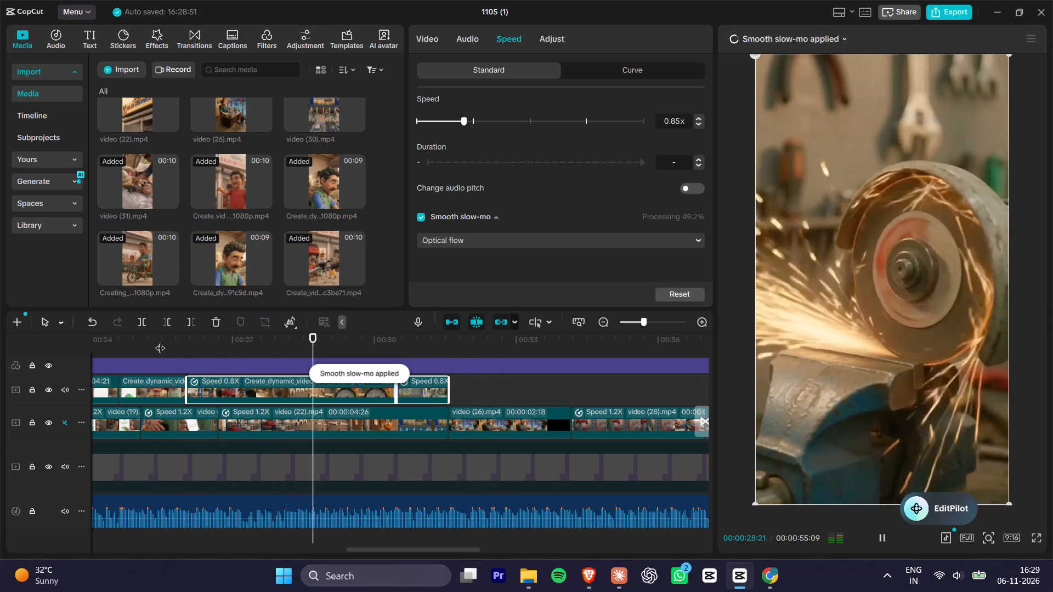
pyautogui.press('space')
pyautogui.press('space')
pyautogui.press('space')
pyautogui.press('space')
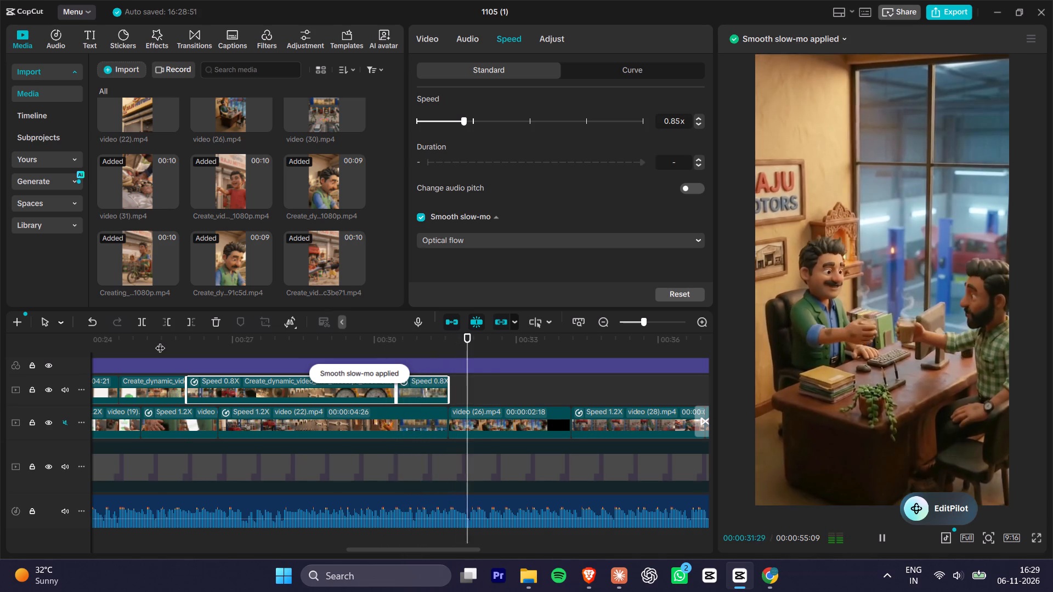
pyautogui.press('space')
pyautogui.click(175, 341)
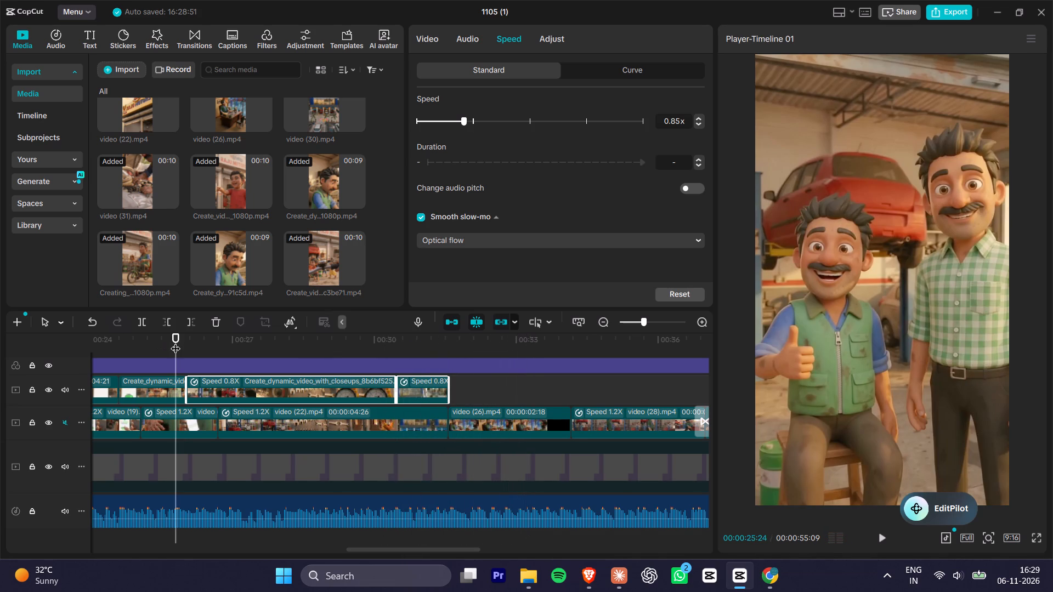
pyautogui.press('space')
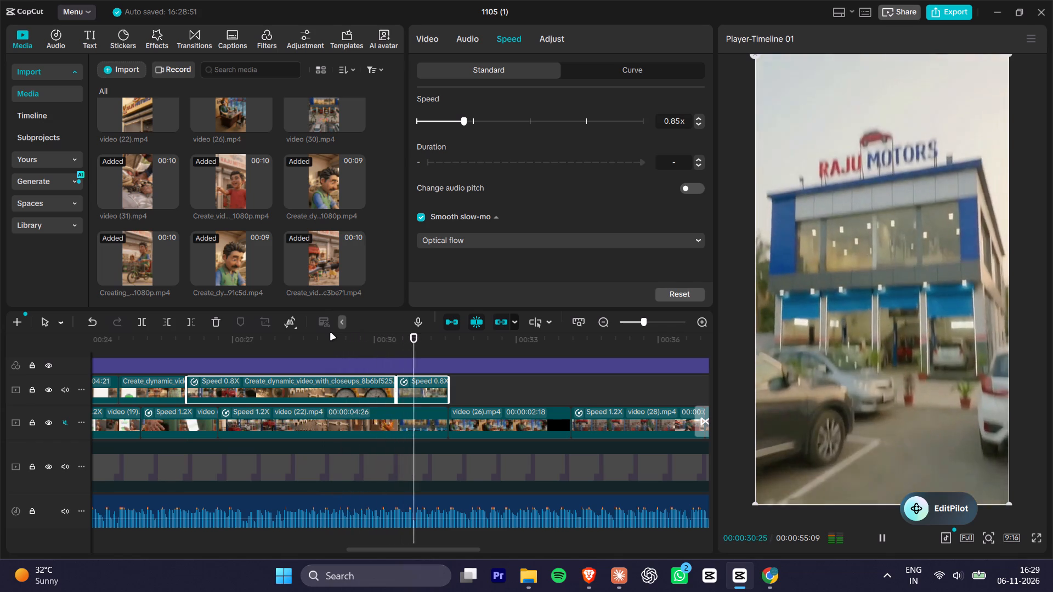
pyautogui.press('space')
pyautogui.press('space')
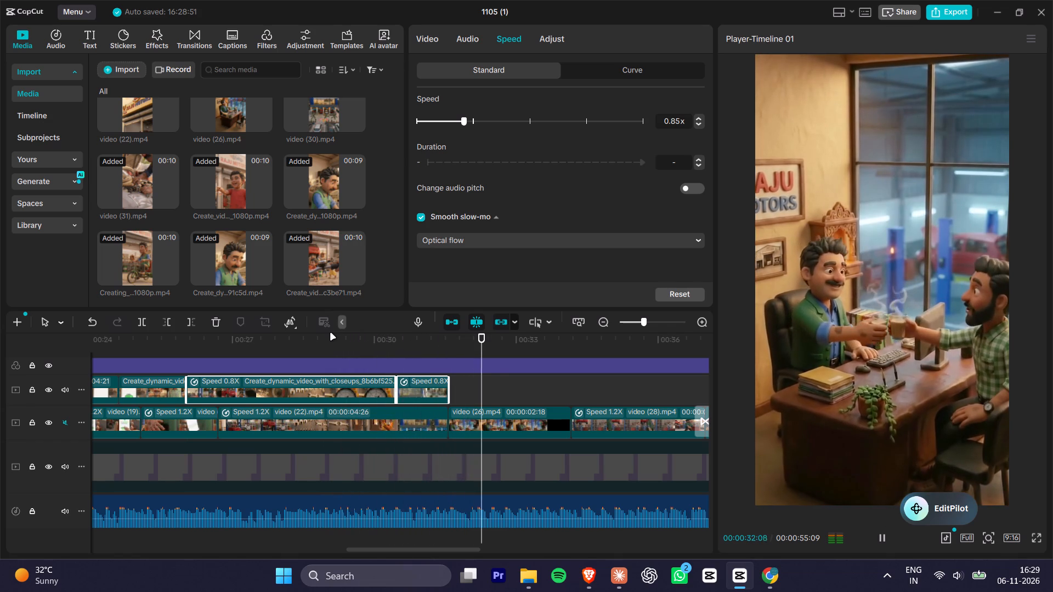
pyautogui.press('space')
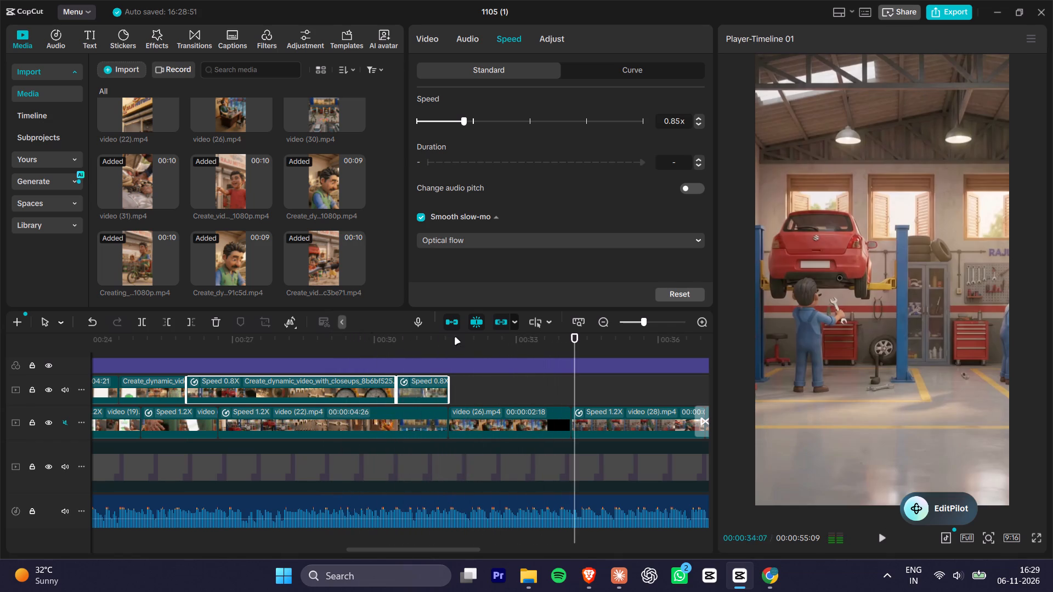
pyautogui.press('space')
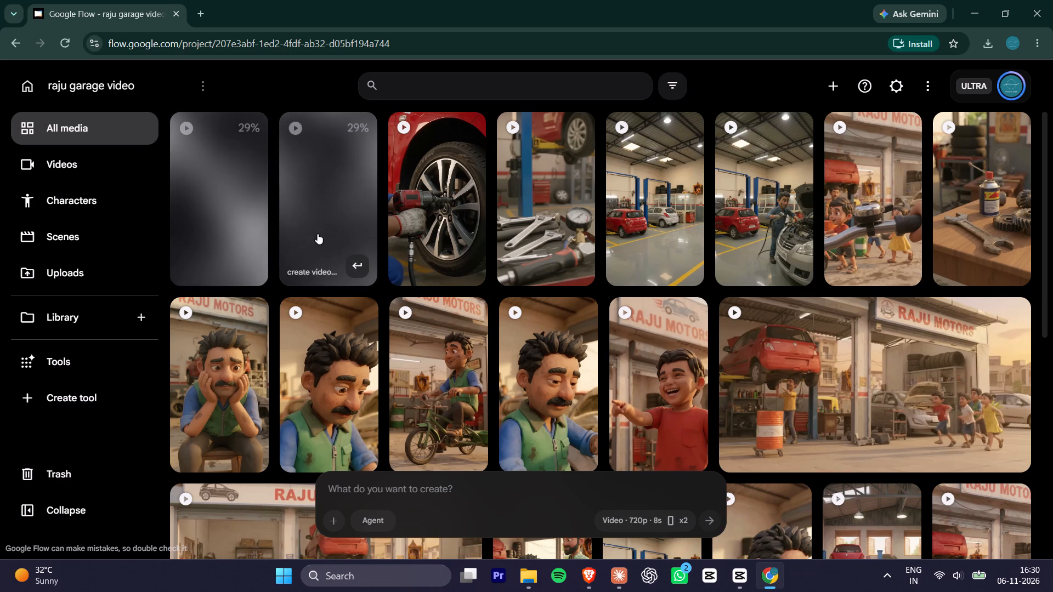
# Return to CapCut and preview the video full screen from the start through the engine closeup.
pyautogui.hotkey('alt', 'Tab')
pyautogui.hotkey('alt', 'Tab')
pyautogui.hotkey('alt', 'Tab')
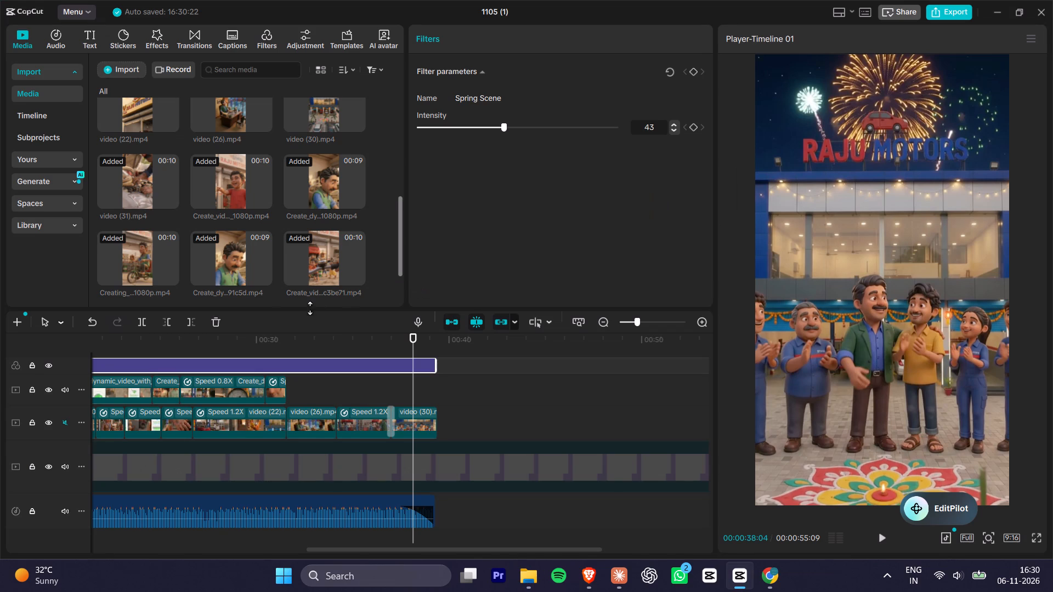
pyautogui.moveTo(225, 328); pyautogui.dragTo(27, 353)
pyautogui.moveTo(152, 321); pyautogui.dragTo(133, 346)
pyautogui.moveTo(129, 344); pyautogui.dragTo(0, 371)
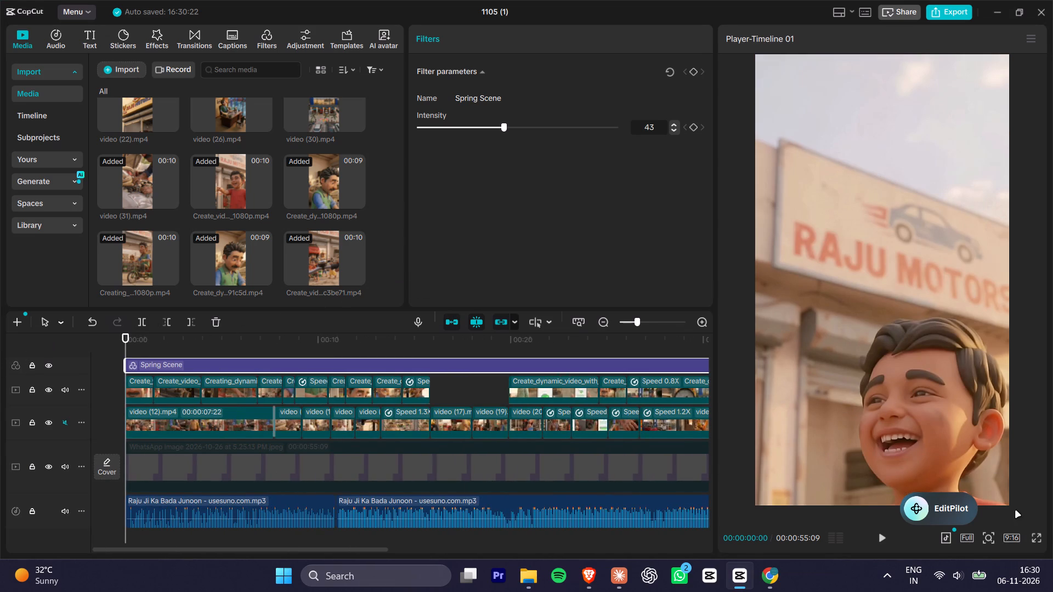
pyautogui.click(1042, 544)
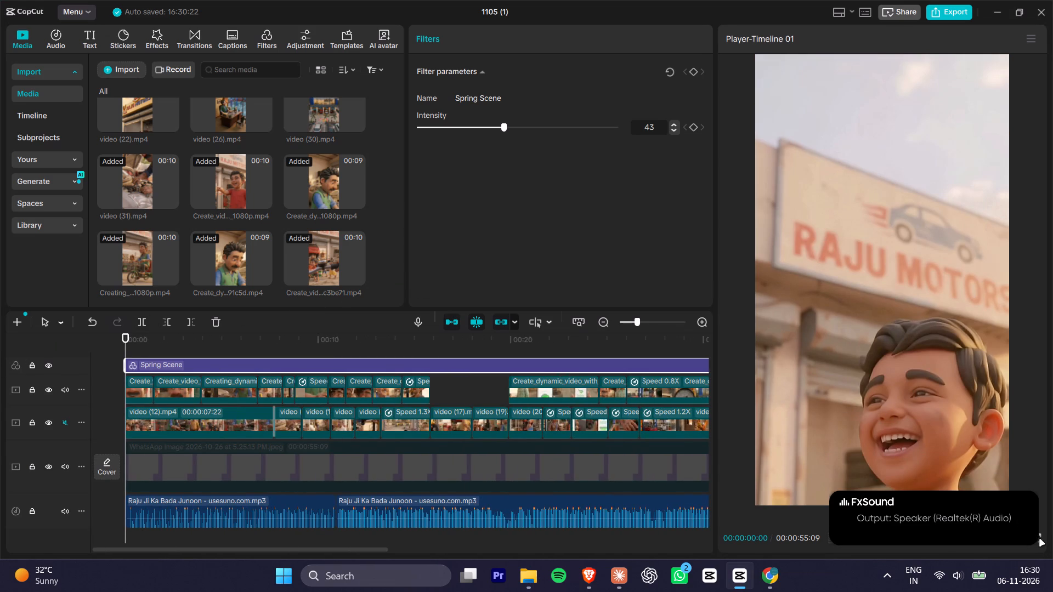
pyautogui.click(1040, 539)
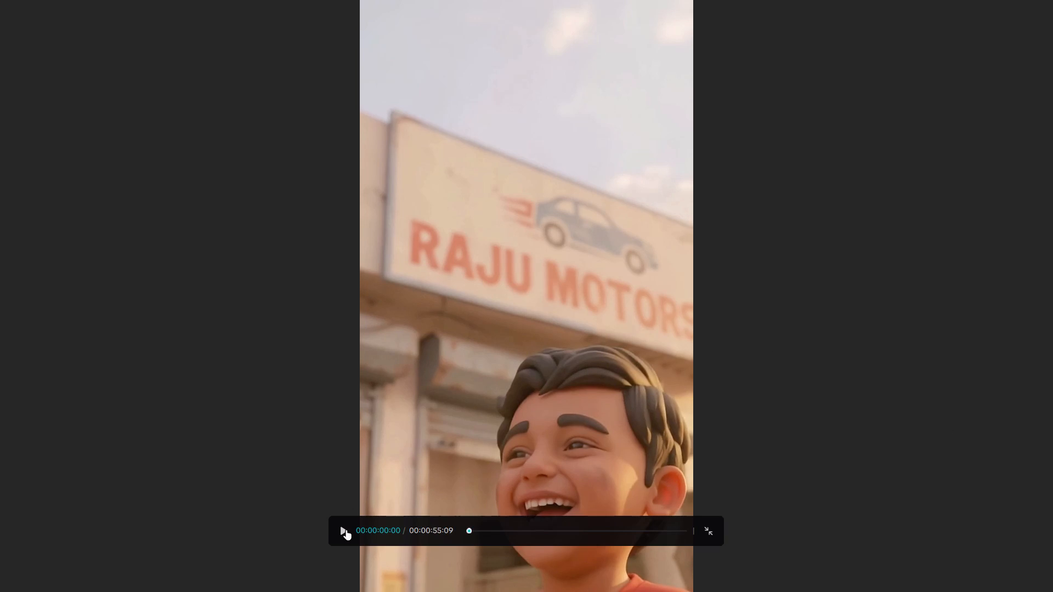
pyautogui.click(345, 526)
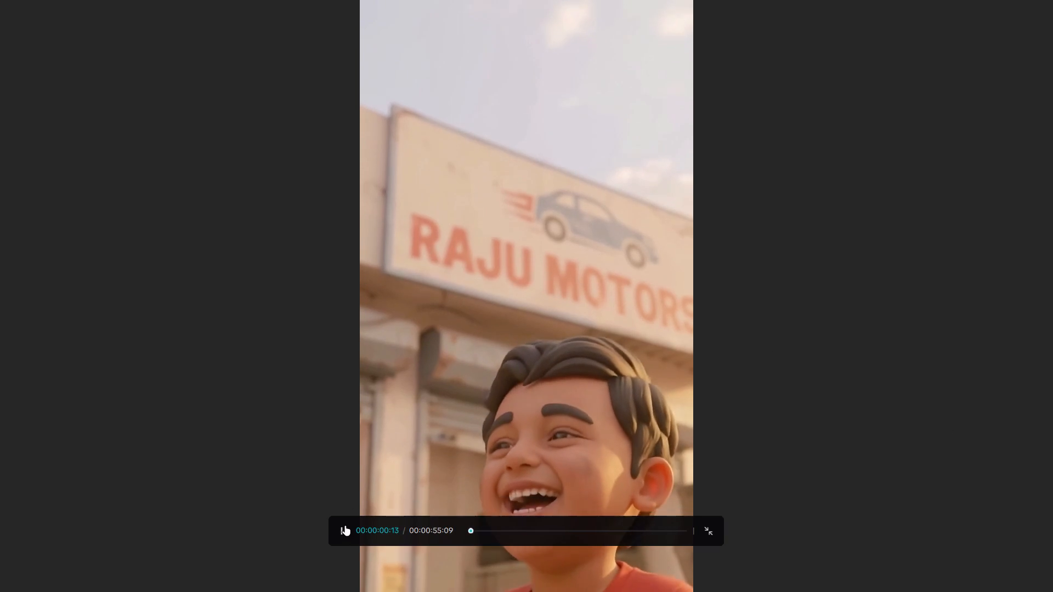
pyautogui.press('space')
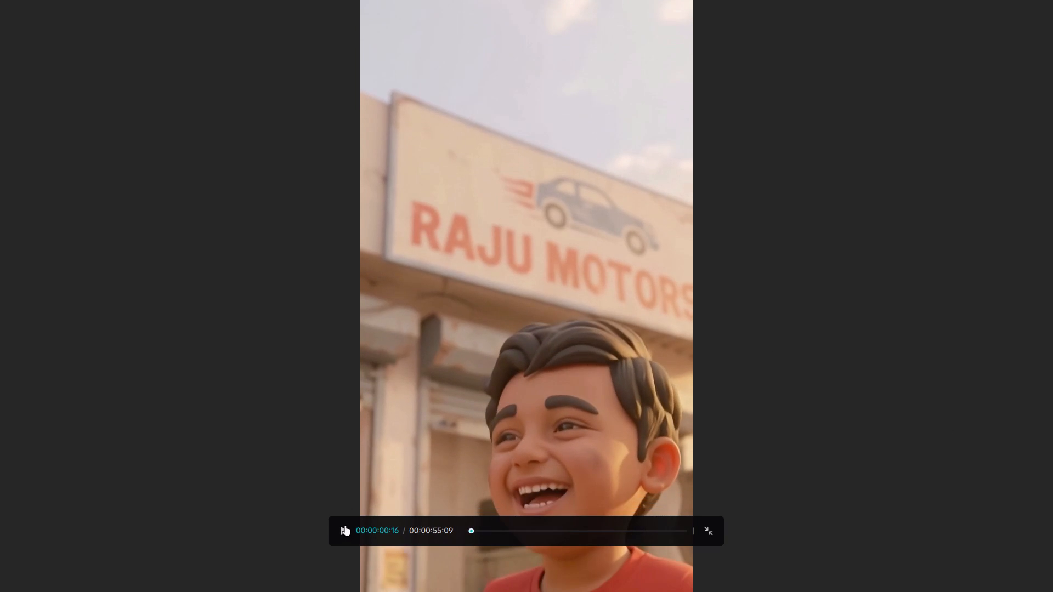
pyautogui.press('space')
pyautogui.write('b')
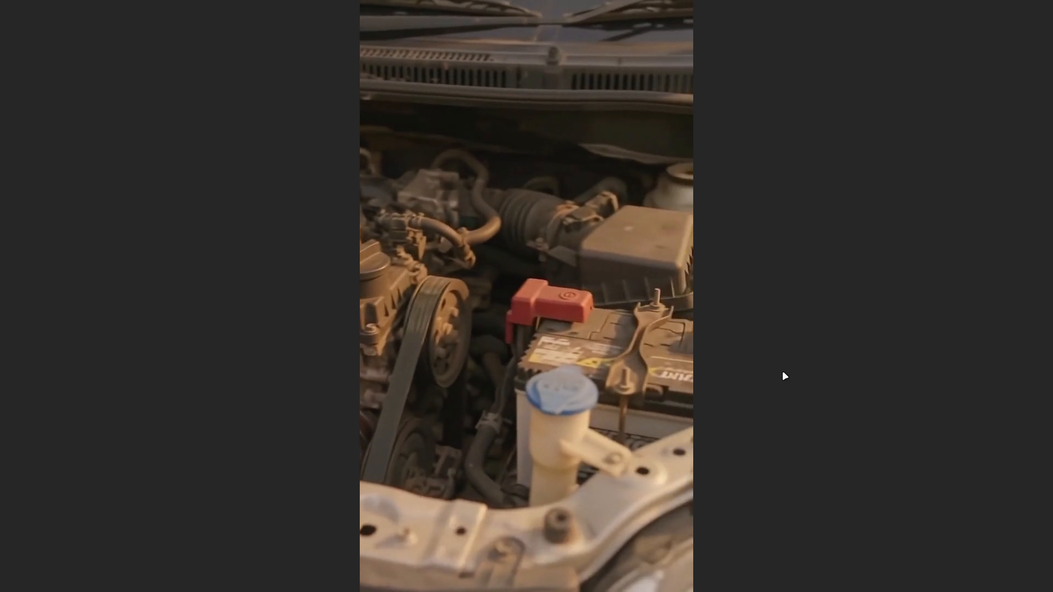
pyautogui.press('space')
pyautogui.press('Escape')
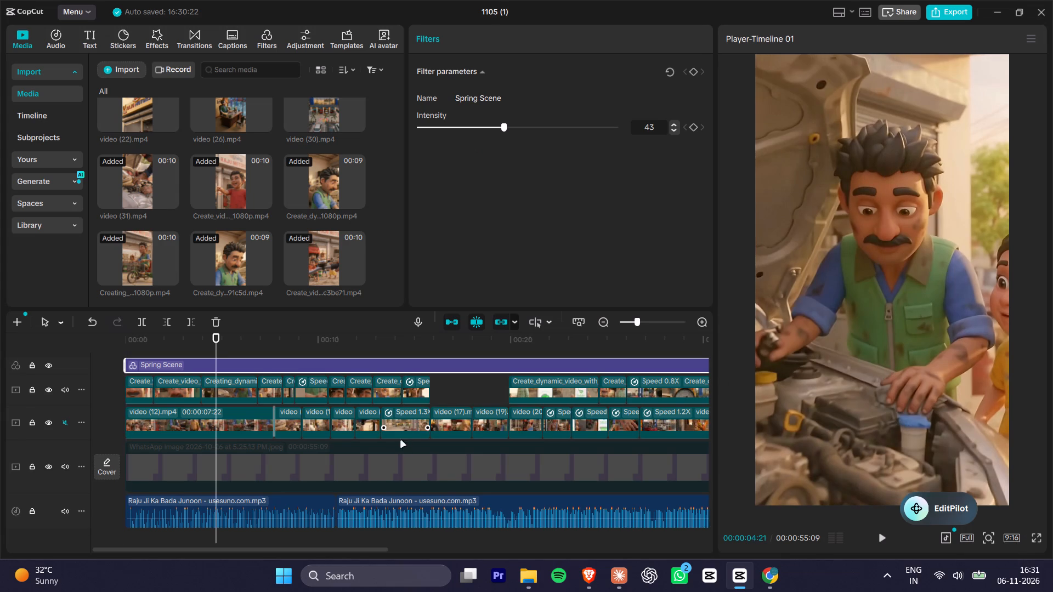
# Replay the video full screen from the very beginning through the scene of the worker in yellow stacking tyres.
pyautogui.moveTo(168, 344); pyautogui.dragTo(29, 355)
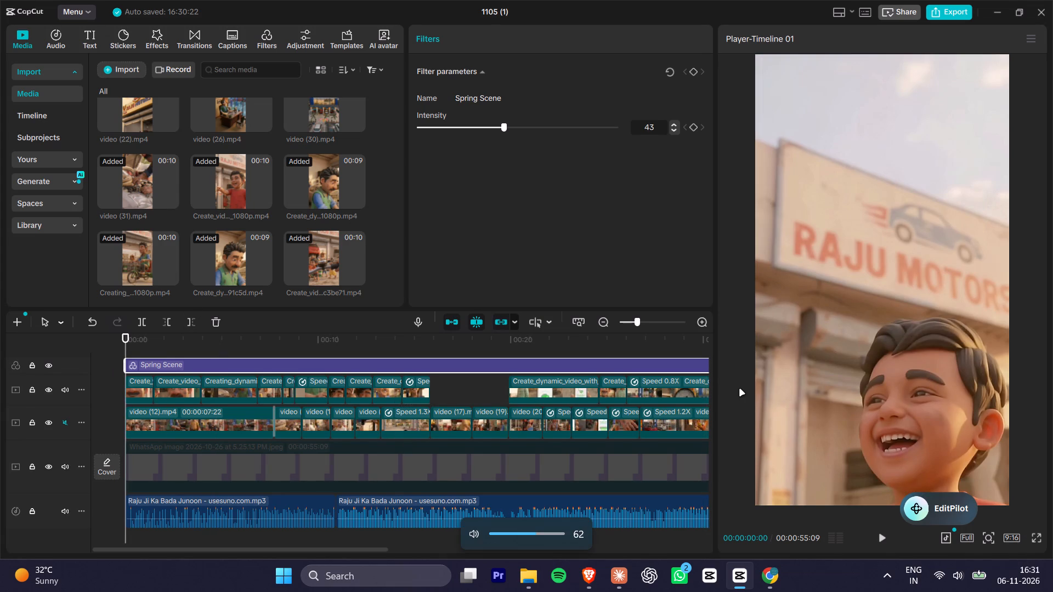
pyautogui.click(1034, 533)
pyautogui.press('space')
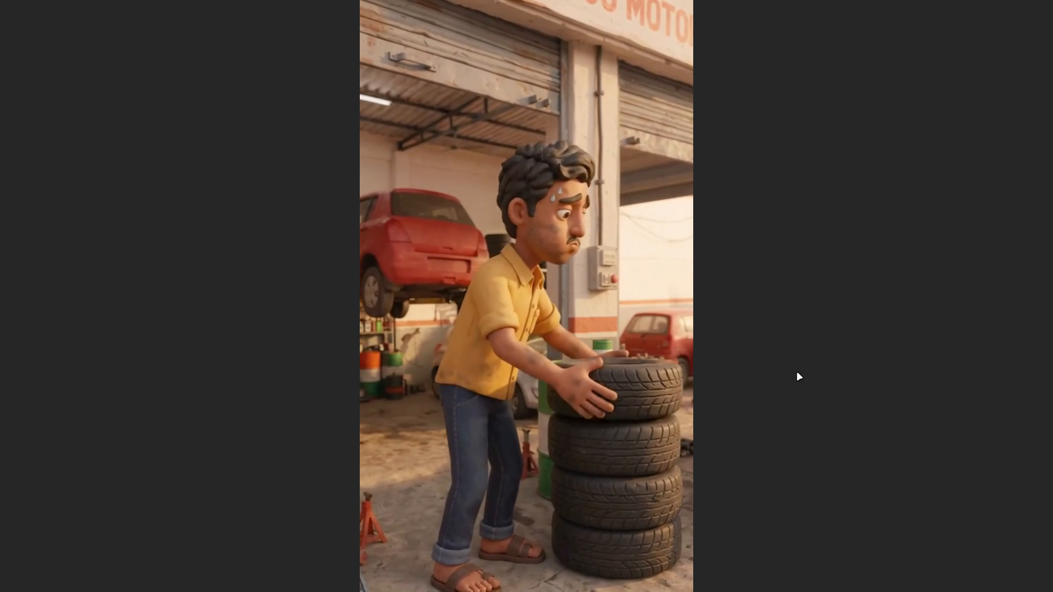
pyautogui.press('space')
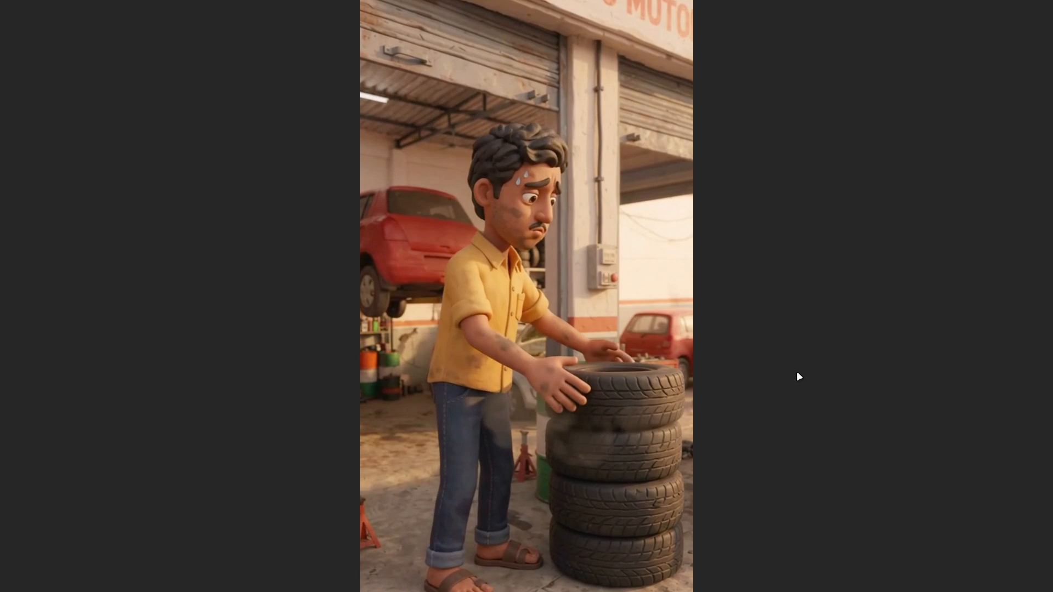
pyautogui.press('space')
pyautogui.press('space')
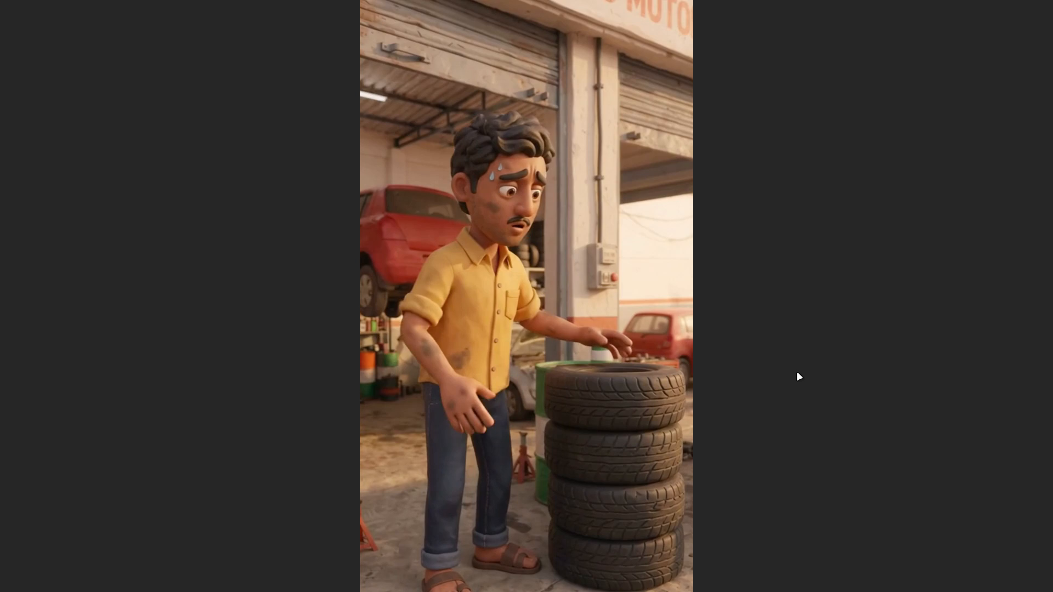
pyautogui.press('Escape')
pyautogui.press('f')
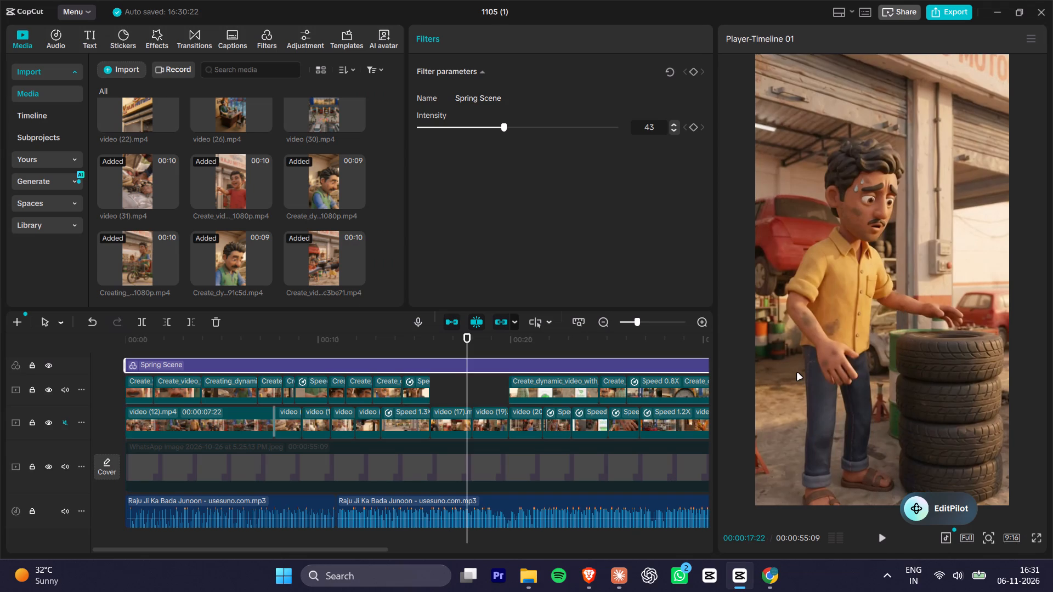
# Continue the full-screen preview from the tyre-stacking scene through the office conversation scenes and into the modern garage shot.
pyautogui.click(1031, 538)
pyautogui.click(1040, 540)
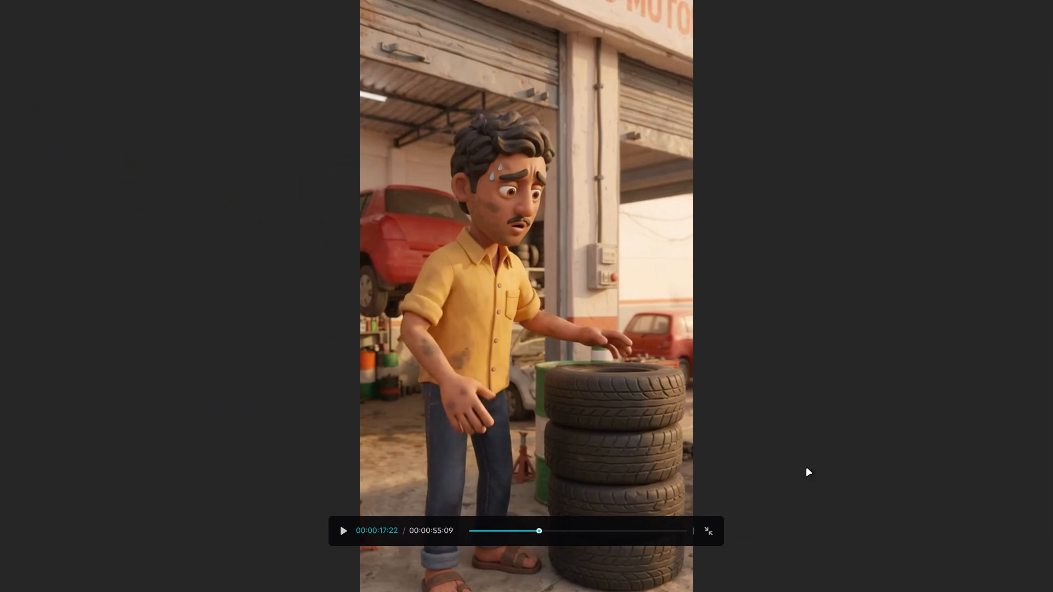
pyautogui.press('space')
pyautogui.press('space')
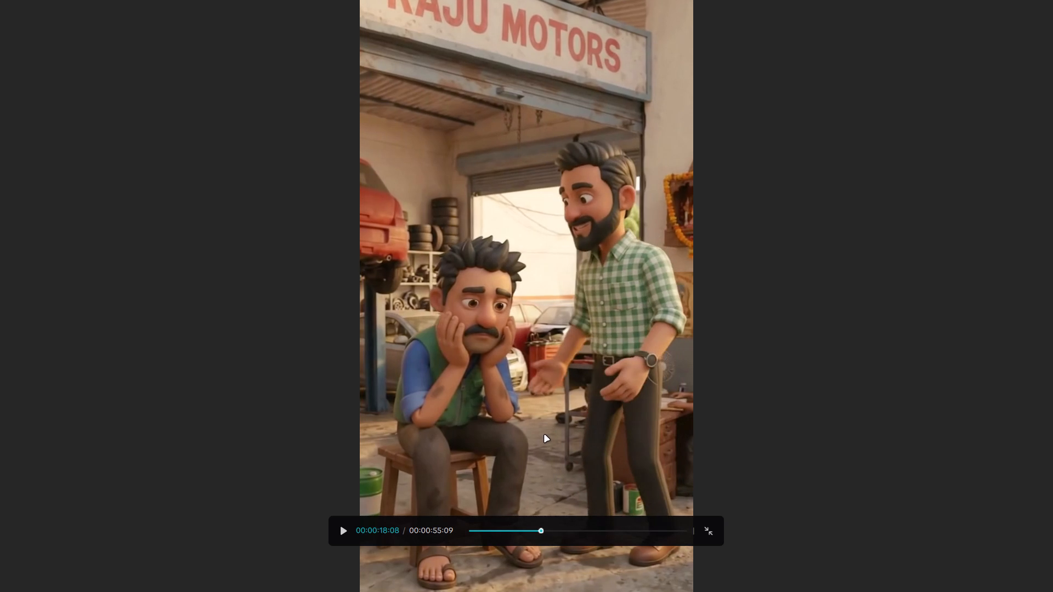
pyautogui.press('space')
pyautogui.press('space')
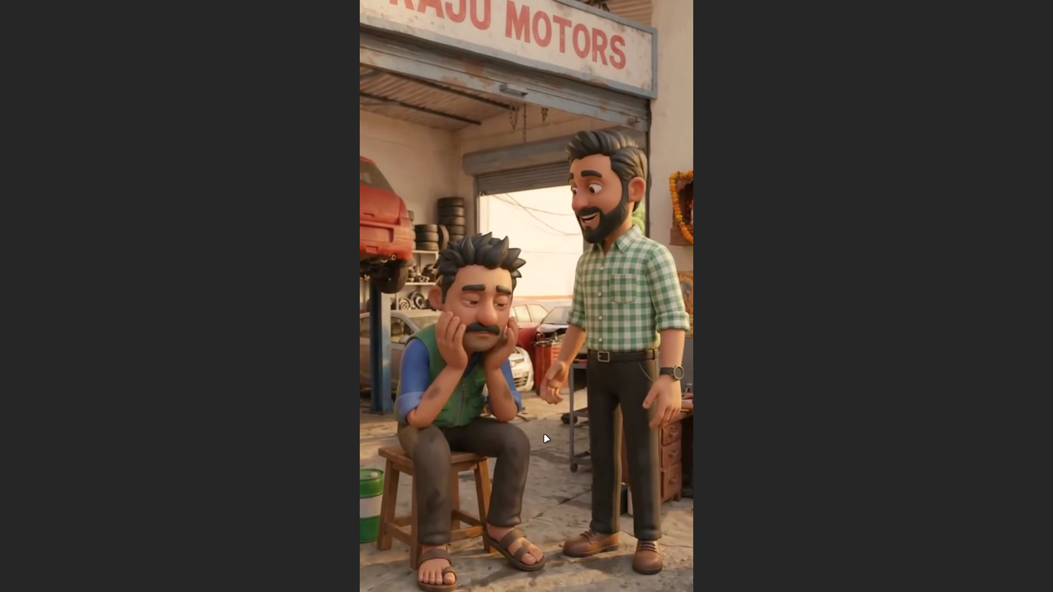
pyautogui.press('space')
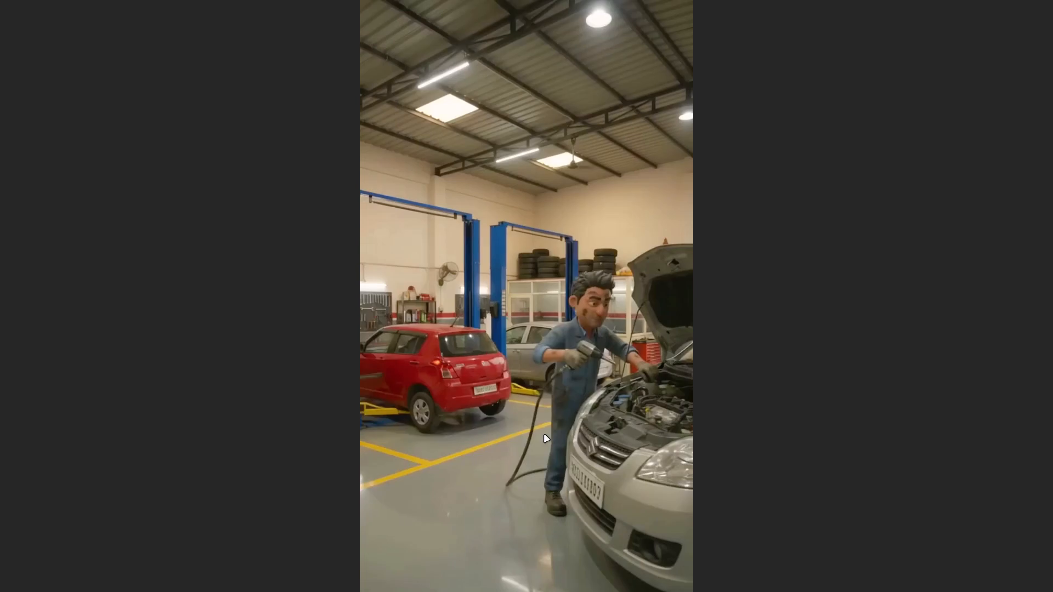
pyautogui.press('space')
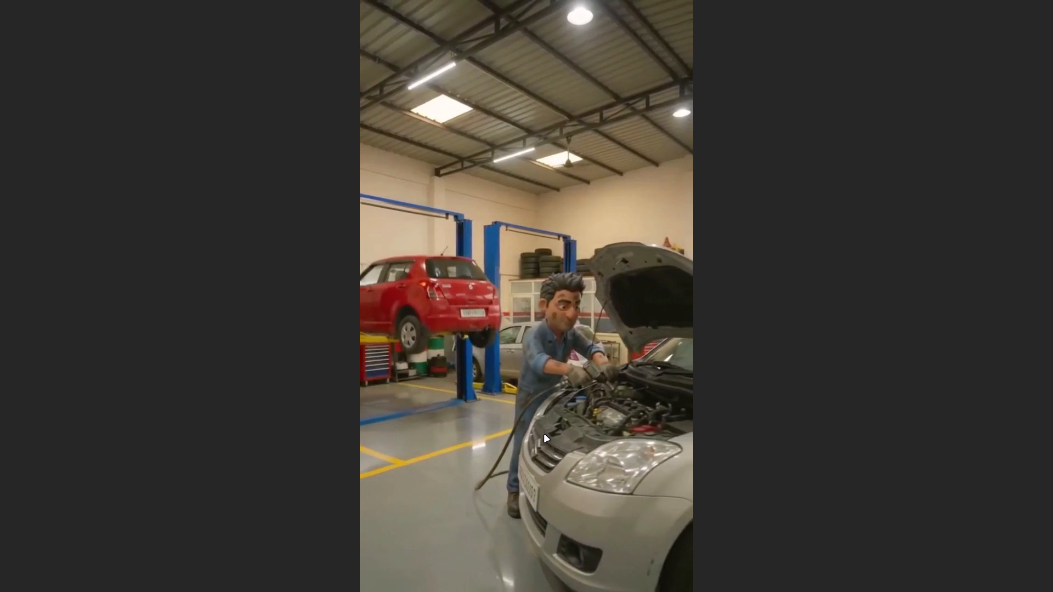
# Step frame by frame through the thumbs-up scene before the cut to the modern garage to examine the two men's movements.
pyautogui.press('Left')
pyautogui.press('Left')
pyautogui.press('Left')
pyautogui.press('Left')
pyautogui.press('Left')
pyautogui.press('Left')
pyautogui.press('Left')
pyautogui.press('Left')
pyautogui.press('Left')
pyautogui.press('Left')
pyautogui.press('Left')
pyautogui.press('Left')
pyautogui.press('Left')
pyautogui.press('Left')
pyautogui.press('Left')
pyautogui.press('Left')
pyautogui.press('Left')
pyautogui.press('Left')
pyautogui.press('Left')
pyautogui.press('Left')
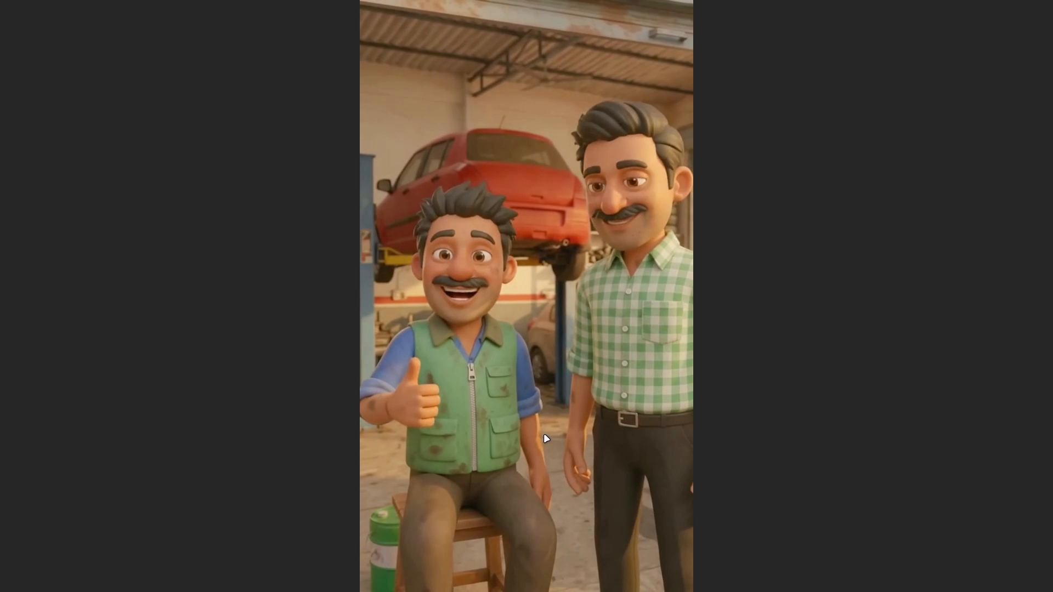
pyautogui.press('Right')
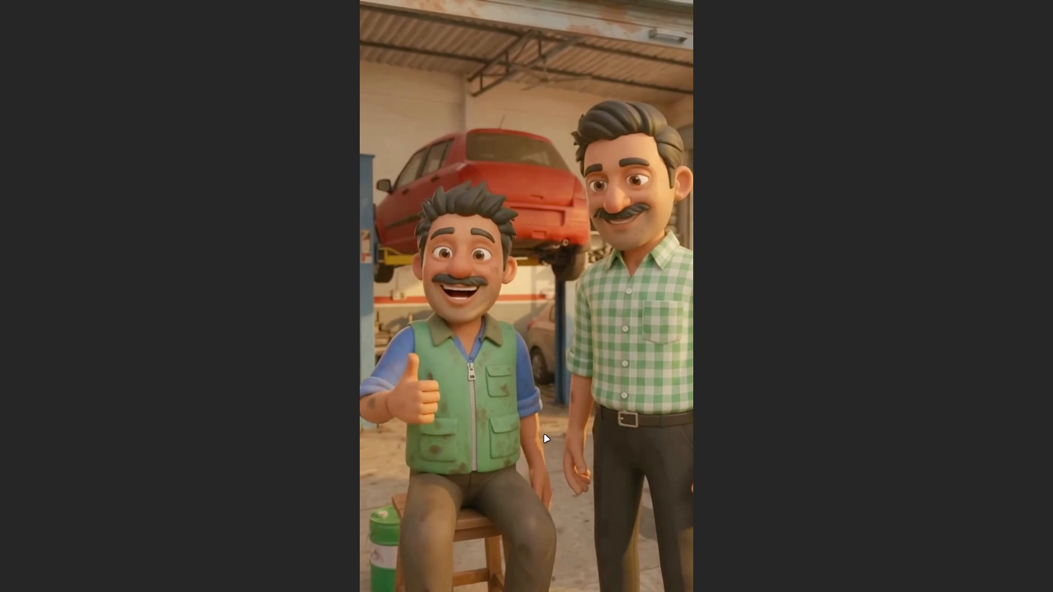
pyautogui.press('Right')
pyautogui.press('Right')
pyautogui.press('Right')
pyautogui.press('Right')
pyautogui.press('Right')
pyautogui.press('Right')
pyautogui.press('Right')
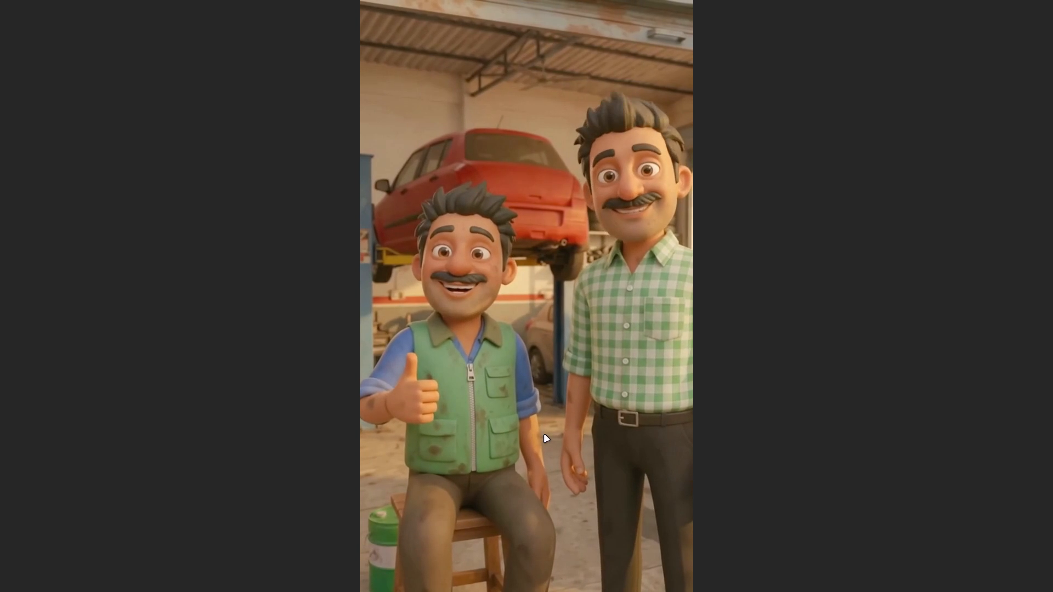
pyautogui.press('Right')
pyautogui.press('Left')
pyautogui.press('Left')
pyautogui.press('Left')
pyautogui.press('Left')
pyautogui.press('Left')
pyautogui.press('Left')
pyautogui.press('Left')
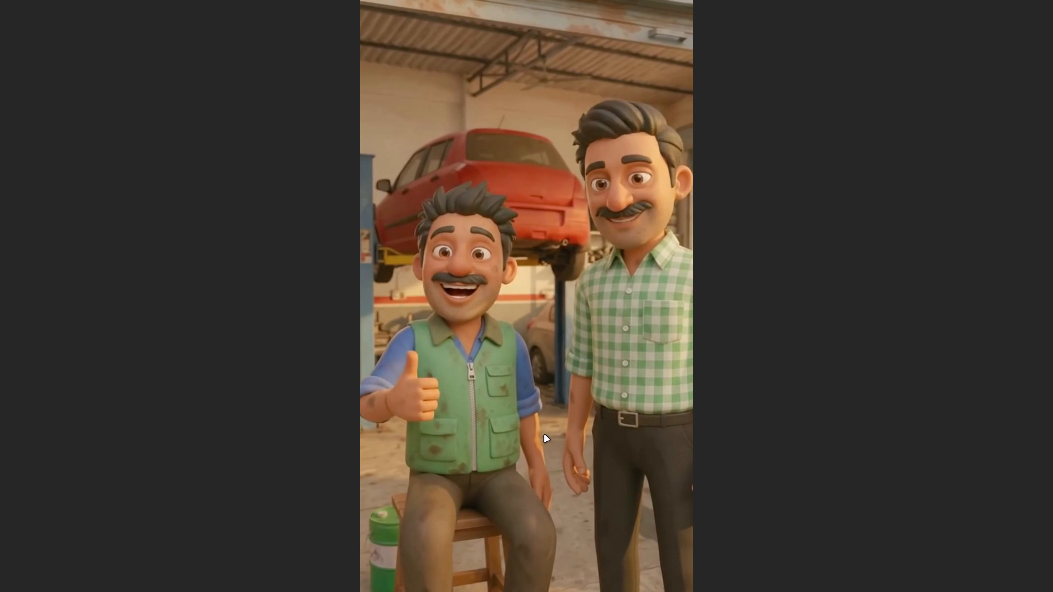
pyautogui.press('Left')
pyautogui.press('Left')
pyautogui.press('Left')
pyautogui.press('Left')
pyautogui.press('Left')
pyautogui.press('Left')
pyautogui.press('Left')
pyautogui.press('Left')
pyautogui.press('Left')
pyautogui.press('Left')
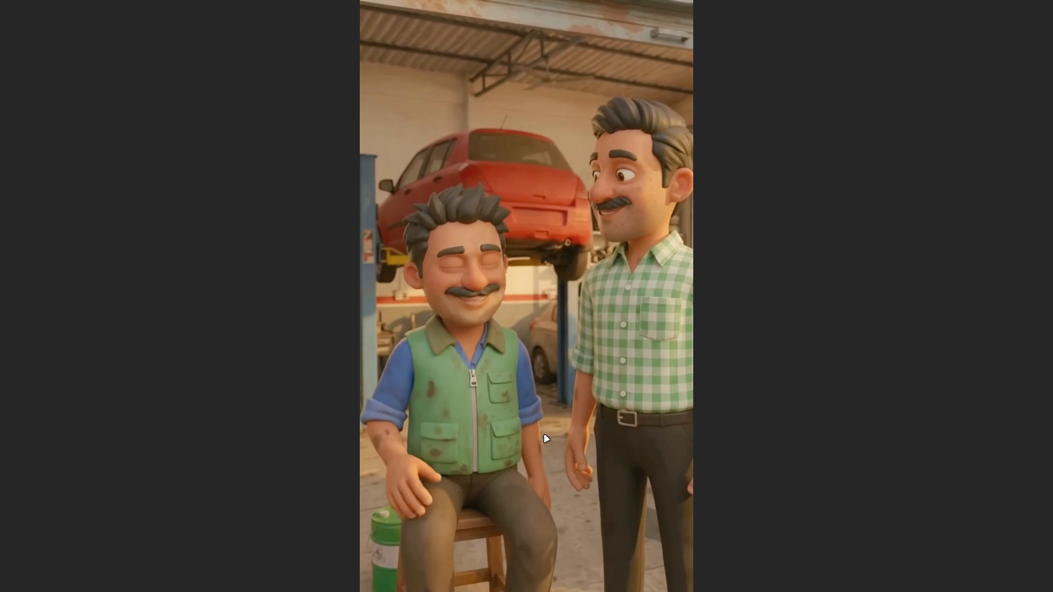
pyautogui.press('Left')
pyautogui.press('Left')
pyautogui.press('Left')
pyautogui.press('Left')
pyautogui.press('Left')
# Replay full screen from the thumbs-up scene through the modern garage shot to the tea scene in the office.
pyautogui.press('space')
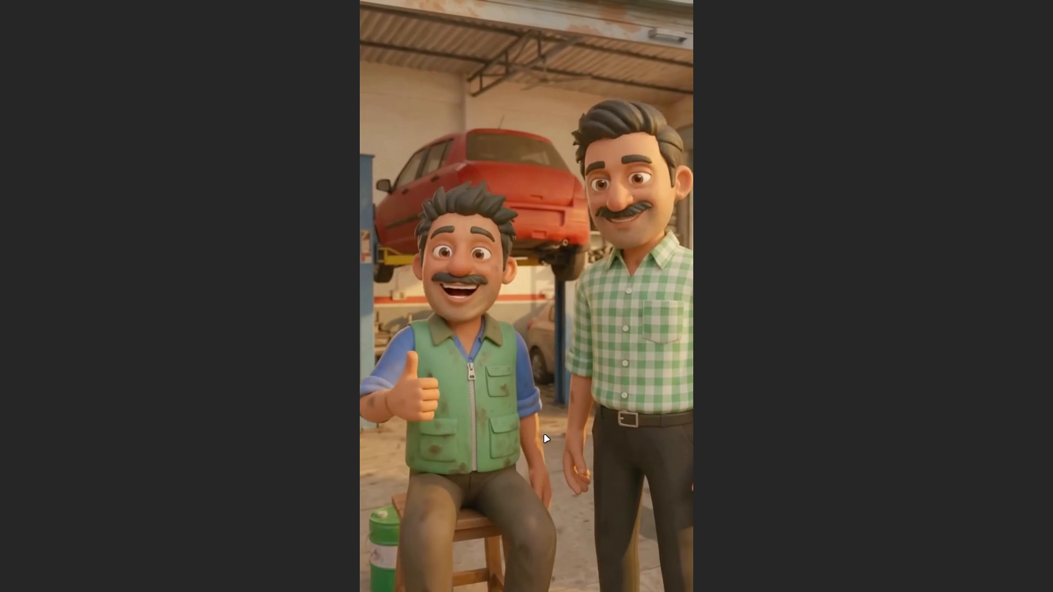
pyautogui.press('space')
pyautogui.press('space')
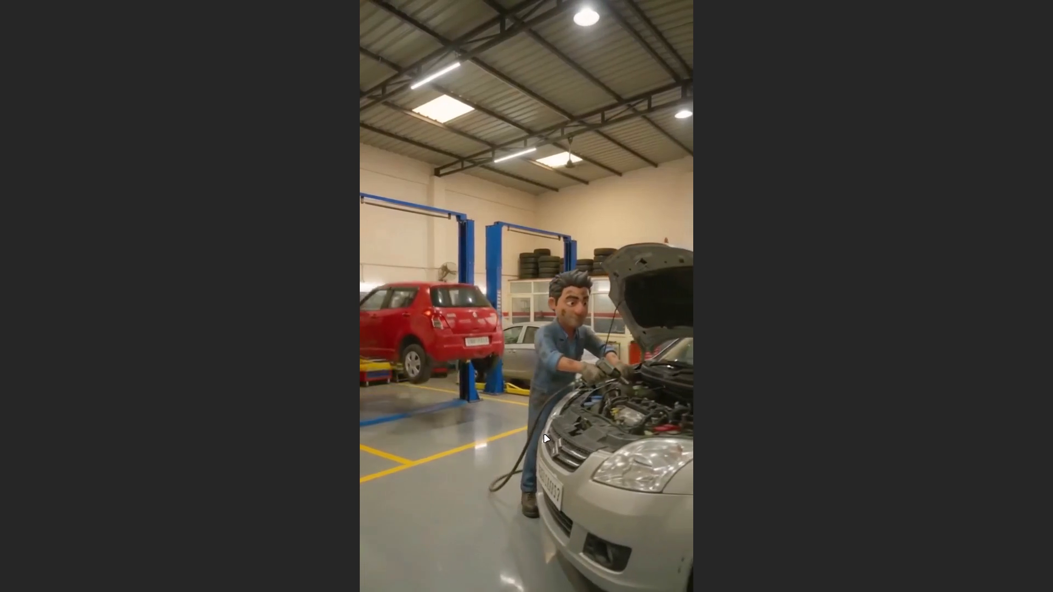
pyautogui.press('space')
pyautogui.press('space')
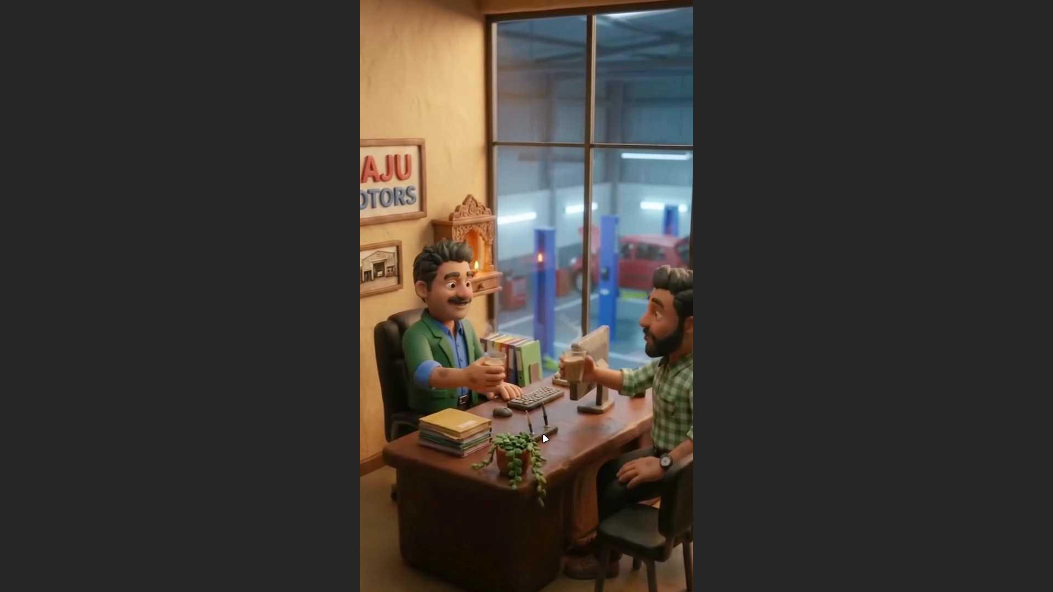
pyautogui.press('space')
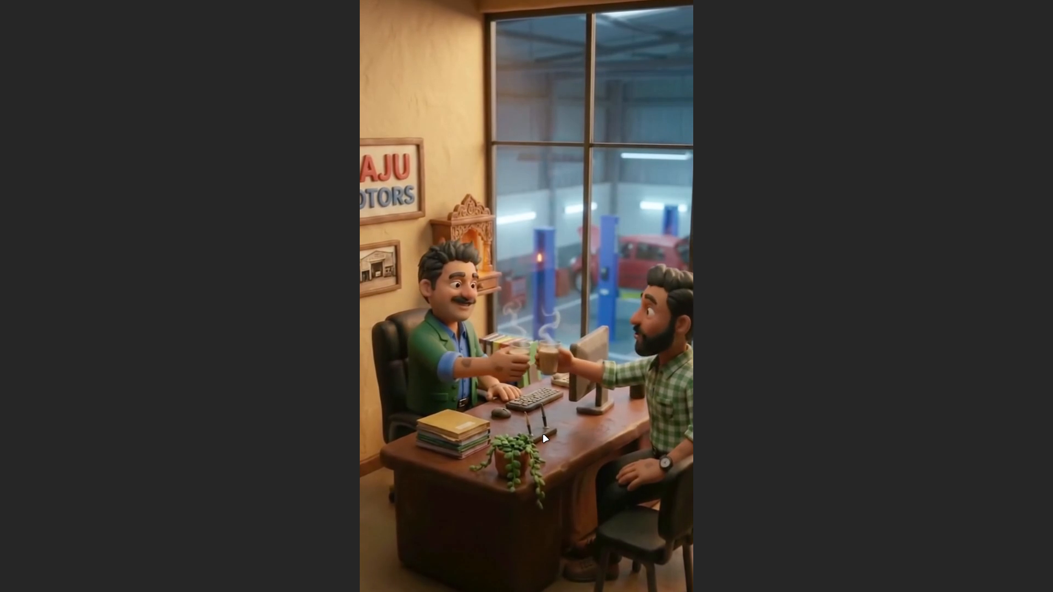
pyautogui.press('space')
pyautogui.press('space')
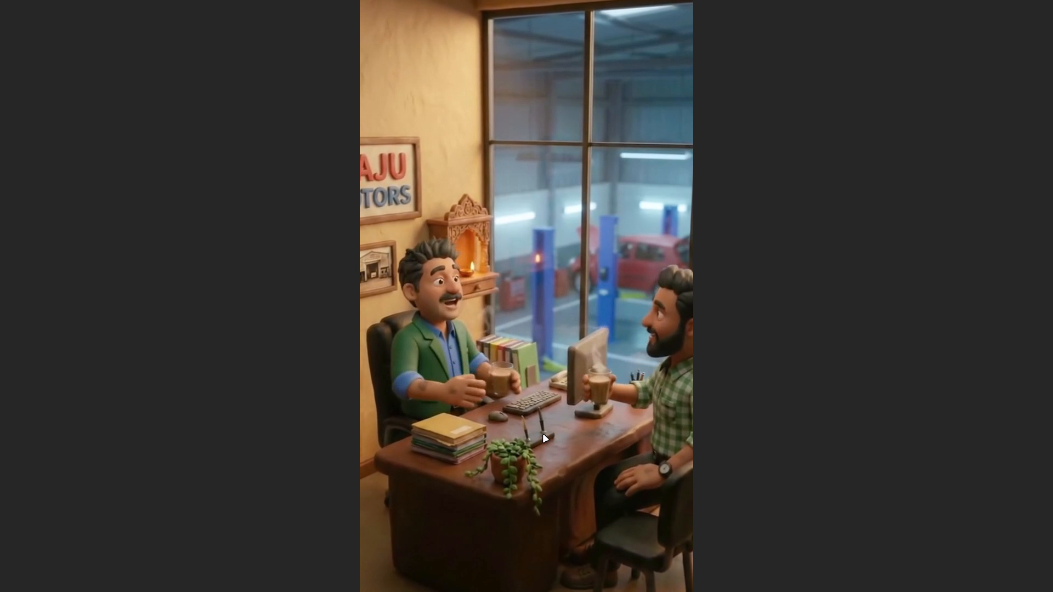
# Go back to the Raju Motors exterior, replay through the office tea scene to the owner walking in the garage, and exit full screen.
pyautogui.press('Left')
pyautogui.press('Left')
pyautogui.press('Left')
pyautogui.press('Left')
pyautogui.press('Left')
pyautogui.press('Left')
pyautogui.press('Left')
pyautogui.press('Left')
pyautogui.press('Left')
pyautogui.press('Left')
pyautogui.press('Left')
pyautogui.press('Left')
pyautogui.press('Left')
pyautogui.press('Left')
pyautogui.press('Left')
pyautogui.press('Left')
pyautogui.press('Left')
pyautogui.press('Left')
pyautogui.press('Left')
pyautogui.press('Left')
pyautogui.press('Left')
pyautogui.press('Left')
pyautogui.press('Left')
pyautogui.press('Left')
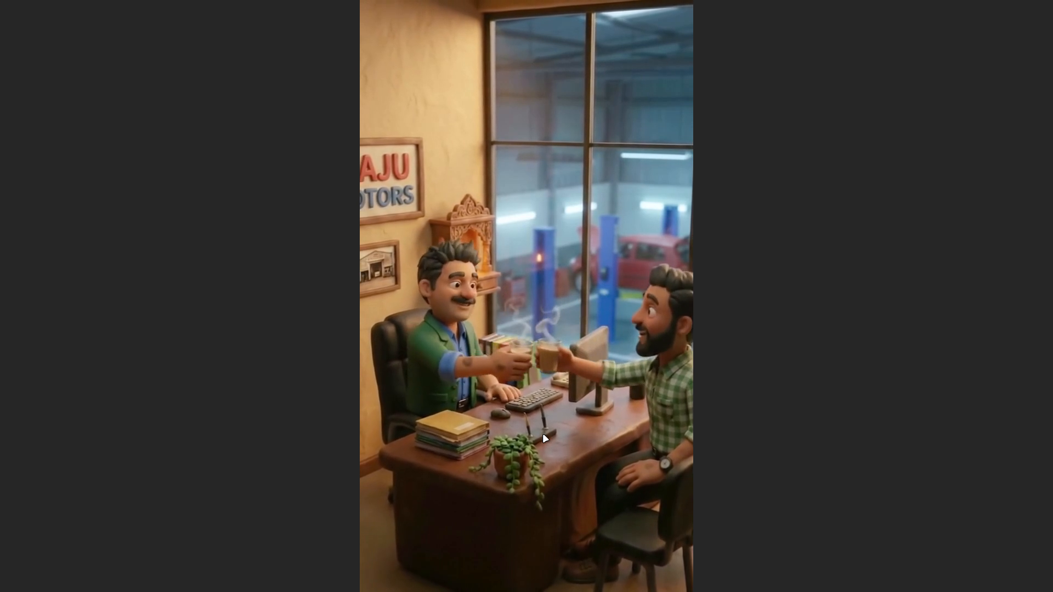
pyautogui.press('Left')
pyautogui.press('space')
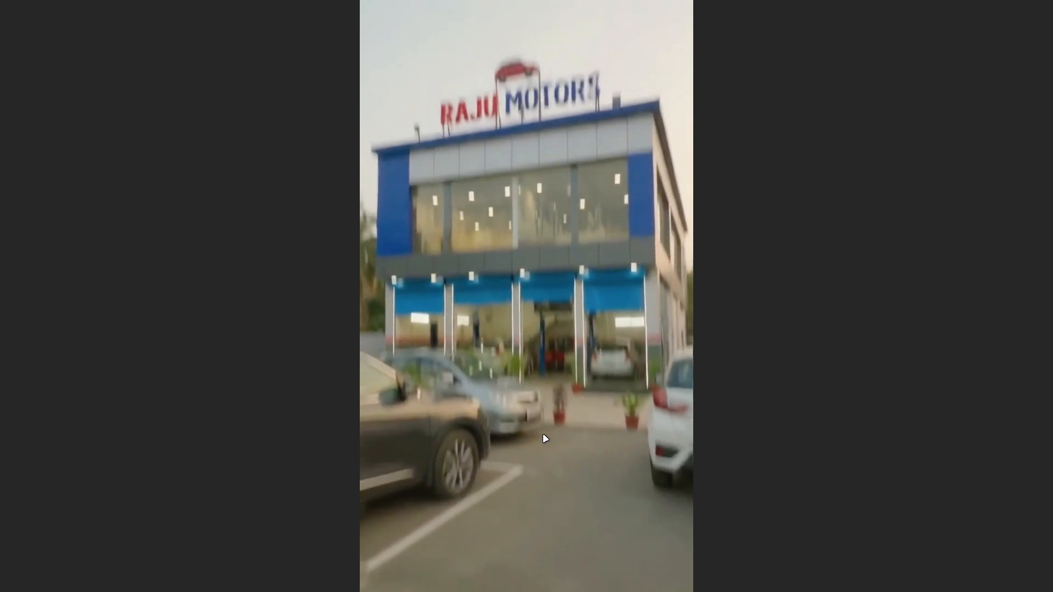
pyautogui.press('space')
pyautogui.press('space')
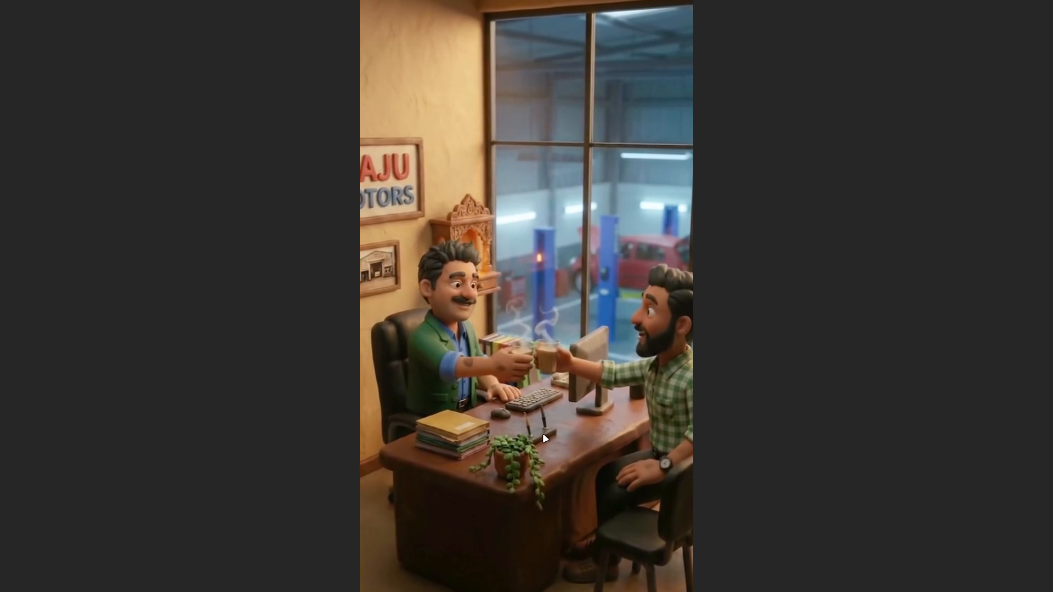
pyautogui.press('space')
pyautogui.press('space')
pyautogui.press('space')
pyautogui.press('space')
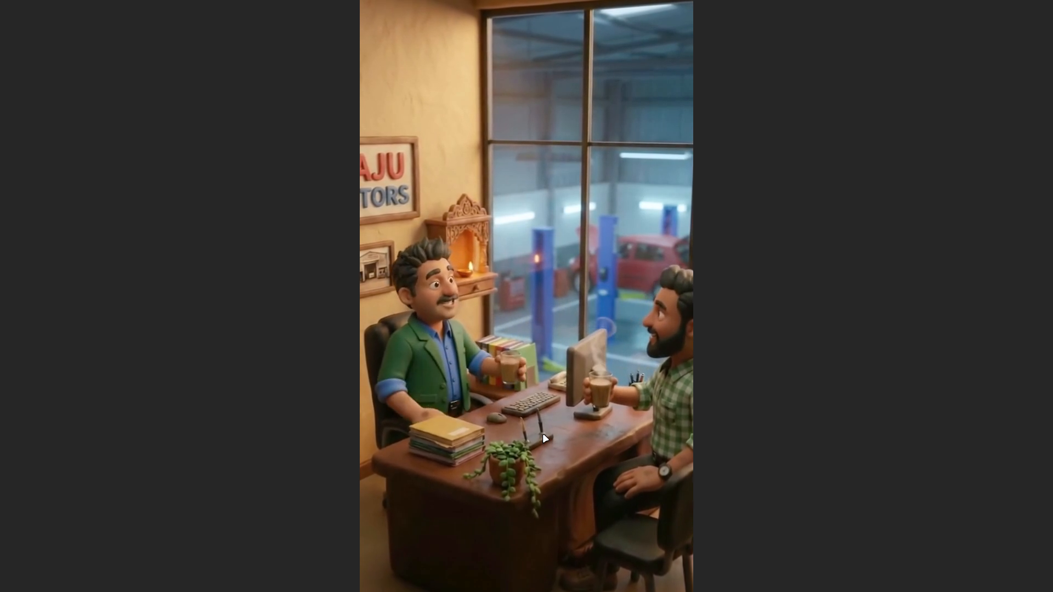
pyautogui.press('space')
pyautogui.press('space')
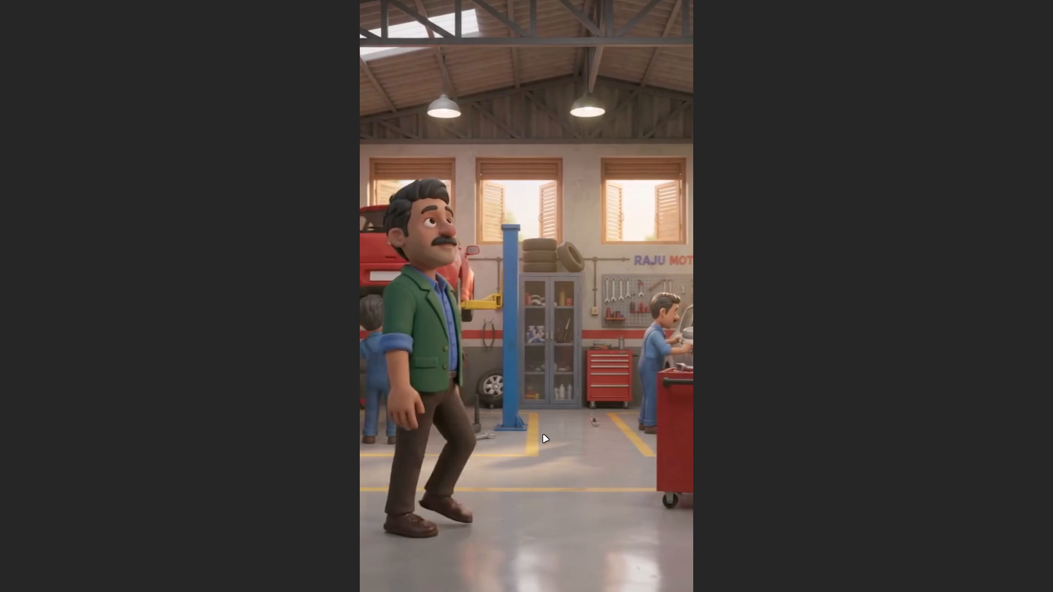
pyautogui.press('space')
pyautogui.press('Escape')
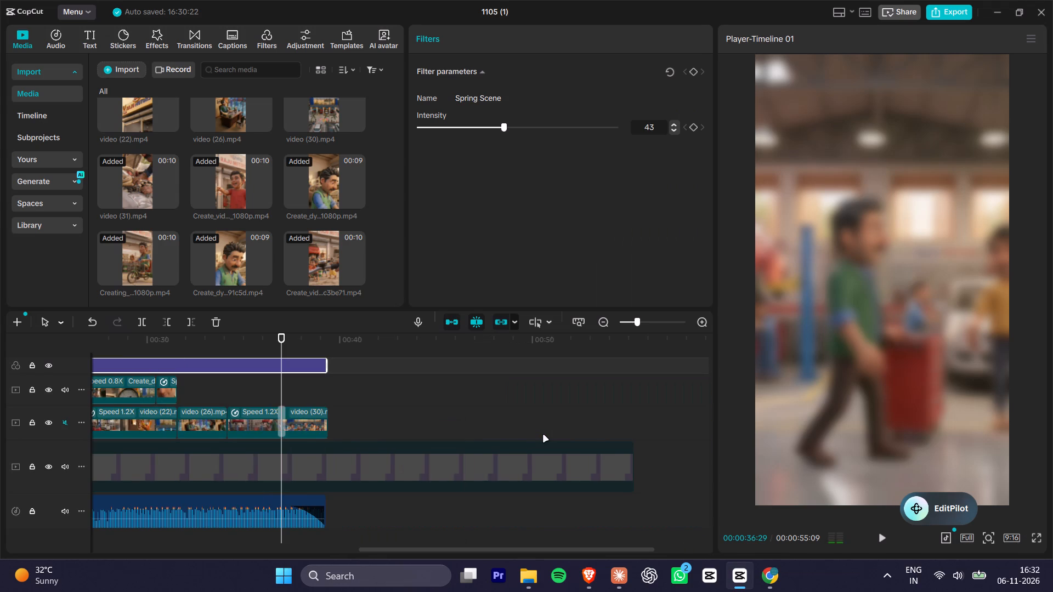
# Scrub the timeline across the loan-signing and lifted red car shots, and briefly play the woman carrying the blue folder.
pyautogui.moveTo(173, 343); pyautogui.dragTo(173, 344)
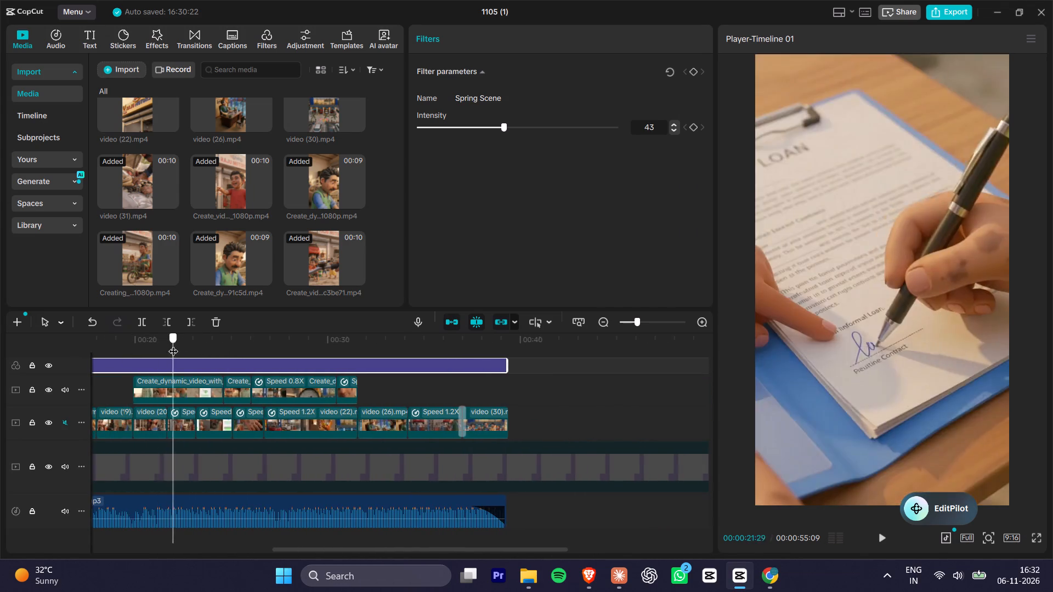
pyautogui.moveTo(173, 344); pyautogui.dragTo(332, 358)
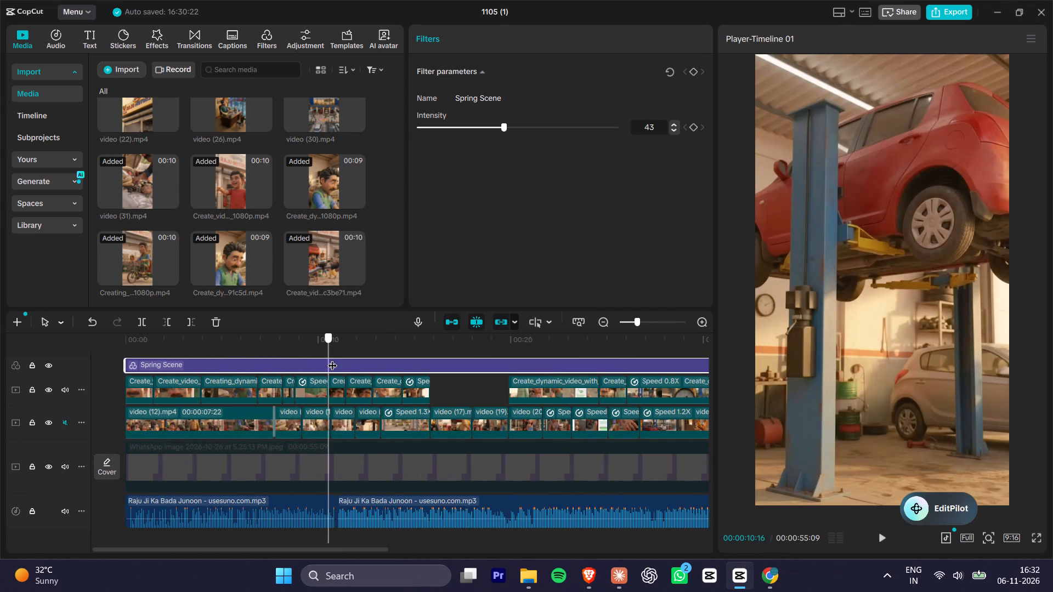
pyautogui.moveTo(332, 358); pyautogui.dragTo(506, 363)
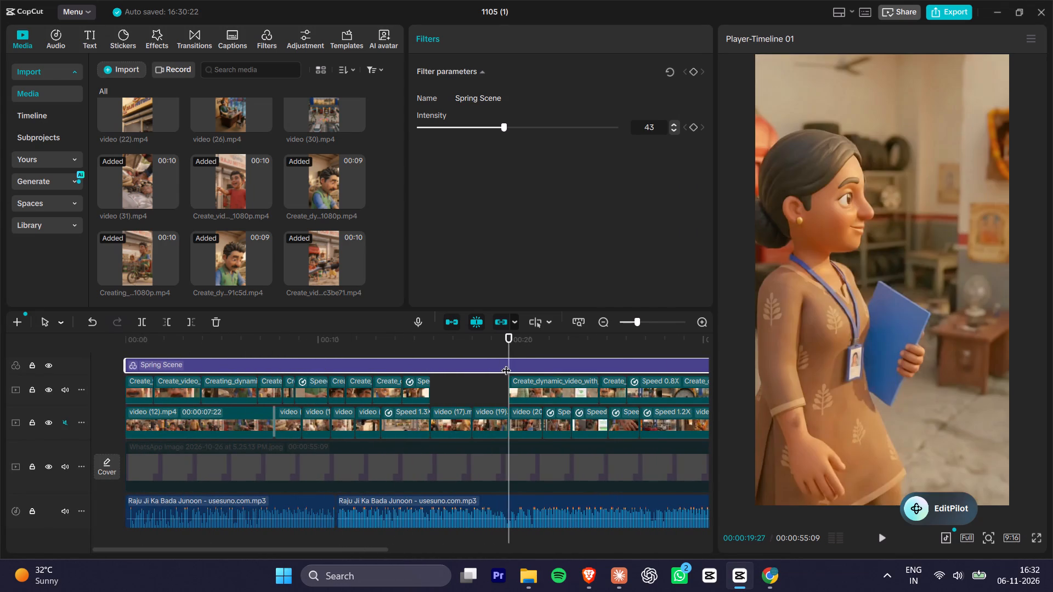
pyautogui.press('space')
pyautogui.press('space')
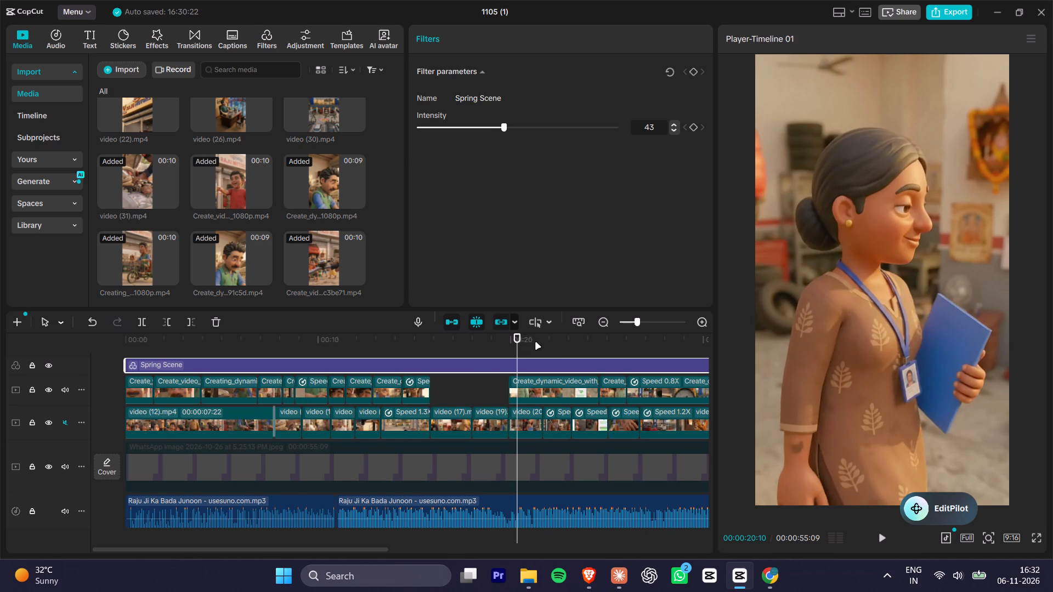
# Compare the Svatantra phone closeup with the Spring Scene filter repeatedly disabled and enabled, leaving the filter enabled.
pyautogui.moveTo(546, 339); pyautogui.dragTo(572, 333)
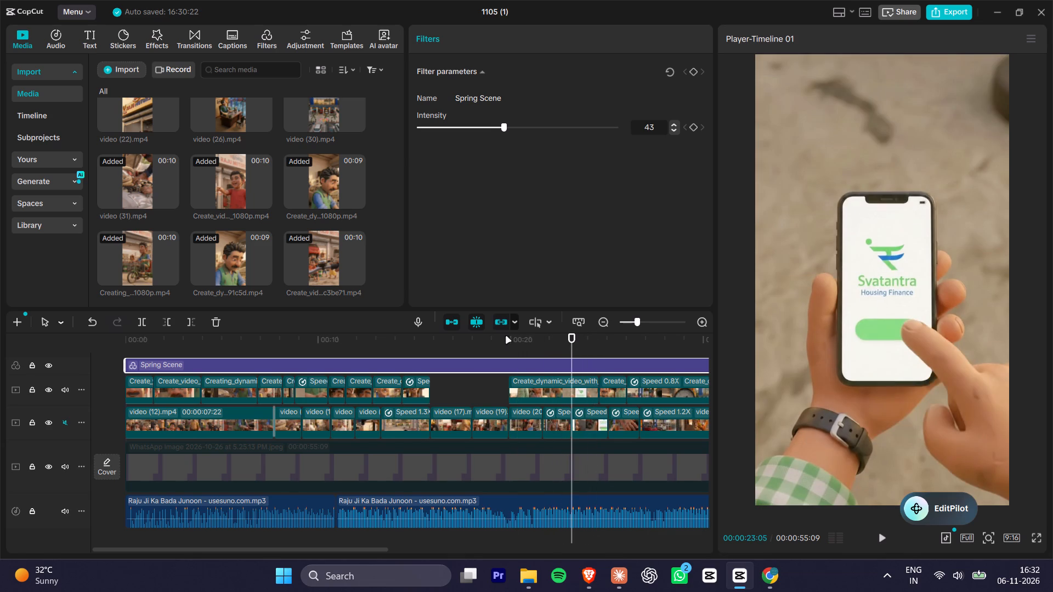
pyautogui.press('v')
pyautogui.press('v')
pyautogui.press('v')
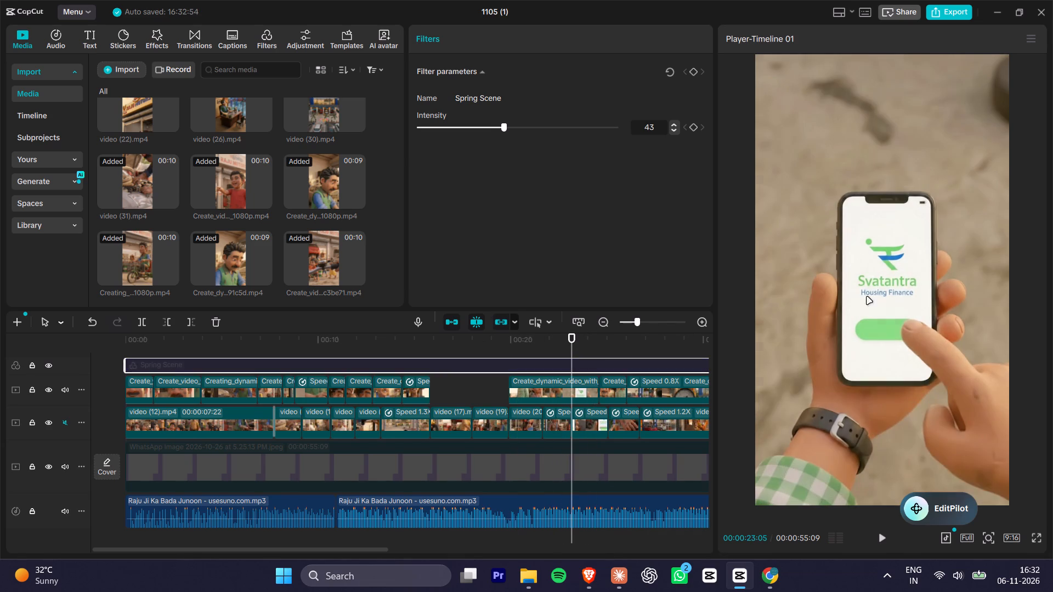
pyautogui.press('v')
pyautogui.write('vv')
pyautogui.press('v')
pyautogui.press('v')
pyautogui.press('v')
pyautogui.press('v')
pyautogui.press('v')
pyautogui.press('v')
# Scrub from the woman with the blue folder through the phone checkmark closeup to the thumbs-up scene.
pyautogui.click(527, 344)
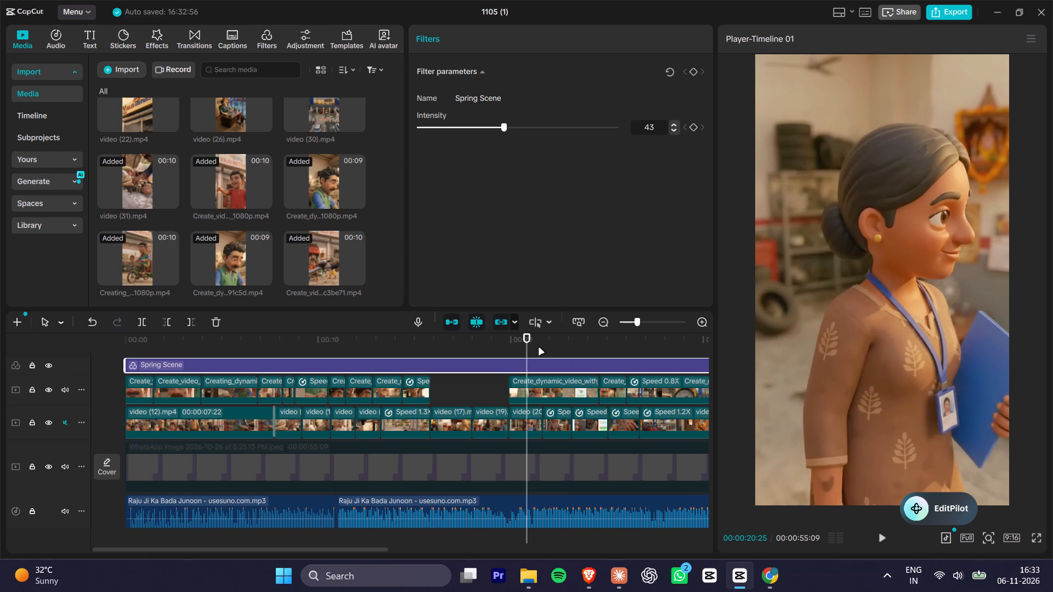
pyautogui.moveTo(539, 339); pyautogui.dragTo(596, 328)
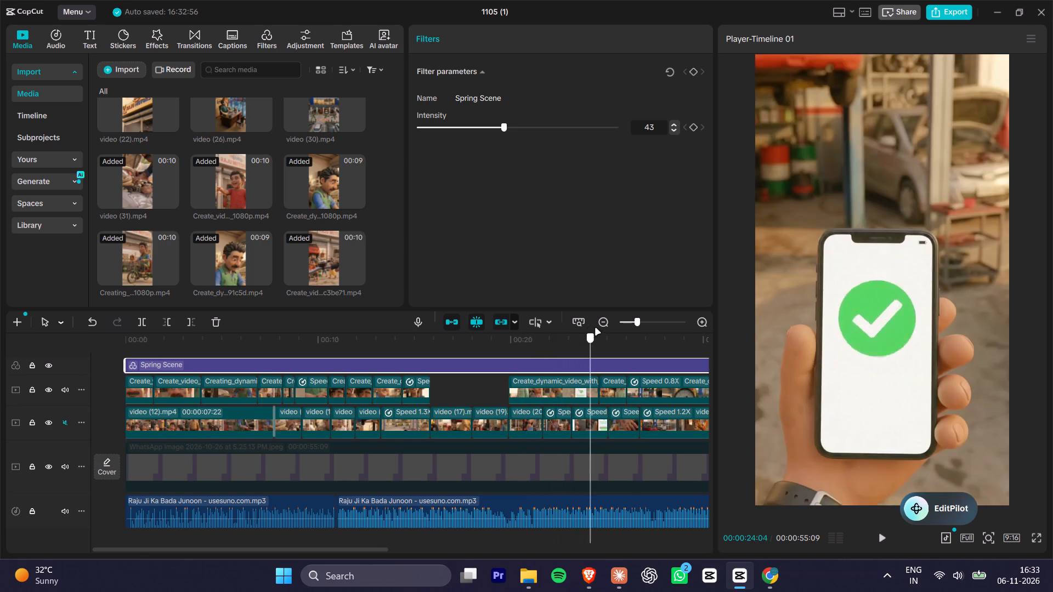
pyautogui.moveTo(596, 328); pyautogui.dragTo(621, 326)
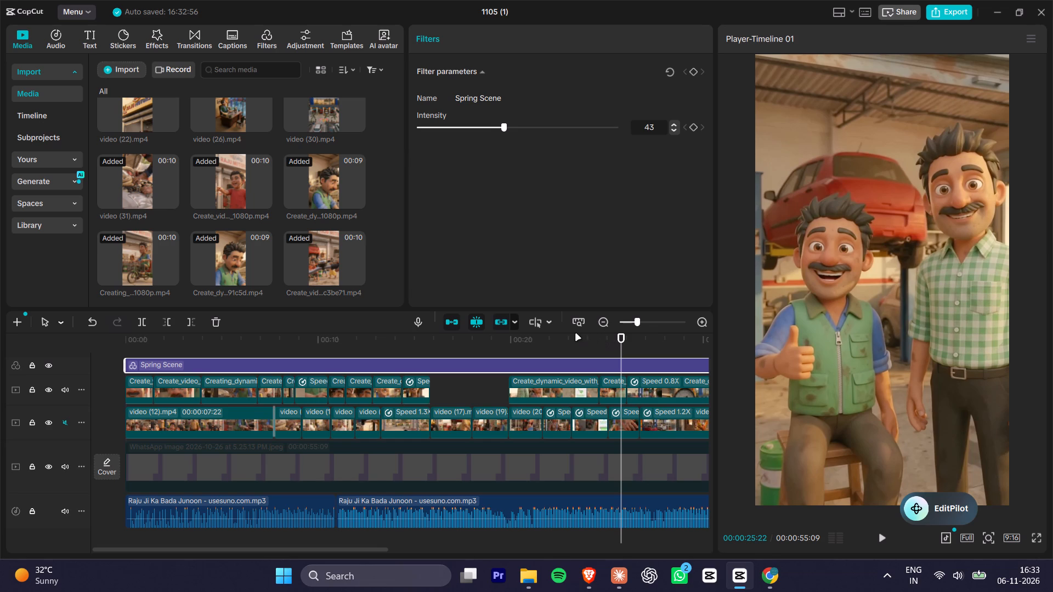
pyautogui.moveTo(568, 342); pyautogui.dragTo(576, 337)
pyautogui.hotkey('alt', 'Tab')
pyautogui.hotkey('alt', 'Tab')
pyautogui.hotkey('alt', 'Tab')
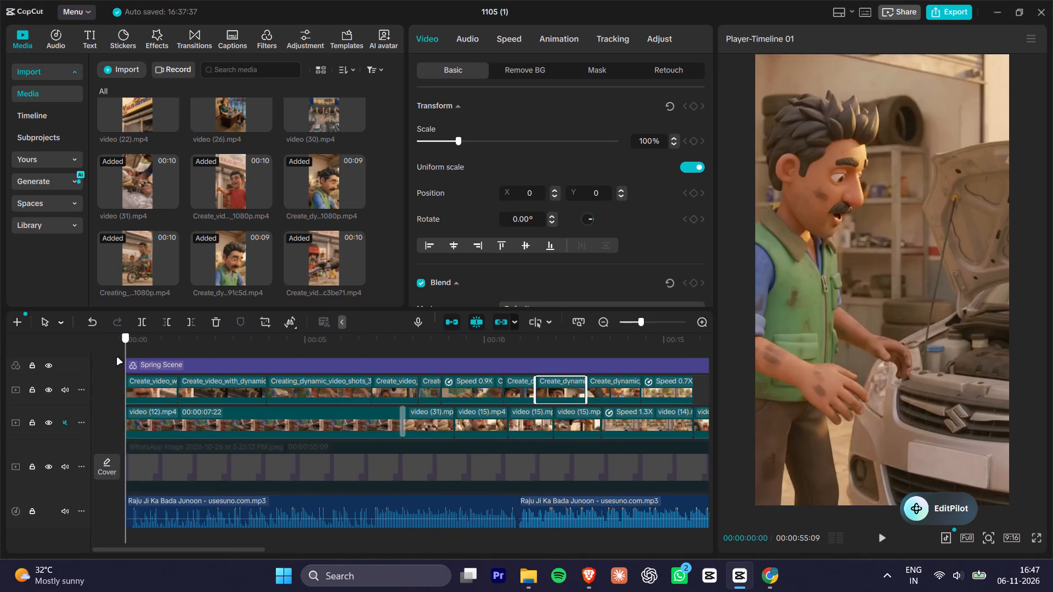
pyautogui.moveTo(117, 358); pyautogui.dragTo(485, 365)
pyautogui.press('space')
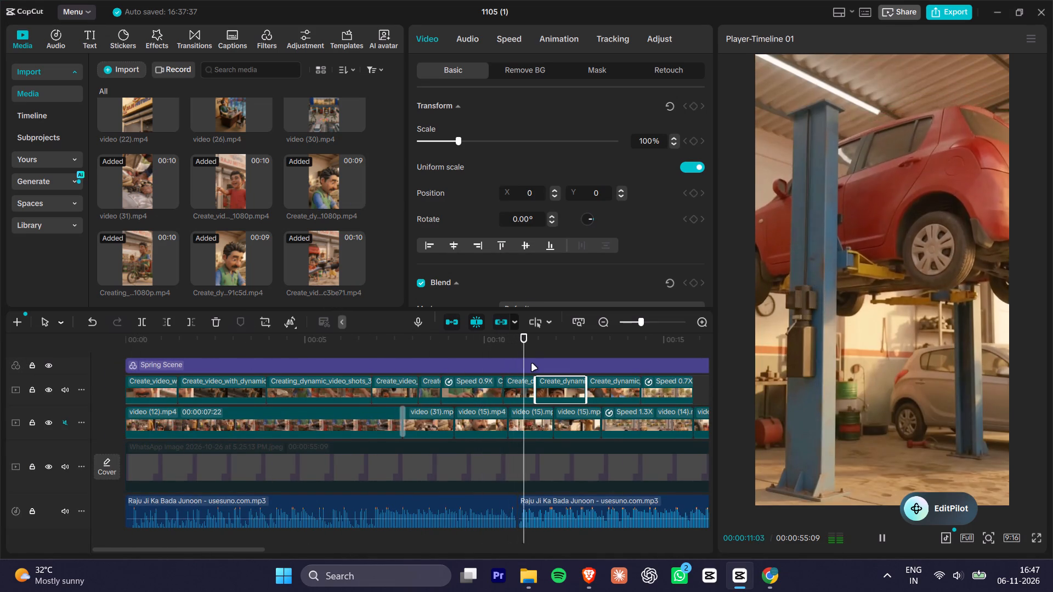
pyautogui.press('space')
pyautogui.press('space')
pyautogui.press('space')
pyautogui.click(555, 386)
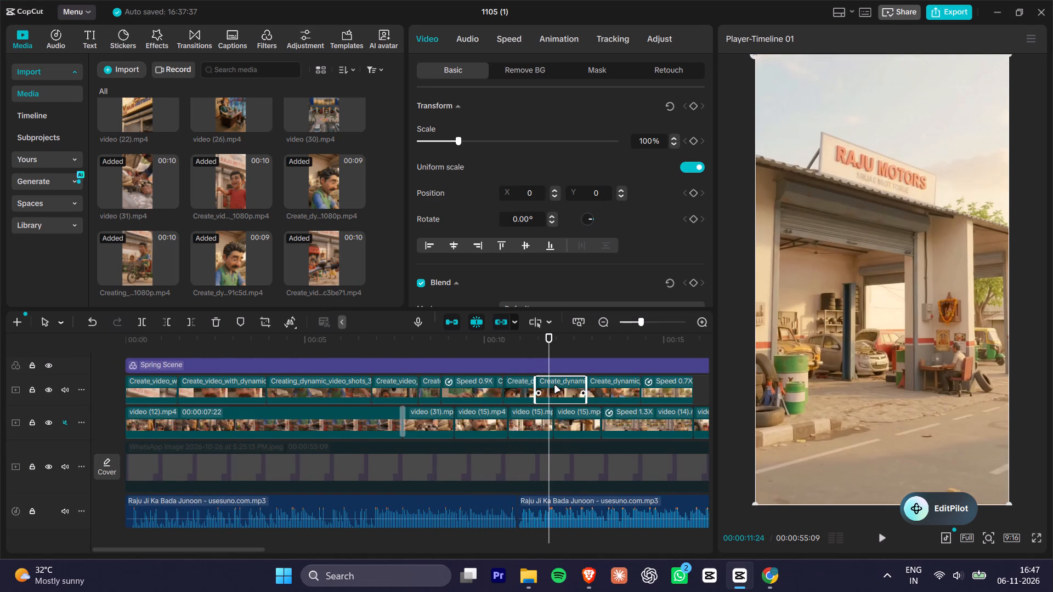
pyautogui.press('space')
pyautogui.press('space')
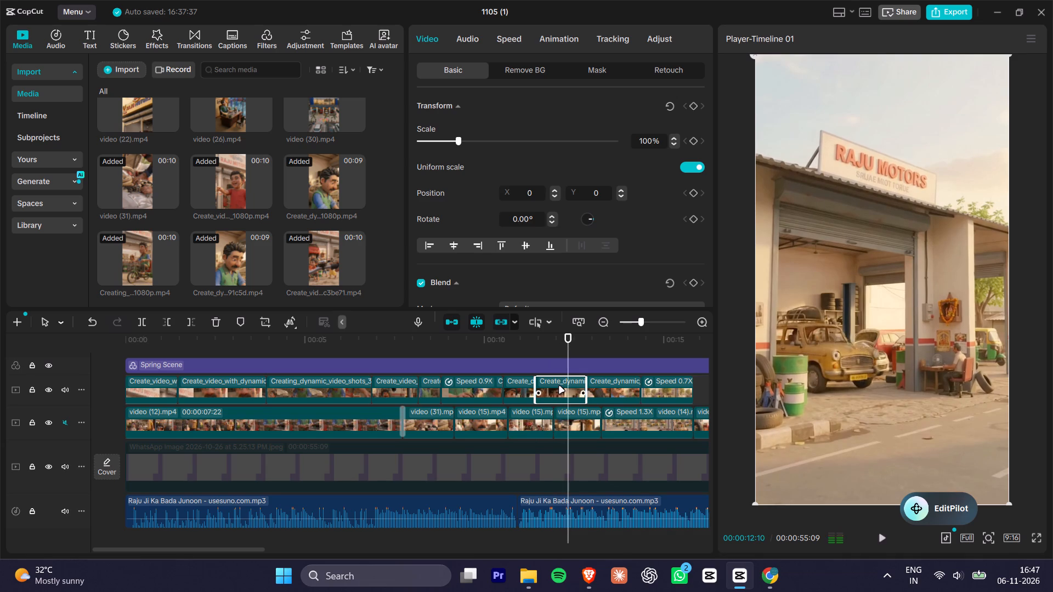
pyautogui.press('space')
pyautogui.press('space')
pyautogui.click(566, 386)
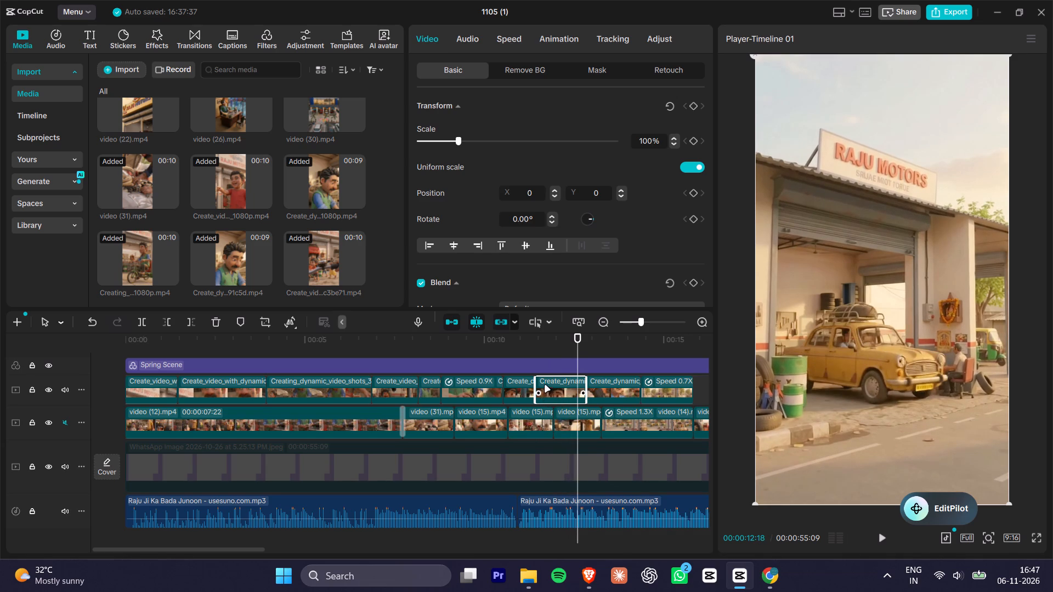
pyautogui.press('Delete')
# Import Garage_exterior_zoom_out_988373e1 and Create_clay_style_video_24df05a3 from the Downloads folder into the project media.
pyautogui.click(111, 69)
pyautogui.click(145, 99)
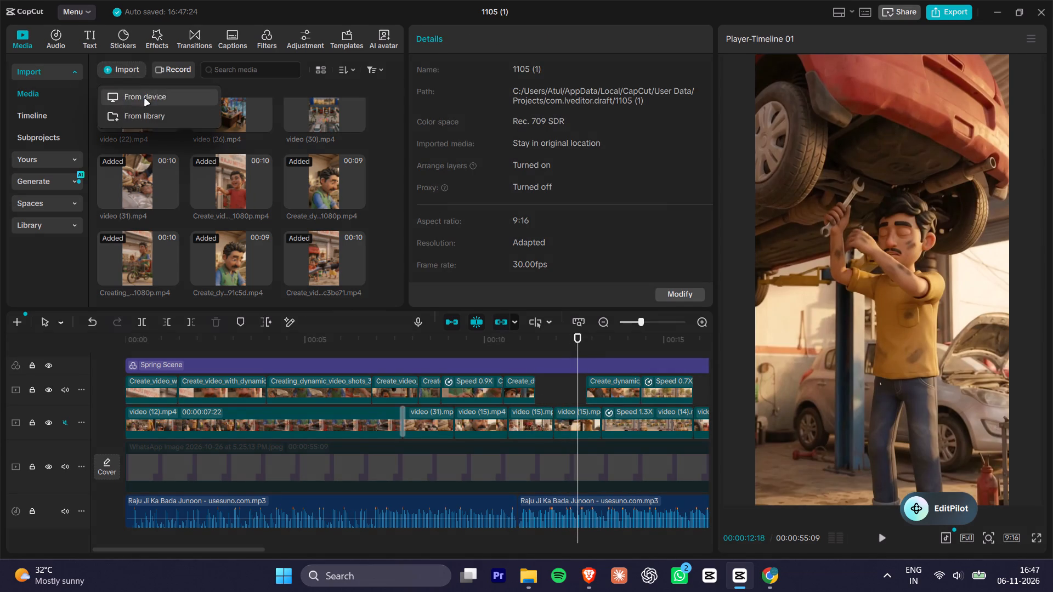
pyautogui.click(144, 128)
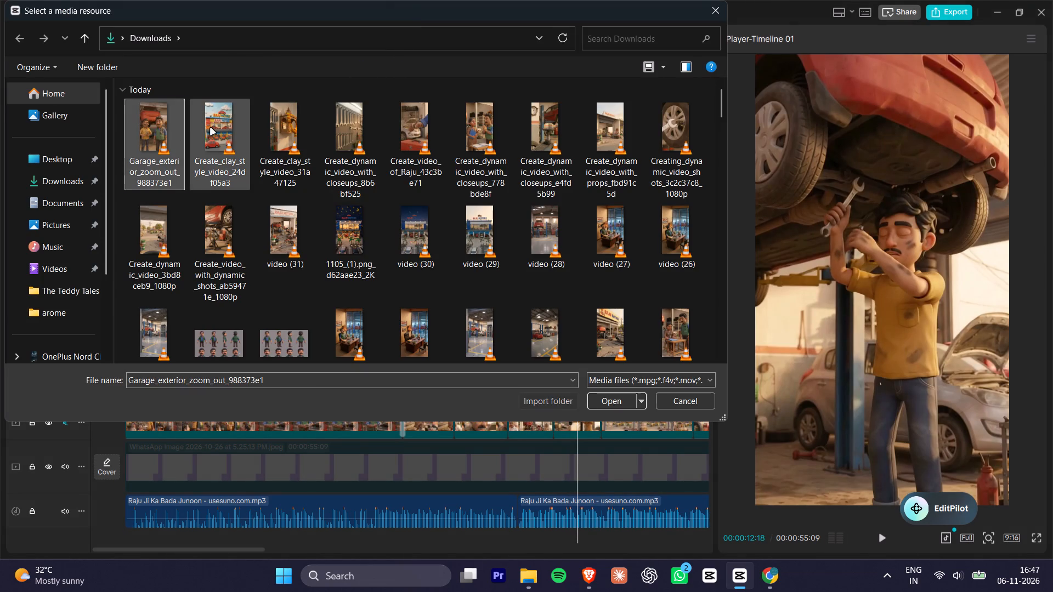
pyautogui.keyDown('ctrl'); pyautogui.click(211, 128); pyautogui.keyUp('ctrl')
pyautogui.press('Return')
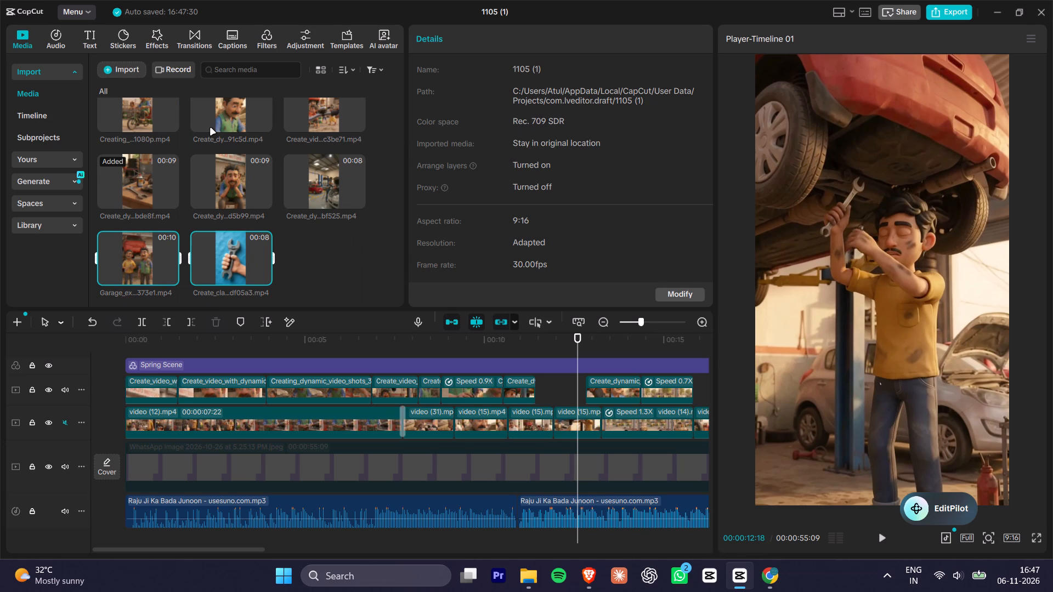
# Add the Garage_exterior_zoom_out clip to a new track above the Spring Scene effect, starting at about 00:00:07.
pyautogui.click(109, 252)
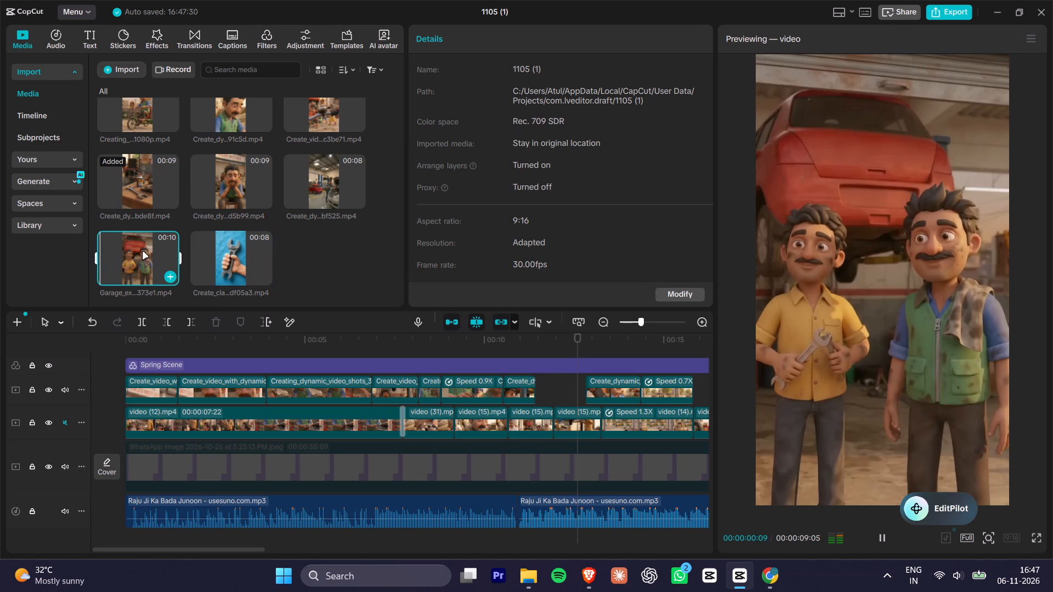
pyautogui.moveTo(143, 252); pyautogui.dragTo(367, 337)
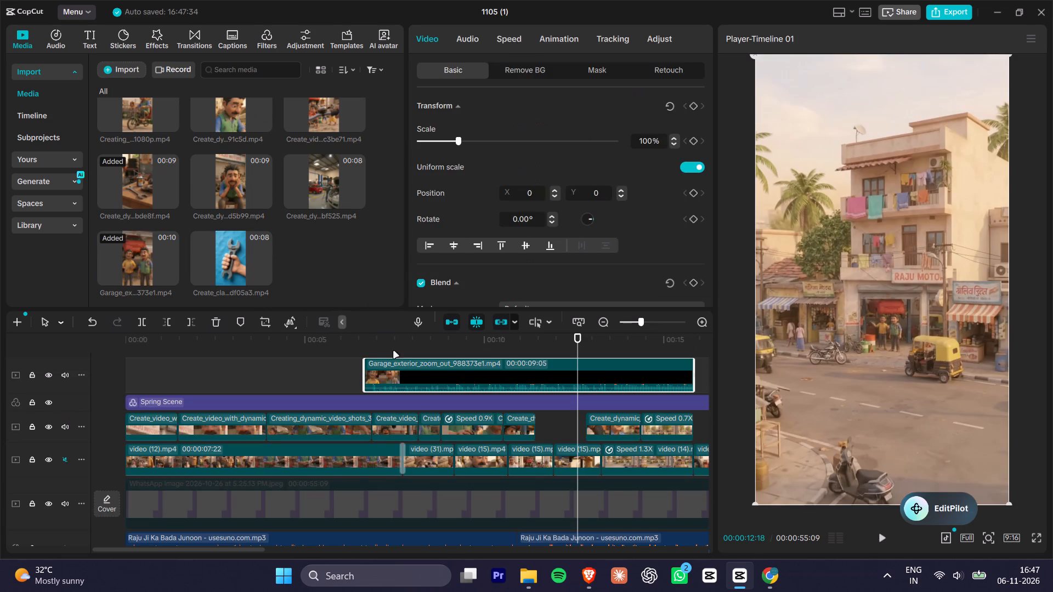
# Split the garage zoom-out clip at 00:00:08:24 and 00:00:10:20 and delete the two outer pieces, keeping the middle section.
pyautogui.moveTo(378, 348); pyautogui.dragTo(422, 350)
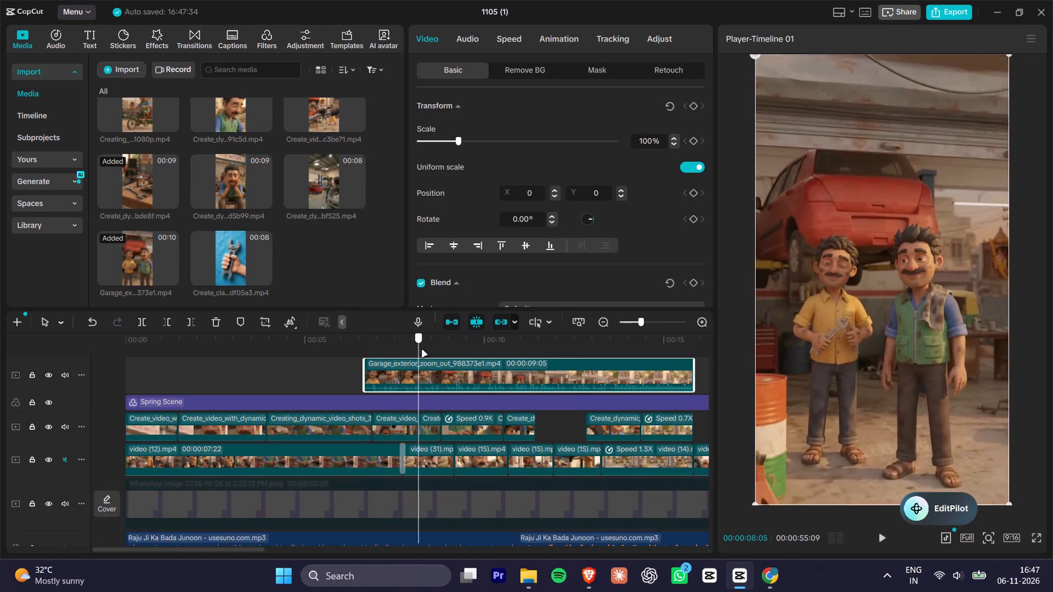
pyautogui.moveTo(422, 350); pyautogui.dragTo(444, 349)
pyautogui.click(468, 373)
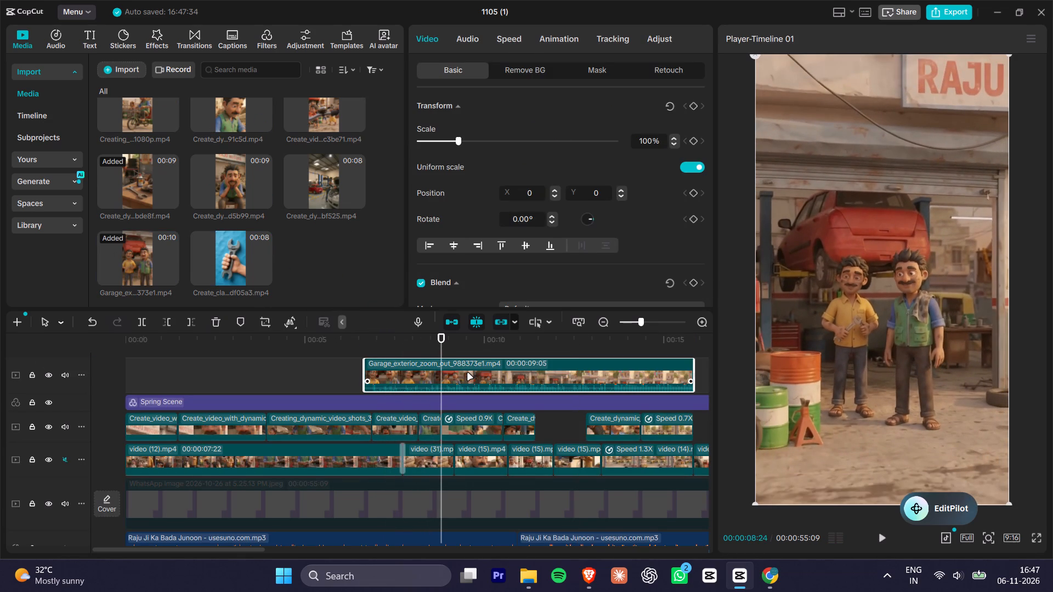
pyautogui.hotkey('ctrl', 'b')
pyautogui.moveTo(463, 342); pyautogui.dragTo(507, 334)
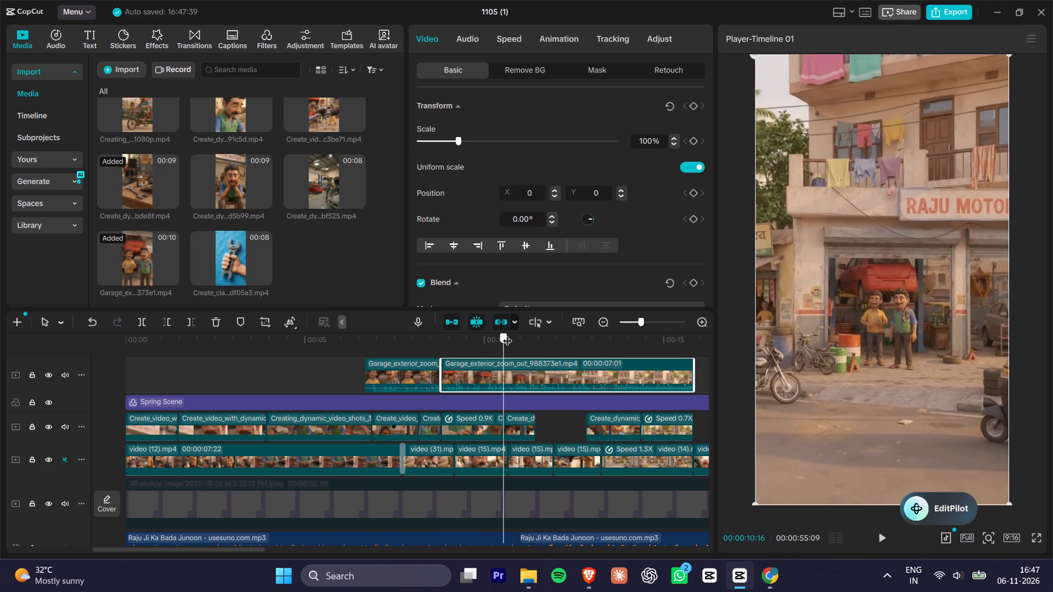
pyautogui.moveTo(507, 334); pyautogui.dragTo(512, 334)
pyautogui.click(468, 374)
pyautogui.hotkey('ctrl', 'b')
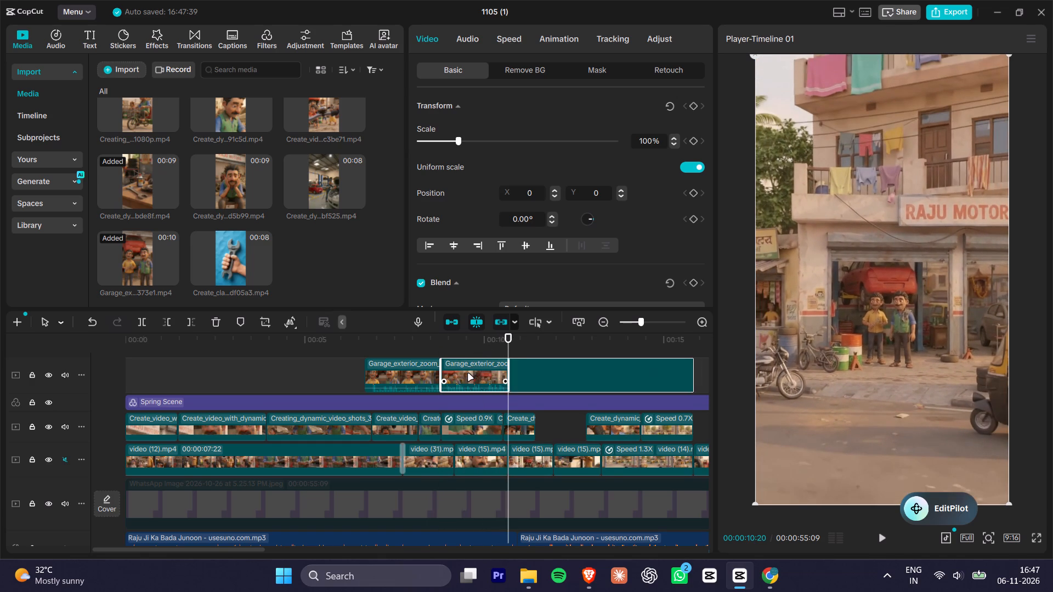
pyautogui.click(461, 386)
pyautogui.click(526, 375)
pyautogui.press('Delete')
pyautogui.click(395, 378)
pyautogui.press('Delete')
# Mute the remaining garage zoom-out section by lowering its volume to -∞ dB.
pyautogui.click(460, 368)
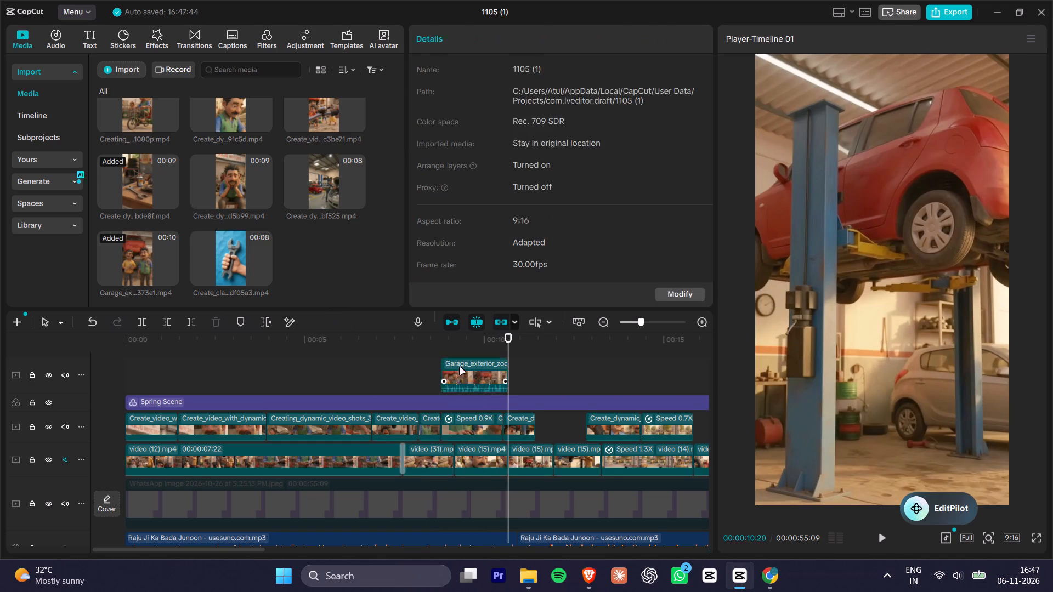
pyautogui.click(504, 39)
pyautogui.click(475, 38)
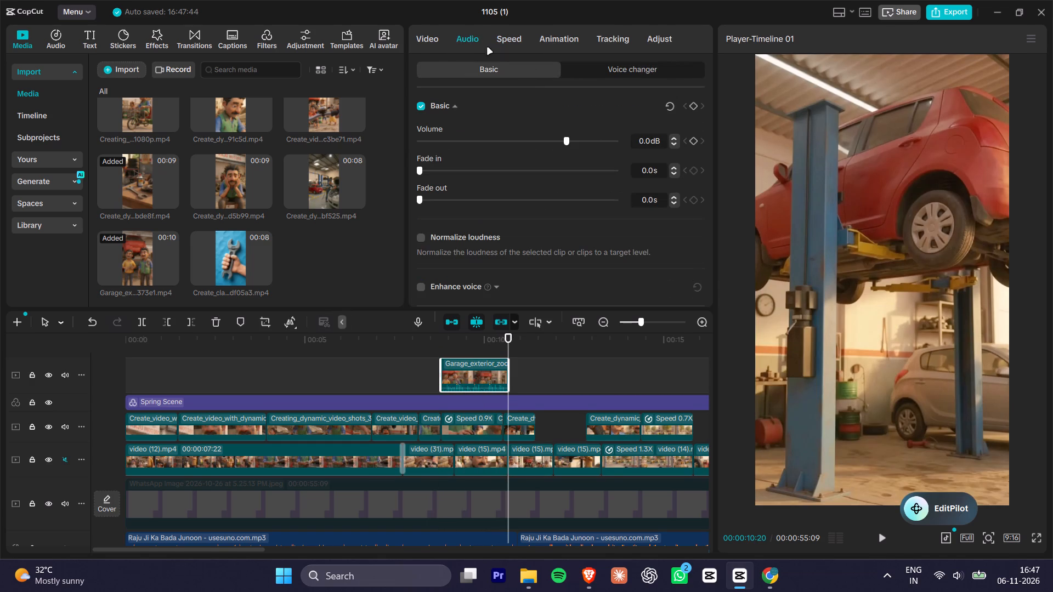
pyautogui.moveTo(524, 136); pyautogui.dragTo(393, 150)
# Move the garage zoom-out section over the gap at about 00:00:11:13 and trim its end to the start of the following clip.
pyautogui.moveTo(465, 372); pyautogui.dragTo(509, 379)
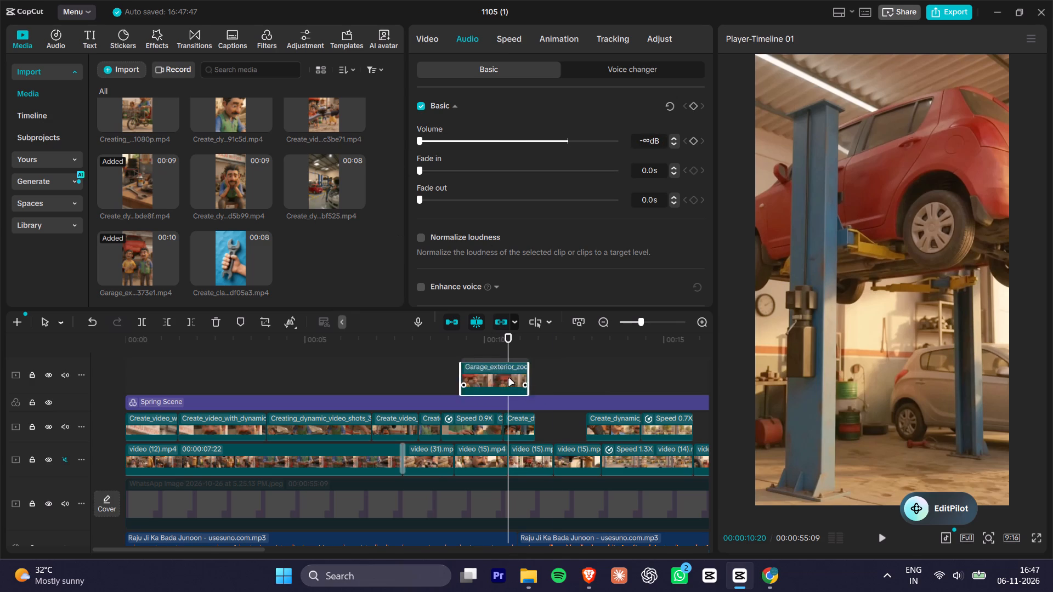
pyautogui.moveTo(509, 379); pyautogui.dragTo(557, 382)
pyautogui.press('space')
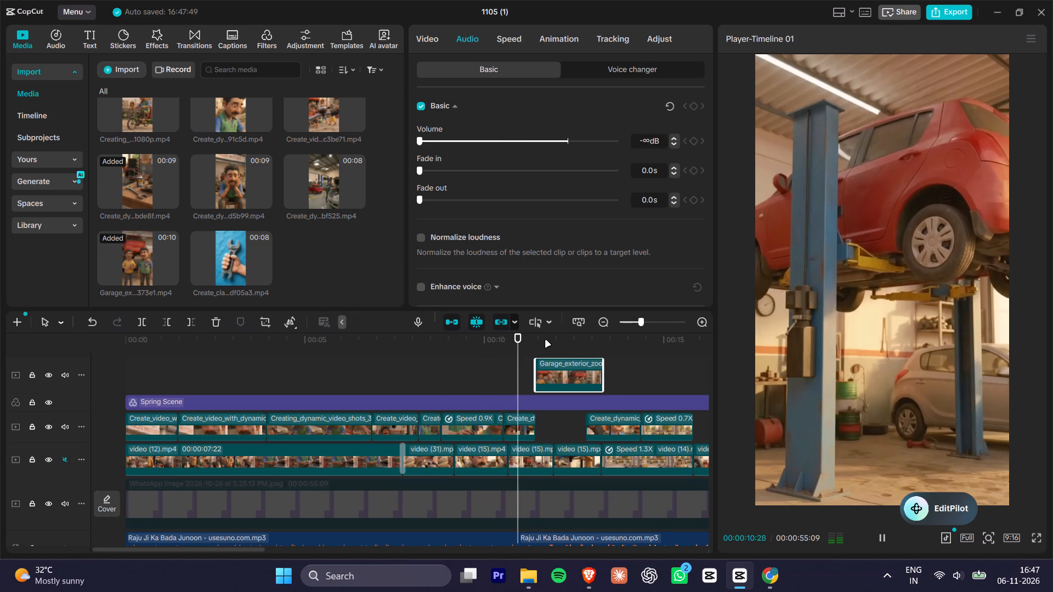
pyautogui.press('space')
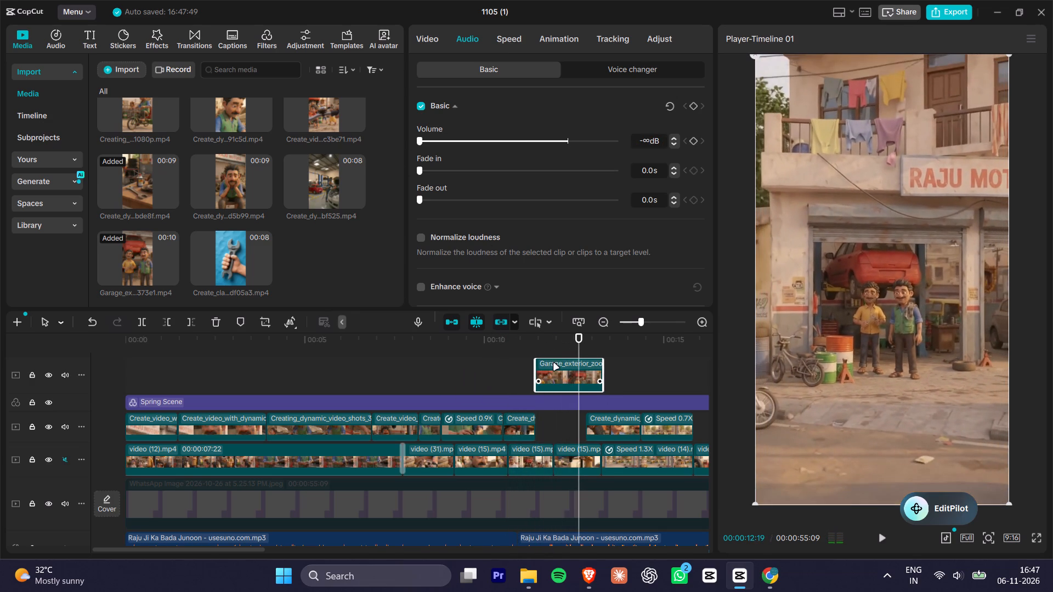
pyautogui.press('space')
pyautogui.press('space')
pyautogui.moveTo(601, 370); pyautogui.dragTo(598, 370)
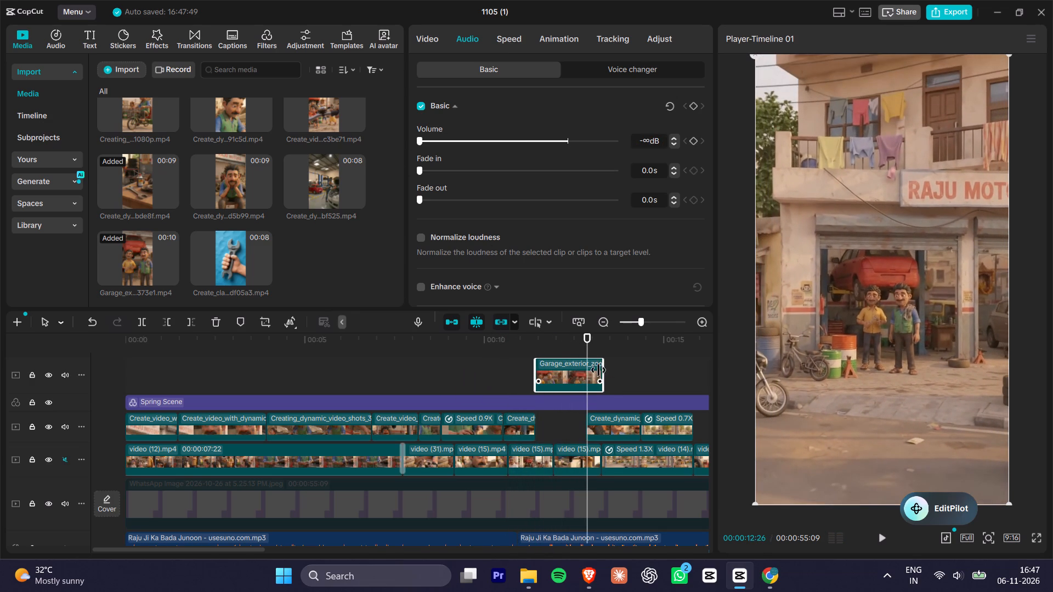
pyautogui.moveTo(598, 370); pyautogui.dragTo(585, 371)
# Trim the garage zoom-out section's end slightly to fit the gap and drop it into the upper video track between the neighbouring clips.
pyautogui.click(525, 335)
pyautogui.press('space')
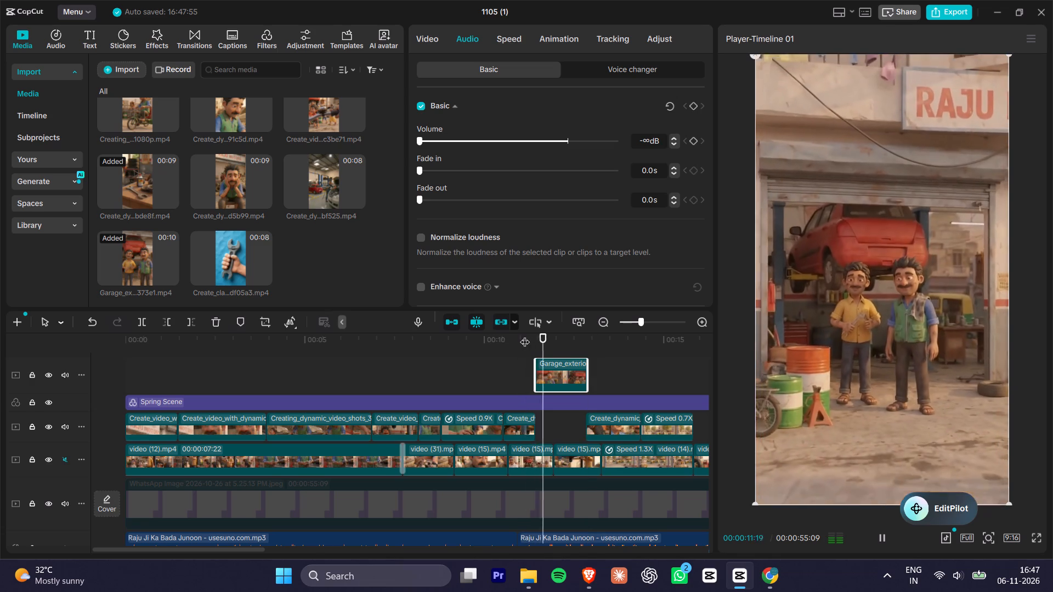
pyautogui.press('space')
pyautogui.moveTo(551, 369); pyautogui.dragTo(555, 426)
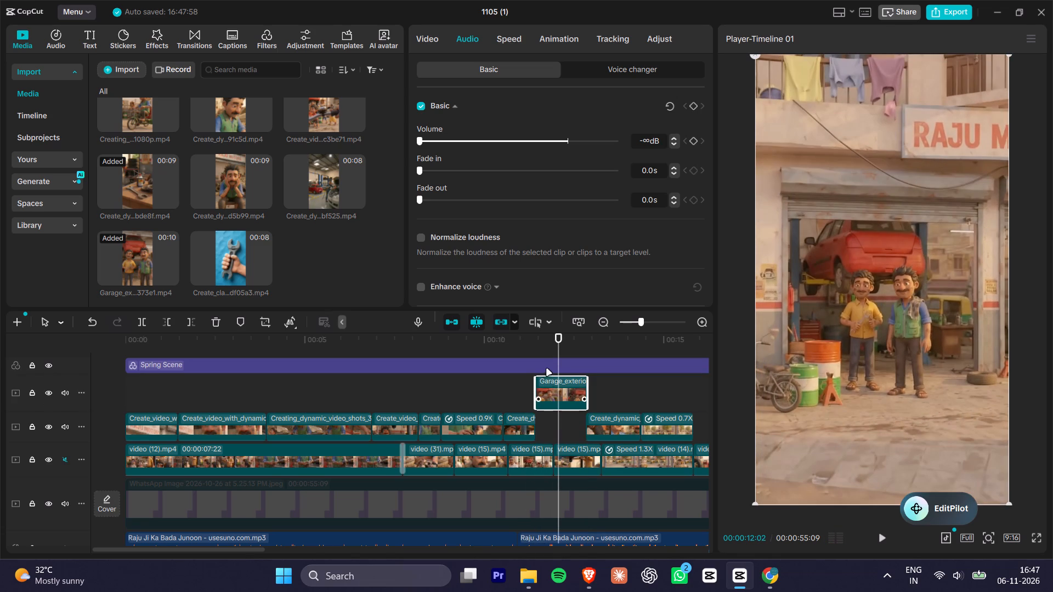
pyautogui.moveTo(553, 396); pyautogui.dragTo(554, 434)
pyautogui.moveTo(589, 394); pyautogui.dragTo(584, 394)
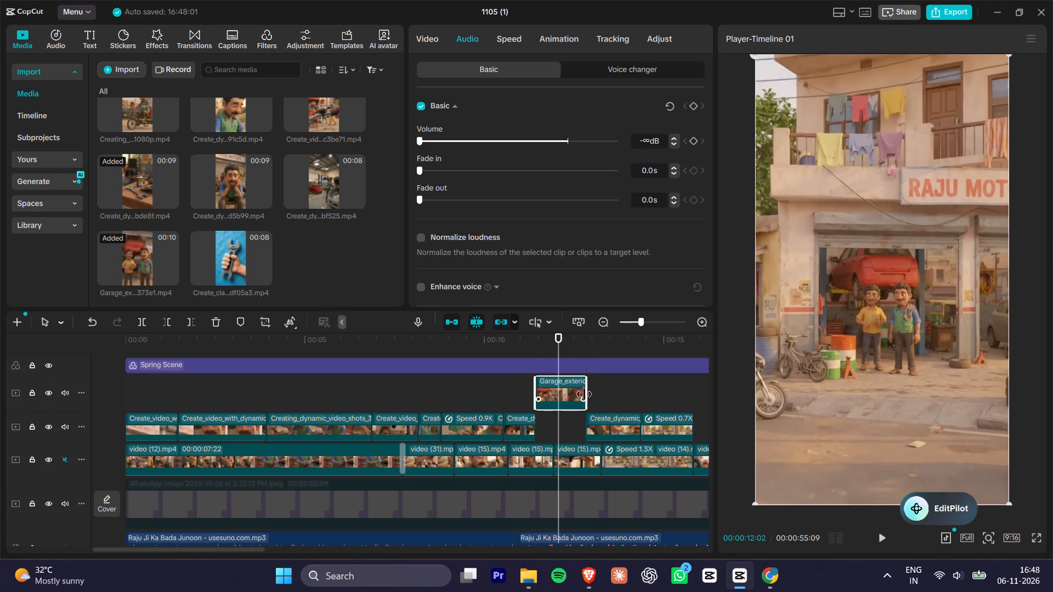
pyautogui.moveTo(568, 399); pyautogui.dragTo(569, 431)
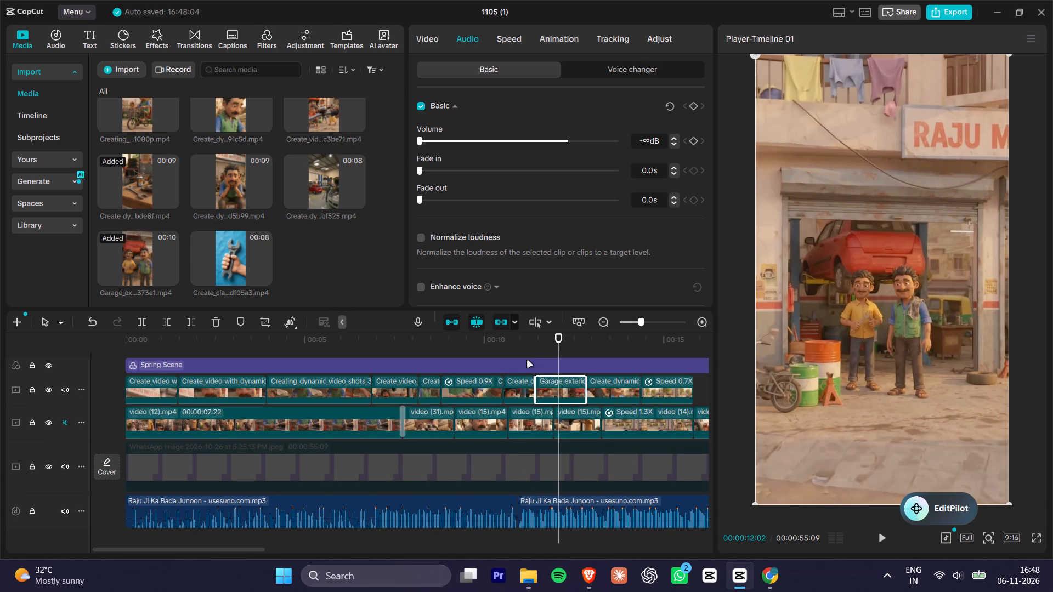
# Play the timeline from about 00:00:10:20 to 00:00:15 to check how the garage zoom-out section fits between its neighbouring clips.
pyautogui.click(512, 341)
pyautogui.press('space')
pyautogui.press('space')
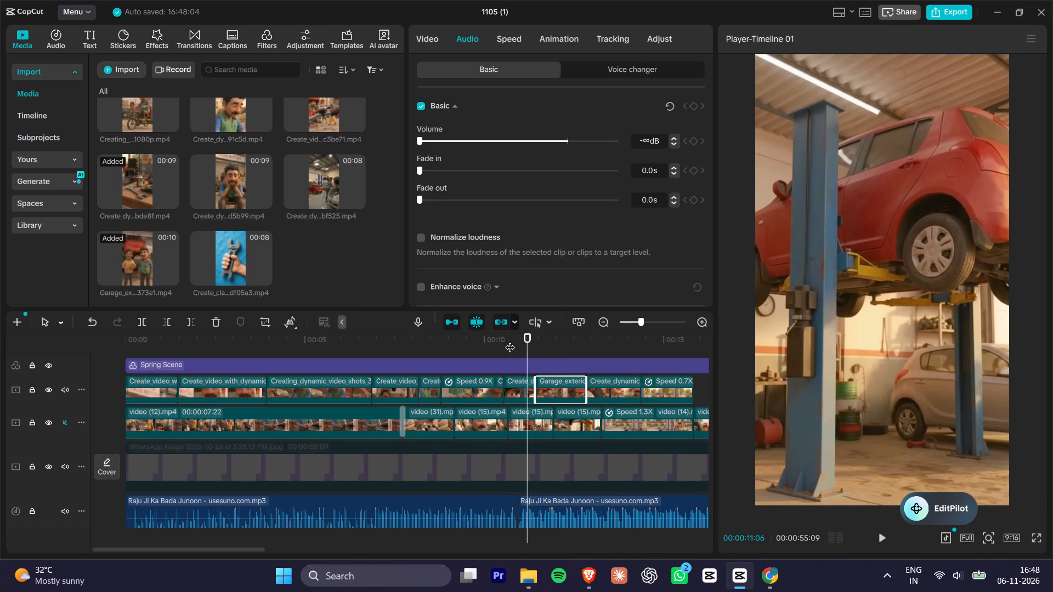
pyautogui.press('space')
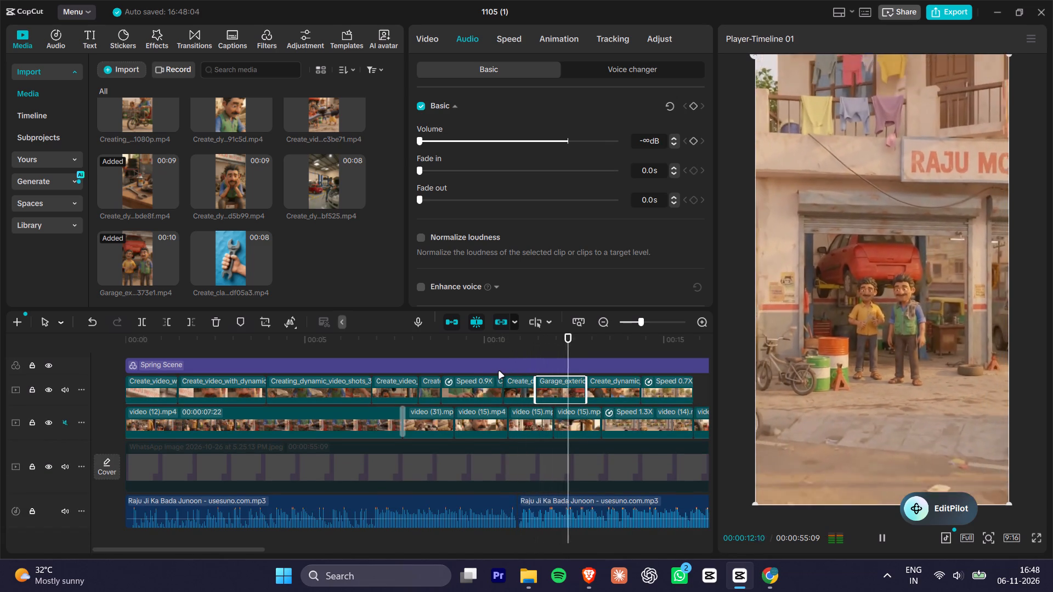
pyautogui.press('space')
pyautogui.press('space')
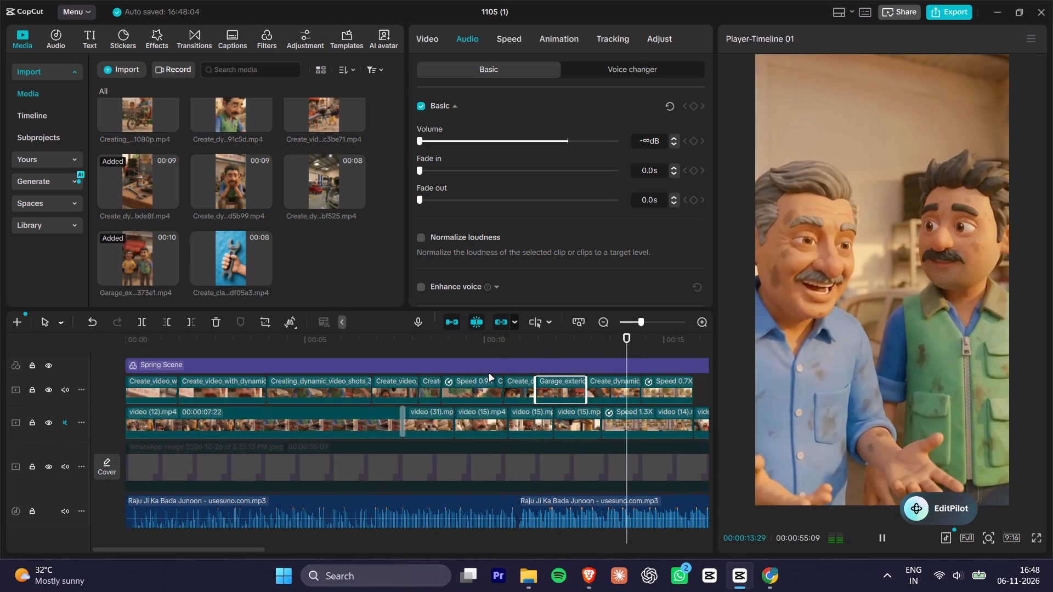
pyautogui.press('space')
pyautogui.click(509, 334)
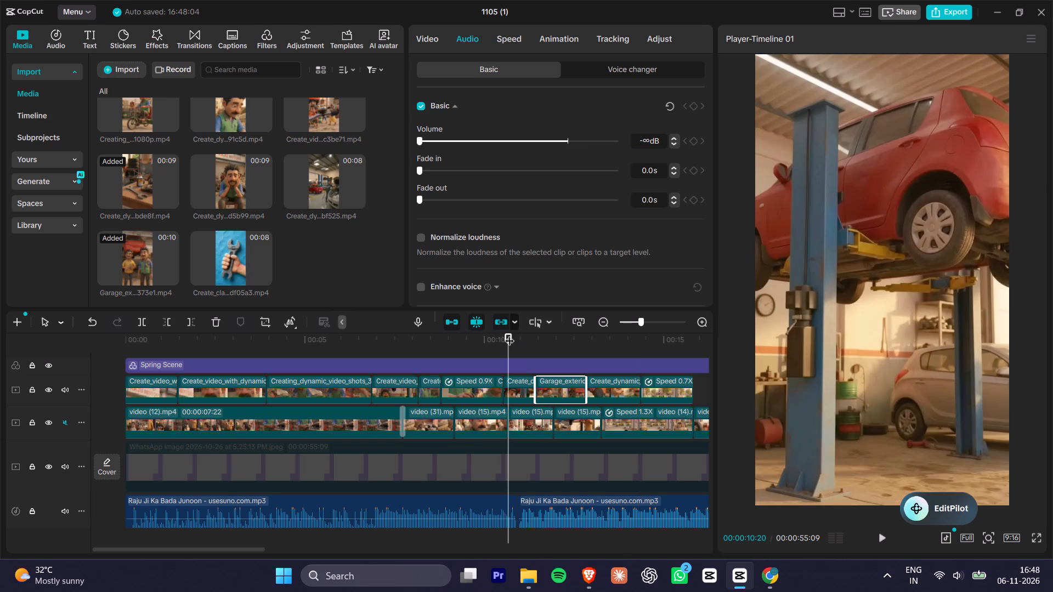
pyautogui.press('space')
pyautogui.press('space')
pyautogui.press('space')
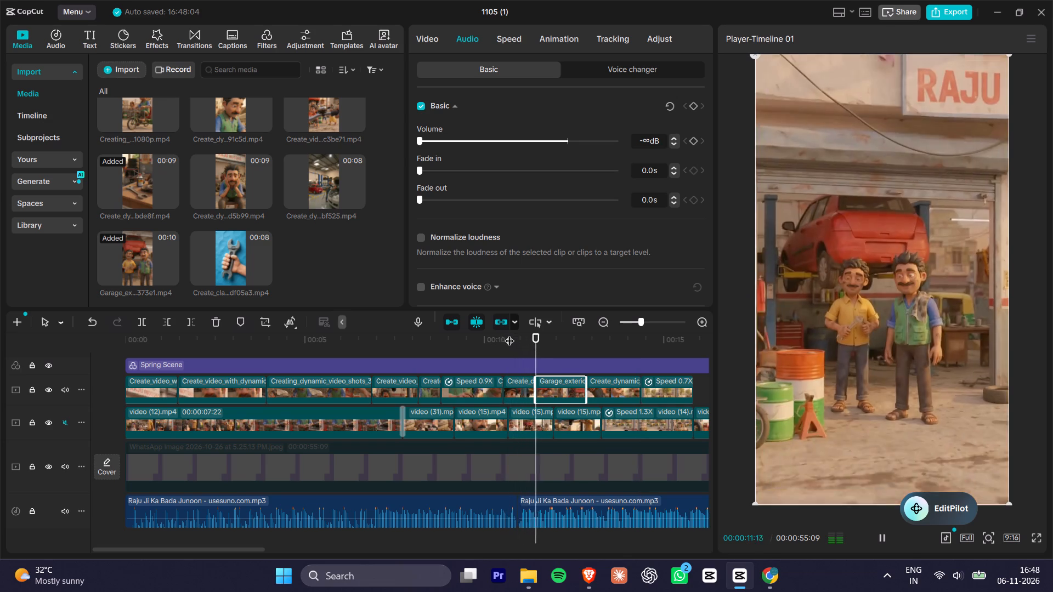
pyautogui.press('space')
pyautogui.press('space')
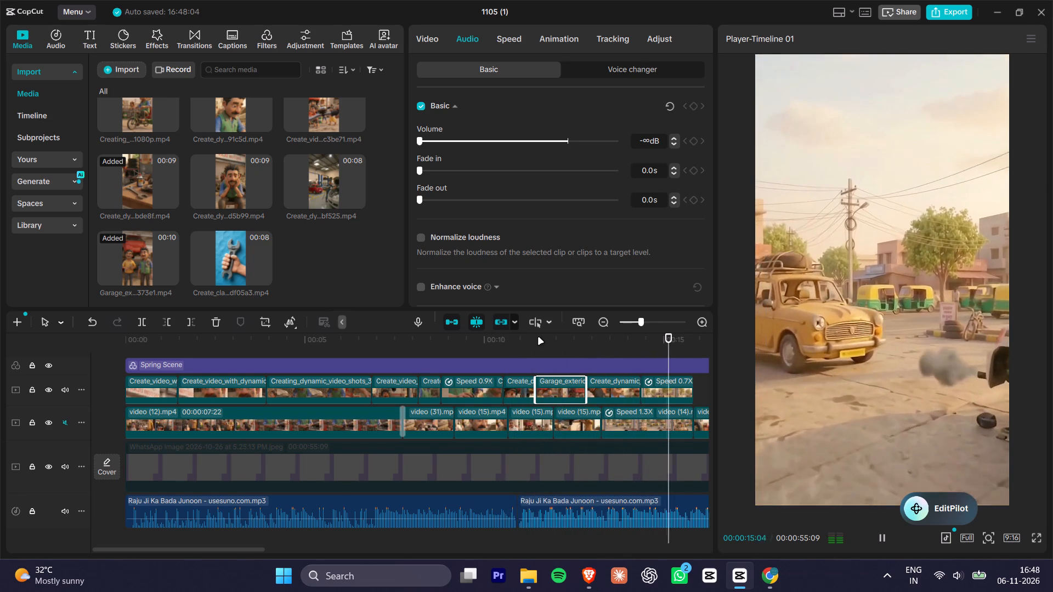
pyautogui.press('space')
pyautogui.press('space')
pyautogui.press('space')
# Copy the video (17) and video (19) clips from the lower video track into the upper track's gap before the closeups clip.
pyautogui.hotkey('alt', 'Tab')
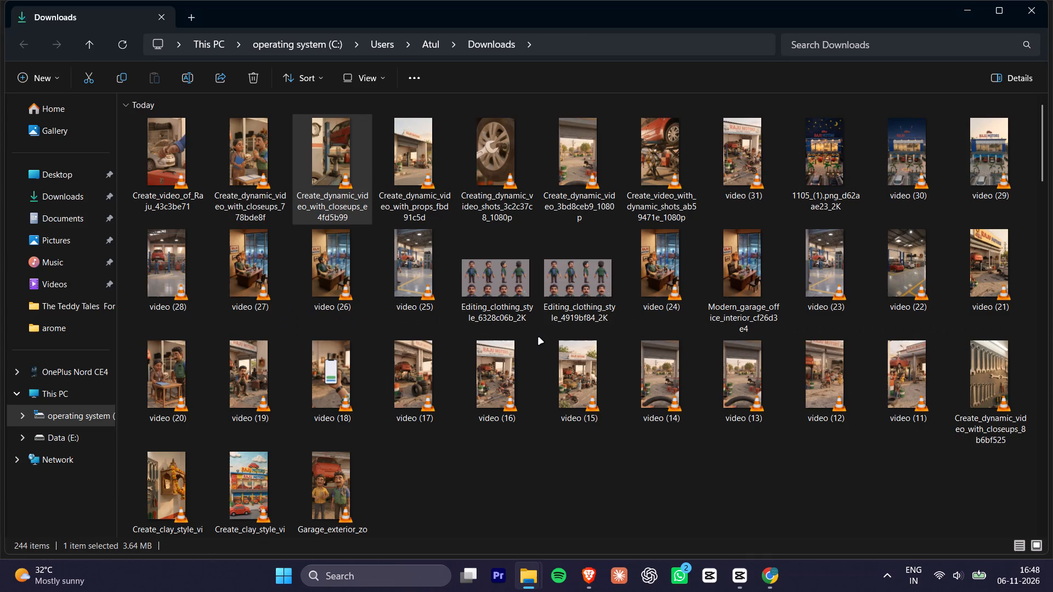
pyautogui.hotkey('alt', 'Tab')
pyautogui.press('space')
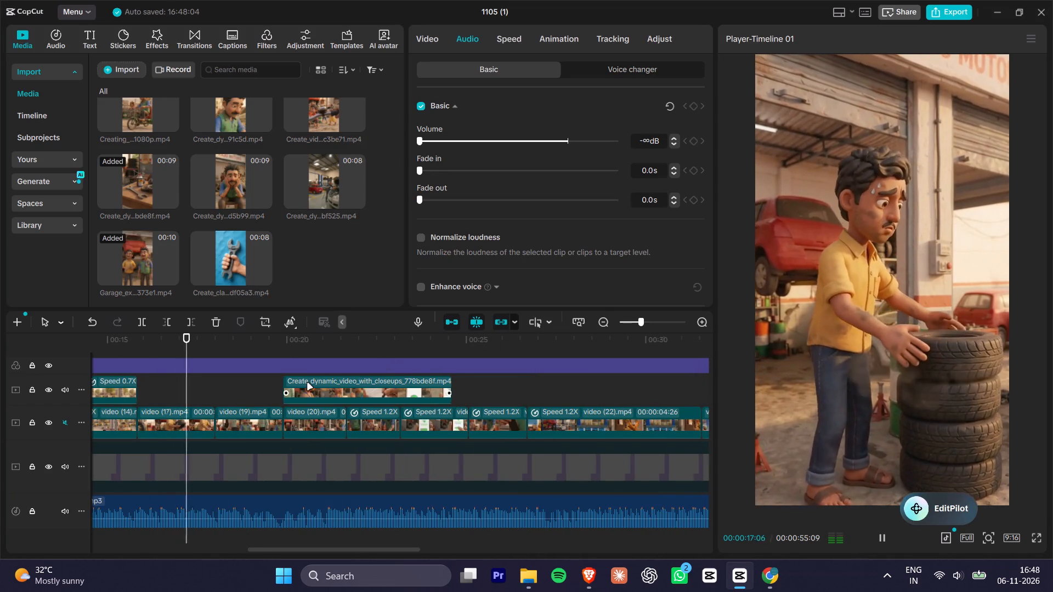
pyautogui.press('space')
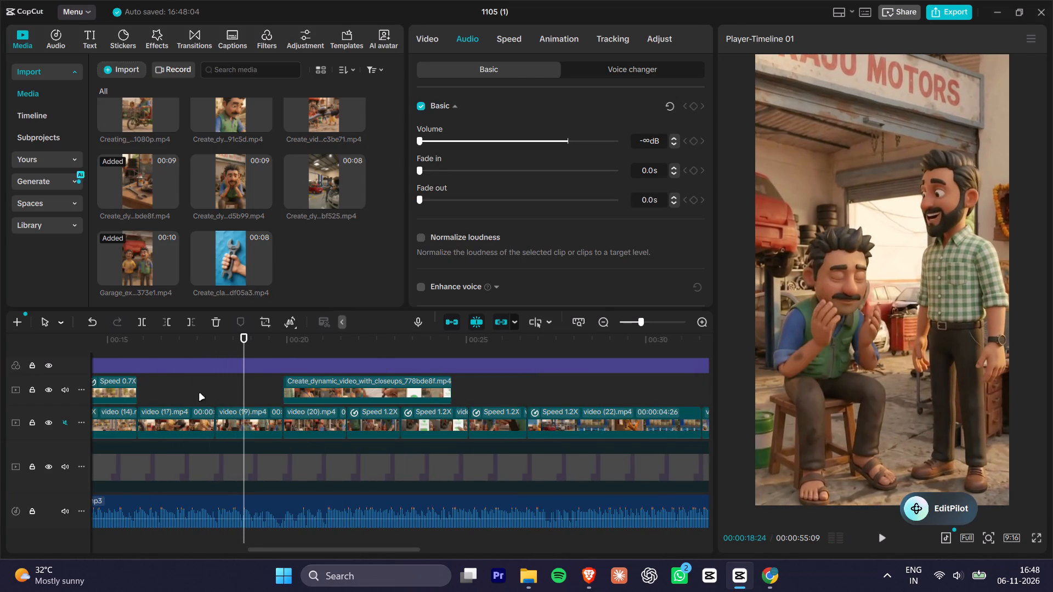
pyautogui.moveTo(200, 394); pyautogui.dragTo(247, 415)
pyautogui.keyDown('alt'); pyautogui.moveTo(190, 414); pyautogui.dragTo(189, 388); pyautogui.keyUp('alt')
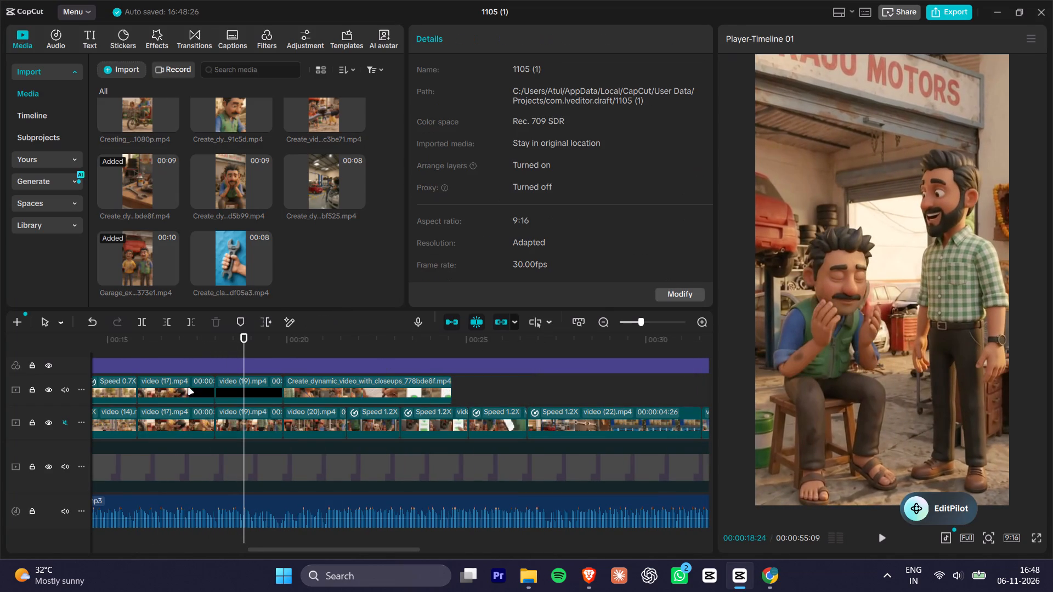
# Play the timeline from about 00:00:16 to 00:00:25 to check the copied clips and the closeups clip that follows.
pyautogui.click(141, 349)
pyautogui.press('space')
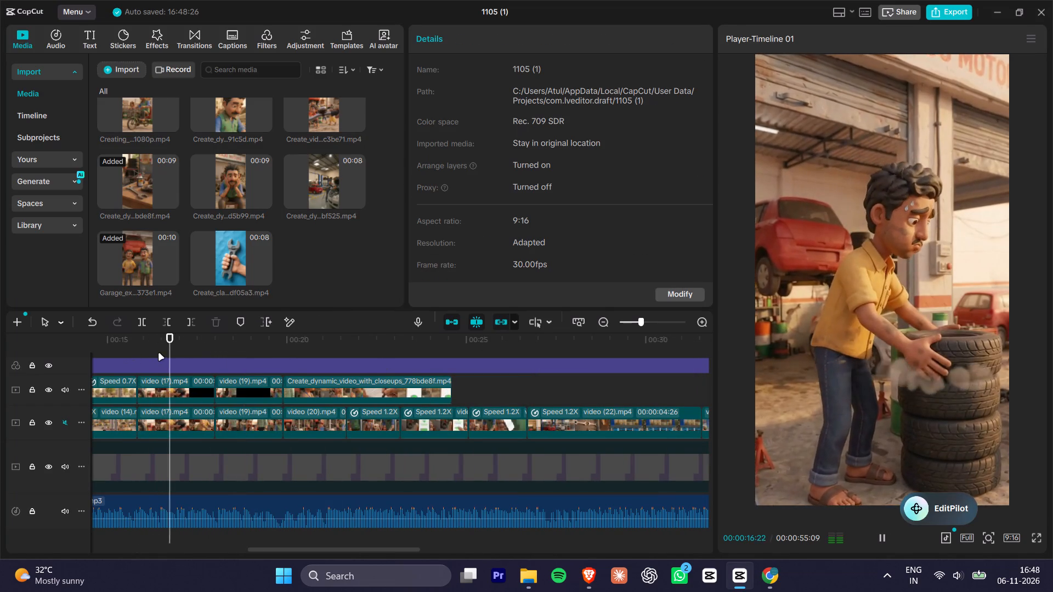
pyautogui.keyDown('alt'); pyautogui.scroll(-10, 282, 366); pyautogui.keyUp('alt')
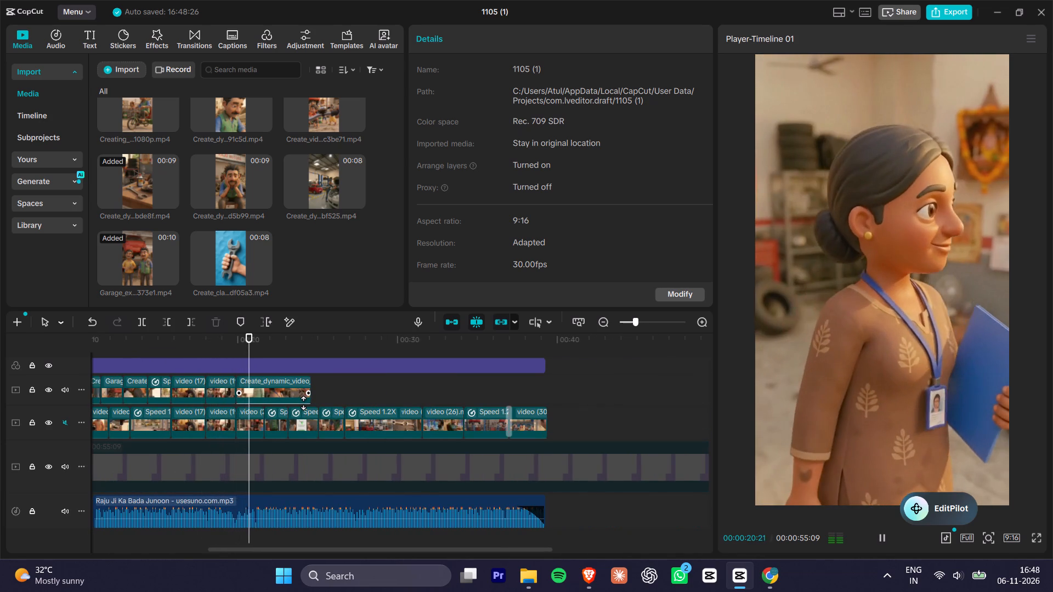
pyautogui.press('space')
pyautogui.press('space')
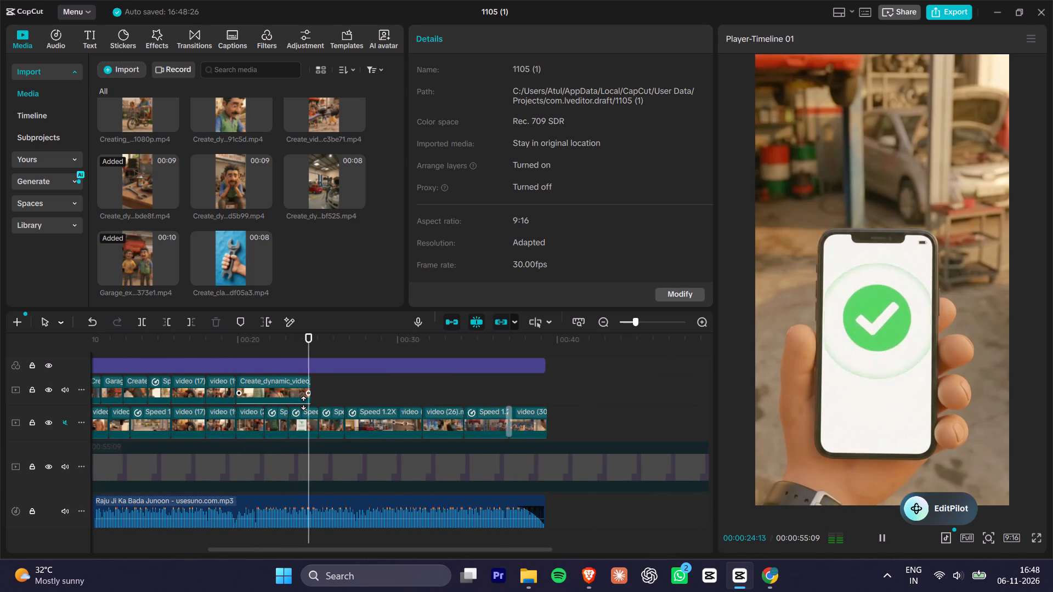
pyautogui.press('space')
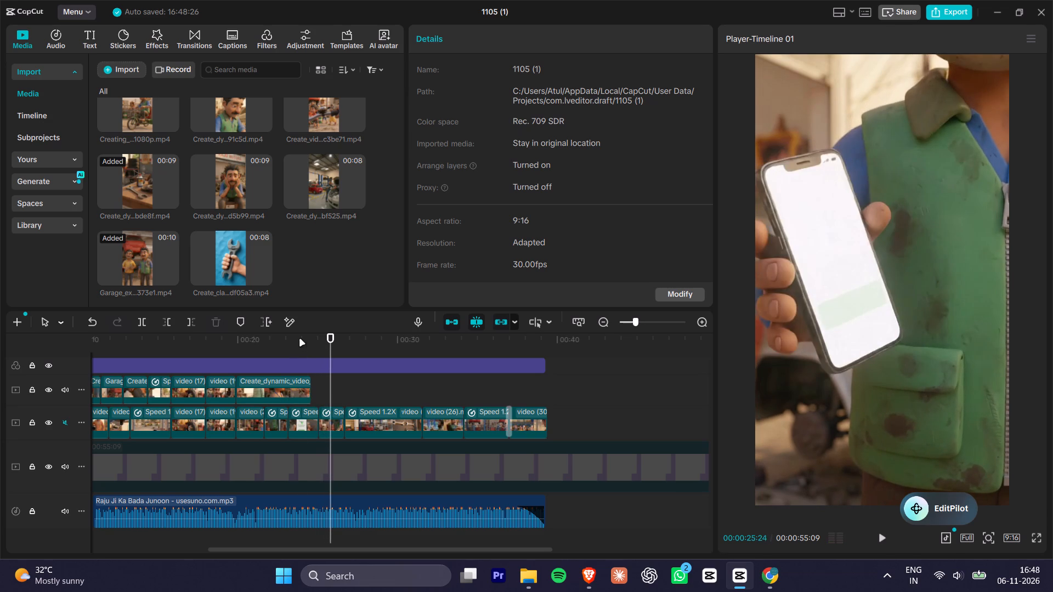
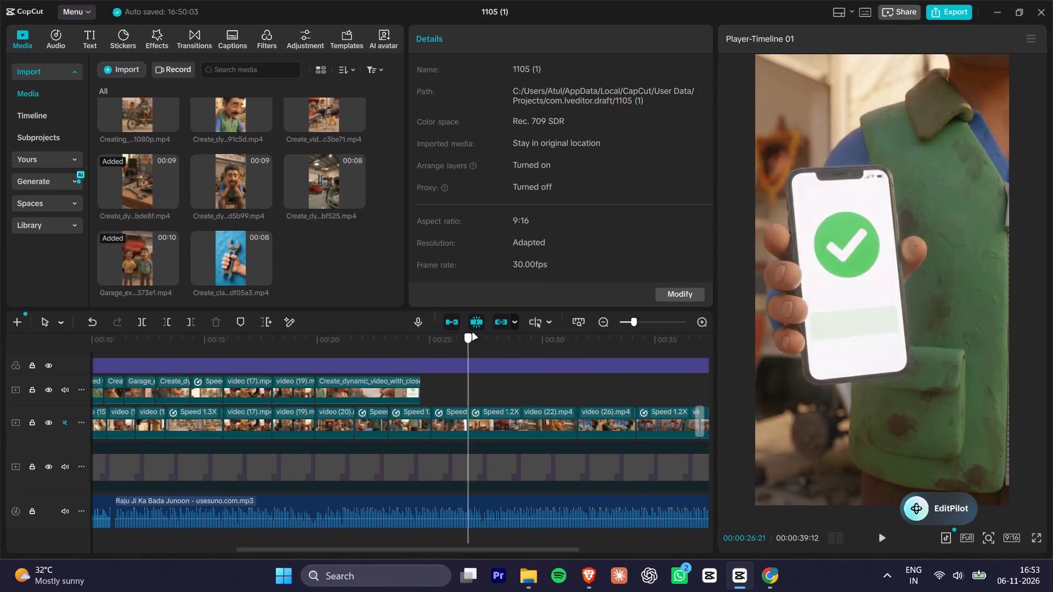
pyautogui.moveTo(473, 333); pyautogui.dragTo(470, 346)
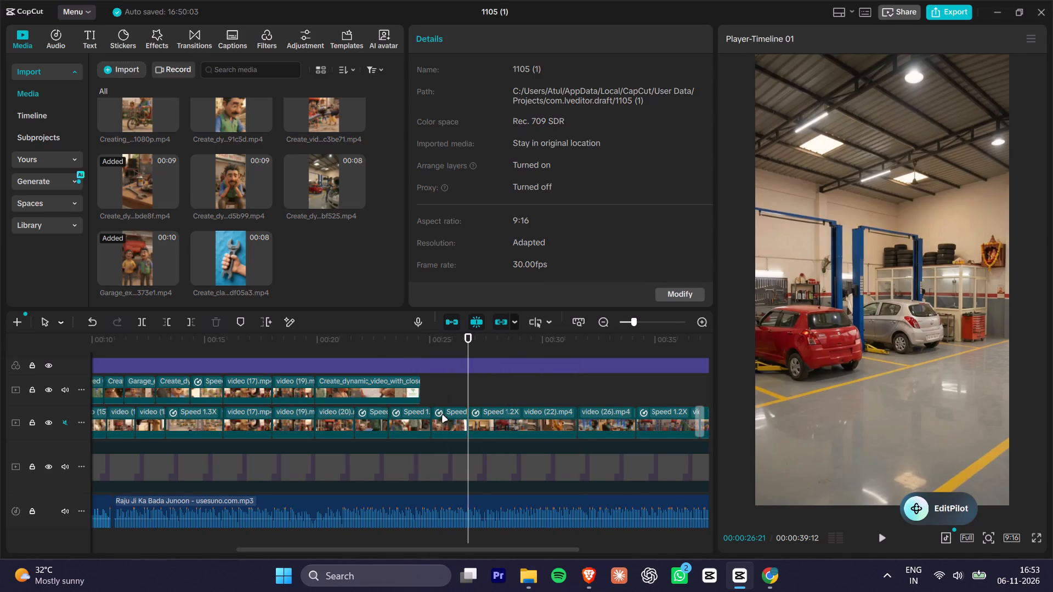
pyautogui.click(417, 340)
pyautogui.hotkey('alt', 'Tab')
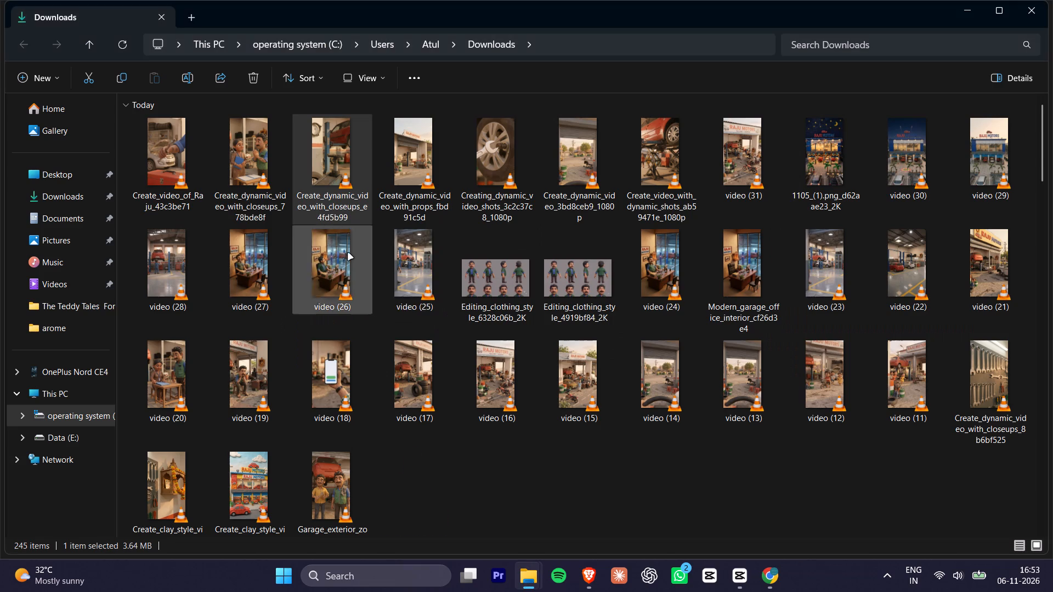
pyautogui.hotkey('alt', 'Tab')
pyautogui.hotkey('alt', 'Tab')
pyautogui.moveTo(877, 81); pyautogui.dragTo(461, 385)
pyautogui.hotkey('alt', 'Tab')
pyautogui.hotkey('alt', 'Tab')
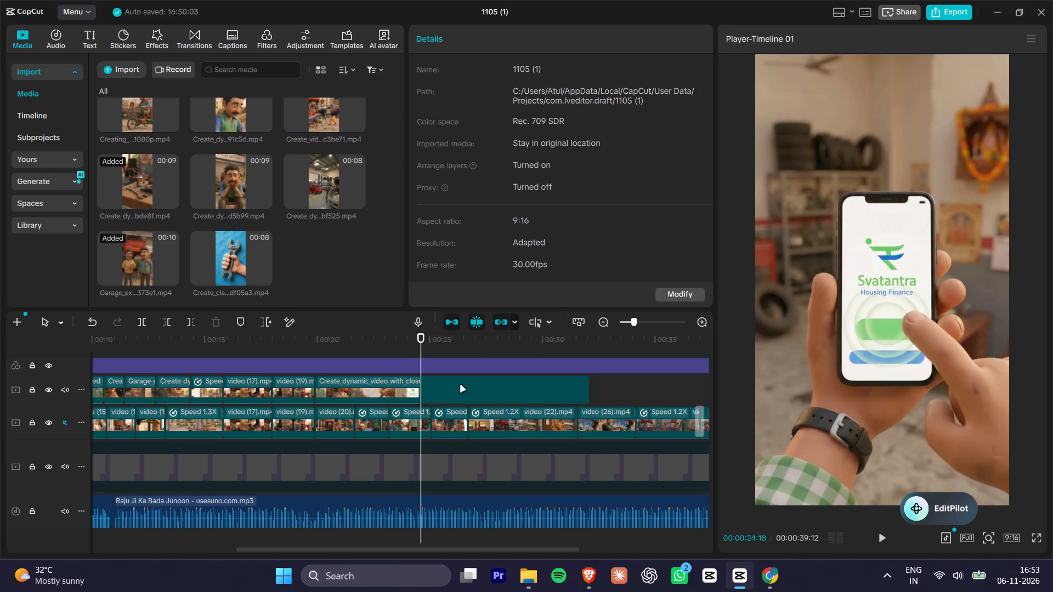
pyautogui.press('space')
pyautogui.click(497, 375)
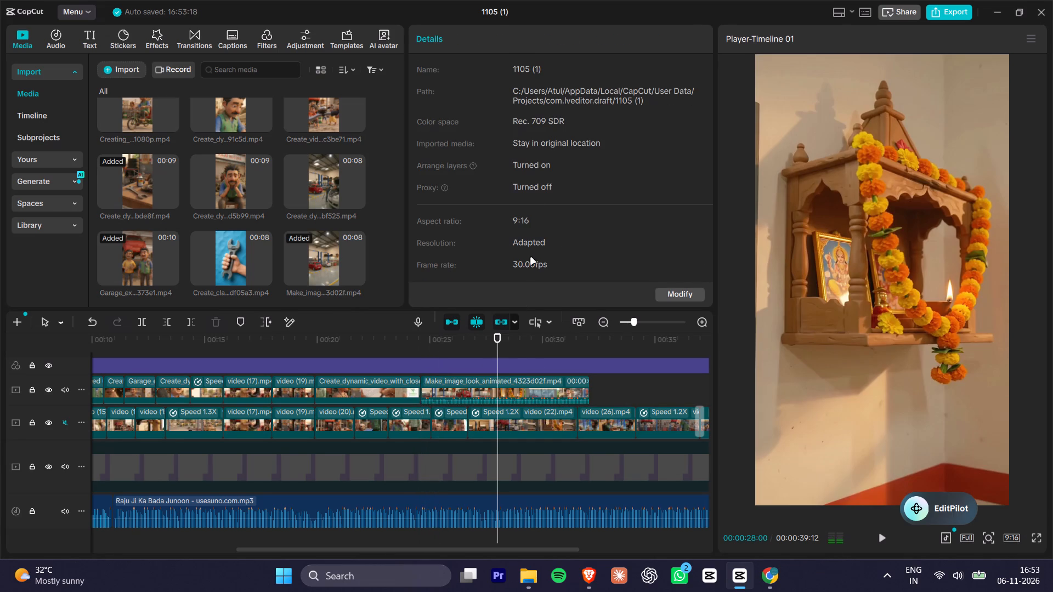
# Mute the Make_image_look_animated clip by lowering its volume to -∞ dB.
pyautogui.click(534, 398)
pyautogui.click(475, 34)
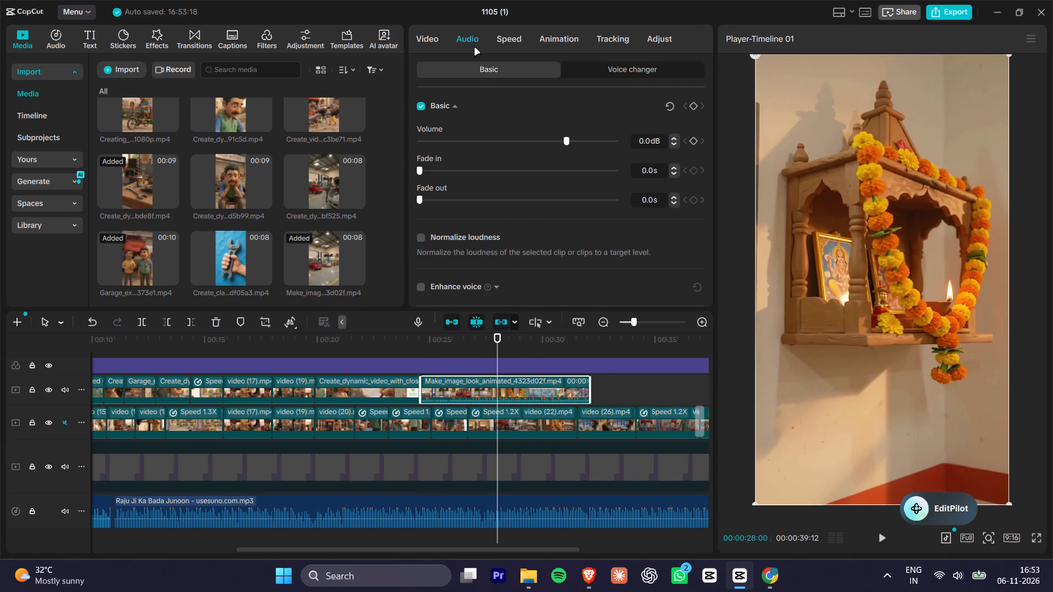
pyautogui.moveTo(513, 141); pyautogui.dragTo(349, 171)
# Split the Make_image_look_animated clip at 00:00:29:19, before the office shot, and delete the part after the cut.
pyautogui.moveTo(445, 342); pyautogui.dragTo(449, 342)
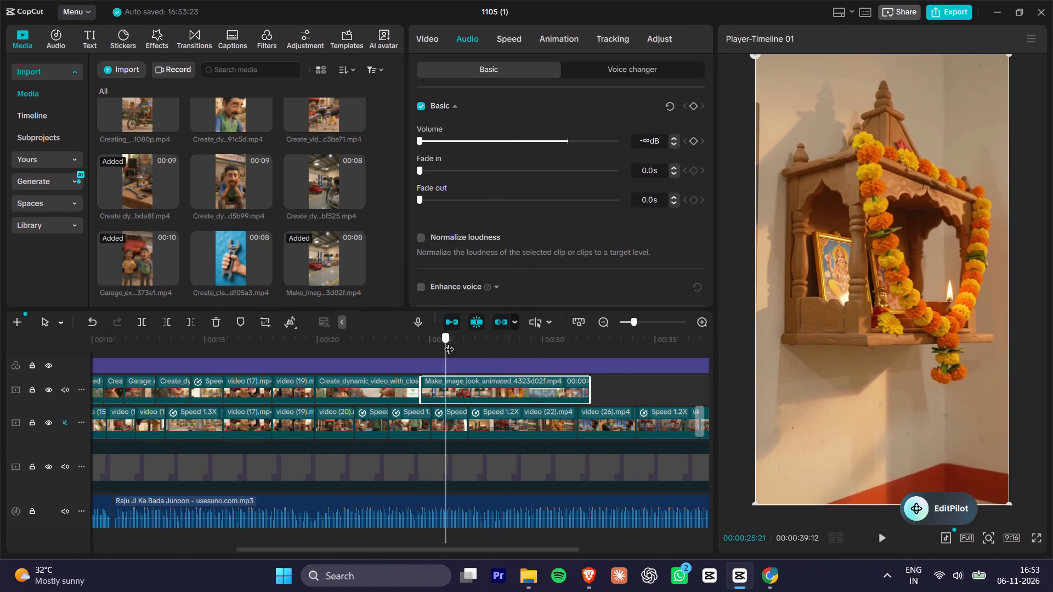
pyautogui.moveTo(449, 342); pyautogui.dragTo(537, 348)
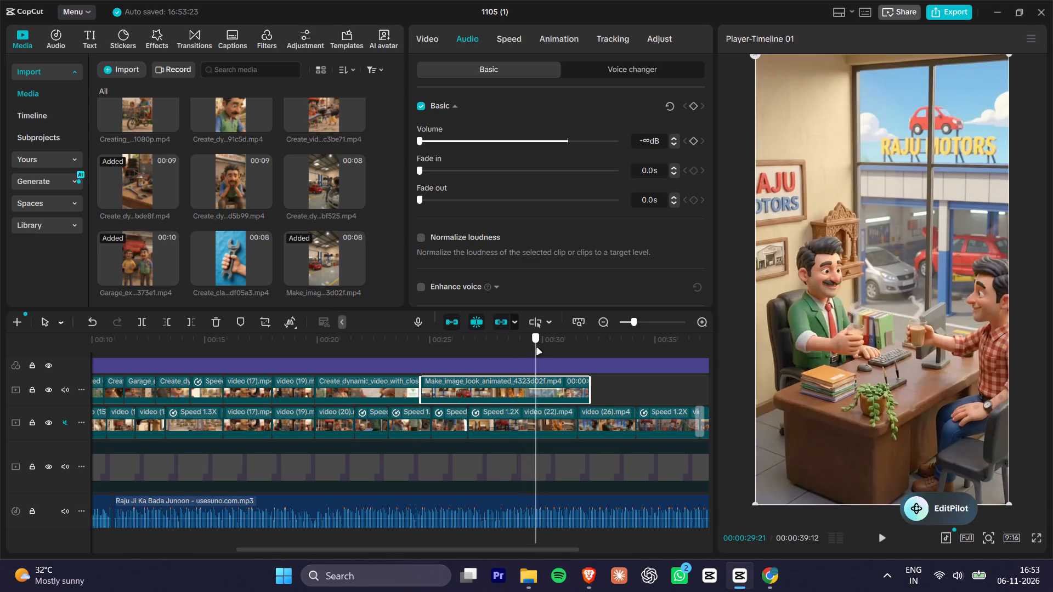
pyautogui.moveTo(537, 348); pyautogui.dragTo(530, 357)
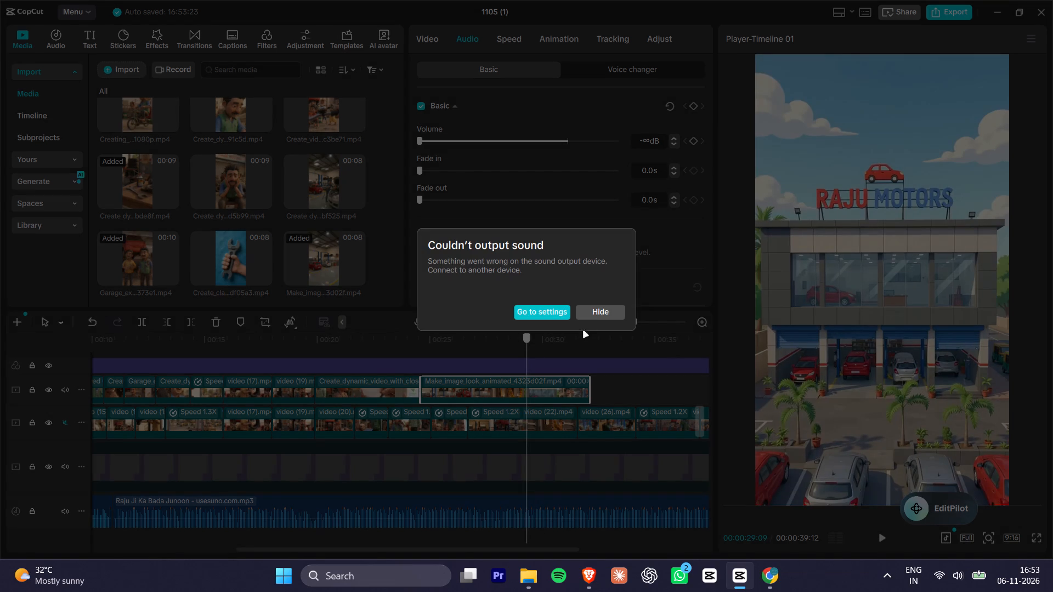
pyautogui.click(604, 311)
pyautogui.click(554, 312)
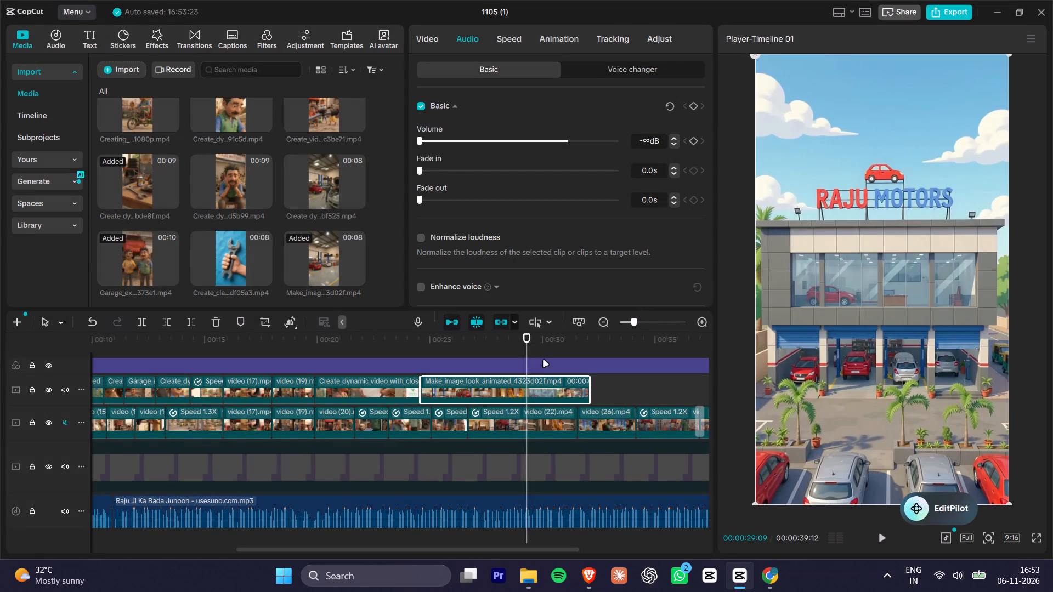
pyautogui.moveTo(528, 345); pyautogui.dragTo(540, 329)
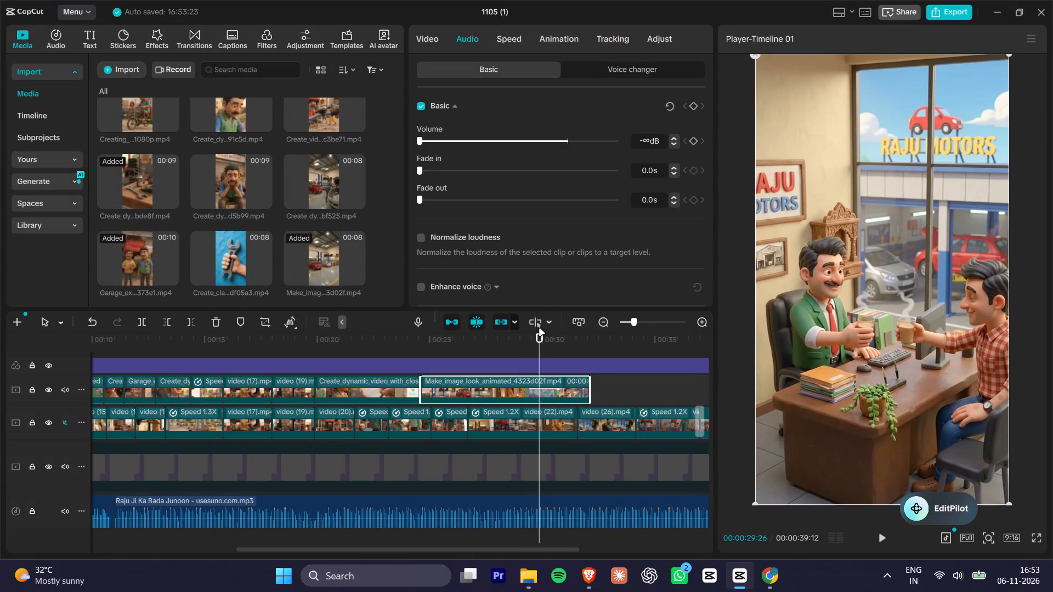
pyautogui.press('Left')
pyautogui.press('Left')
pyautogui.press('Left')
pyautogui.press('Left')
pyautogui.press('Left')
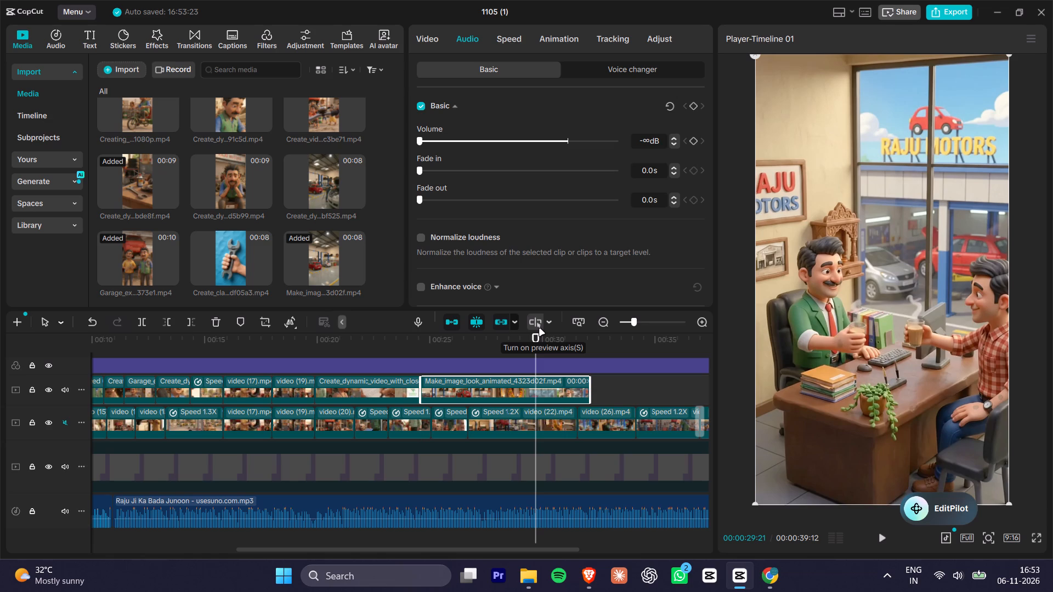
pyautogui.press('Left')
pyautogui.press('Left')
pyautogui.press('Left')
pyautogui.press('Right')
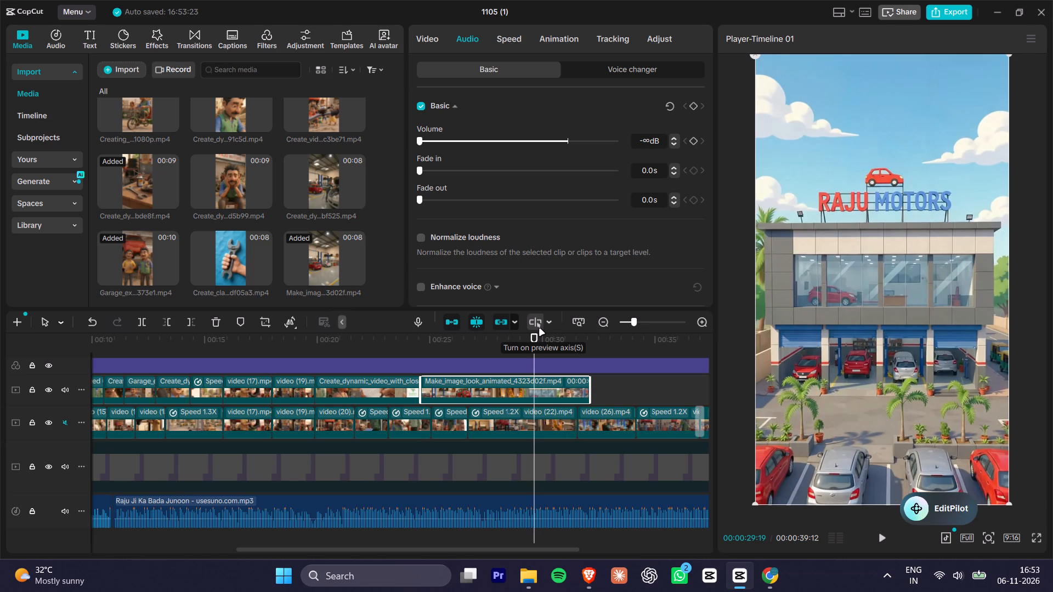
pyautogui.click(557, 391)
pyautogui.hotkey('ctrl', 'b')
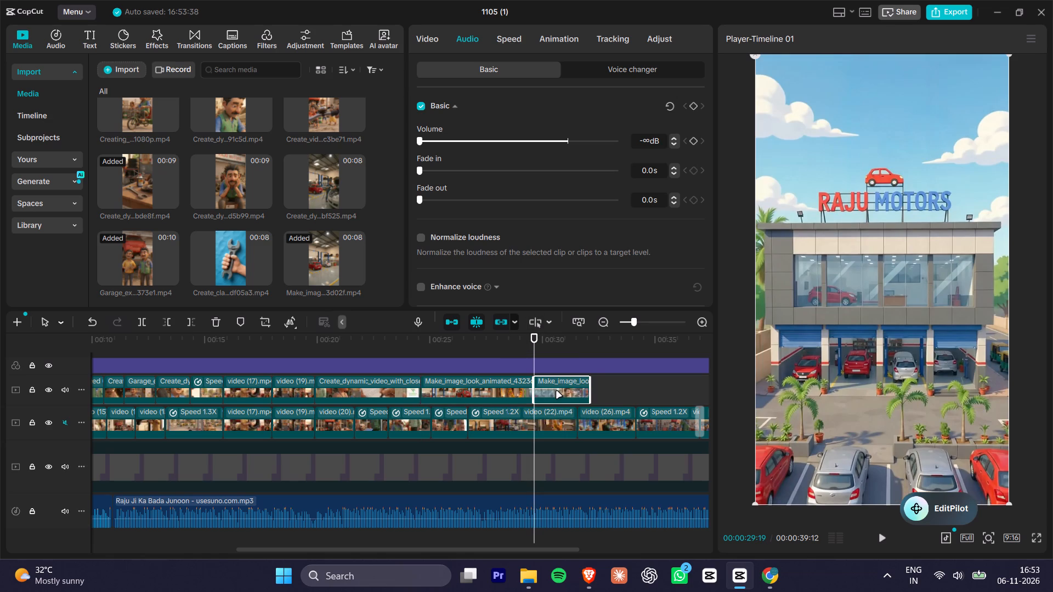
pyautogui.press('Delete')
# Compare the trimmed clip with the video track beneath it and set the trimmed clip's speed to 0.72x.
pyautogui.press('space')
pyautogui.press('space')
pyautogui.click(547, 425)
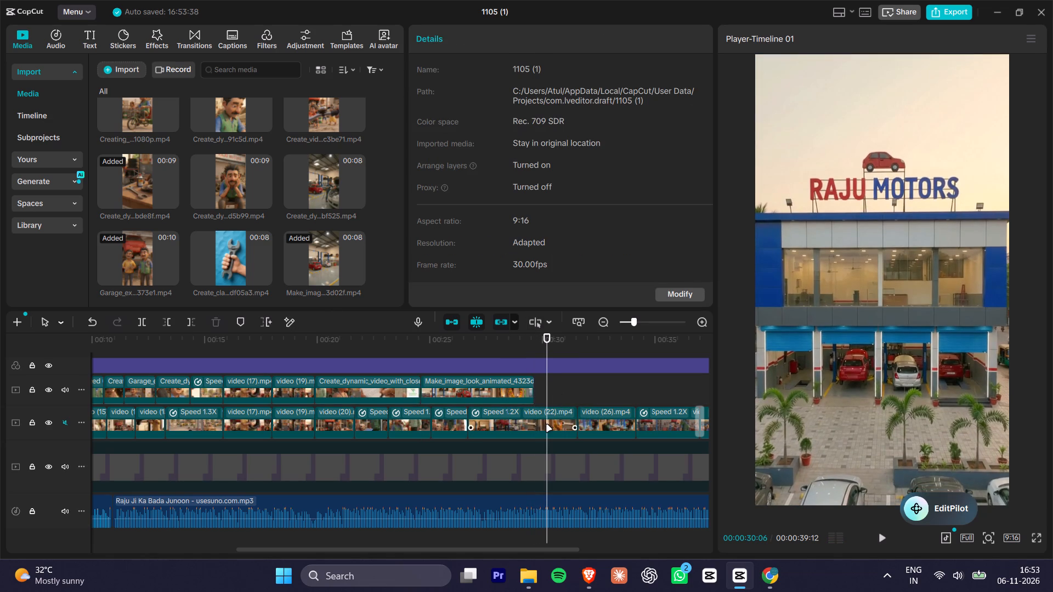
pyautogui.press('space')
pyautogui.press('space')
pyautogui.click(490, 383)
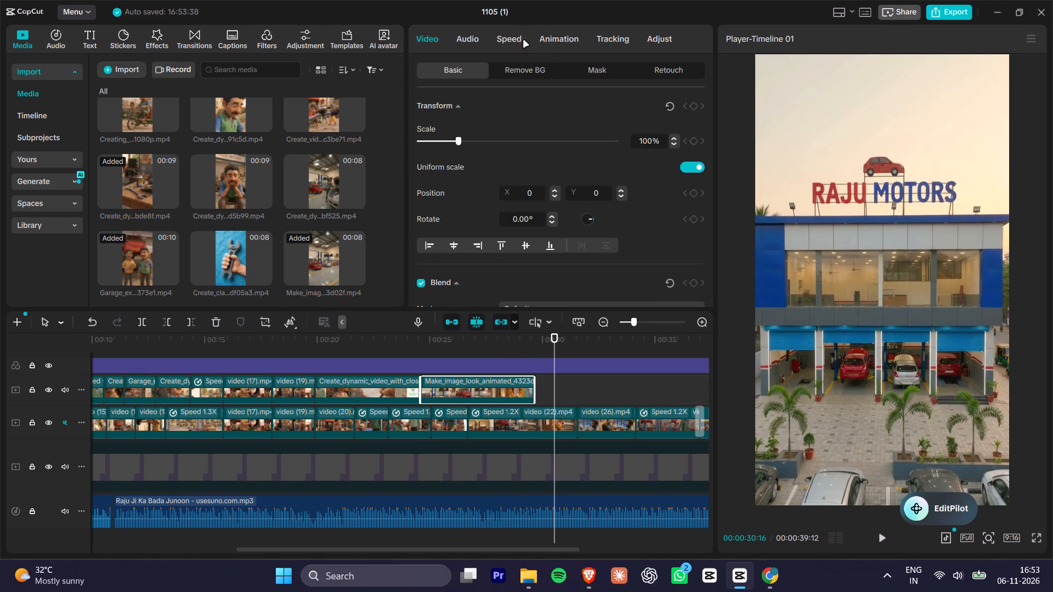
pyautogui.click(509, 43)
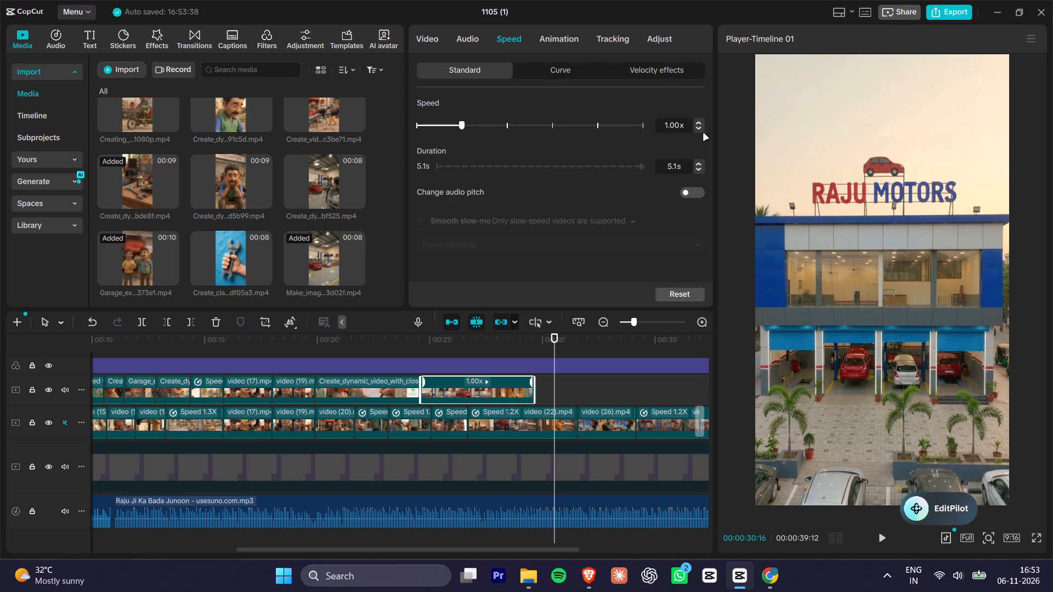
pyautogui.doubleClick(700, 129)
pyautogui.click(700, 129)
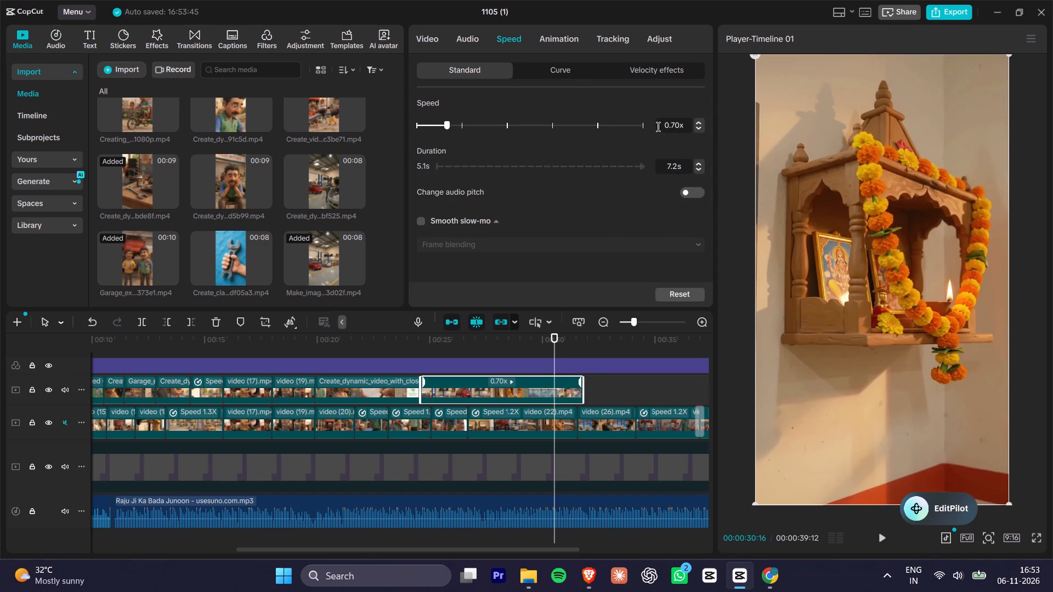
pyautogui.click(673, 127)
pyautogui.press('Delete')
pyautogui.press('2')
pyautogui.press('Return')
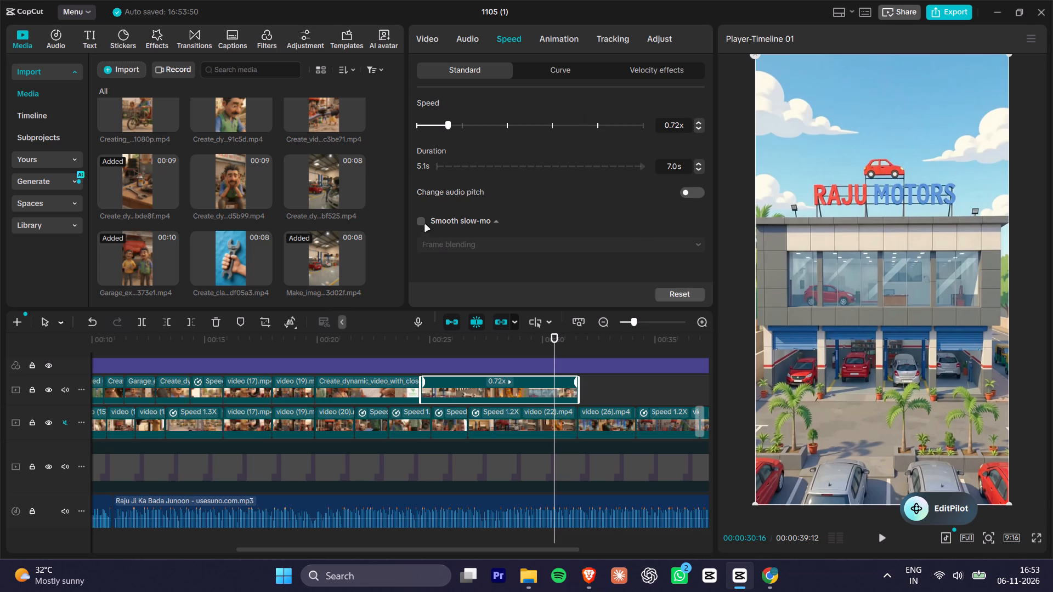
# Enable smooth slow-mo with Optical flow on the slowed clip and play it back from about 00:00:24:01.
pyautogui.click(419, 222)
pyautogui.click(435, 252)
pyautogui.click(454, 311)
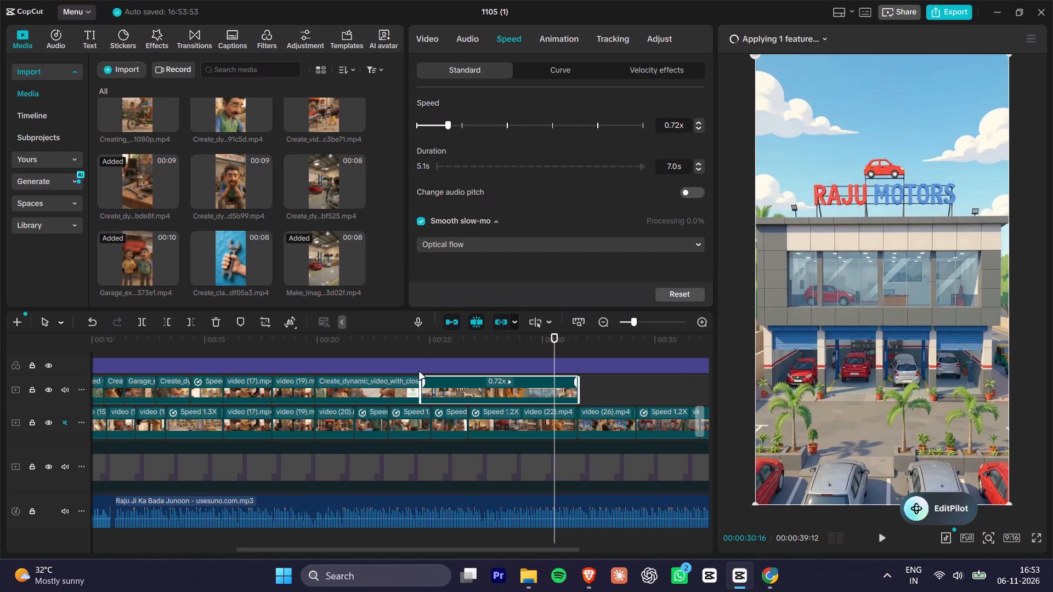
pyautogui.click(419, 346)
pyautogui.click(408, 340)
pyautogui.press('space')
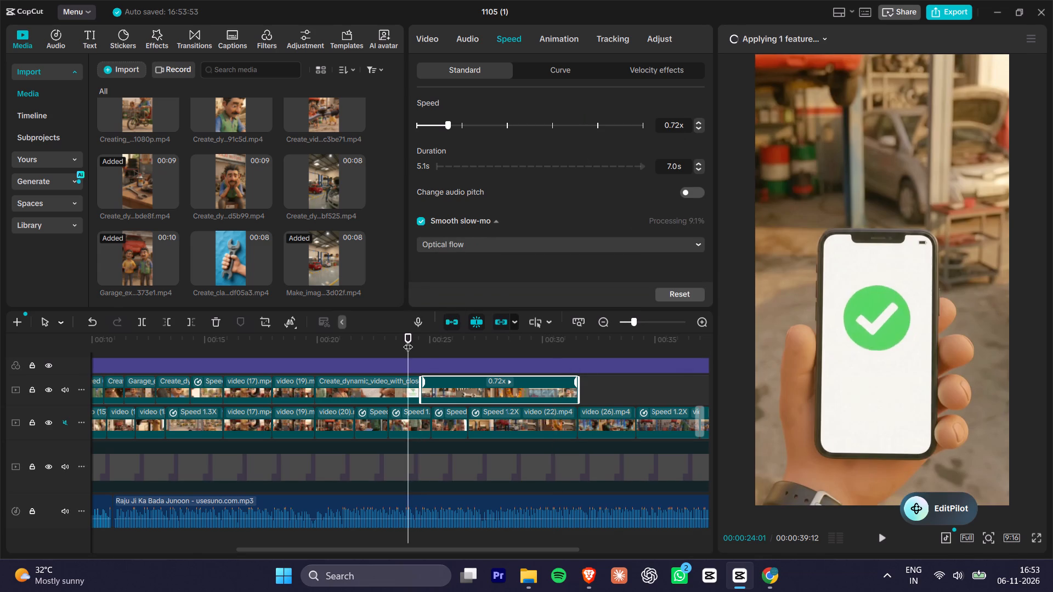
pyautogui.press('space')
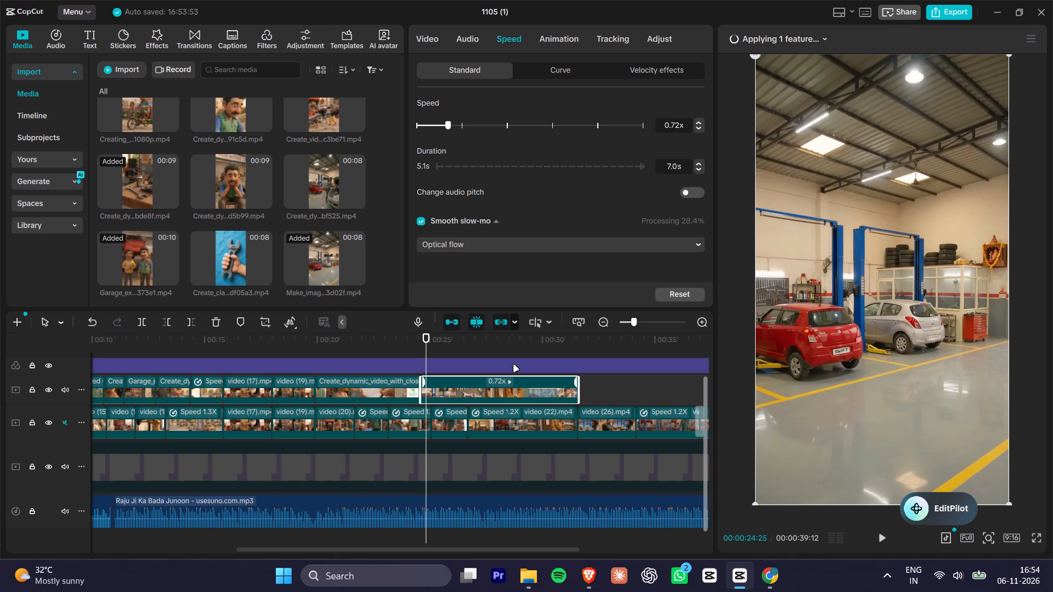
pyautogui.press('space')
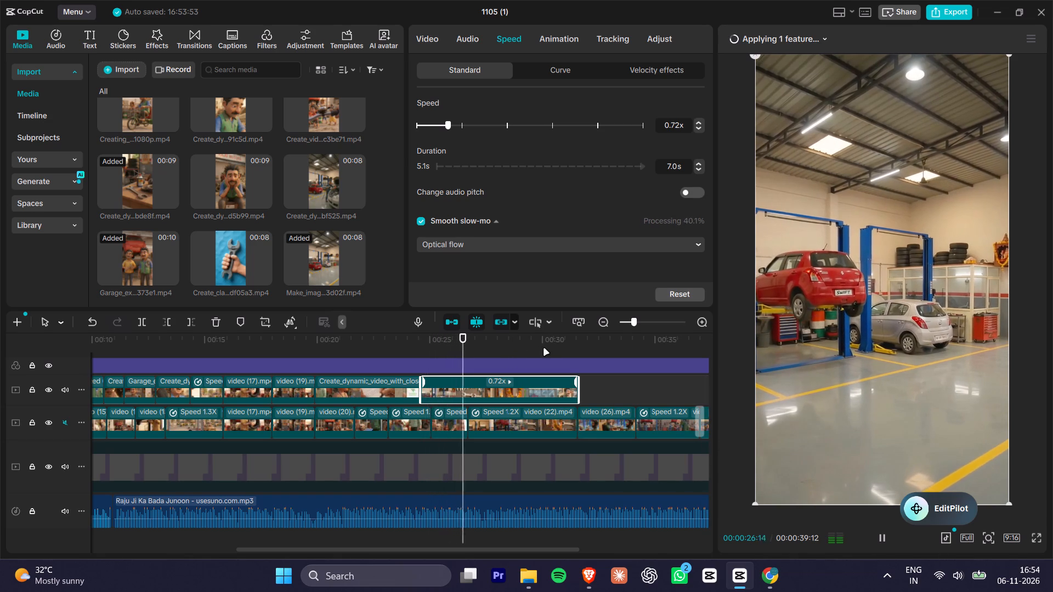
pyautogui.press('space')
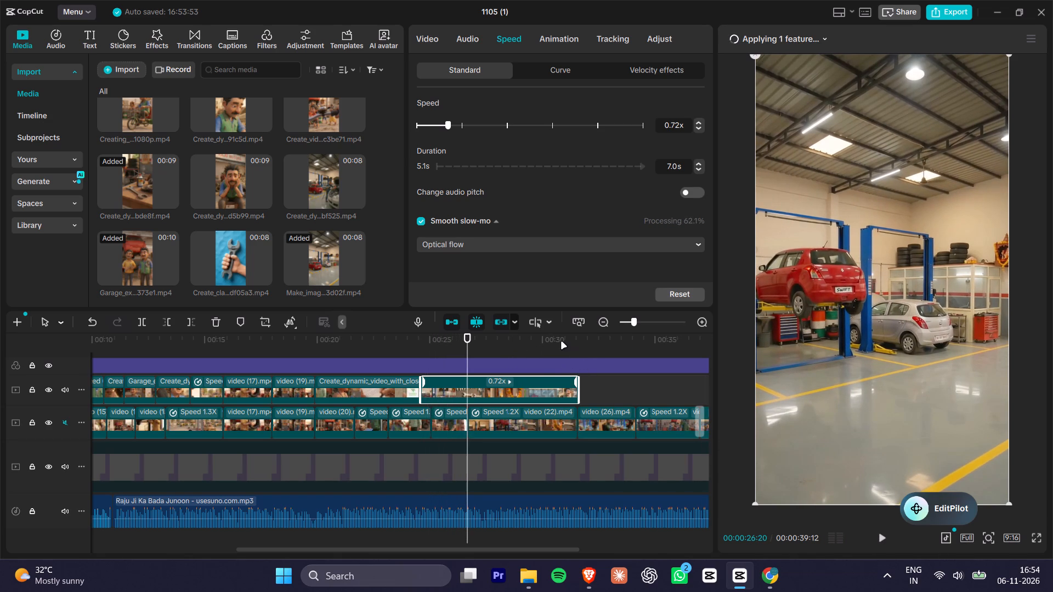
# Search Windows for "vpn" and launch Proton VPN.
pyautogui.write('vpn')
pyautogui.press('Return')
# Replay the slowed clip in CapCut and preview the timeline from its start in full screen.
pyautogui.click(442, 339)
pyautogui.press('space')
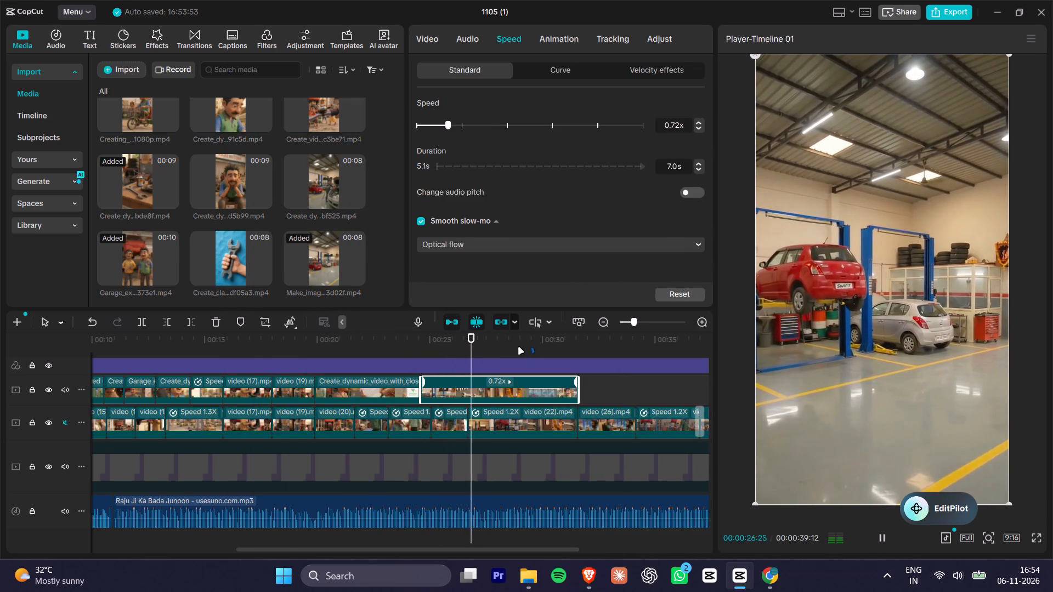
pyautogui.press('space')
pyautogui.moveTo(404, 337); pyautogui.dragTo(0, 359)
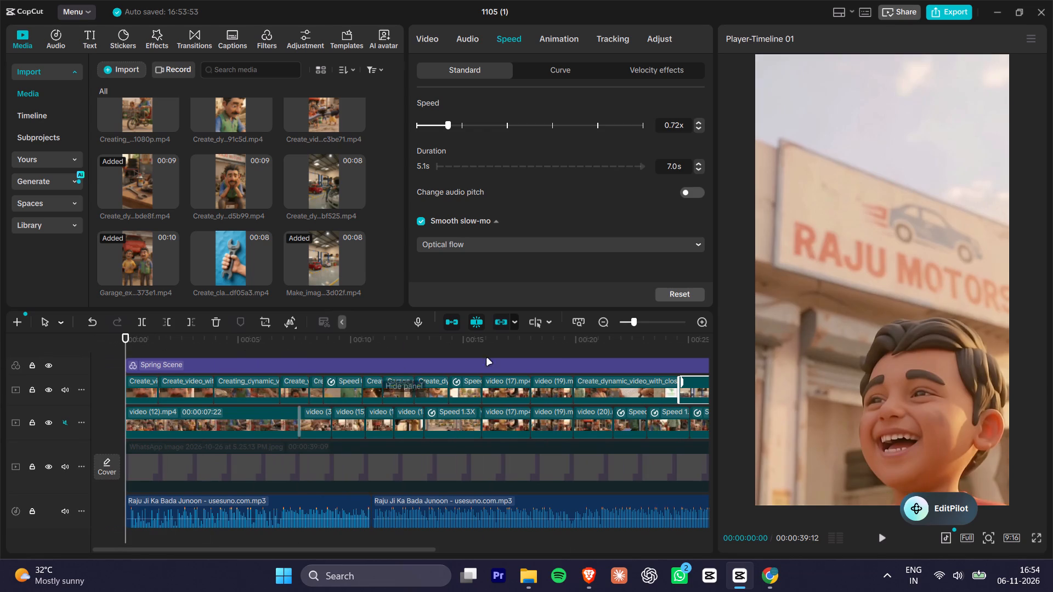
pyautogui.moveTo(926, 504); pyautogui.dragTo(881, 515)
pyautogui.click(1035, 536)
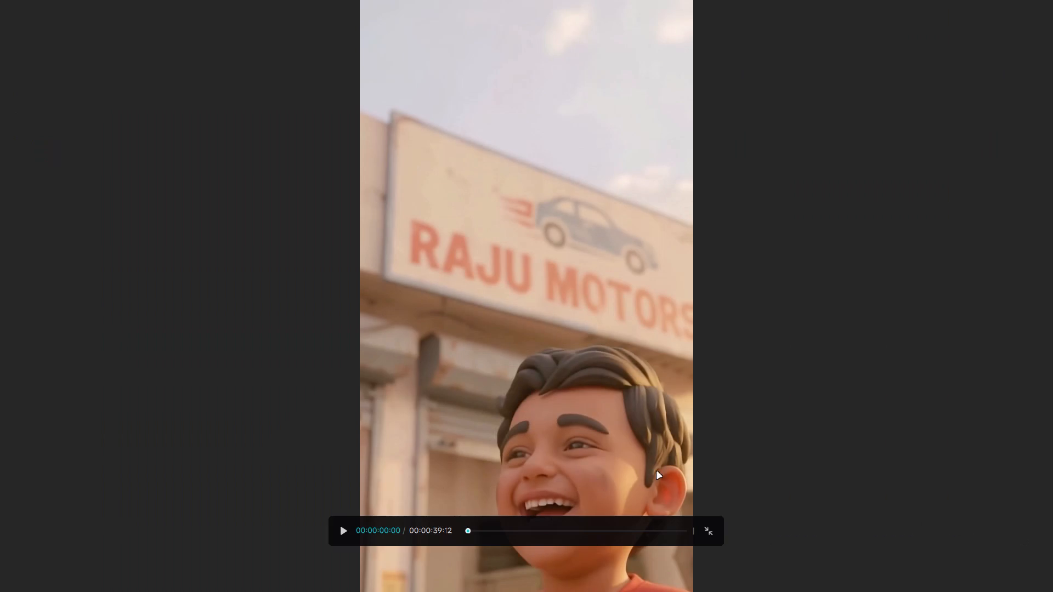
pyautogui.press('space')
pyautogui.press('space')
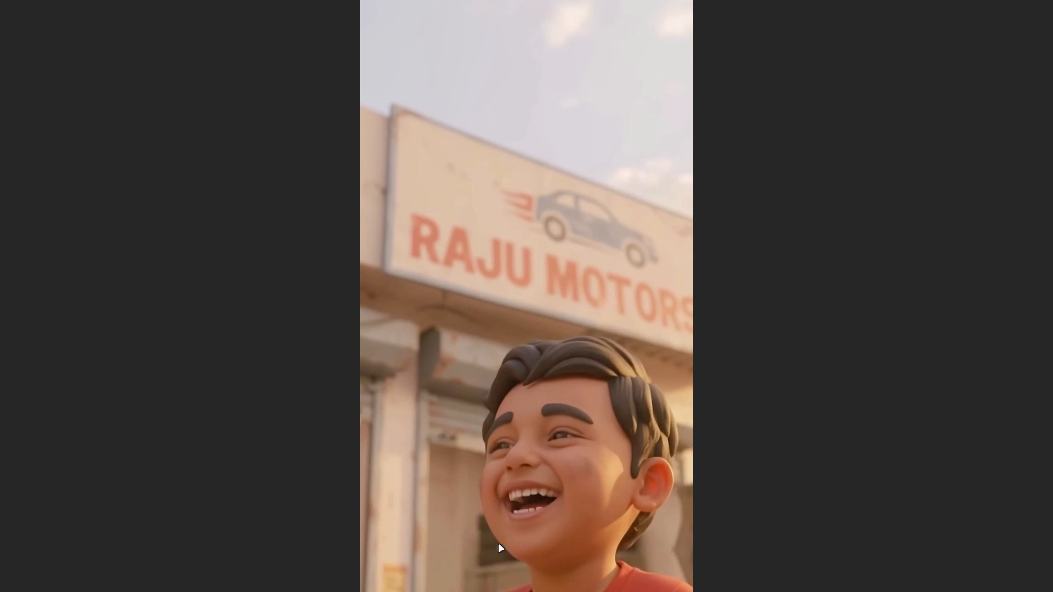
pyautogui.press('Escape')
pyautogui.moveTo(143, 338); pyautogui.dragTo(54, 357)
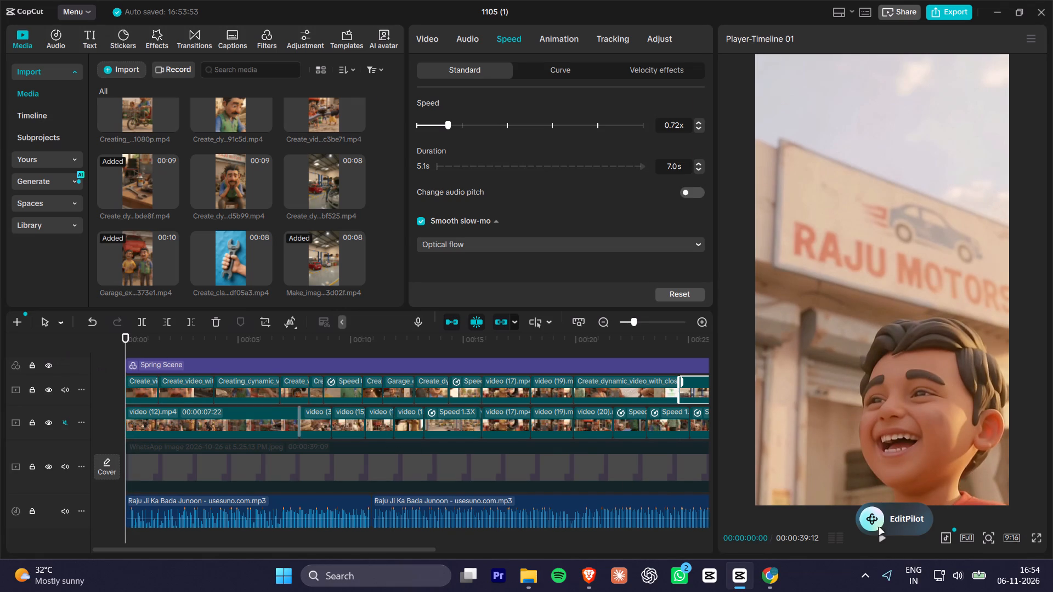
# Play the timeline in full screen from its start through to the wall shrine shot.
pyautogui.click(1035, 538)
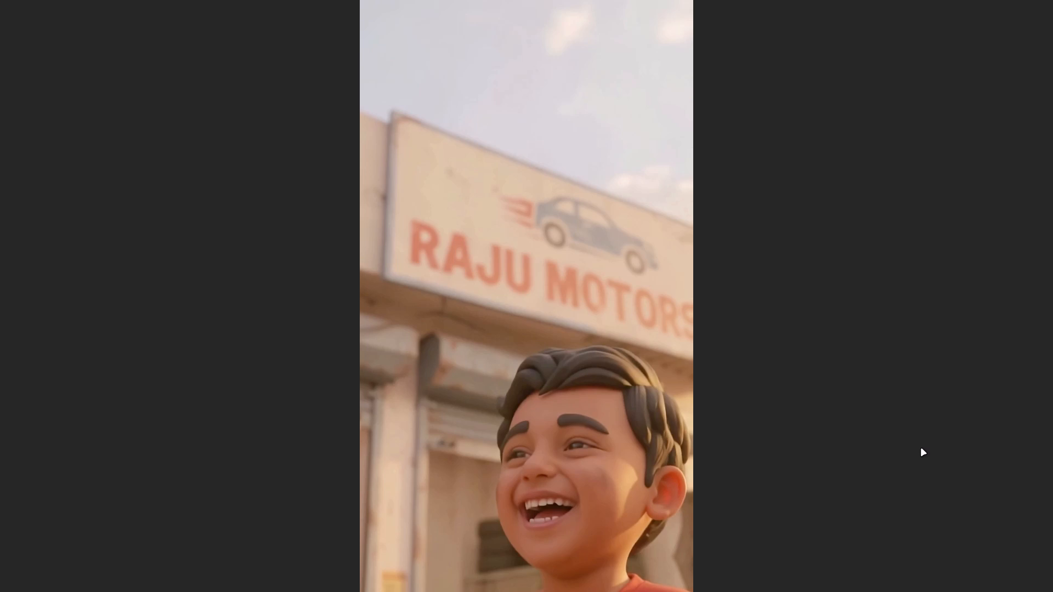
pyautogui.press('space')
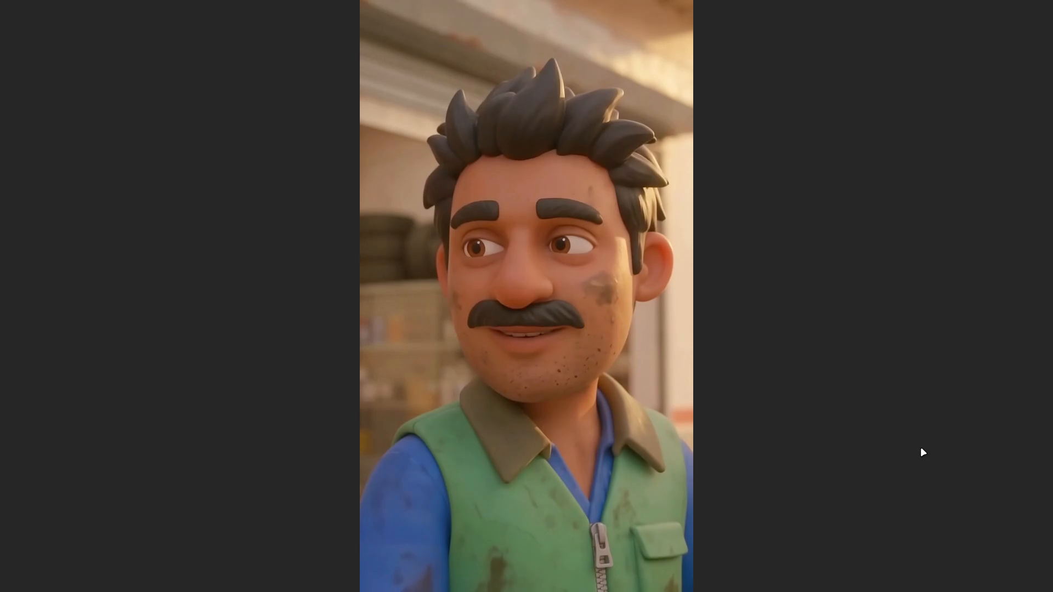
pyautogui.press('space')
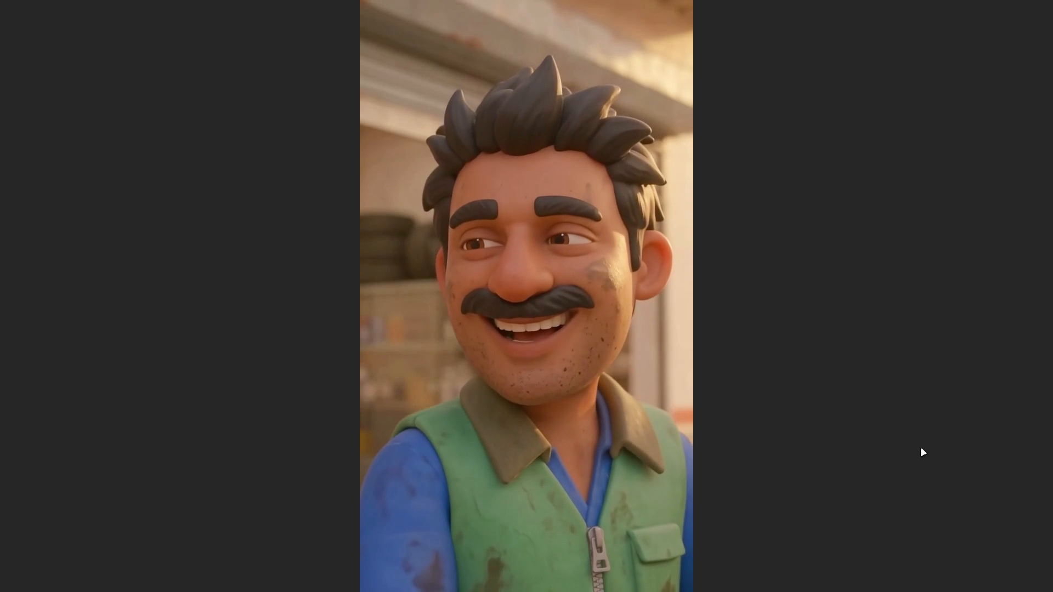
pyautogui.press('space')
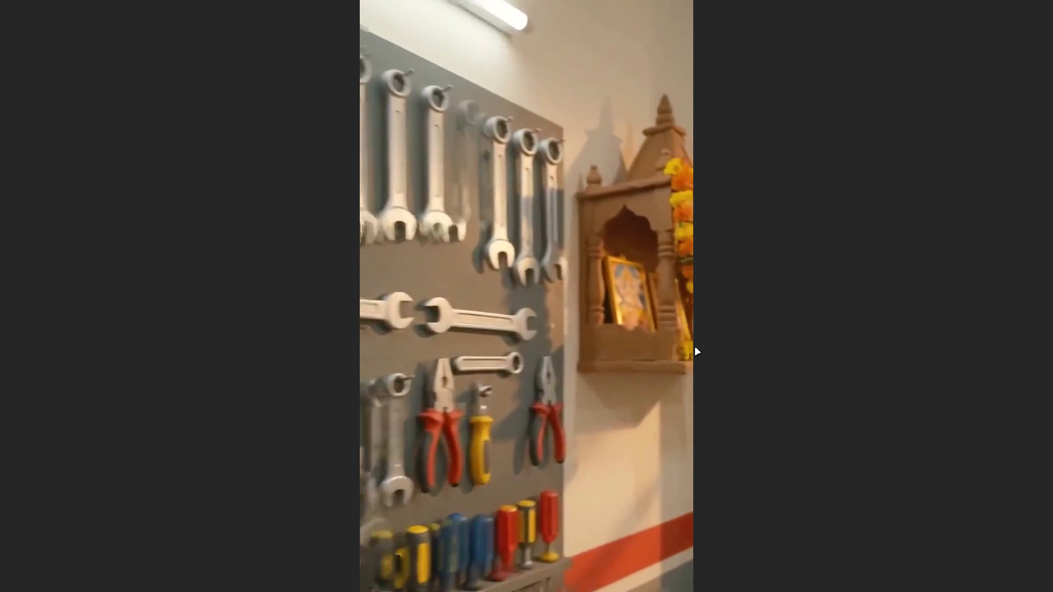
pyautogui.press('space')
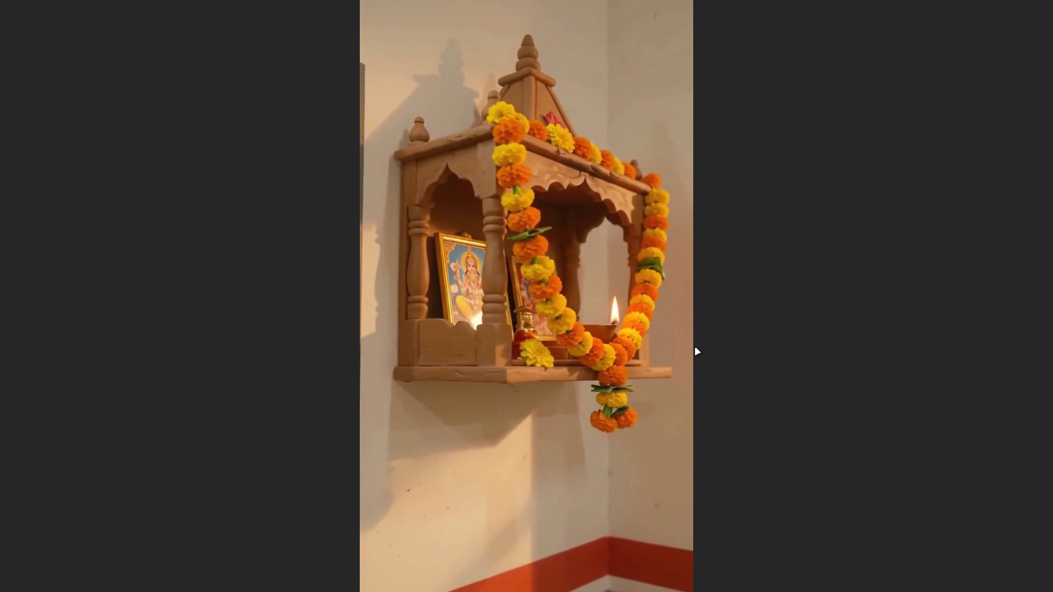
# Step back to the garage shot and replay its transition to the tool wall and shrine in full screen.
pyautogui.press('Left')
pyautogui.press('Left')
pyautogui.press('Left')
pyautogui.press('Left')
pyautogui.press('Left')
pyautogui.press('Left')
pyautogui.press('Left')
pyautogui.press('Left')
pyautogui.press('Left')
pyautogui.press('Left')
pyautogui.press('Left')
pyautogui.press('Left')
pyautogui.press('Left')
pyautogui.press('Left')
pyautogui.press('Left')
pyautogui.press('Left')
pyautogui.press('Left')
pyautogui.press('Left')
pyautogui.press('Left')
pyautogui.press('Left')
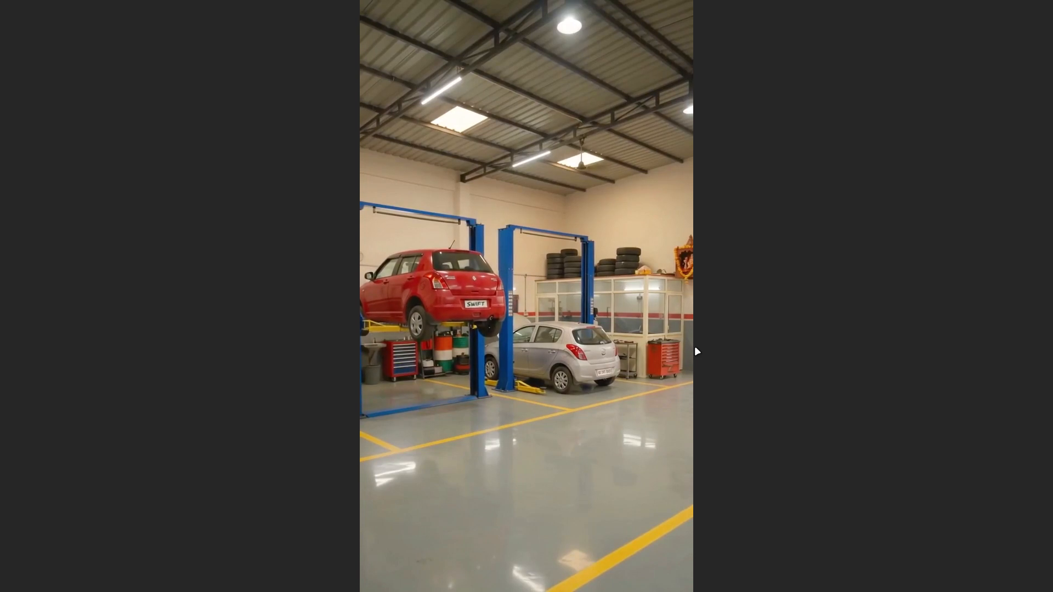
pyautogui.press('Left')
pyautogui.press('Left')
pyautogui.press('Left')
pyautogui.press('Left')
pyautogui.press('Left')
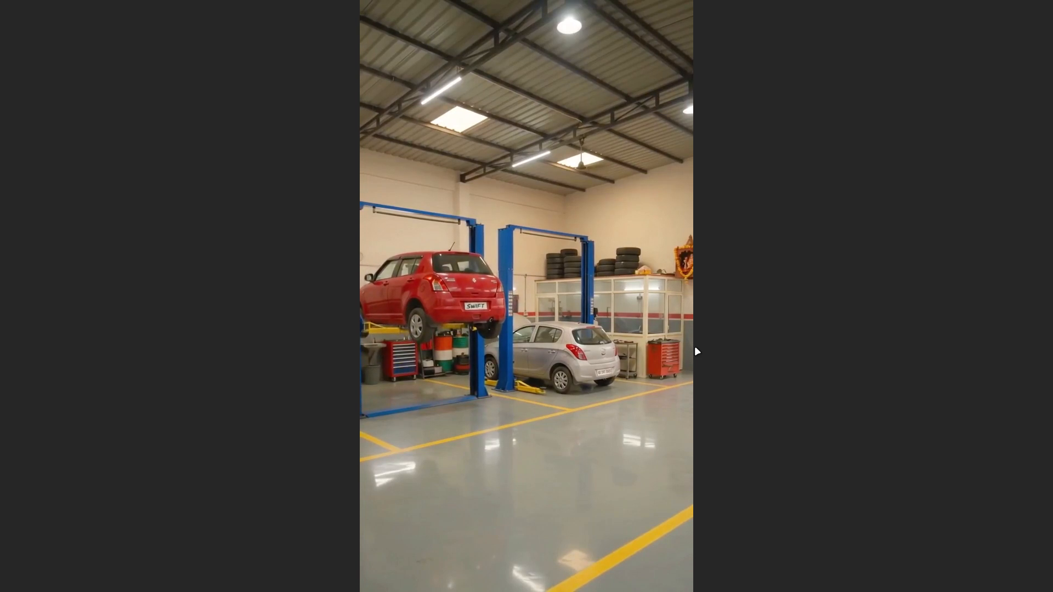
pyautogui.press('space')
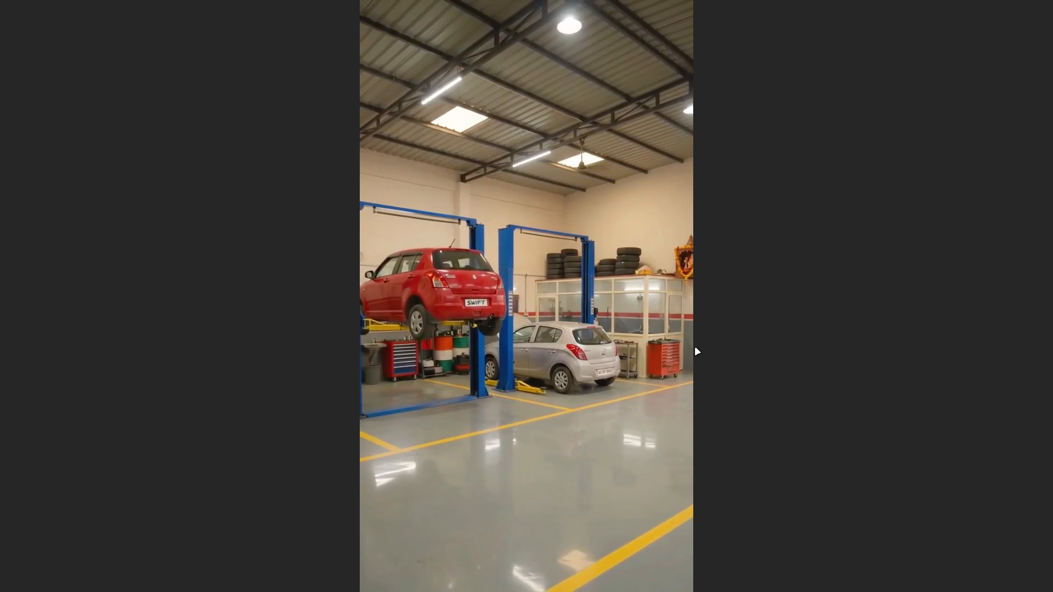
pyautogui.press('space')
pyautogui.press('space')
pyautogui.press('space')
pyautogui.press('space')
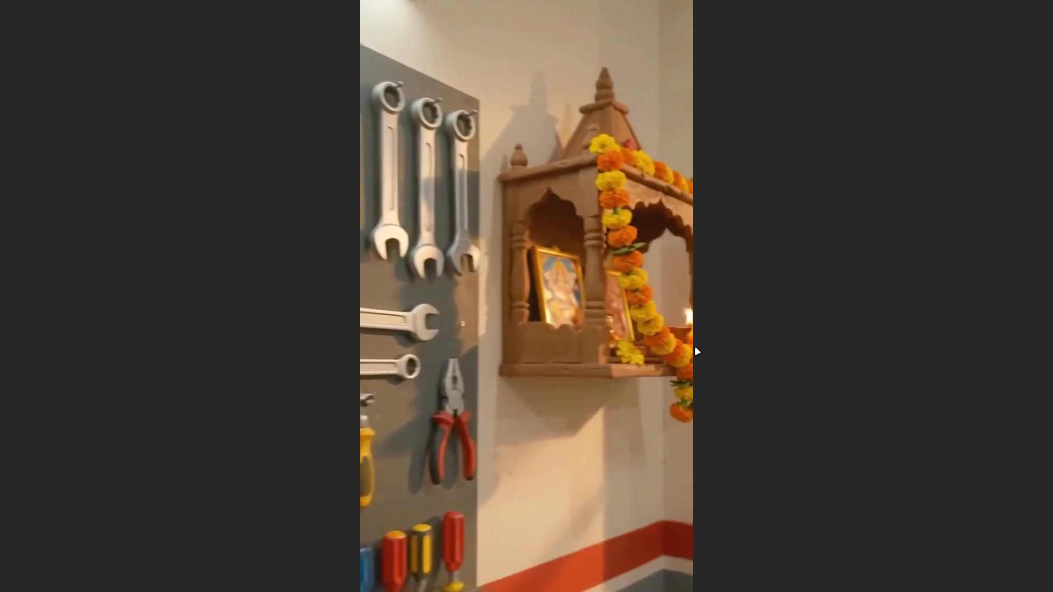
pyautogui.press('space')
pyautogui.press('Escape')
pyautogui.click(343, 392)
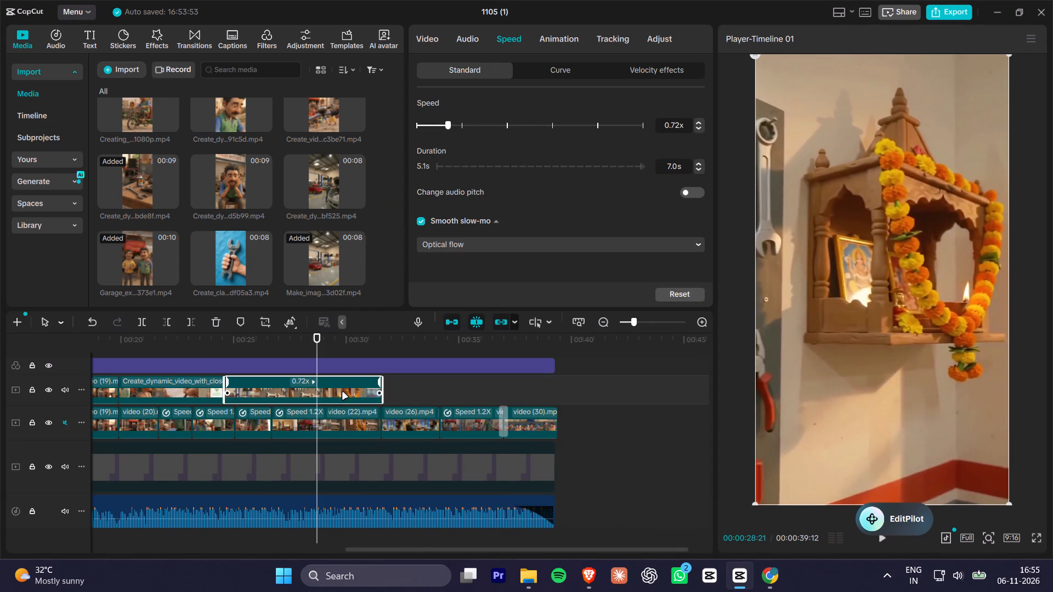
pyautogui.press('space')
pyautogui.press('space')
pyautogui.click(239, 342)
pyautogui.press('space')
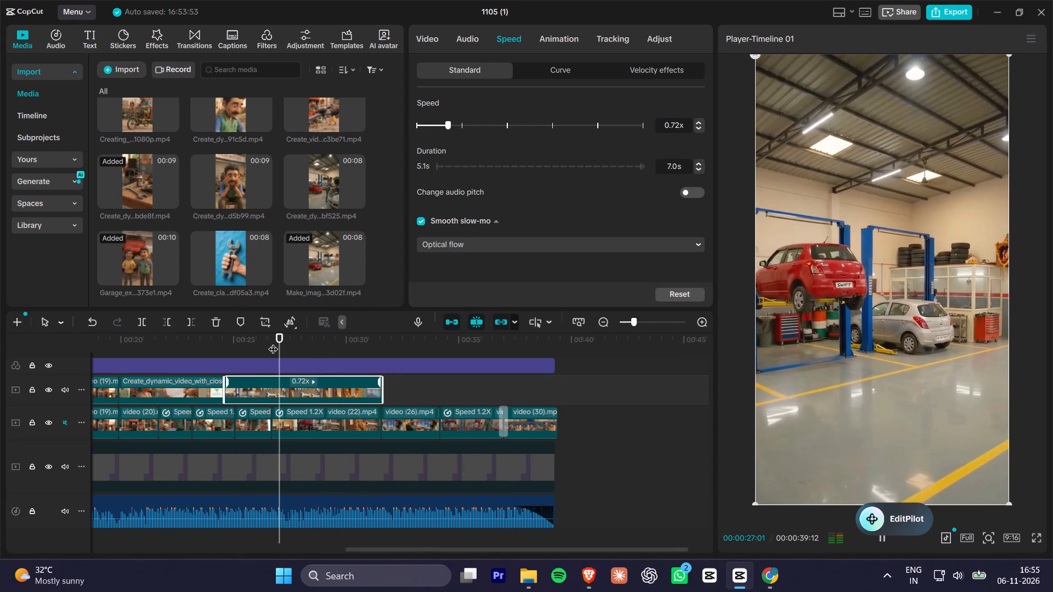
pyautogui.press('space')
pyautogui.moveTo(293, 337); pyautogui.dragTo(285, 339)
pyautogui.press('Right')
pyautogui.press('Right')
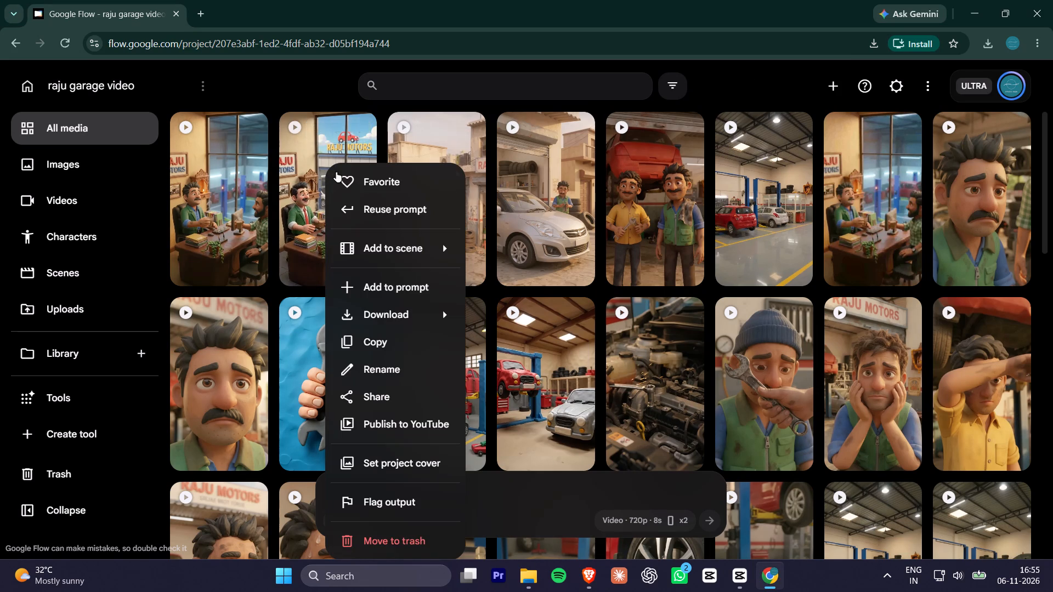
pyautogui.click(380, 312)
pyautogui.click(495, 367)
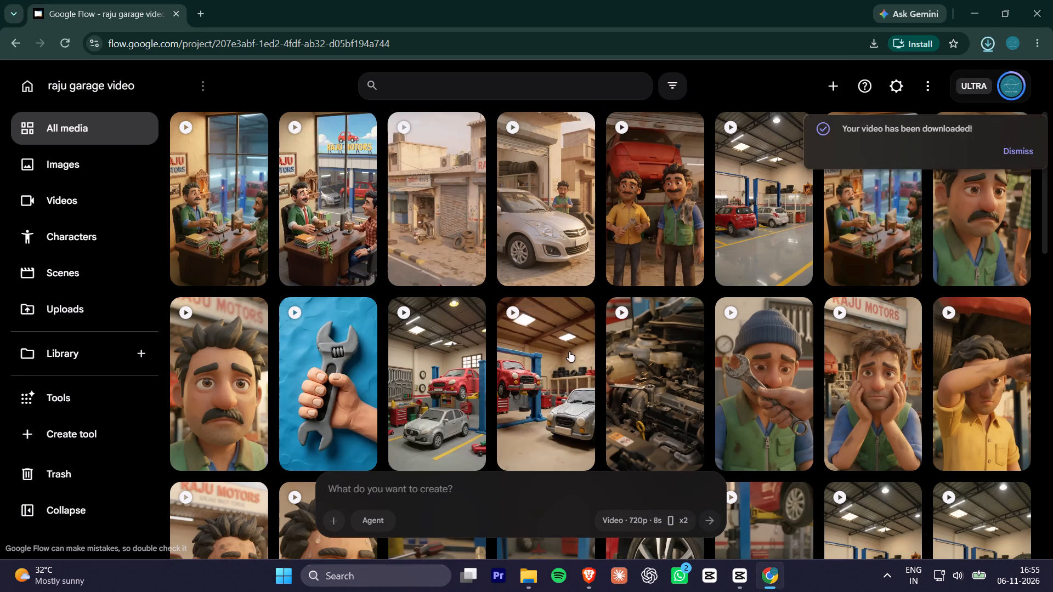
# Place the newly downloaded clip in the CapCut timeline on a new top track, starting at 00:00:27:14.
pyautogui.moveTo(876, 79); pyautogui.dragTo(576, 323)
pyautogui.hotkey('alt', 'Tab')
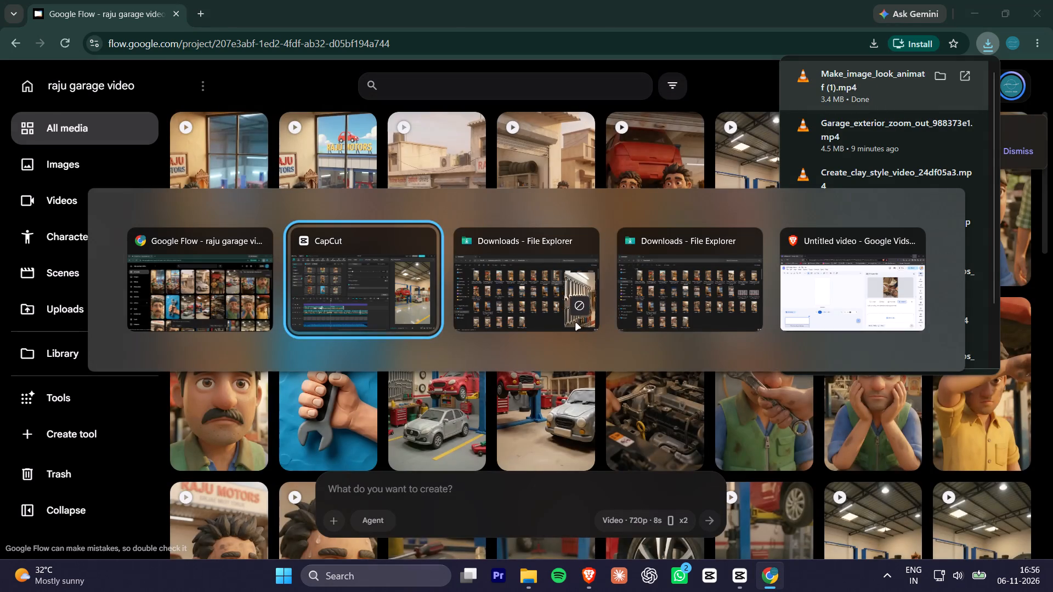
pyautogui.moveTo(576, 323); pyautogui.dragTo(469, 388)
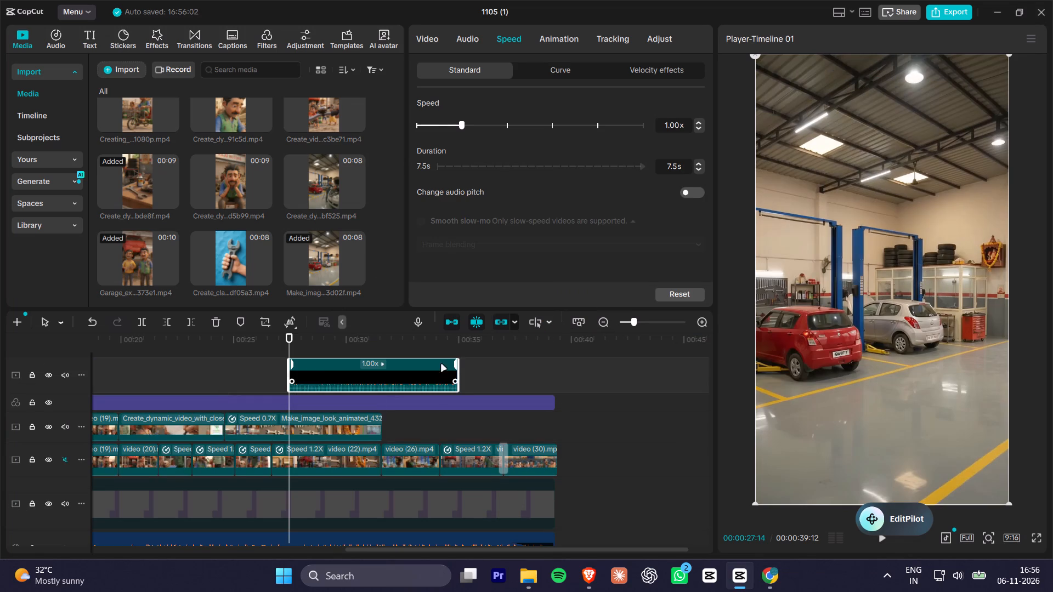
# Split the new top-track clip at the start of its tool wall shot, 00:00:29:18, and delete the part before it.
pyautogui.moveTo(308, 335); pyautogui.dragTo(335, 330)
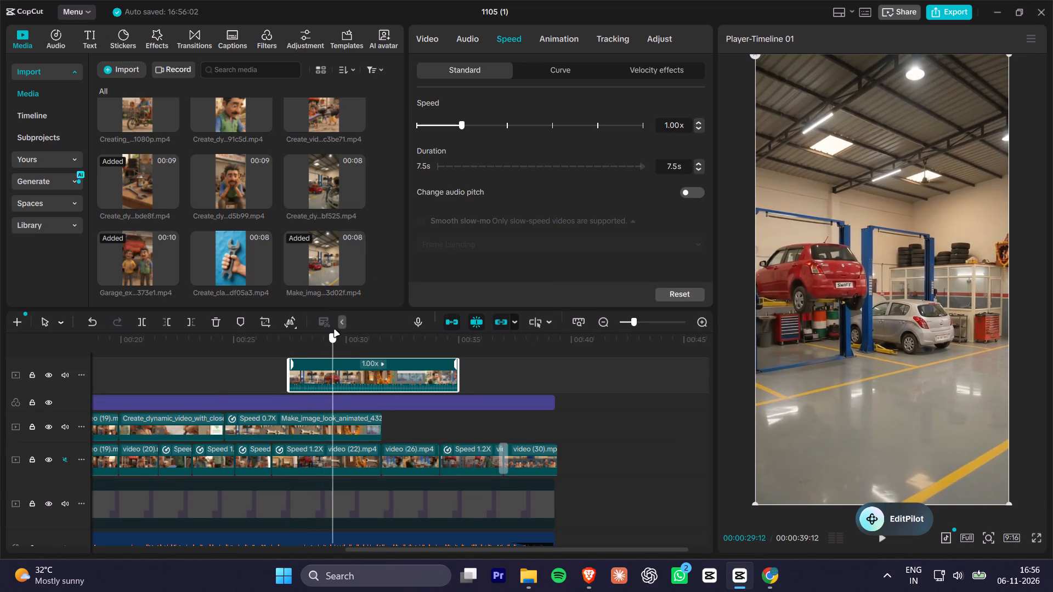
pyautogui.moveTo(335, 330); pyautogui.dragTo(336, 334)
pyautogui.press('Left')
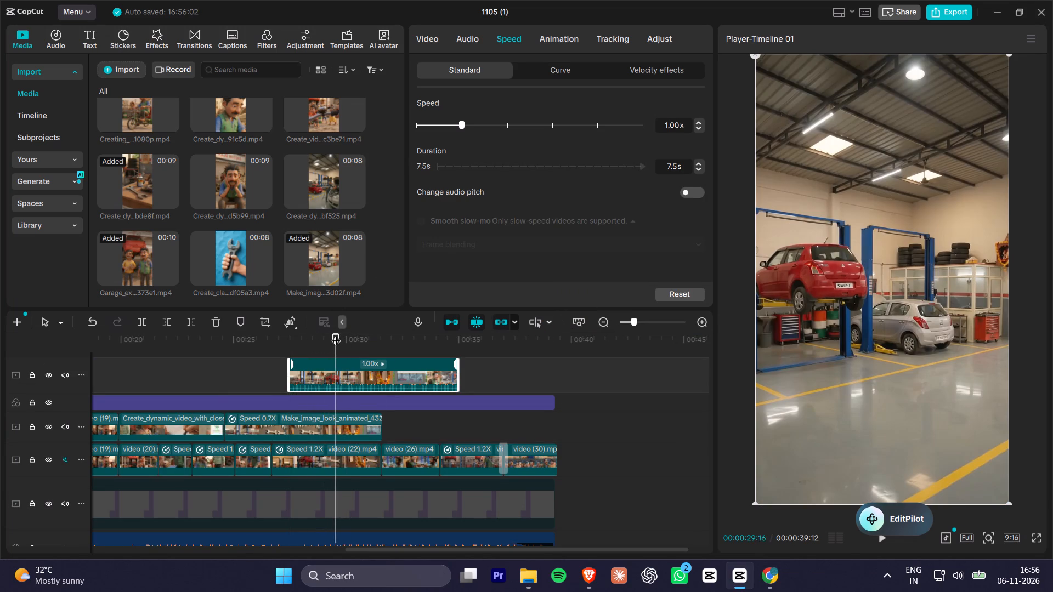
pyautogui.press('Left')
pyautogui.press('Right')
pyautogui.press('Right')
pyautogui.press('Right')
pyautogui.press('Right')
pyautogui.press('Left')
pyautogui.press('Left')
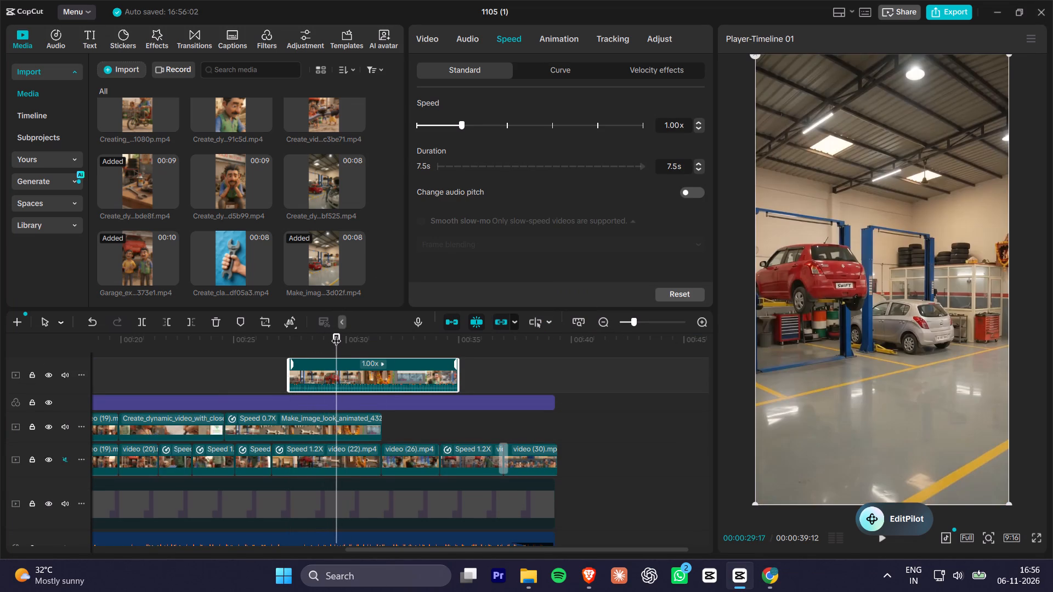
pyautogui.press('Right')
pyautogui.hotkey('ctrl', 'b')
pyautogui.click(394, 374)
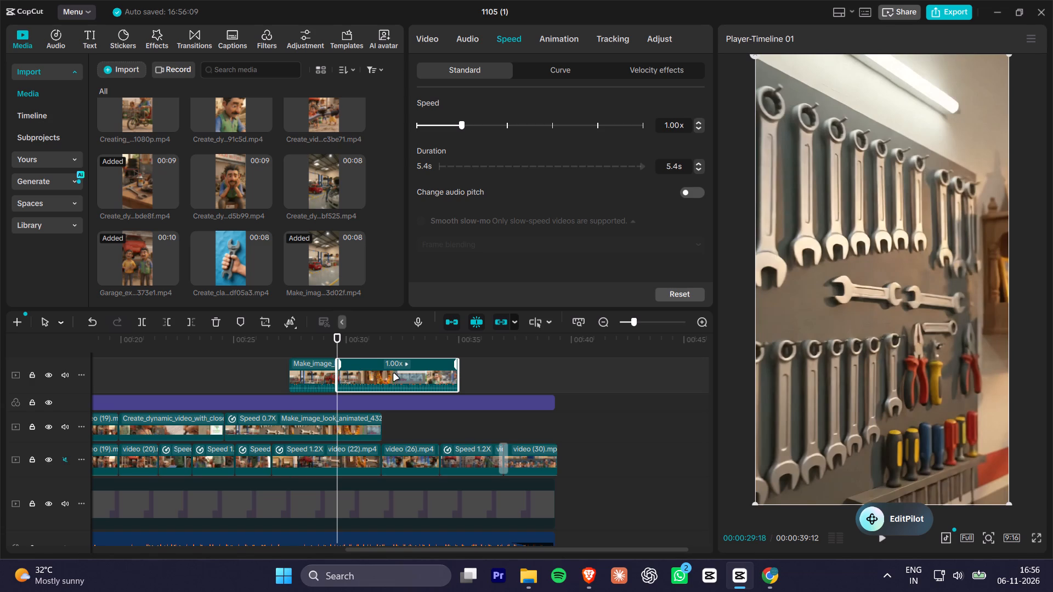
pyautogui.click(301, 370)
pyautogui.press('Delete')
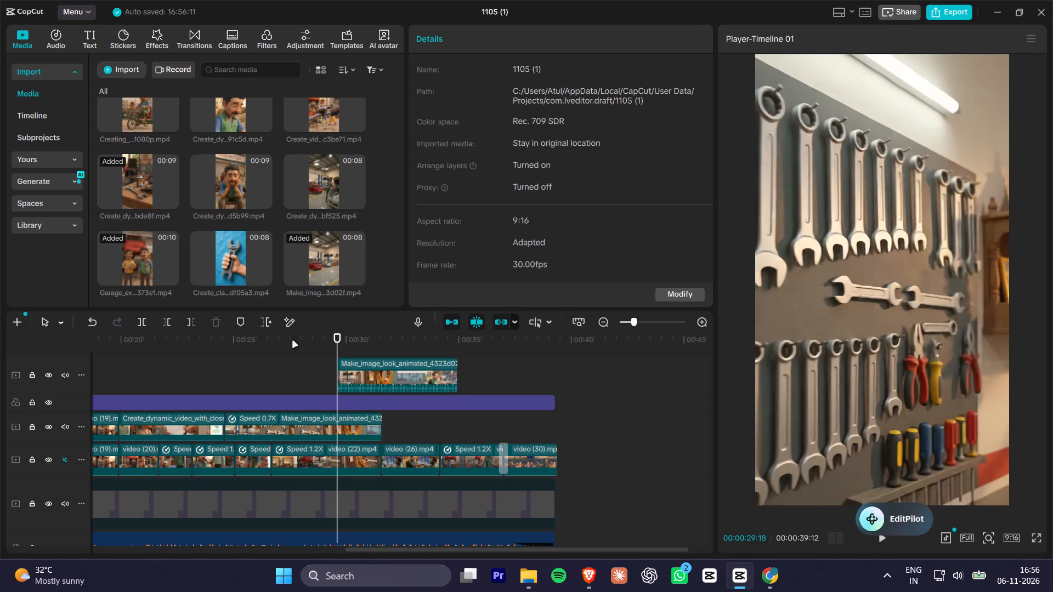
# Split the top-track clip at the end of its shrine shot, 00:00:31:20, and delete the part after it.
pyautogui.moveTo(290, 340); pyautogui.dragTo(295, 340)
pyautogui.keyDown('alt'); pyautogui.scroll(6, 306, 377); pyautogui.keyUp('alt')
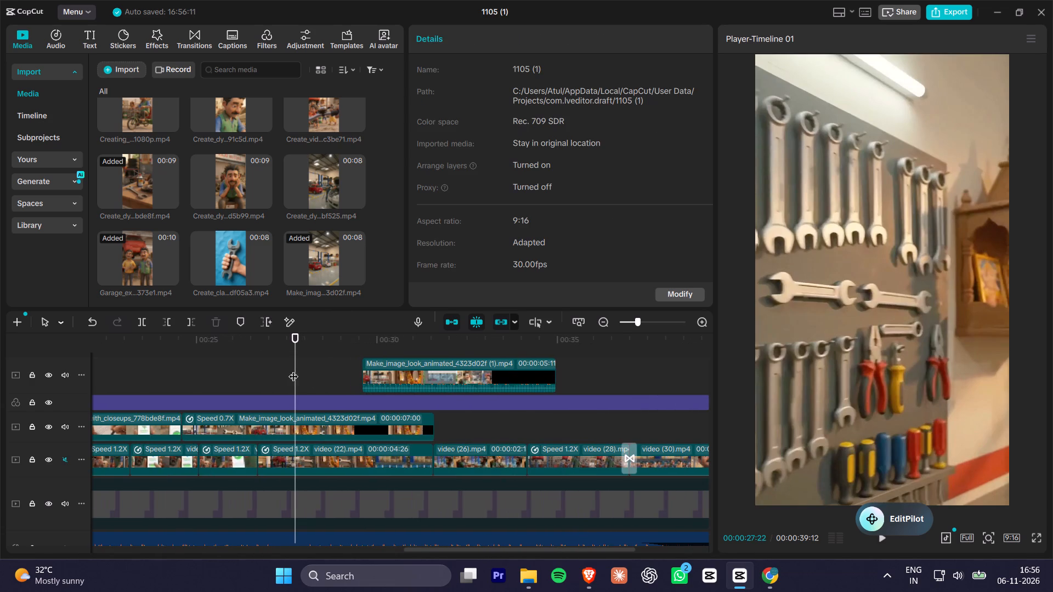
pyautogui.click(273, 340)
pyautogui.moveTo(458, 337); pyautogui.dragTo(451, 338)
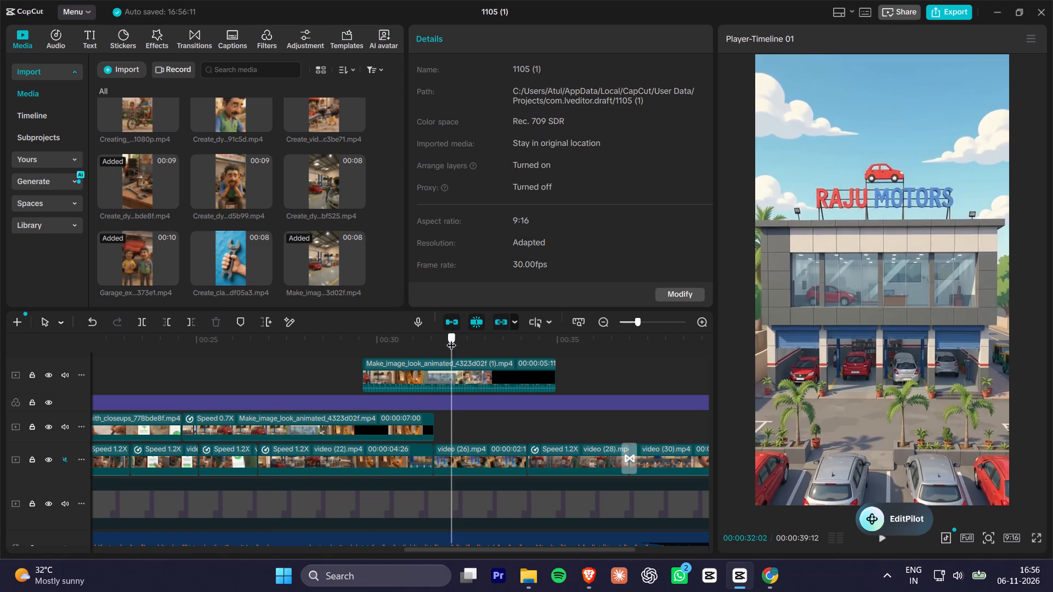
pyautogui.moveTo(451, 338); pyautogui.dragTo(435, 340)
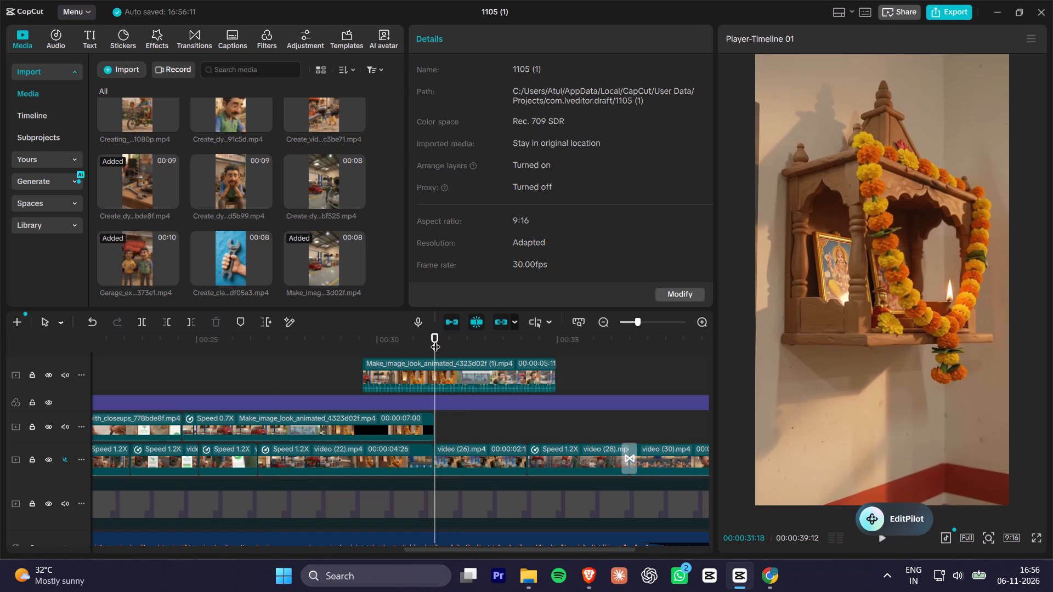
pyautogui.click(458, 380)
pyautogui.press('Right')
pyautogui.press('Right')
pyautogui.press('Right')
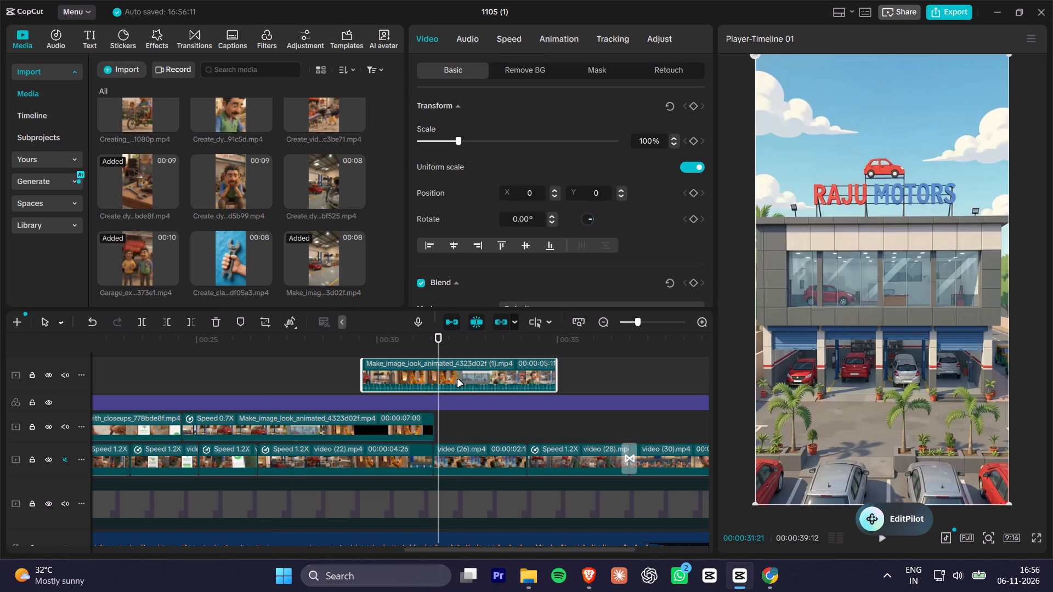
pyautogui.press('Left')
pyautogui.hotkey('ctrl', 'b')
pyautogui.click(458, 380)
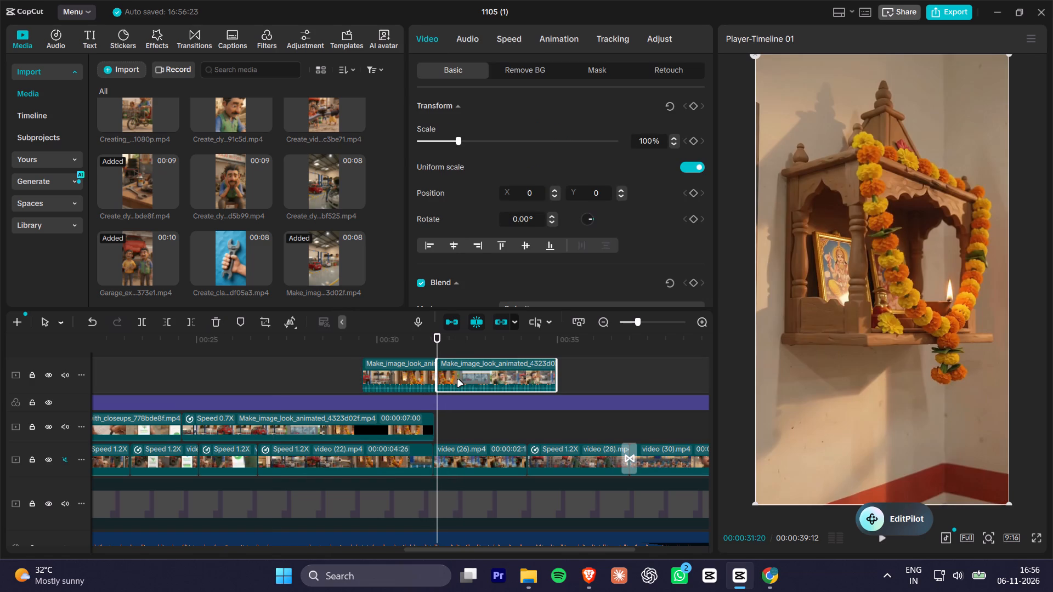
pyautogui.press('Delete')
# Find the garage-to-tool-wall cut in the slowed clip and move the trimmed top-track clip to start there, at 00:00:27:15.
pyautogui.click(250, 328)
pyautogui.click(248, 343)
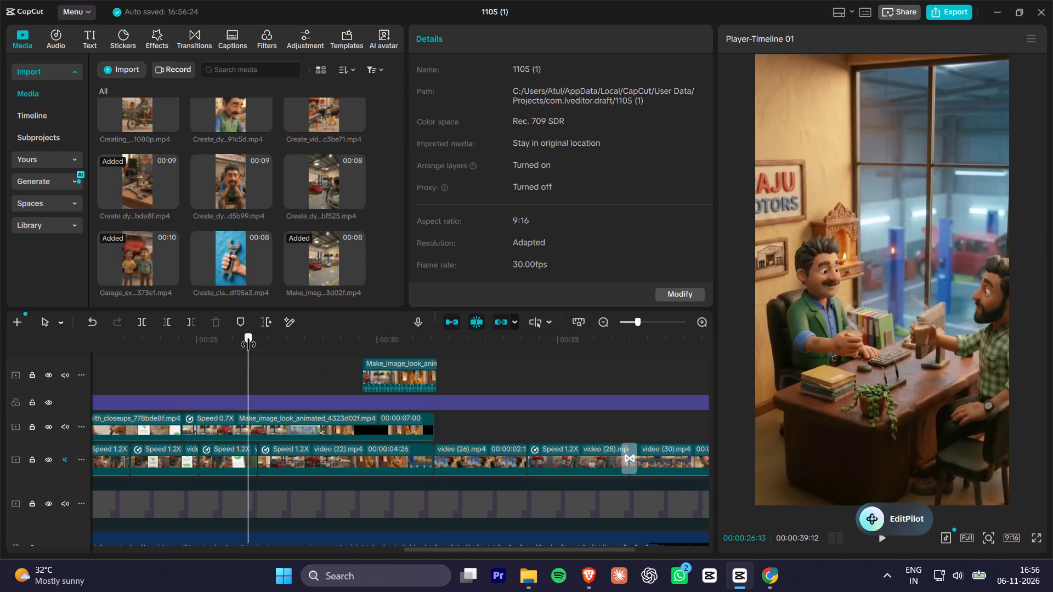
pyautogui.press('space')
pyautogui.press('space')
pyautogui.press('space')
pyautogui.press('space')
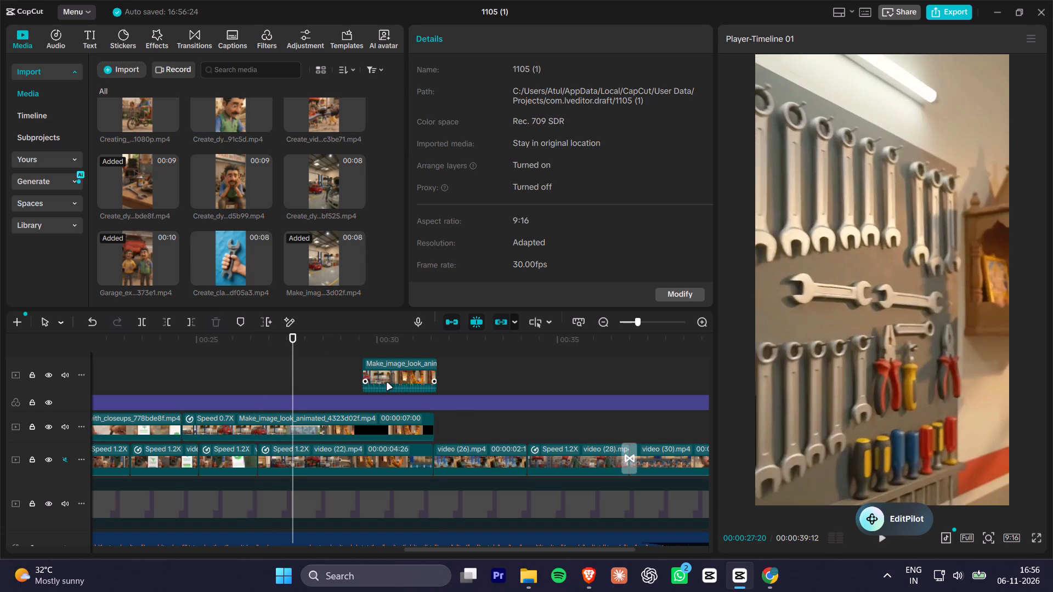
pyautogui.press('Left')
pyautogui.press('Left')
pyautogui.press('Left')
pyautogui.press('Left')
pyautogui.press('Left')
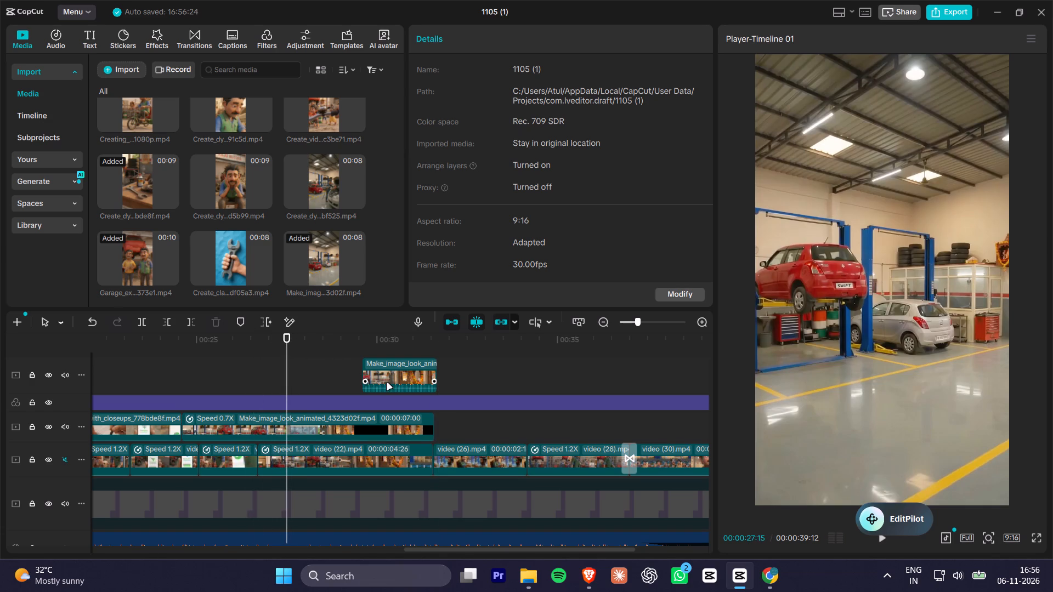
pyautogui.moveTo(393, 378); pyautogui.dragTo(319, 388)
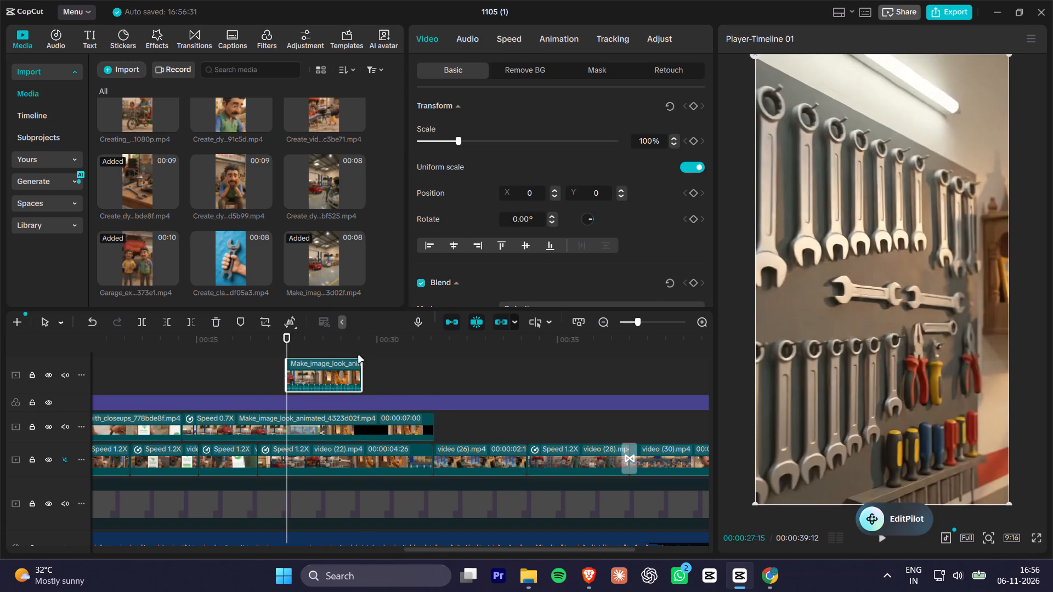
# Move the trimmed top-track clip down to a track directly above the slowed clip, starting at 00:00:27:14.
pyautogui.moveTo(353, 348); pyautogui.dragTo(353, 358)
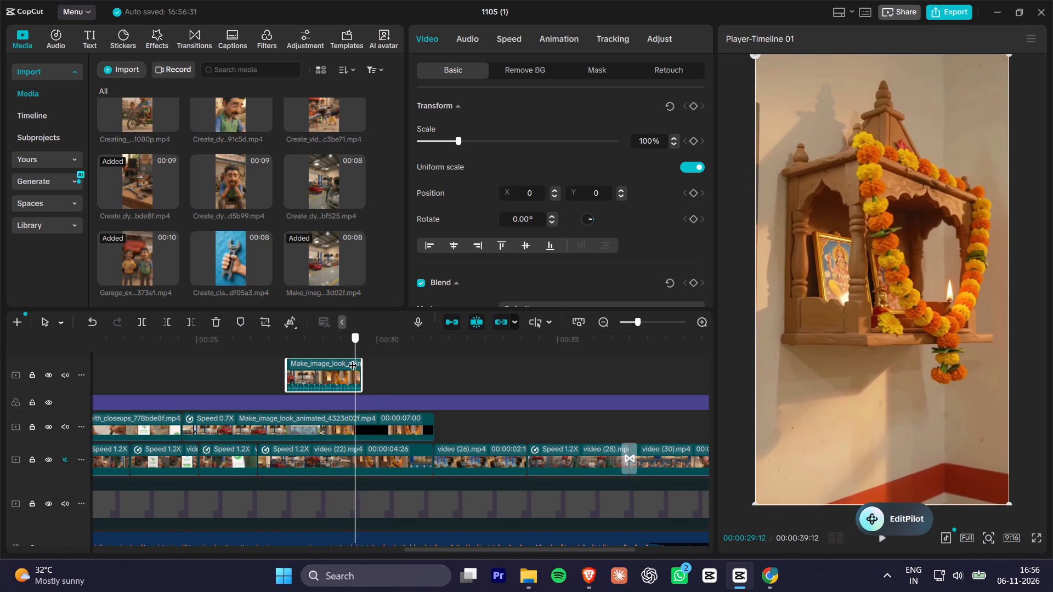
pyautogui.moveTo(353, 358); pyautogui.dragTo(301, 367)
pyautogui.click(322, 379)
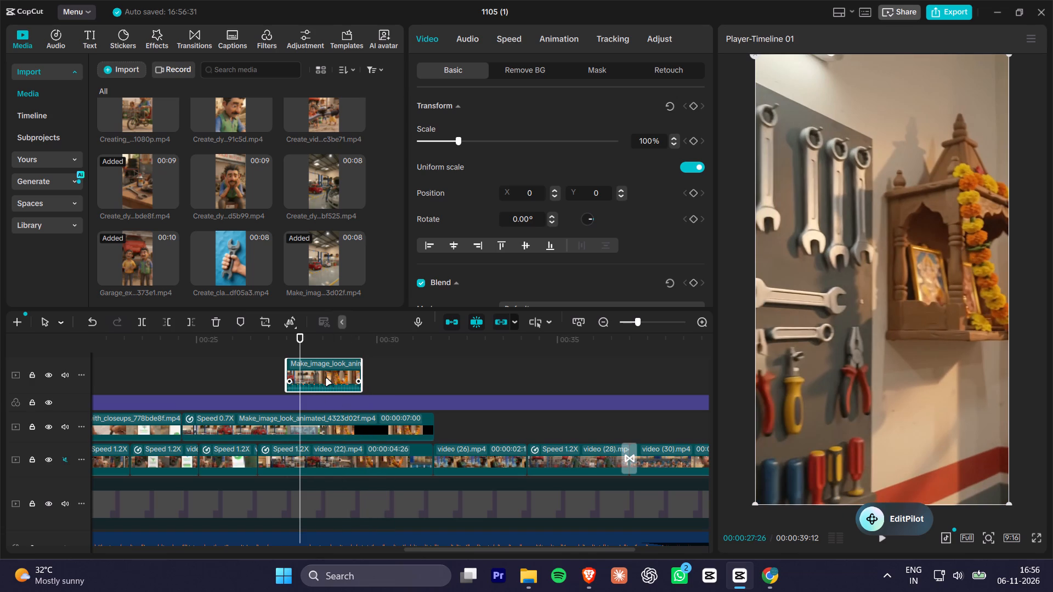
pyautogui.keyDown('shift'); pyautogui.moveTo(326, 375); pyautogui.dragTo(324, 418); pyautogui.keyUp('shift')
pyautogui.click(284, 338)
pyautogui.click(303, 389)
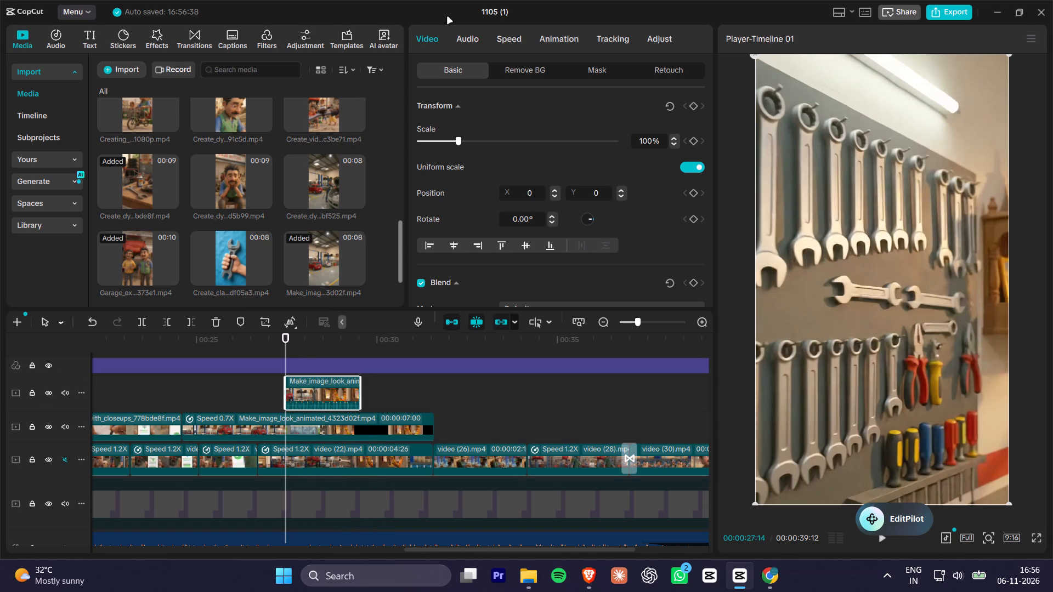
# Mute the trimmed tool wall and shrine clip by lowering its volume to -∞ dB.
pyautogui.click(468, 41)
pyautogui.moveTo(502, 137); pyautogui.dragTo(369, 175)
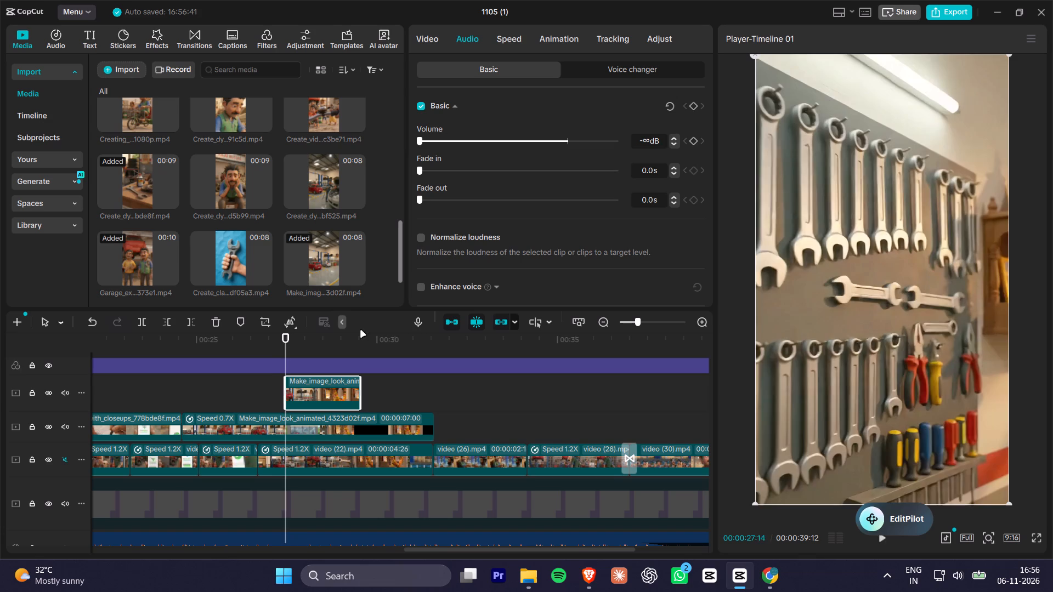
# Check the garage-to-tool-wall cut in playback and nudge the trimmed clip slightly earlier, to start at about 00:00:27:10.
pyautogui.press('space')
pyautogui.press('space')
pyautogui.click(259, 339)
pyautogui.press('space')
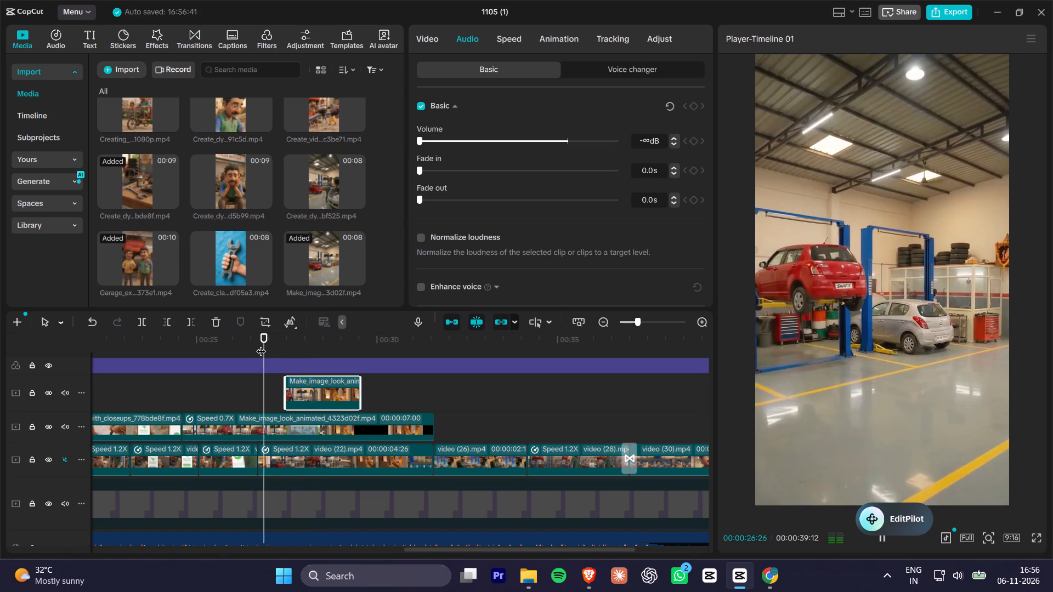
pyautogui.press('space')
pyautogui.click(261, 344)
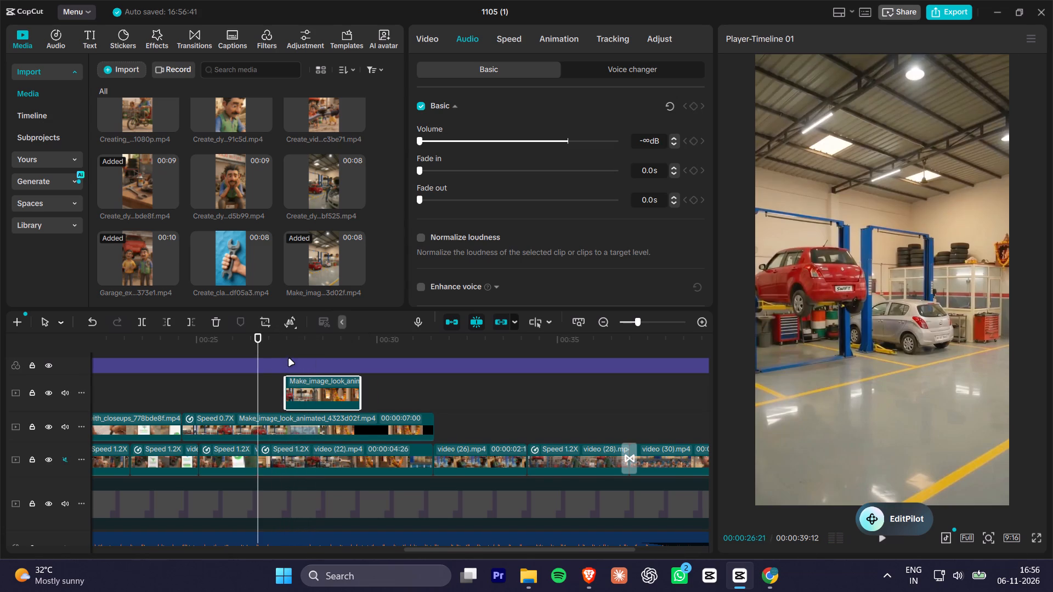
pyautogui.keyDown('alt'); pyautogui.scroll(7, 289, 359); pyautogui.keyUp('alt')
pyautogui.moveTo(326, 395); pyautogui.dragTo(318, 396)
pyautogui.press('space')
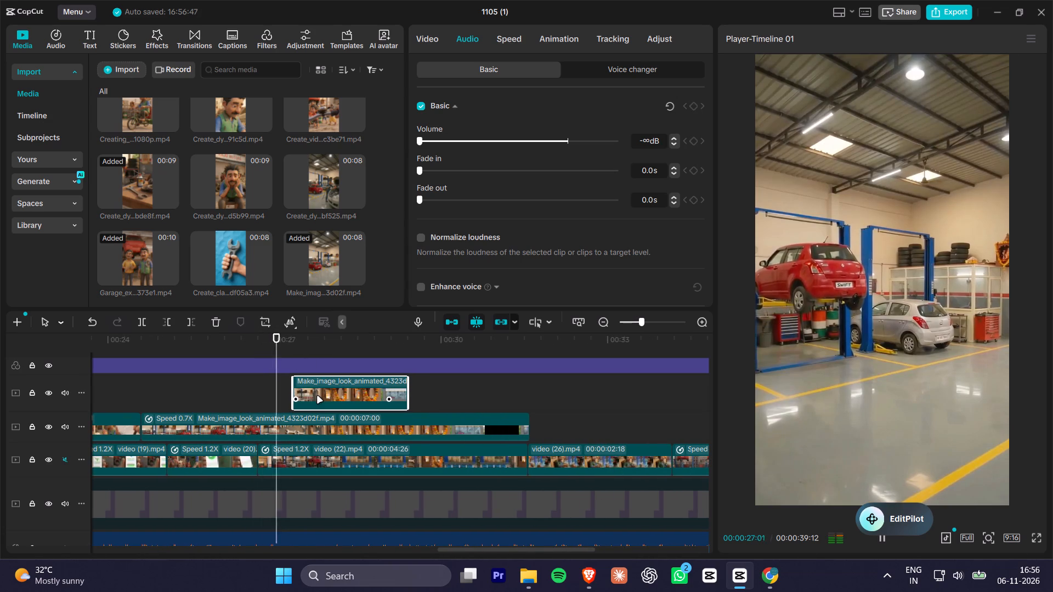
pyautogui.press('space')
# Slow the trimmed tool wall and shrine clip to 0.80x speed and play it back.
pyautogui.click(344, 397)
pyautogui.click(509, 41)
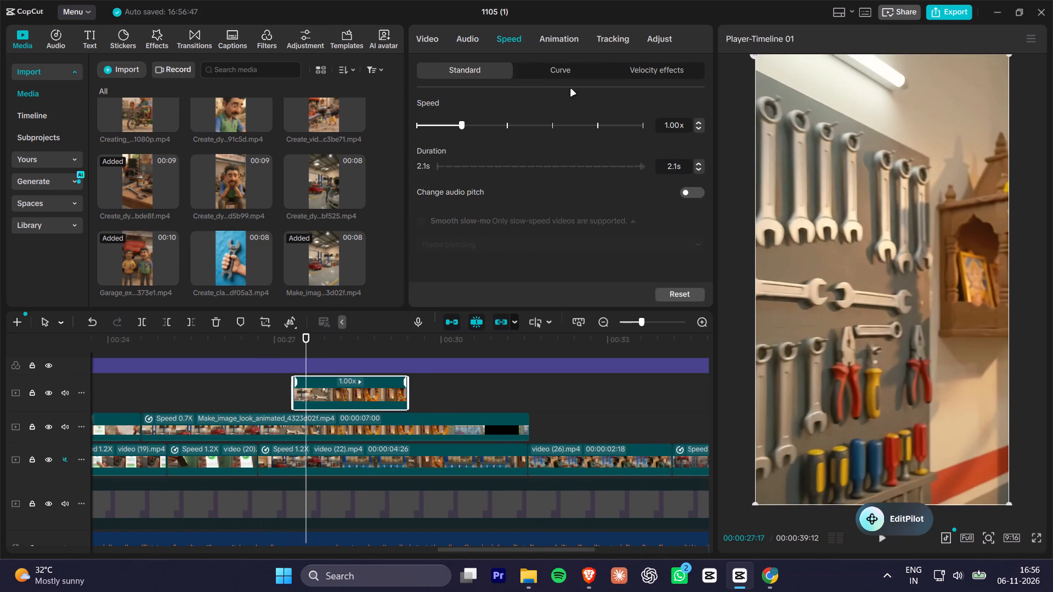
pyautogui.doubleClick(697, 127)
pyautogui.press('space')
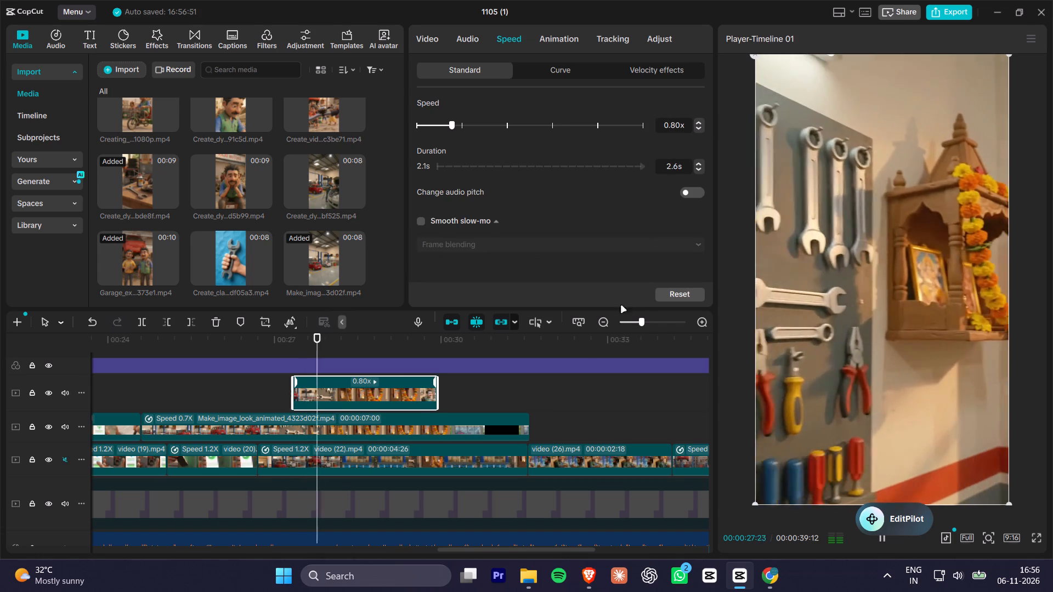
pyautogui.press('space')
pyautogui.press('space')
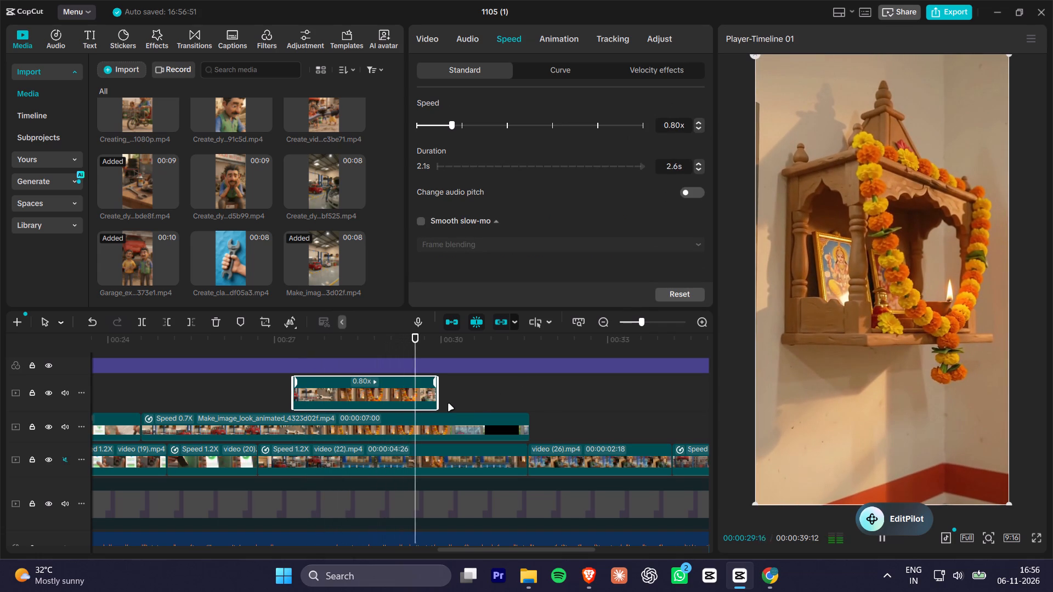
pyautogui.press('space')
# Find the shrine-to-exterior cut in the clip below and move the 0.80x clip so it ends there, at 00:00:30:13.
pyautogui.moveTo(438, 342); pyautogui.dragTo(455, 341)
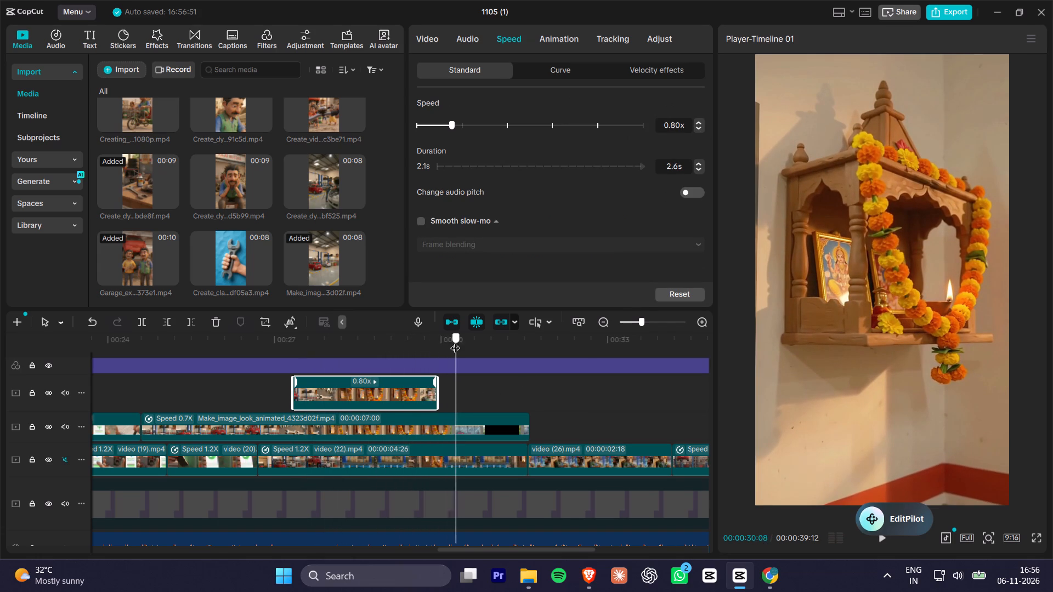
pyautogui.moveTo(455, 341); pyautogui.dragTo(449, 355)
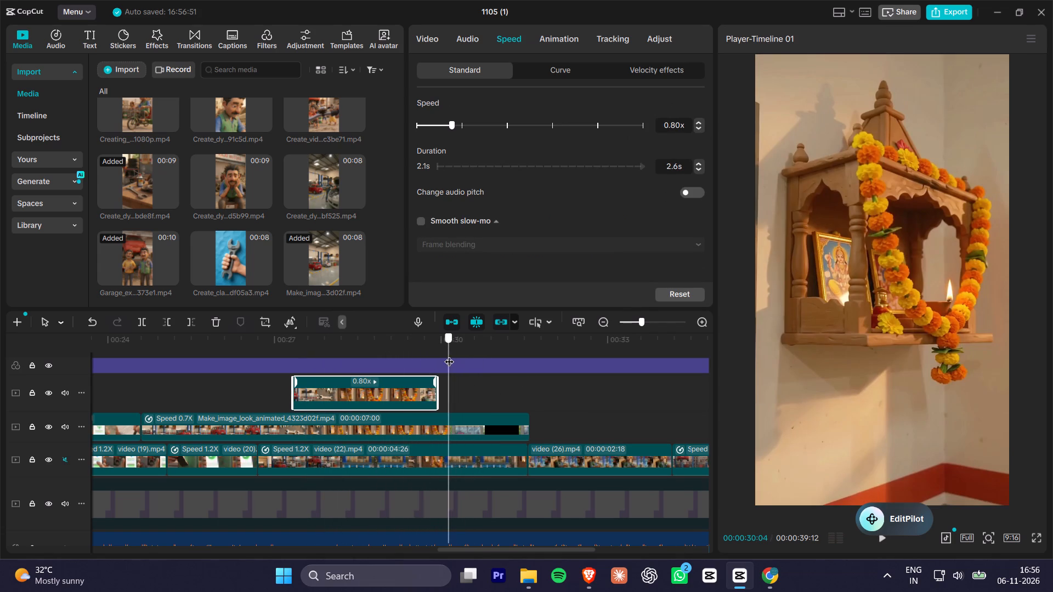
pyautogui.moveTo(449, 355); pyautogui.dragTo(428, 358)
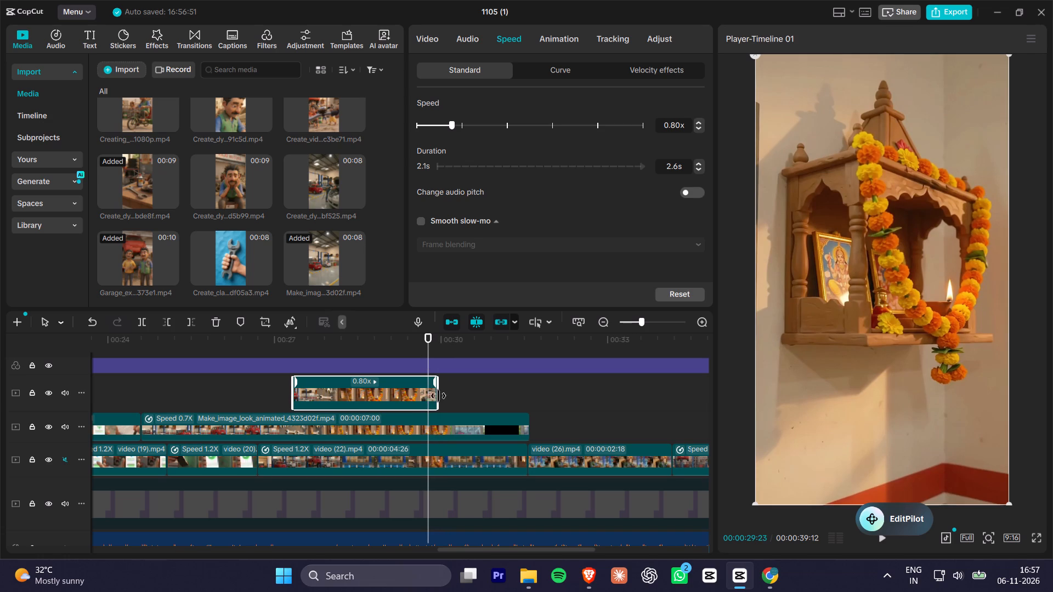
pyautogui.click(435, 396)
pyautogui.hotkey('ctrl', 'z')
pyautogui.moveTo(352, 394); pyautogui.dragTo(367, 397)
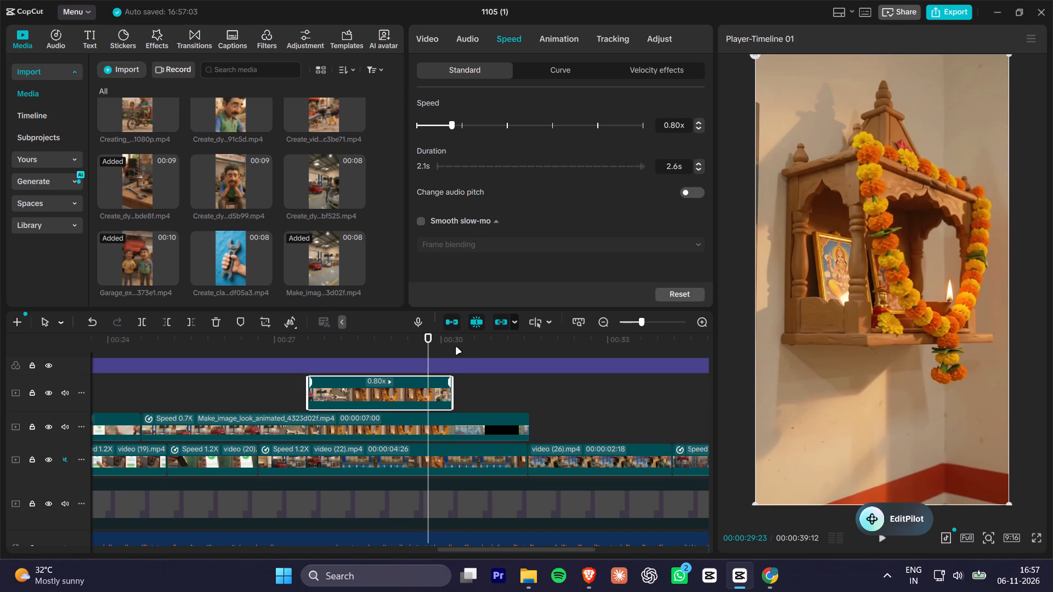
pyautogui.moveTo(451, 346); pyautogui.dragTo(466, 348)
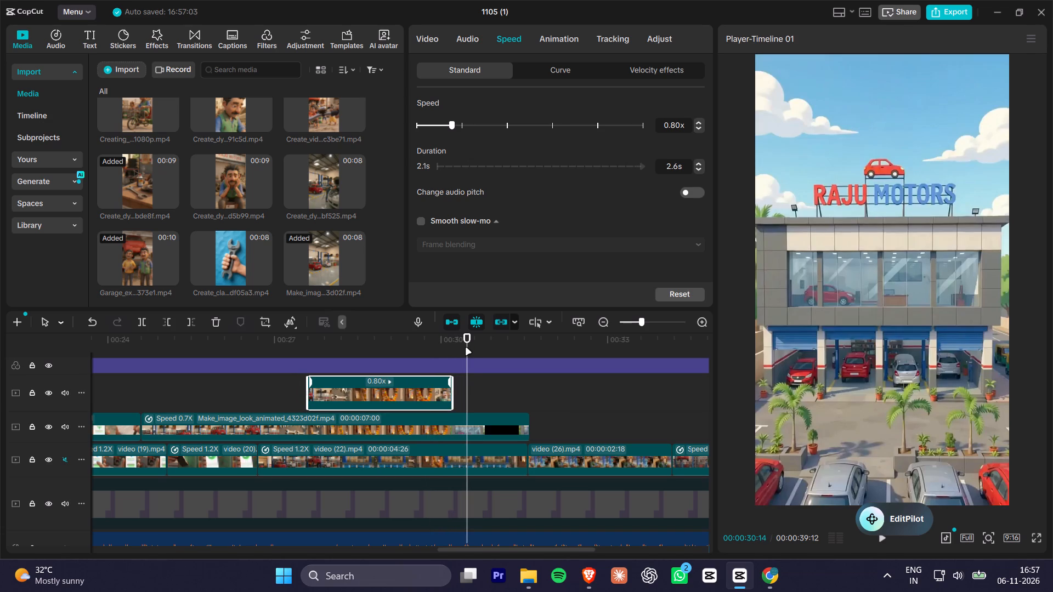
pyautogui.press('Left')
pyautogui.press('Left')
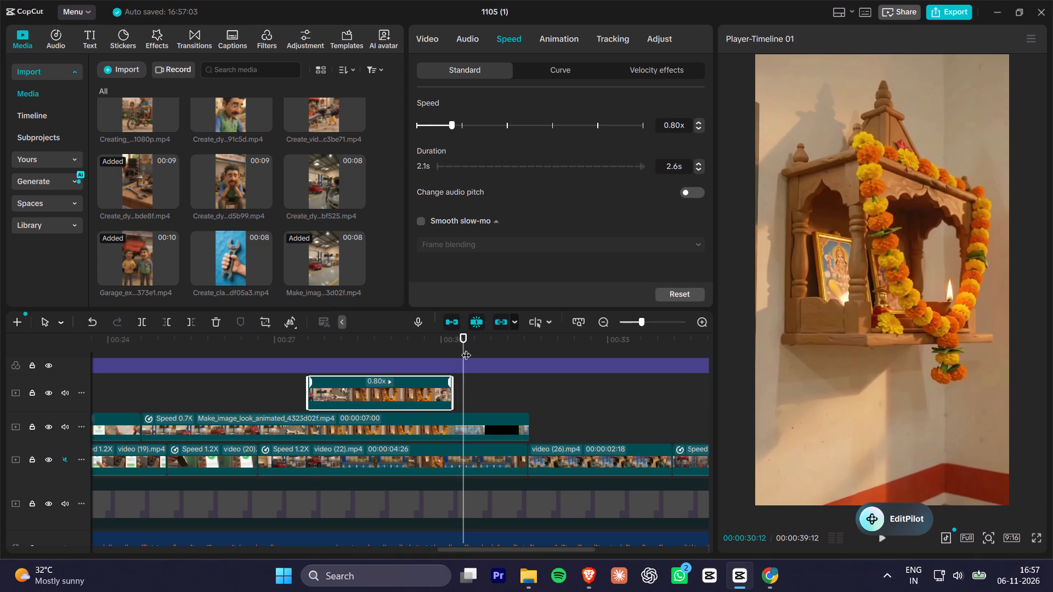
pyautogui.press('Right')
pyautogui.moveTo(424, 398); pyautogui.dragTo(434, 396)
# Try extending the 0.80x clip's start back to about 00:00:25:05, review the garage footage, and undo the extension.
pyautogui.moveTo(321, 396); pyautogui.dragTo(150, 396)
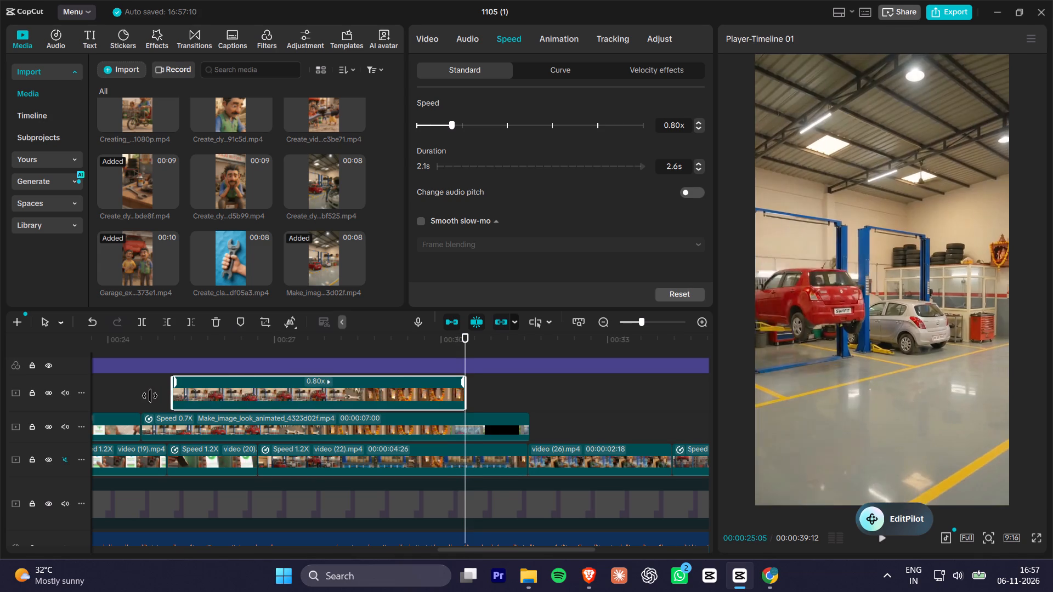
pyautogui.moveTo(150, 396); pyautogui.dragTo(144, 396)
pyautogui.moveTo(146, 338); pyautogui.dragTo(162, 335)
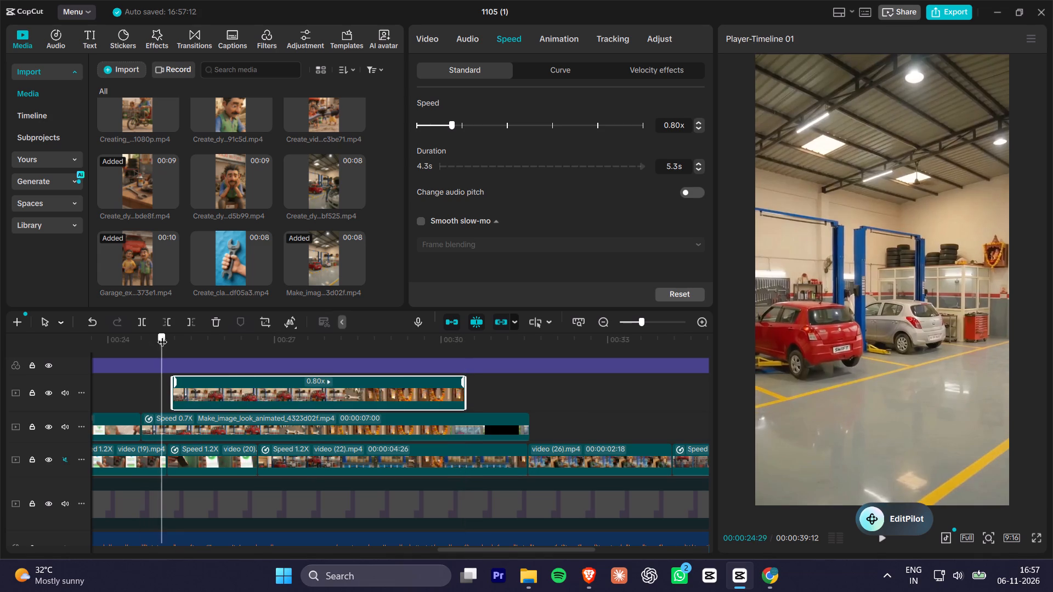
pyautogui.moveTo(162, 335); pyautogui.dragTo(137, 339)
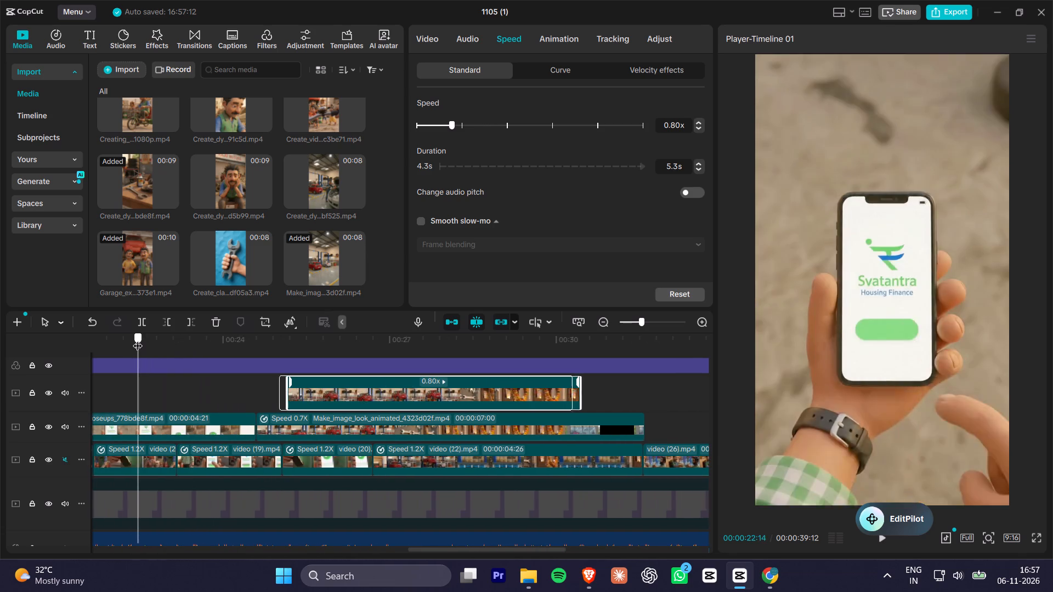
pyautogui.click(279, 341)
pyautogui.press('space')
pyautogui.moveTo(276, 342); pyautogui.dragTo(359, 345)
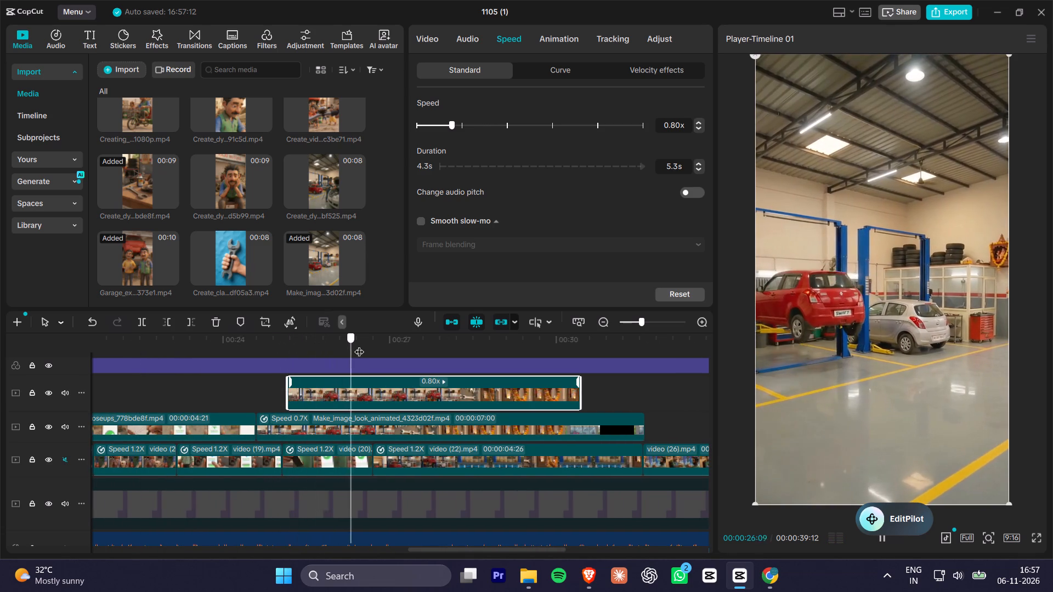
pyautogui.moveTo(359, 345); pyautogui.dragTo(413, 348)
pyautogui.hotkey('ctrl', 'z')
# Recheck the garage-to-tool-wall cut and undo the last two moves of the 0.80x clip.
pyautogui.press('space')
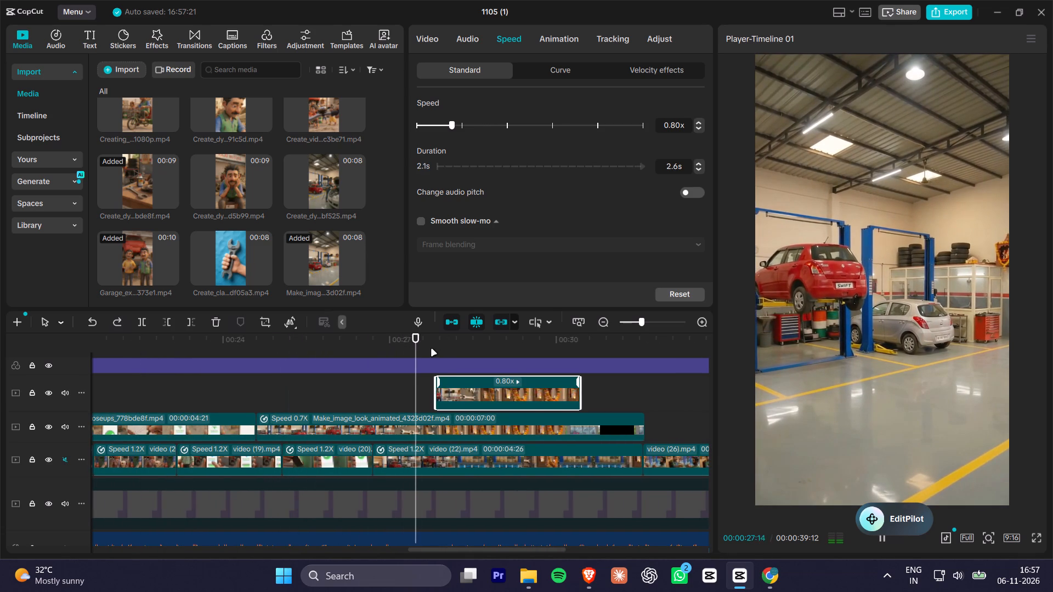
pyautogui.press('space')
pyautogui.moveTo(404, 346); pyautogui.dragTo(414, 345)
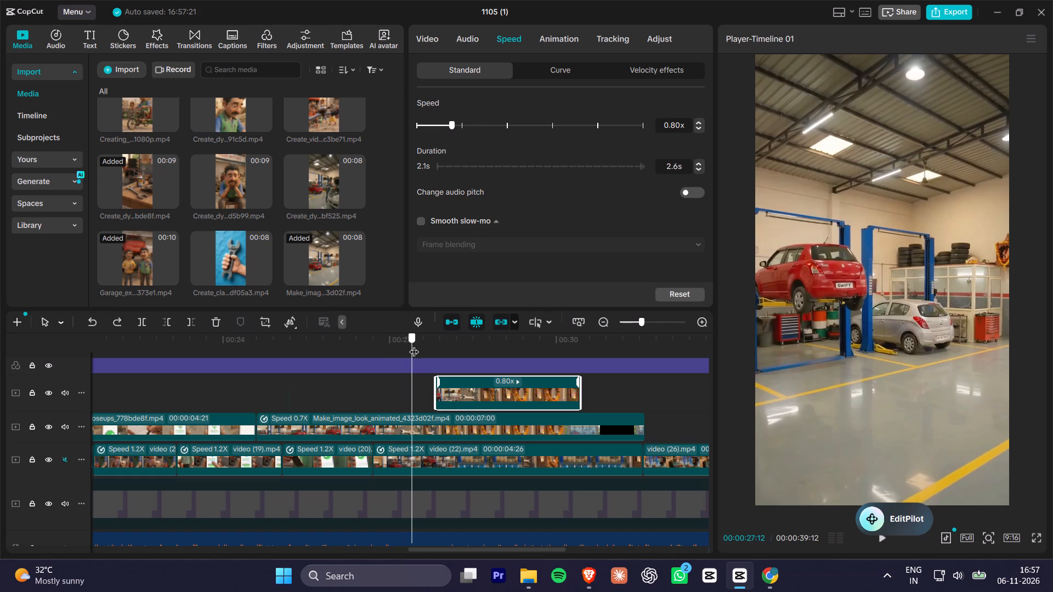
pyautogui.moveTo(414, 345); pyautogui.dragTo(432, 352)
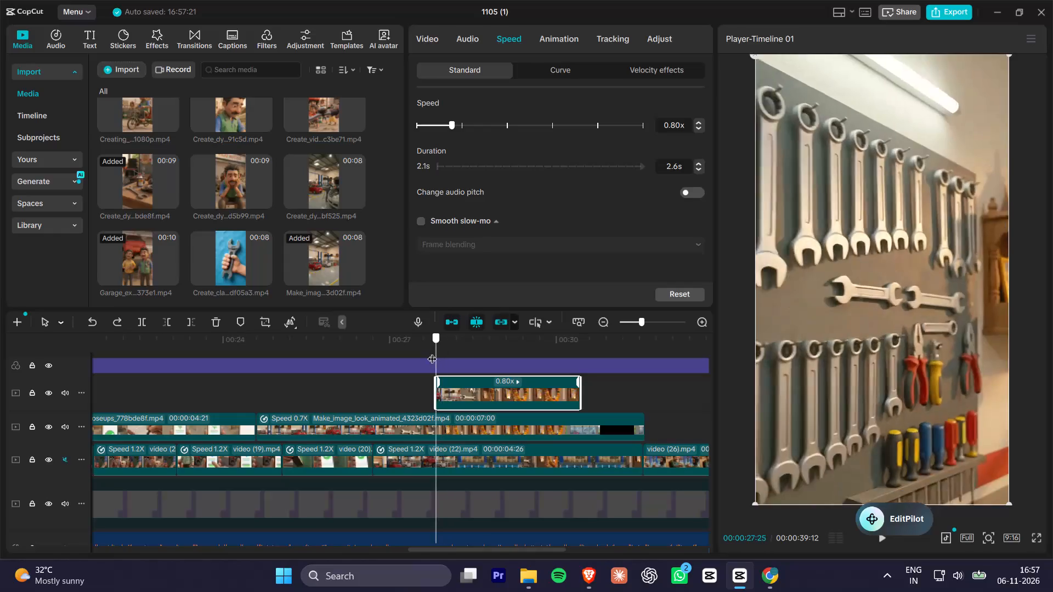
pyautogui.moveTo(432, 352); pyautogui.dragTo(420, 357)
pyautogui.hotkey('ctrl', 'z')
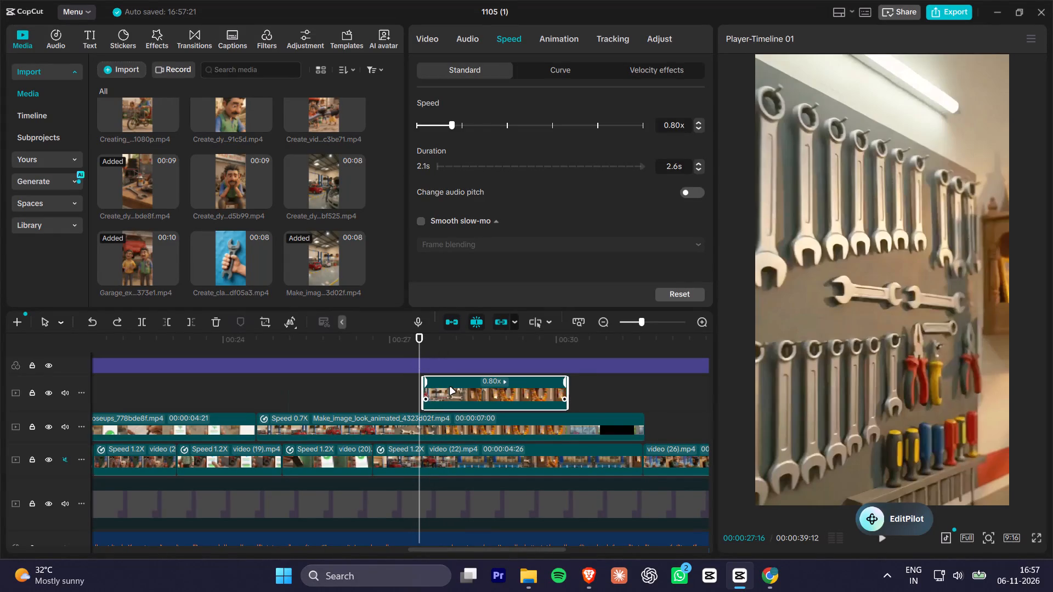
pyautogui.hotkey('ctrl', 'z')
pyautogui.press('space')
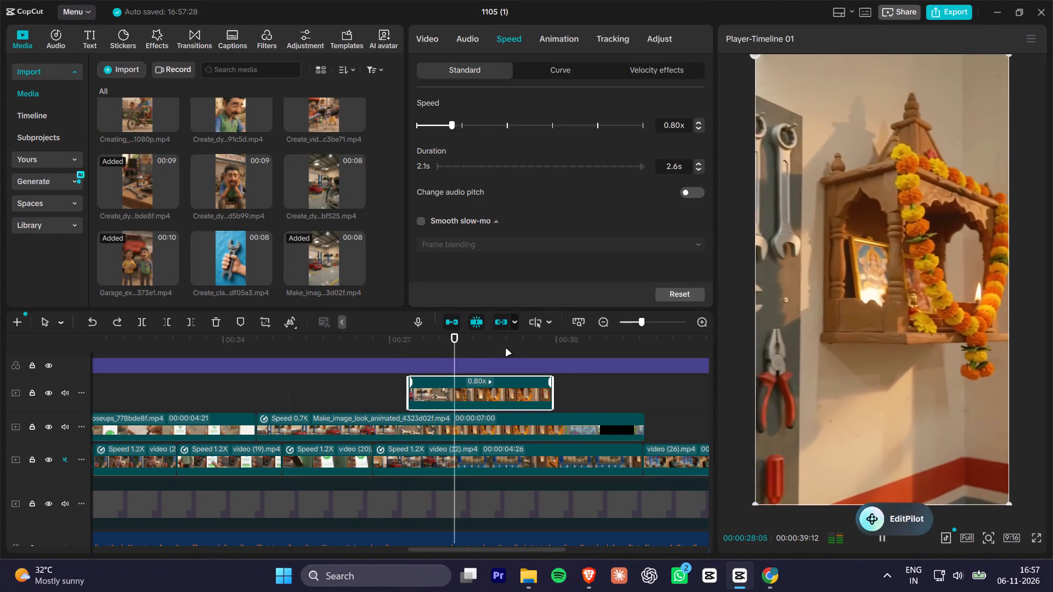
pyautogui.press('space')
pyautogui.click(393, 338)
pyautogui.press('space')
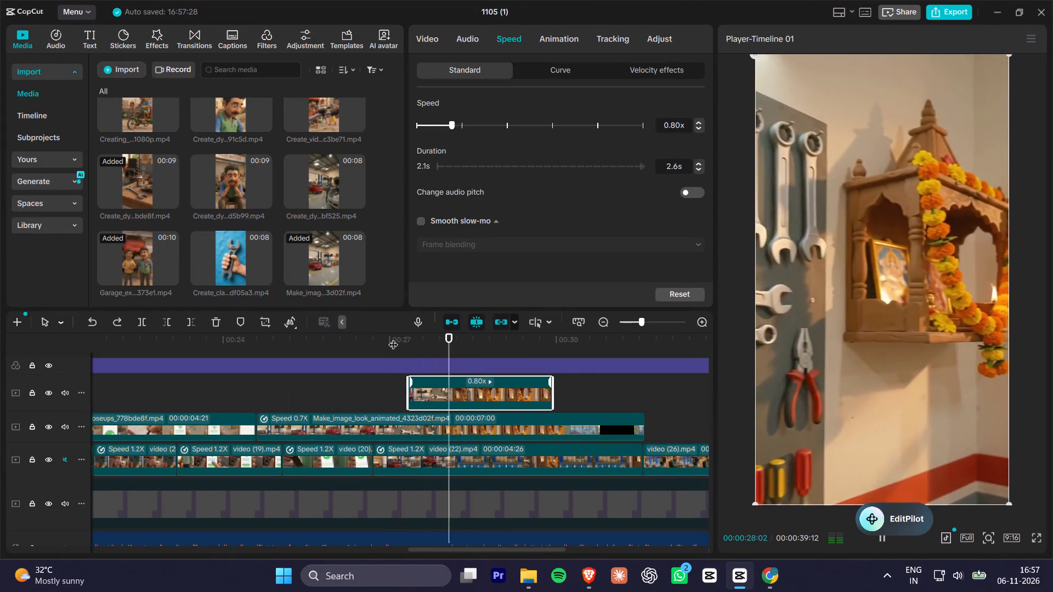
pyautogui.press('space')
pyautogui.press('space')
pyautogui.press('space')
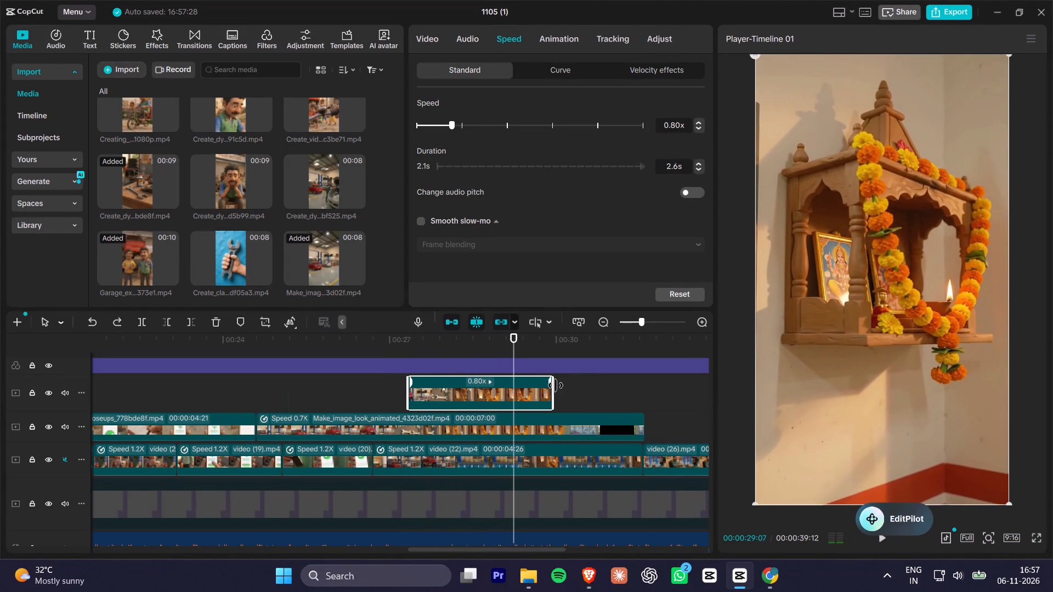
pyautogui.moveTo(554, 395); pyautogui.dragTo(514, 403)
pyautogui.press('space')
pyautogui.press('space')
pyautogui.press('space')
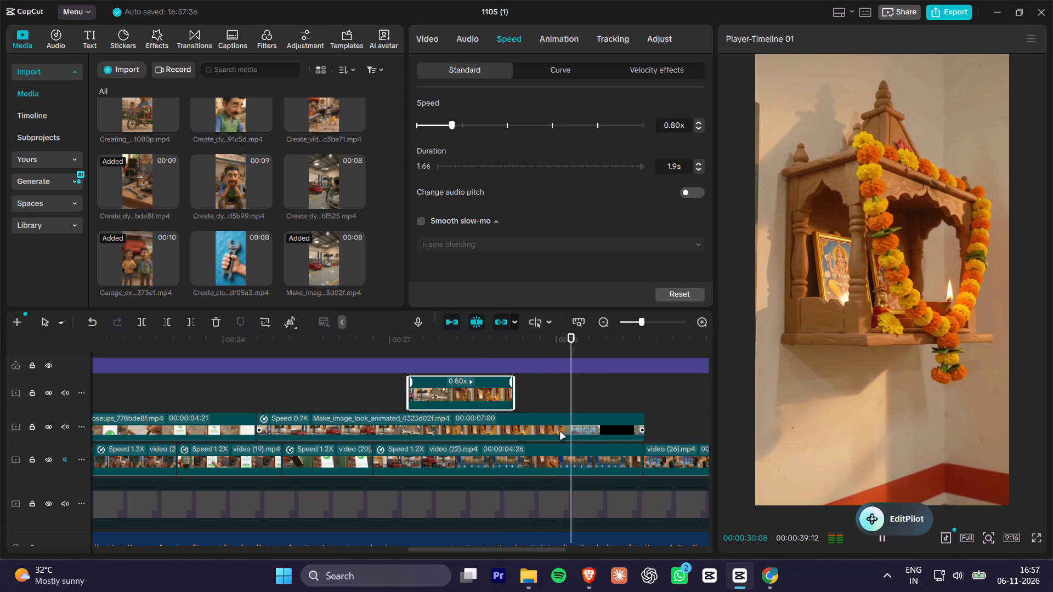
pyautogui.press('space')
pyautogui.click(489, 337)
pyautogui.press('space')
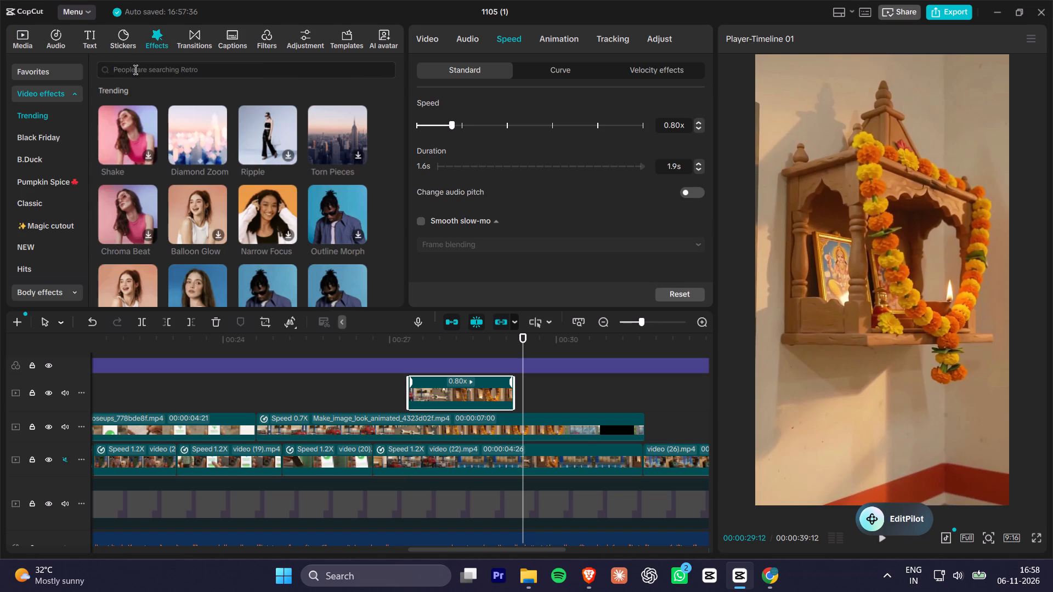
pyautogui.click(143, 73)
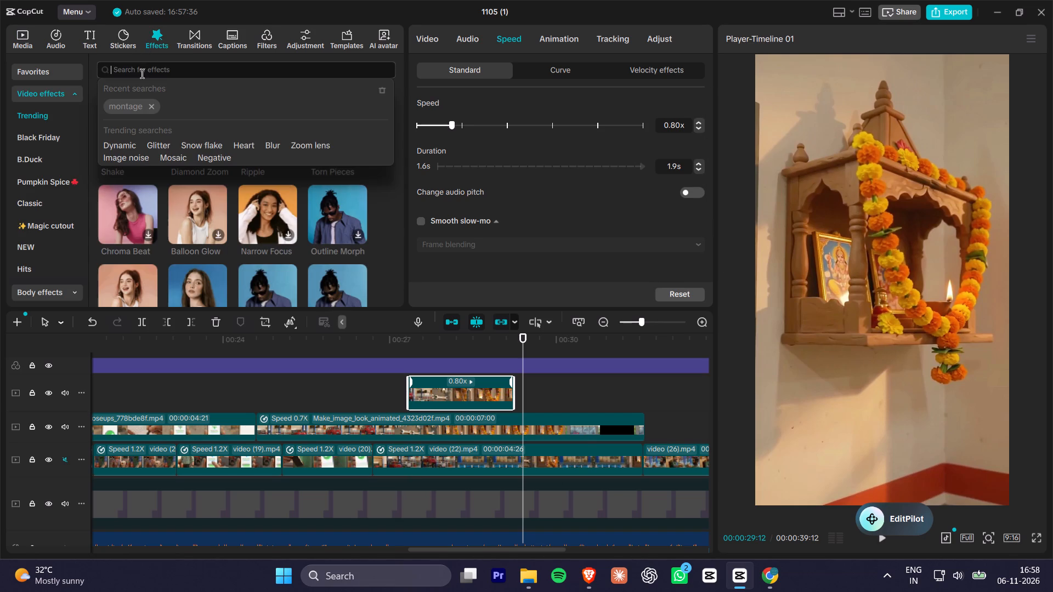
pyautogui.write('3d')
pyautogui.press('Return')
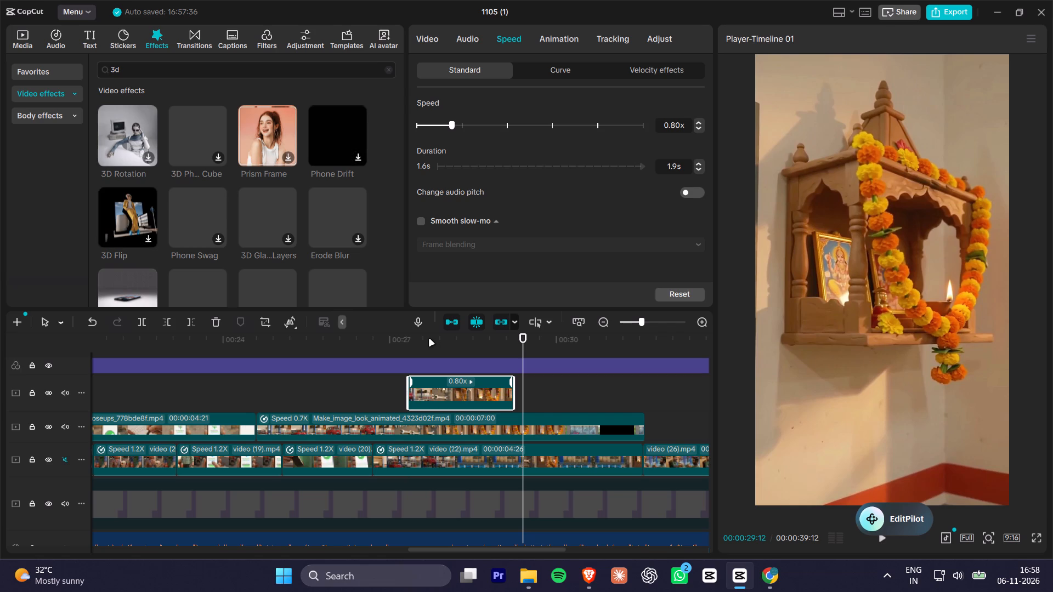
pyautogui.moveTo(137, 68); pyautogui.dragTo(92, 73)
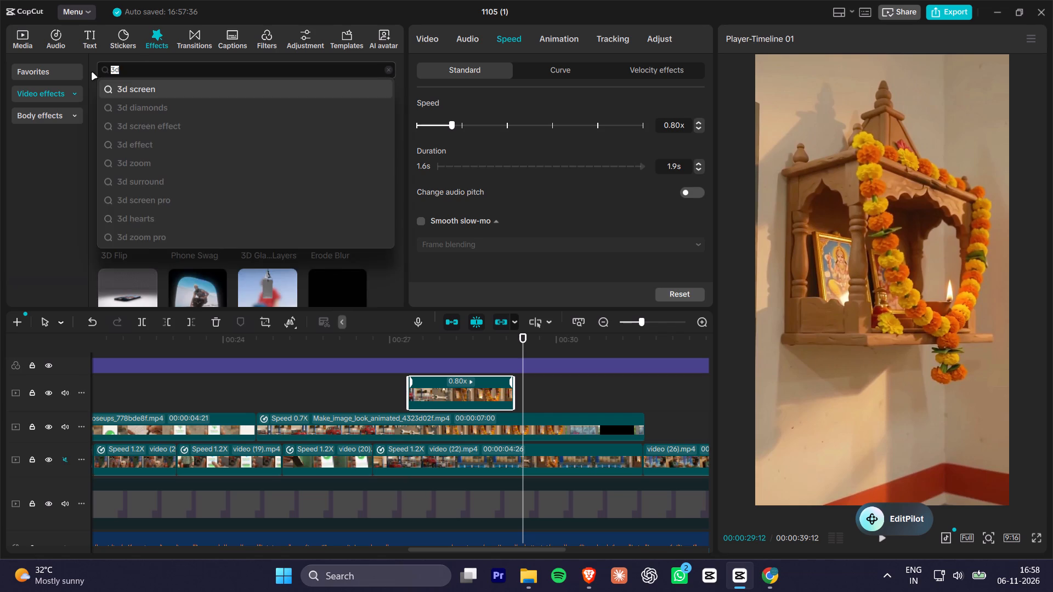
pyautogui.press('BackSpace')
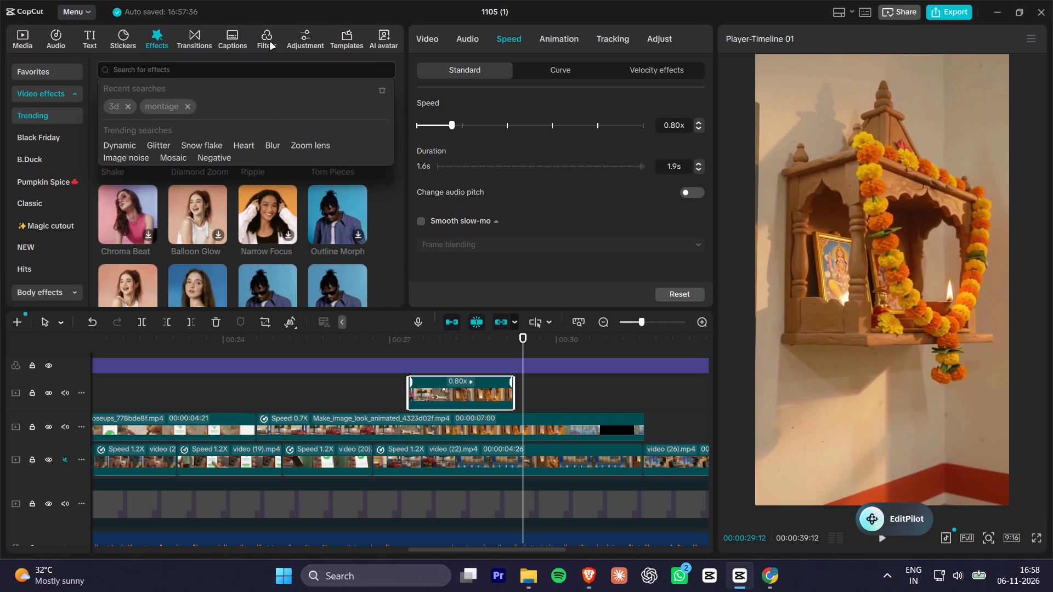
# Search the filters for cartoon and preview the Retro Cartoon filter without adding it to the timeline.
pyautogui.click(270, 43)
pyautogui.click(207, 71)
pyautogui.write('cartoon')
pyautogui.press('Return')
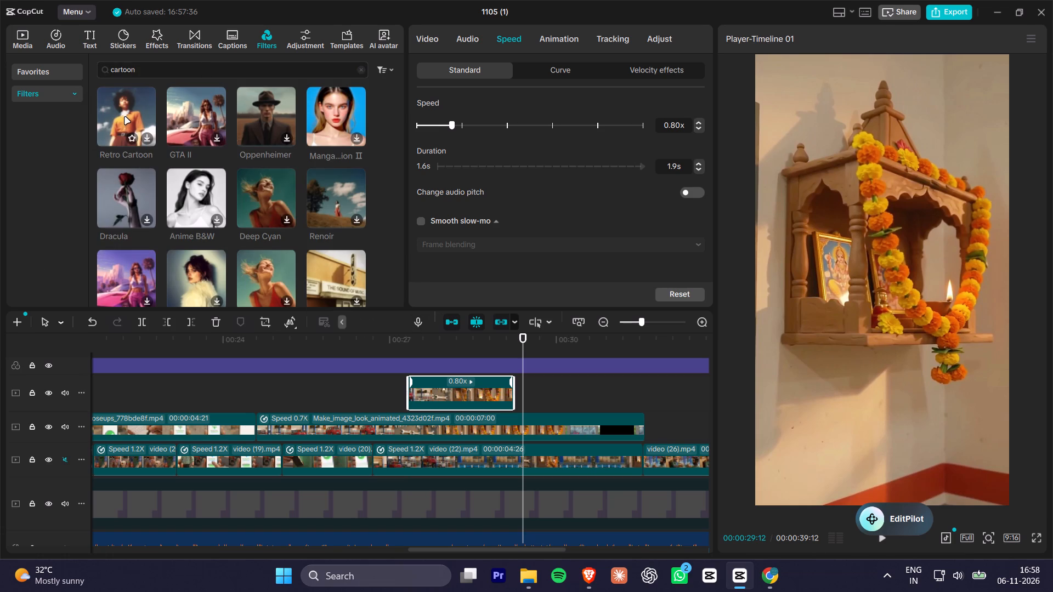
pyautogui.click(125, 116)
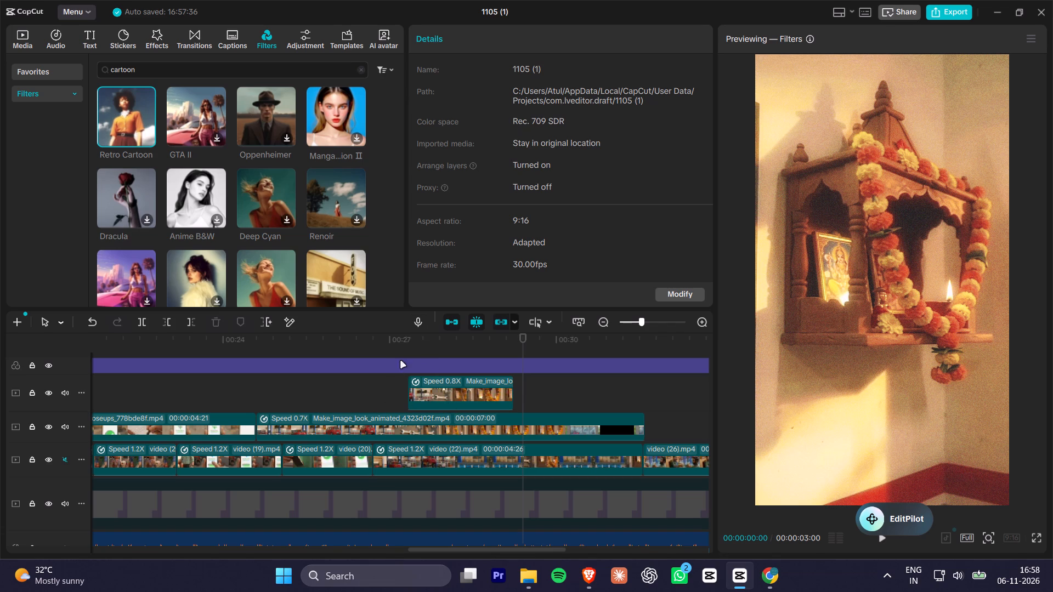
pyautogui.click(401, 344)
pyautogui.click(377, 343)
pyautogui.click(366, 351)
pyautogui.click(370, 388)
# Play the timeline from about 00:00:24:00, reviewing the phone shot, the garage footage and the 0.80x overlay clip.
pyautogui.moveTo(352, 346); pyautogui.dragTo(268, 352)
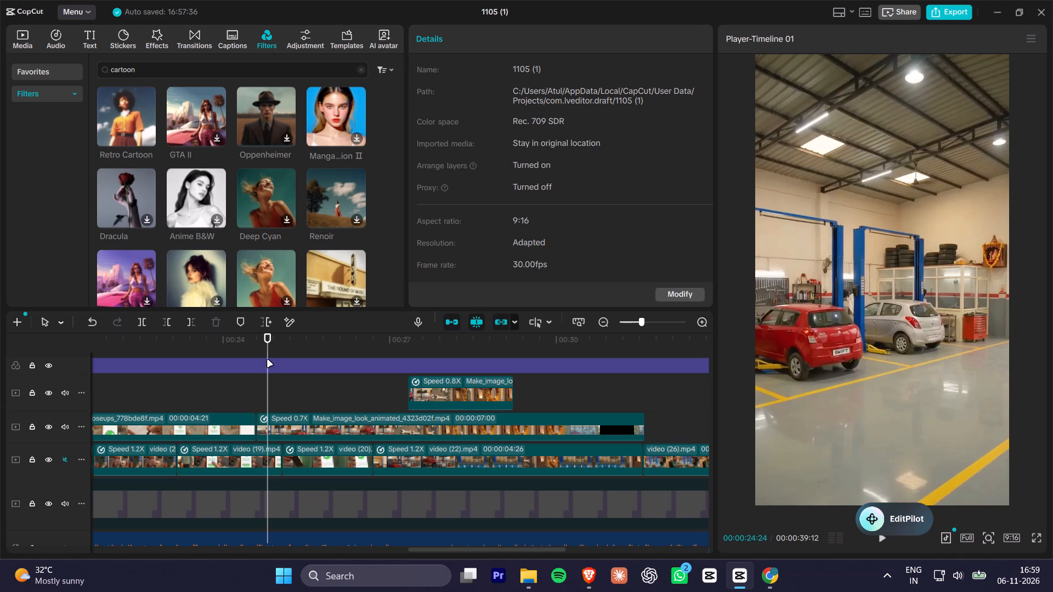
pyautogui.moveTo(288, 346); pyautogui.dragTo(225, 351)
pyautogui.press('space')
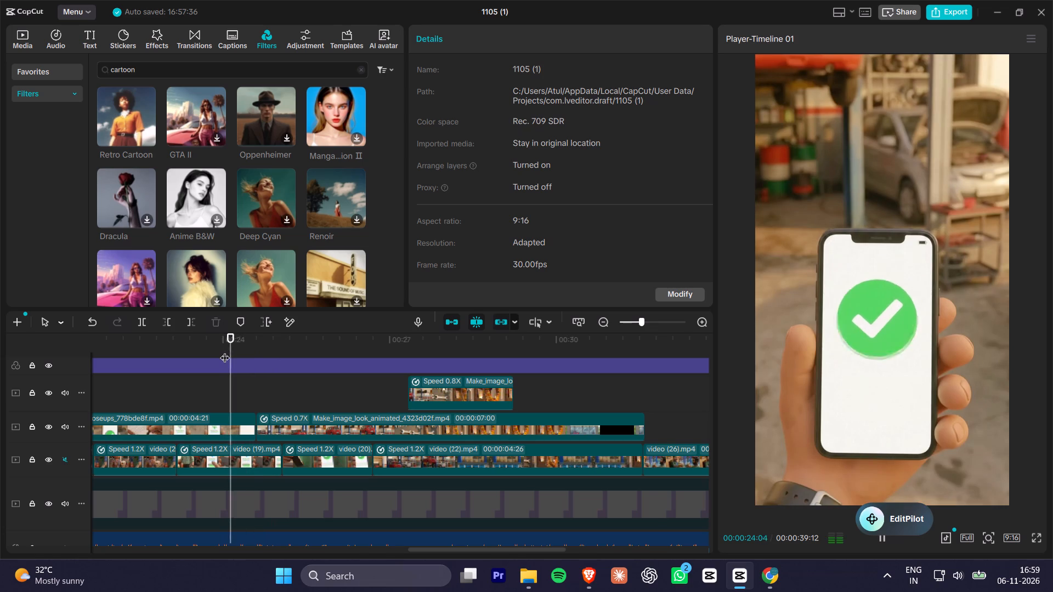
pyautogui.press('space')
pyautogui.press('space')
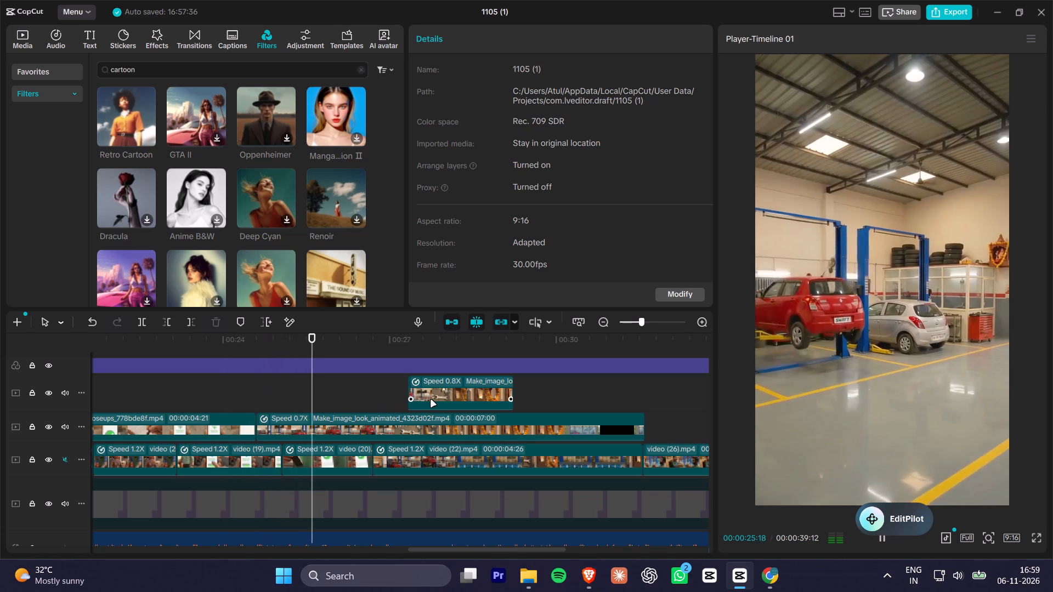
pyautogui.press('space')
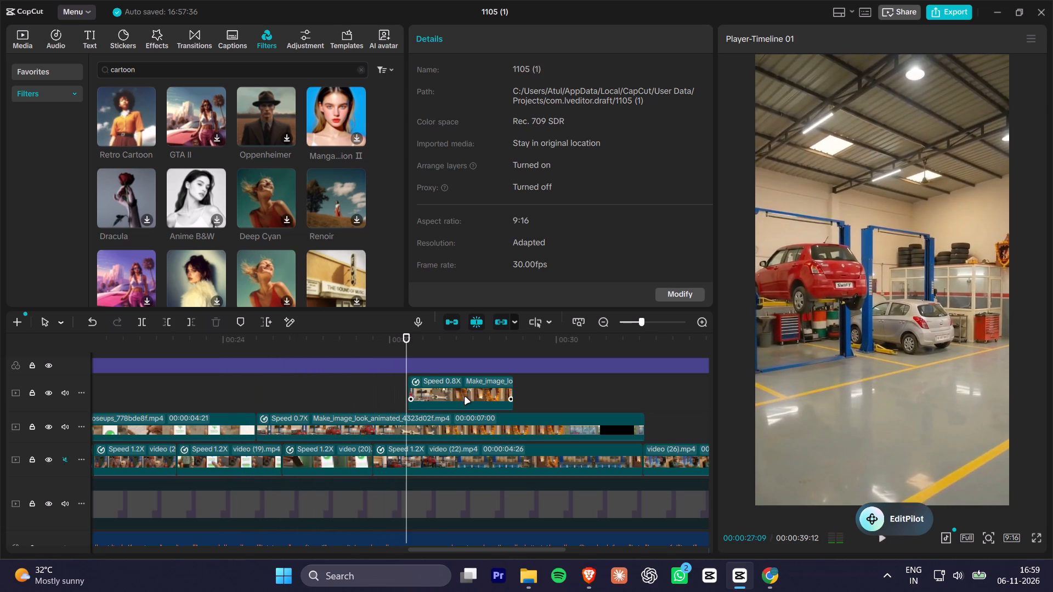
pyautogui.press('space')
pyautogui.press('space')
pyautogui.press('space')
# Split the 0.7x Make_image_look_animated clip at 00:00:29:07, where the 0.80x clip above it ends.
pyautogui.click(549, 426)
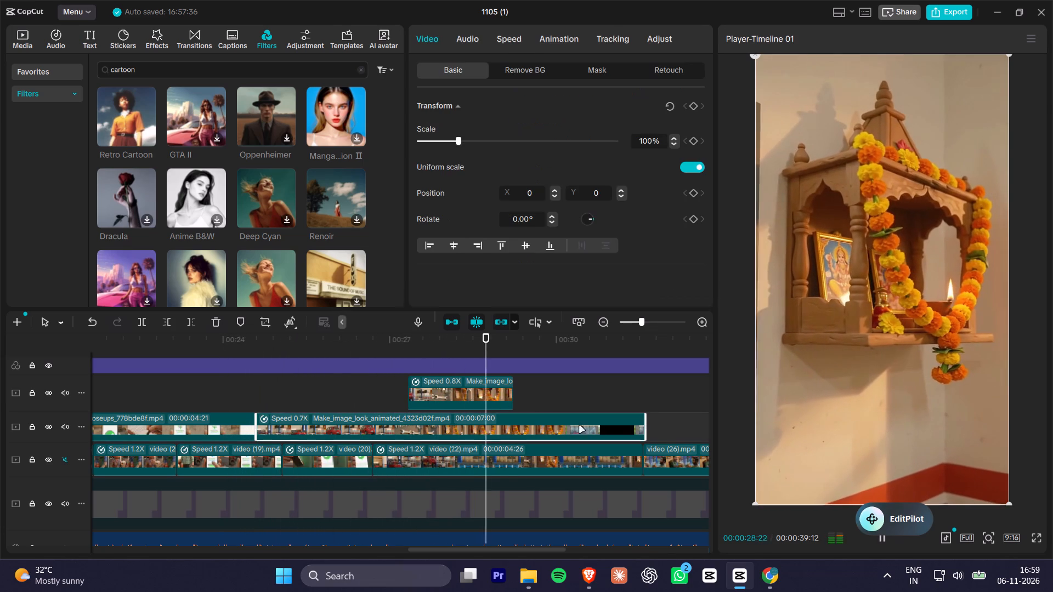
pyautogui.press('space')
pyautogui.press('space')
pyautogui.press('space')
pyautogui.click(591, 429)
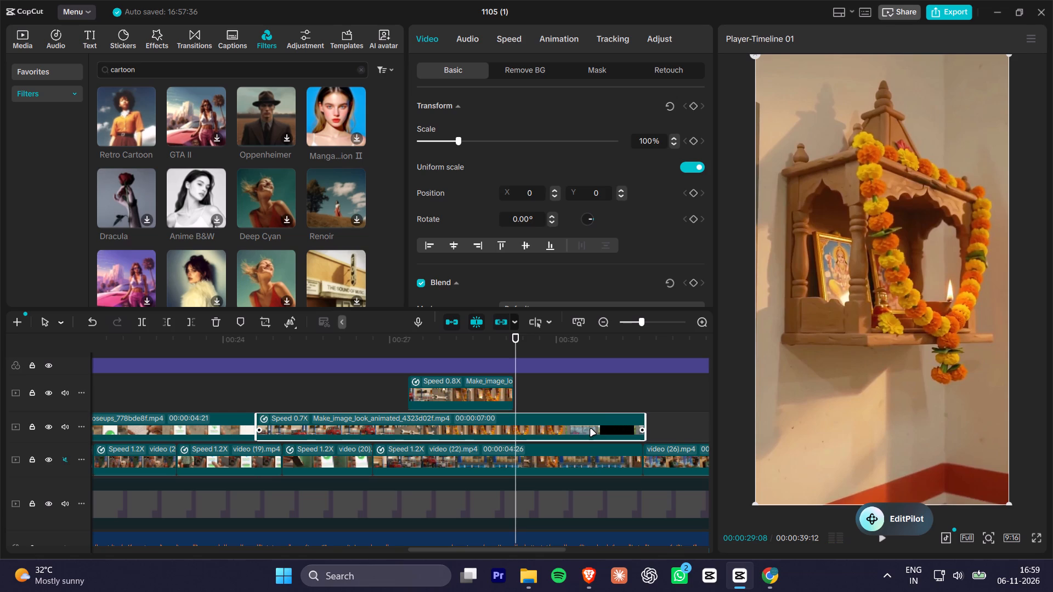
pyautogui.press('Left')
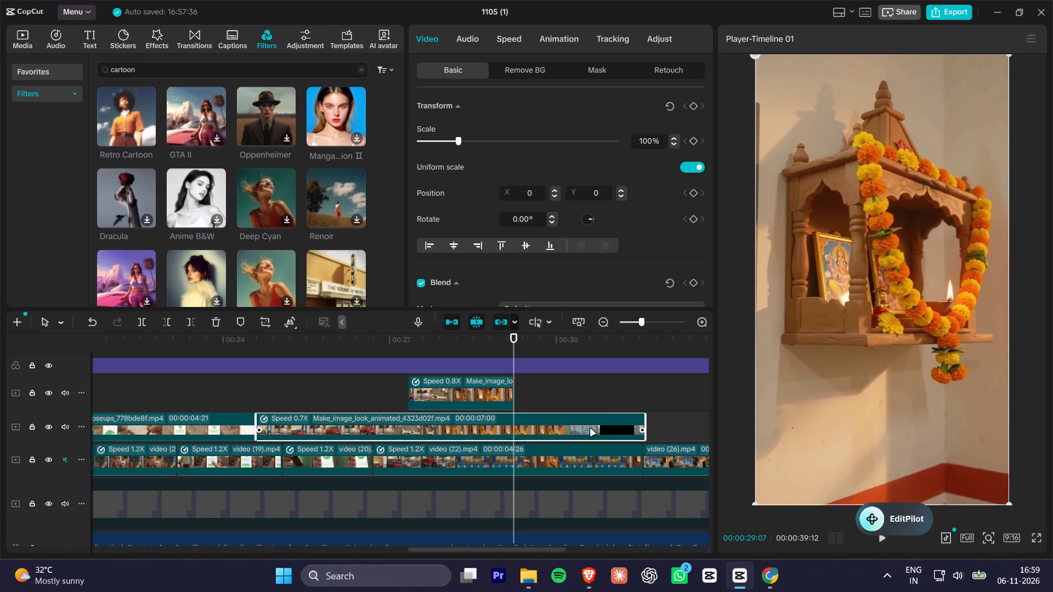
pyautogui.hotkey('ctrl', 'b')
# Advance frame by frame through the shrine shot after the split to examine the second part of the 0.7x clip.
pyautogui.press('Right')
pyautogui.press('Right')
pyautogui.press('Right')
pyautogui.press('Right')
pyautogui.press('Right')
pyautogui.press('Right')
pyautogui.press('Right')
pyautogui.press('Right')
pyautogui.press('Right')
pyautogui.press('Right')
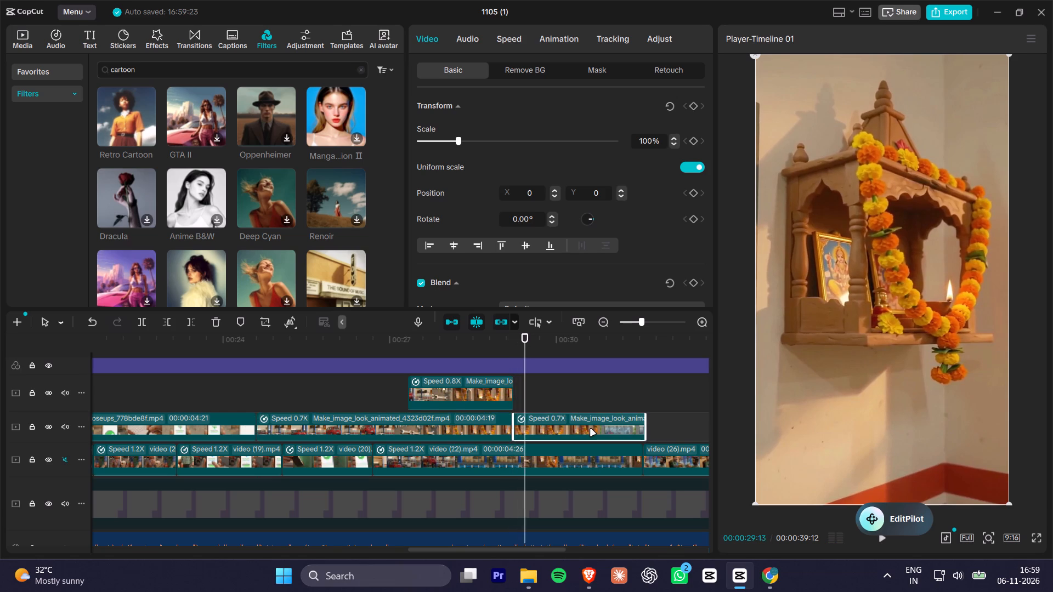
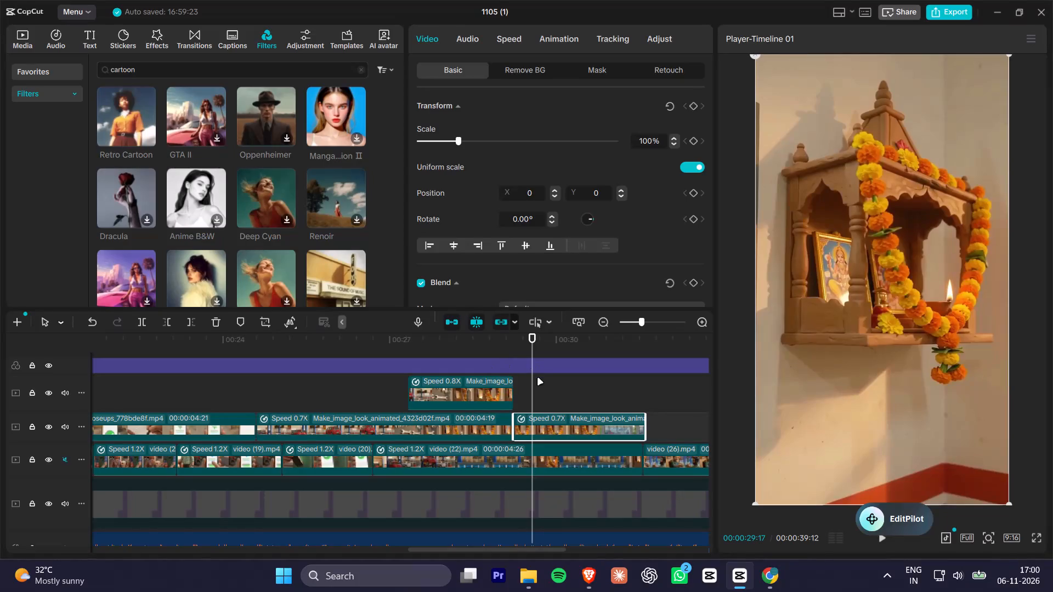
# Play the timeline from about 00:00:28:06 to review the shrine, Raju Motors building and office tea shots around the split.
pyautogui.moveTo(534, 334); pyautogui.dragTo(496, 337)
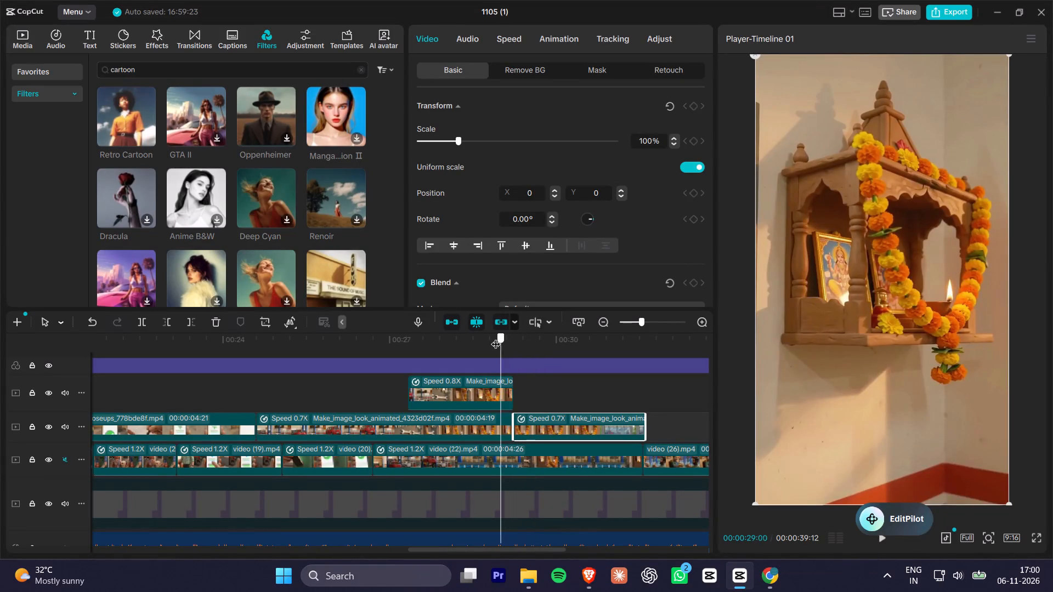
pyautogui.moveTo(496, 337); pyautogui.dragTo(455, 335)
pyautogui.press('space')
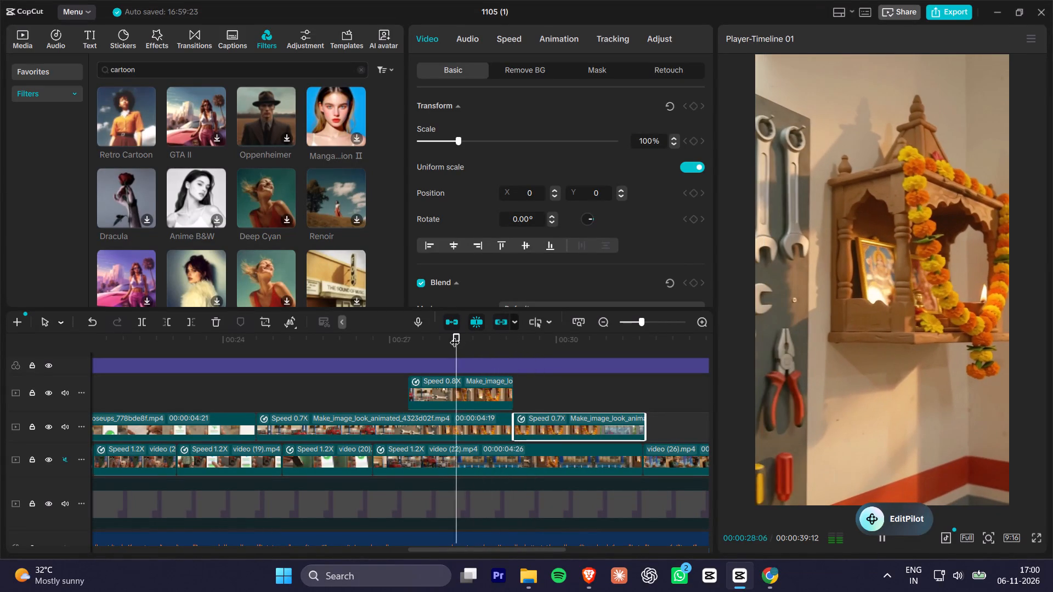
pyautogui.press('space')
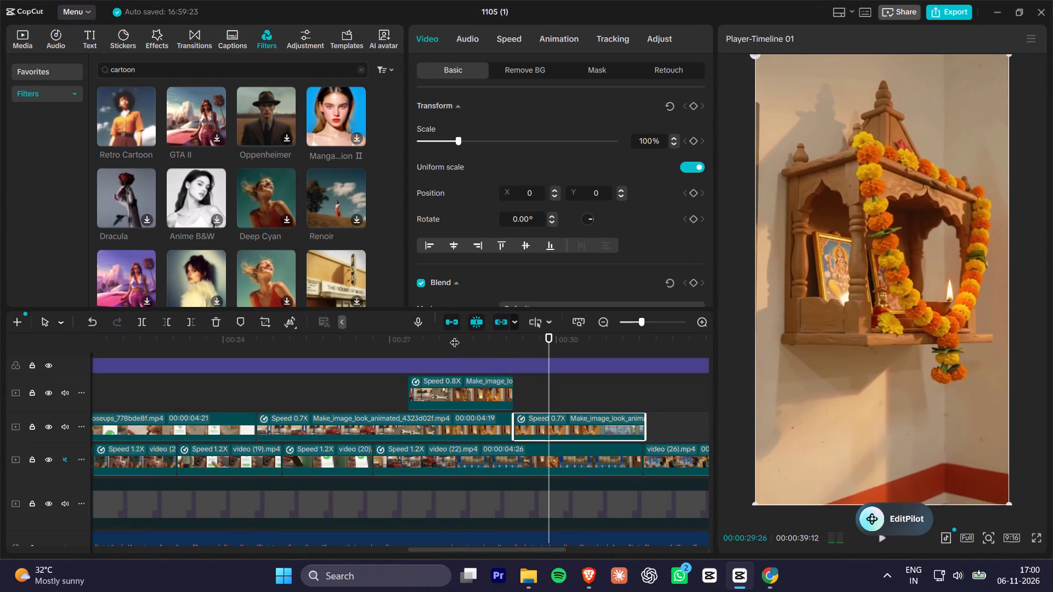
pyautogui.press('space')
pyautogui.press('space')
pyautogui.press('space')
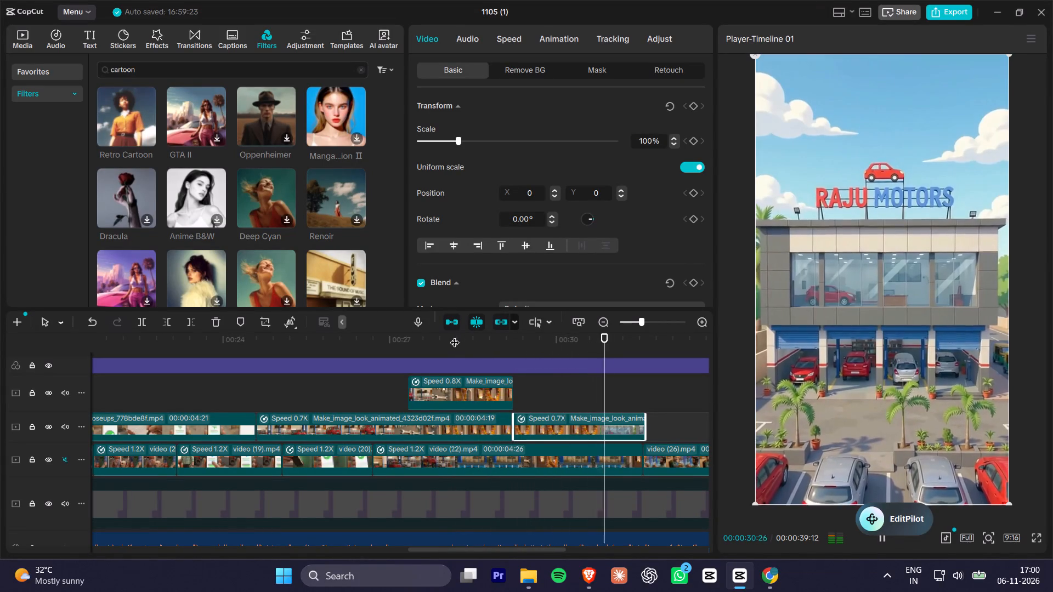
pyautogui.press('space')
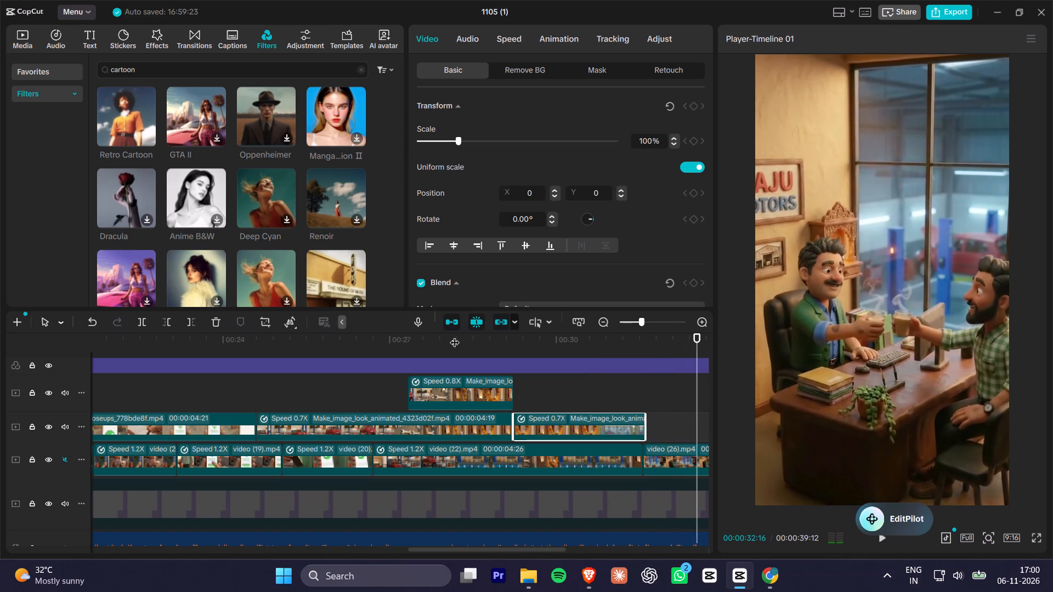
# Play the video full screen from 00:00:27:02, reviewing the garage, shrine and building shots up to the office scene.
pyautogui.click(393, 345)
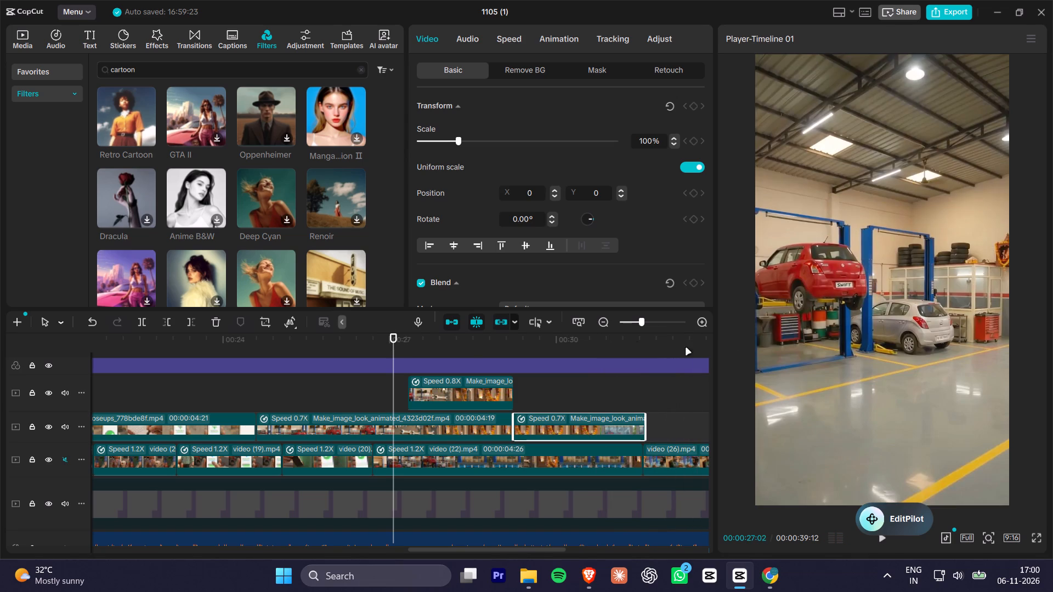
pyautogui.click(1038, 543)
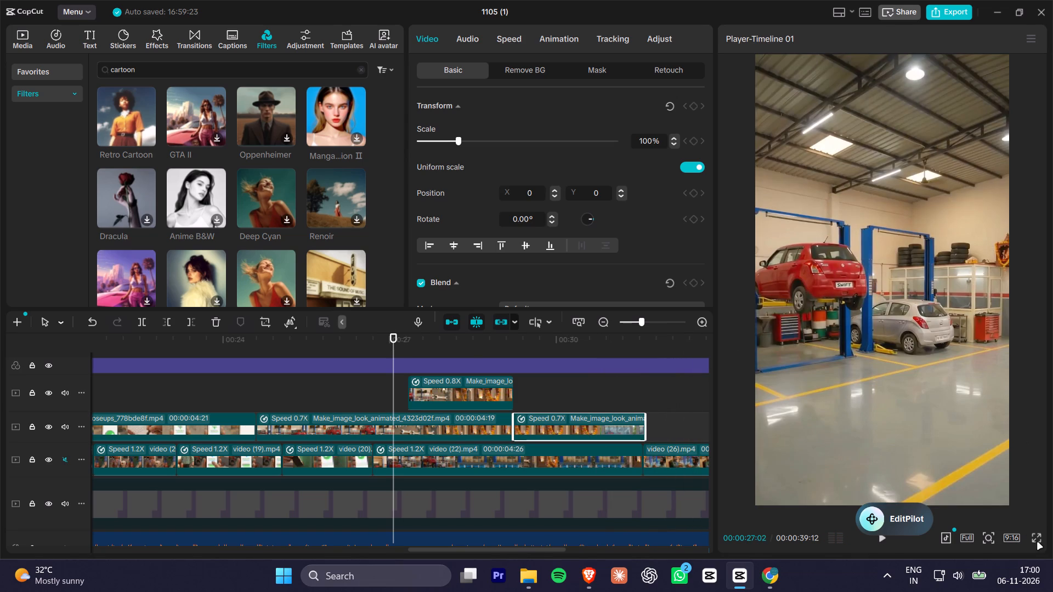
pyautogui.click(1033, 539)
pyautogui.press('space')
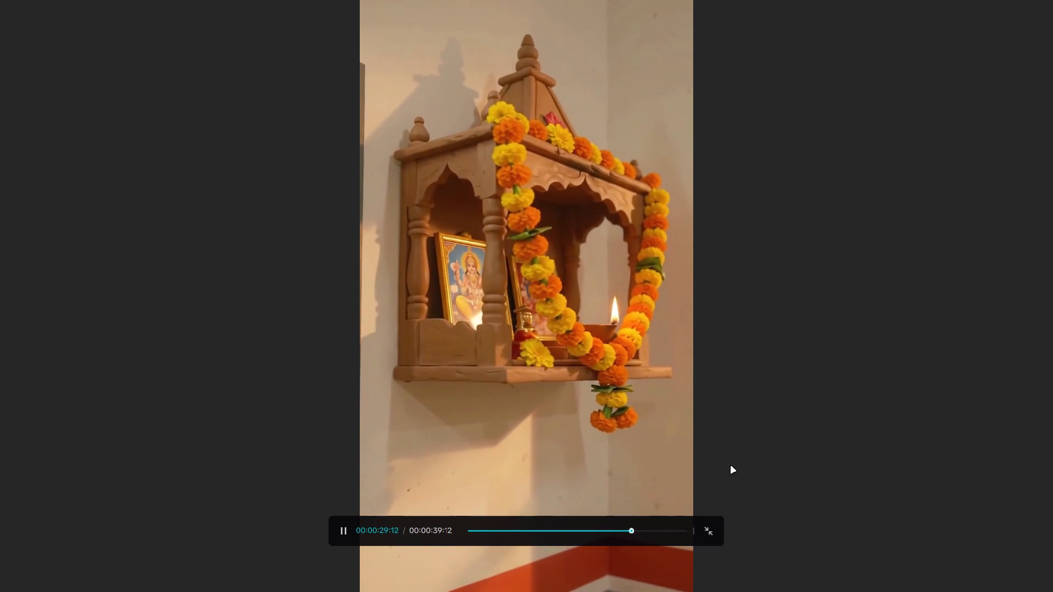
pyautogui.press('space')
pyautogui.press('space')
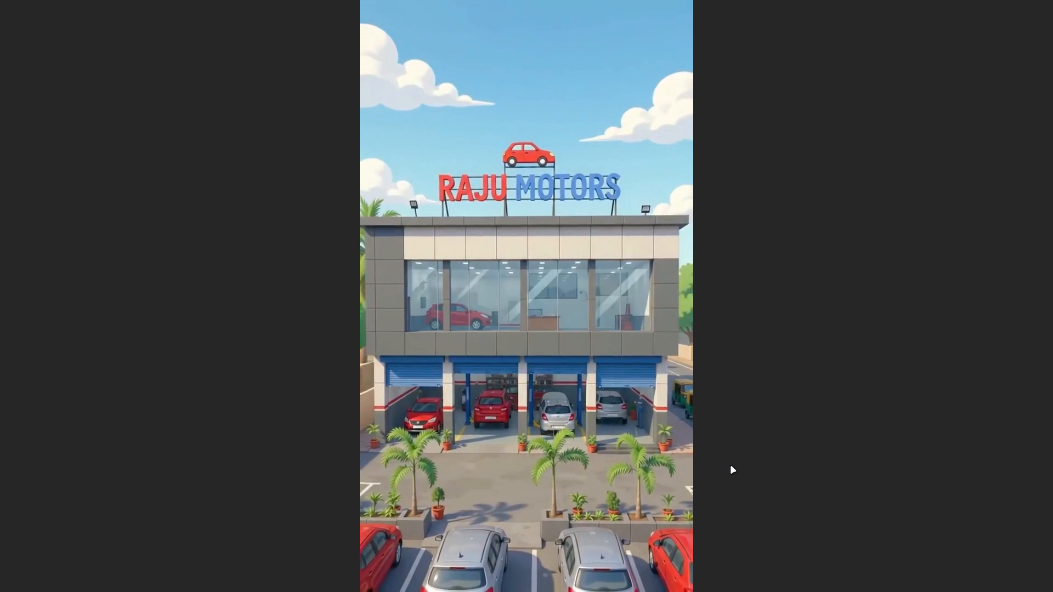
pyautogui.press('space')
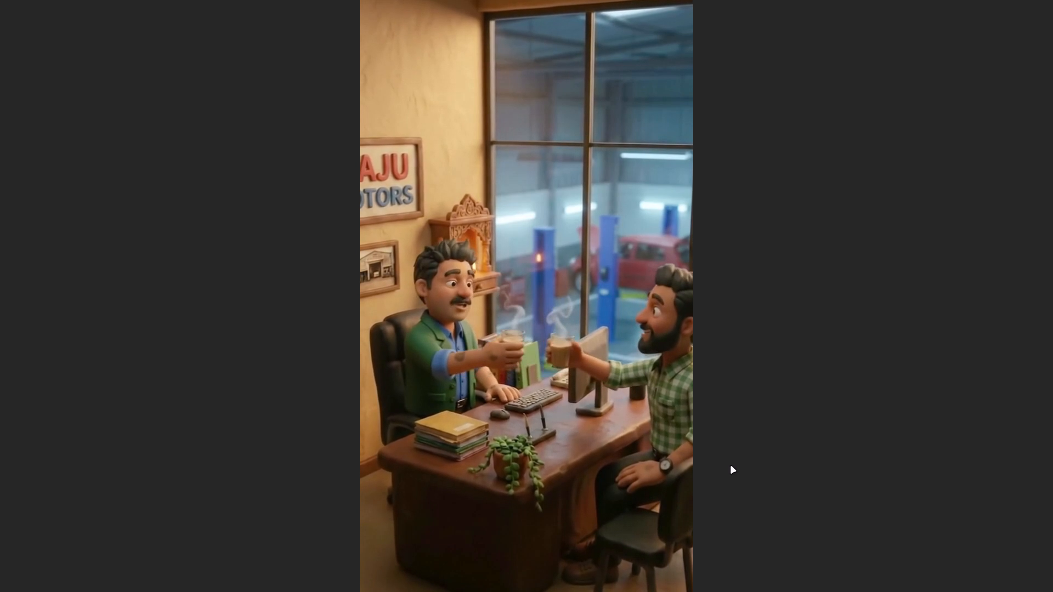
pyautogui.press('Escape')
# Play the video full screen from 00:00:00:00, restarting once, to review the whole edit up to the garage walk-through after the office scene.
pyautogui.moveTo(336, 345); pyautogui.dragTo(278, 346)
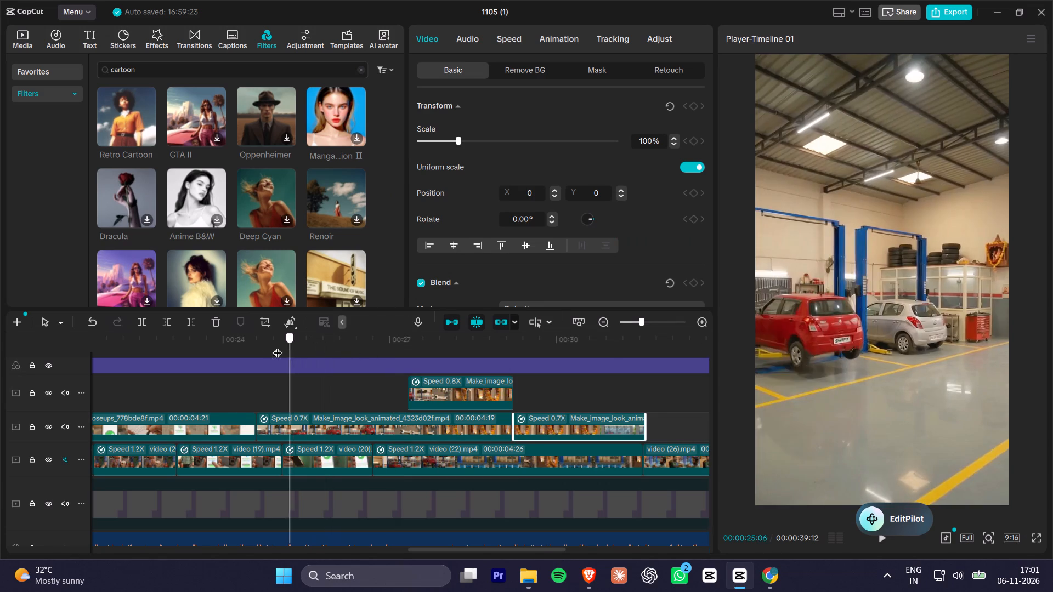
pyautogui.moveTo(278, 346); pyautogui.dragTo(29, 345)
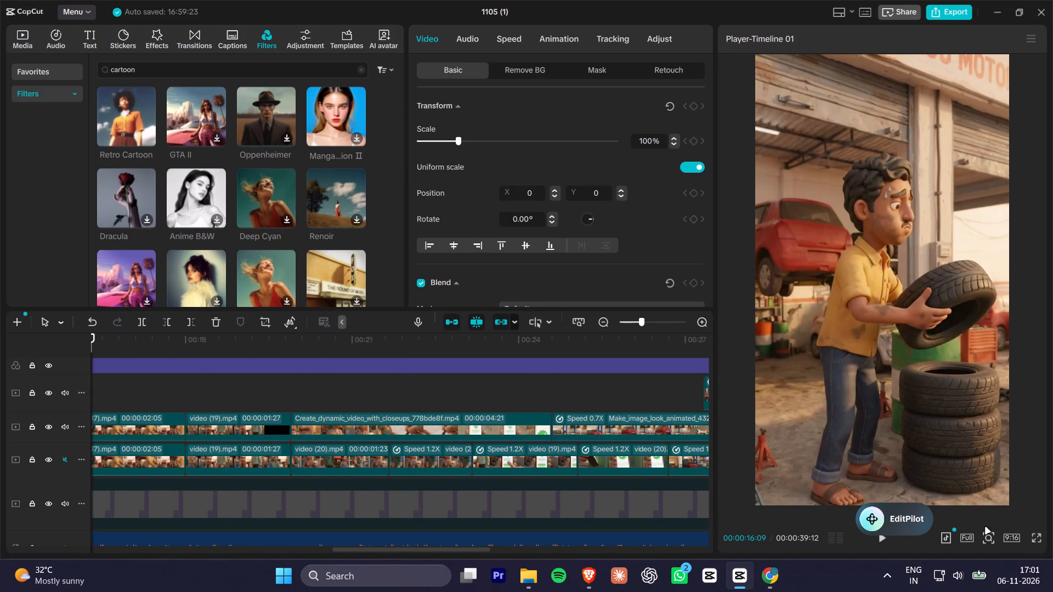
pyautogui.click(1032, 537)
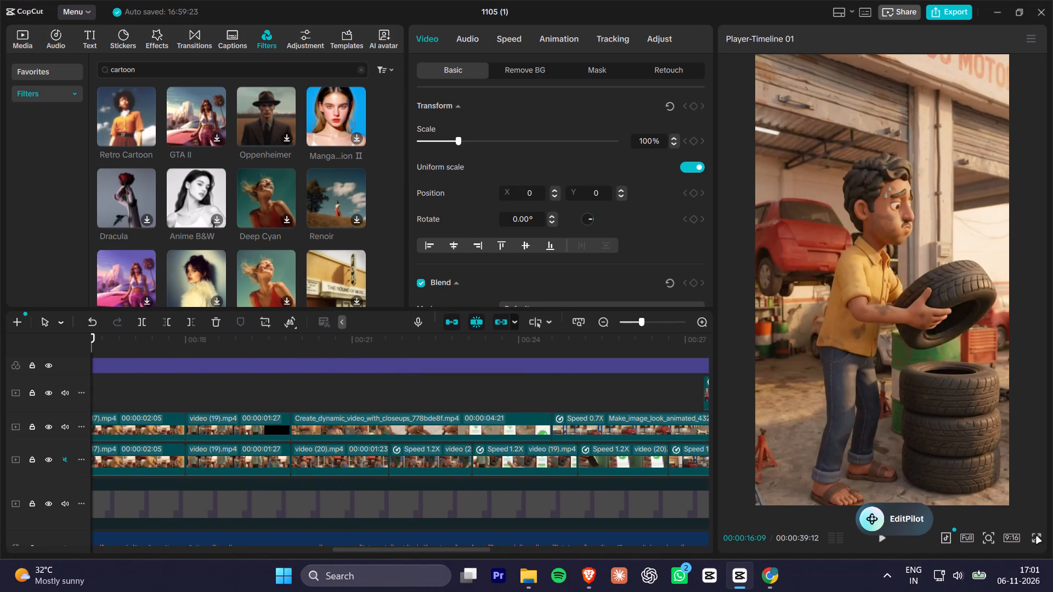
pyautogui.click(1037, 537)
pyautogui.moveTo(525, 528); pyautogui.dragTo(347, 528)
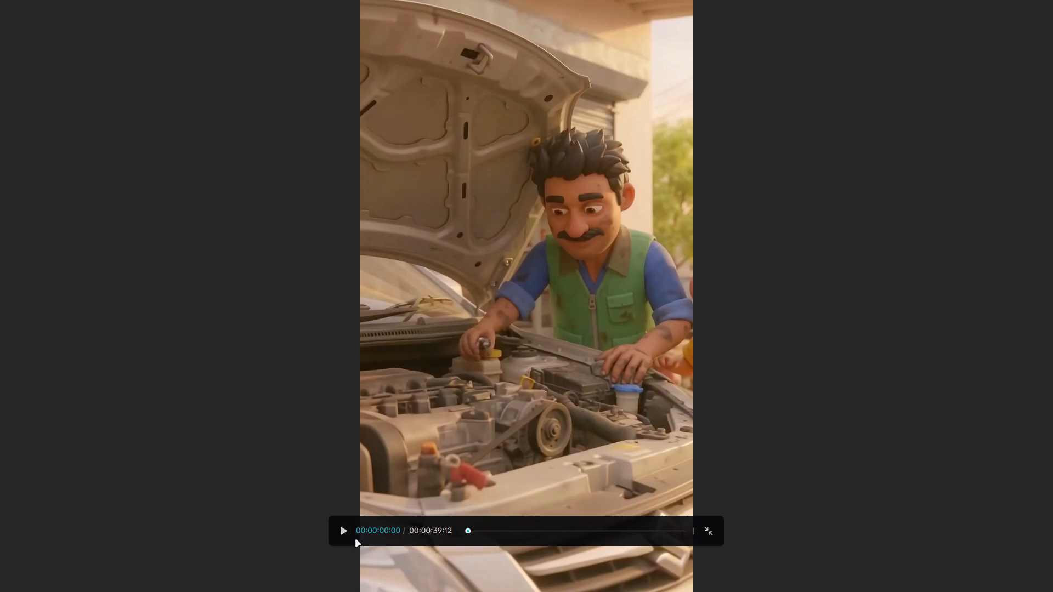
pyautogui.click(343, 534)
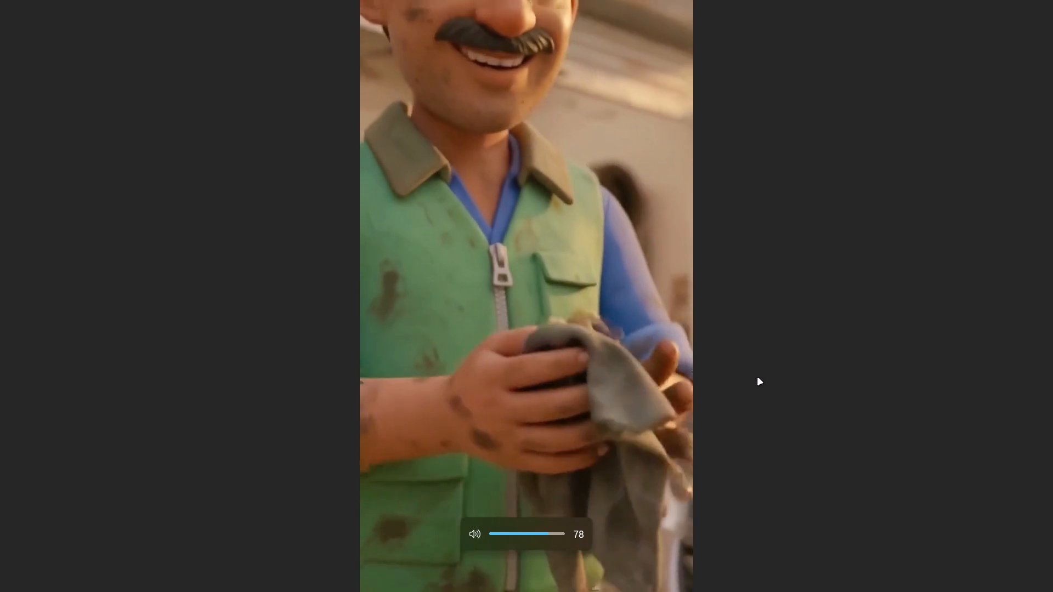
pyautogui.press('space')
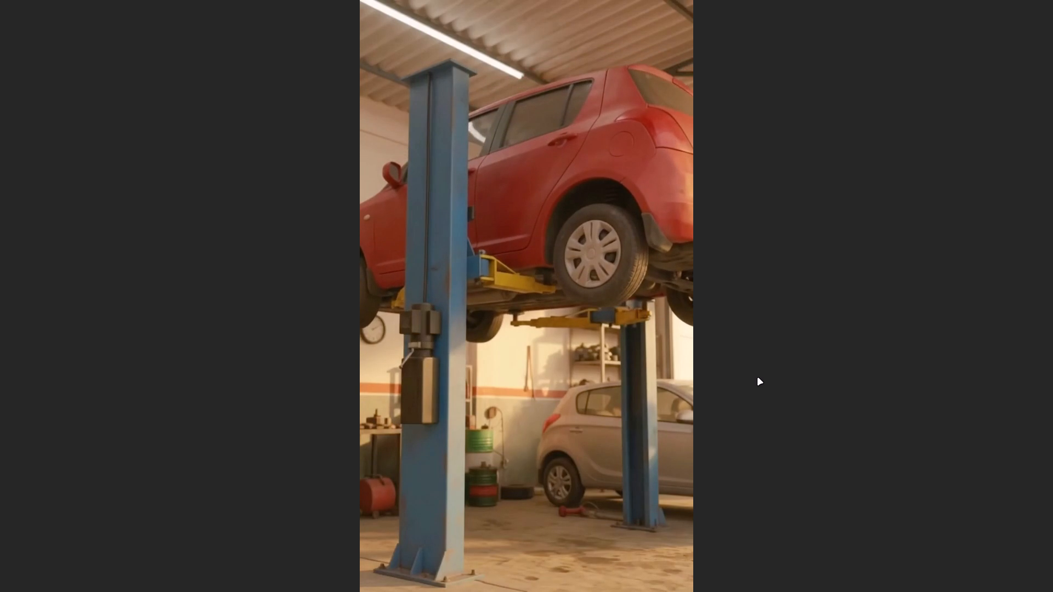
pyautogui.click(412, 516)
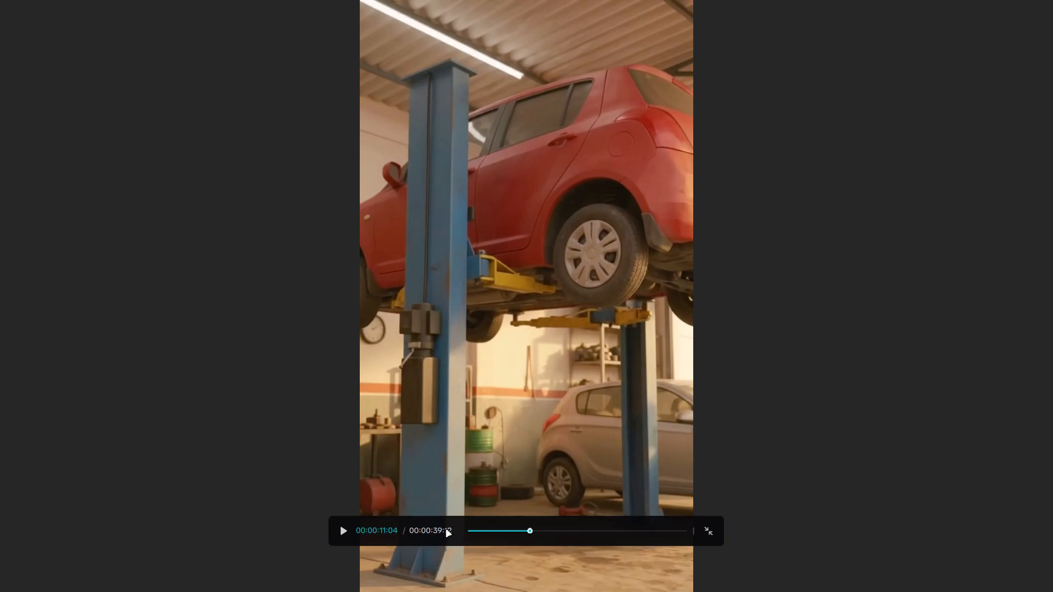
pyautogui.moveTo(486, 533); pyautogui.dragTo(368, 549)
pyautogui.click(342, 529)
pyautogui.click(201, 477)
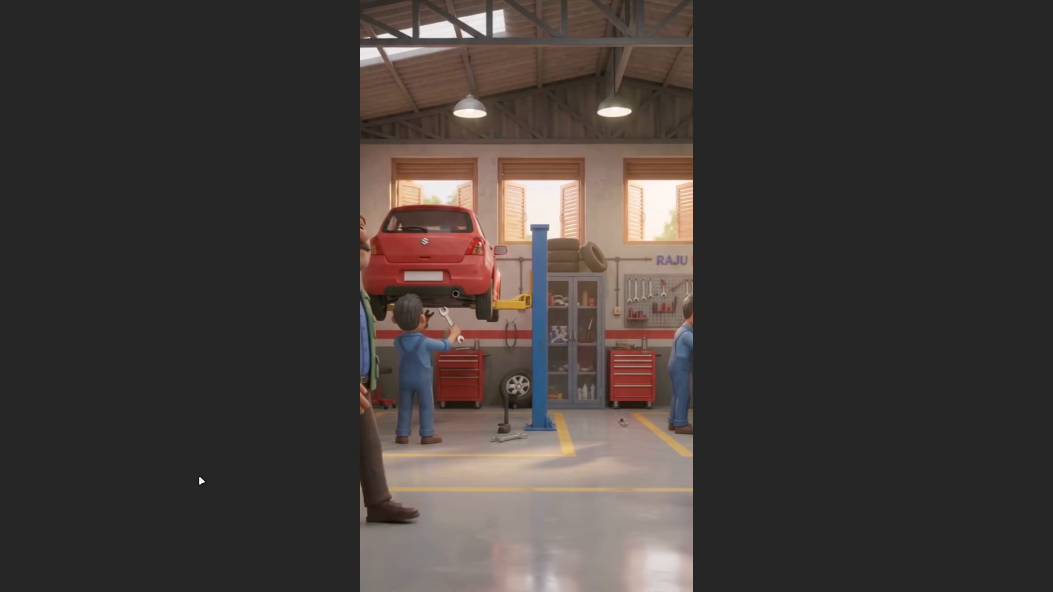
pyautogui.press('space')
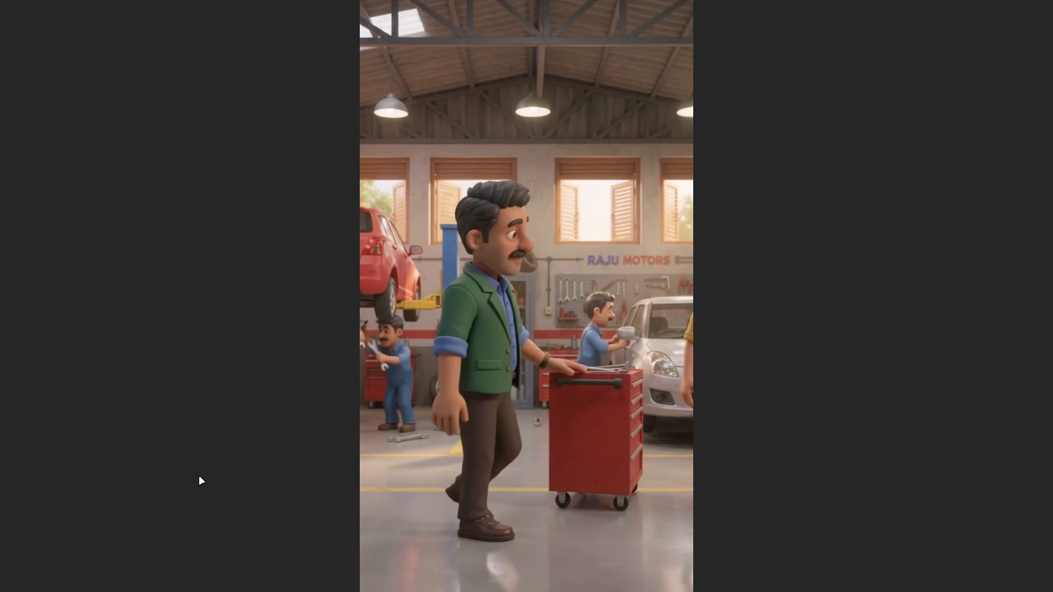
# Step back and forth frame by frame through the full-screen office tea scene to examine the two men's movements.
pyautogui.press('Left')
pyautogui.press('Left')
pyautogui.press('Left')
pyautogui.press('Left')
pyautogui.press('Left')
pyautogui.press('Left')
pyautogui.press('Left')
pyautogui.press('Left')
pyautogui.press('Left')
pyautogui.press('Left')
pyautogui.press('Left')
pyautogui.press('Left')
pyautogui.press('Left')
pyautogui.press('Left')
pyautogui.press('Left')
pyautogui.press('Left')
pyautogui.press('Left')
pyautogui.press('Left')
pyautogui.press('Left')
pyautogui.press('Left')
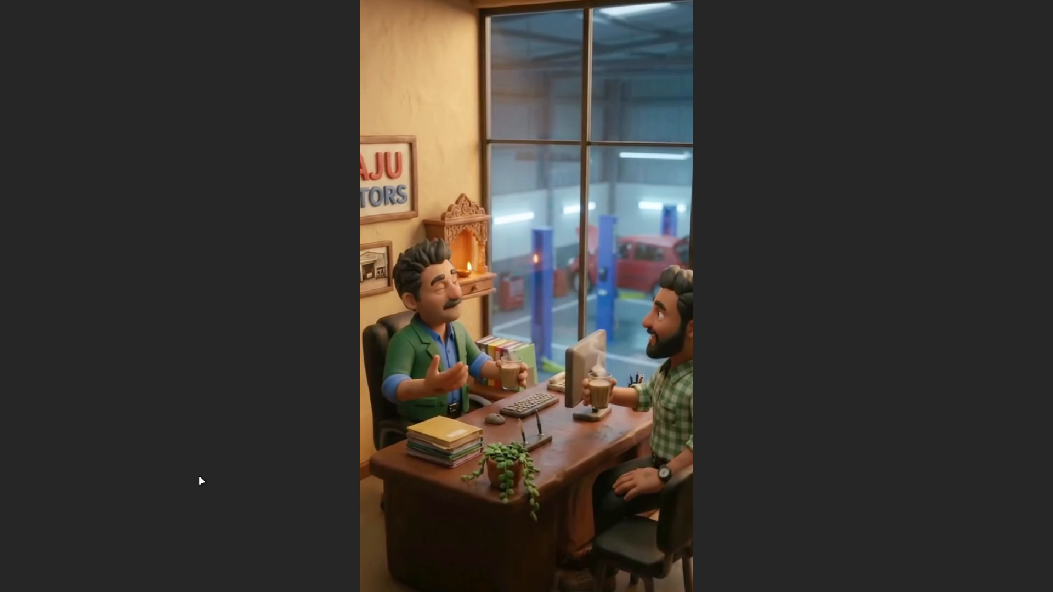
pyautogui.press('space')
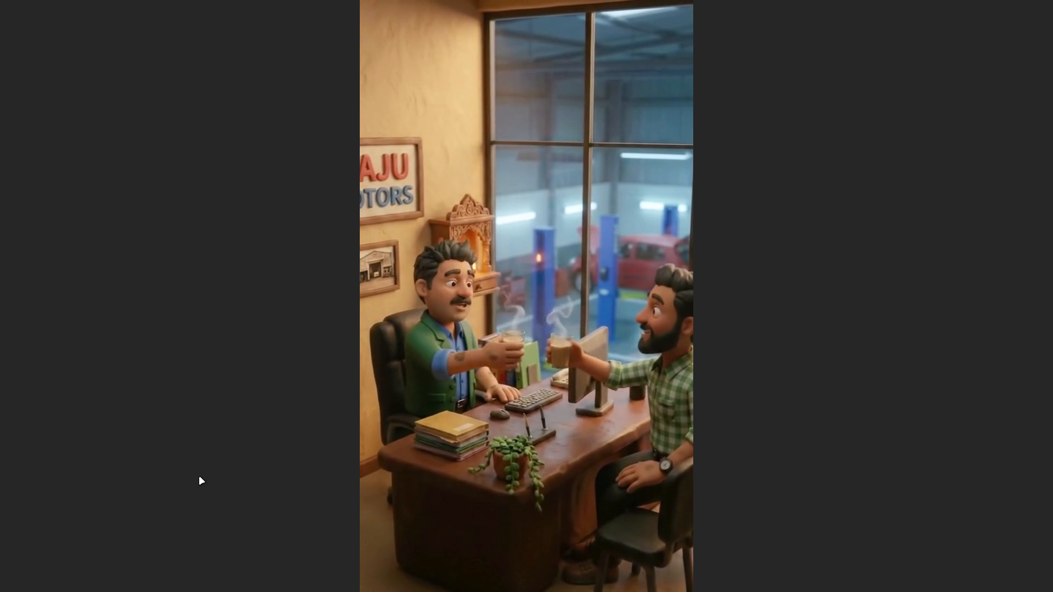
pyautogui.press('space')
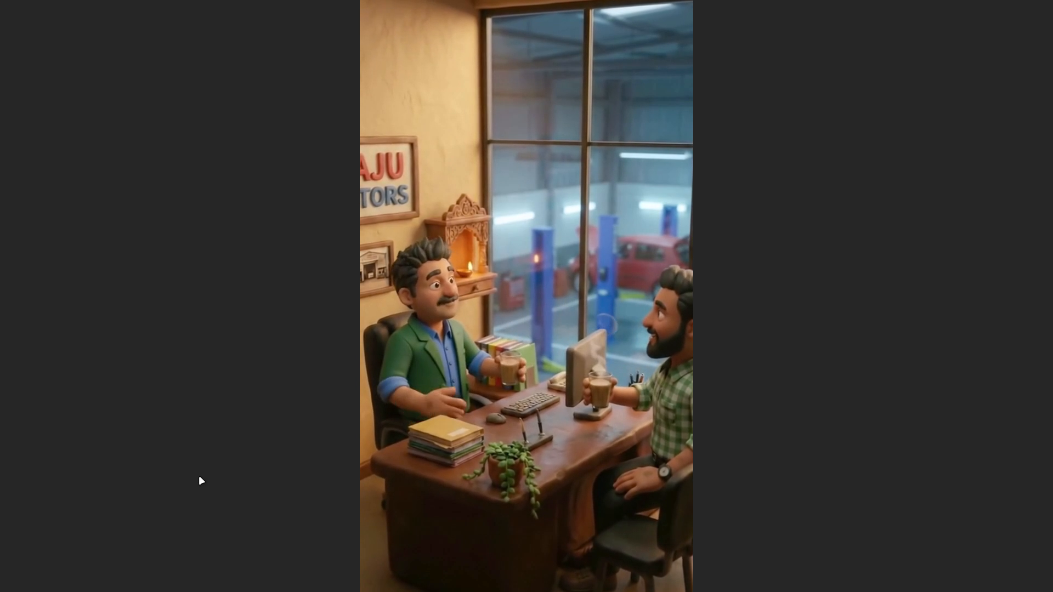
pyautogui.press('Left')
pyautogui.press('Left')
pyautogui.press('Left')
pyautogui.press('Left')
pyautogui.press('Left')
pyautogui.press('Left')
pyautogui.press('Left')
pyautogui.press('Left')
pyautogui.press('Left')
pyautogui.press('Left')
pyautogui.press('Left')
pyautogui.press('Left')
pyautogui.press('Left')
pyautogui.press('Left')
pyautogui.press('Left')
pyautogui.press('Left')
pyautogui.press('Left')
pyautogui.press('Left')
pyautogui.press('Left')
pyautogui.press('Left')
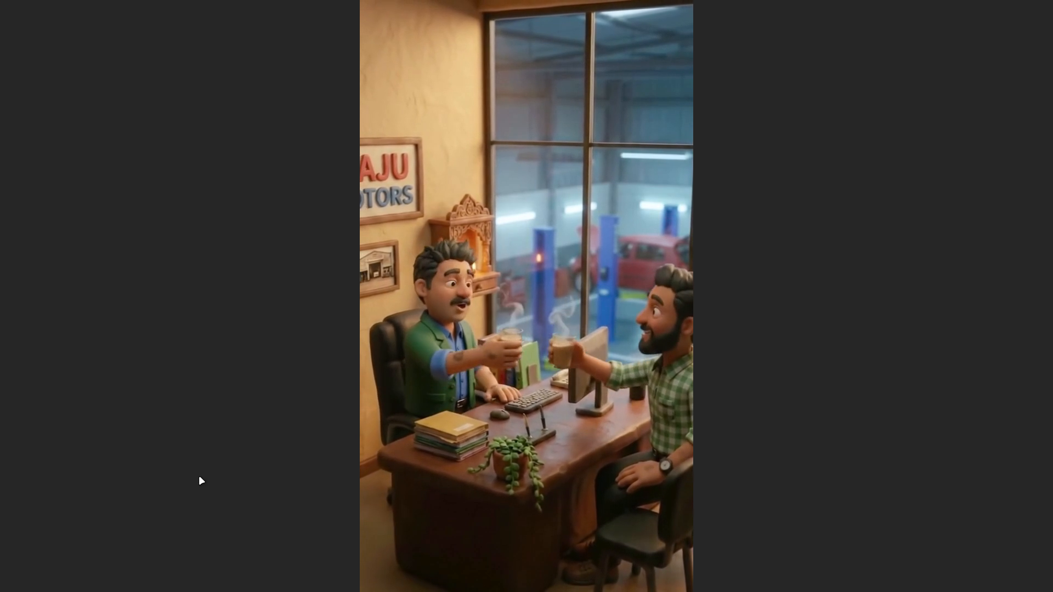
pyautogui.press('Right')
pyautogui.press('Right')
pyautogui.press('Right')
pyautogui.press('Right')
pyautogui.press('Right')
pyautogui.press('Right')
pyautogui.press('Right')
pyautogui.press('Right')
pyautogui.press('Right')
pyautogui.press('Right')
pyautogui.press('Right')
pyautogui.press('Right')
pyautogui.press('Right')
pyautogui.press('Right')
pyautogui.press('Right')
pyautogui.press('Right')
pyautogui.press('Right')
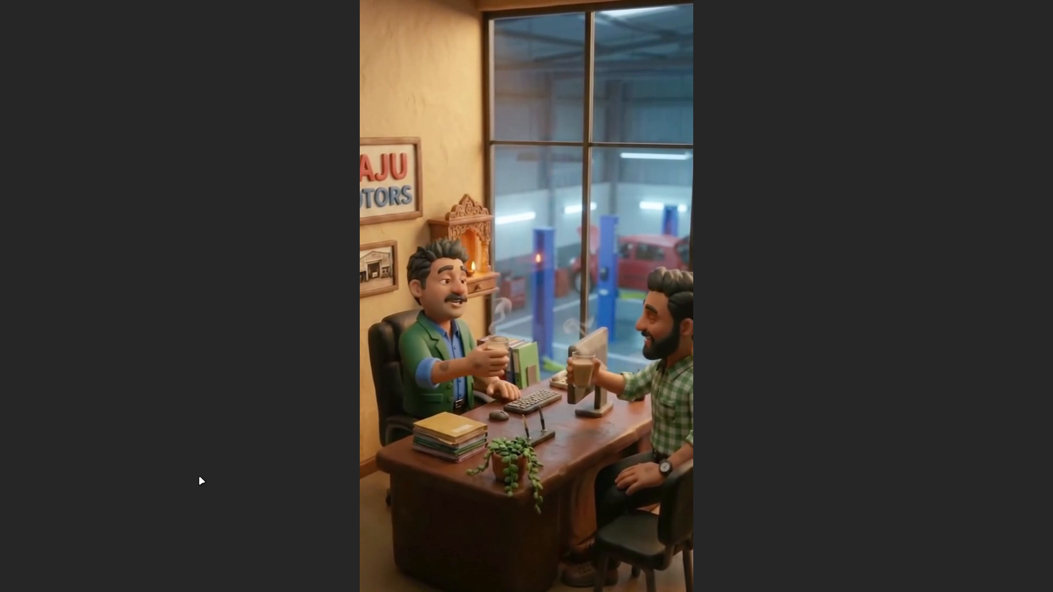
pyautogui.press('Right')
pyautogui.press('Right')
pyautogui.press('Right')
pyautogui.press('Right')
pyautogui.press('Right')
pyautogui.press('Right')
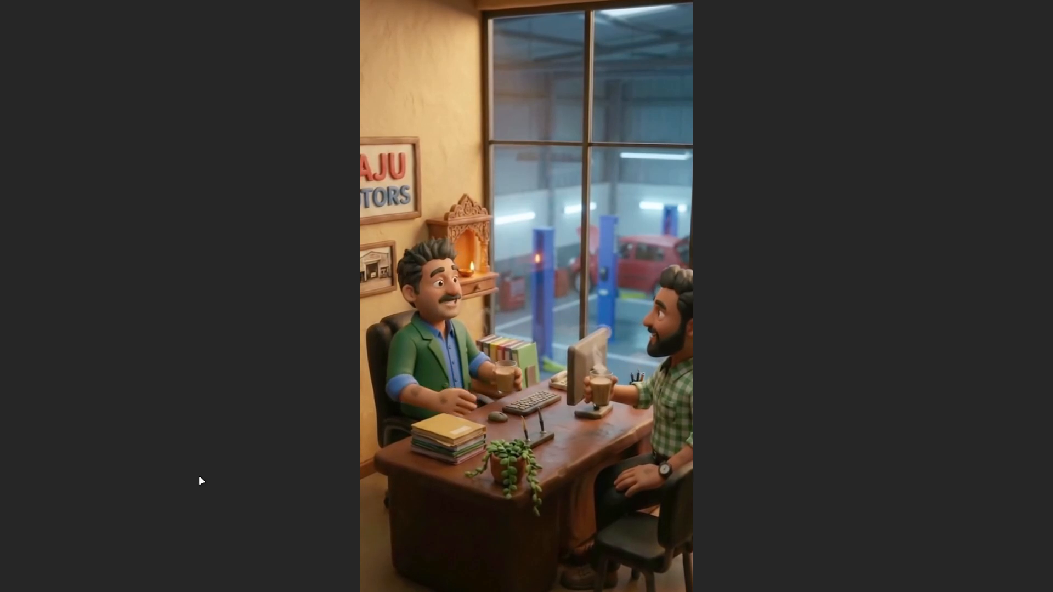
pyautogui.press('Right')
pyautogui.press('Right')
pyautogui.press('Right')
pyautogui.press('Right')
pyautogui.press('Right')
pyautogui.press('Right')
pyautogui.press('Left')
pyautogui.press('Left')
pyautogui.press('Left')
pyautogui.press('Left')
pyautogui.press('Left')
pyautogui.press('Left')
pyautogui.press('Left')
pyautogui.press('Left')
pyautogui.press('Left')
pyautogui.press('Left')
pyautogui.press('Left')
pyautogui.press('Left')
pyautogui.press('Left')
pyautogui.press('Left')
pyautogui.press('Left')
pyautogui.press('Left')
pyautogui.press('Left')
pyautogui.press('Left')
pyautogui.press('Left')
pyautogui.press('Left')
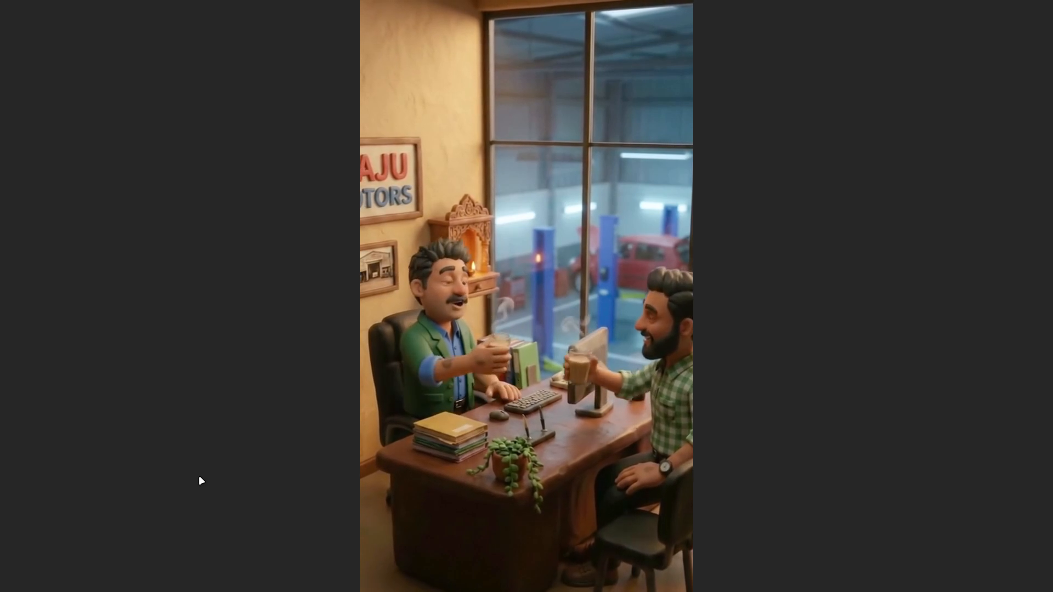
# Play the remaining video to the fireworks ending, exit full screen, and scrub the timeline back to the garage shot at 00:00:25:07.
pyautogui.press('space')
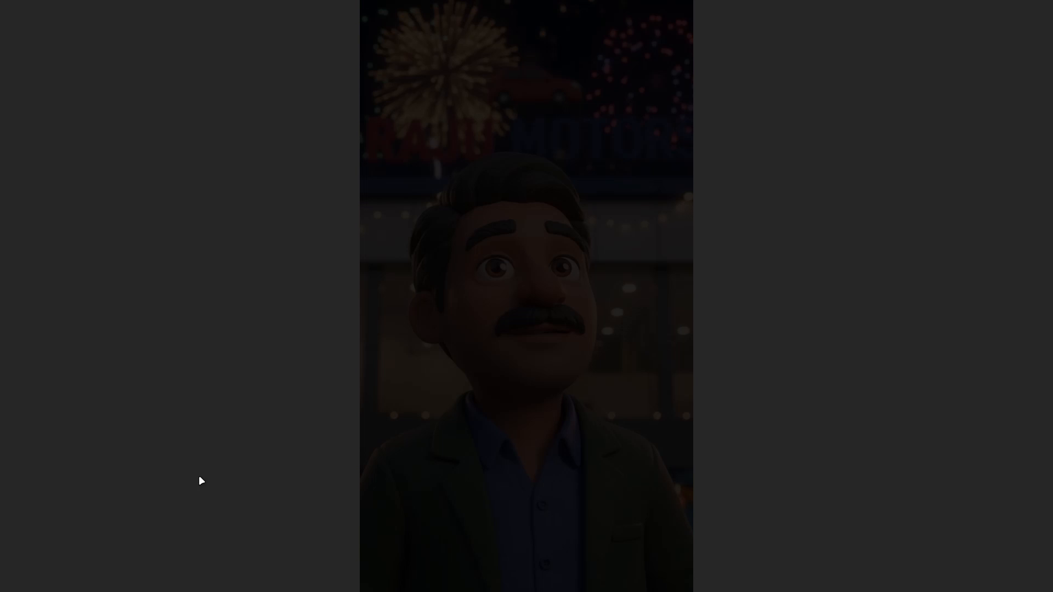
pyautogui.press('Escape')
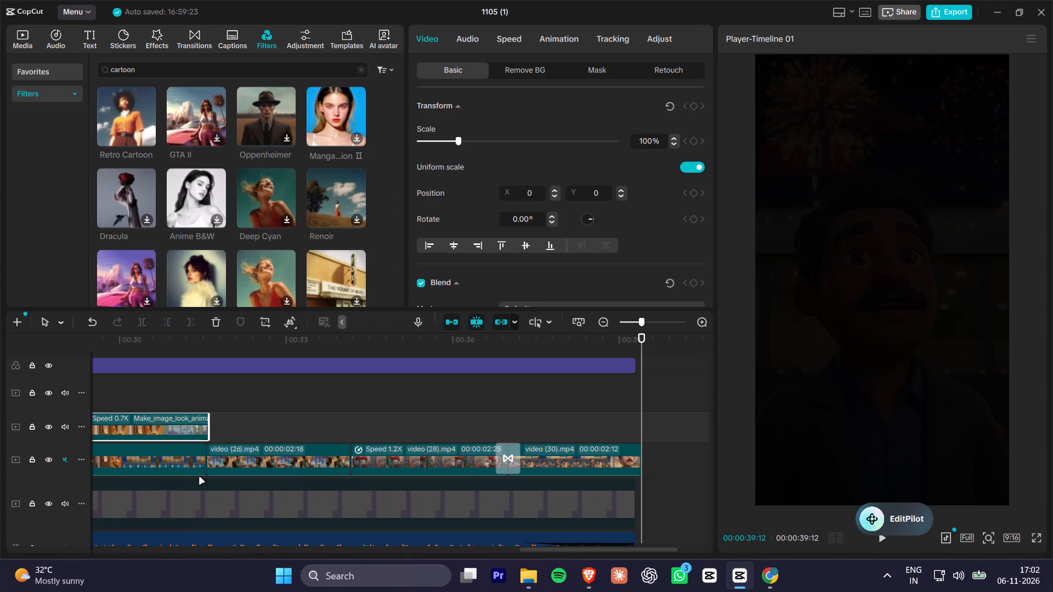
pyautogui.moveTo(128, 343); pyautogui.dragTo(329, 345)
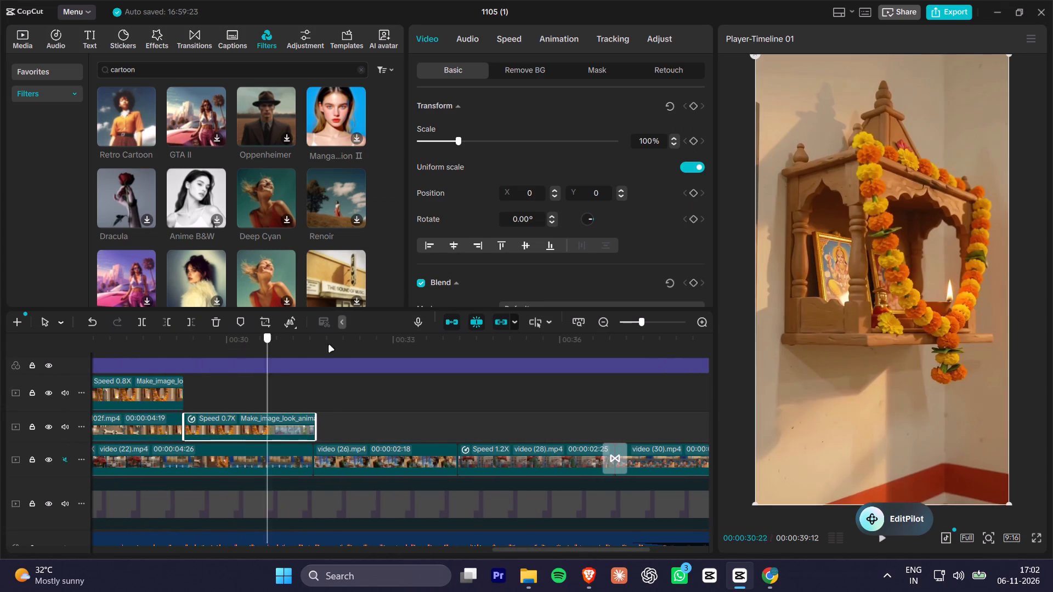
pyautogui.moveTo(329, 345); pyautogui.dragTo(133, 358)
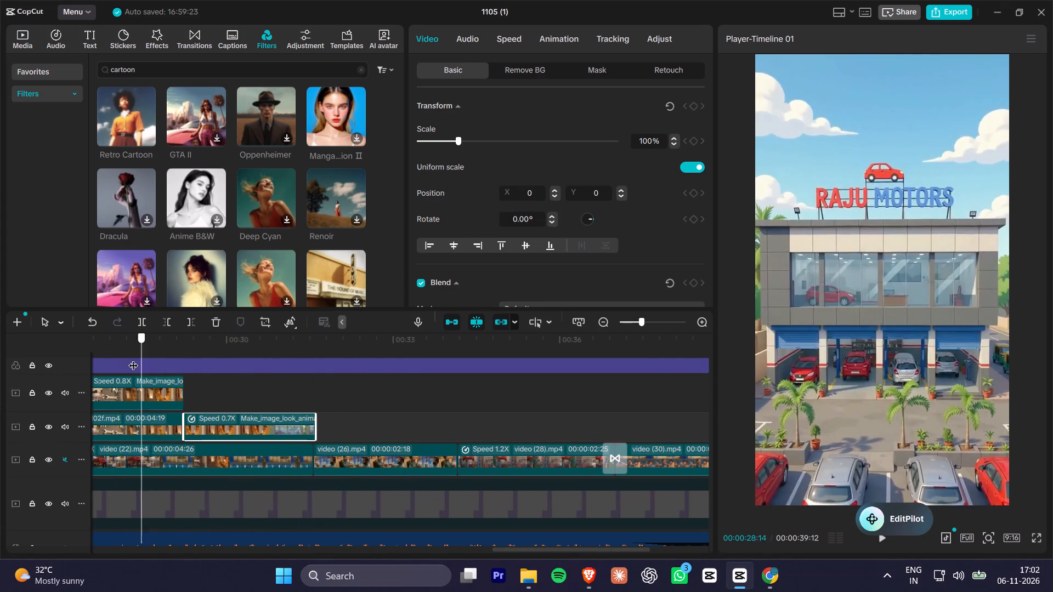
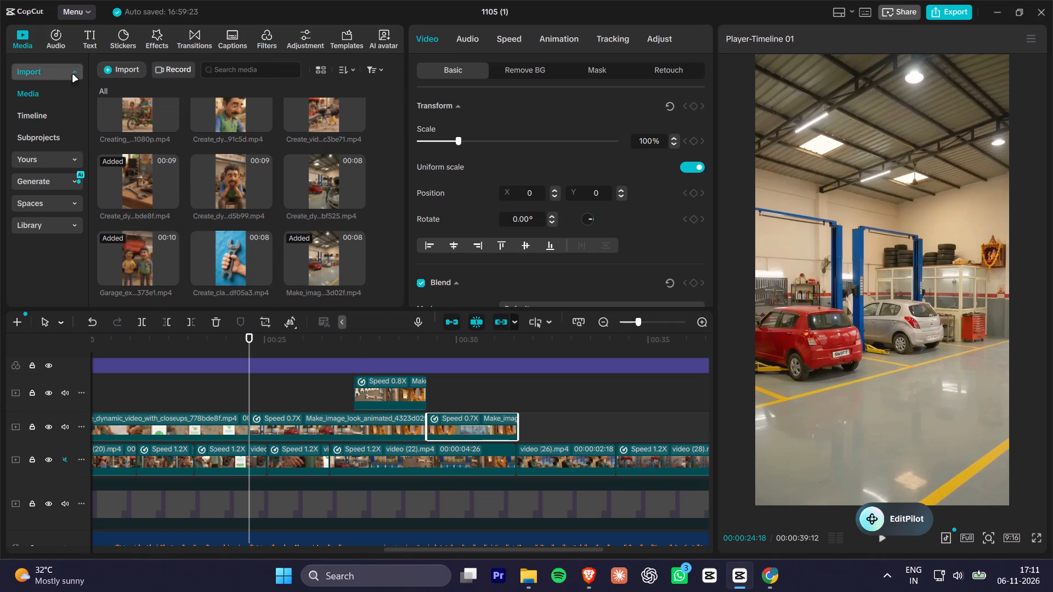
pyautogui.click(131, 74)
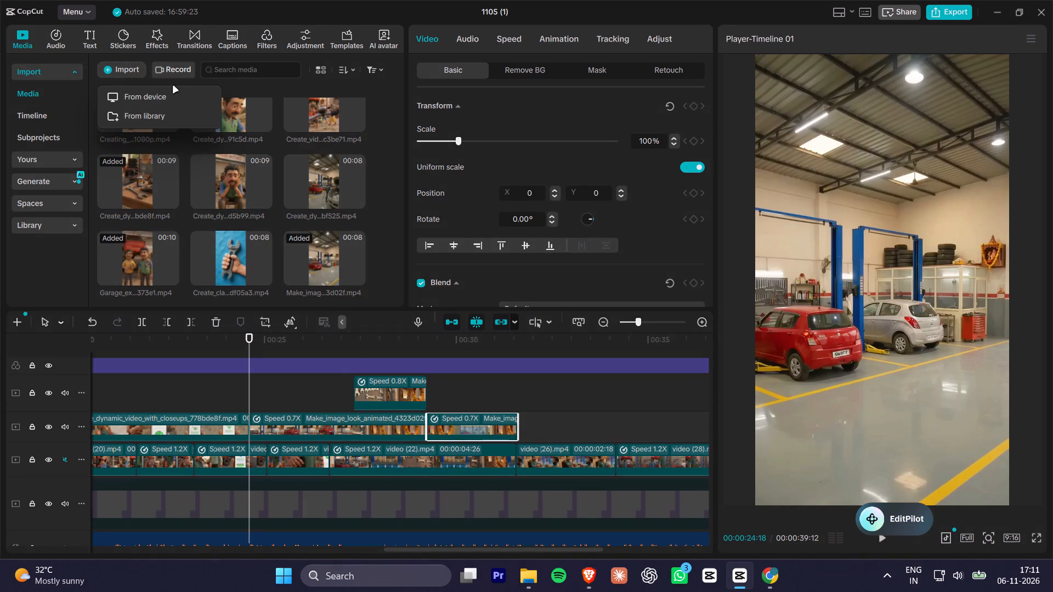
pyautogui.click(186, 94)
pyautogui.doubleClick(143, 132)
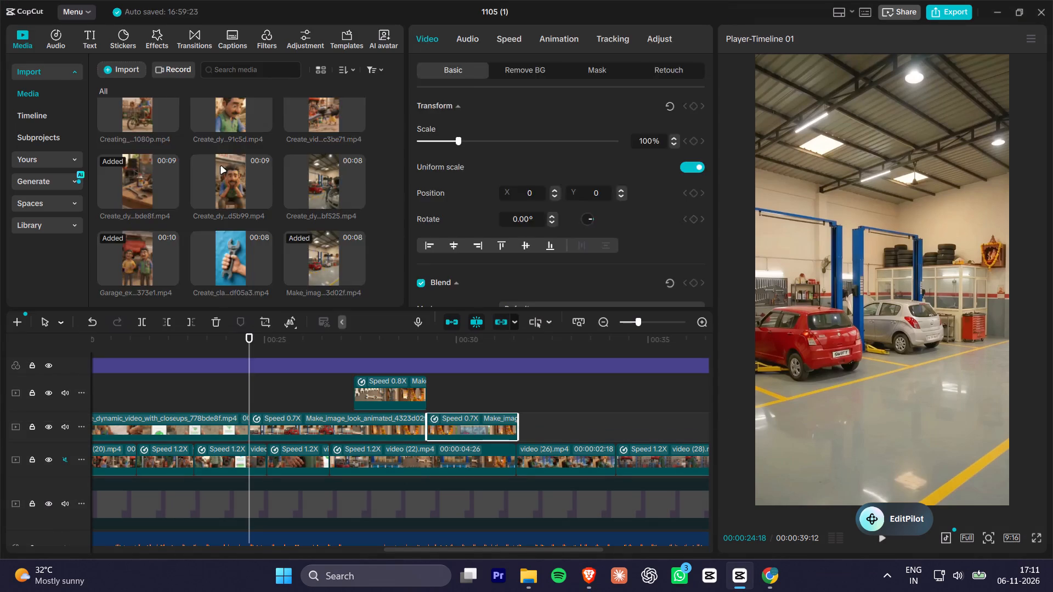
pyautogui.moveTo(219, 257); pyautogui.dragTo(540, 394)
# Scrub and play through the newly placed clay animation clip to examine its workshop and tool wall shots.
pyautogui.moveTo(546, 342); pyautogui.dragTo(599, 334)
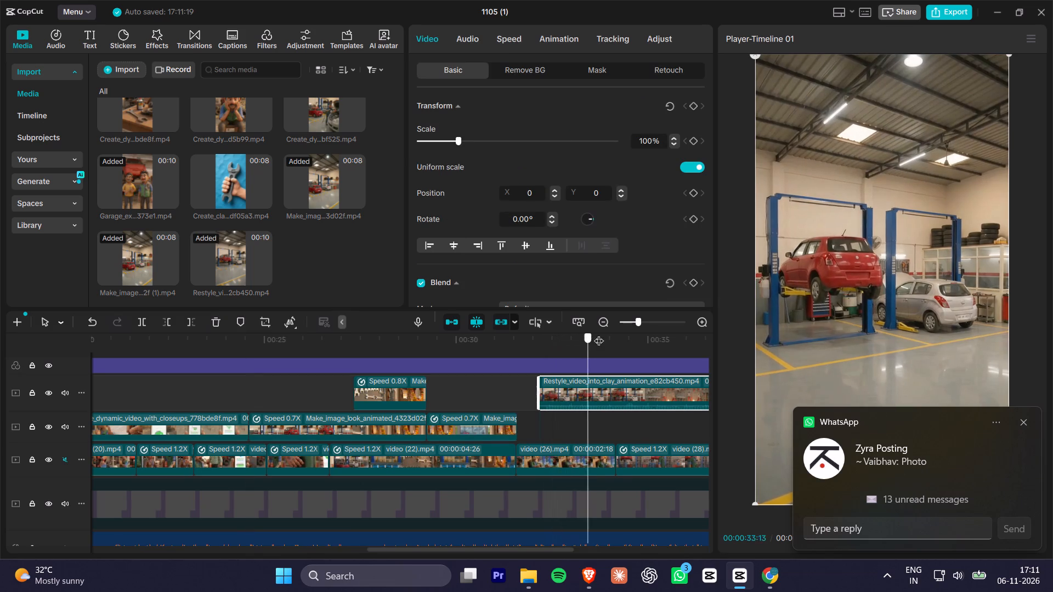
pyautogui.moveTo(599, 334); pyautogui.dragTo(648, 329)
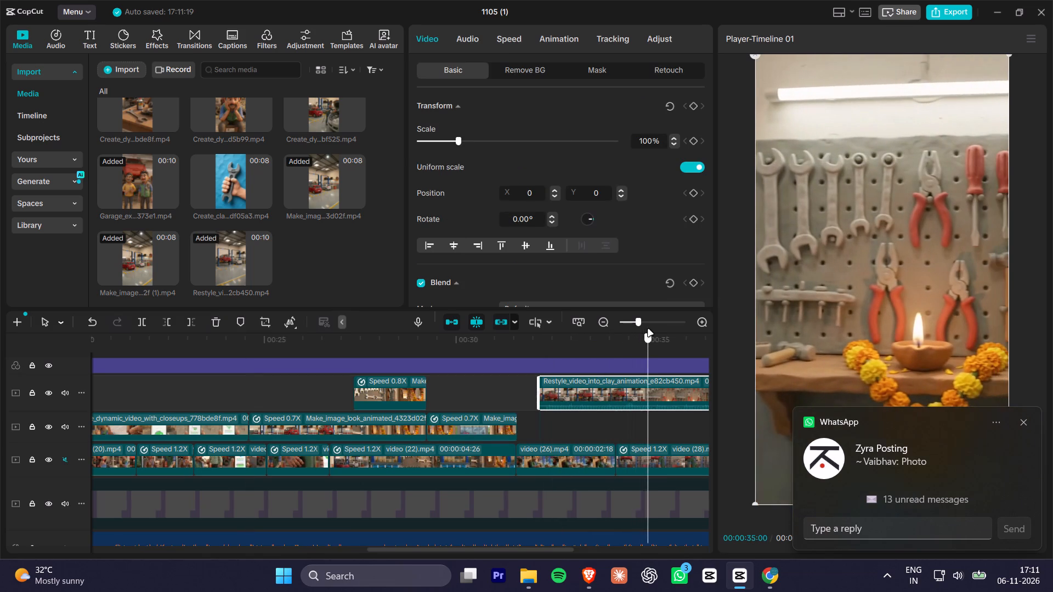
pyautogui.moveTo(648, 329); pyautogui.dragTo(661, 327)
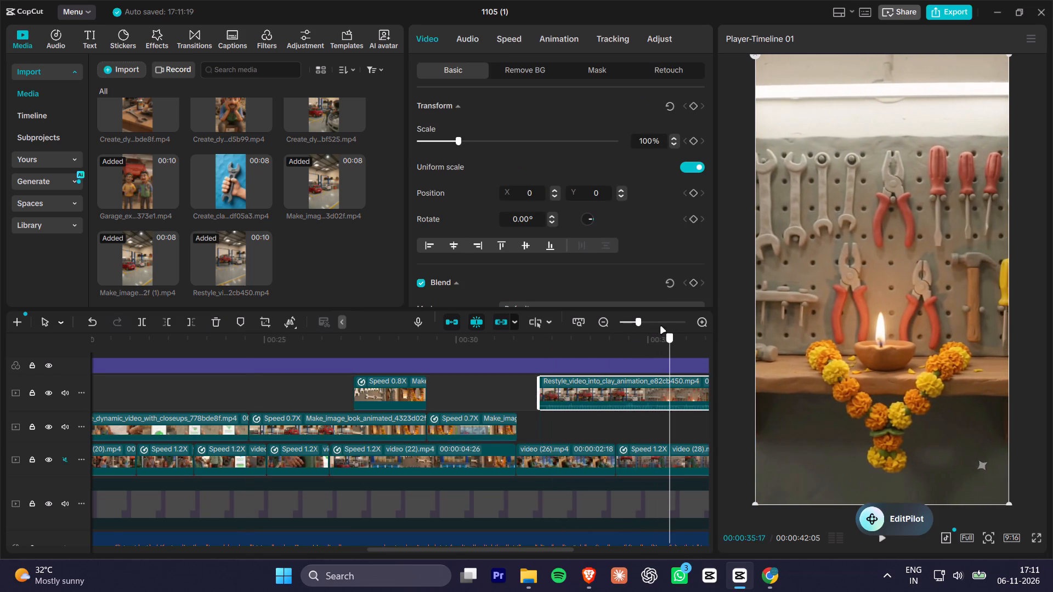
pyautogui.moveTo(661, 327); pyautogui.dragTo(631, 333)
pyautogui.press('space')
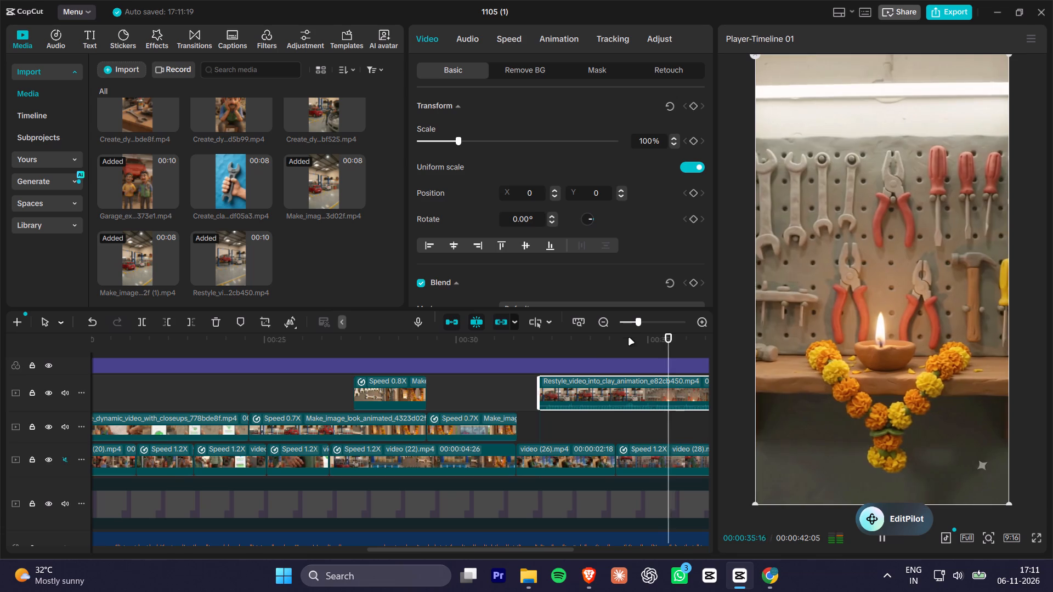
pyautogui.press('space')
pyautogui.click(544, 345)
pyautogui.press('space')
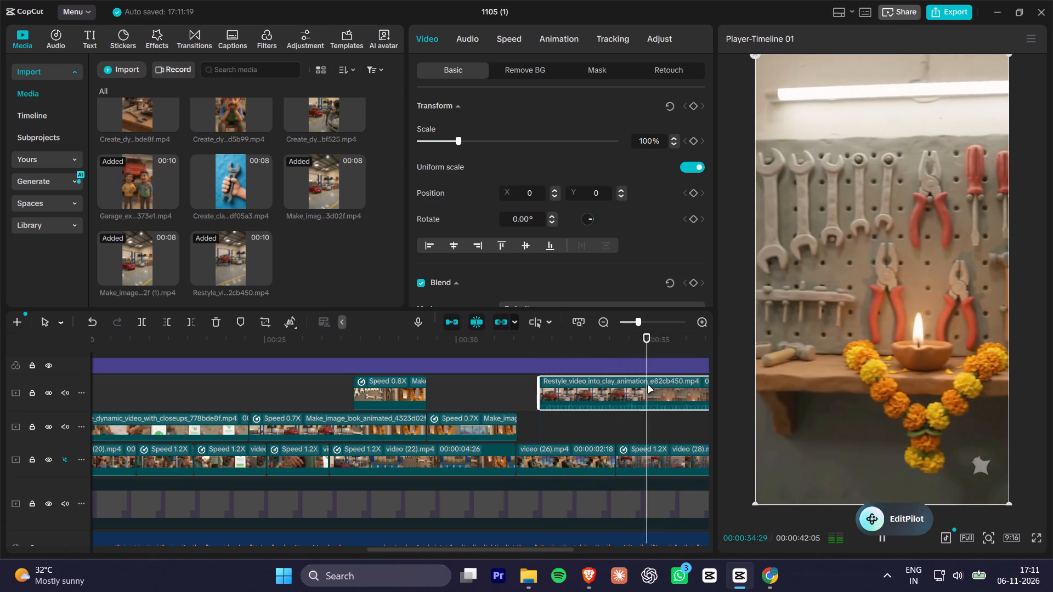
pyautogui.press('space')
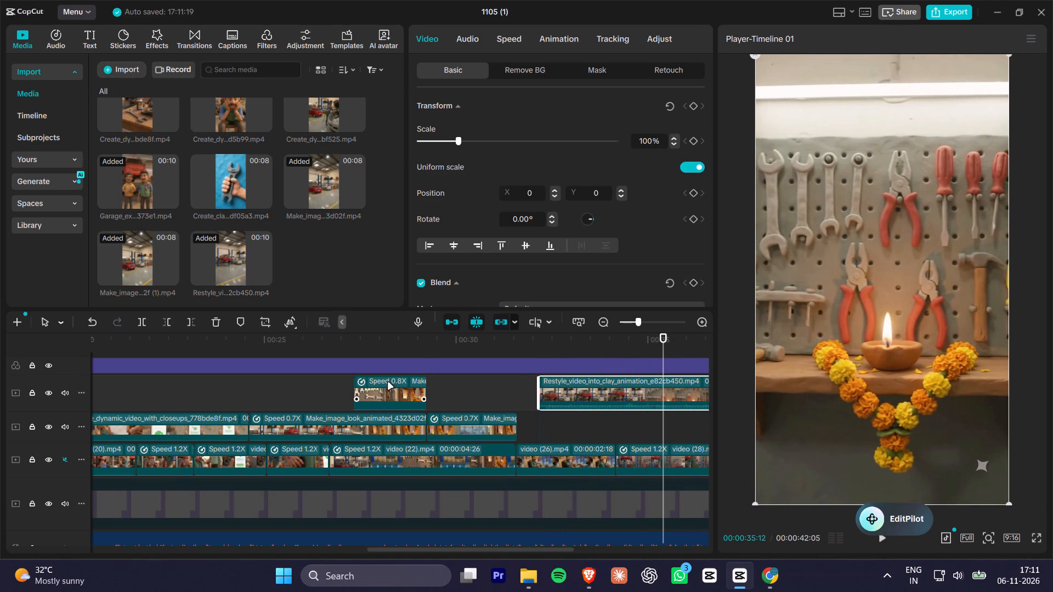
# Delete the 0.8X overlay clip and move the clay animation clip into its place, starting at about 00:00:24:18.
pyautogui.click(389, 393)
pyautogui.press('Delete')
pyautogui.moveTo(580, 390); pyautogui.dragTo(344, 396)
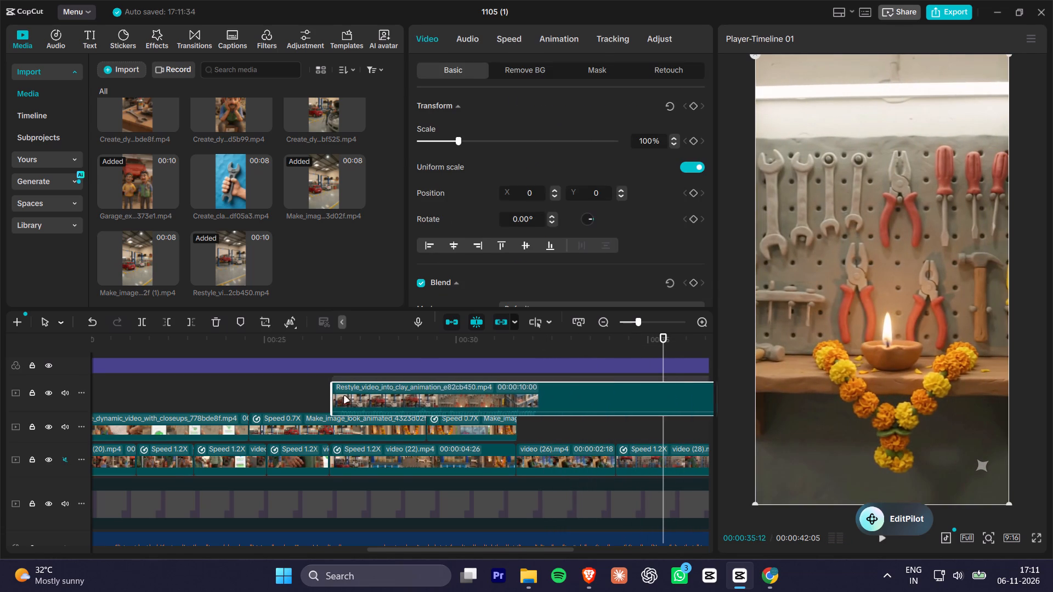
pyautogui.moveTo(344, 396); pyautogui.dragTo(292, 396)
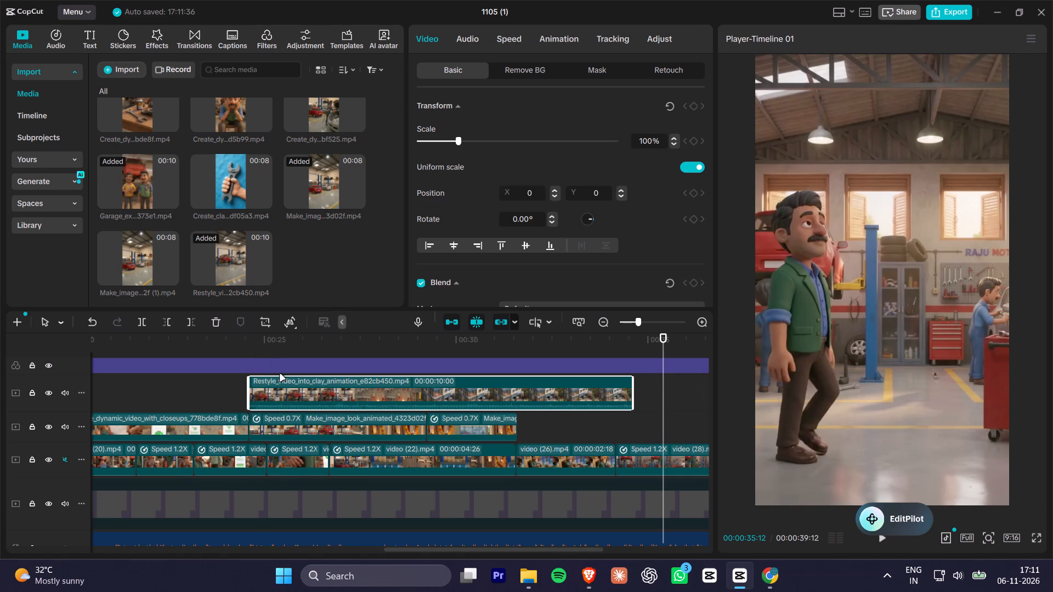
# Mute the clay animation clip by lowering its volume to -∞ dB.
pyautogui.click(300, 394)
pyautogui.click(468, 40)
pyautogui.moveTo(490, 143); pyautogui.dragTo(369, 172)
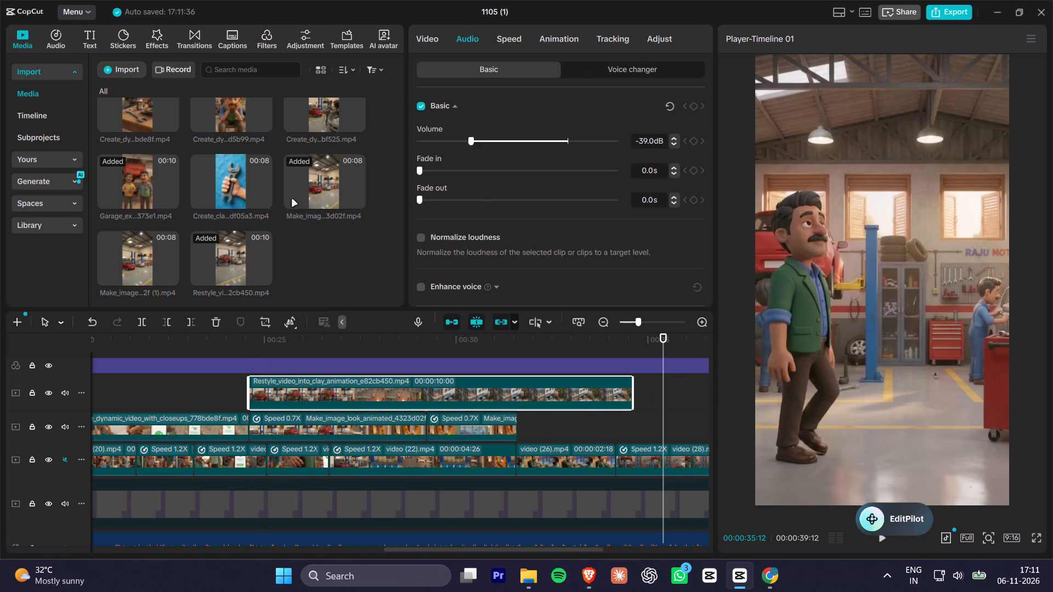
# Play and scrub the clay animation clip from its start through the Raju Motors building shot to judge which part to use.
pyautogui.click(254, 350)
pyautogui.press('space')
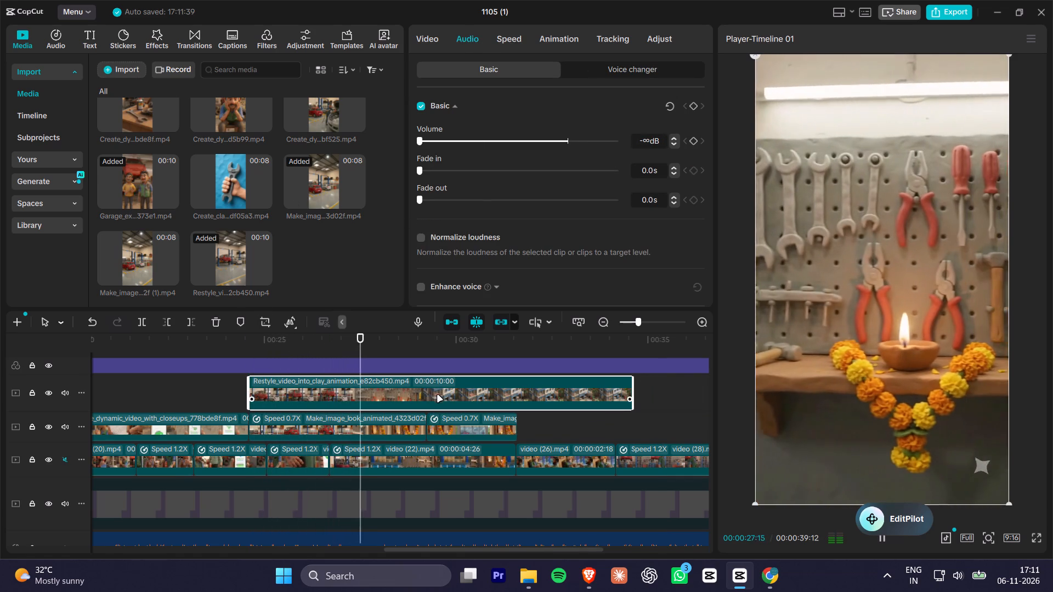
pyautogui.click(440, 395)
pyautogui.press('space')
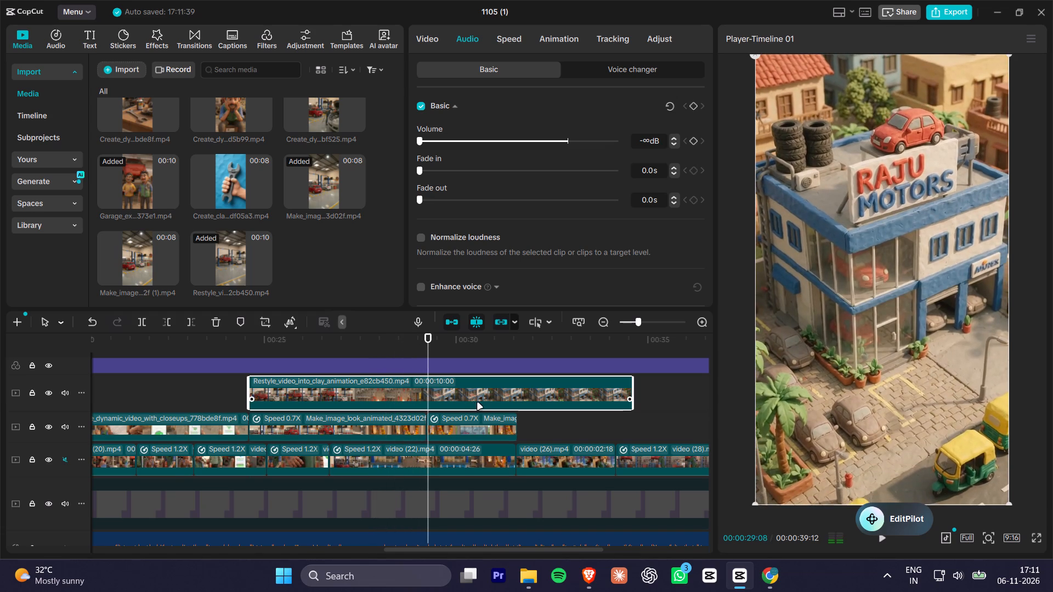
pyautogui.press('space')
pyautogui.press('space')
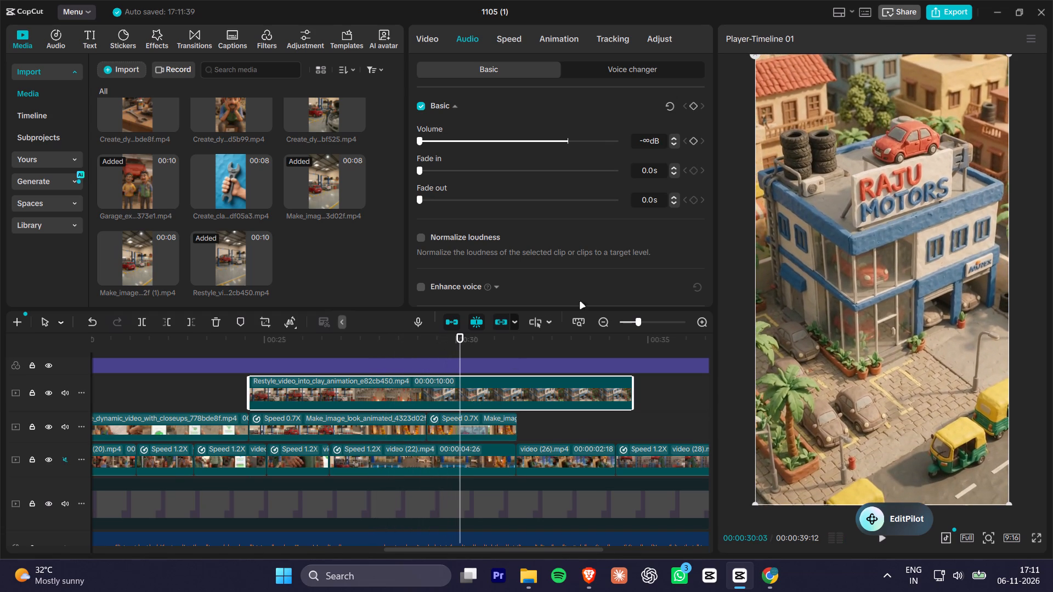
pyautogui.click(534, 386)
pyautogui.moveTo(483, 340); pyautogui.dragTo(536, 343)
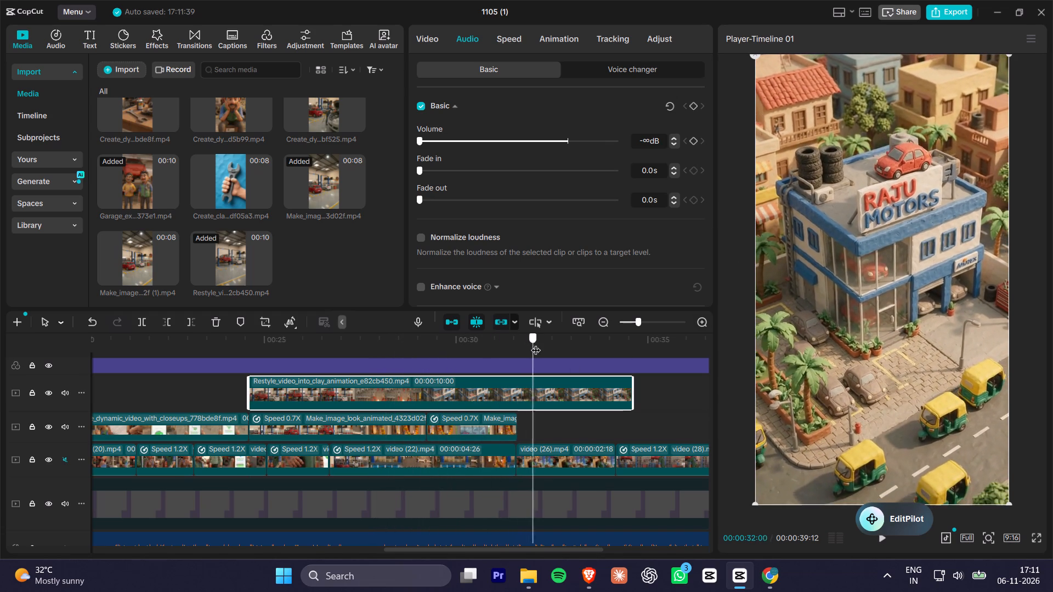
pyautogui.moveTo(536, 343); pyautogui.dragTo(573, 350)
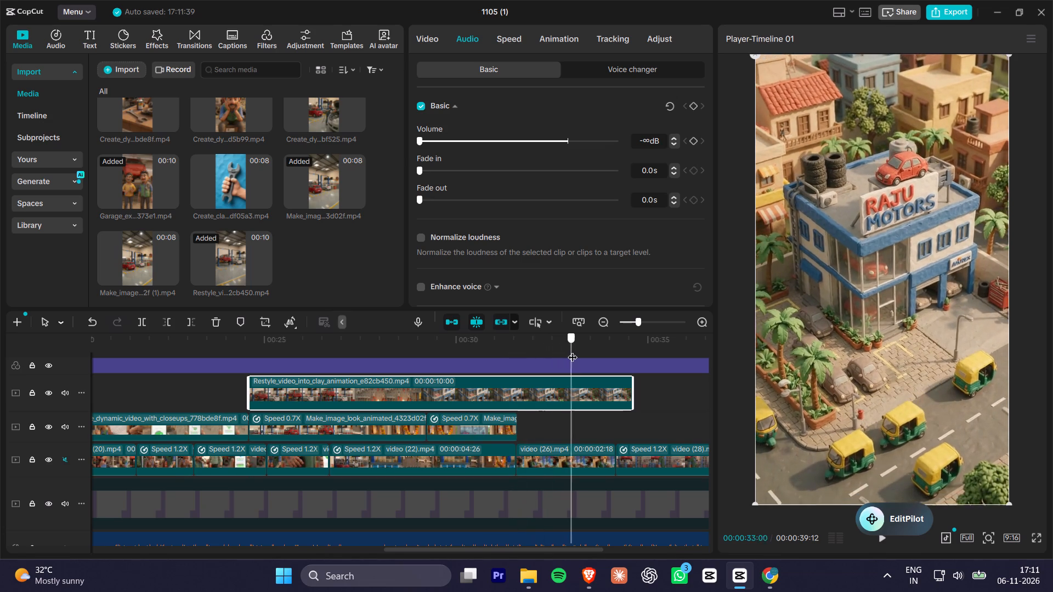
pyautogui.moveTo(573, 350); pyautogui.dragTo(568, 361)
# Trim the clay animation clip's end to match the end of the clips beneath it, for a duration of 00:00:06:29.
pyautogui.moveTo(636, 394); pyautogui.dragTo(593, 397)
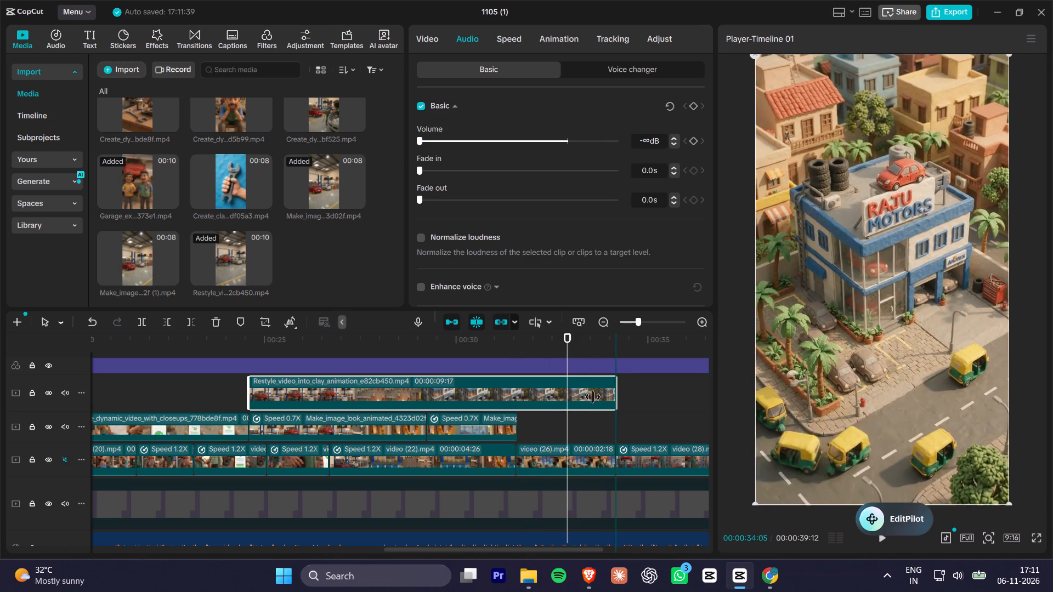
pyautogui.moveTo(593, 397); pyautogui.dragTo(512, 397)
# Split the clay animation clip at 00:00:28:13, just before the building shot, and delete the remainder.
pyautogui.moveTo(513, 345); pyautogui.dragTo(502, 342)
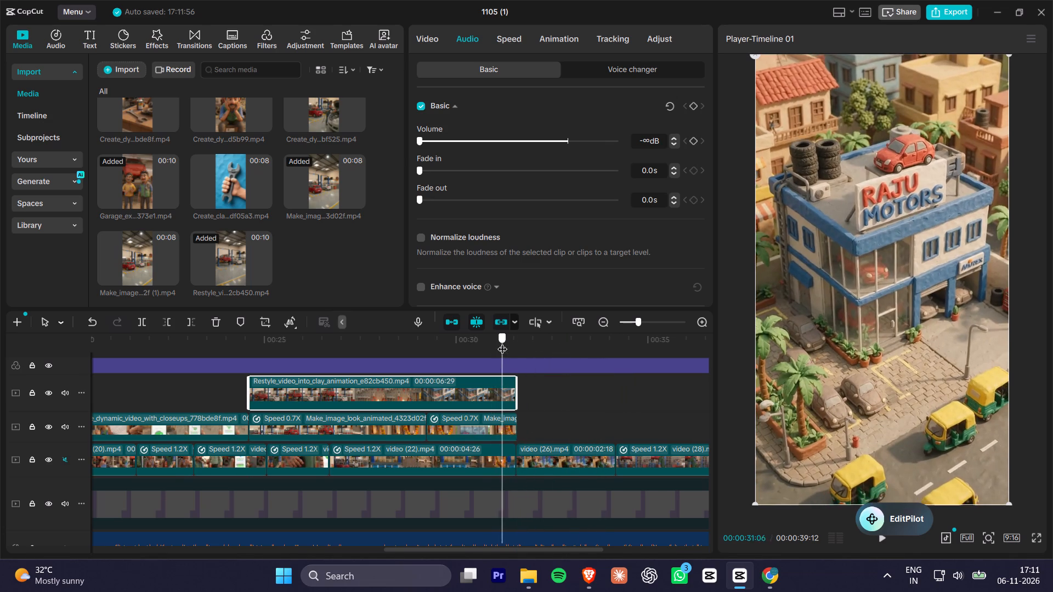
pyautogui.moveTo(502, 342); pyautogui.dragTo(407, 360)
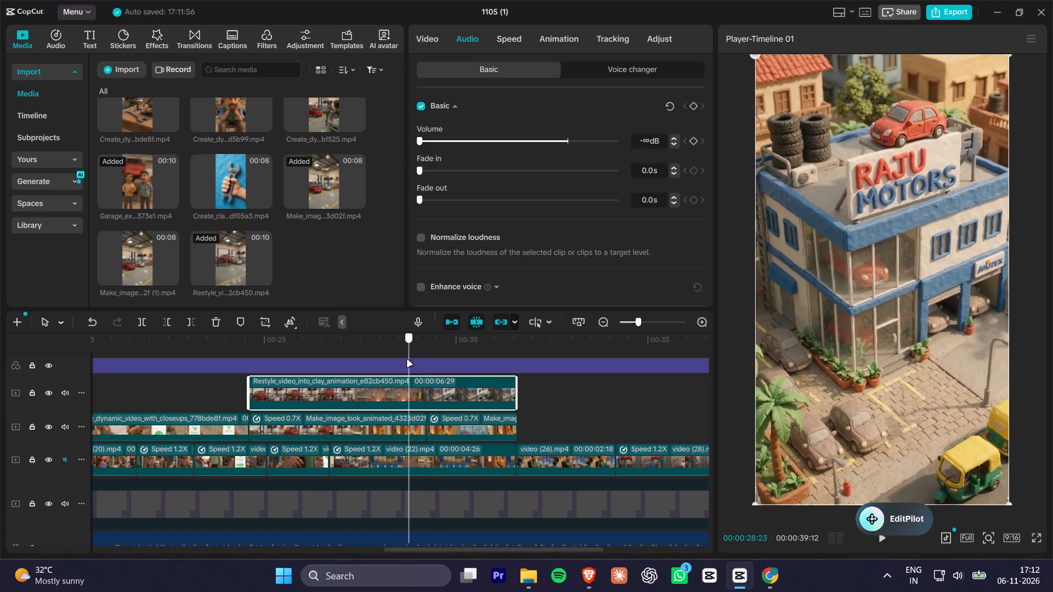
pyautogui.moveTo(407, 360); pyautogui.dragTo(400, 363)
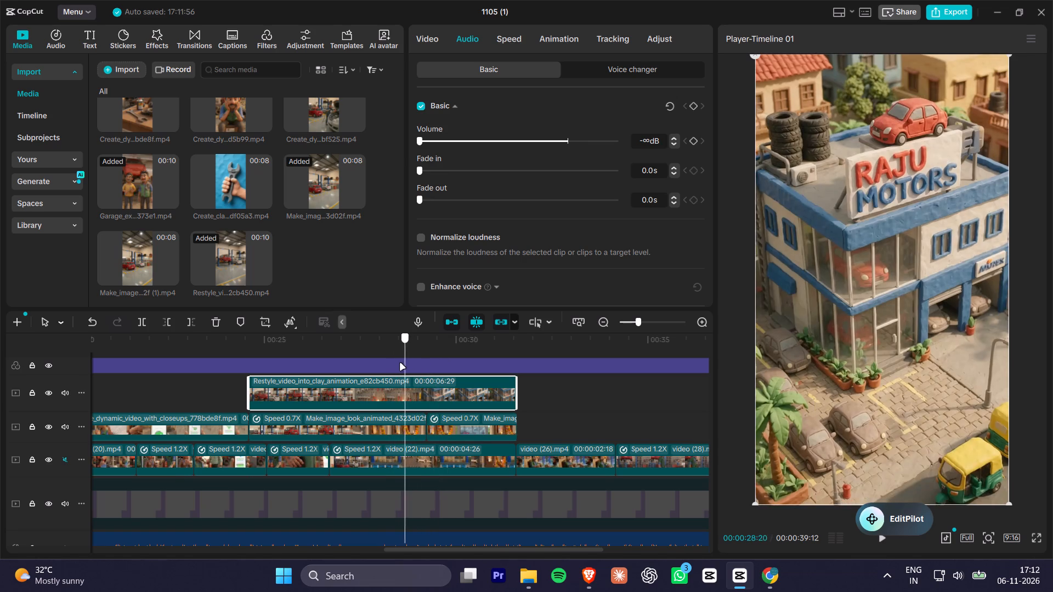
pyautogui.moveTo(400, 363); pyautogui.dragTo(395, 363)
pyautogui.click(424, 399)
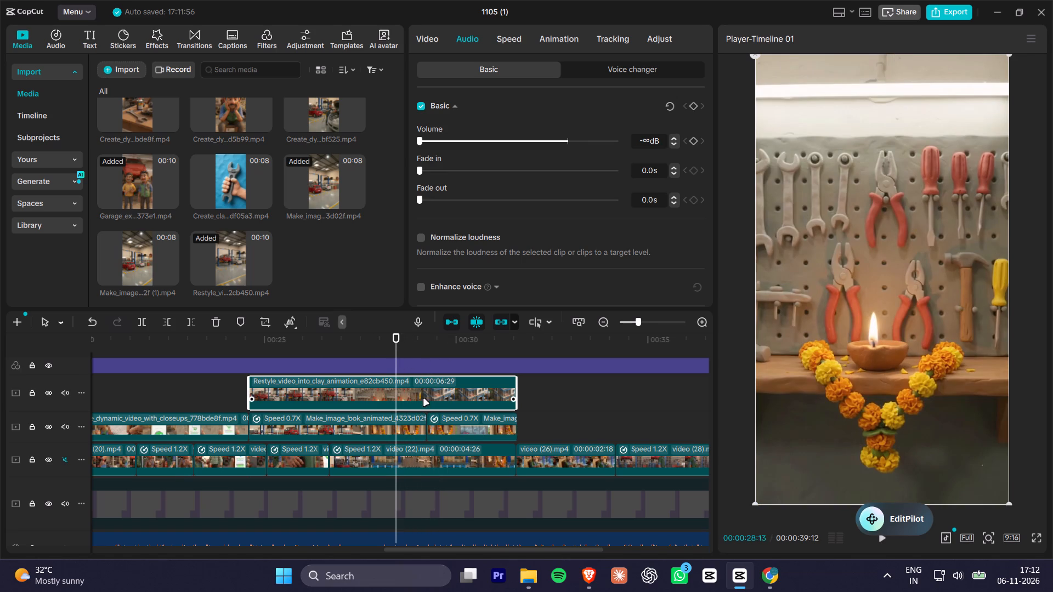
pyautogui.hotkey('ctrl', 'b')
pyautogui.click(433, 400)
pyautogui.press('Delete')
# Check playback across the end of the shortened clay animation clip and slow the clip to 0.85x speed.
pyautogui.click(354, 342)
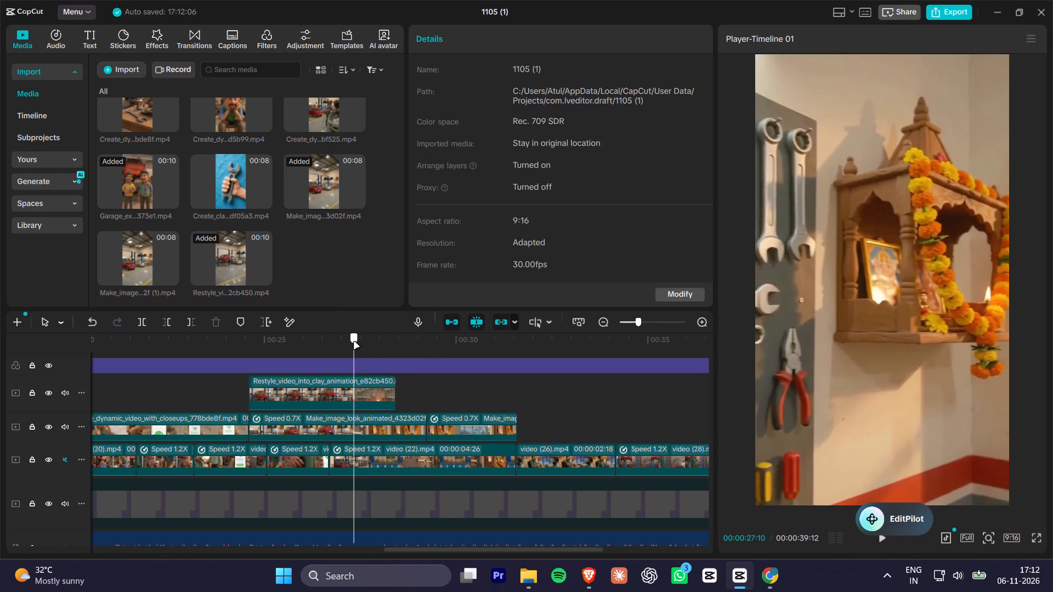
pyautogui.press('space')
pyautogui.press('space')
pyautogui.press('space')
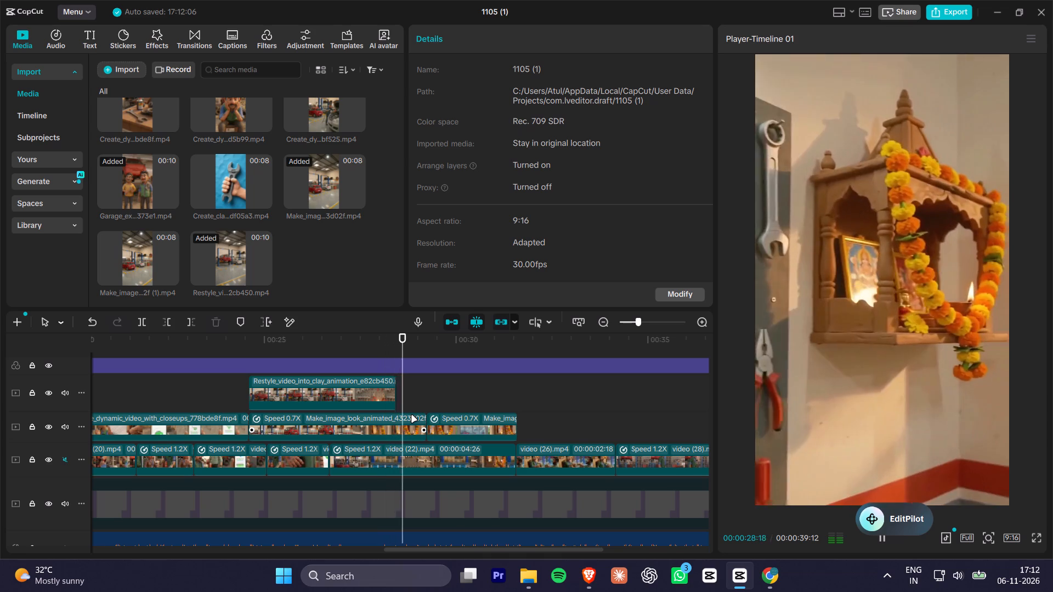
pyautogui.press('space')
pyautogui.click(354, 387)
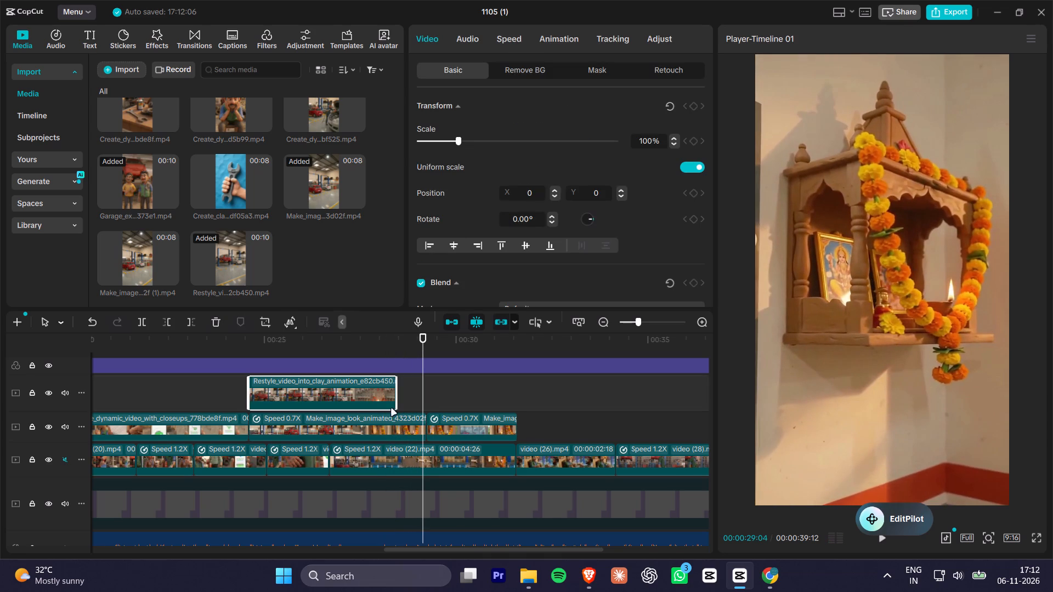
pyautogui.click(394, 423)
pyautogui.click(370, 396)
pyautogui.click(497, 41)
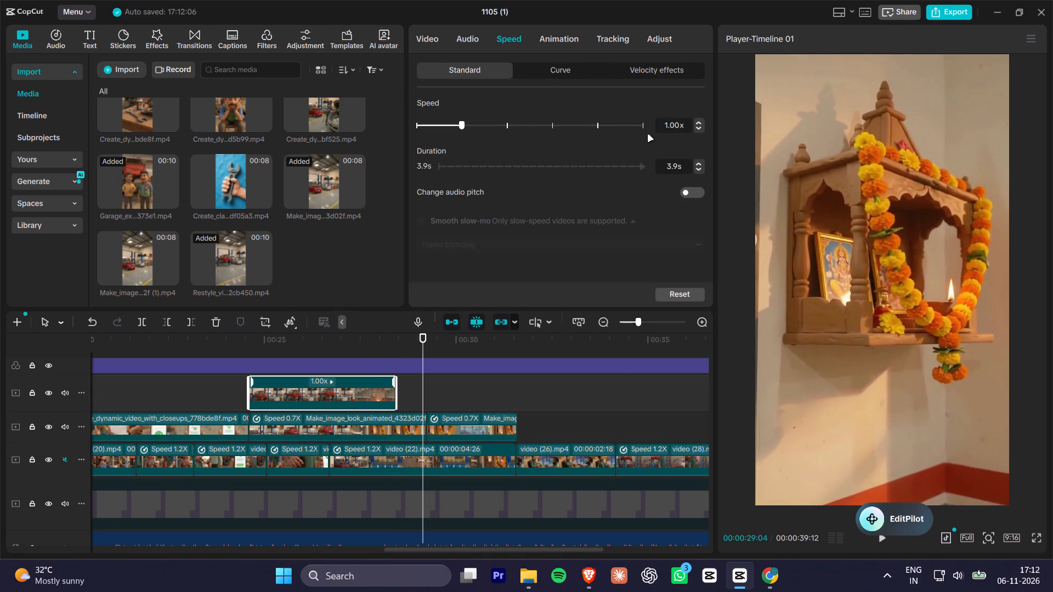
pyautogui.click(701, 129)
pyautogui.click(701, 129)
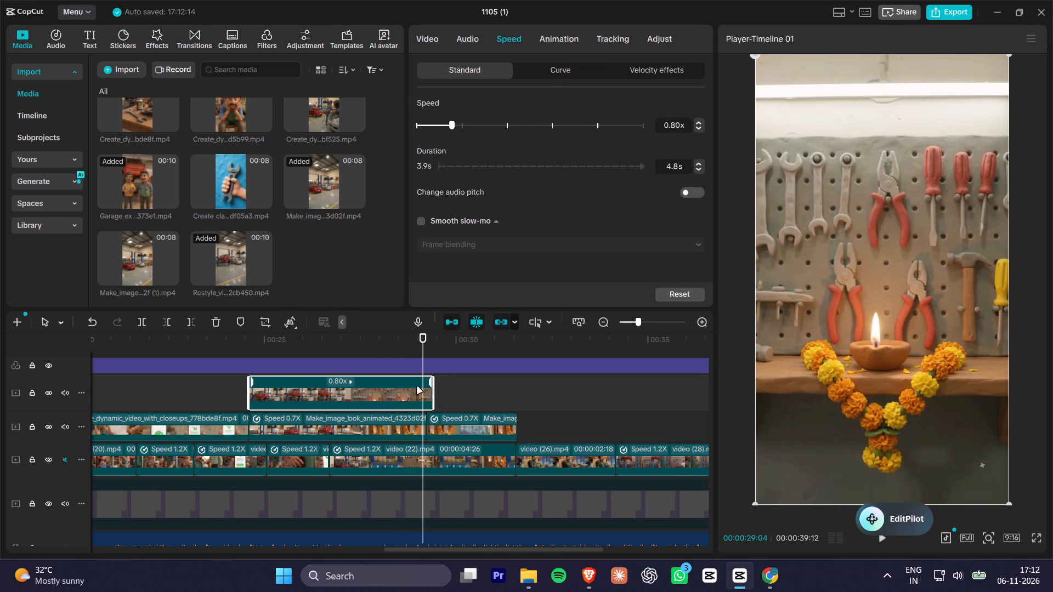
pyautogui.click(675, 124)
pyautogui.press('Delete')
pyautogui.press('5')
pyautogui.press('Return')
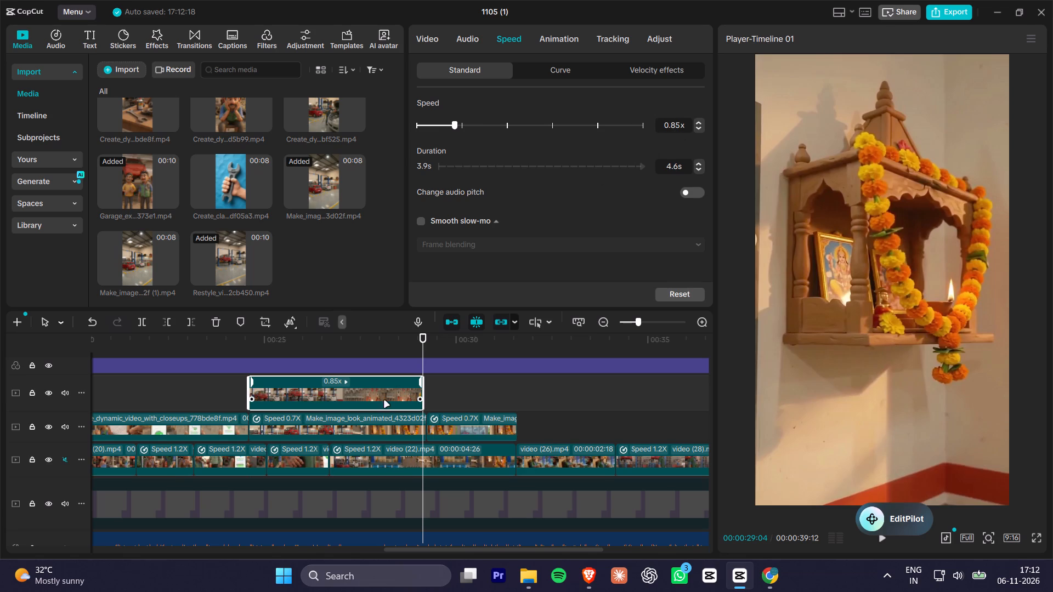
# Turn on Smooth slow-mo for the 0.85x clay animation clip, using the Optical flow method.
pyautogui.press('space')
pyautogui.press('space')
pyautogui.click(387, 391)
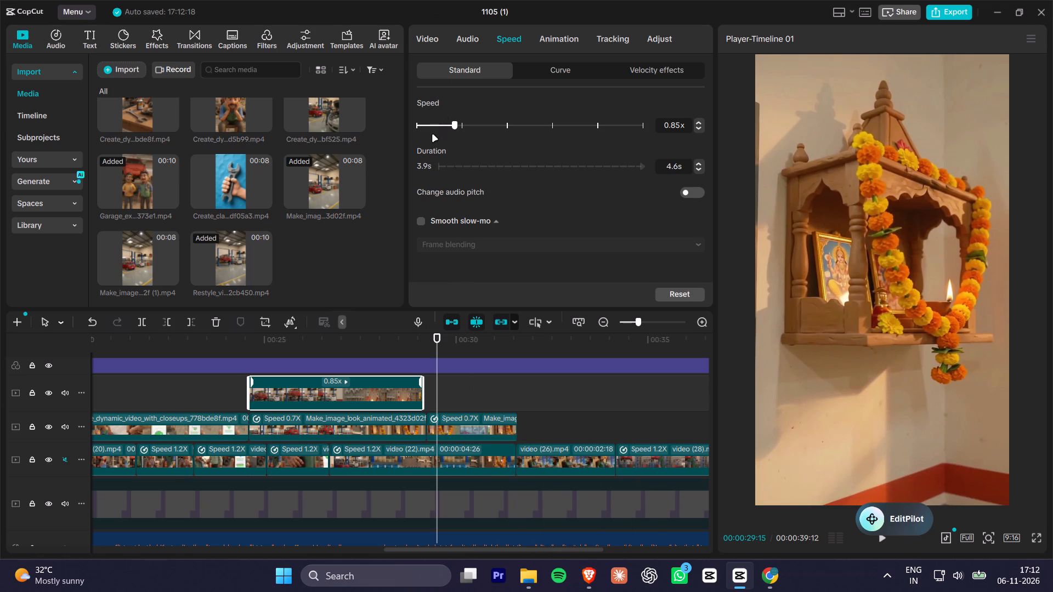
pyautogui.click(375, 389)
pyautogui.click(378, 337)
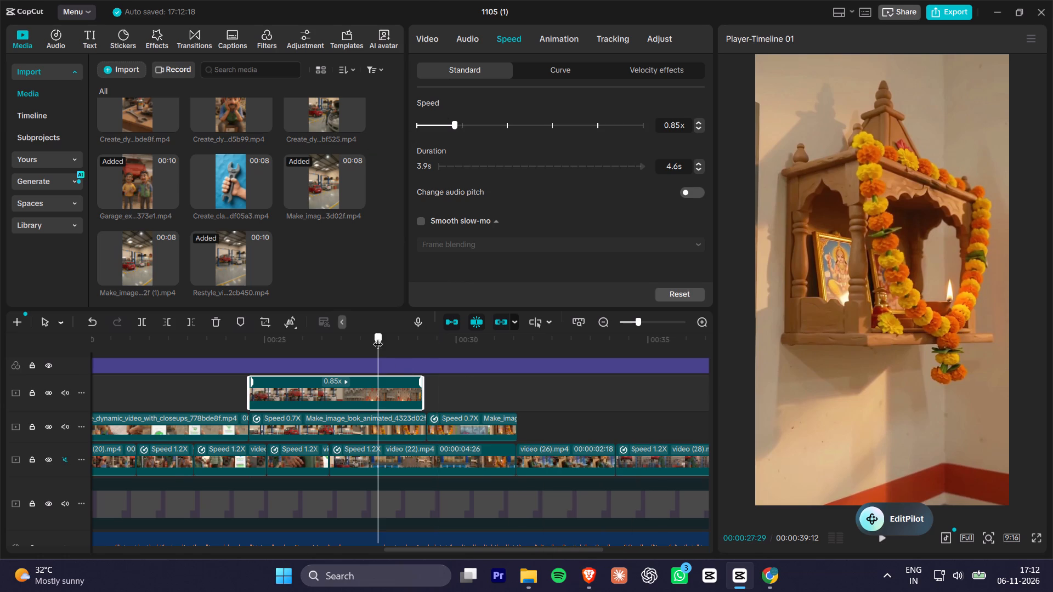
pyautogui.scroll(-1, 460, 223)
pyautogui.click(423, 214)
pyautogui.click(484, 244)
pyautogui.click(576, 243)
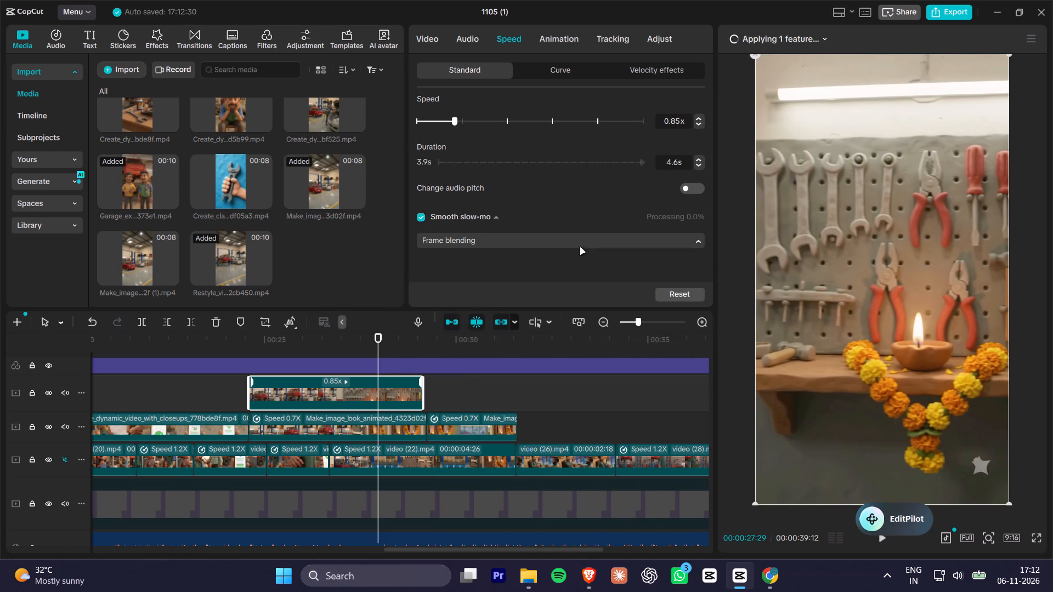
pyautogui.click(529, 240)
pyautogui.click(451, 294)
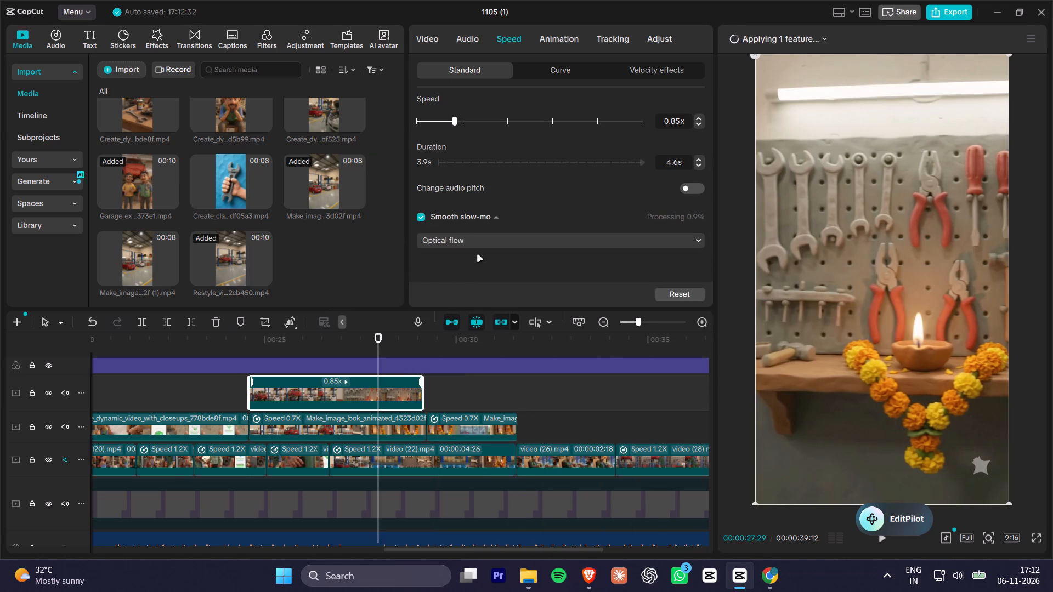
# Scrub through the rest of the video, and play from the phone checkmark shot across the slowed clay clip to review the sequence.
pyautogui.moveTo(317, 346); pyautogui.dragTo(223, 351)
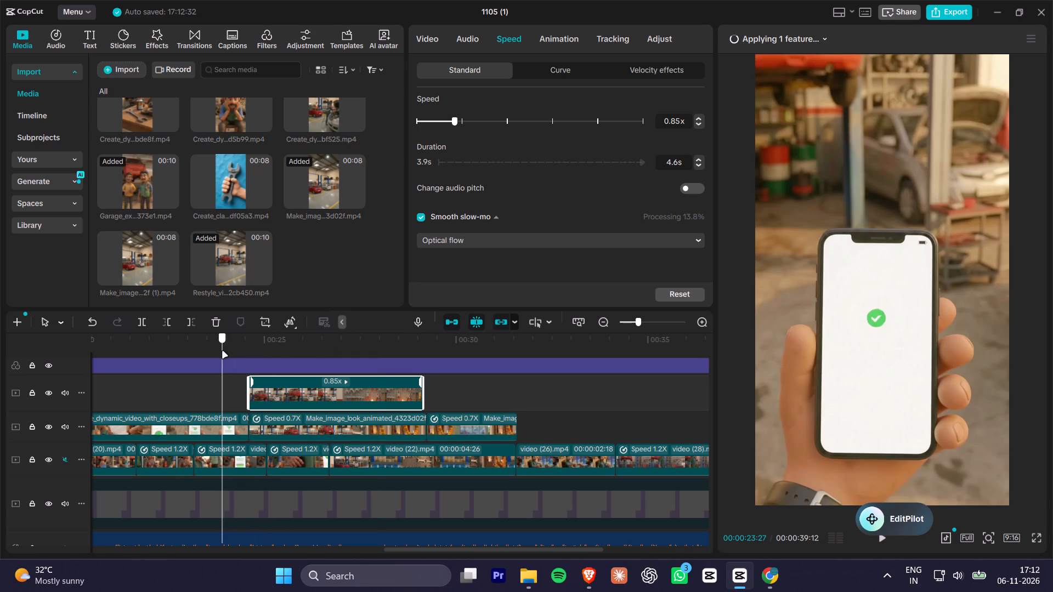
pyautogui.moveTo(504, 349); pyautogui.dragTo(444, 350)
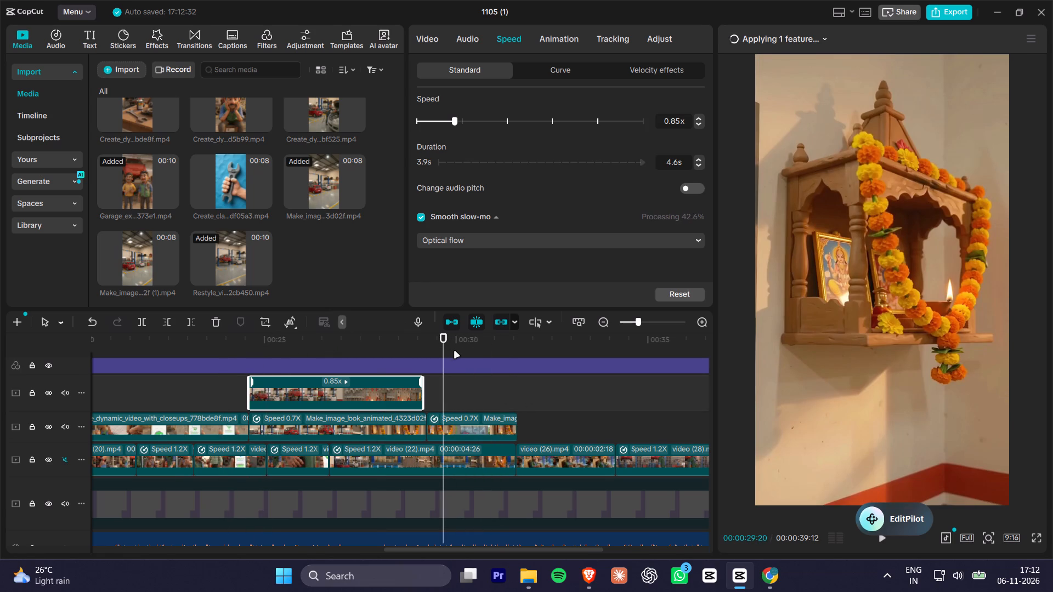
pyautogui.moveTo(509, 348); pyautogui.dragTo(556, 339)
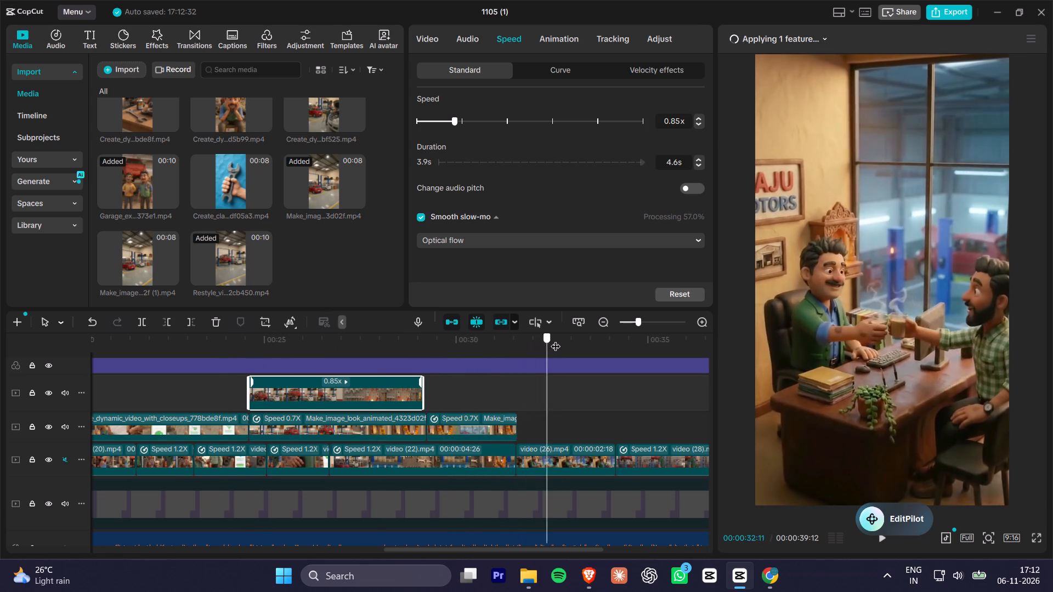
pyautogui.moveTo(556, 339); pyautogui.dragTo(656, 353)
pyautogui.press('space')
pyautogui.press('space')
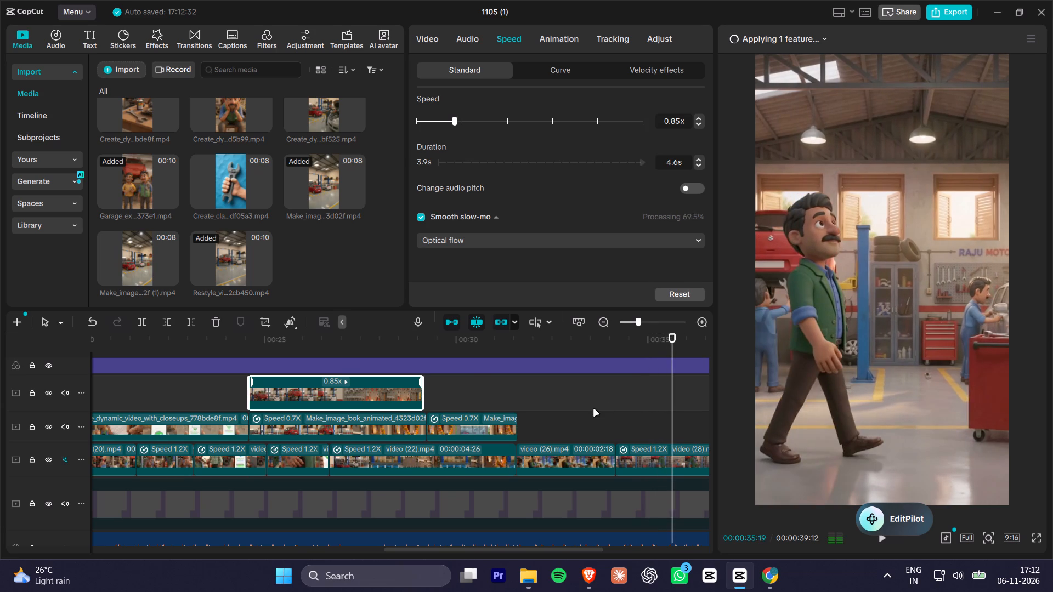
pyautogui.keyDown('alt'); pyautogui.scroll(-9, 590, 410); pyautogui.keyUp('alt')
pyautogui.keyDown('ctrl'); pyautogui.scroll(-2, 590, 410); pyautogui.keyUp('ctrl')
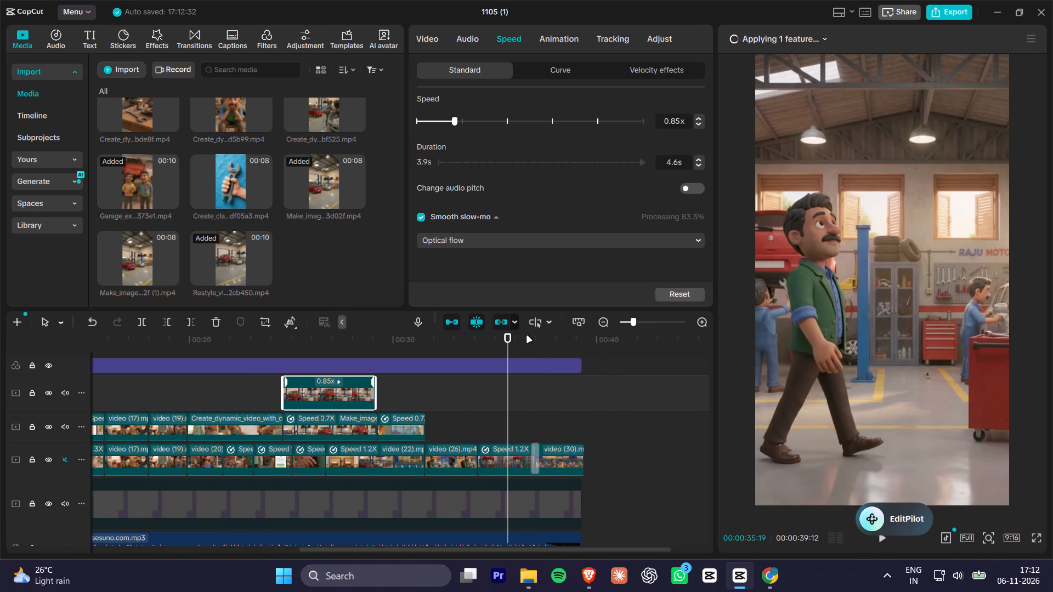
pyautogui.moveTo(527, 336); pyautogui.dragTo(501, 338)
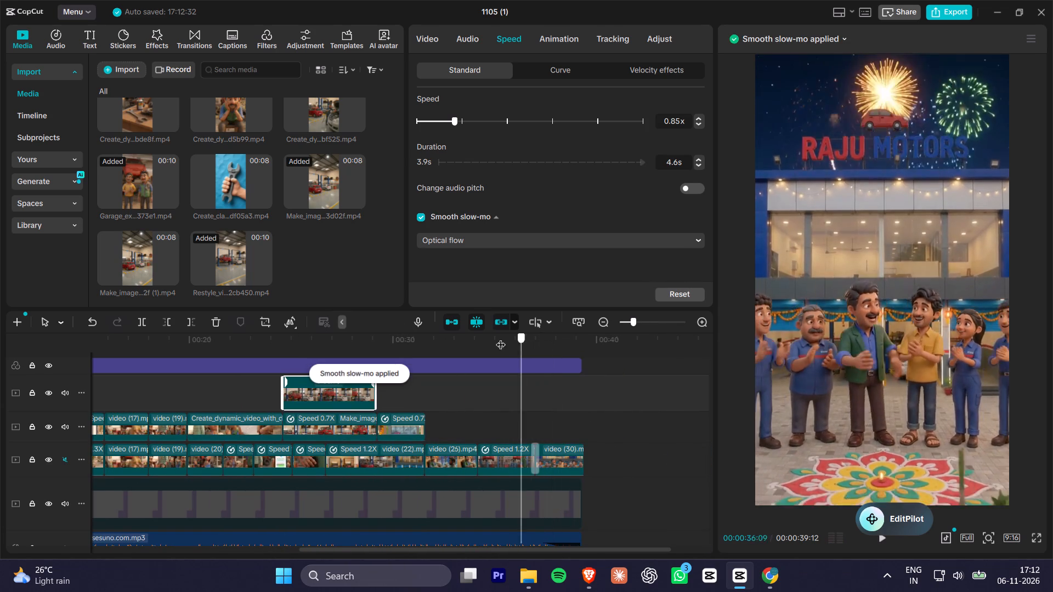
pyautogui.moveTo(501, 338); pyautogui.dragTo(268, 365)
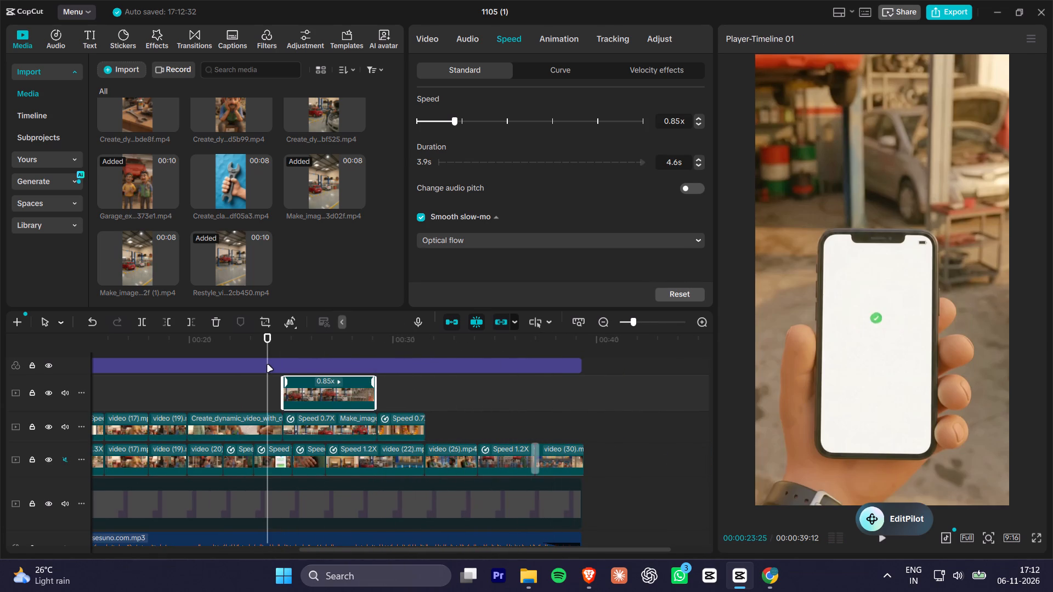
pyautogui.press('space')
pyautogui.press('space')
pyautogui.click(245, 360)
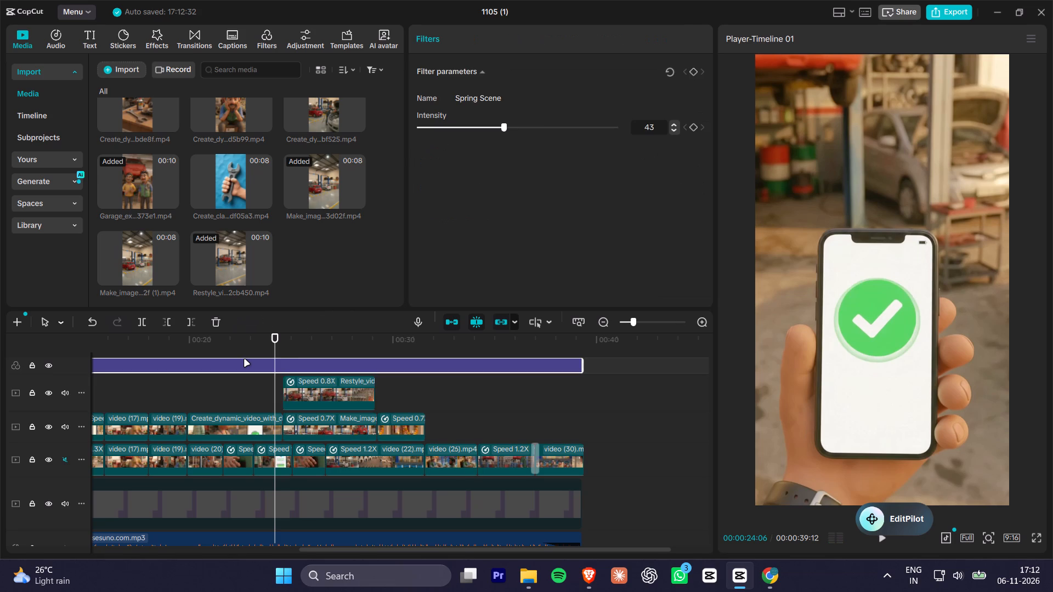
pyautogui.press('space')
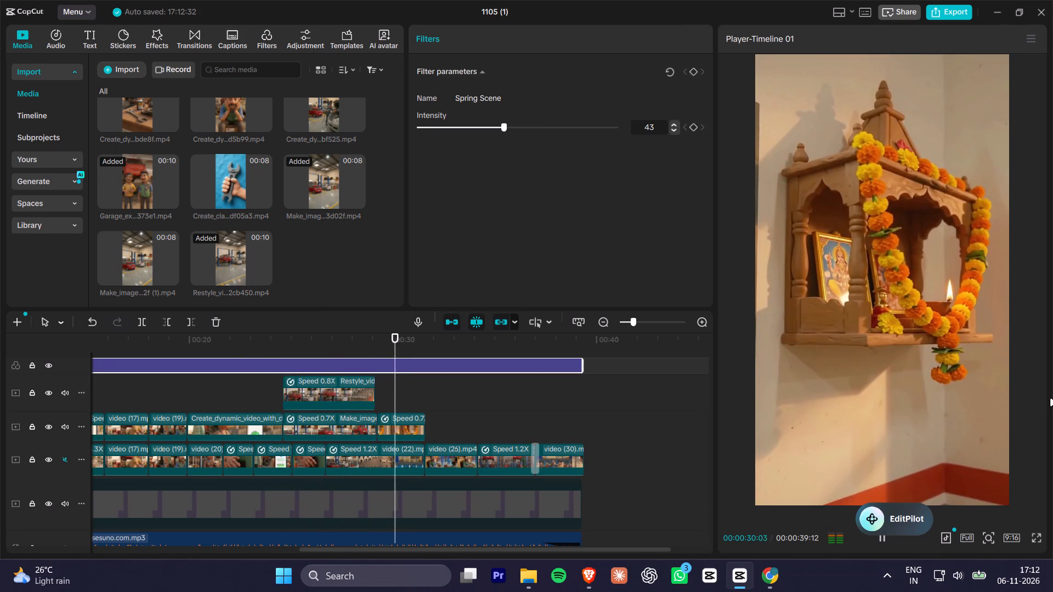
pyautogui.press('space')
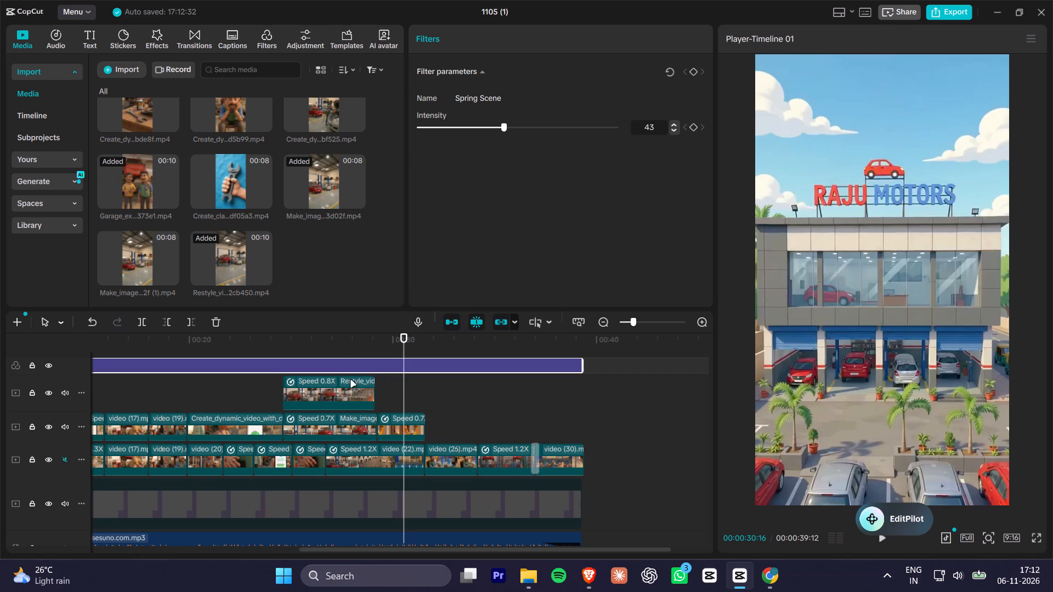
# Reverse the clay animation clip on the top video track.
pyautogui.click(352, 385)
pyautogui.click(294, 346)
pyautogui.click(316, 394)
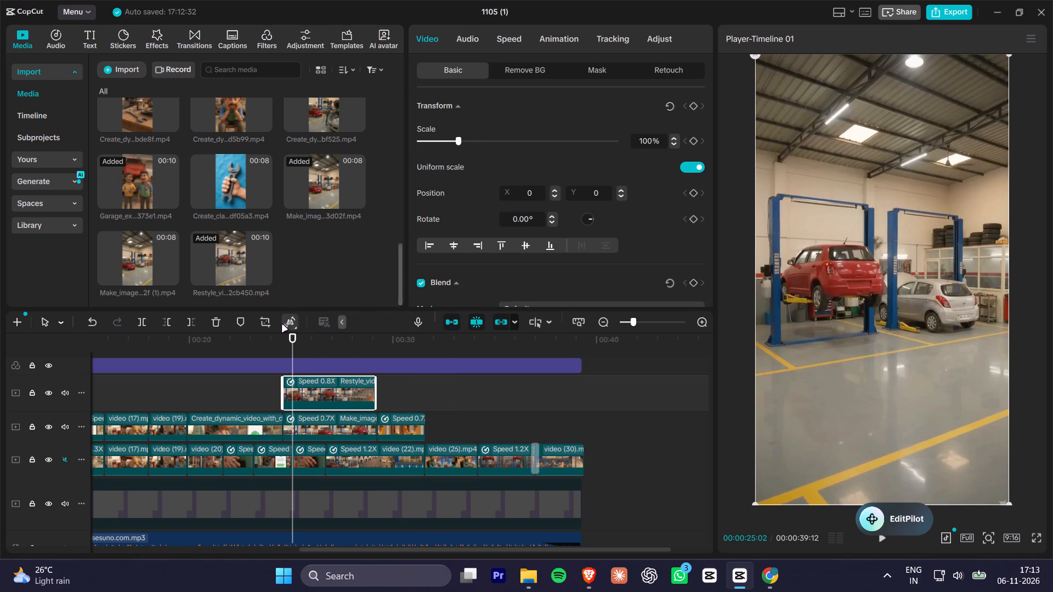
pyautogui.click(282, 325)
pyautogui.click(313, 377)
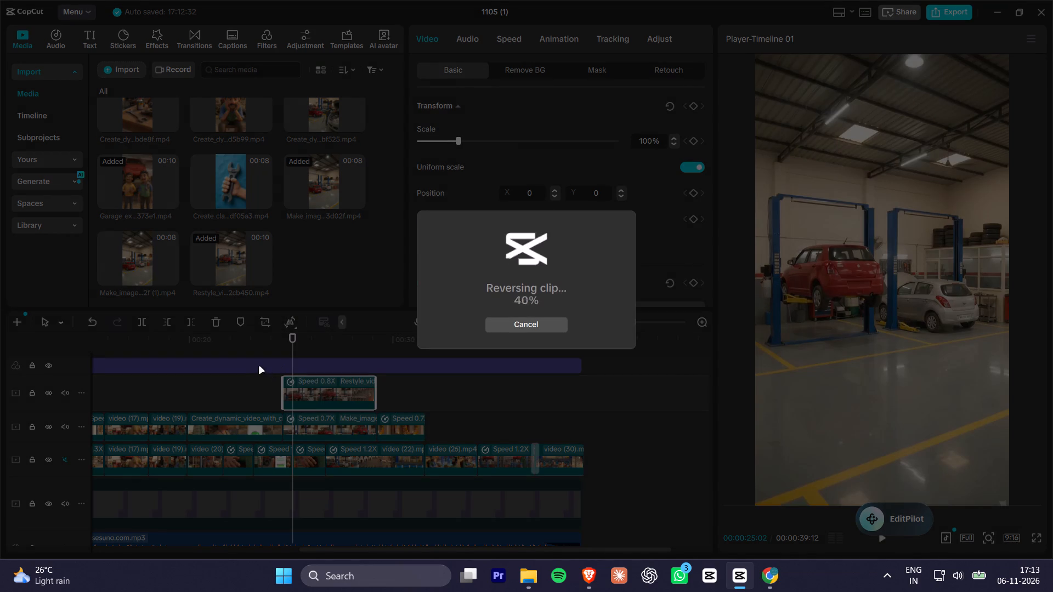
# Scrub and play the reversed clay clip from the preceding phone shot through to the shrine shot to check which footage it shows.
pyautogui.click(257, 355)
pyautogui.moveTo(251, 354); pyautogui.dragTo(264, 354)
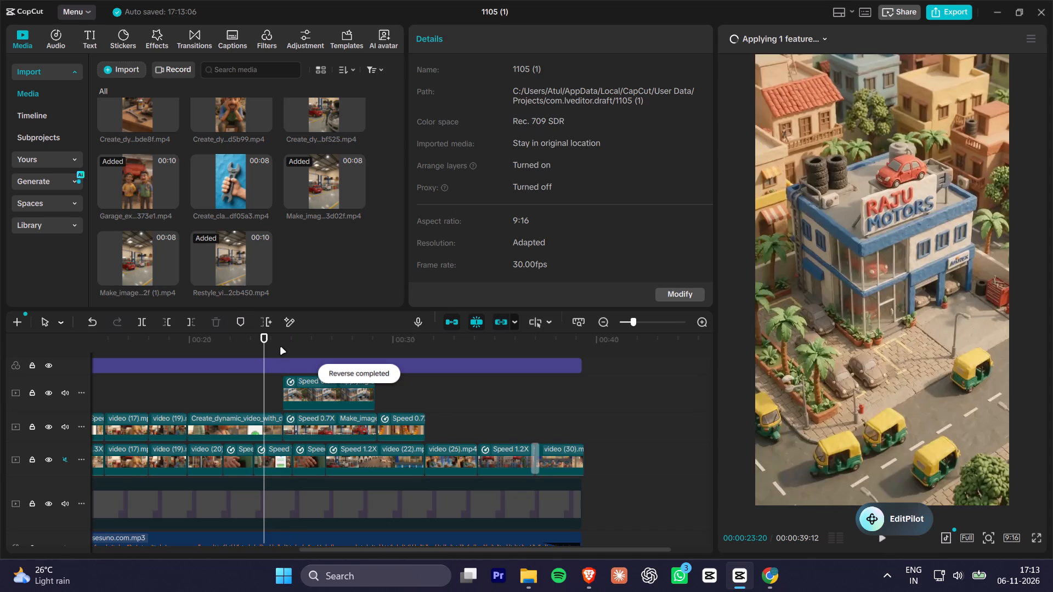
pyautogui.moveTo(266, 346); pyautogui.dragTo(379, 360)
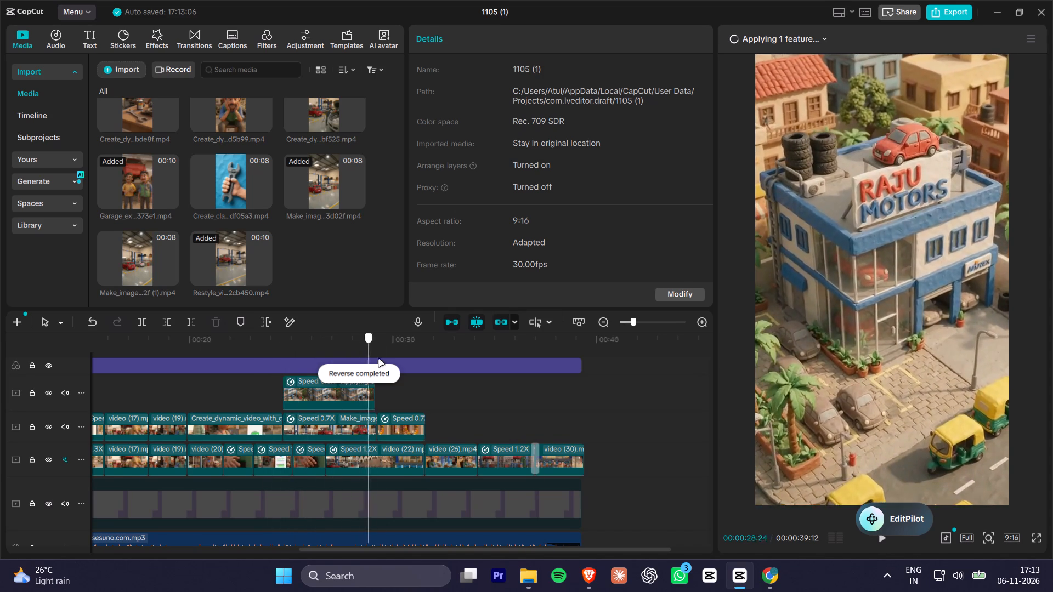
pyautogui.moveTo(379, 360); pyautogui.dragTo(382, 380)
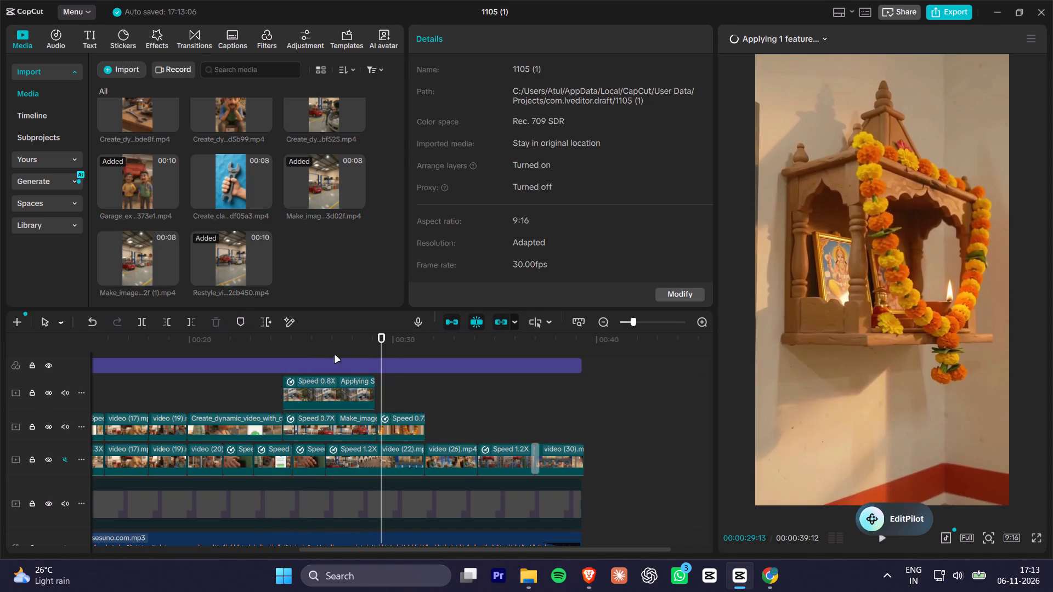
pyautogui.moveTo(301, 351); pyautogui.dragTo(282, 354)
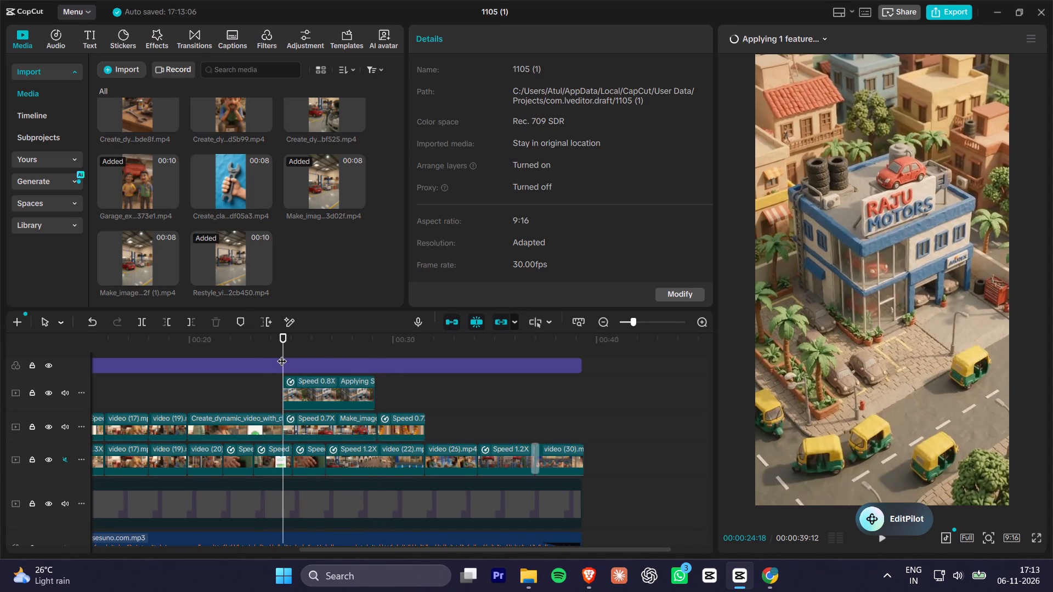
pyautogui.press('space')
pyautogui.press('space')
pyautogui.click(271, 351)
# Extend the end of the reversed clay clip as far as its source footage allows.
pyautogui.click(341, 394)
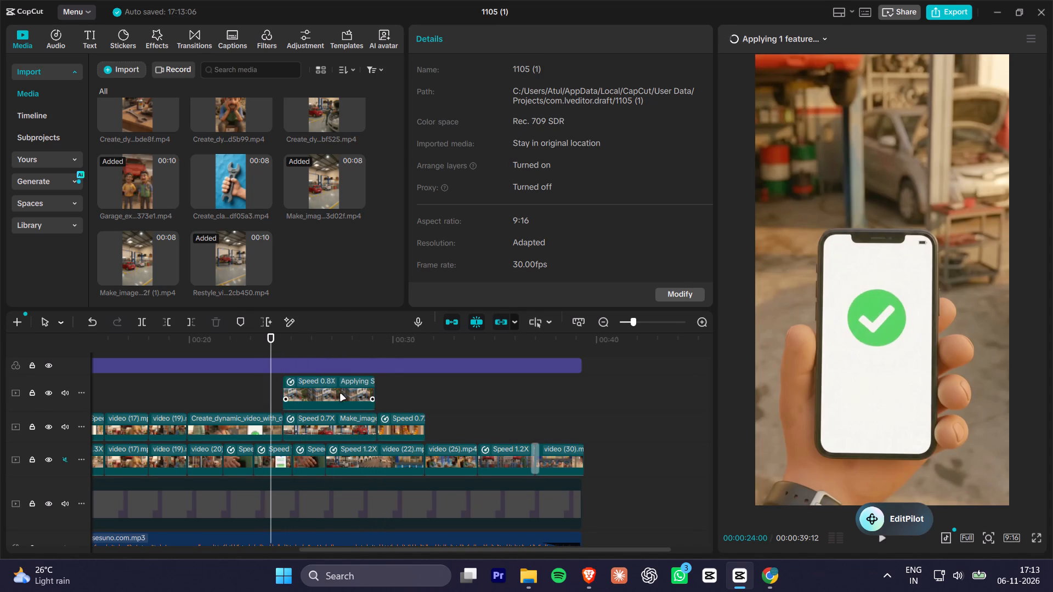
pyautogui.moveTo(376, 391); pyautogui.dragTo(654, 391)
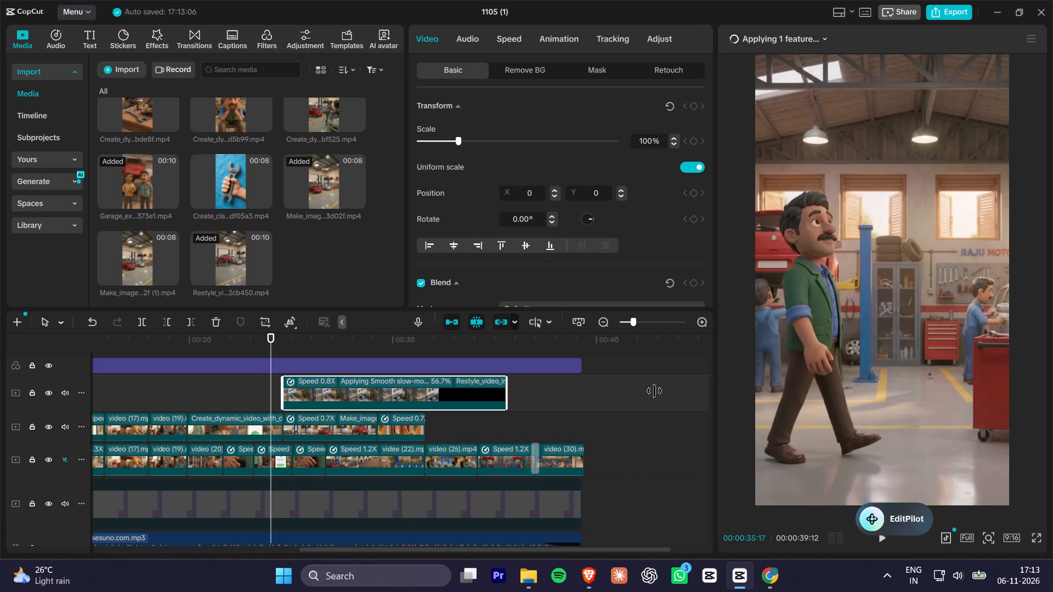
pyautogui.moveTo(654, 391); pyautogui.dragTo(656, 391)
# Split the extended reversed clip at 00:00:30:27, where the tool wall and oil lamp shot begins after the building shot.
pyautogui.moveTo(373, 339); pyautogui.dragTo(381, 338)
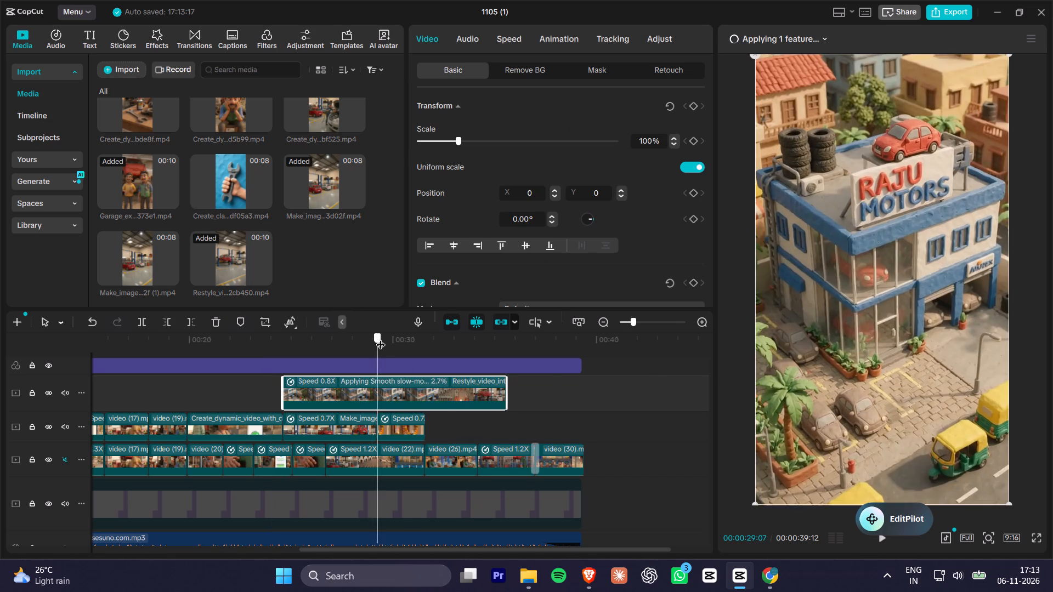
pyautogui.moveTo(381, 338); pyautogui.dragTo(416, 344)
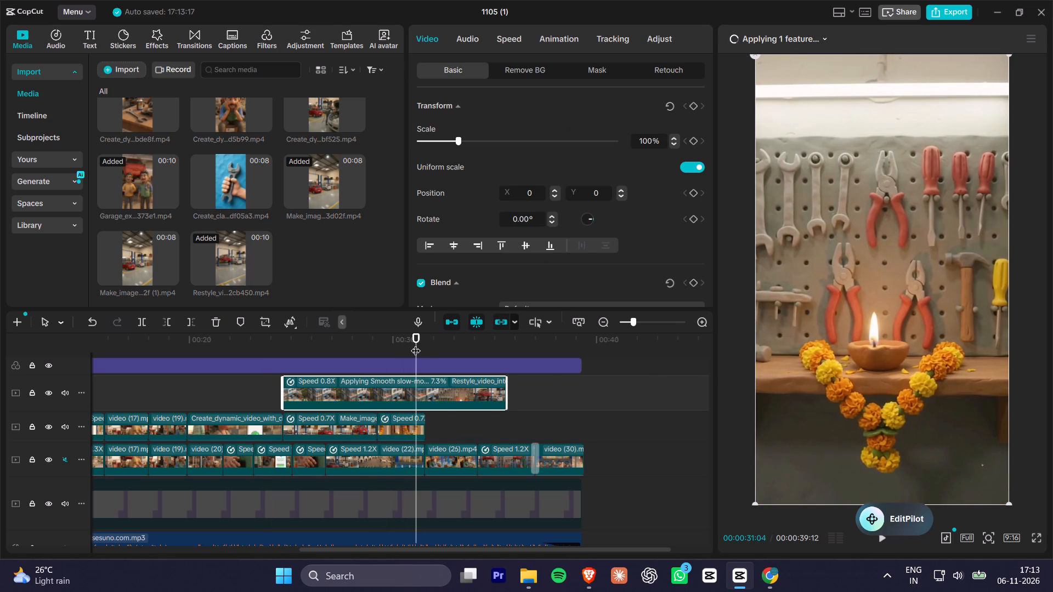
pyautogui.press('Left')
pyautogui.press('Left')
pyautogui.press('Left')
pyautogui.press('Left')
pyautogui.press('Left')
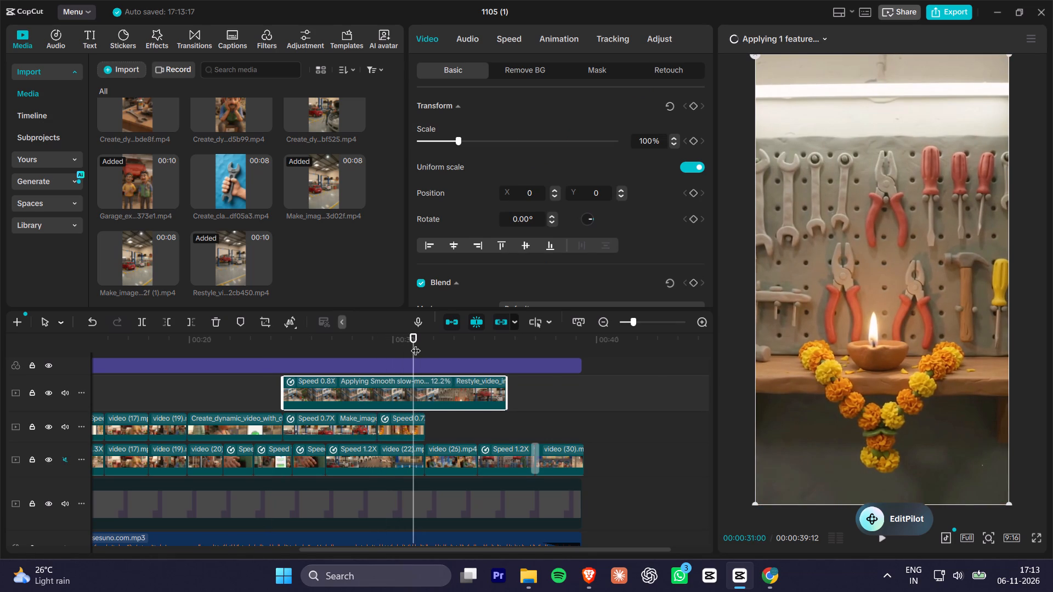
pyautogui.press('Left')
pyautogui.press('Left')
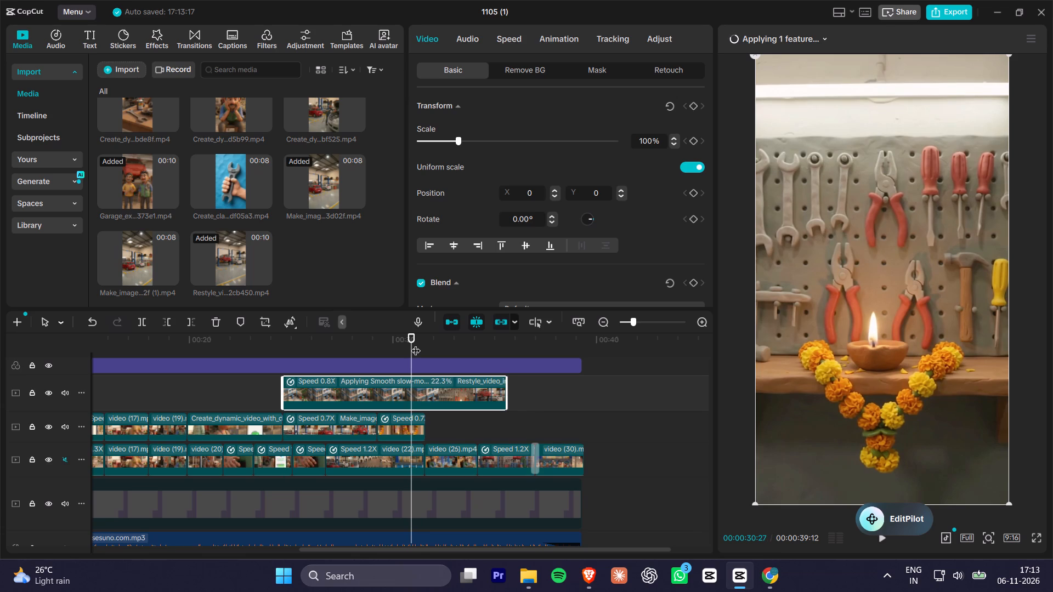
pyautogui.click(441, 384)
pyautogui.hotkey('ctrl', 'b')
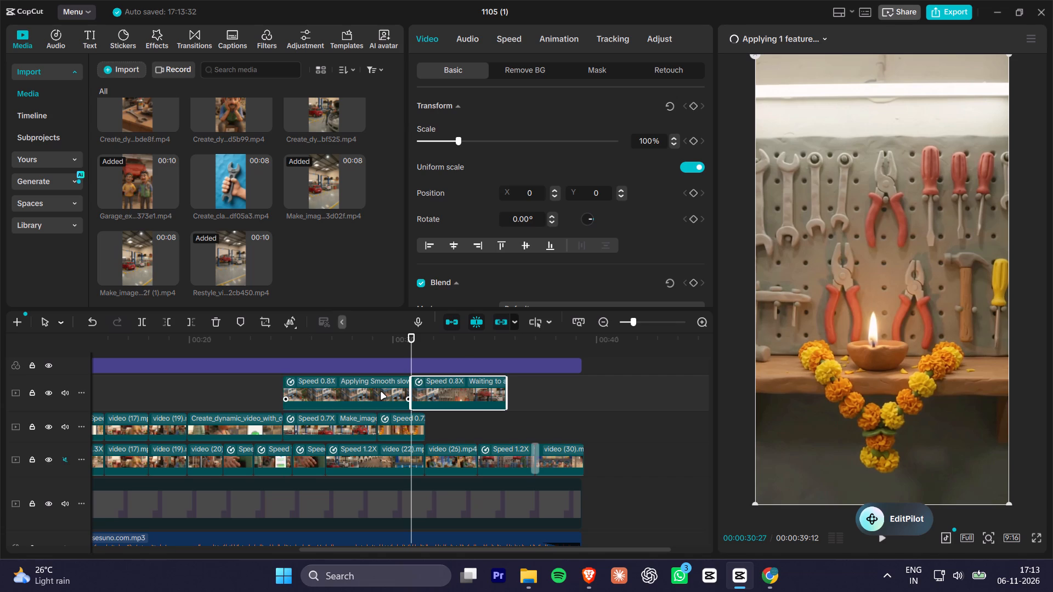
# Preview the portion after the split, and delete the first portion containing the Raju Motors building shot.
pyautogui.click(381, 392)
pyautogui.click(441, 331)
pyautogui.click(444, 337)
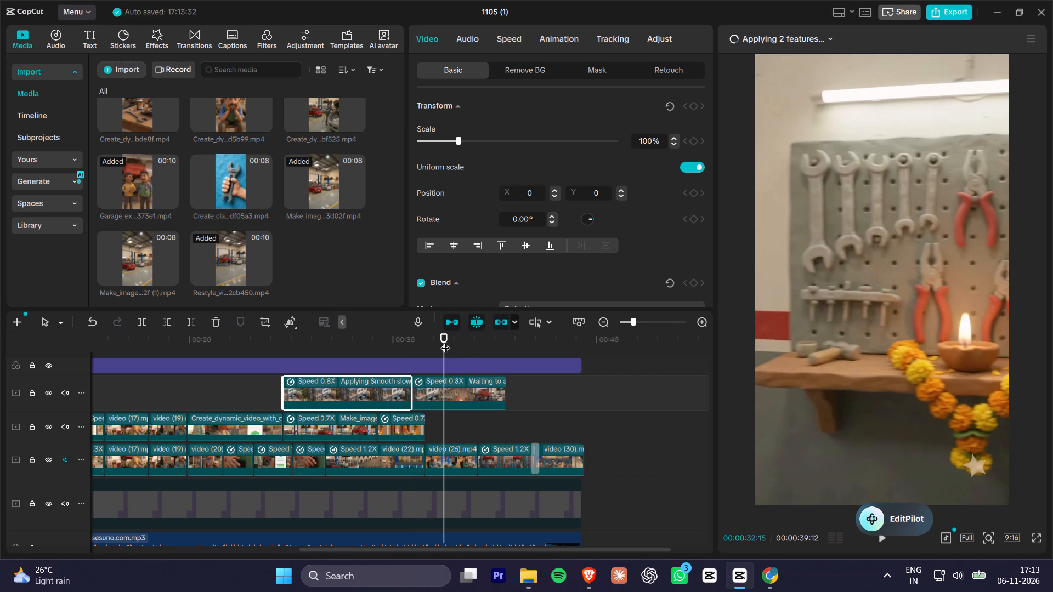
pyautogui.click(446, 377)
pyautogui.scroll(-4, 497, 248)
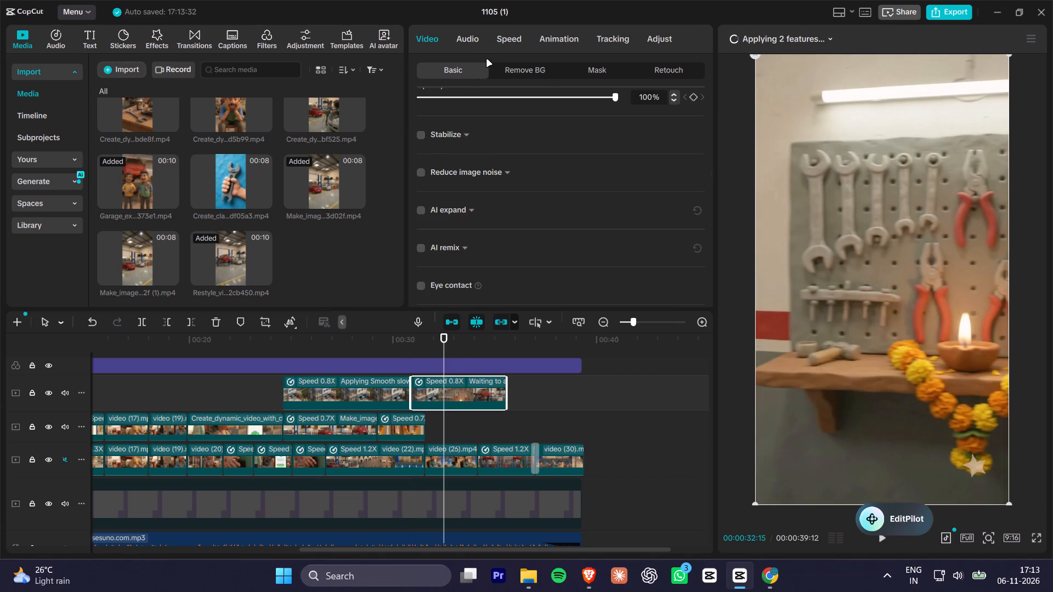
pyautogui.scroll(2, 315, 392)
pyautogui.press('space')
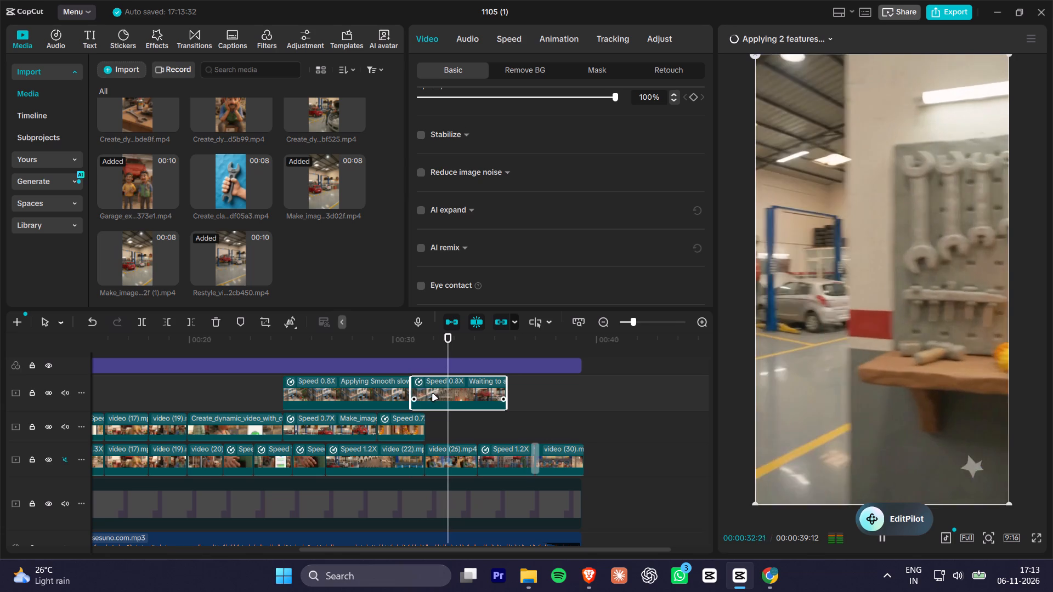
pyautogui.press('space')
pyautogui.click(381, 394)
pyautogui.press('Delete')
# Move the remaining reversed clip earlier so it starts where the deleted portion began, right after the phone checkmark shot.
pyautogui.moveTo(442, 386); pyautogui.dragTo(384, 399)
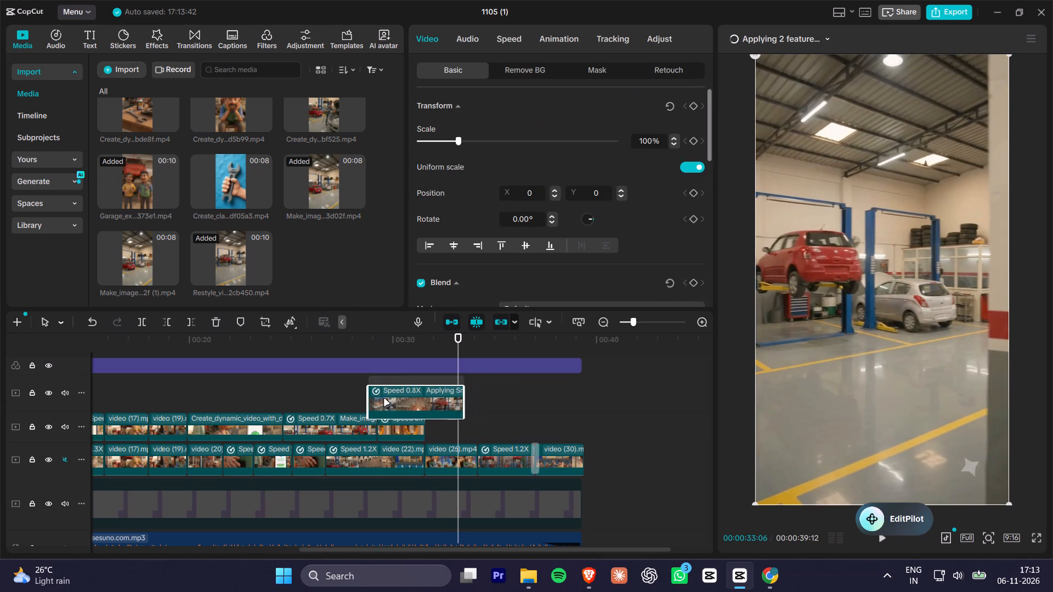
pyautogui.moveTo(384, 399); pyautogui.dragTo(310, 394)
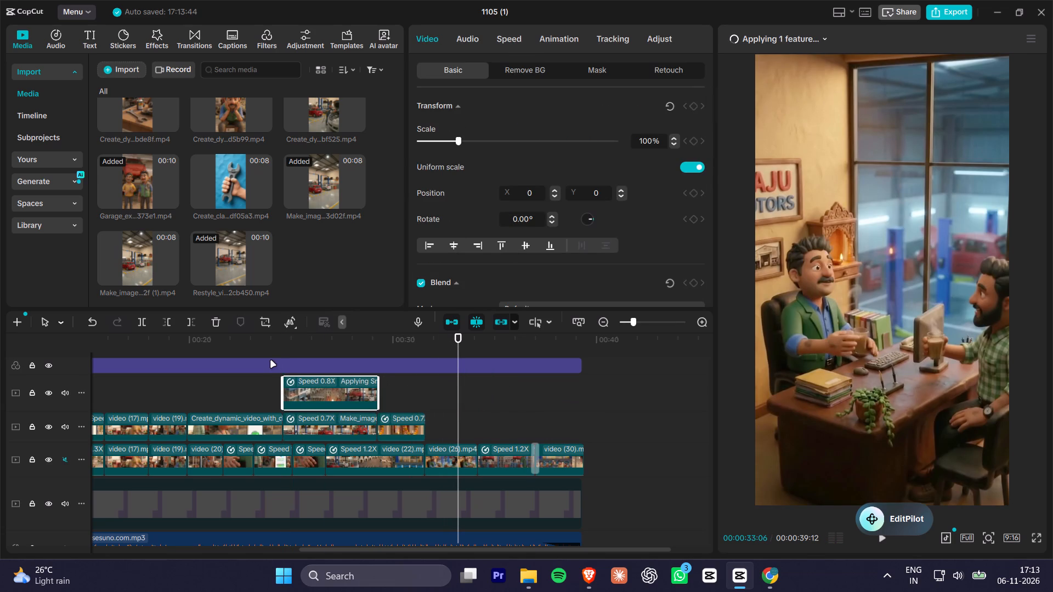
# Preview the reversed clay clip from its start on through the shrine shot to the Raju Motors building shot.
pyautogui.click(268, 344)
pyautogui.press('space')
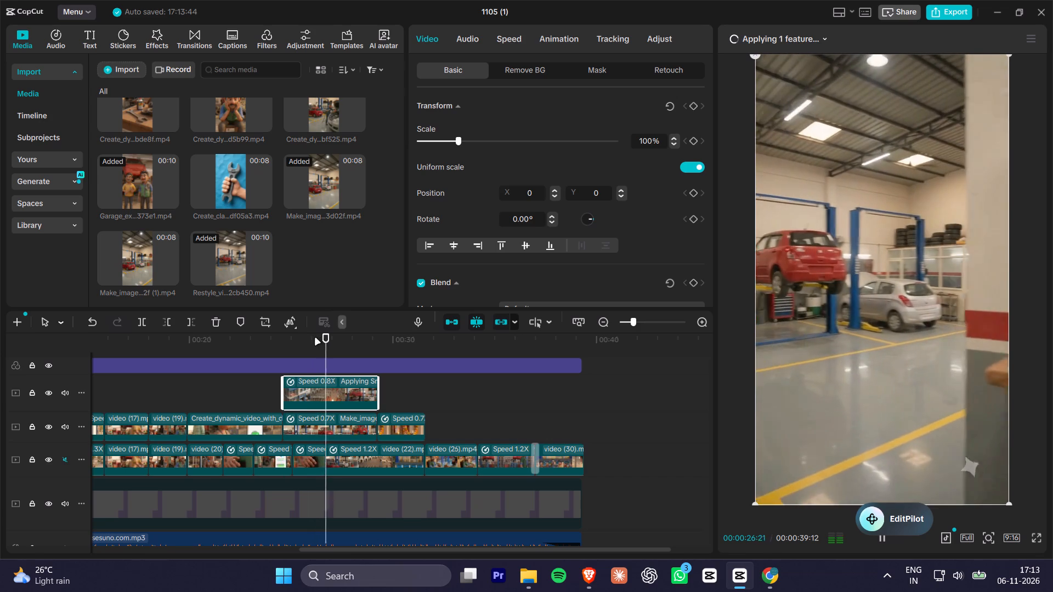
pyautogui.press('space')
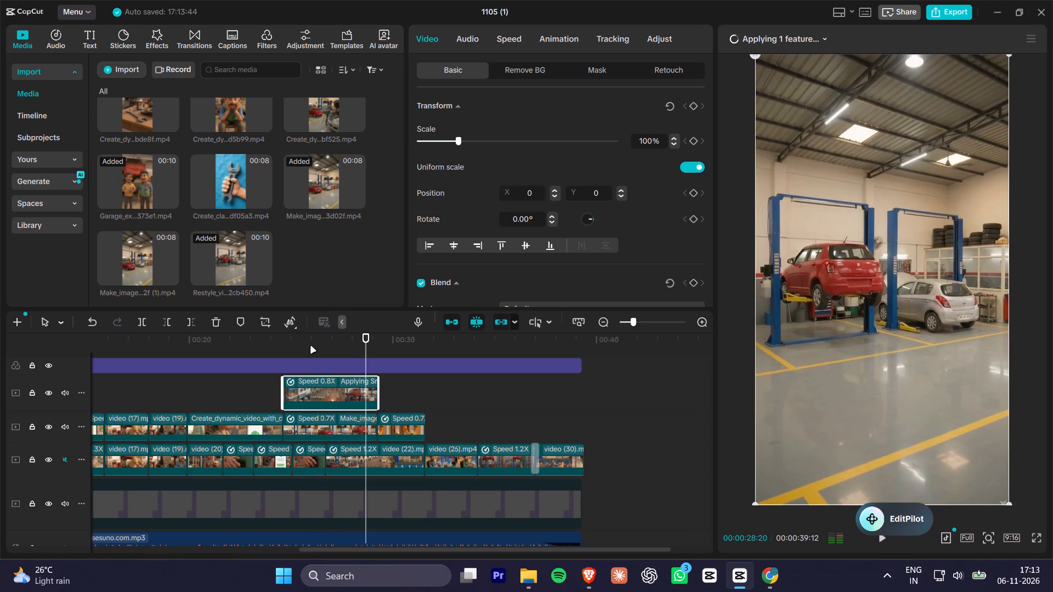
pyautogui.press('space')
pyautogui.press('space')
pyautogui.press('space')
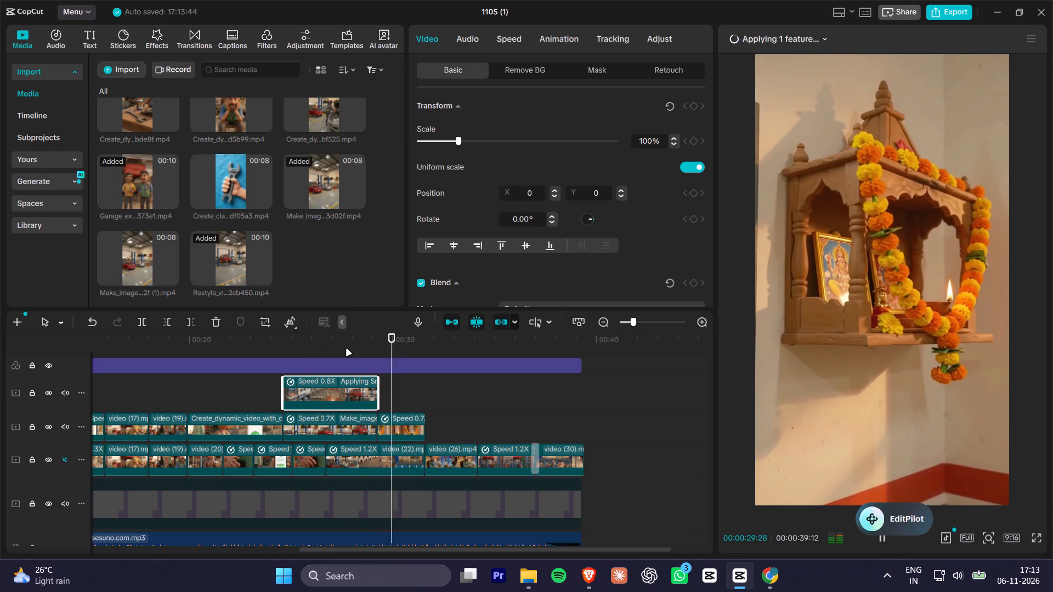
pyautogui.press('space')
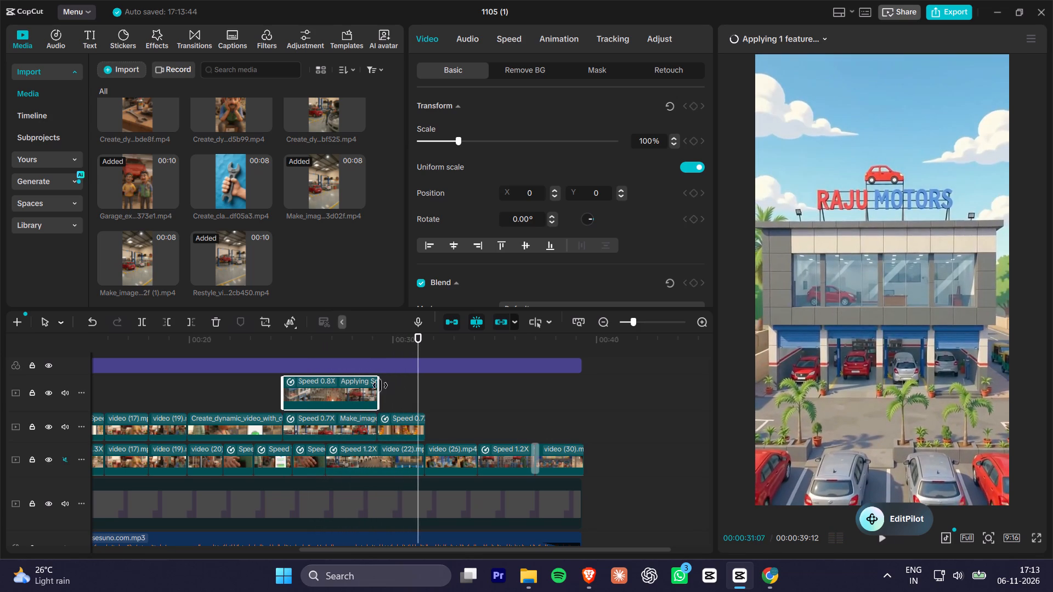
# Nudge the reversed clay clip slightly later on its track, near the end of the phone checkmark shot.
pyautogui.keyDown('alt'); pyautogui.scroll(8, 350, 397); pyautogui.keyUp('alt')
pyautogui.moveTo(280, 397); pyautogui.dragTo(274, 397)
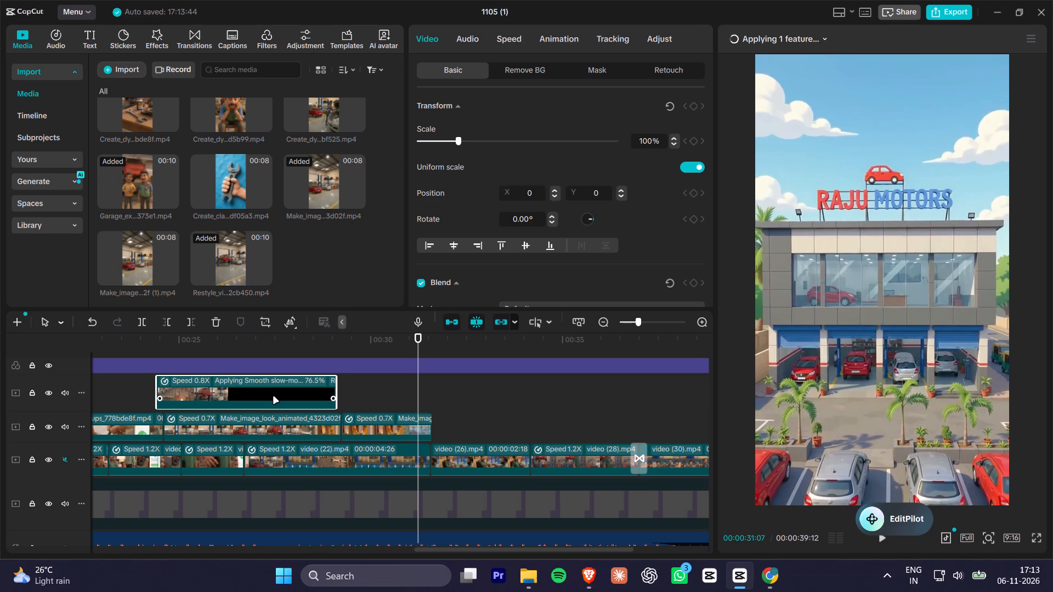
pyautogui.moveTo(274, 397); pyautogui.dragTo(275, 398)
# Play the video from the reversed clay clip through the office tea and garage walk shots to the fireworks ending.
pyautogui.click(315, 347)
pyautogui.press('space')
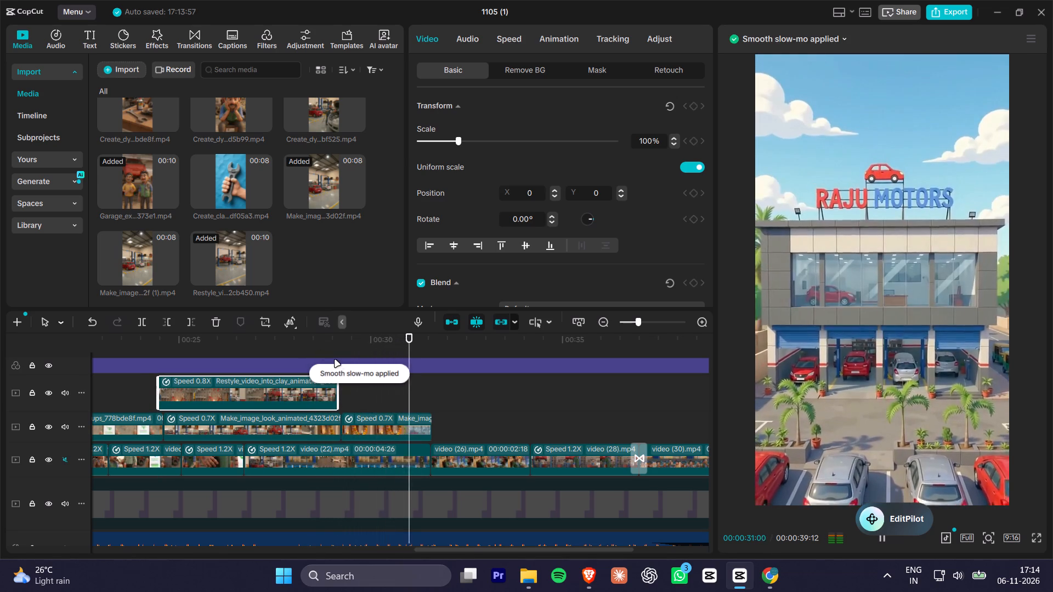
pyautogui.press('space')
pyautogui.keyDown('alt'); pyautogui.scroll(-5, 456, 396); pyautogui.keyUp('alt')
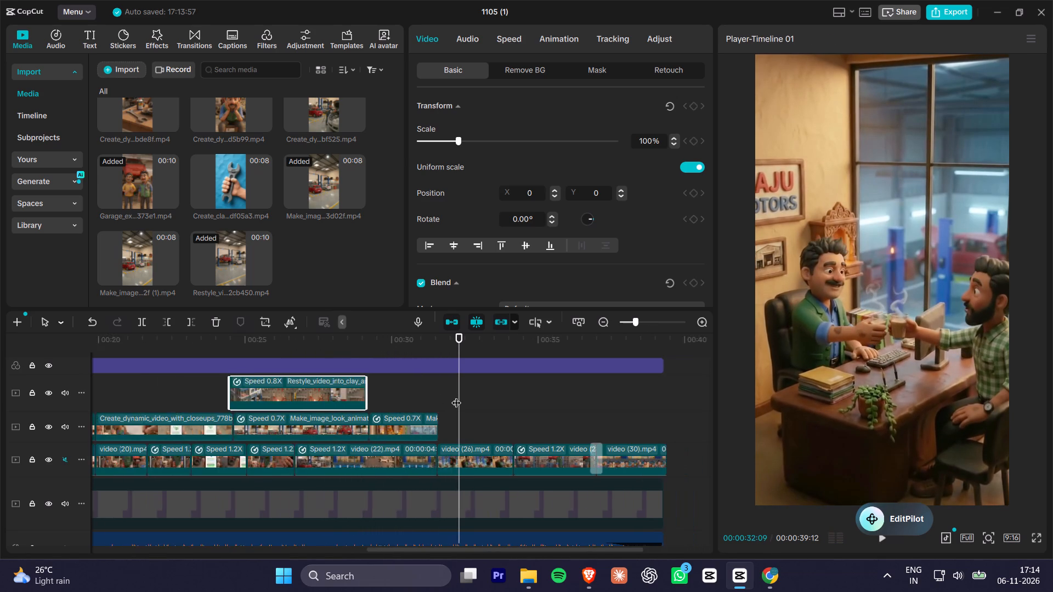
pyautogui.keyDown('alt'); pyautogui.scroll(-3, 456, 396); pyautogui.keyUp('alt')
pyautogui.press('space')
pyautogui.press('space')
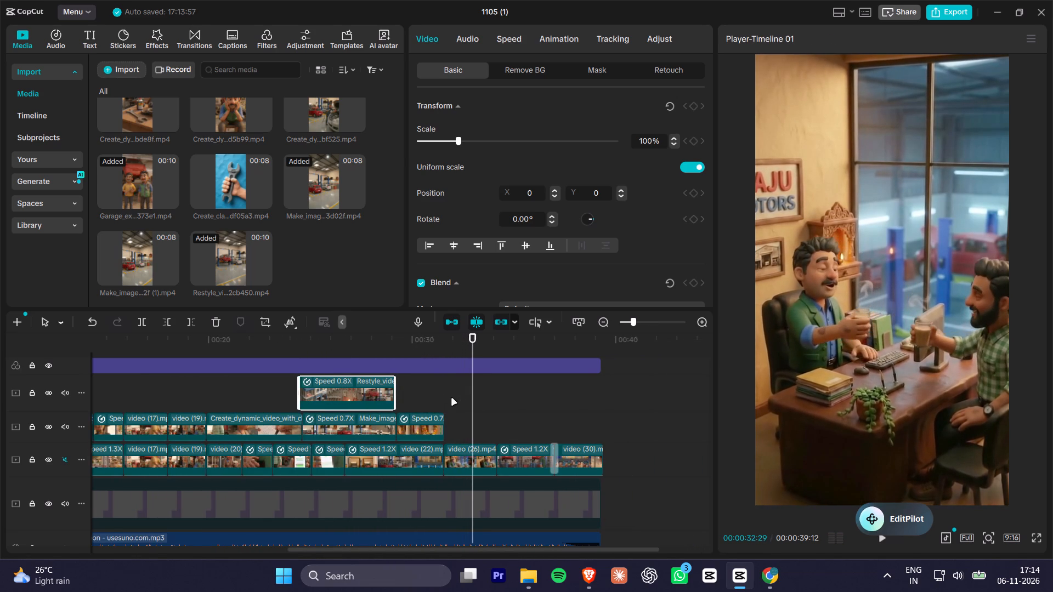
pyautogui.press('space')
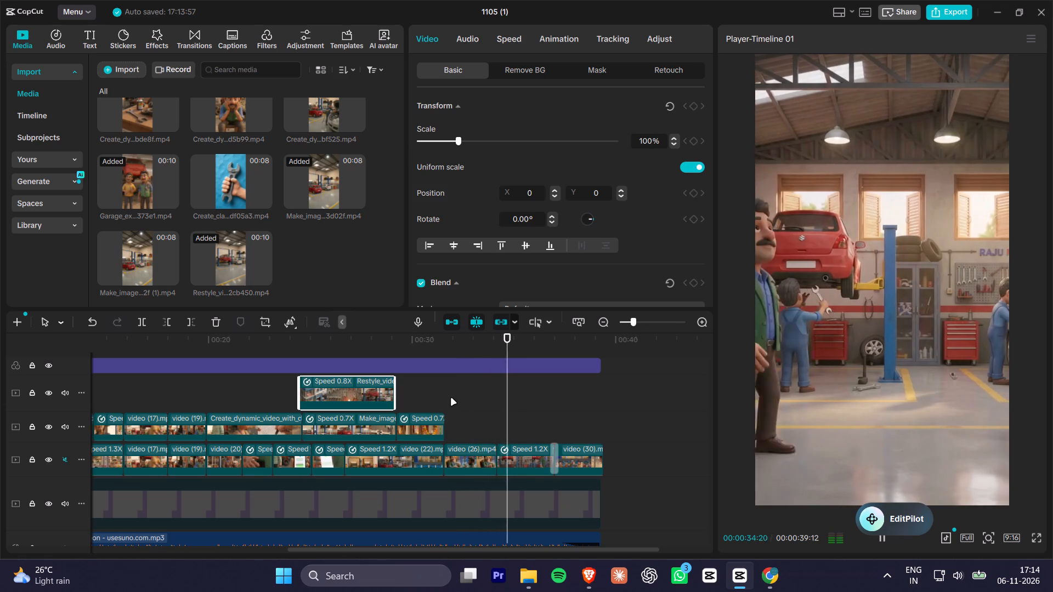
pyautogui.keyDown('alt'); pyautogui.scroll(-6, 451, 399); pyautogui.keyUp('alt')
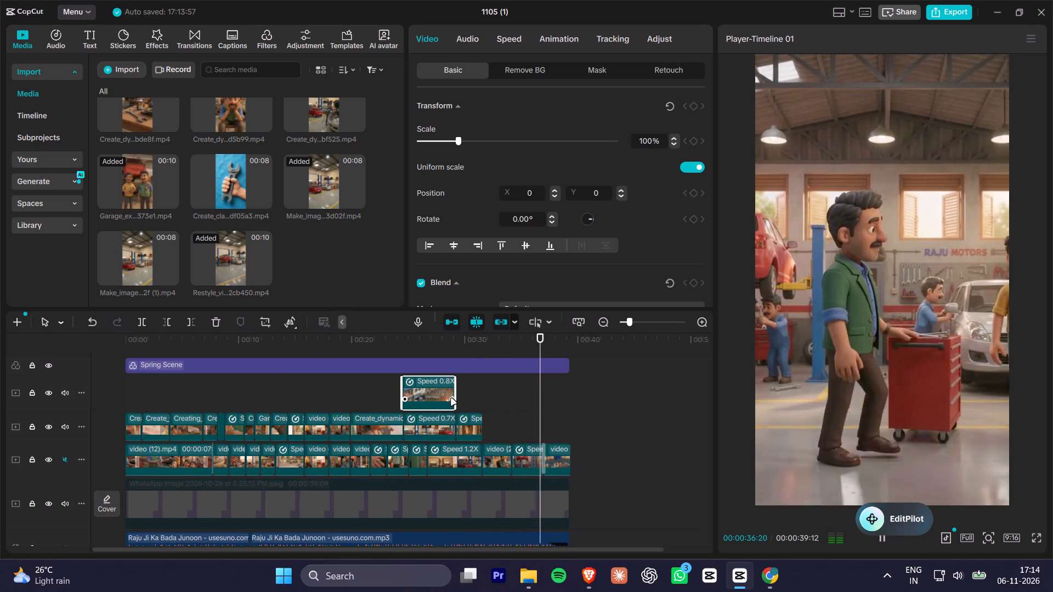
pyautogui.press('space')
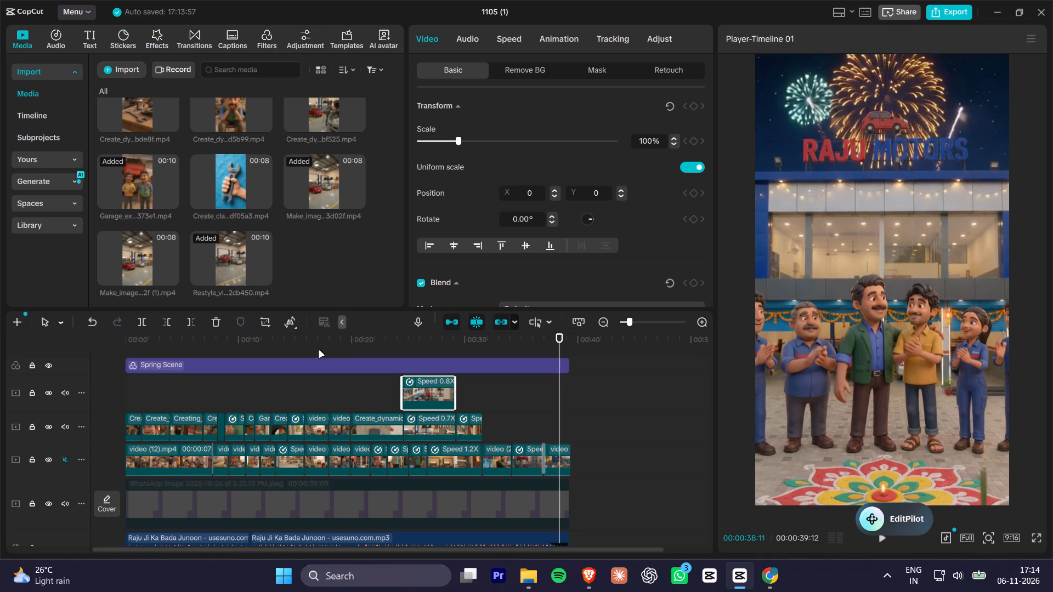
# Review the sequence from the loan signing shots through the reversed clay clip to the Raju Motors building shot.
pyautogui.moveTo(364, 349); pyautogui.dragTo(372, 347)
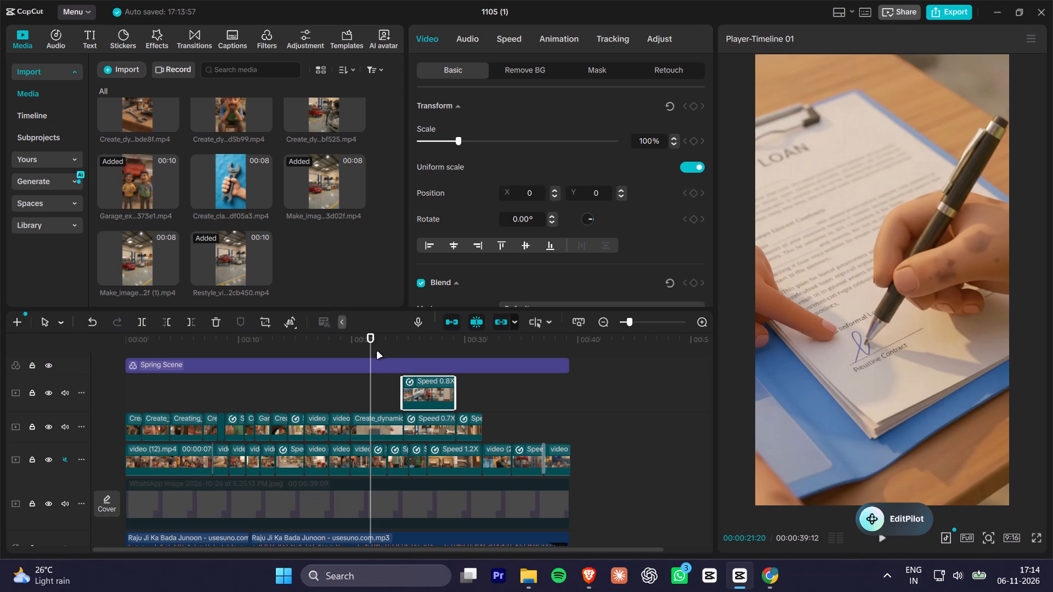
pyautogui.click(353, 351)
pyautogui.press('space')
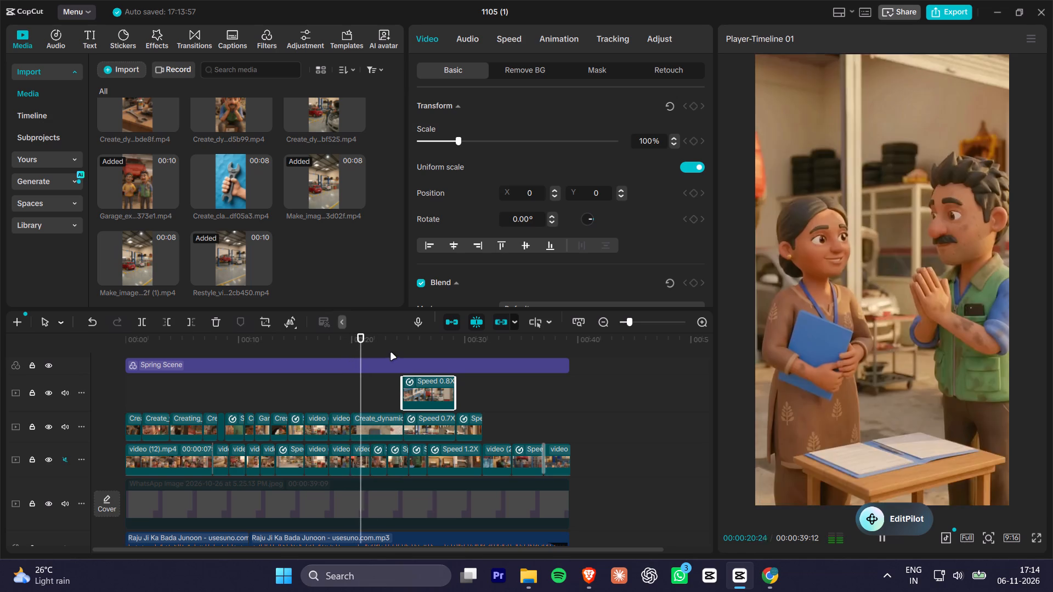
pyautogui.click(391, 352)
pyautogui.press('space')
pyautogui.press('space')
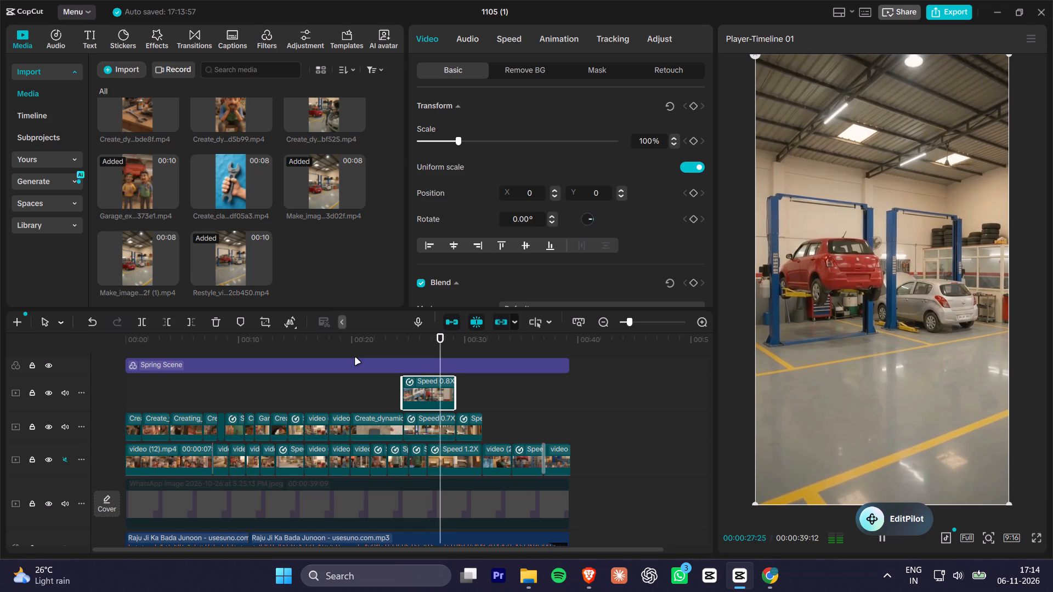
pyautogui.press('space')
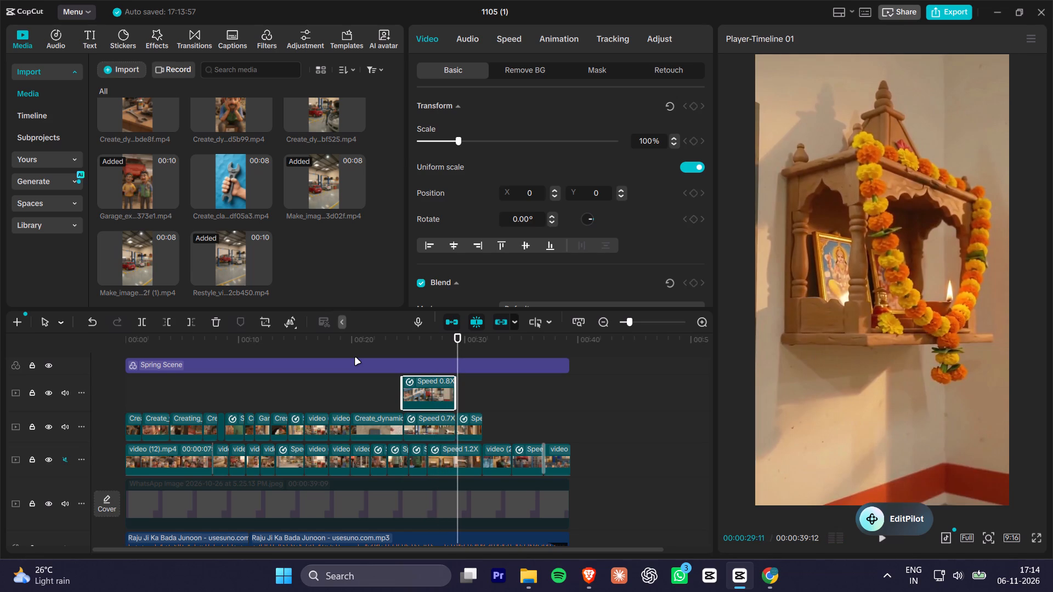
pyautogui.press('space')
pyautogui.press('space')
# Copy the attributes of the short main-track clip near 00:00:22 onto the reversed clay clip: speed 1.2X, scale 113%, Y position -250.
pyautogui.click(378, 463)
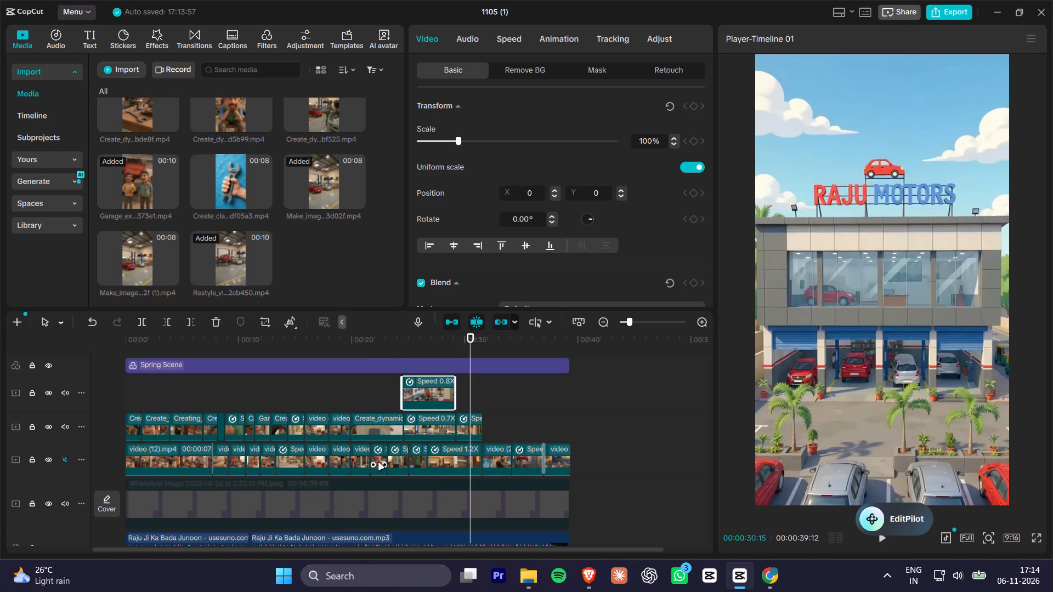
pyautogui.rightClick(379, 454)
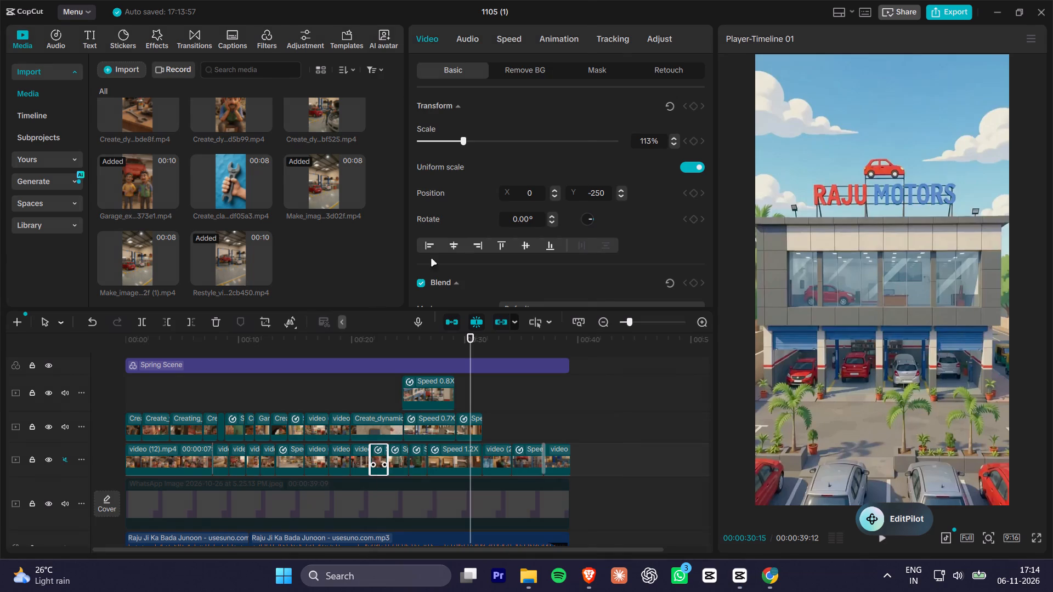
pyautogui.click(424, 78)
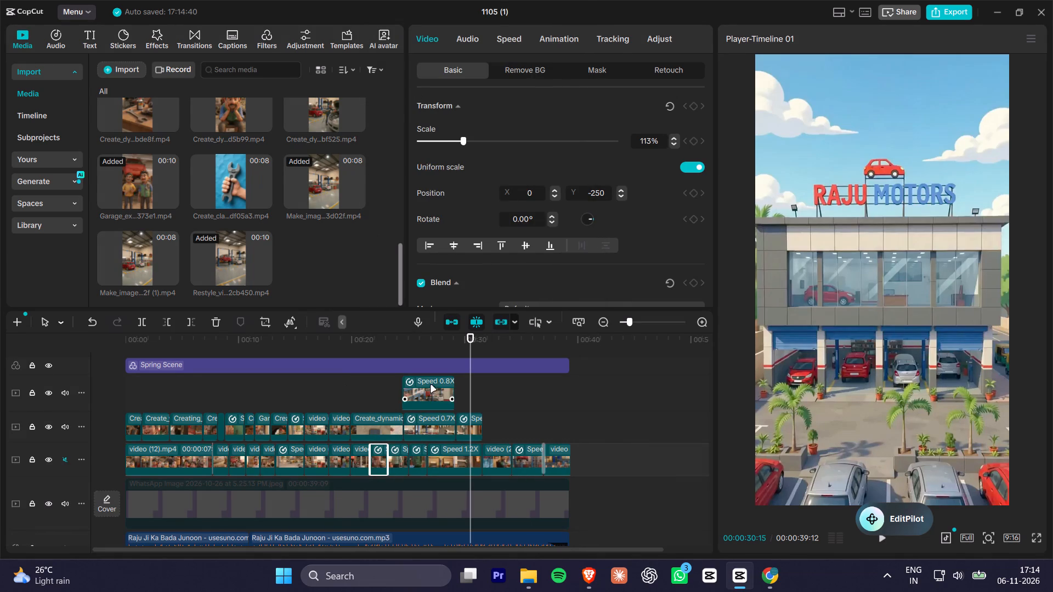
pyautogui.click(439, 390)
pyautogui.rightClick(435, 389)
pyautogui.click(477, 87)
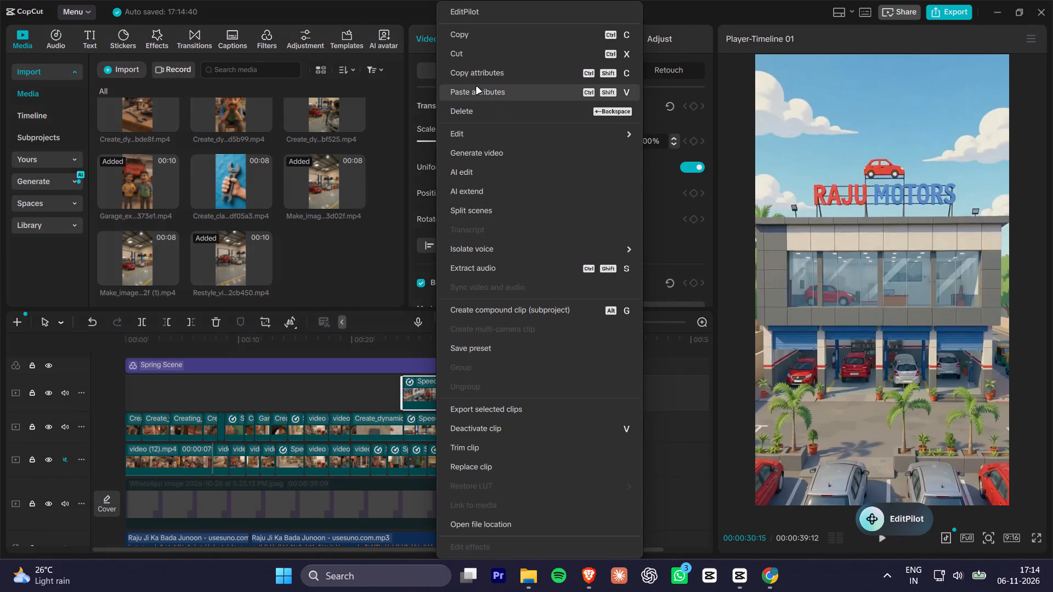
pyautogui.click(699, 438)
# Play the video from the start of the reversed clay clip to the end to check its faster timing.
pyautogui.click(402, 343)
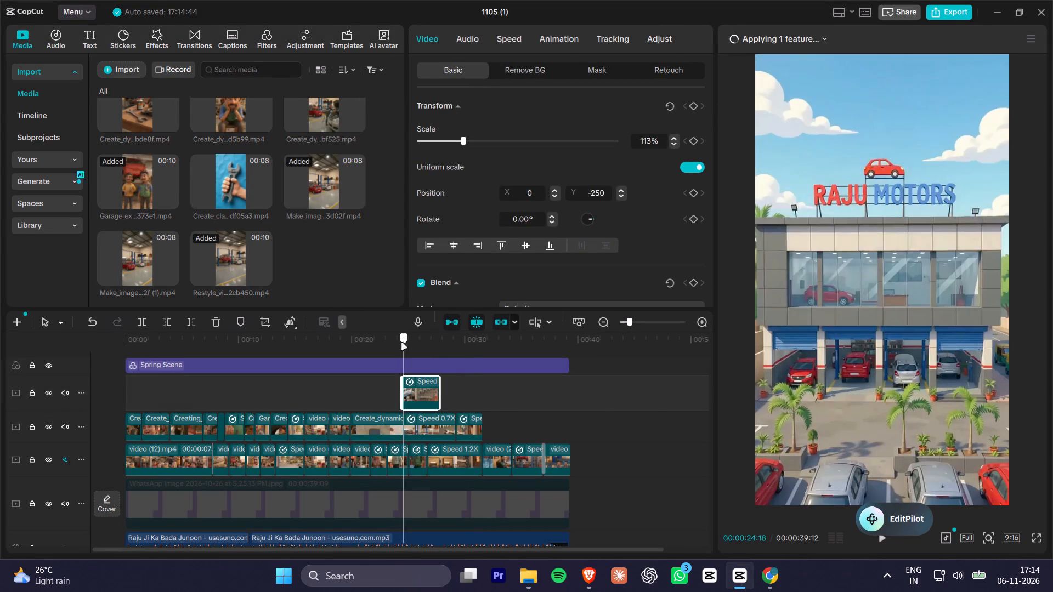
pyautogui.press('space')
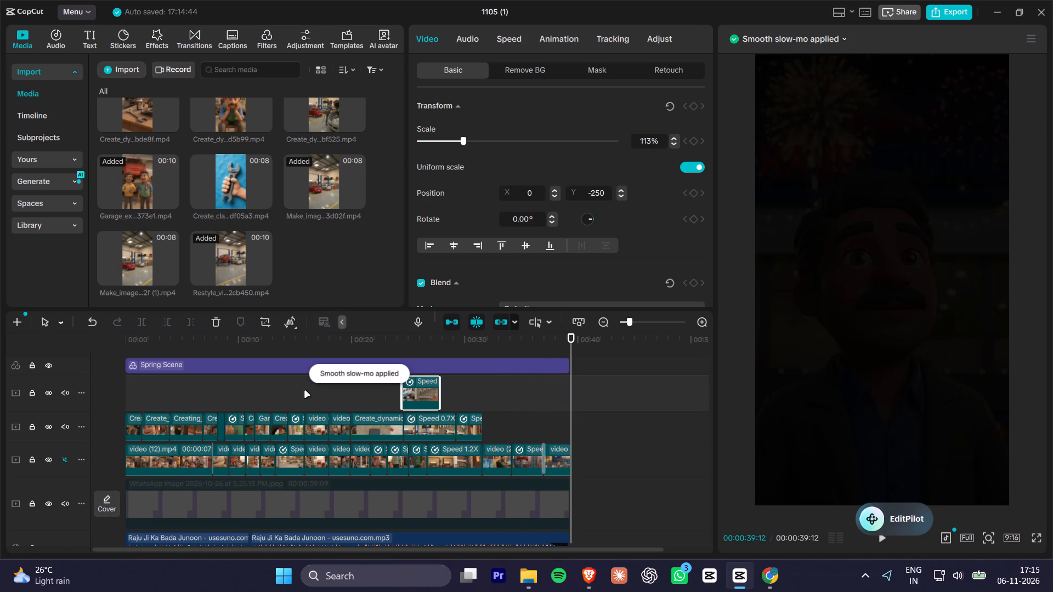
# Watch the video full screen from the beginning up to the garlanded shrine shot, and return to the editor.
pyautogui.keyDown('alt'); pyautogui.scroll(-6, 493, 379); pyautogui.keyUp('alt')
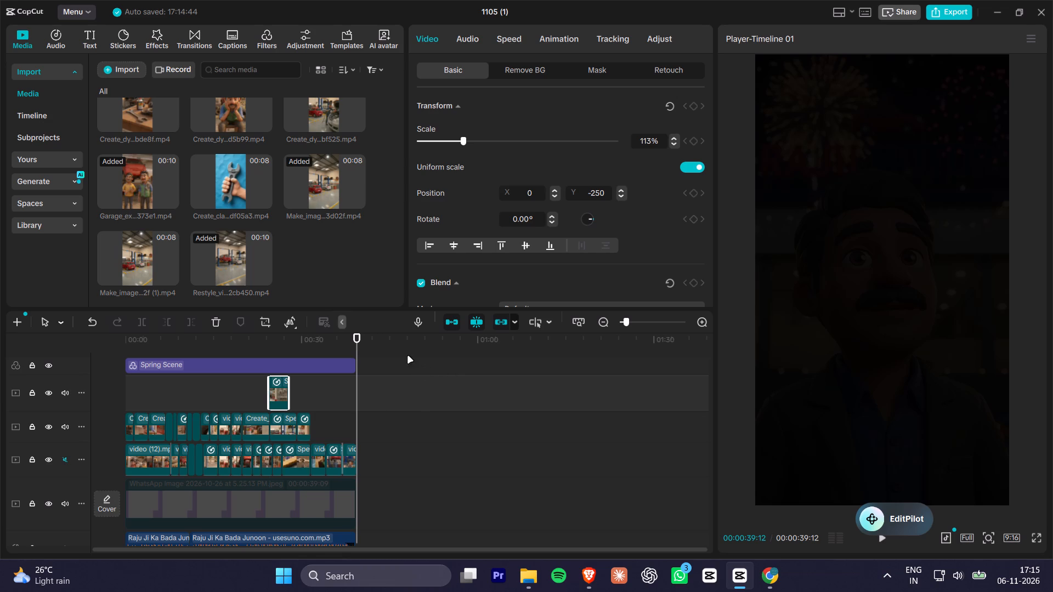
pyautogui.click(275, 350)
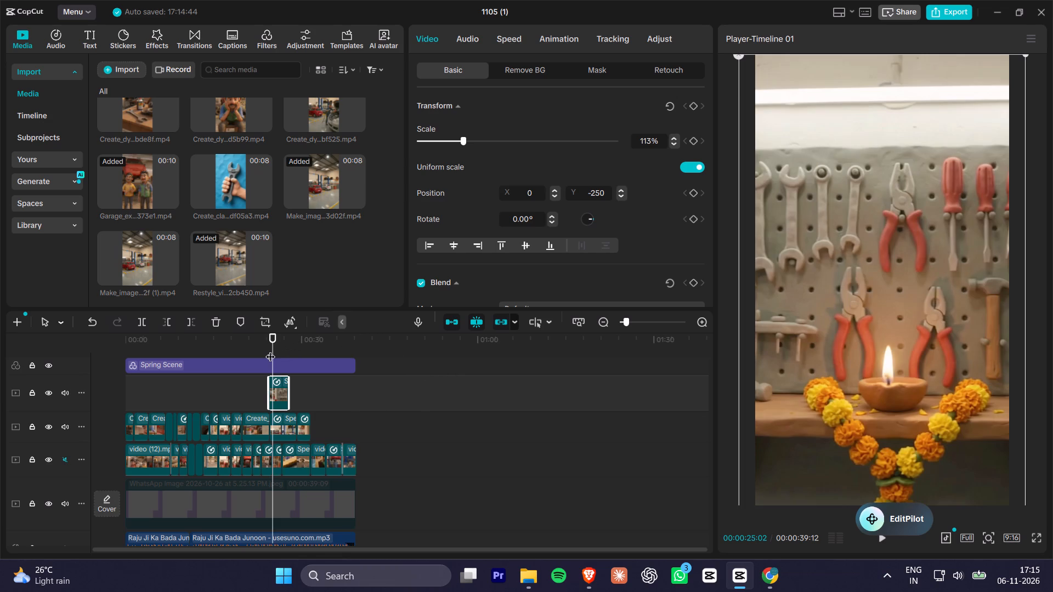
pyautogui.moveTo(270, 350); pyautogui.dragTo(0, 388)
pyautogui.click(1039, 537)
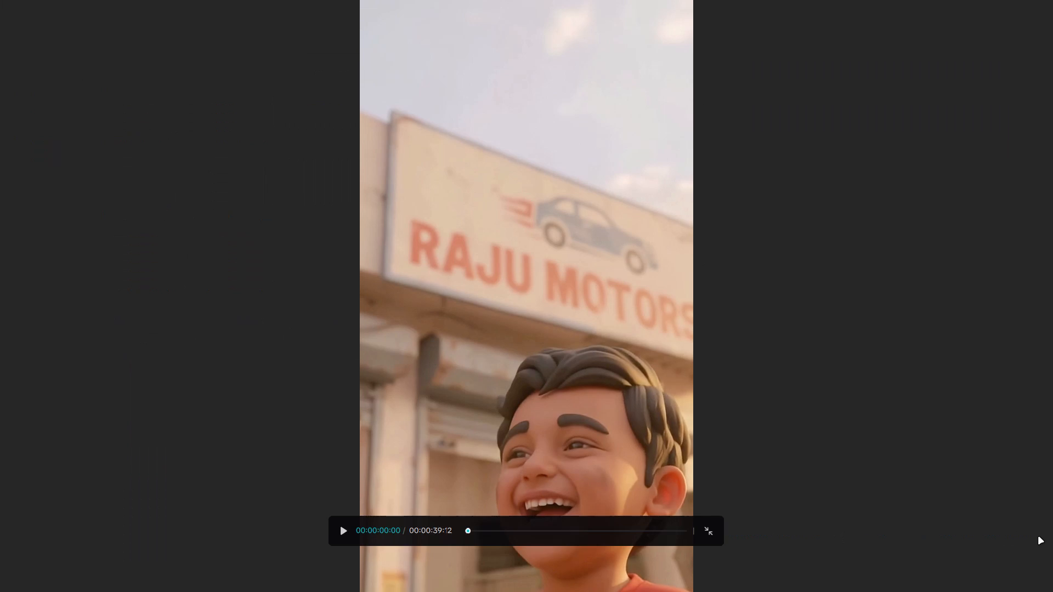
pyautogui.press('space')
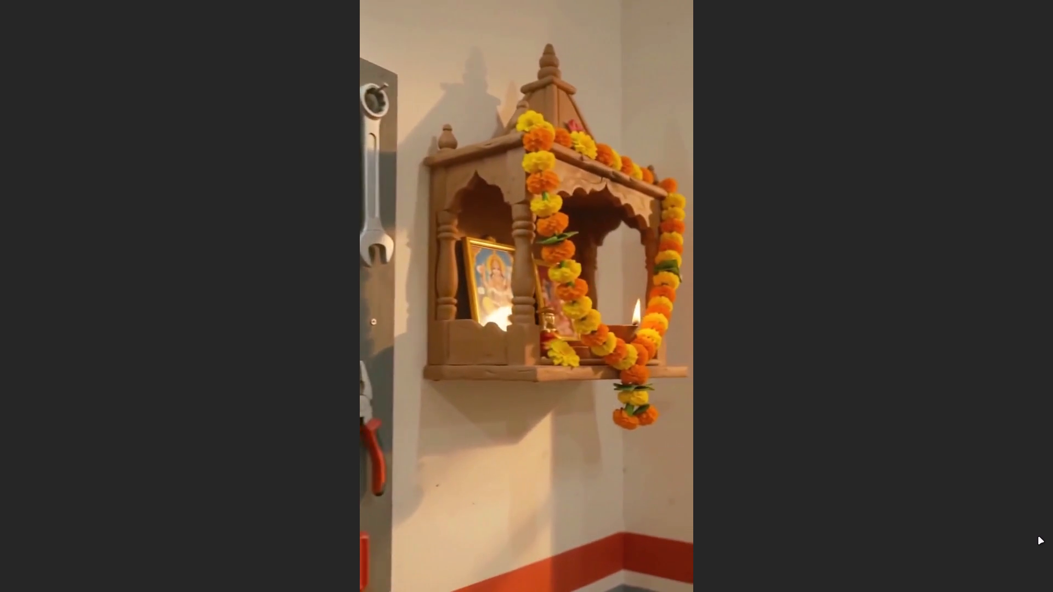
pyautogui.press('space')
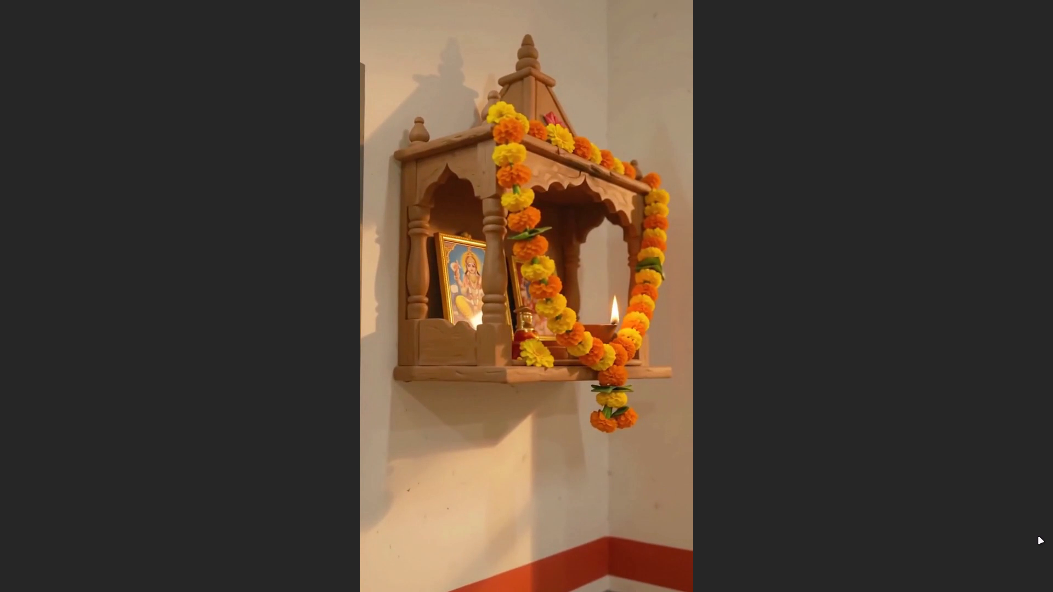
pyautogui.press('Escape')
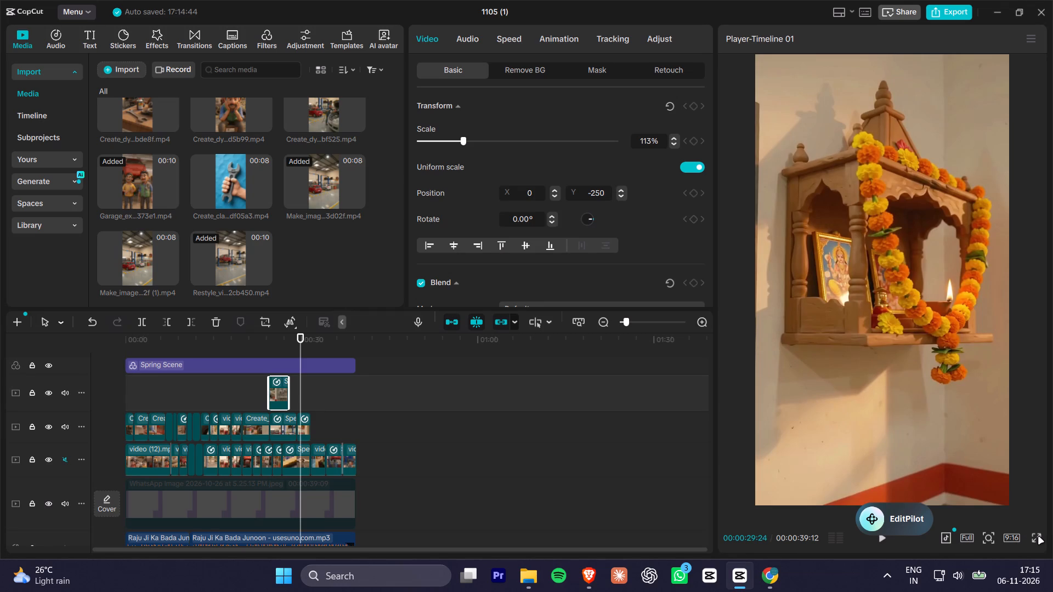
# Replay the transition from the end of the reversed clay clip into the tool wall and shrine shot.
pyautogui.keyDown('alt'); pyautogui.scroll(8, 343, 384); pyautogui.keyUp('alt')
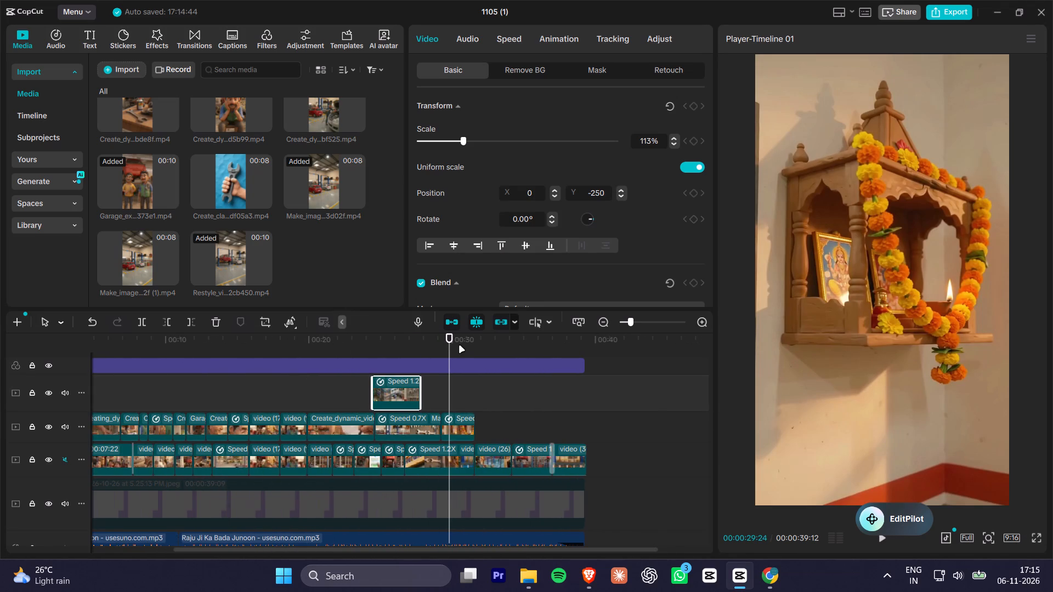
pyautogui.click(417, 343)
pyautogui.press('space')
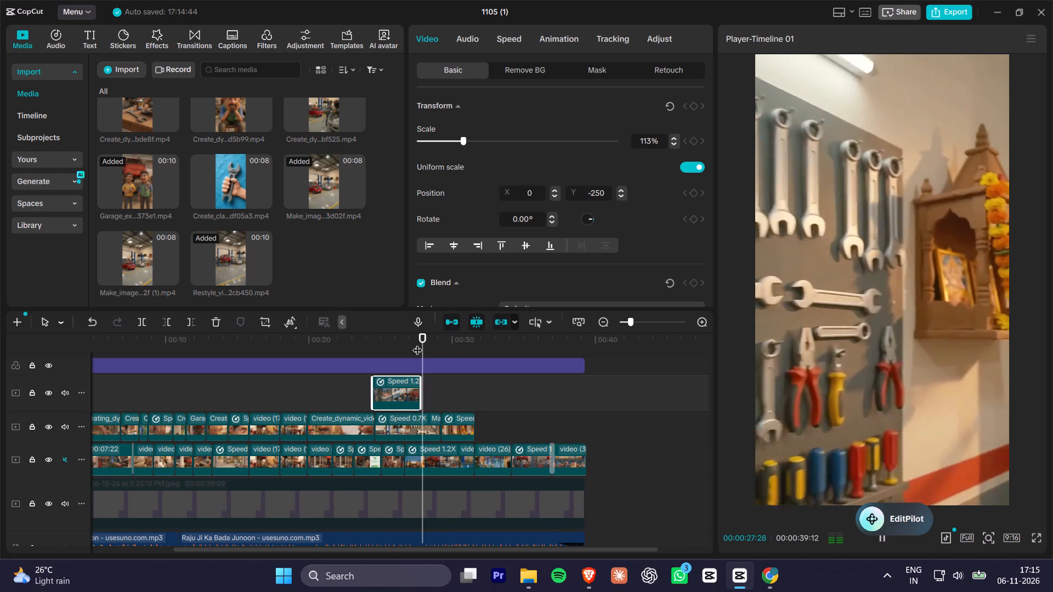
pyautogui.press('space')
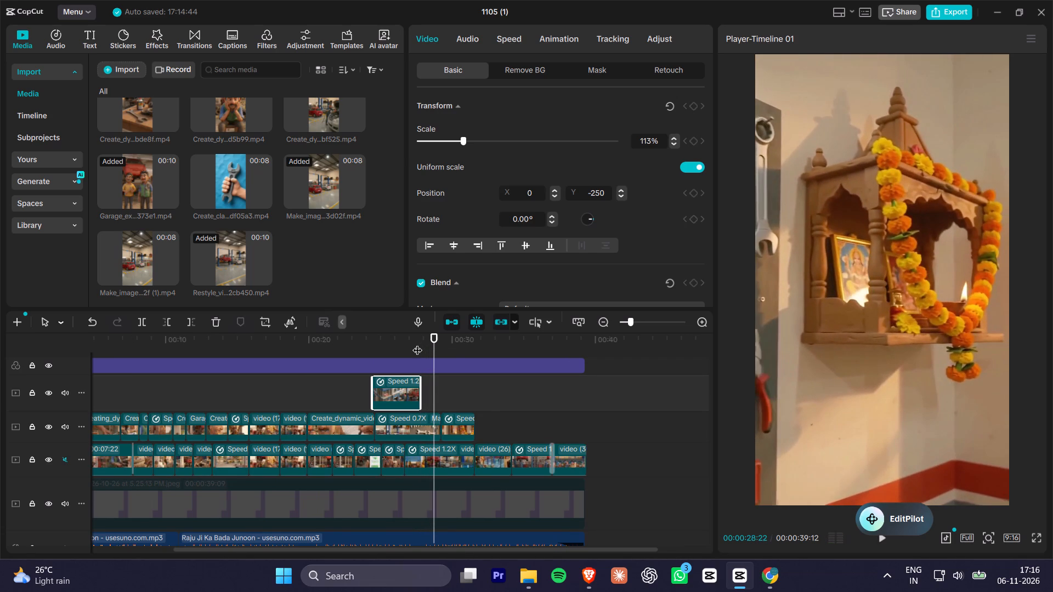
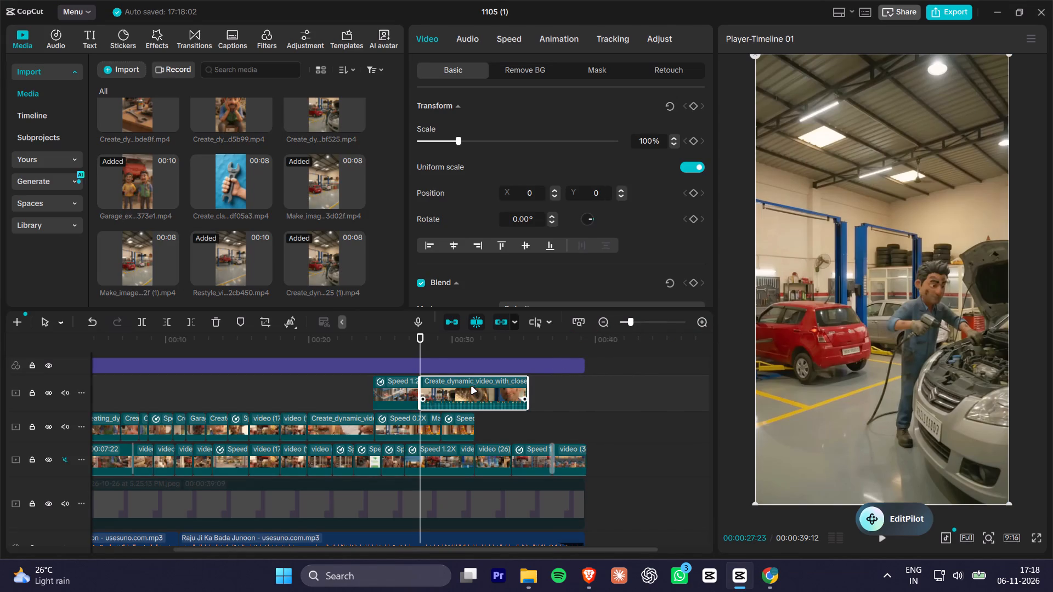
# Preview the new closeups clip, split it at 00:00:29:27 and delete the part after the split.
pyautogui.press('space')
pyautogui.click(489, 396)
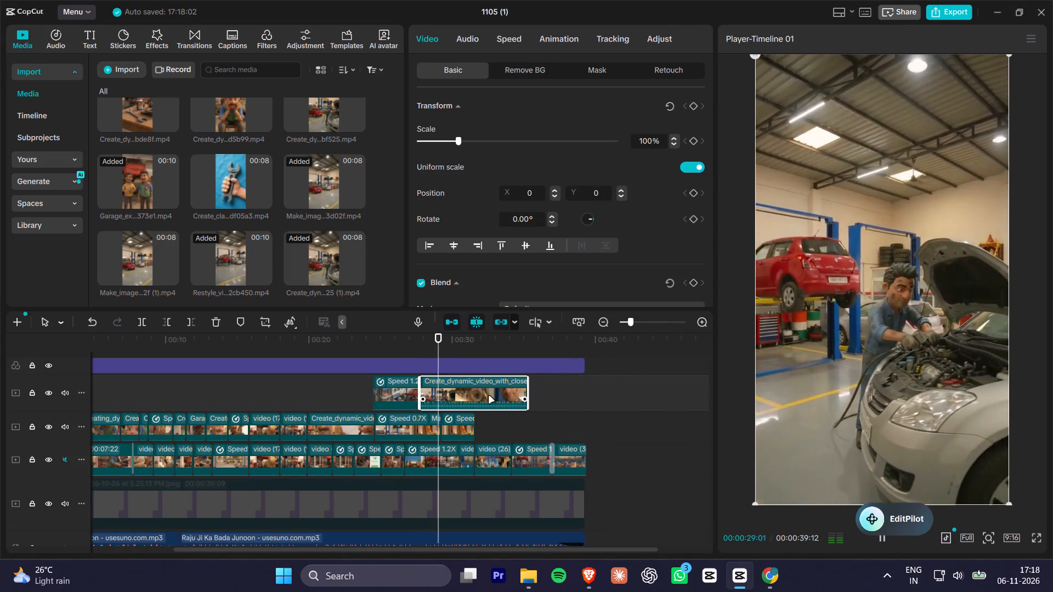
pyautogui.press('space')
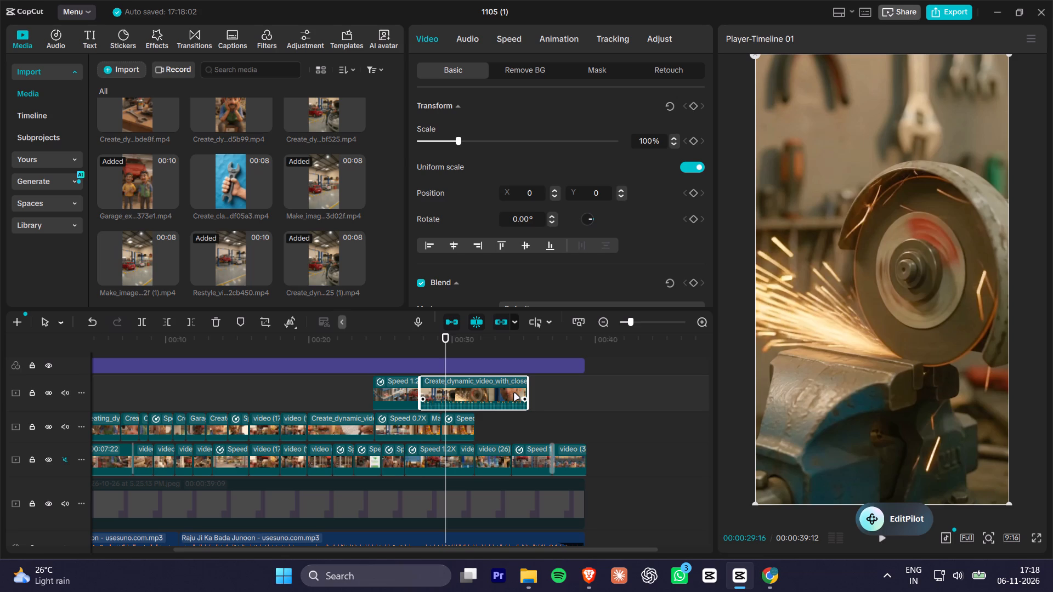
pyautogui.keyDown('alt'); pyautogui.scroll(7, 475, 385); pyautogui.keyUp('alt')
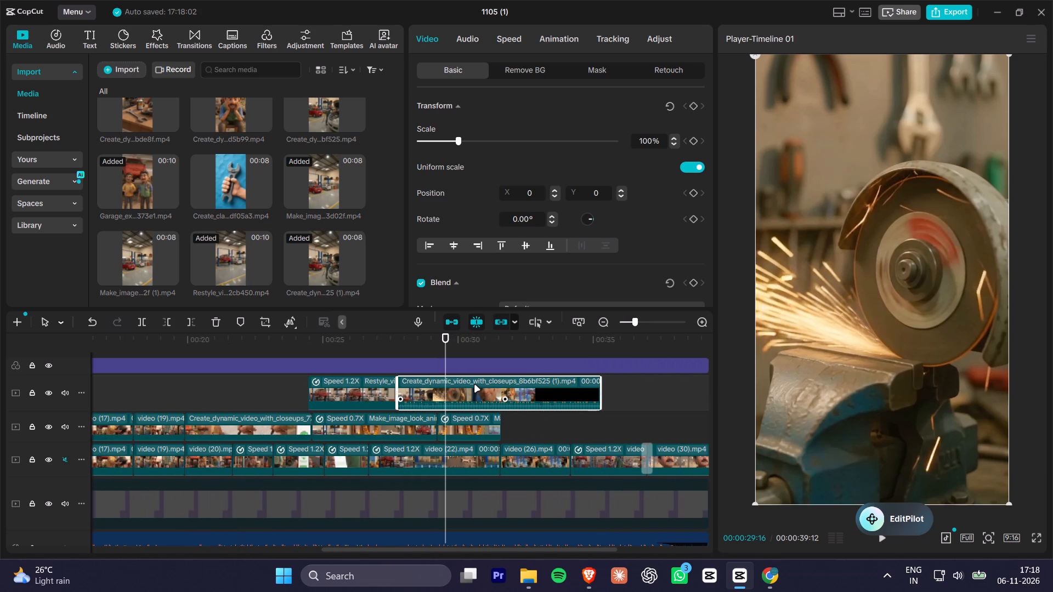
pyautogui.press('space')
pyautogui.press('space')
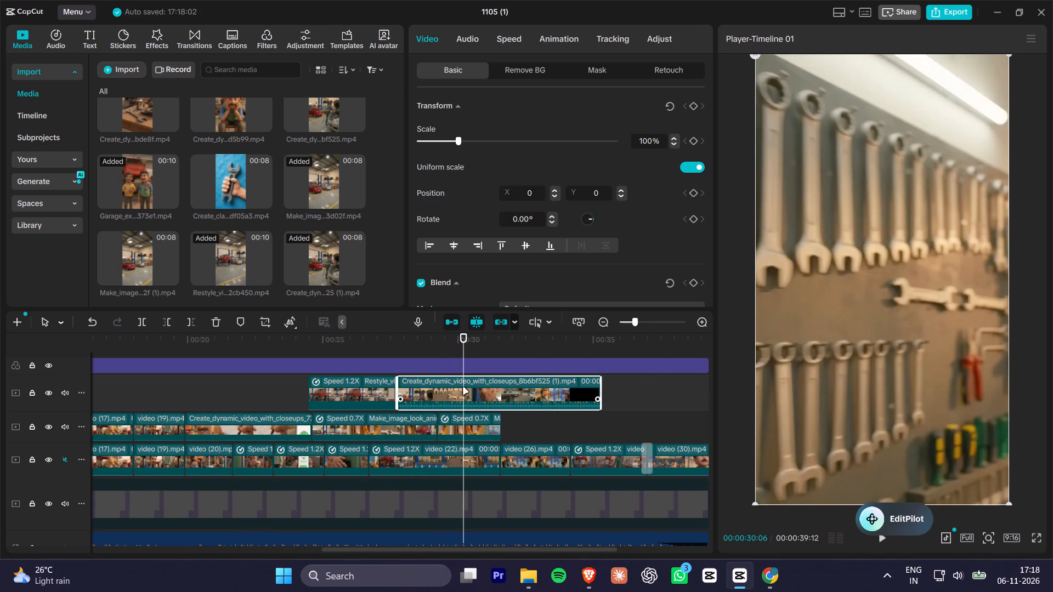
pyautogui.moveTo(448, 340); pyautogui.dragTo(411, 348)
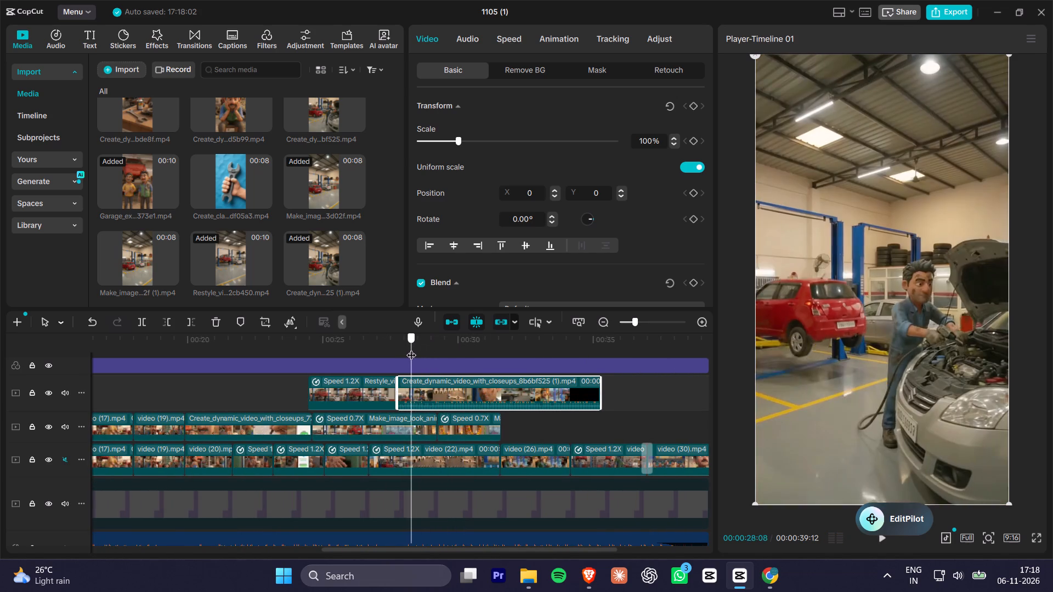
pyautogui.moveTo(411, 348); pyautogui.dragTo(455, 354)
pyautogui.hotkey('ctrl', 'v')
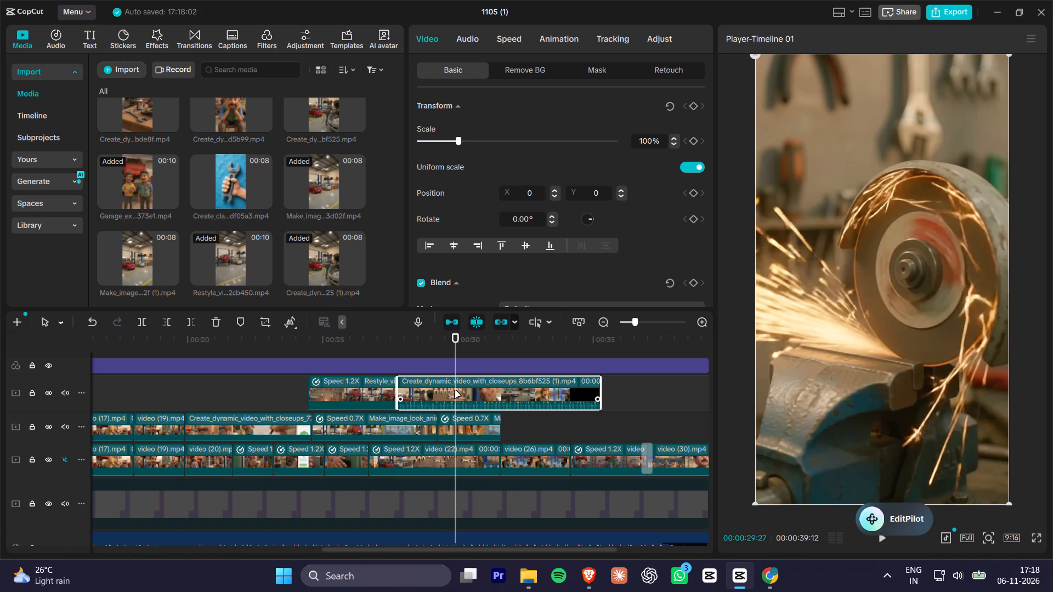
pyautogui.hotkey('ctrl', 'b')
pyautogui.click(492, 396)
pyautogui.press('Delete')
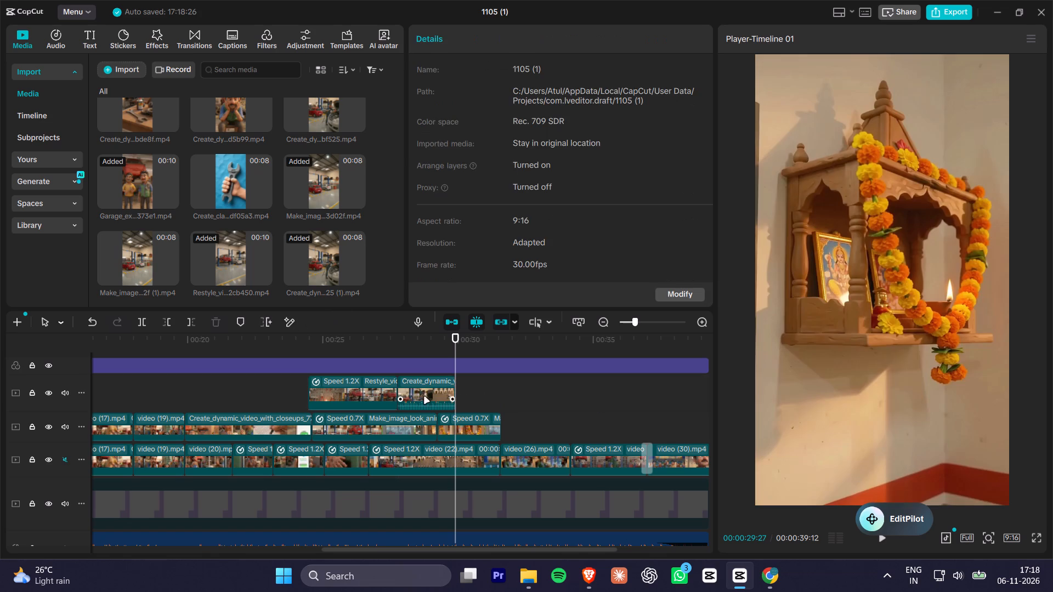
# Mute the new closeups clip by lowering its volume to -∞ dB.
pyautogui.click(422, 397)
pyautogui.click(475, 39)
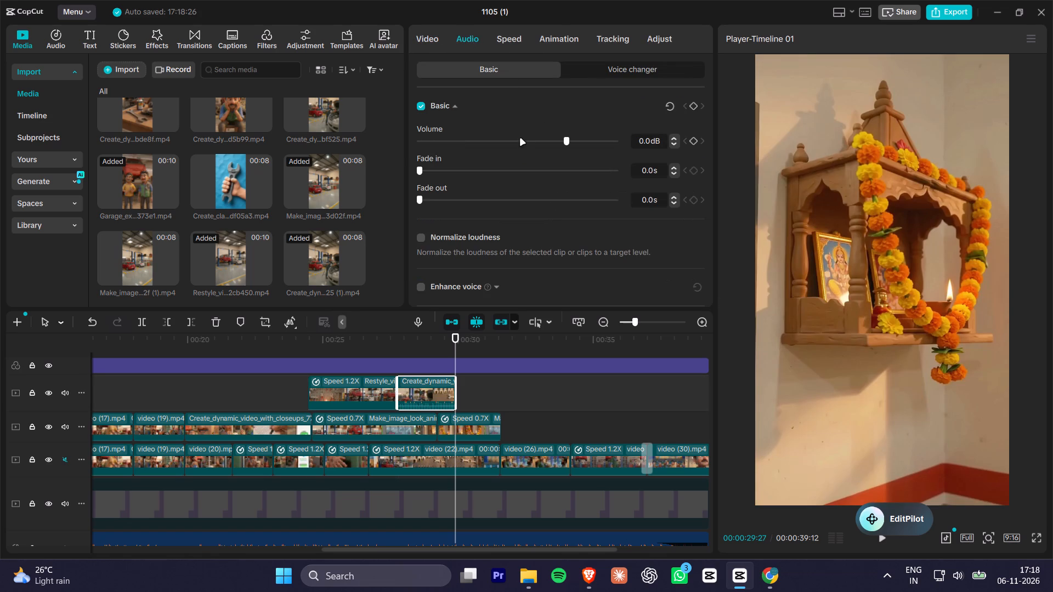
pyautogui.moveTo(520, 140); pyautogui.dragTo(373, 155)
# Replay the transition into the closeups clip, split the clip at 00:00:29:04 and delete its opening part with the mechanic at the car.
pyautogui.keyDown('alt'); pyautogui.scroll(5, 418, 322); pyautogui.keyUp('alt')
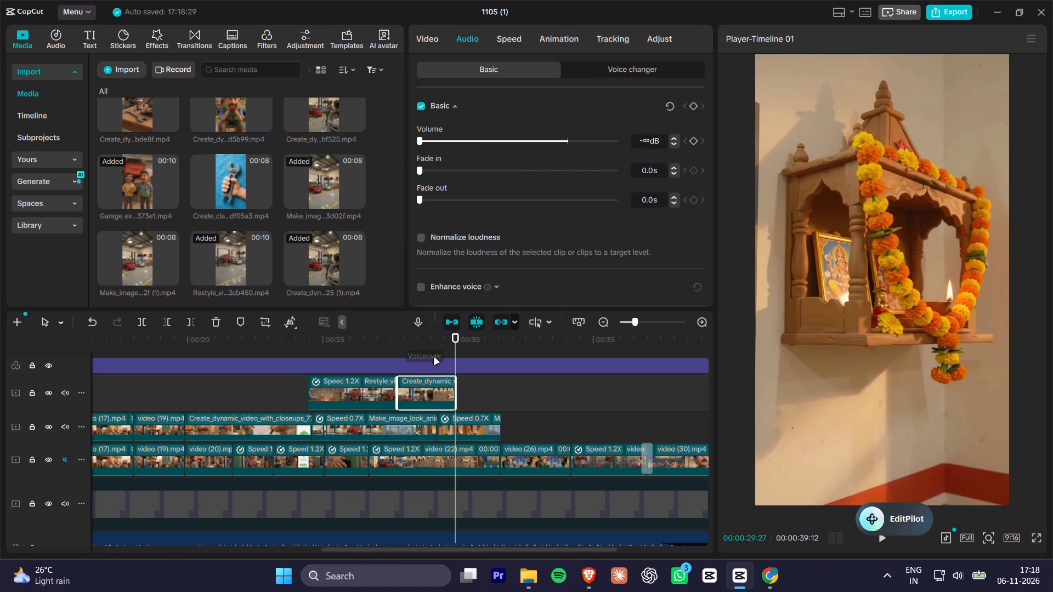
pyautogui.keyDown('alt'); pyautogui.scroll(6, 434, 358); pyautogui.keyUp('alt')
pyautogui.moveTo(440, 349); pyautogui.dragTo(452, 355)
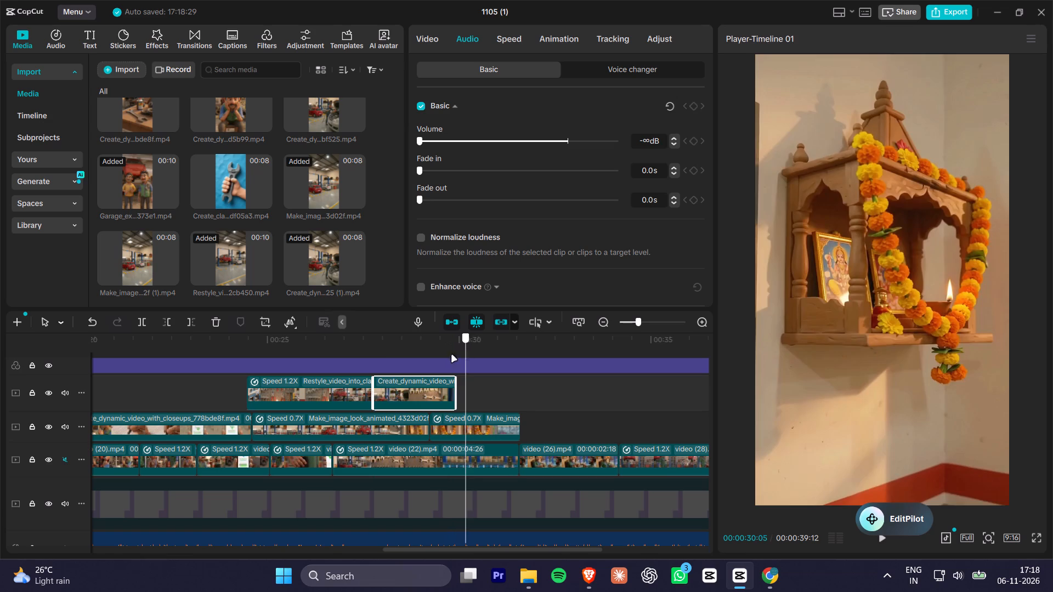
pyautogui.moveTo(452, 355); pyautogui.dragTo(370, 355)
pyautogui.press('space')
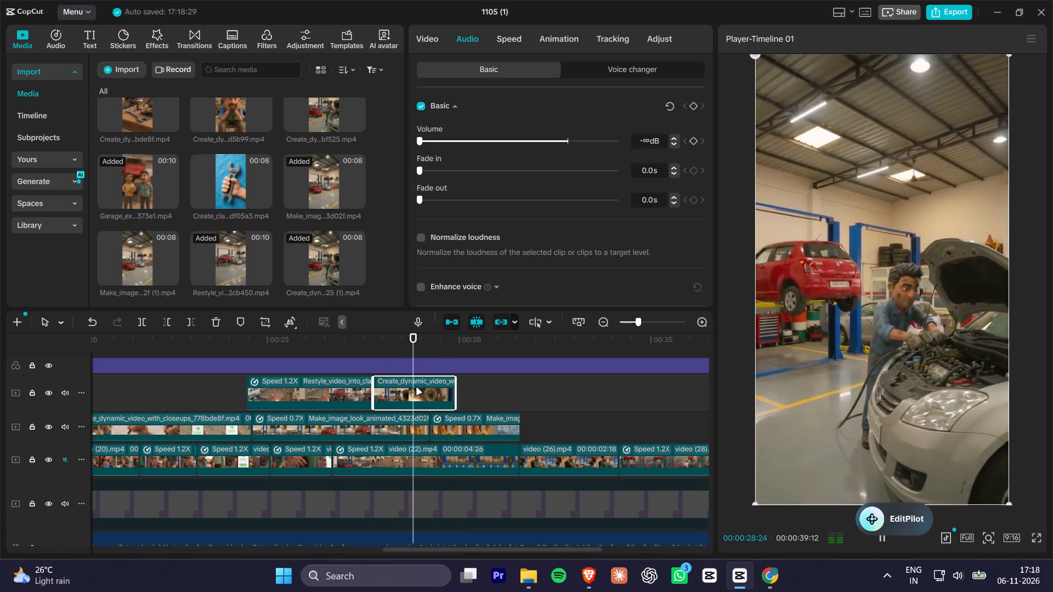
pyautogui.click(329, 350)
pyautogui.press('space')
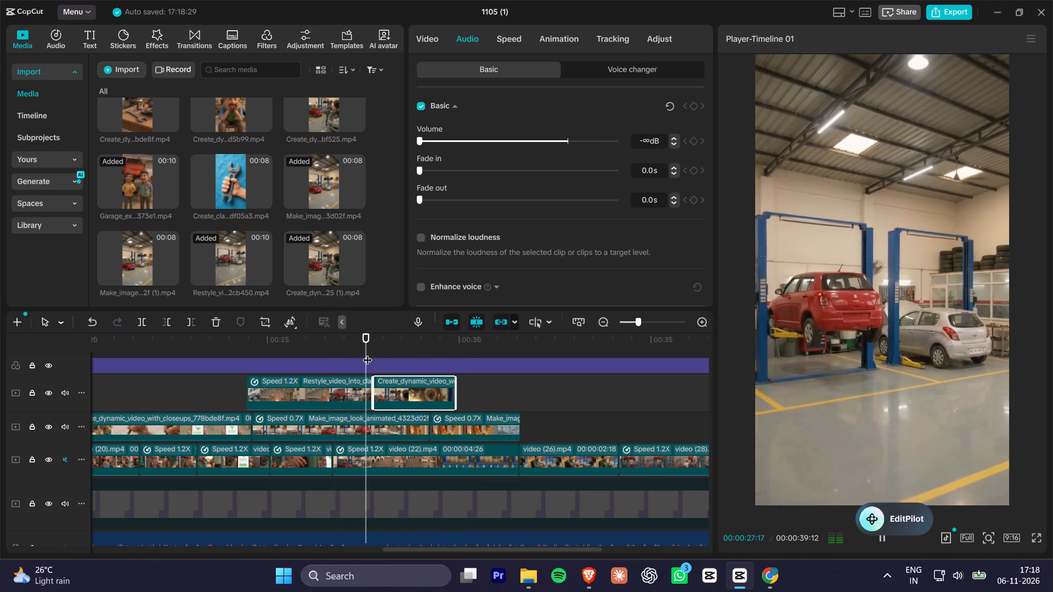
pyautogui.press('space')
pyautogui.press('space')
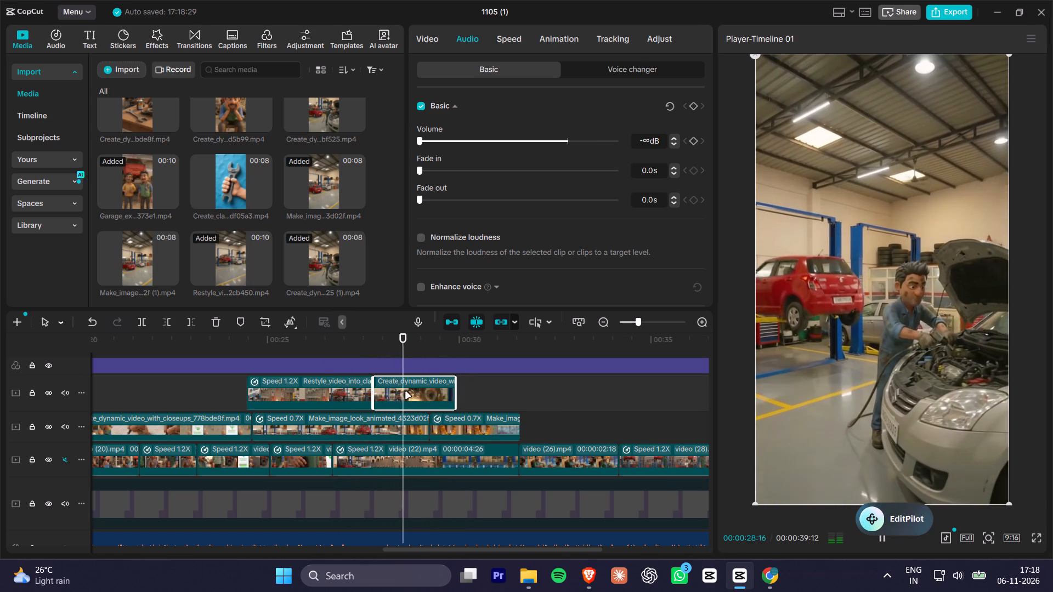
pyautogui.press('space')
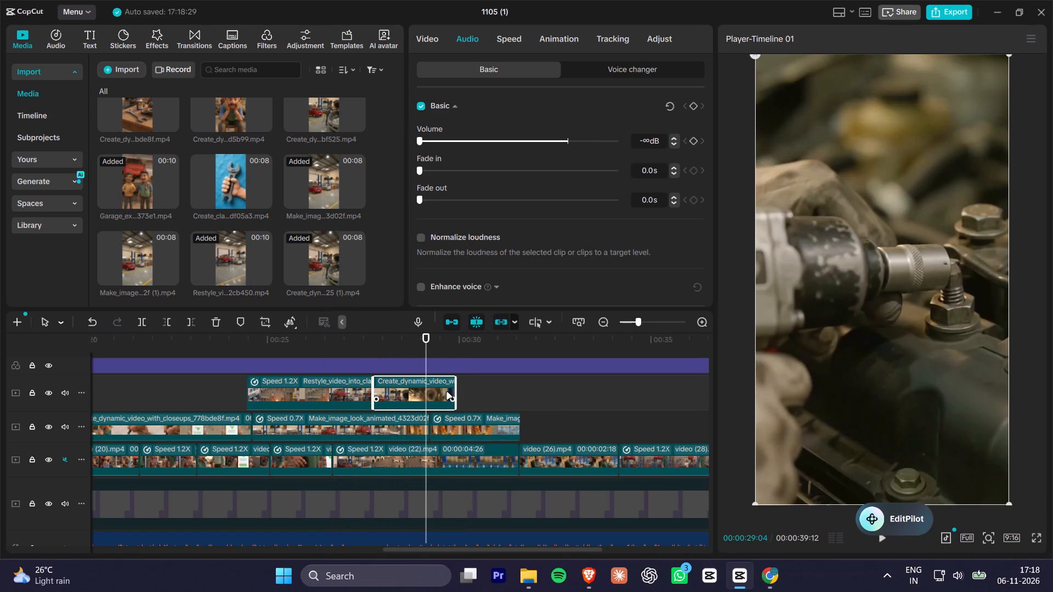
pyautogui.hotkey('ctrl', 'b')
pyautogui.click(408, 394)
pyautogui.press('Delete')
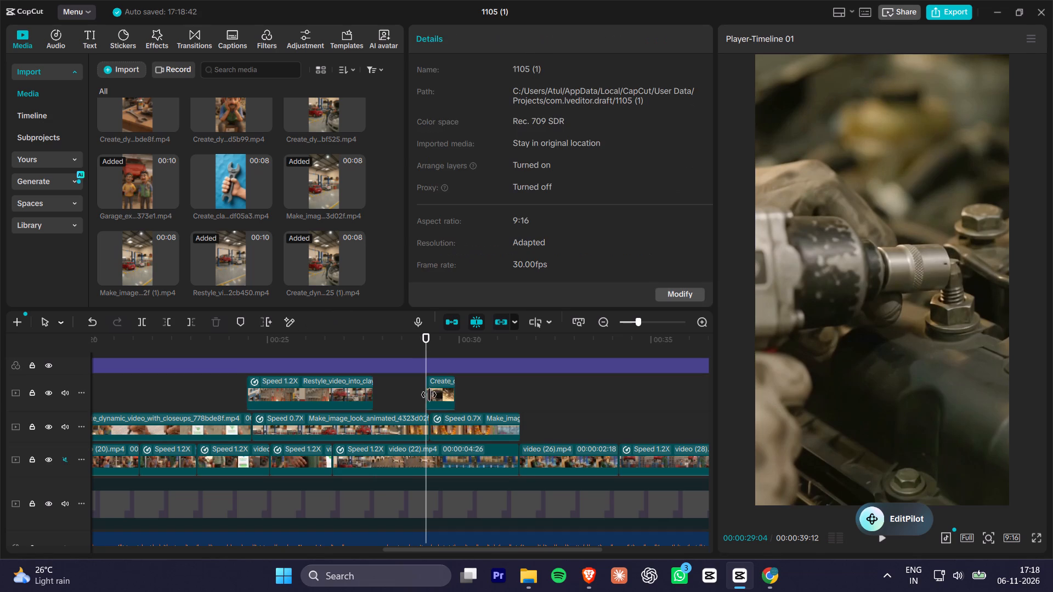
# Move the remaining closeups clip back so it starts right at the end of the reversed clay clip.
pyautogui.moveTo(440, 395); pyautogui.dragTo(392, 395)
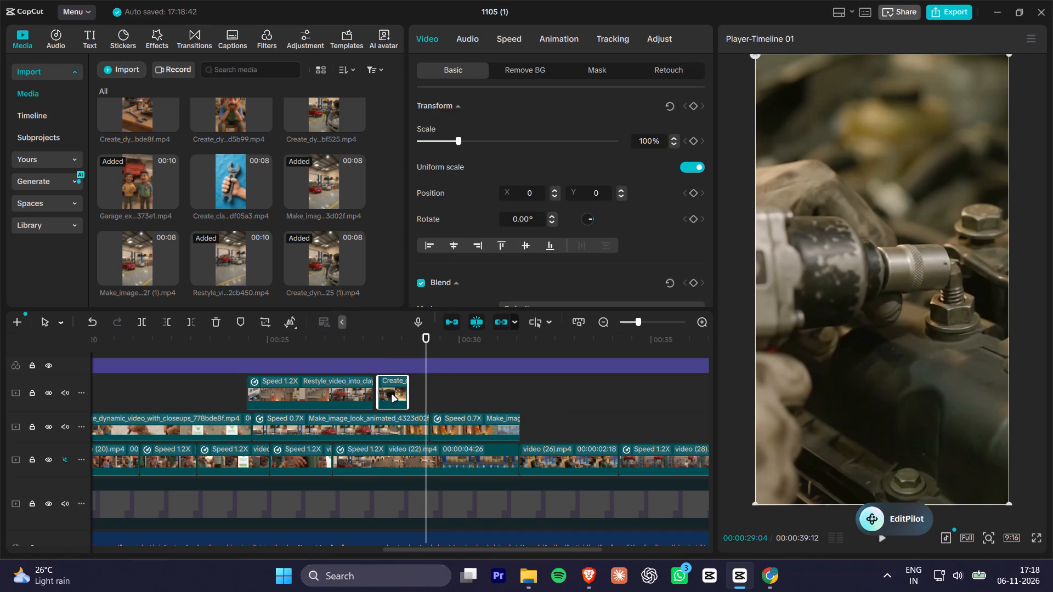
pyautogui.moveTo(392, 395); pyautogui.dragTo(389, 398)
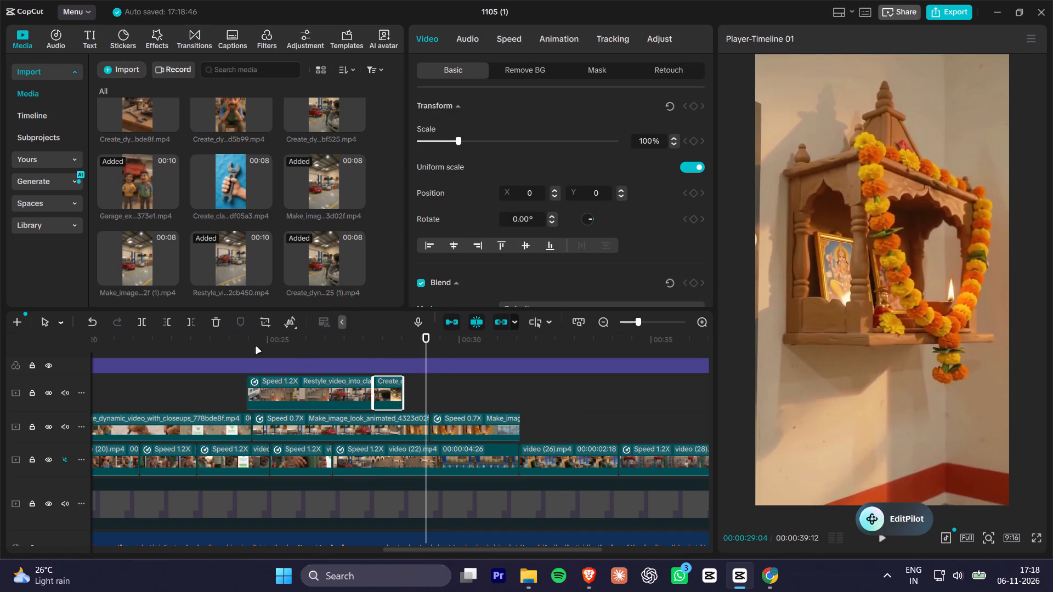
# Play from the reversed clay clip and extend the end of the closeups clip to about 00:00:31.
pyautogui.click(247, 350)
pyautogui.press('space')
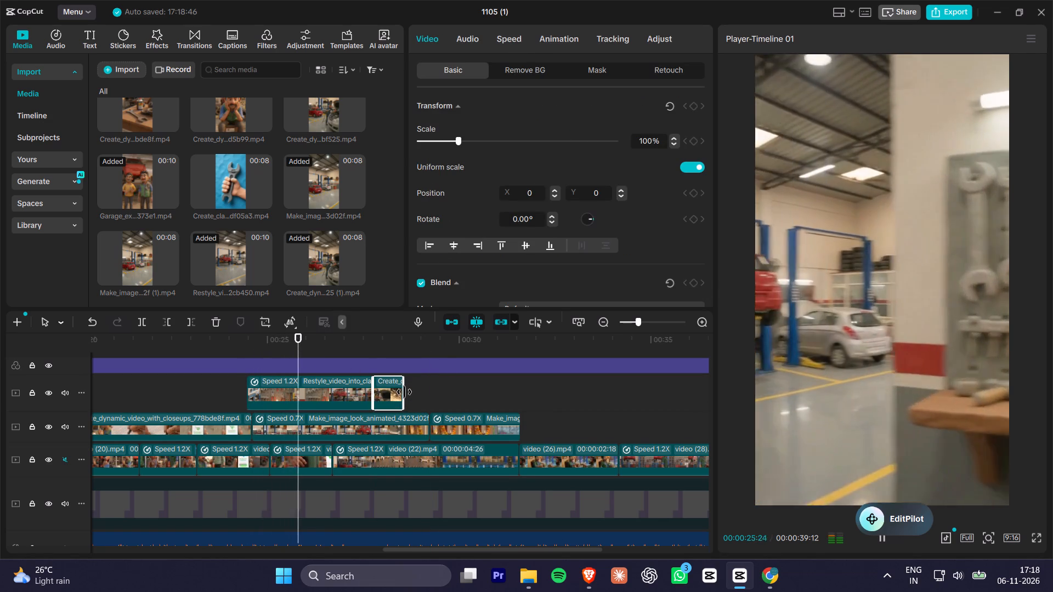
pyautogui.press('space')
pyautogui.moveTo(404, 392); pyautogui.dragTo(499, 401)
pyautogui.press('space')
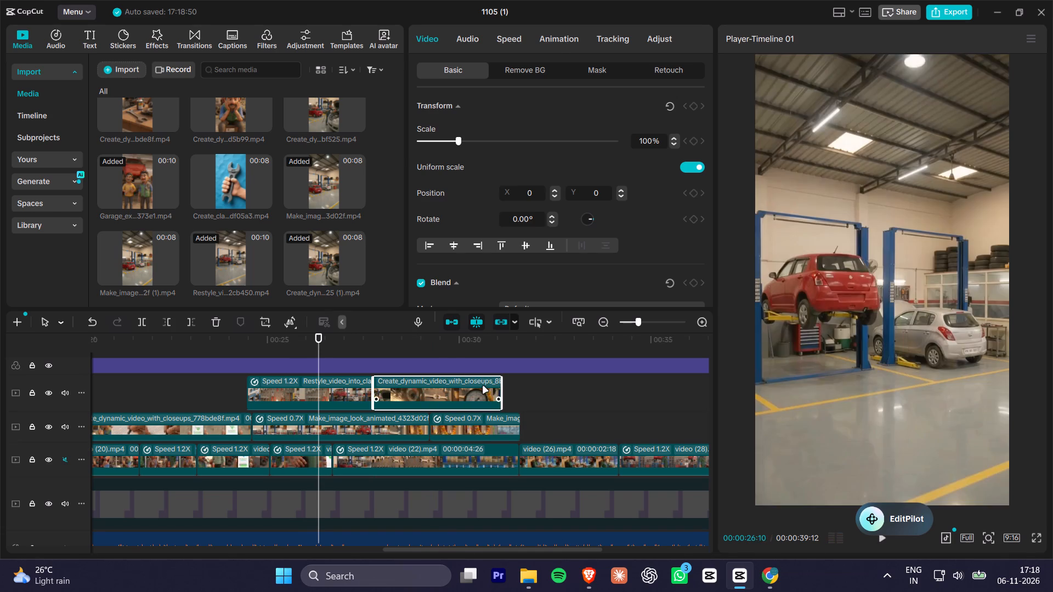
# Trim the end of the closeups clip to about 00:00:30:07, where the pressure gauge shot cuts to the mechanic's close-up.
pyautogui.moveTo(419, 346); pyautogui.dragTo(398, 346)
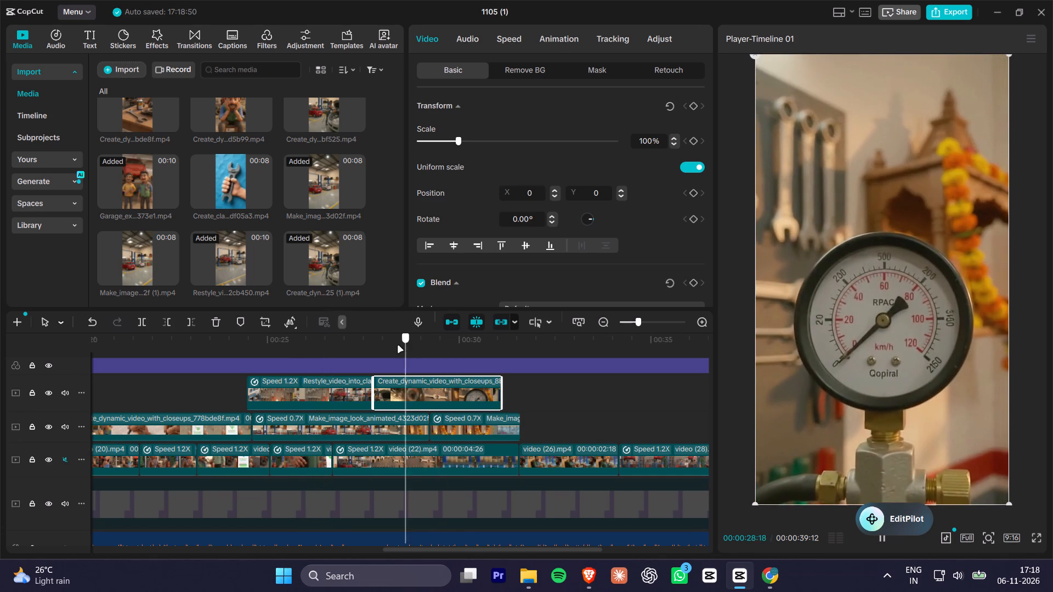
pyautogui.moveTo(398, 346); pyautogui.dragTo(478, 360)
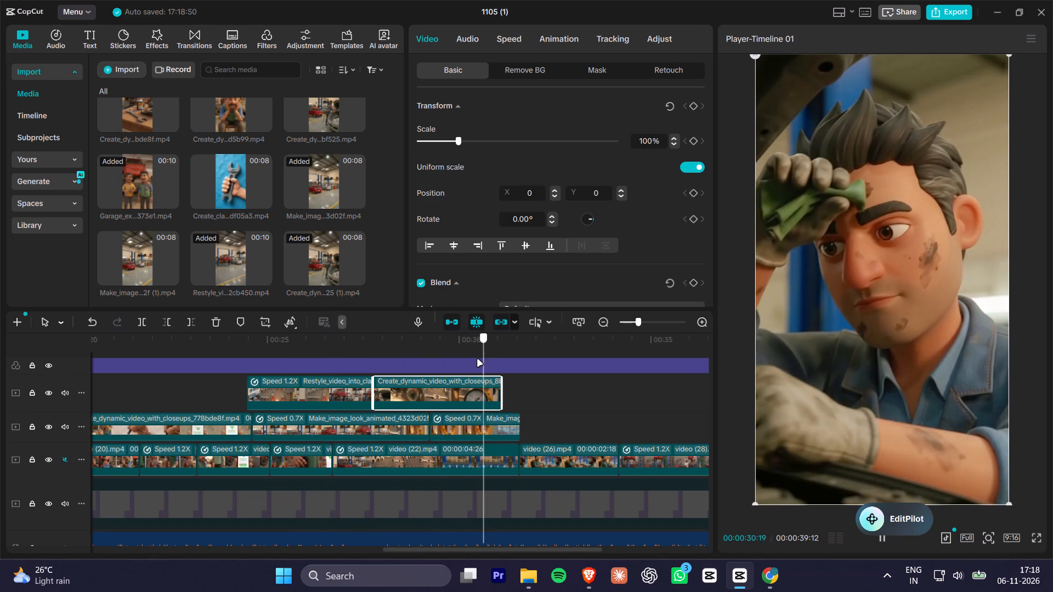
pyautogui.moveTo(478, 360); pyautogui.dragTo(462, 362)
pyautogui.click(488, 402)
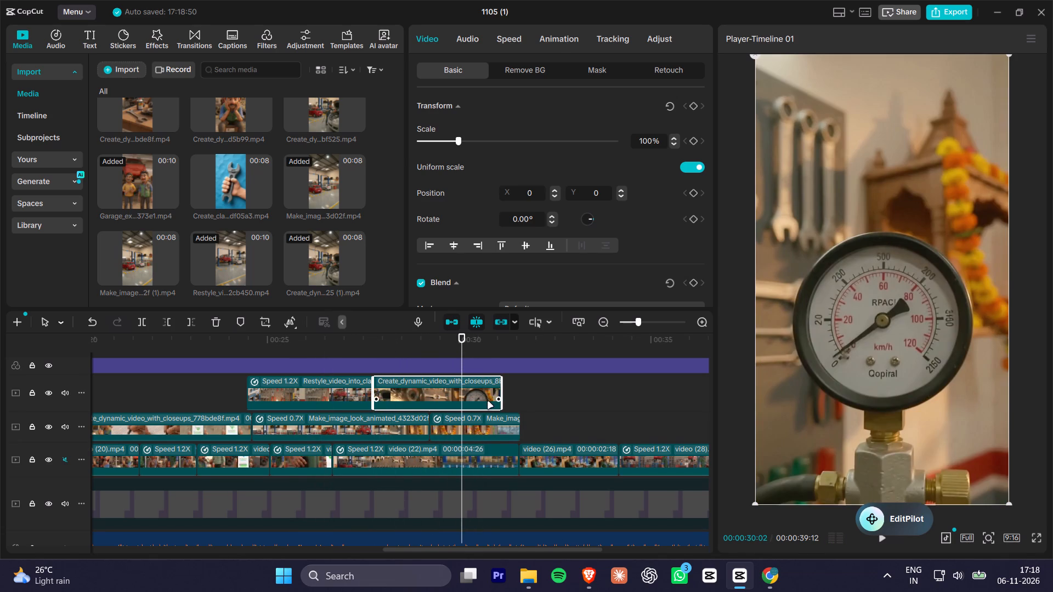
pyautogui.moveTo(500, 393); pyautogui.dragTo(484, 395)
pyautogui.press('space')
pyautogui.press('space')
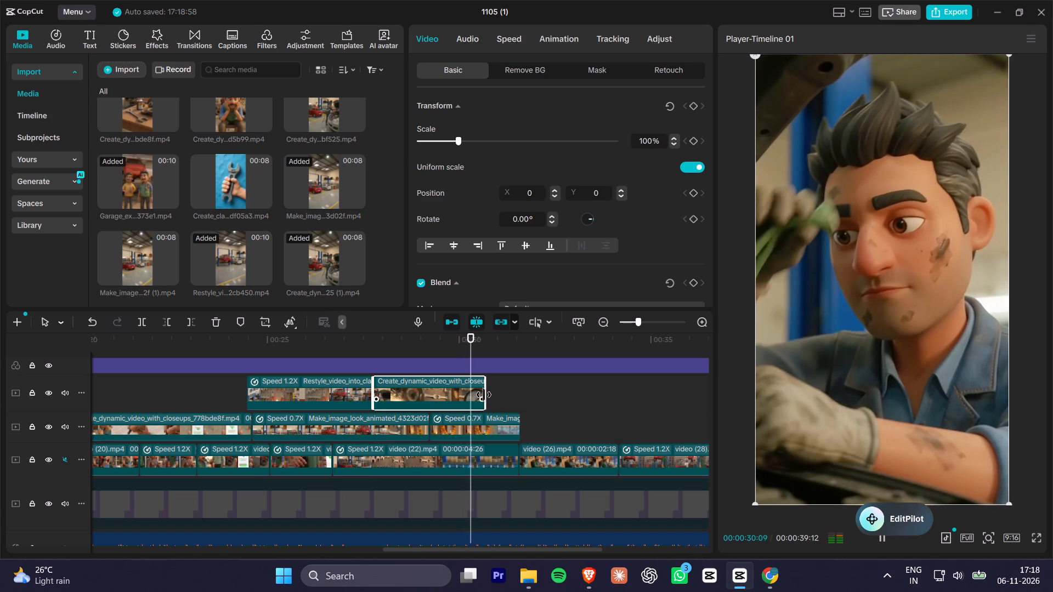
pyautogui.moveTo(484, 395); pyautogui.dragTo(469, 395)
pyautogui.press('Left')
pyautogui.press('Left')
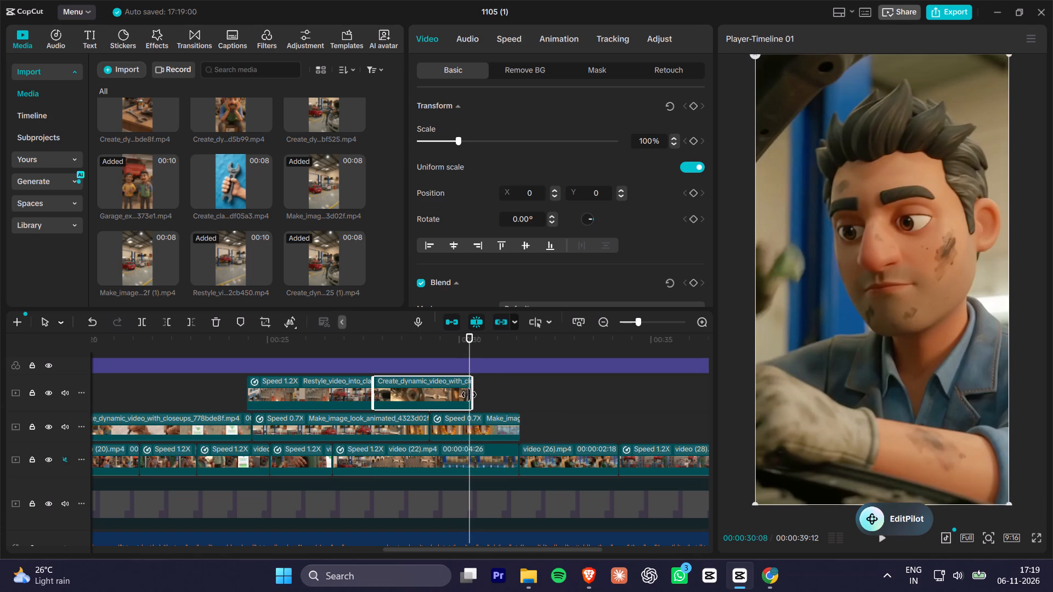
pyautogui.press('Left')
pyautogui.keyDown('alt'); pyautogui.scroll(6, 469, 395); pyautogui.keyUp('alt')
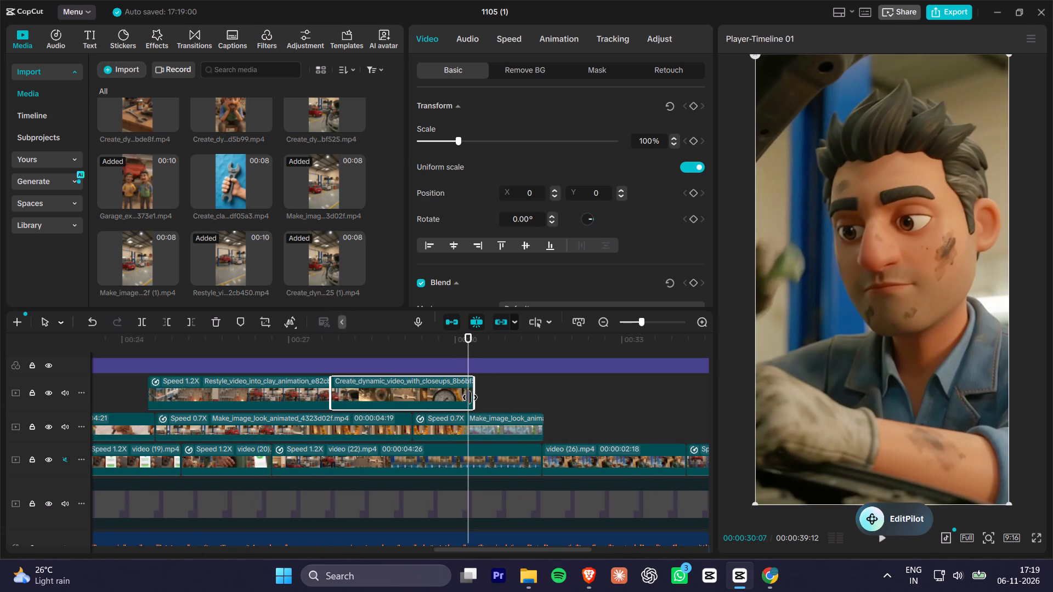
pyautogui.moveTo(473, 399); pyautogui.dragTo(463, 401)
pyautogui.moveTo(474, 393); pyautogui.dragTo(469, 393)
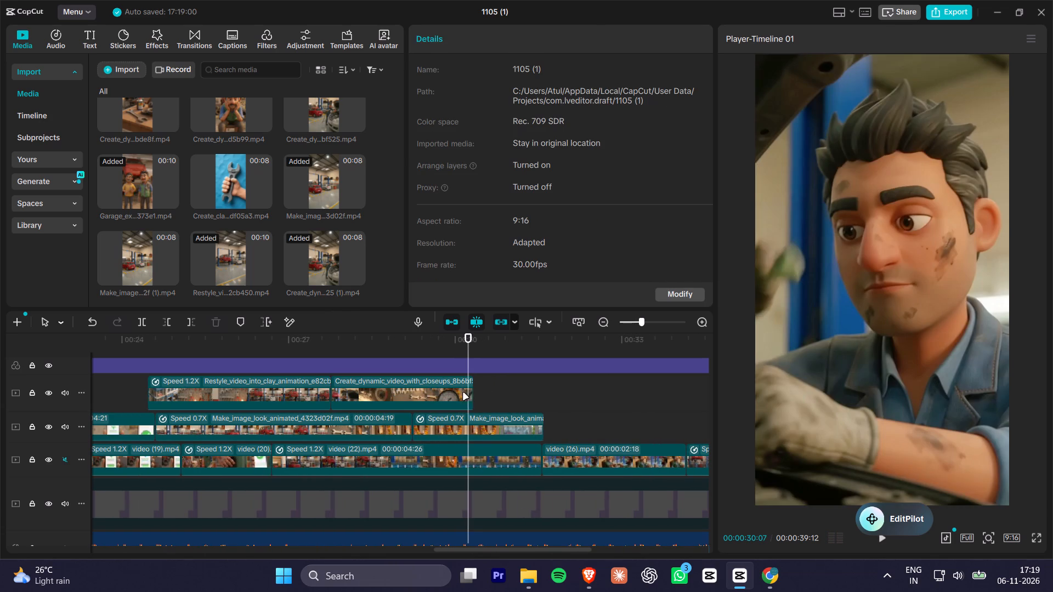
pyautogui.click(463, 393)
pyautogui.moveTo(471, 395); pyautogui.dragTo(464, 397)
# Replay the closeups clip from its opening through its cut to the Raju Motors building to check the timing.
pyautogui.click(414, 341)
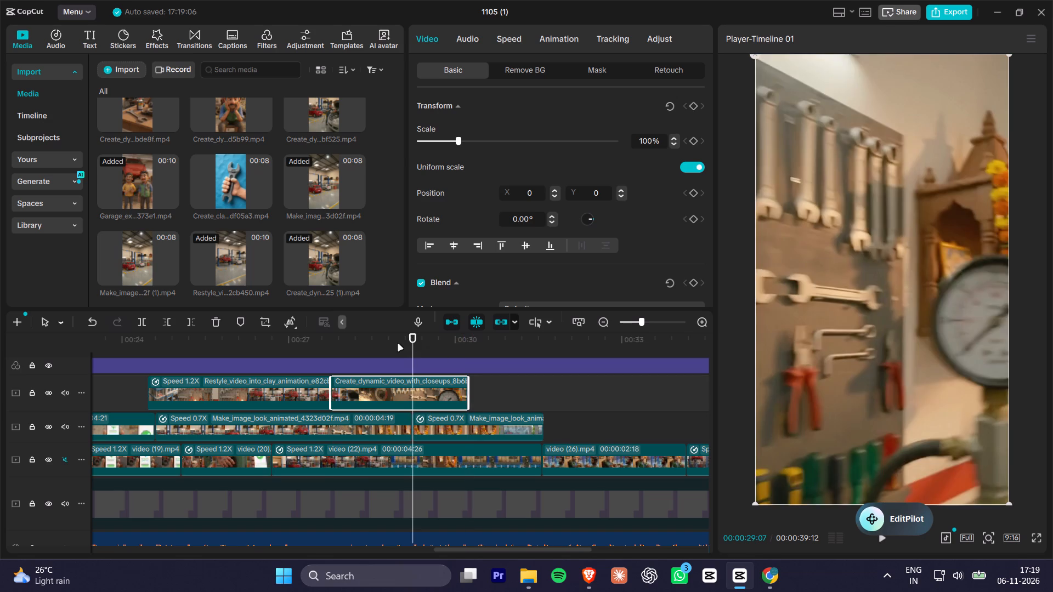
pyautogui.click(359, 340)
pyautogui.press('space')
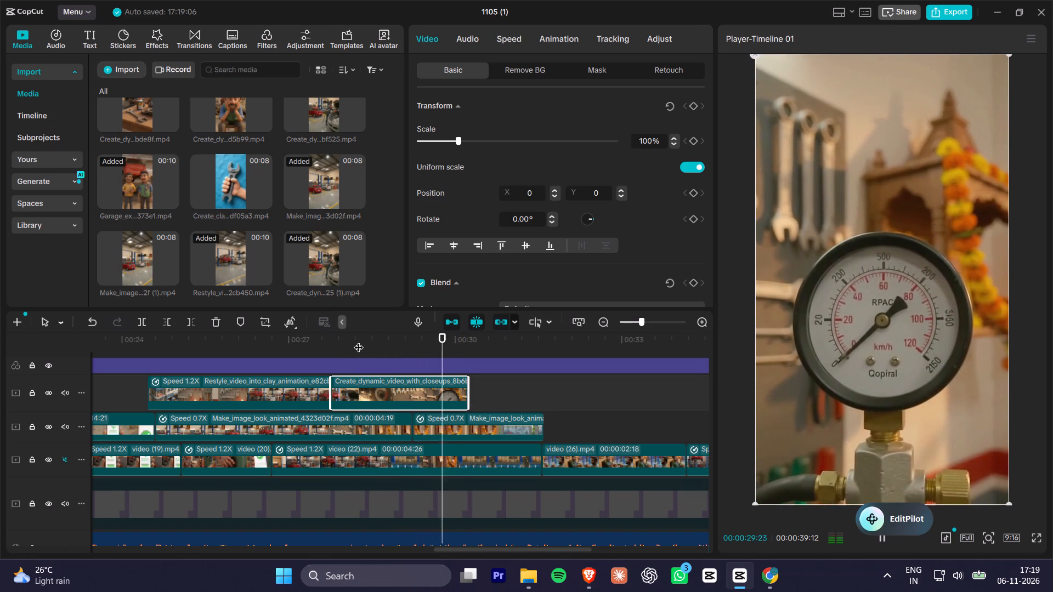
pyautogui.press('space')
pyautogui.press('space')
pyautogui.press('space')
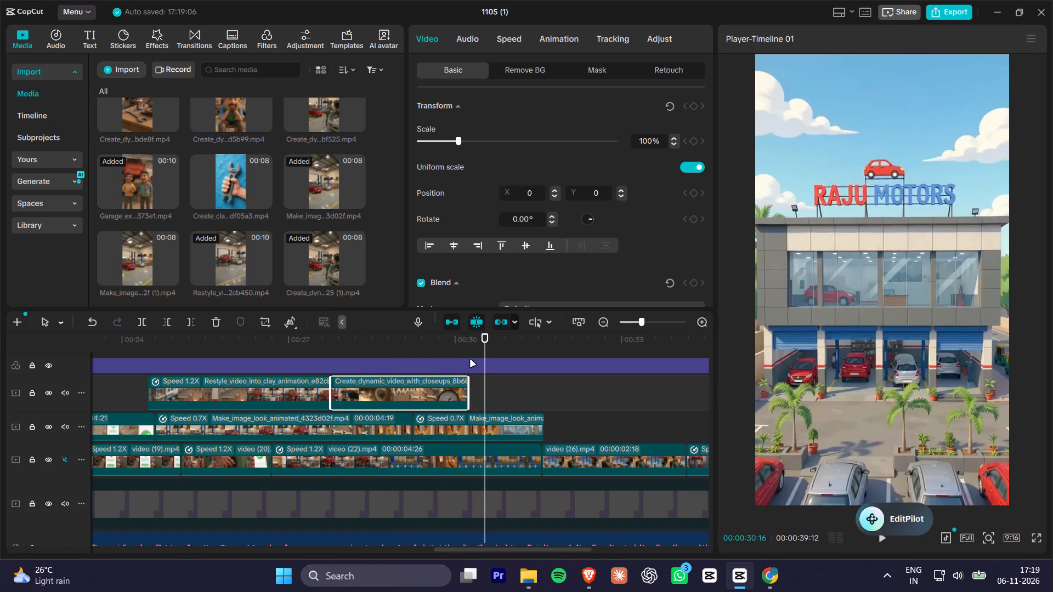
# Trim the end of the closeups clip by about two frames to a duration of 00:00:02:12, and play past the cut.
pyautogui.click(469, 350)
pyautogui.keyDown('alt'); pyautogui.scroll(3, 469, 388); pyautogui.keyUp('alt')
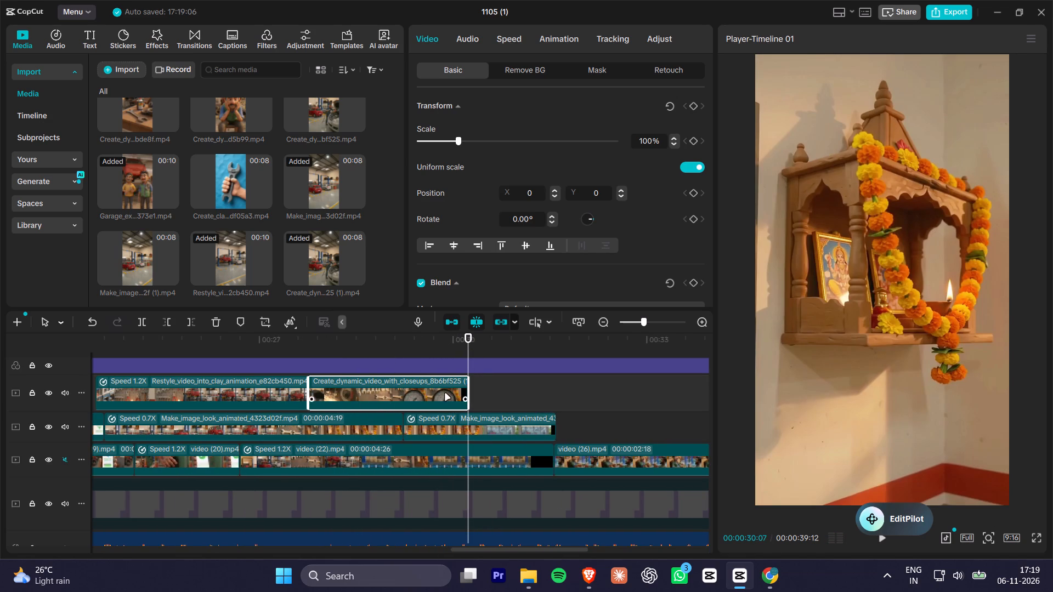
pyautogui.click(447, 341)
pyautogui.press('space')
pyautogui.press('space')
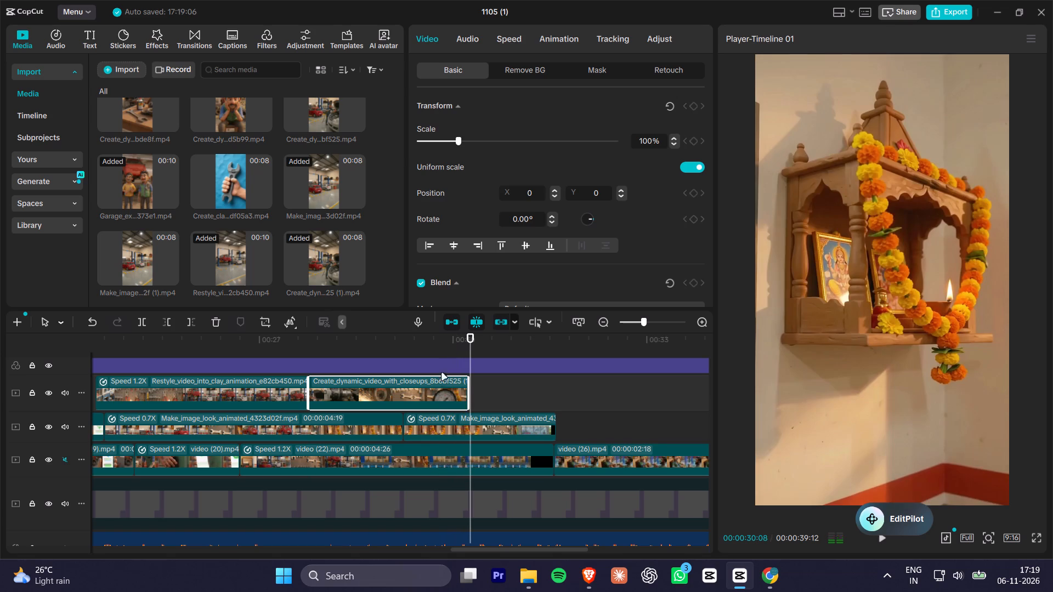
pyautogui.keyDown('alt'); pyautogui.scroll(8, 457, 374); pyautogui.keyUp('alt')
pyautogui.click(453, 343)
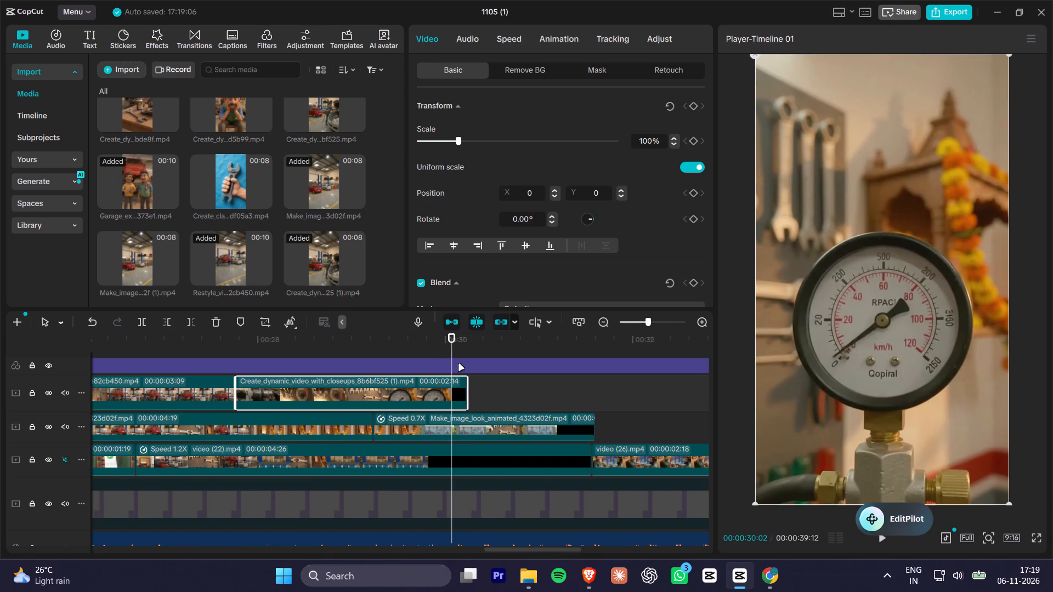
pyautogui.moveTo(468, 394); pyautogui.dragTo(459, 395)
pyautogui.press('space')
pyautogui.press('space')
# Slow the closeups clip to 0.80x speed, stretching its duration to 3.0 s.
pyautogui.click(420, 401)
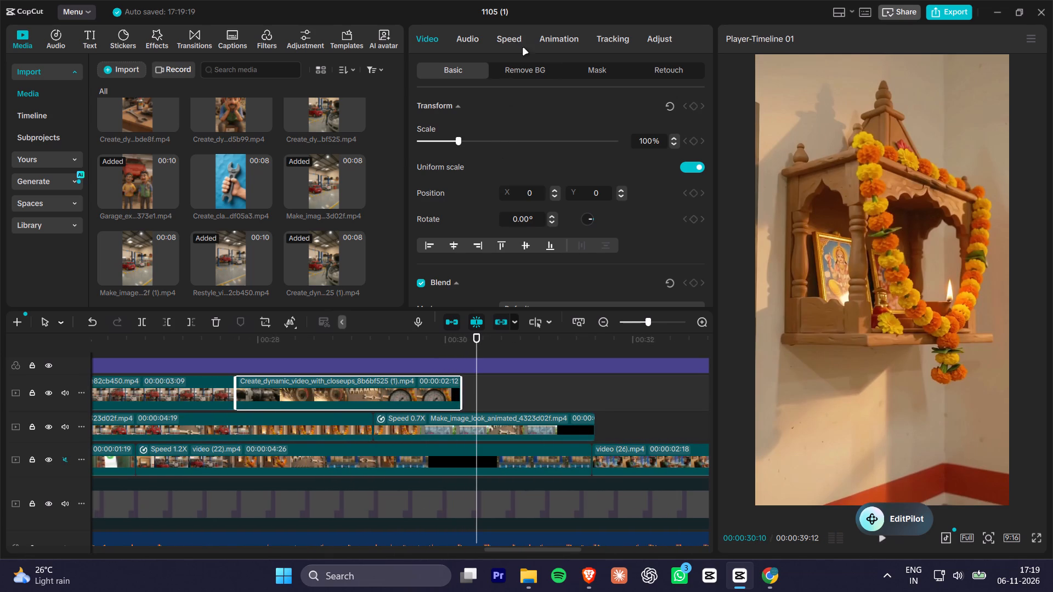
pyautogui.click(513, 36)
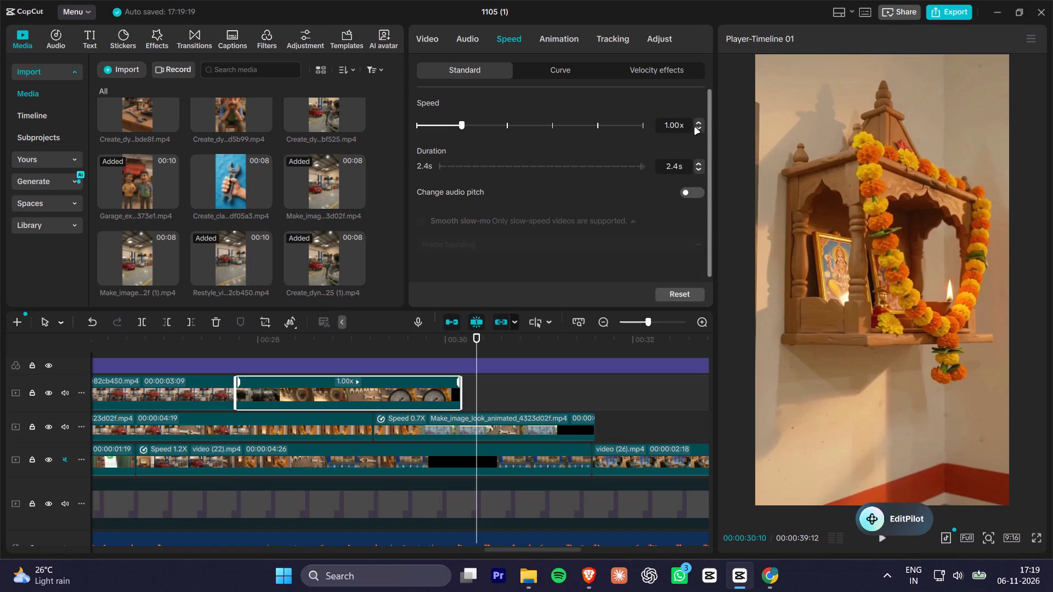
pyautogui.click(696, 127)
pyautogui.moveTo(484, 339); pyautogui.dragTo(502, 340)
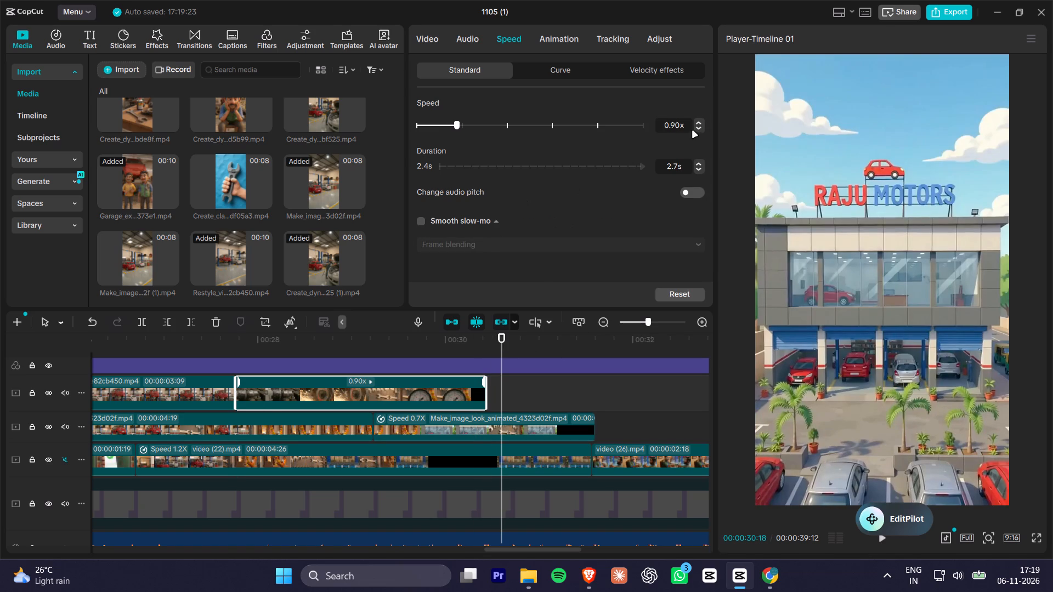
pyautogui.click(698, 129)
# Enable smooth slow-mo on the closeups clip using the Optical flow method.
pyautogui.scroll(-3, 585, 185)
pyautogui.click(427, 218)
pyautogui.click(420, 217)
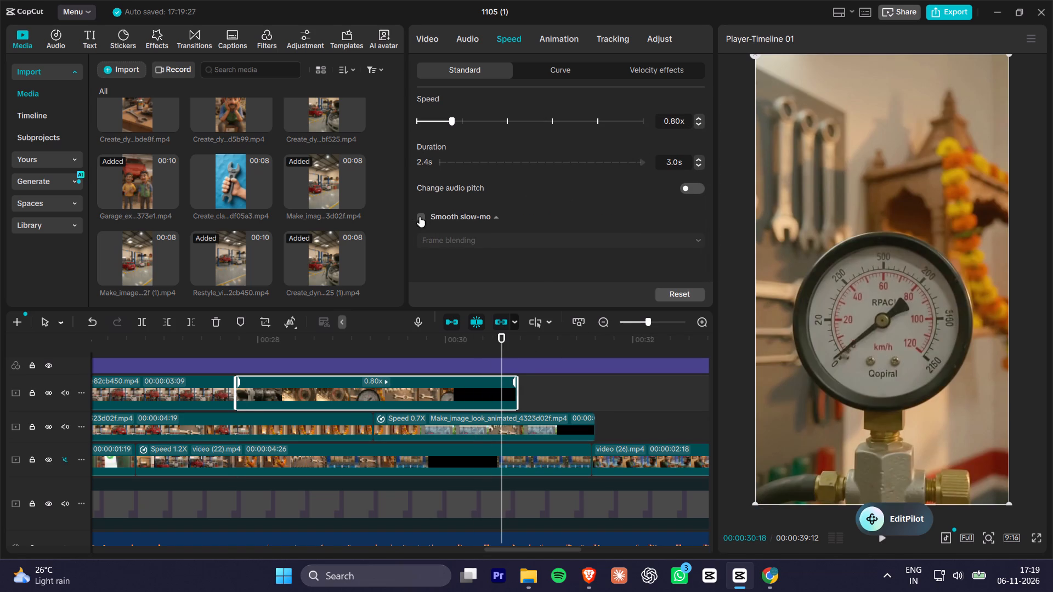
pyautogui.click(486, 247)
pyautogui.click(466, 300)
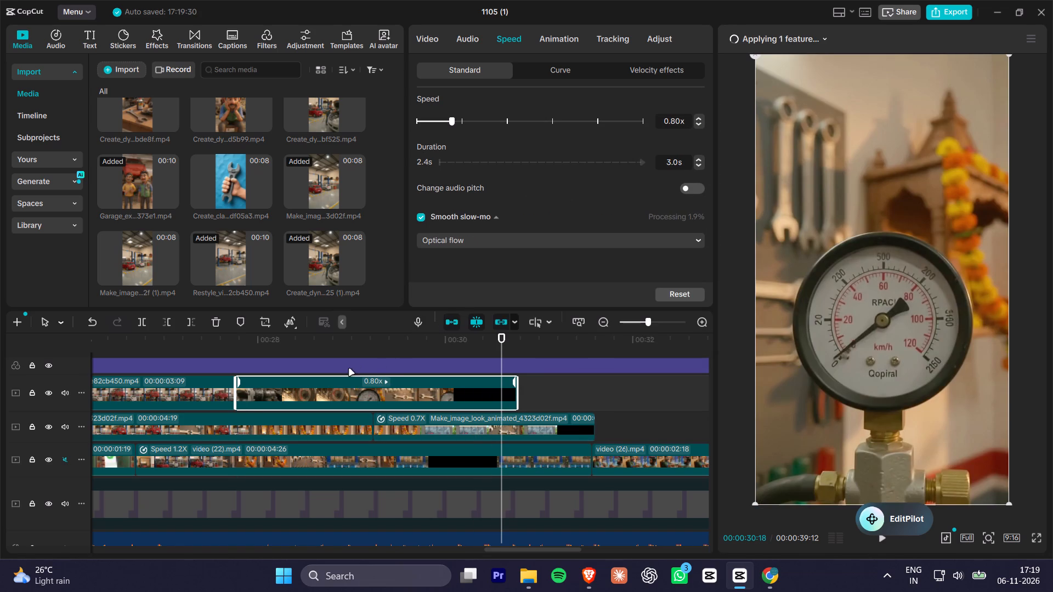
# Play the slowed closeups clip from the end of the reversed clay clip to check its motion and its cut to the following shots.
pyautogui.keyDown('alt'); pyautogui.scroll(-1, 324, 370); pyautogui.keyUp('alt')
pyautogui.click(222, 344)
pyautogui.press('space')
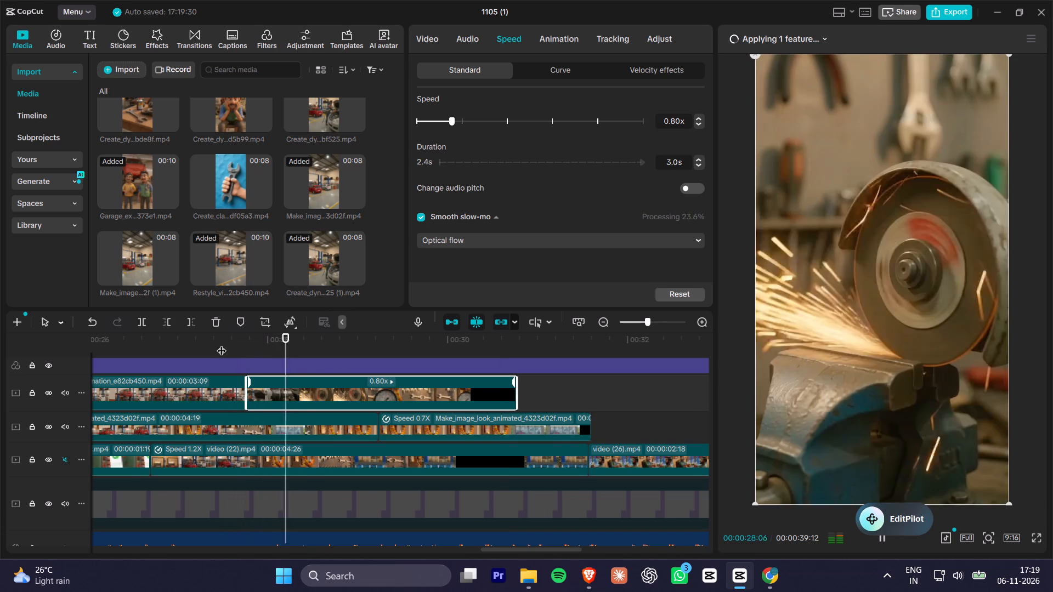
pyautogui.press('space')
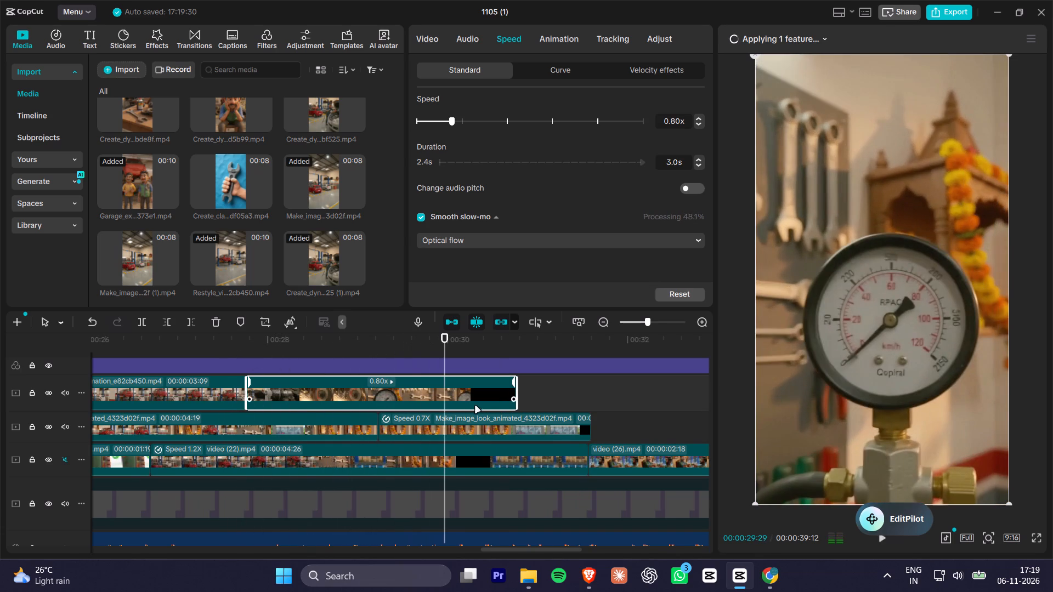
pyautogui.press('space')
pyautogui.press('space')
pyautogui.press('space')
pyautogui.press('space')
pyautogui.press('space')
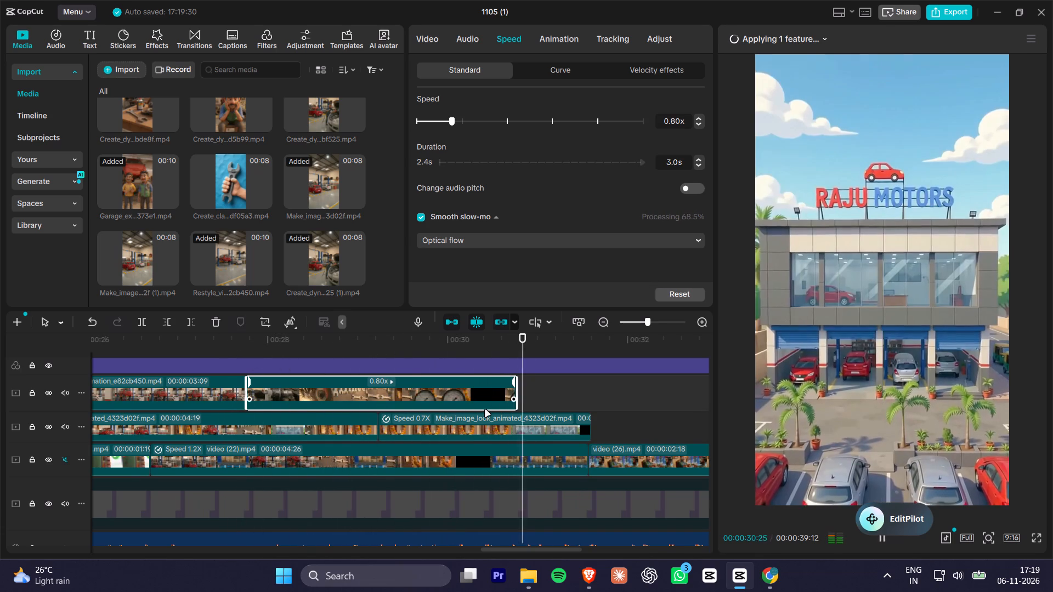
pyautogui.press('space')
pyautogui.press('space')
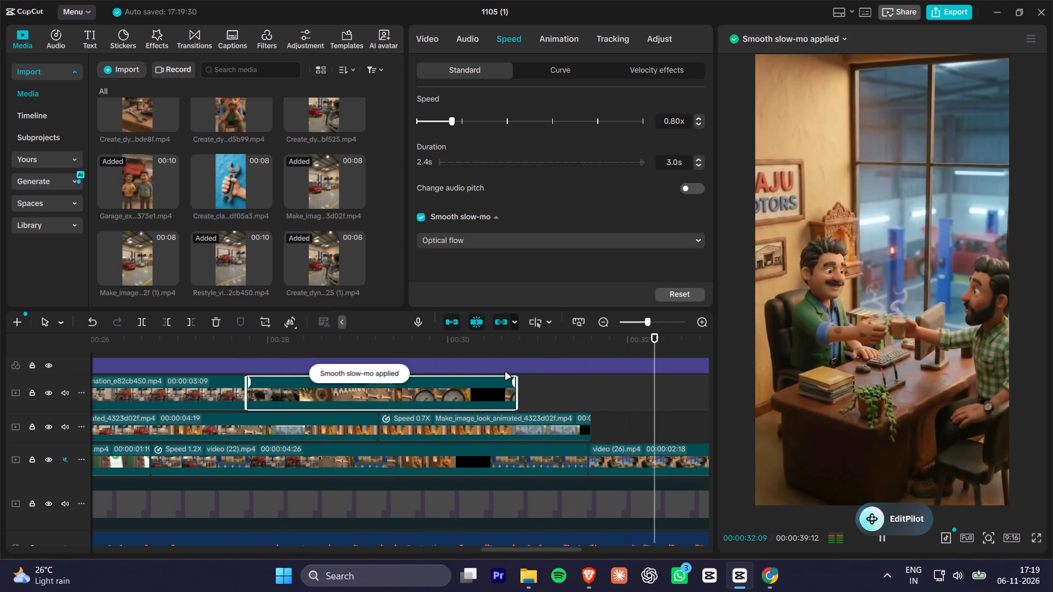
pyautogui.press('space')
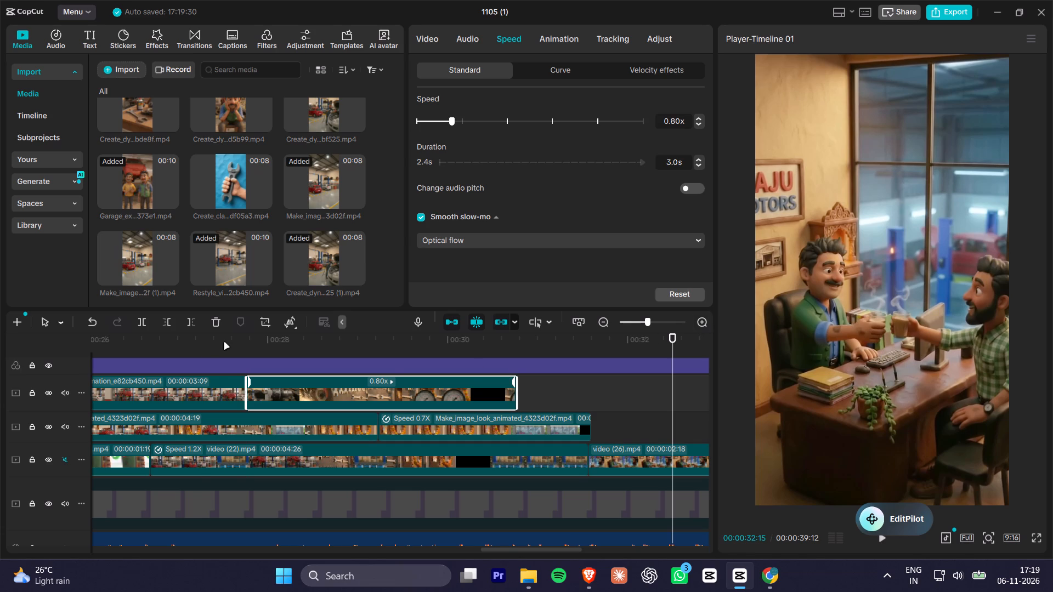
pyautogui.click(203, 351)
pyautogui.press('space')
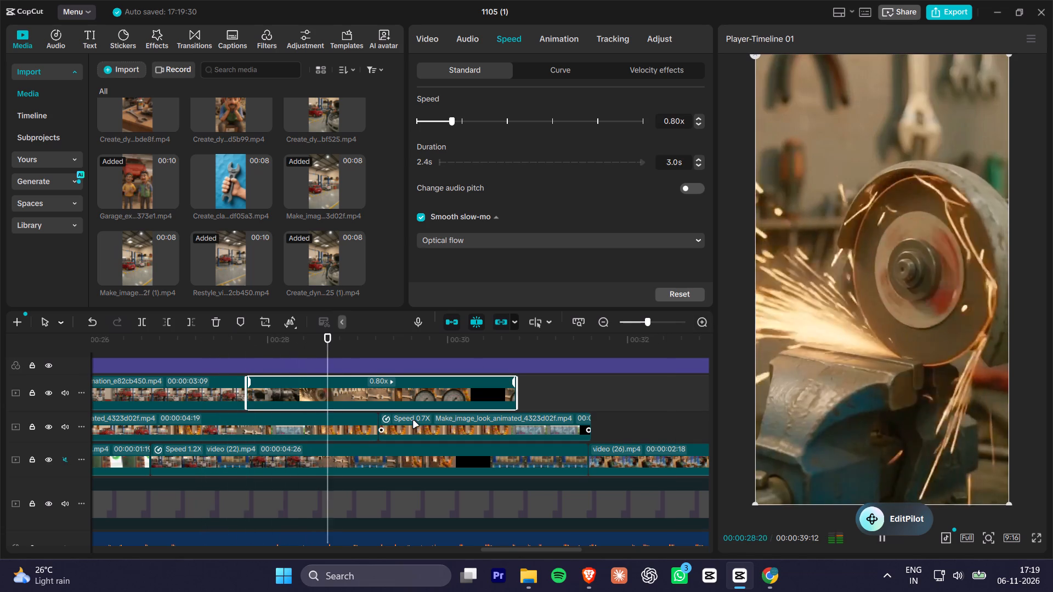
pyautogui.press('space')
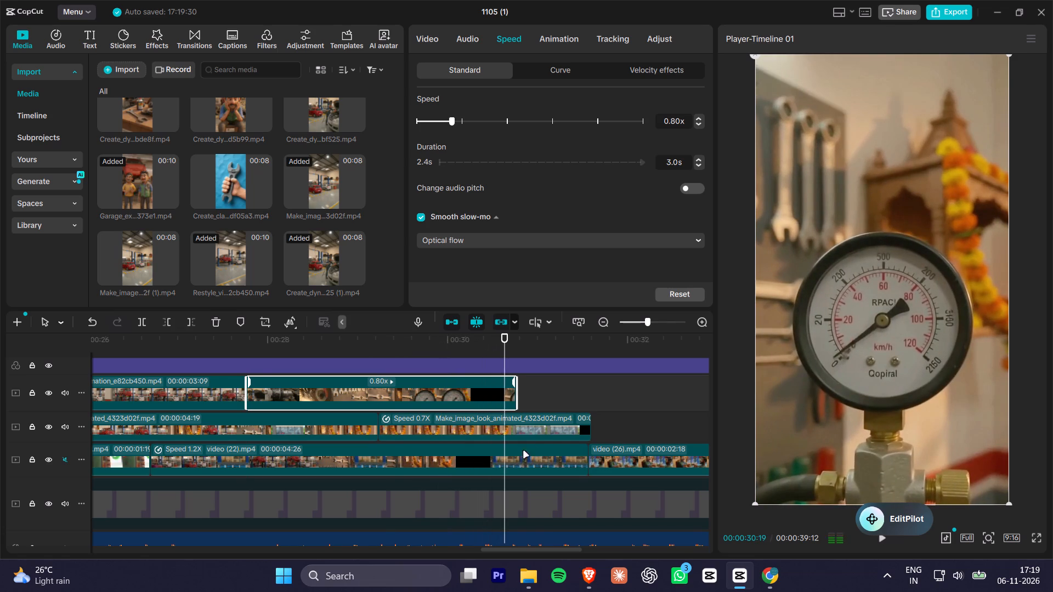
# Extend the end of the Spring Scene filter to about 00:00:39:12 so it covers the last video clip.
pyautogui.keyDown('alt'); pyautogui.scroll(-20, 558, 431); pyautogui.keyUp('alt')
pyautogui.keyDown('alt'); pyautogui.scroll(-1, 558, 431); pyautogui.keyUp('alt')
pyautogui.keyDown('alt'); pyautogui.scroll(-4, 603, 421); pyautogui.keyUp('alt')
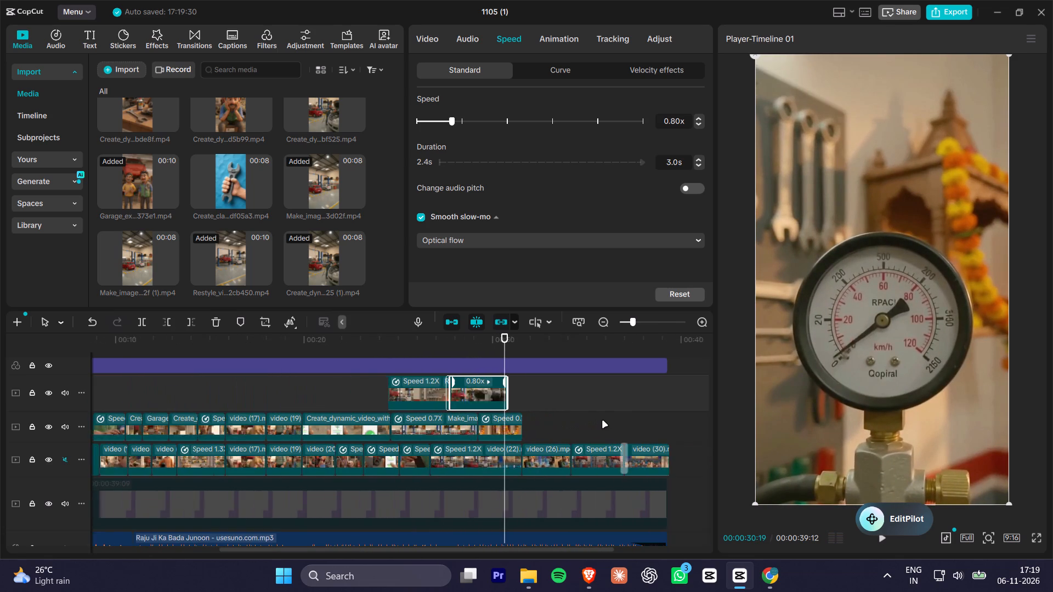
pyautogui.click(633, 362)
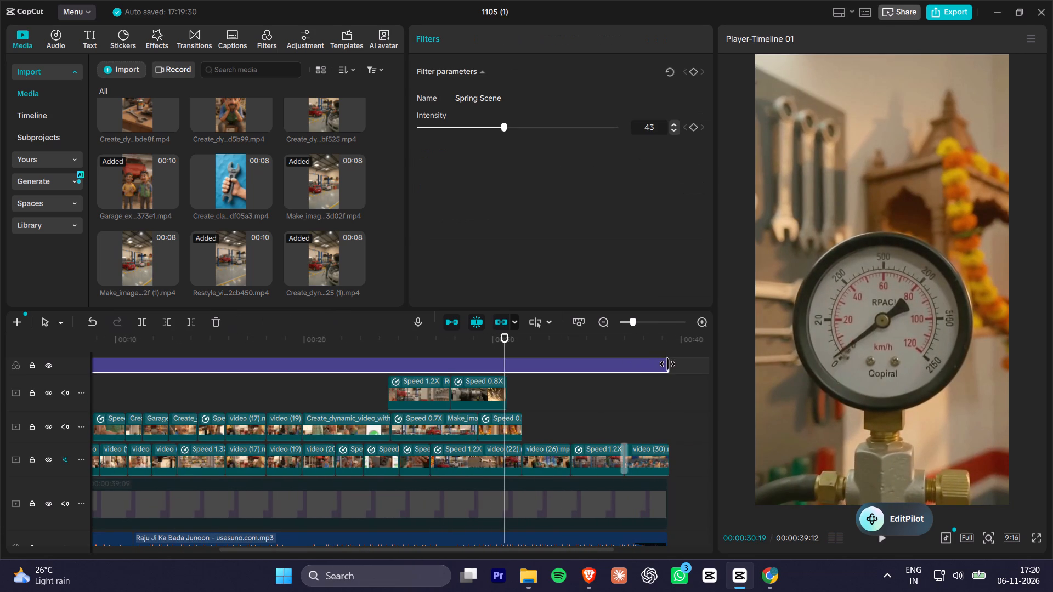
pyautogui.click(666, 345)
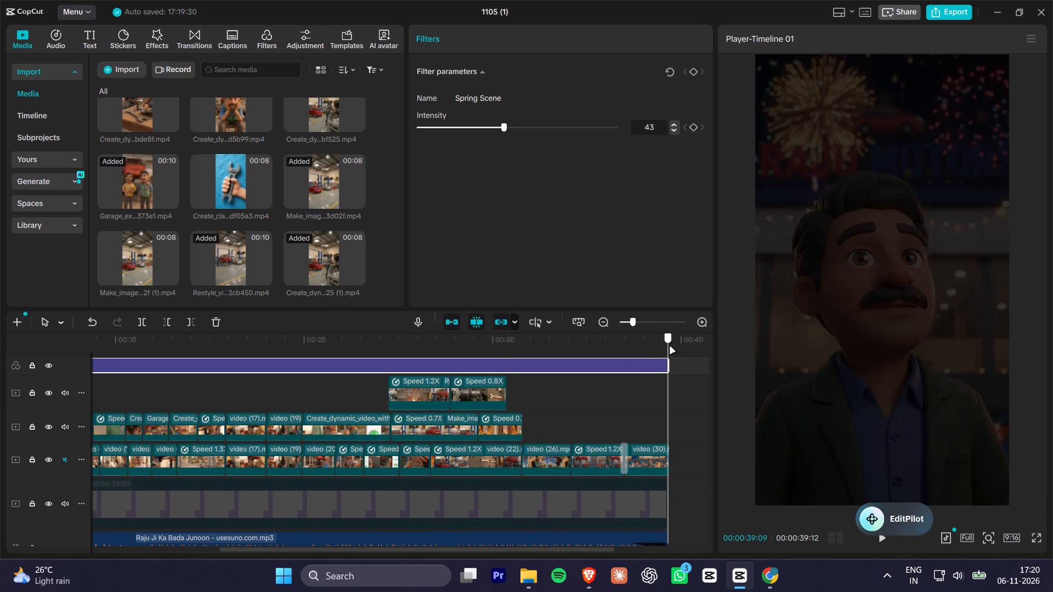
pyautogui.keyDown('alt'); pyautogui.scroll(16, 656, 402); pyautogui.keyUp('alt')
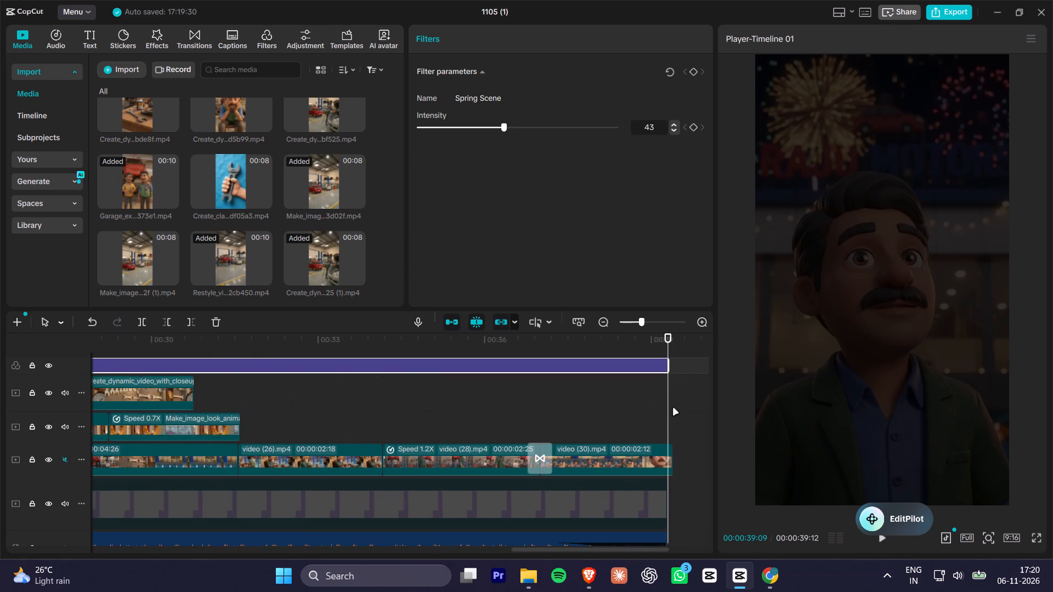
pyautogui.click(669, 363)
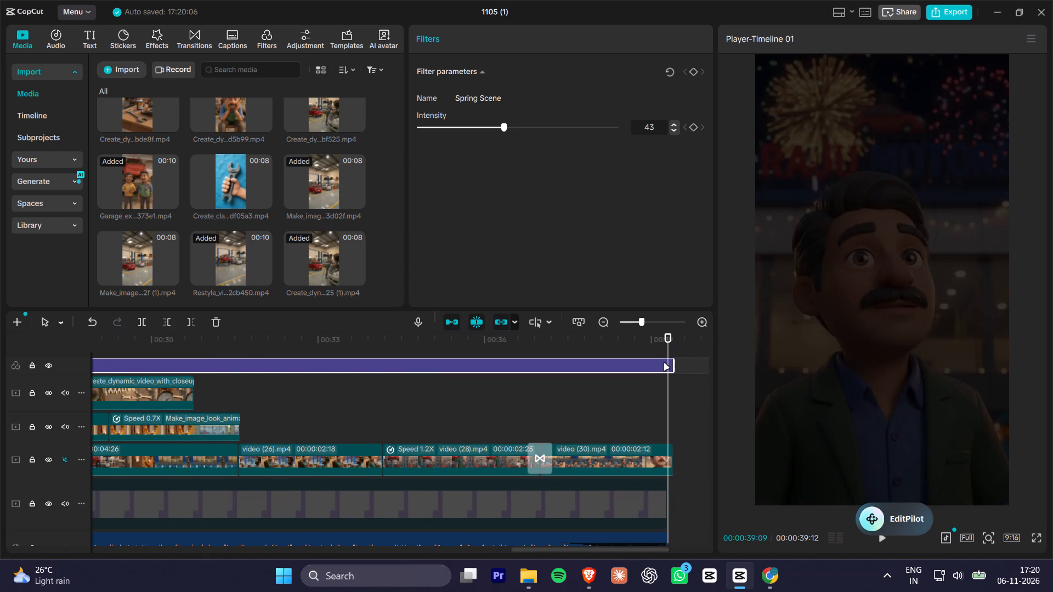
# Play the edited video full screen from the beginning to review it.
pyautogui.press('space')
pyautogui.press('space')
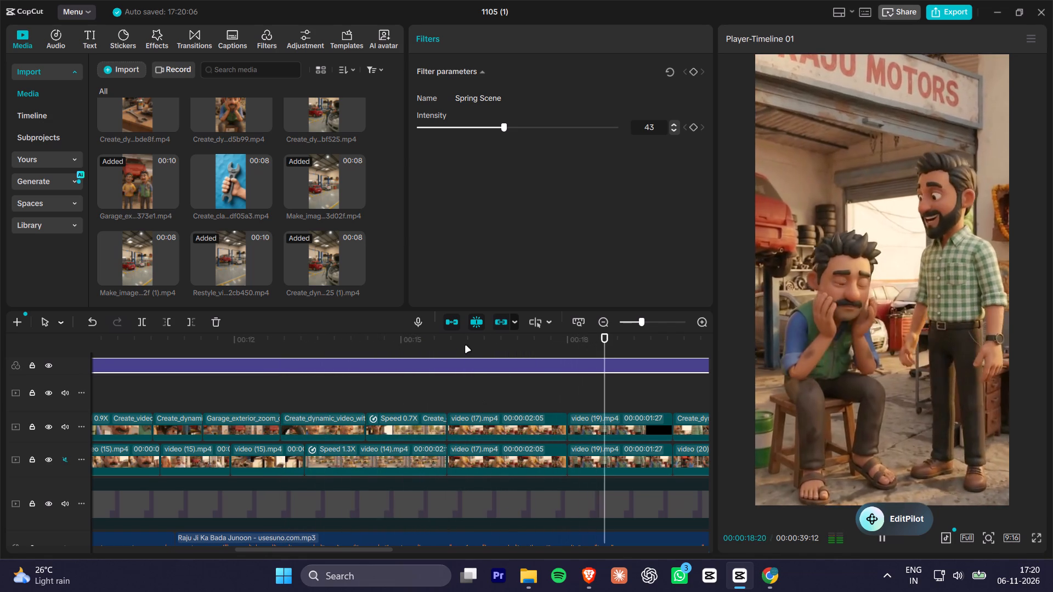
pyautogui.click(466, 346)
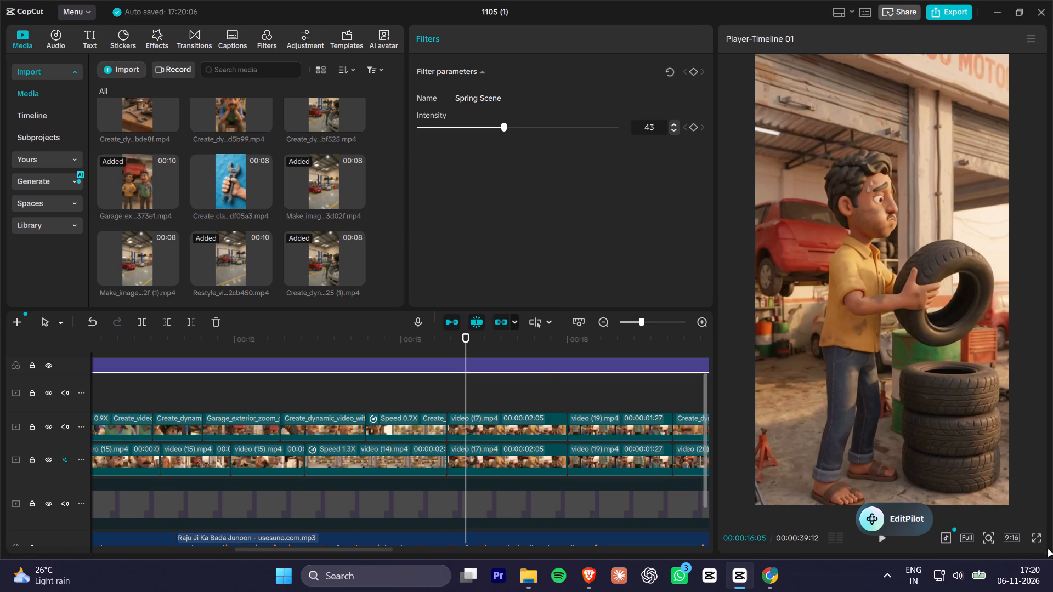
pyautogui.click(1040, 537)
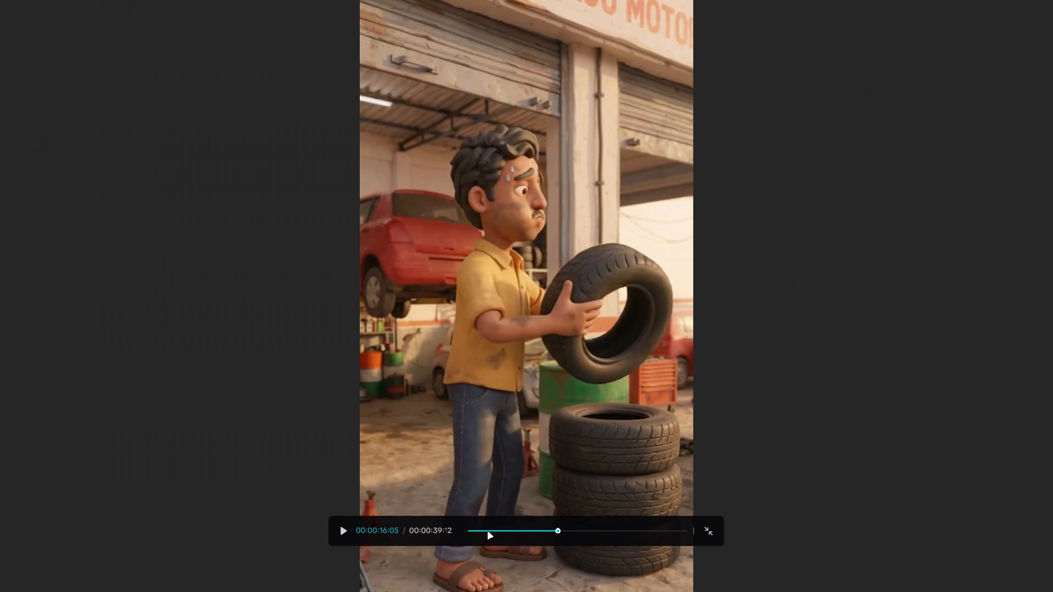
pyautogui.moveTo(488, 529); pyautogui.dragTo(412, 535)
pyautogui.click(343, 528)
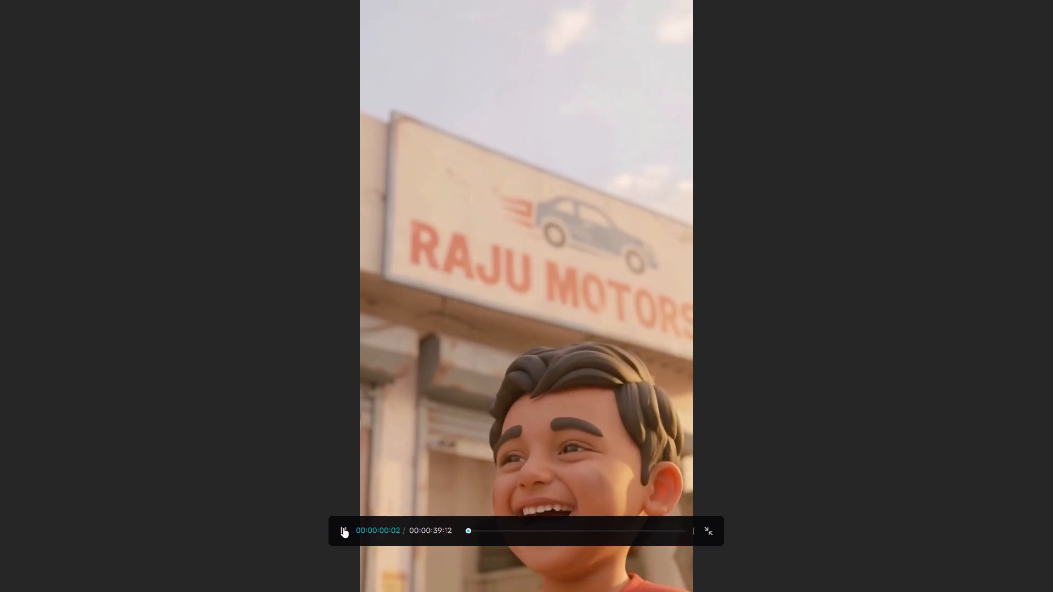
pyautogui.click(343, 528)
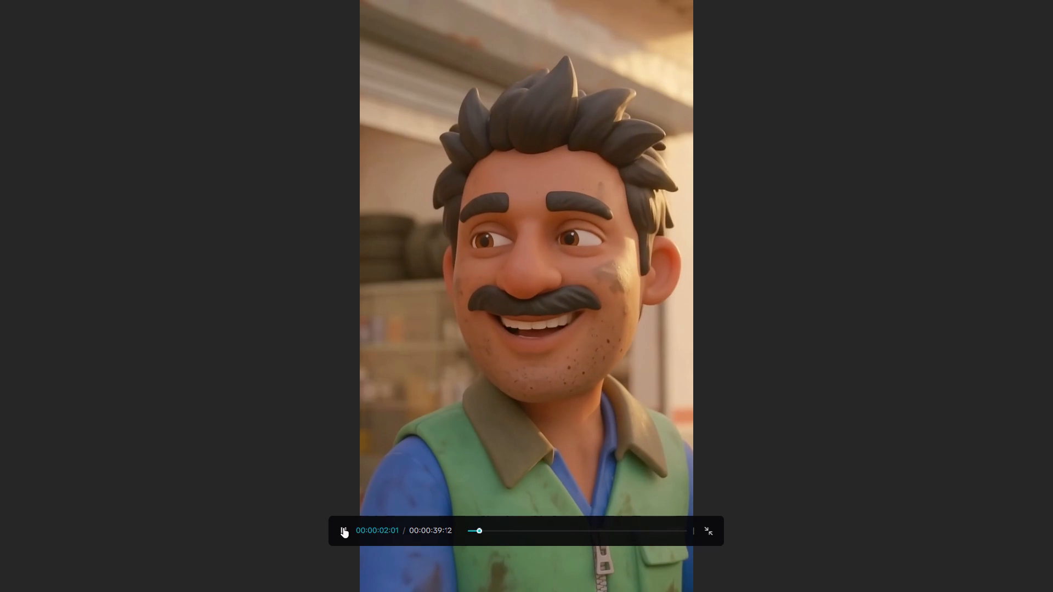
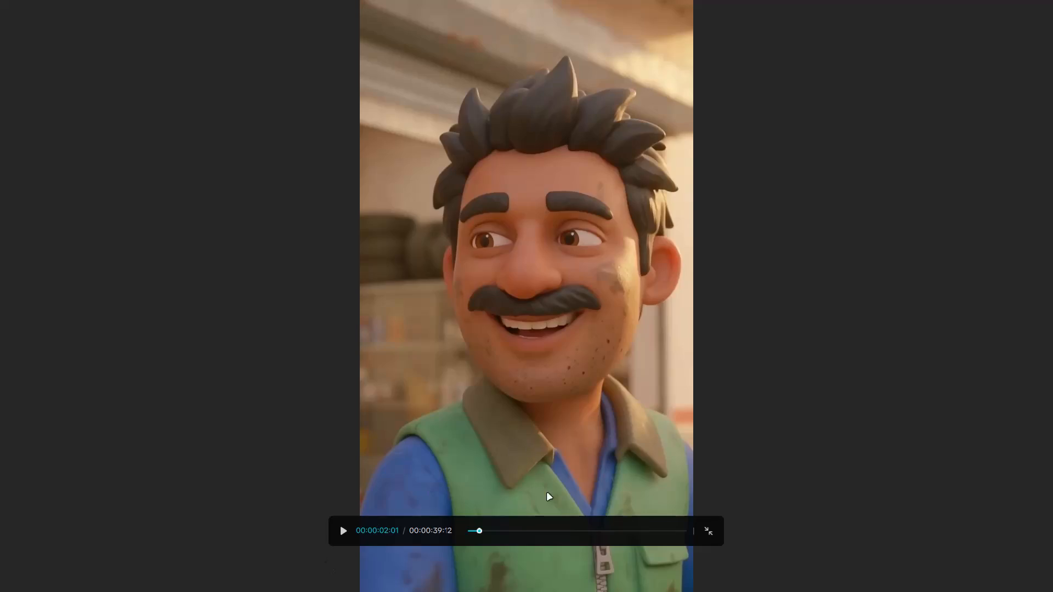
# Skim the full-screen video ahead to about 00:00:28:06, then leave the full-screen preview.
pyautogui.moveTo(560, 533); pyautogui.dragTo(613, 536)
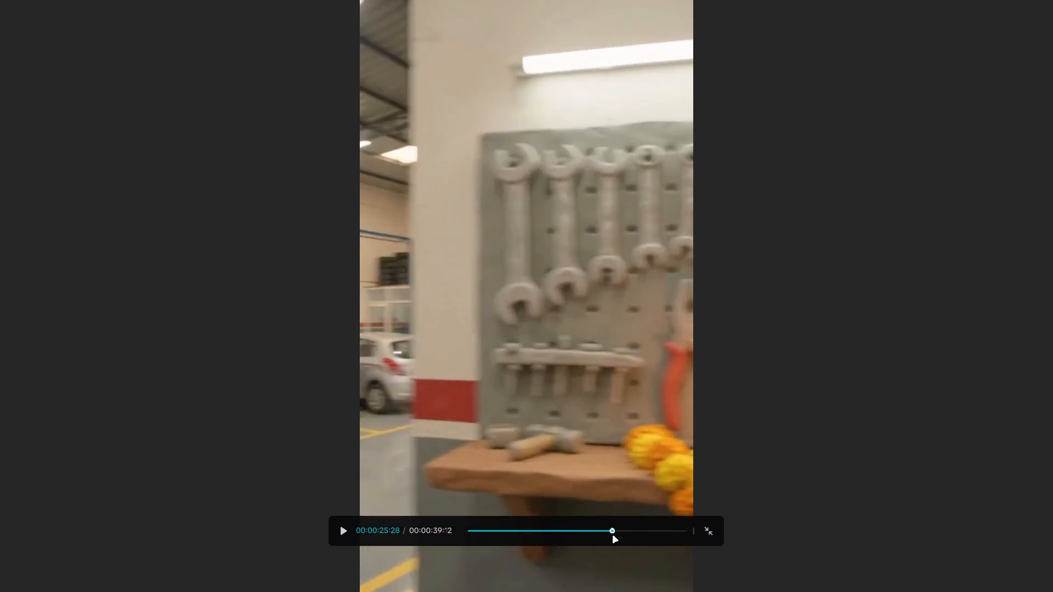
pyautogui.moveTo(613, 536); pyautogui.dragTo(625, 538)
pyautogui.press('Escape')
# Open the export settings for the finished timeline and name the exported video "Svatantra video 02".
pyautogui.keyDown('alt'); pyautogui.scroll(-8, 537, 383); pyautogui.keyUp('alt')
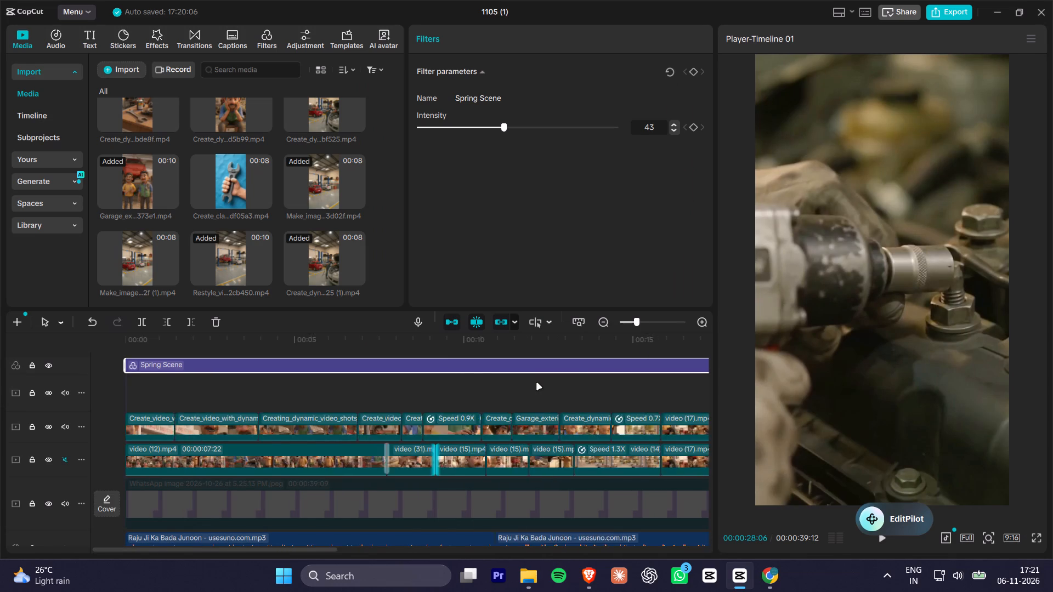
pyautogui.keyDown('alt'); pyautogui.scroll(-17, 537, 383); pyautogui.keyUp('alt')
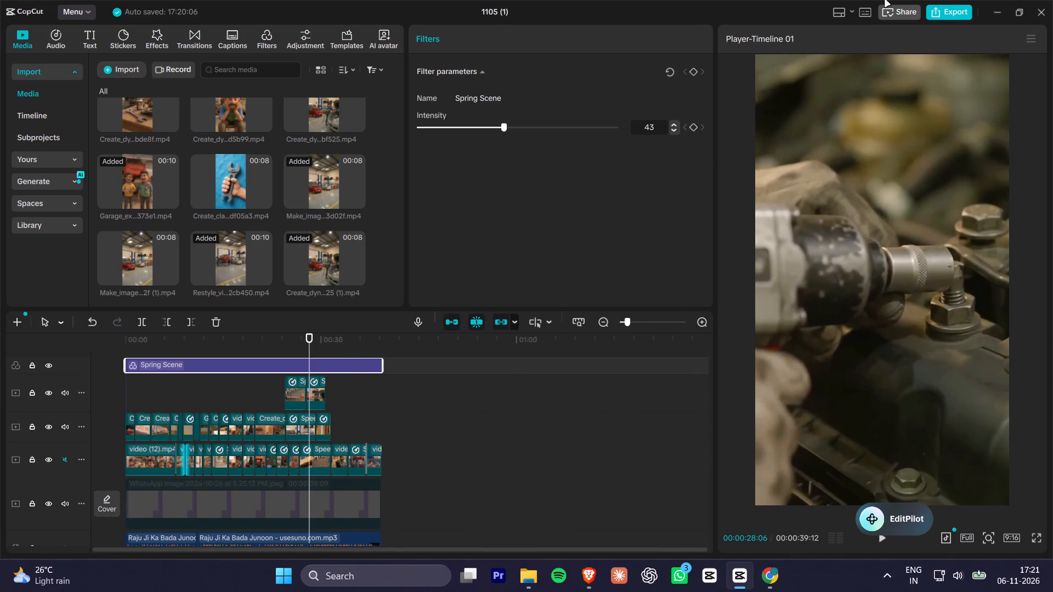
pyautogui.click(943, 14)
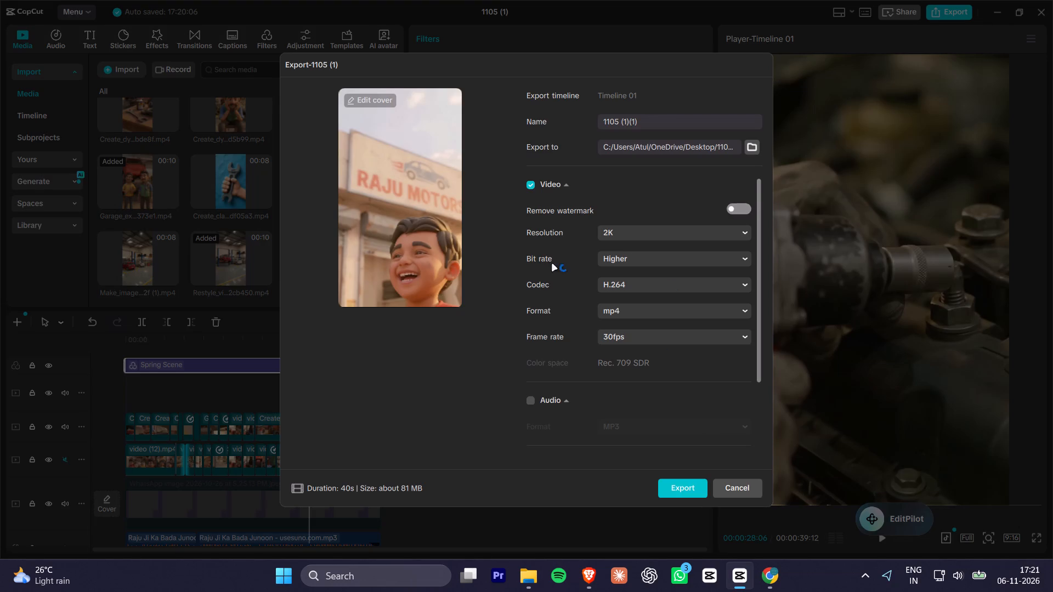
pyautogui.moveTo(660, 119); pyautogui.dragTo(530, 146)
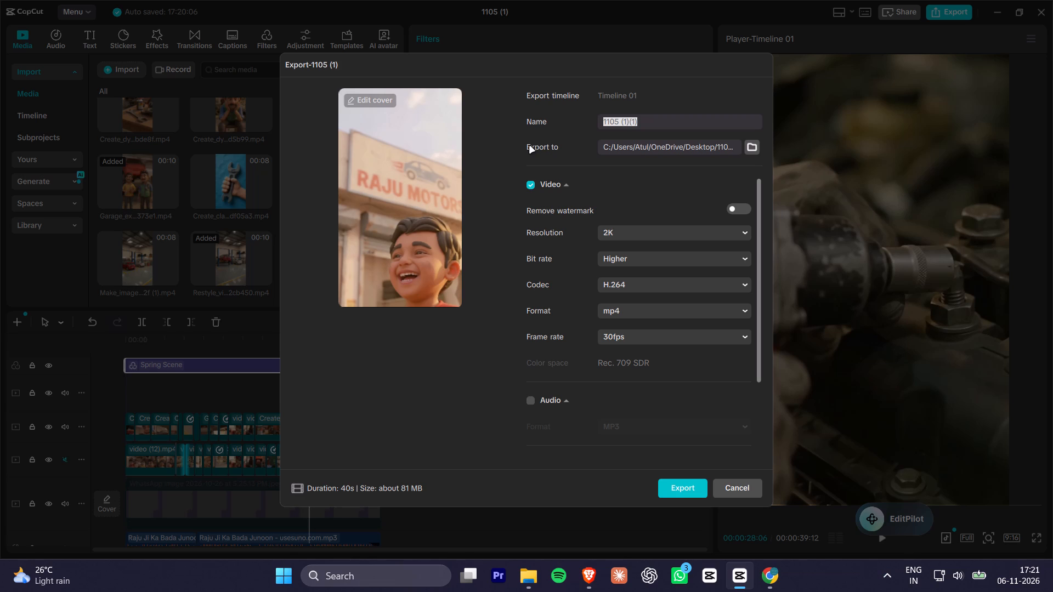
pyautogui.write('sv')
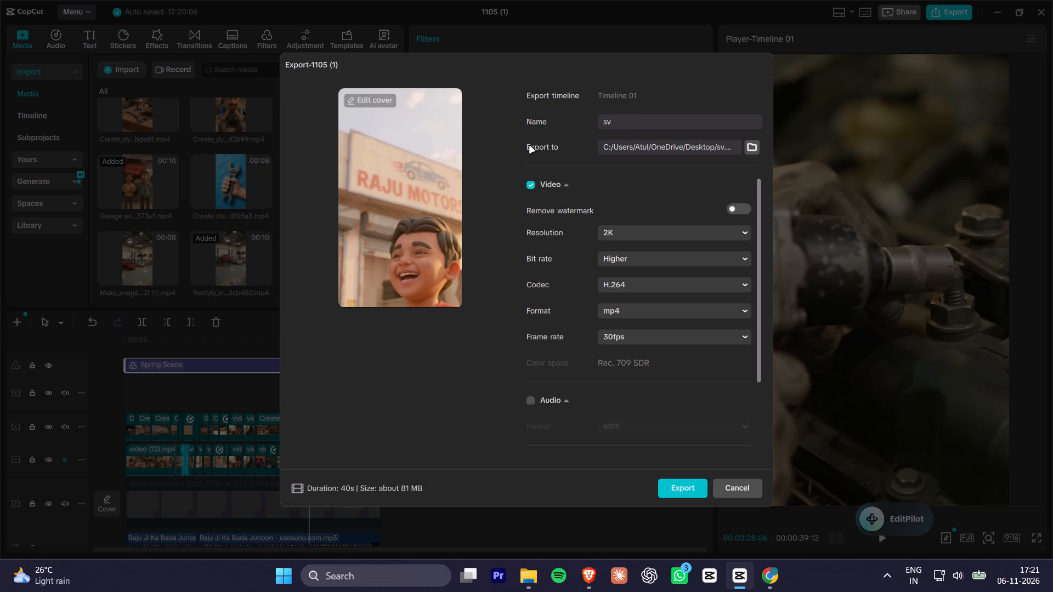
pyautogui.write('atantra')
pyautogui.press('space')
pyautogui.write('vu')
pyautogui.press('BackSpace')
pyautogui.write('ideo')
pyautogui.press('space')
pyautogui.press('Left')
pyautogui.press('Left')
pyautogui.press('Left')
pyautogui.press('Left')
pyautogui.press('Left')
pyautogui.press('Left')
pyautogui.press('Left')
pyautogui.press('Left')
pyautogui.press('Left')
pyautogui.press('Left')
pyautogui.press('Left')
pyautogui.press('Left')
pyautogui.press('Left')
pyautogui.press('Left')
pyautogui.press('Left')
pyautogui.press('Left')
pyautogui.press('Left')
pyautogui.press('Left')
pyautogui.press('Left')
pyautogui.press('Left')
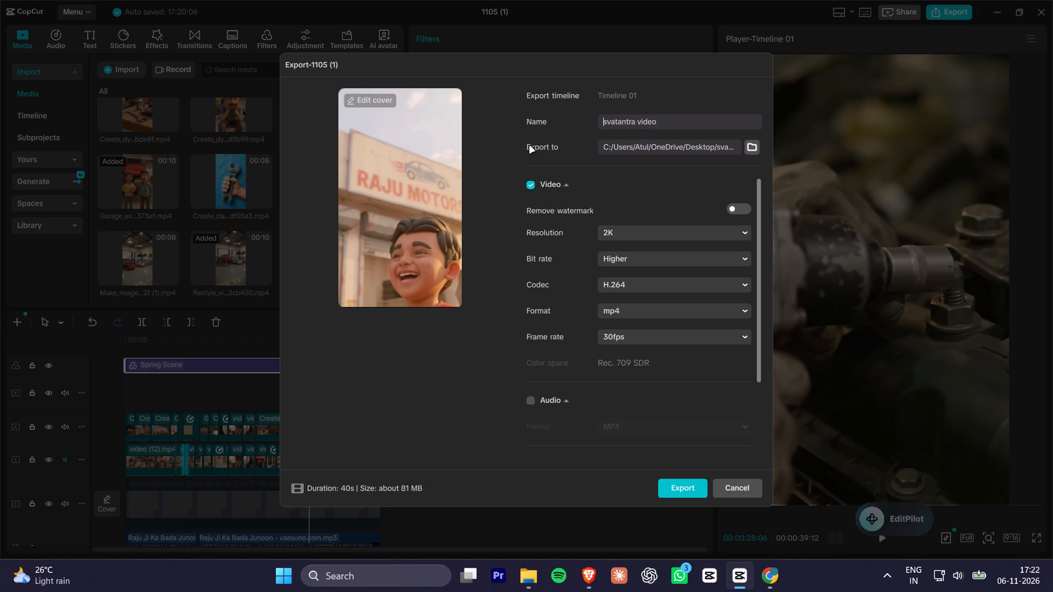
pyautogui.press('Delete')
pyautogui.hotkey('shift', 's')
pyautogui.press('Right')
pyautogui.press('Right')
pyautogui.press('Right')
pyautogui.press('Right')
pyautogui.press('Right')
pyautogui.press('Right')
pyautogui.press('Right')
pyautogui.press('Right')
pyautogui.press('Right')
pyautogui.press('Right')
pyautogui.press('Right')
pyautogui.press('Right')
pyautogui.press('Right')
pyautogui.press('Right')
pyautogui.press('Right')
pyautogui.press('Right')
pyautogui.press('Right')
pyautogui.press('Right')
pyautogui.press('Right')
pyautogui.press('Right')
pyautogui.write('02')
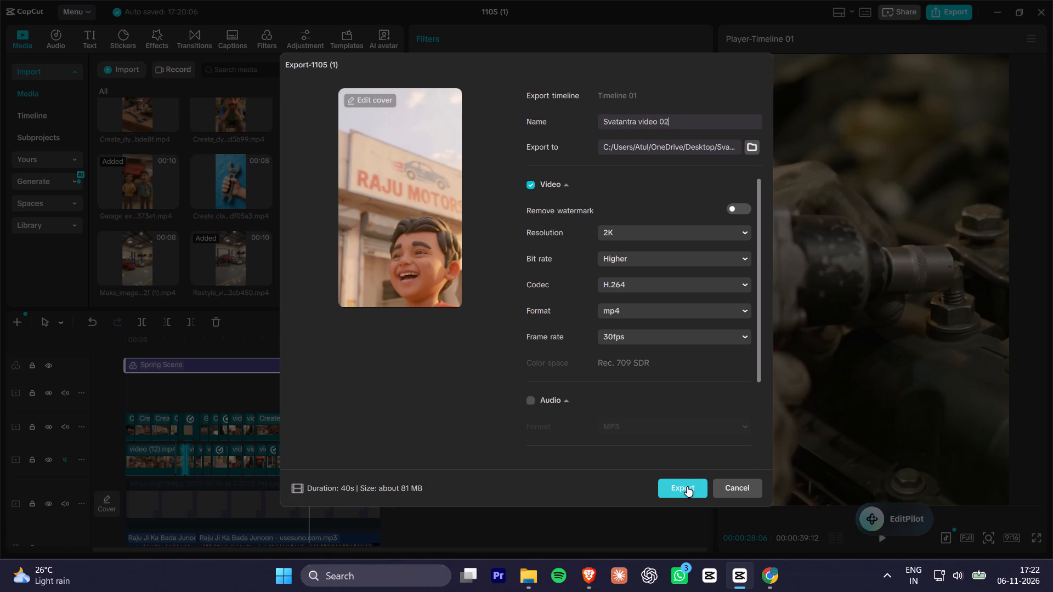
# Set the export resolution to 4K and start exporting the video.
pyautogui.click(626, 231)
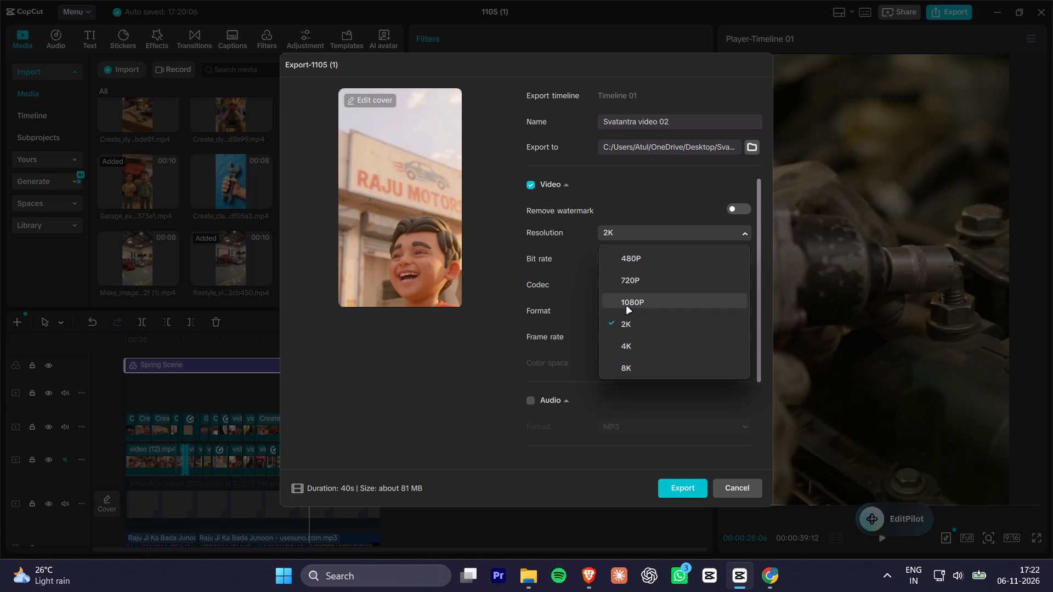
pyautogui.click(621, 343)
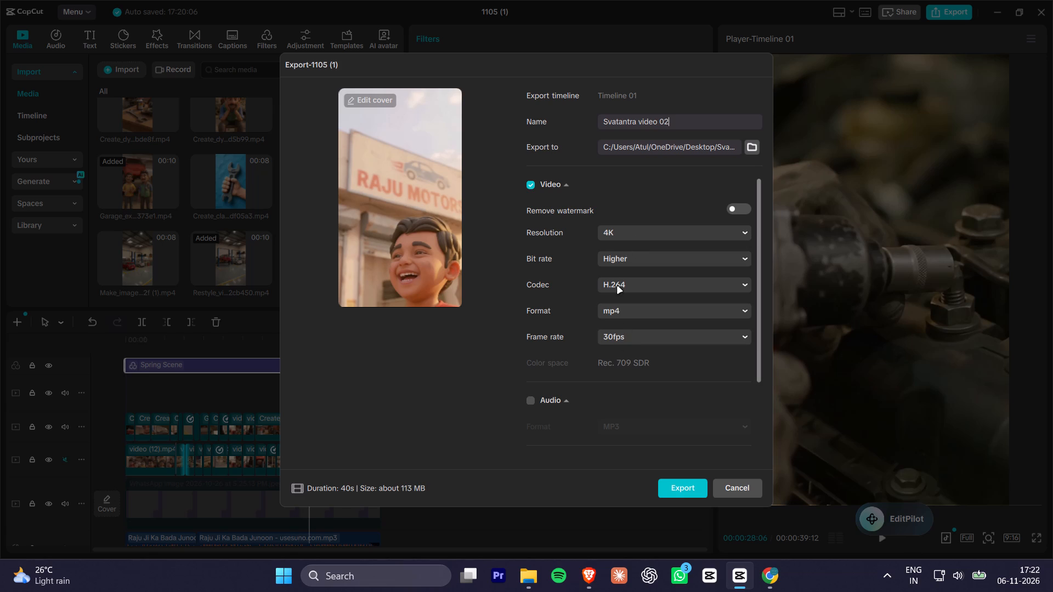
pyautogui.click(681, 492)
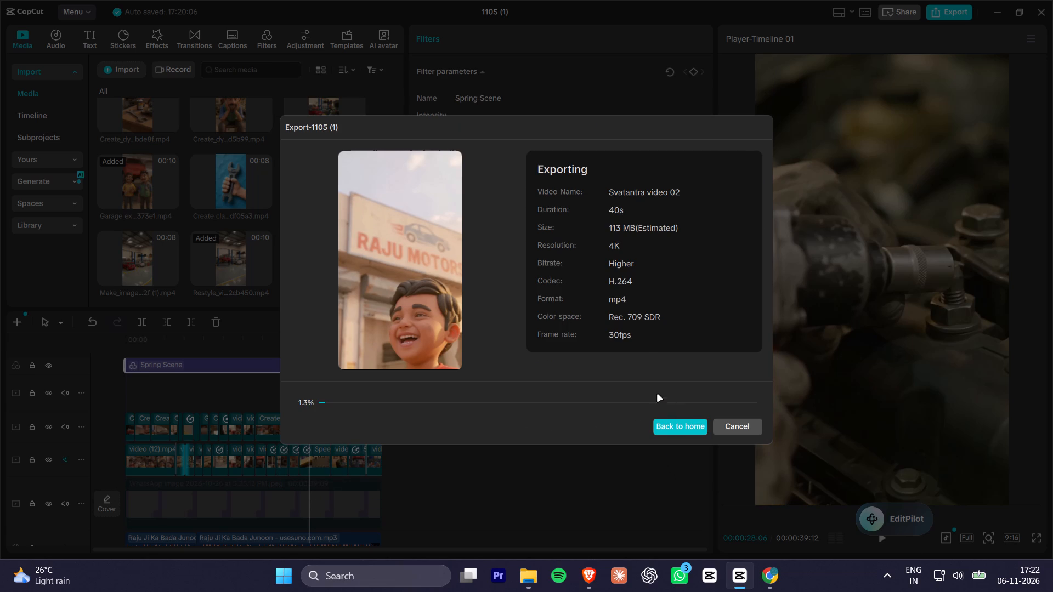
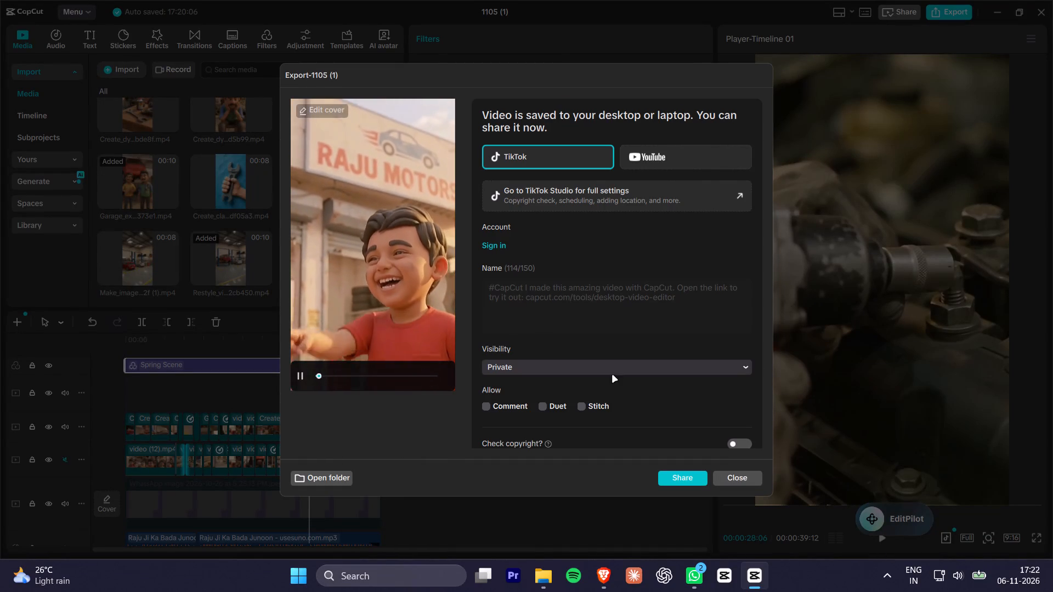
# Close the finished export's sharing window without sharing the video, returning to the timeline.
pyautogui.click(736, 478)
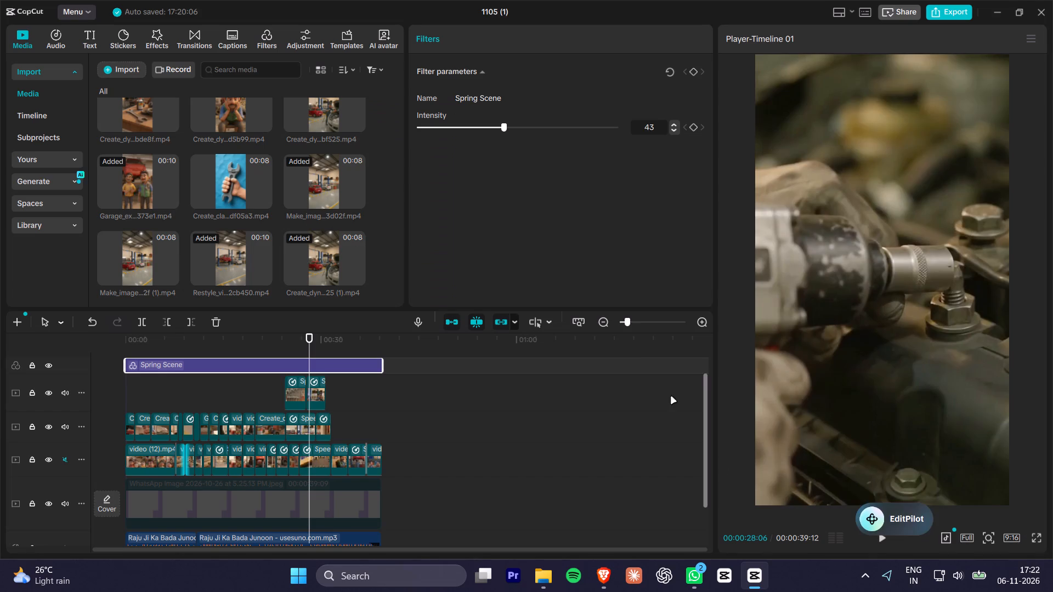